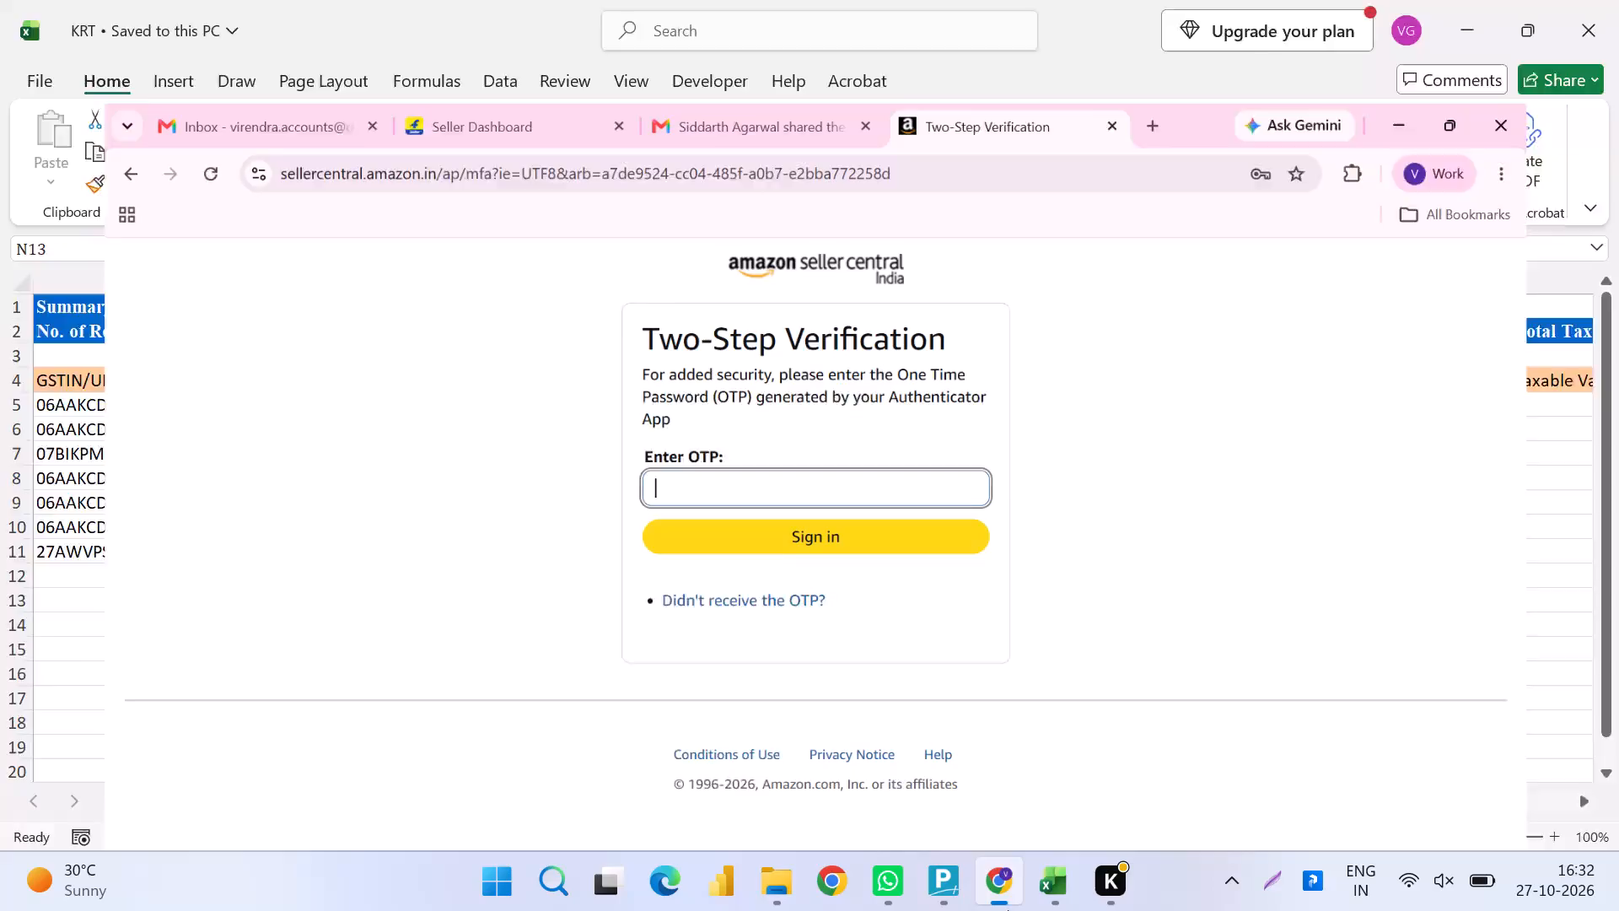
Open the Goods and Services Tax portal at services.gst.gov.in in the tab showing the Amazon Seller Central verification page.
click(777, 74)
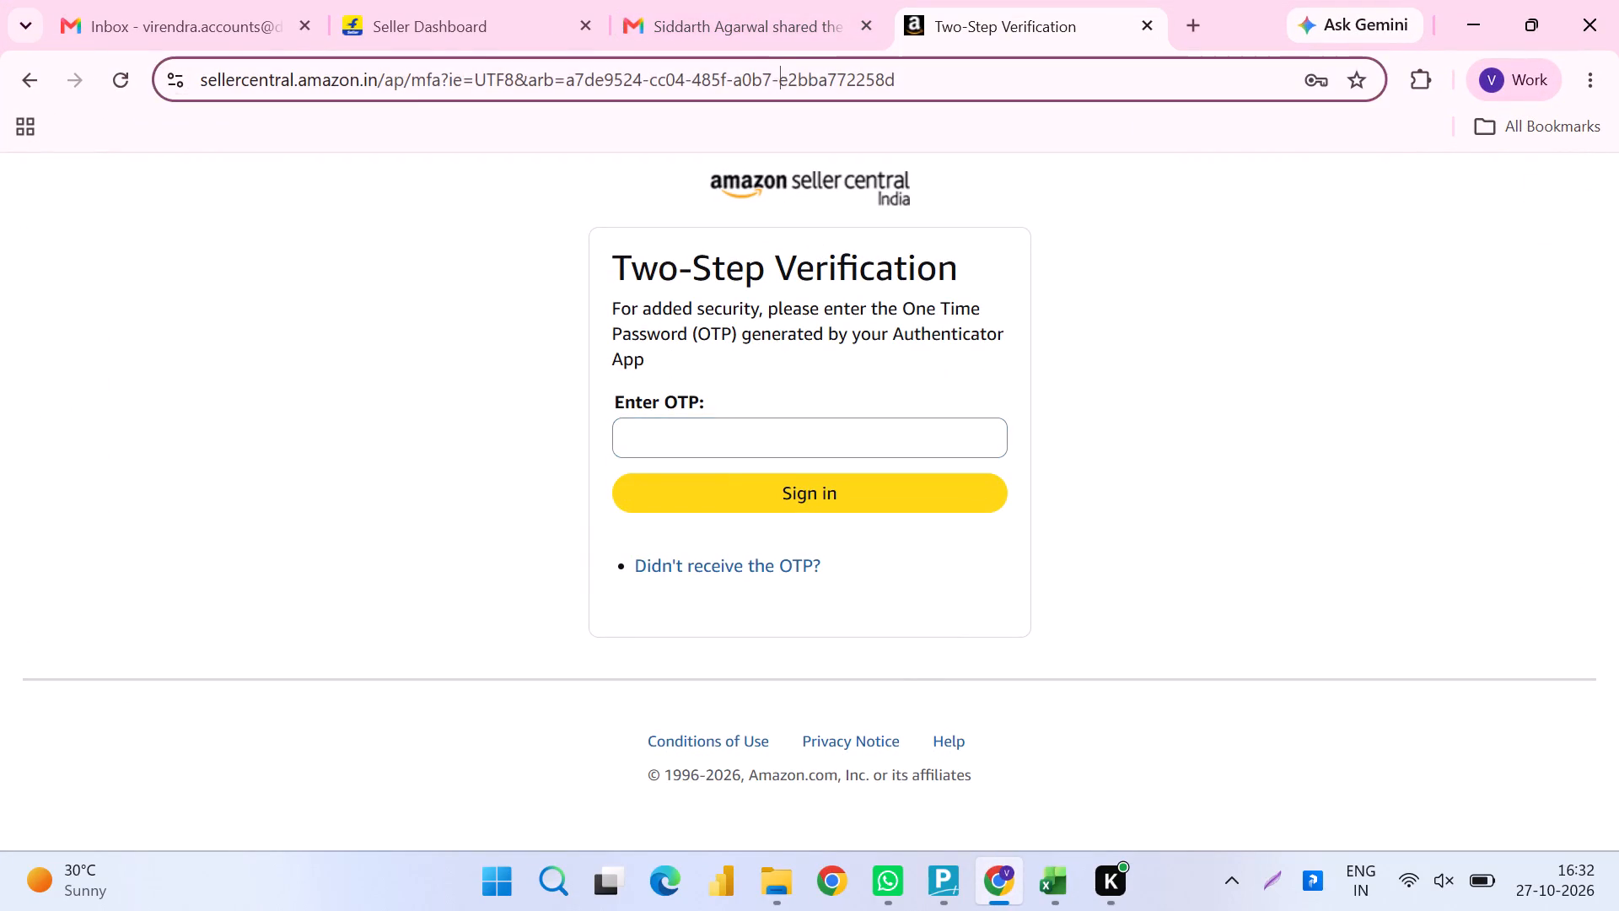
key(a)
key(a)
key(BackSpace)
key(BackSpace)
key(BackSpace)
text(gs)
key(Return)
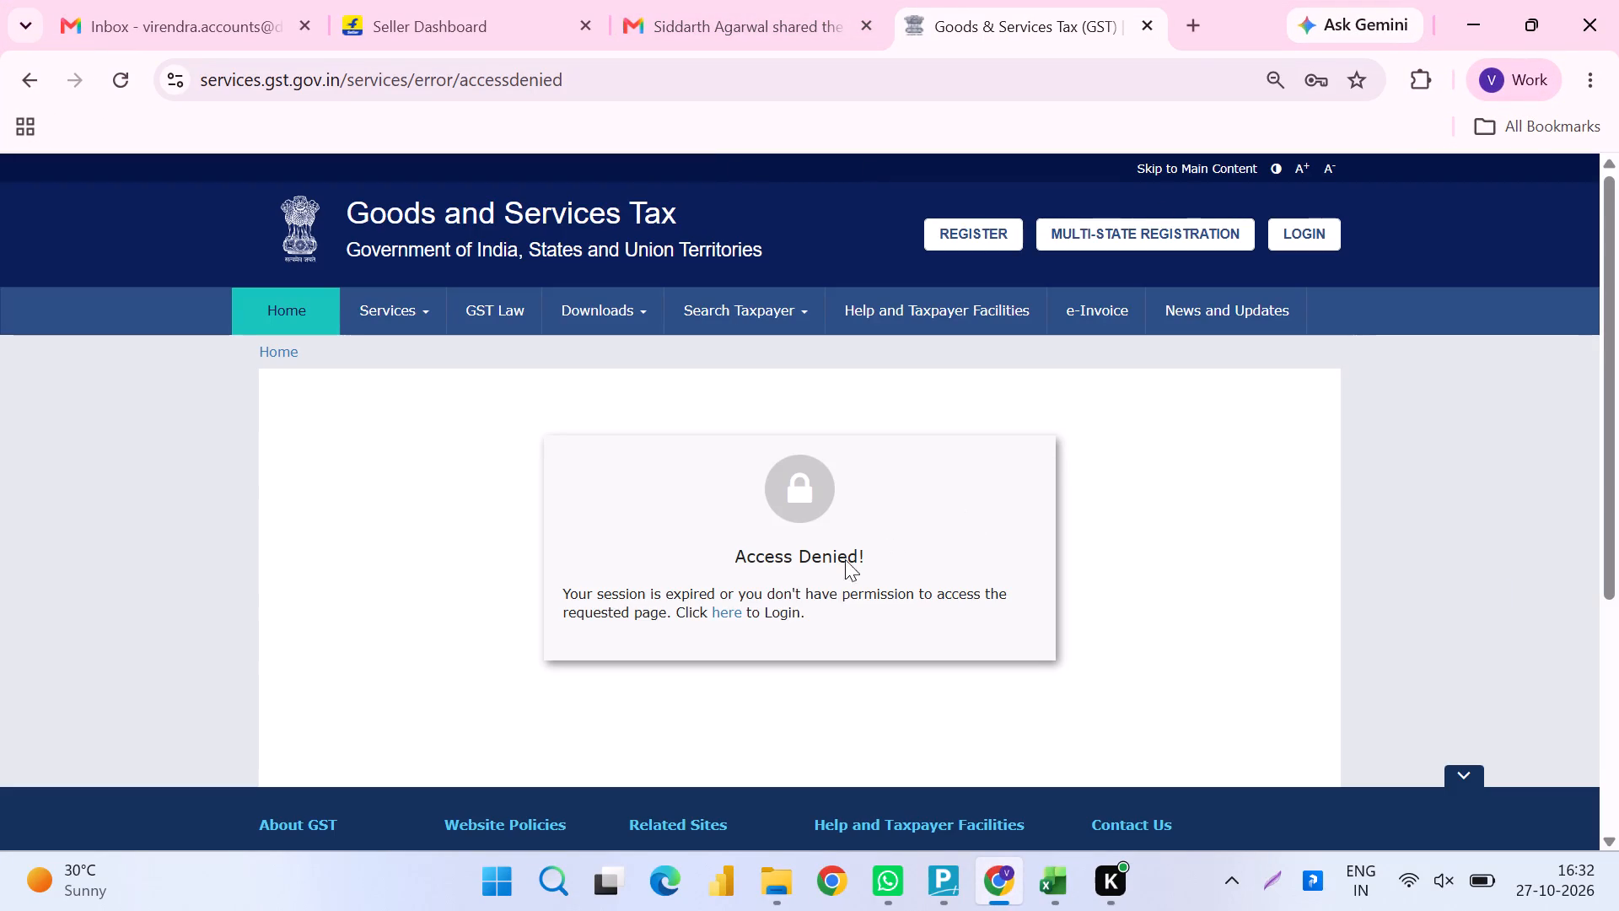
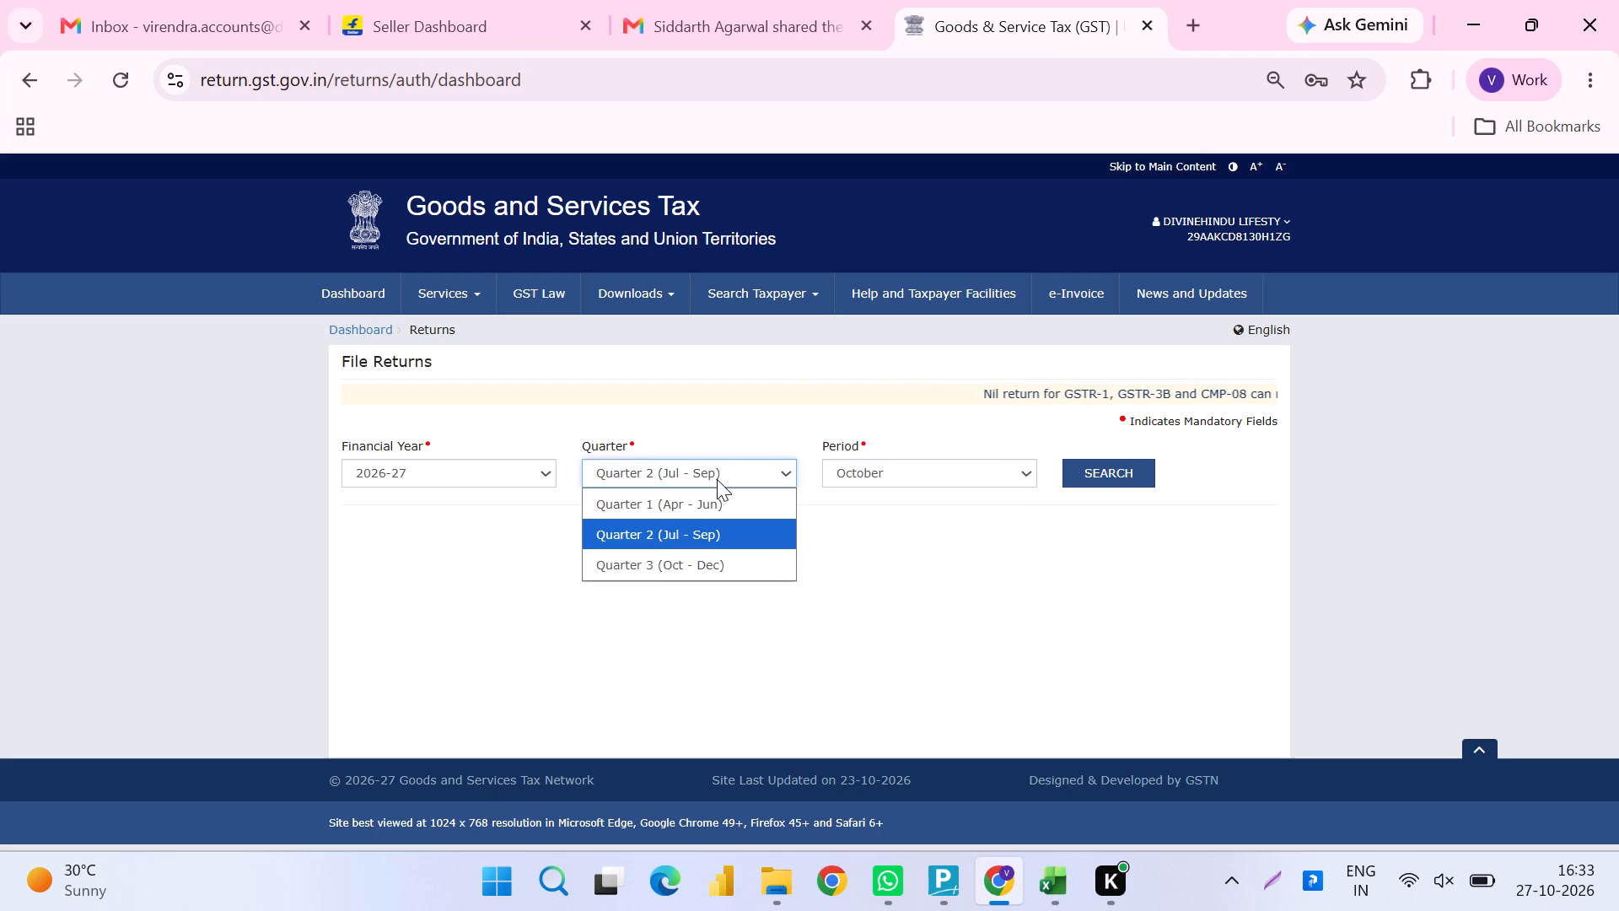
Search for the 2026-27 returns of Quarter 2 (Jul - Sep), period September.
key(Return)
key(Tab)
key(Tab)
key(Return)
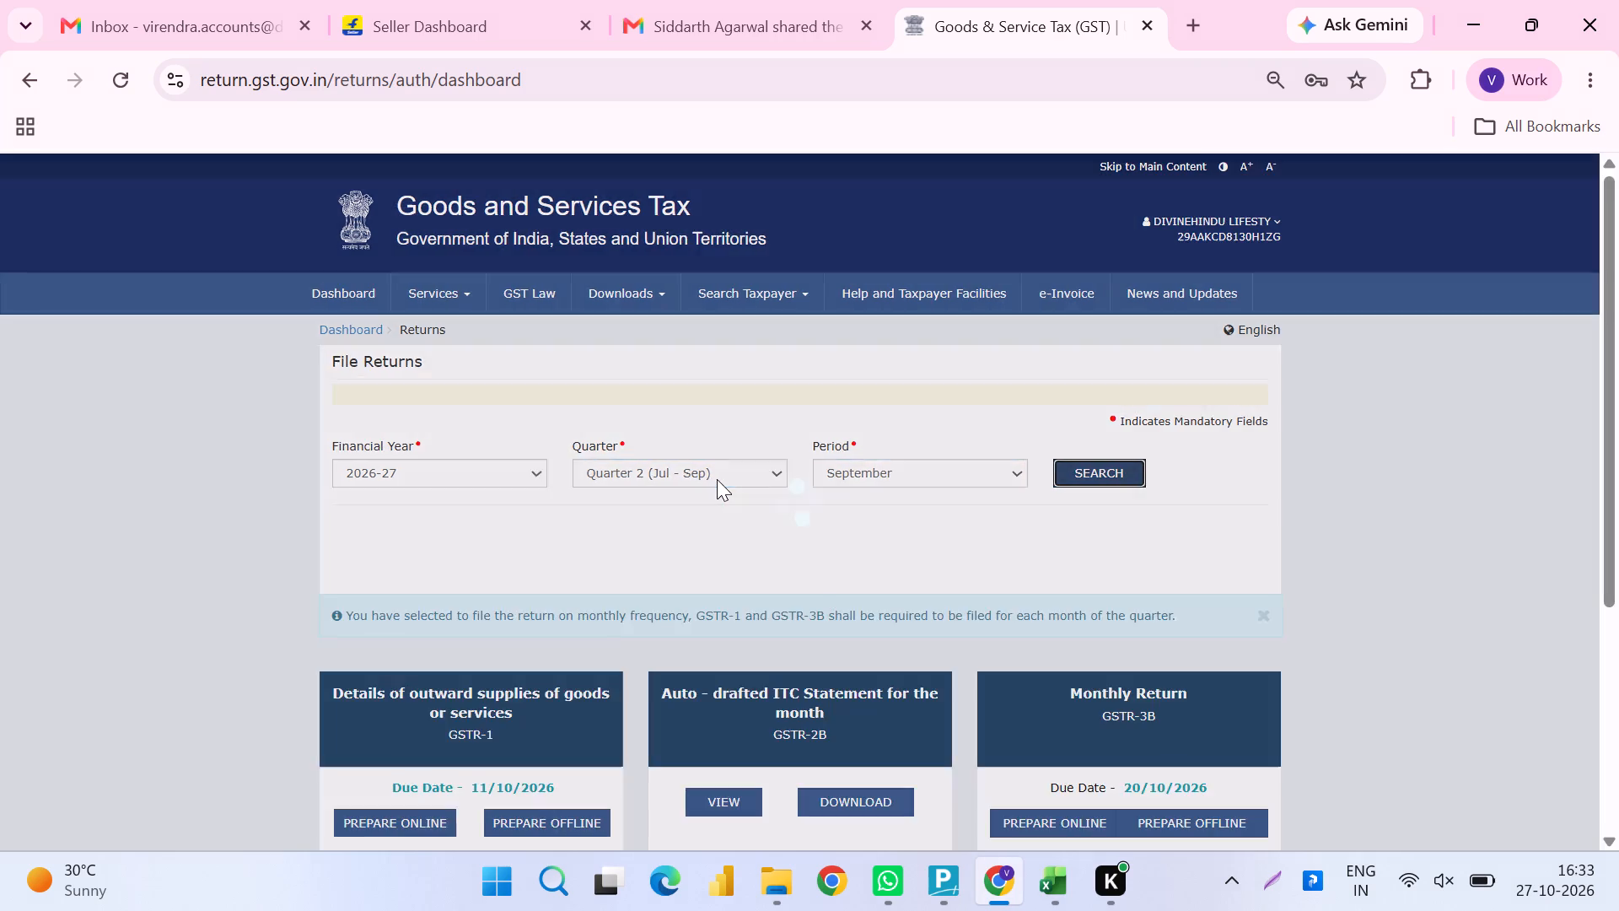
Open the September GSTR-1 return for online preparation.
scroll(717, 479, down, 4)
click(497, 367)
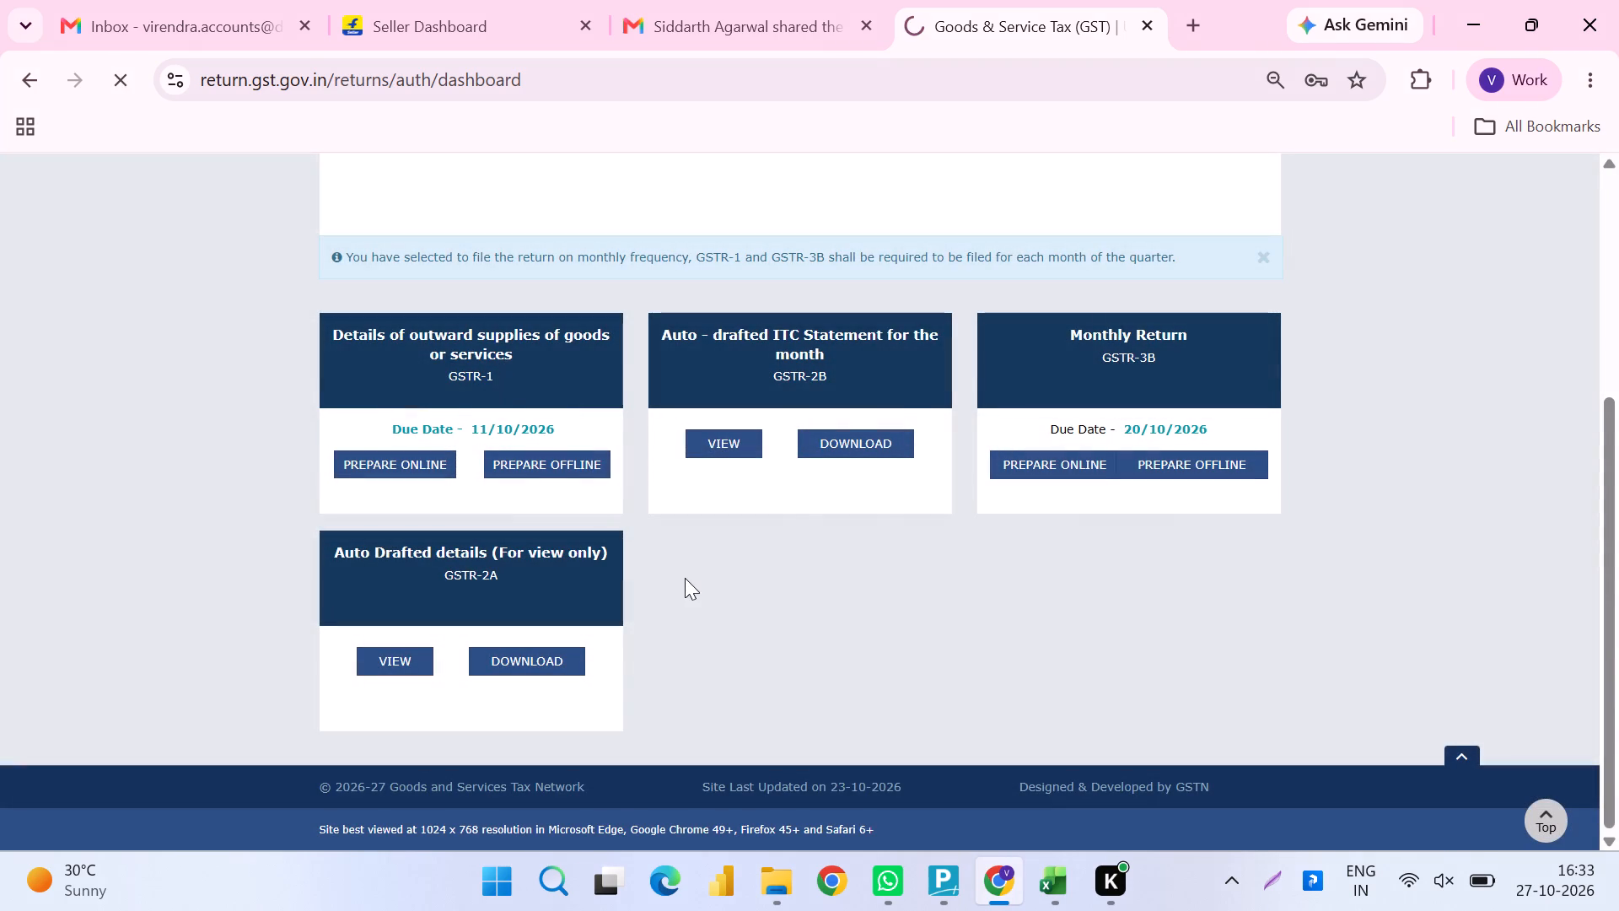
key(alt+Tab)
key(alt+Tab)
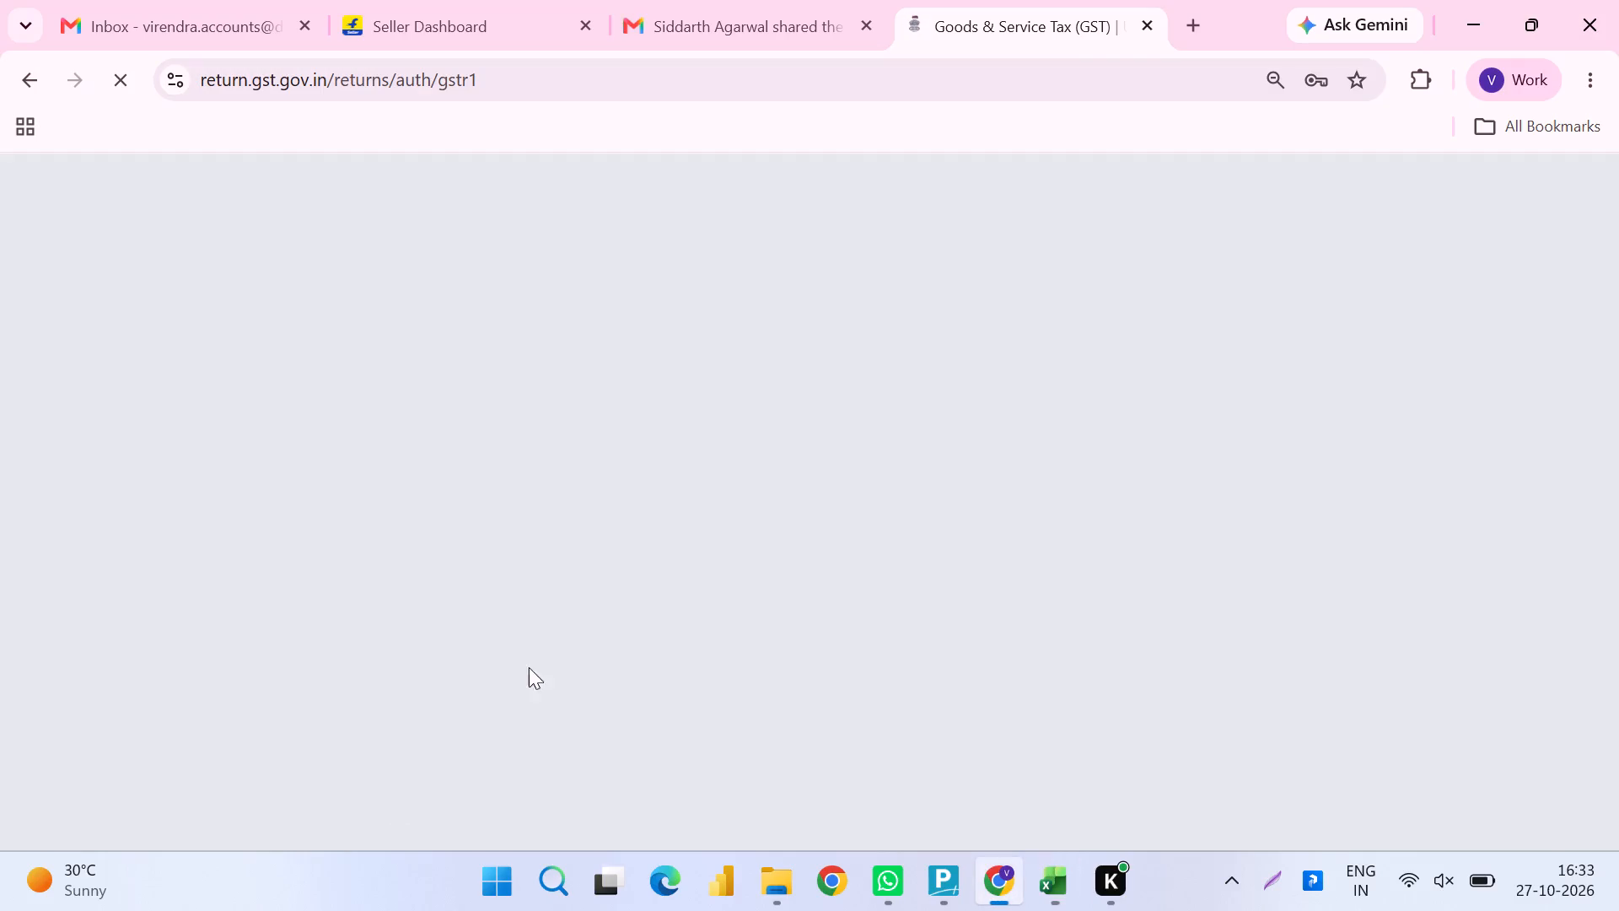
Open the 4A, 4B, 6B, 6C - B2B, SEZ, DE Invoices section of the GSTR-1.
scroll(727, 476, down, 4)
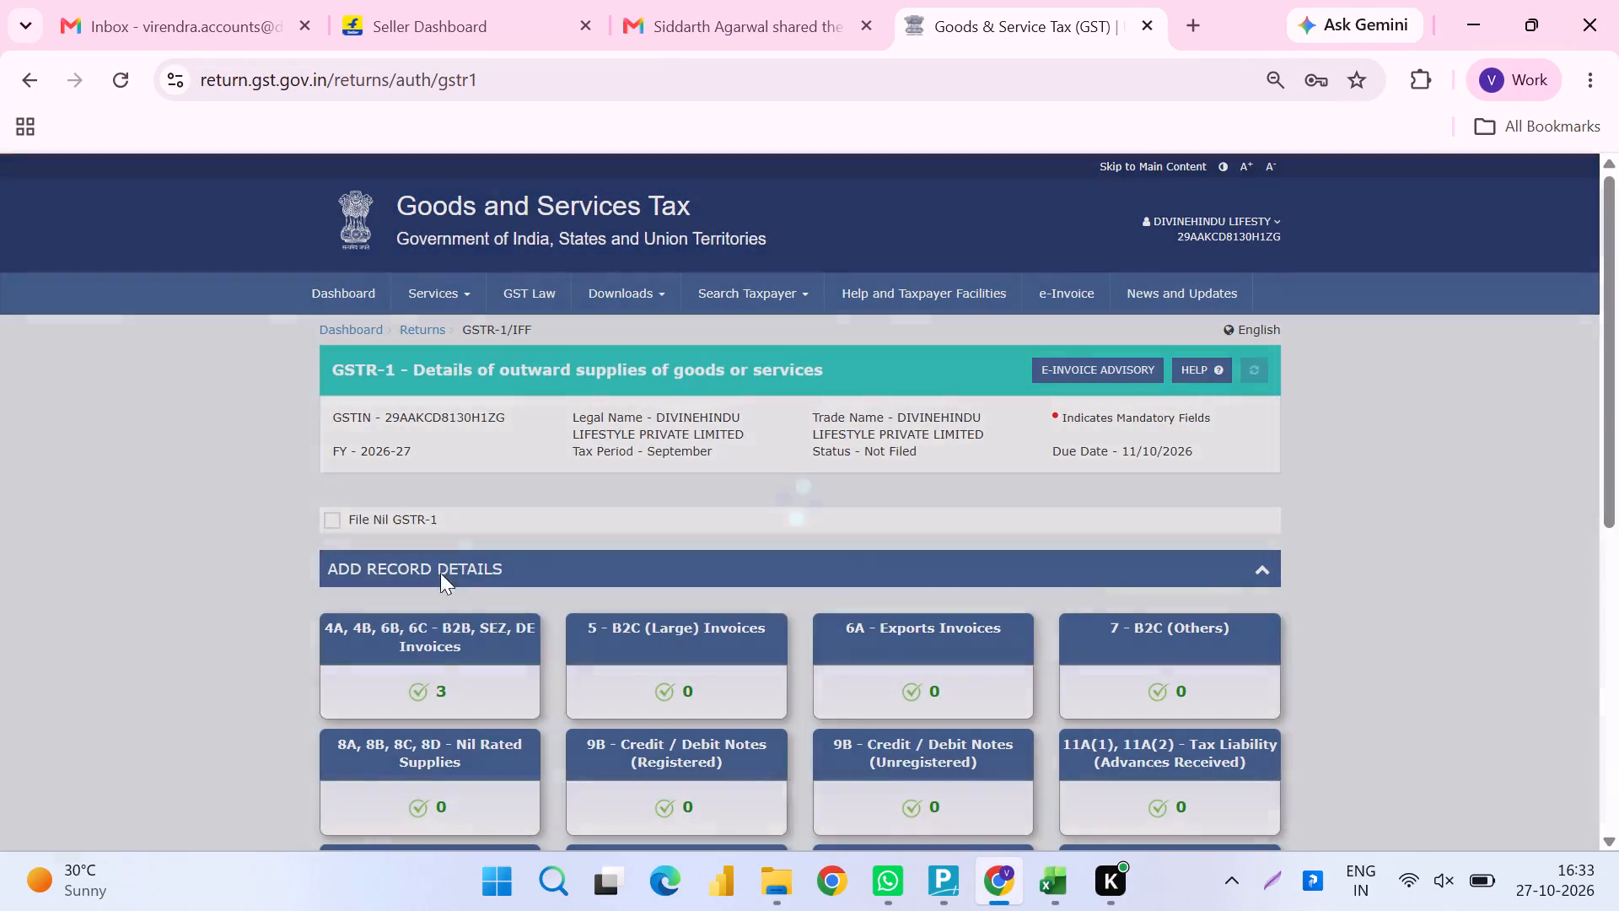
click(445, 622)
click(445, 622)
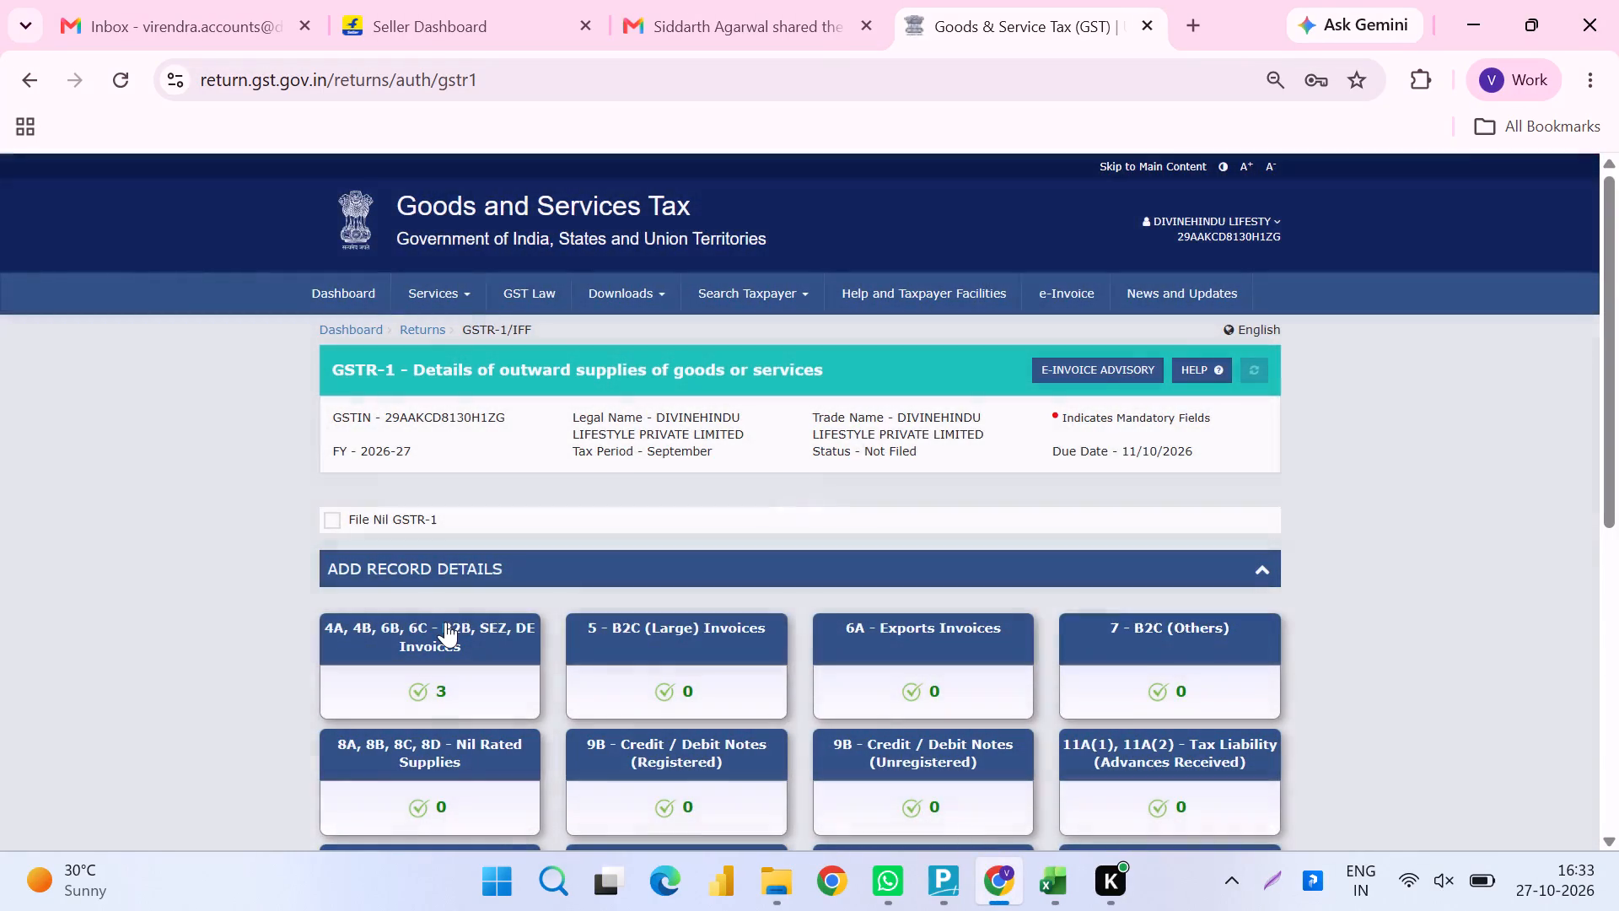
click(445, 622)
scroll(445, 622, down, 6)
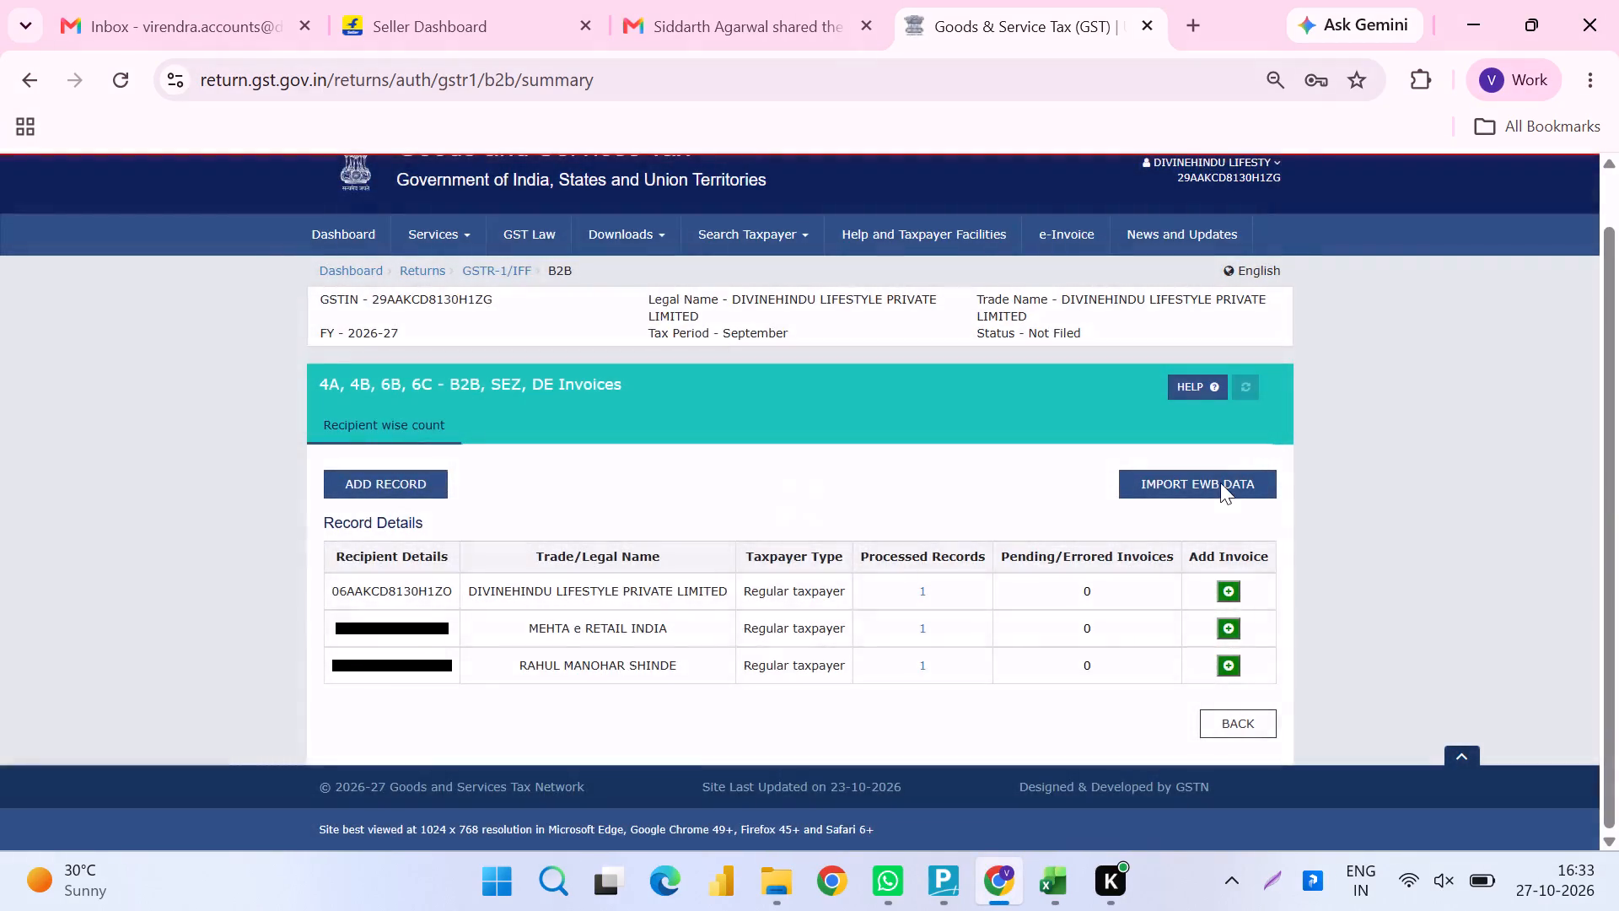
click(397, 486)
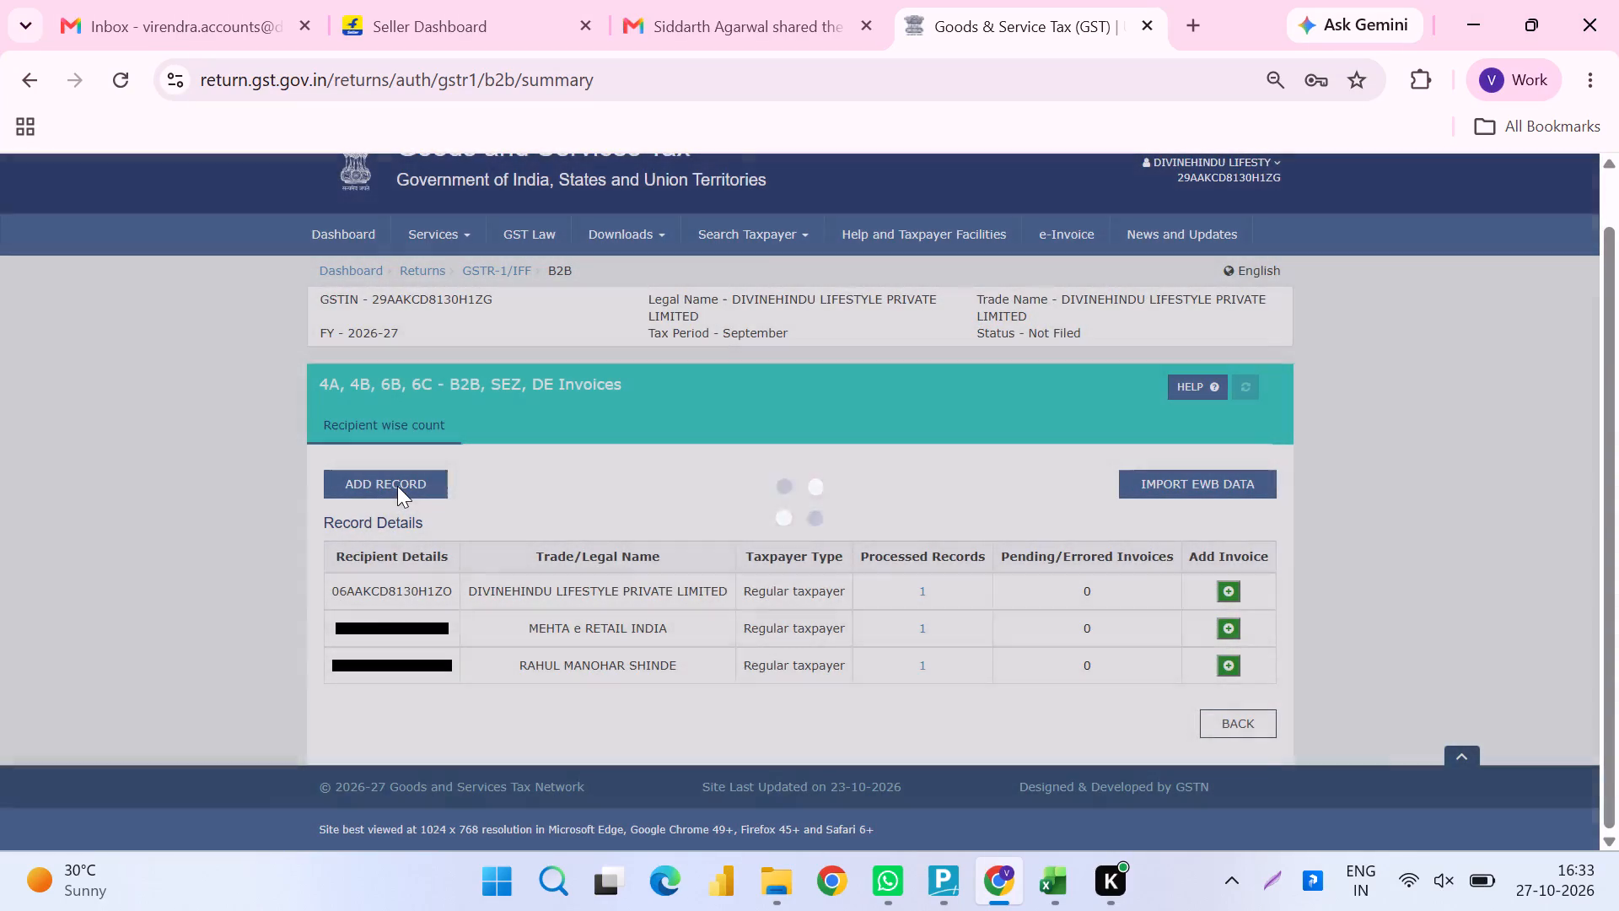
Switch to the KRT workbook and examine the A B2B sheet's invoice rows, going back to the first recipient's GSTIN.
key(alt+Tab)
key(Left)
key(Right)
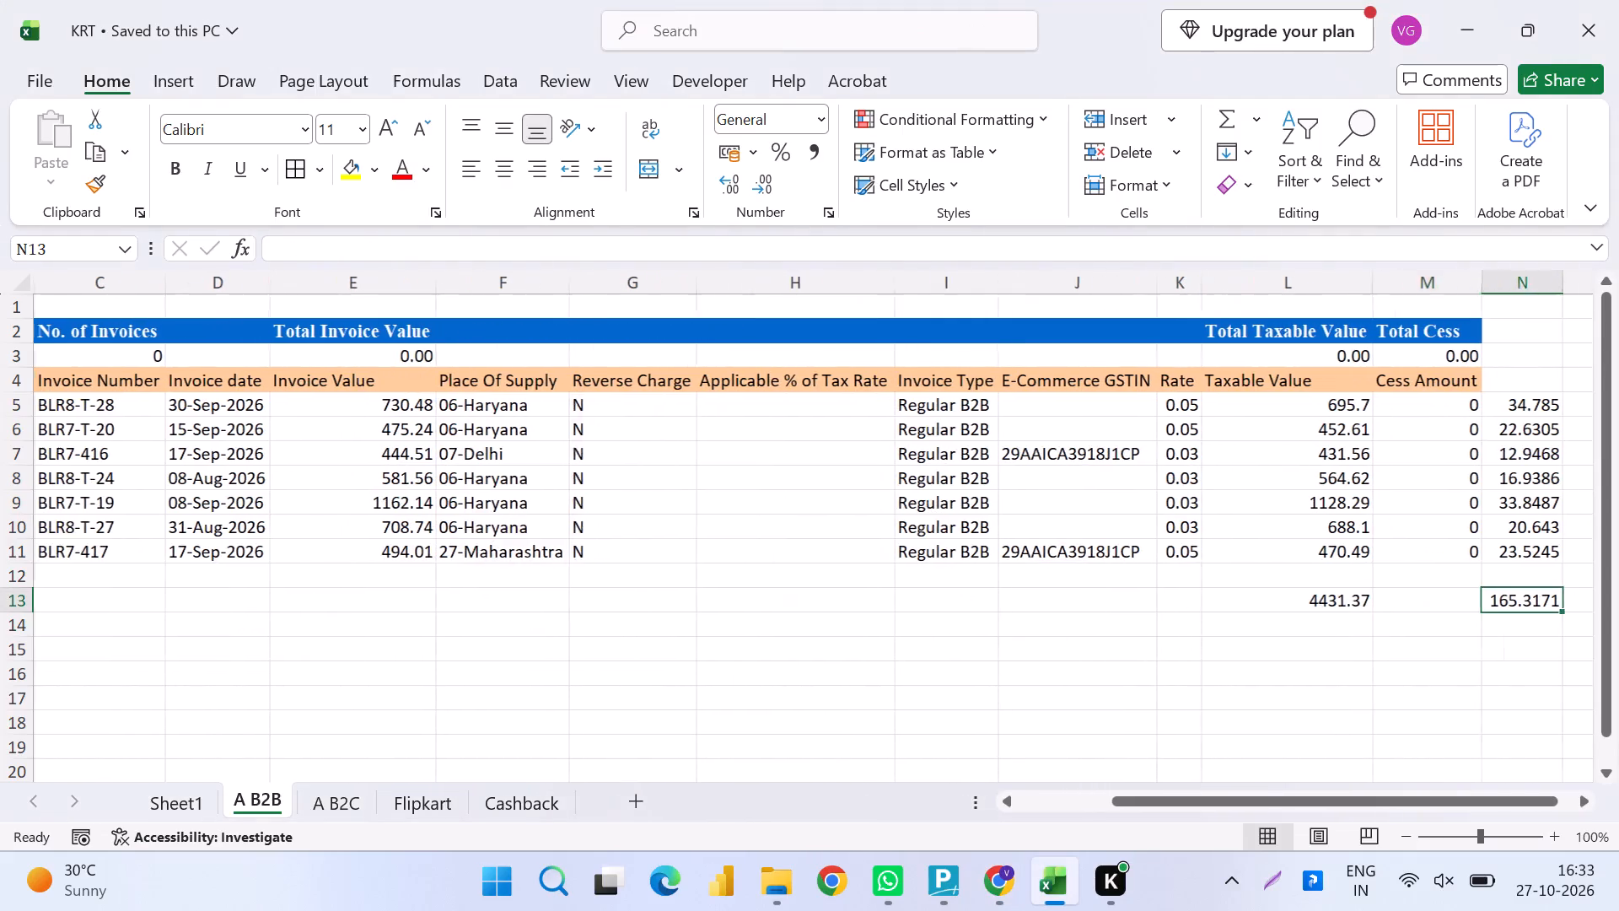
key(Left)
key(Up)
key(Left)
key(Up)
key(Left)
key(Up)
key(Left)
key(Up)
key(Left)
key(alt+Up)
key(alt+Tab)
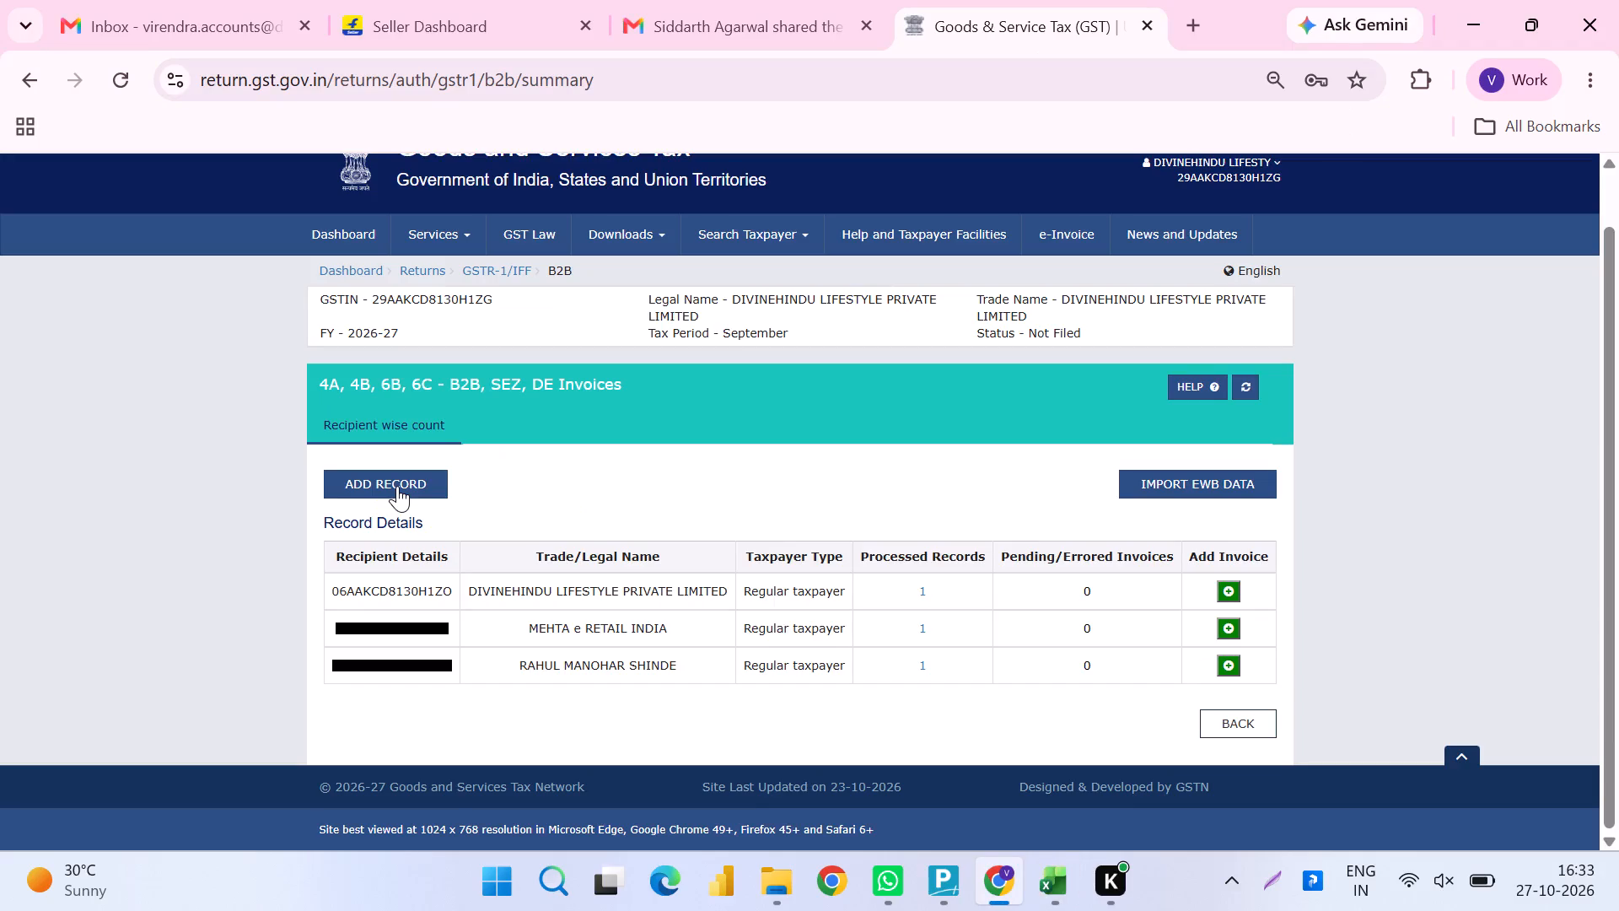
key(alt+Tab)
key(Left)
key(Up)
key(Left)
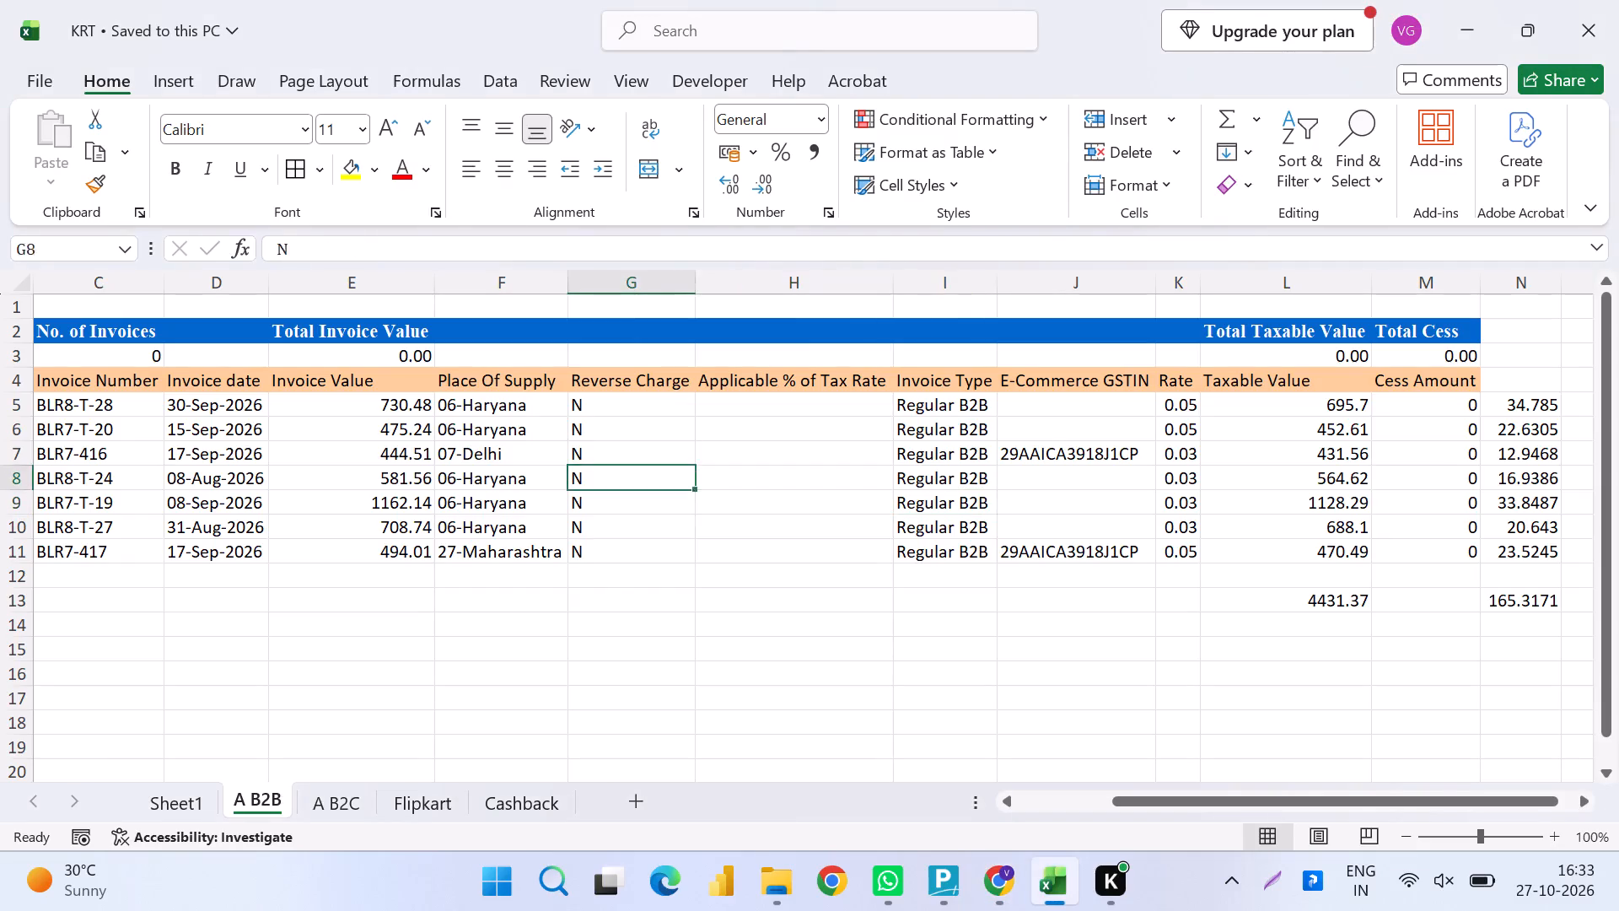
key(Up)
key(Left)
key(Up)
key(Left)
key(Up)
key(Left)
key(Left)
key(Left)
key(Left)
key(Left)
key(Left)
key(Left)
key(Left)
key(Left)
key(Left)
key(Left)
key(Left)
key(Left)
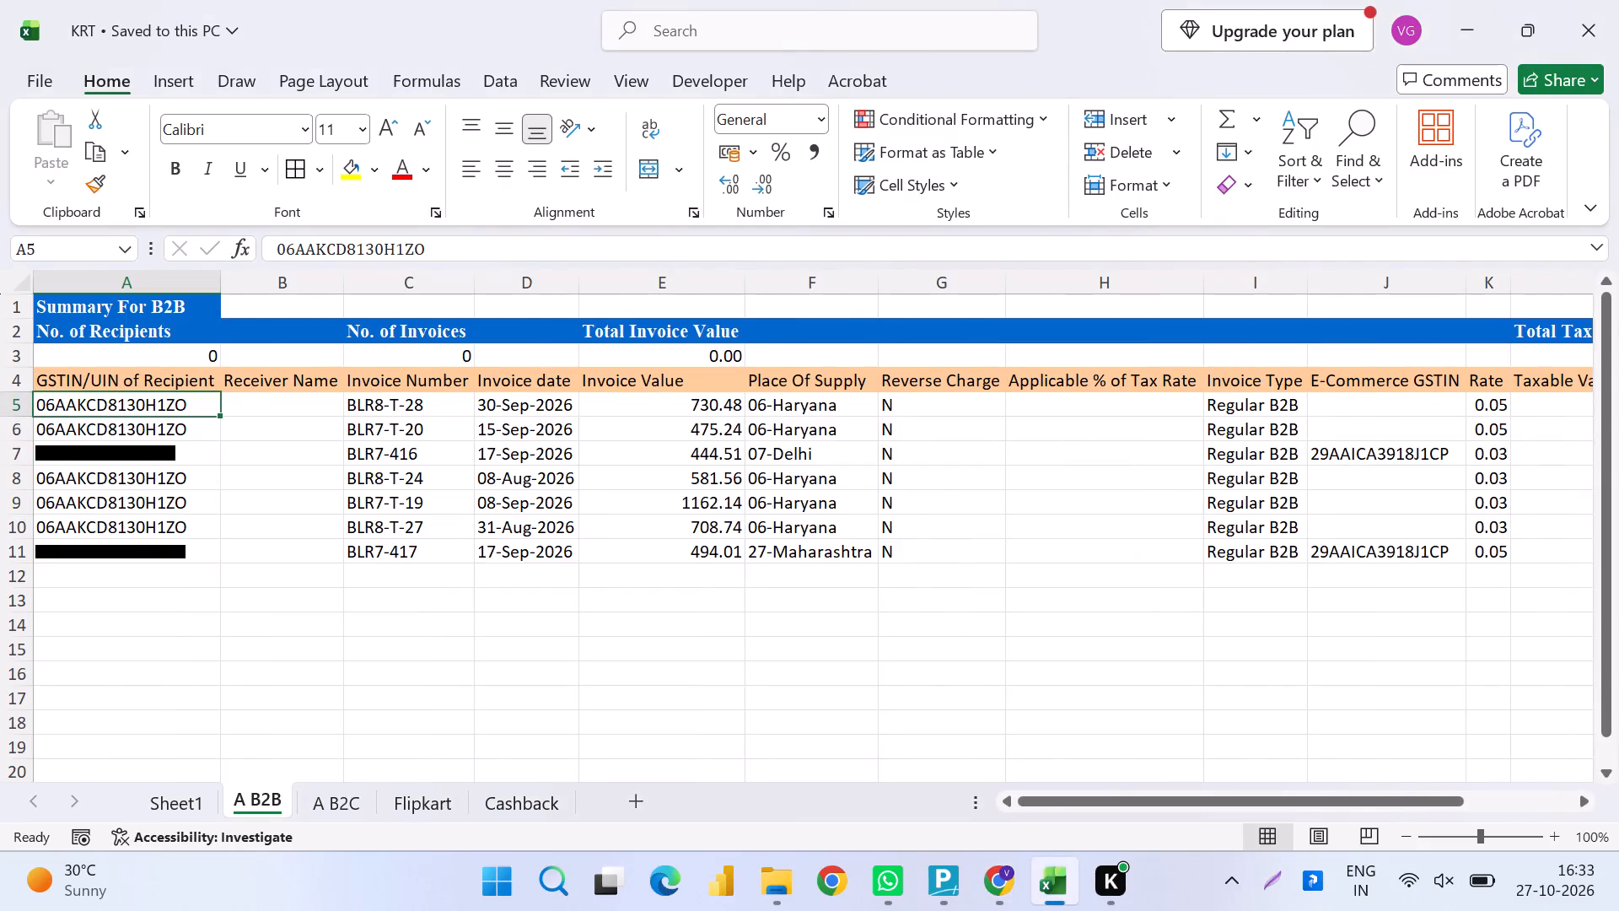
Compare the recipient GSTINs in the A B2B sheet with the portal's B2B recipient list.
key(alt+Tab)
key(alt+Tab)
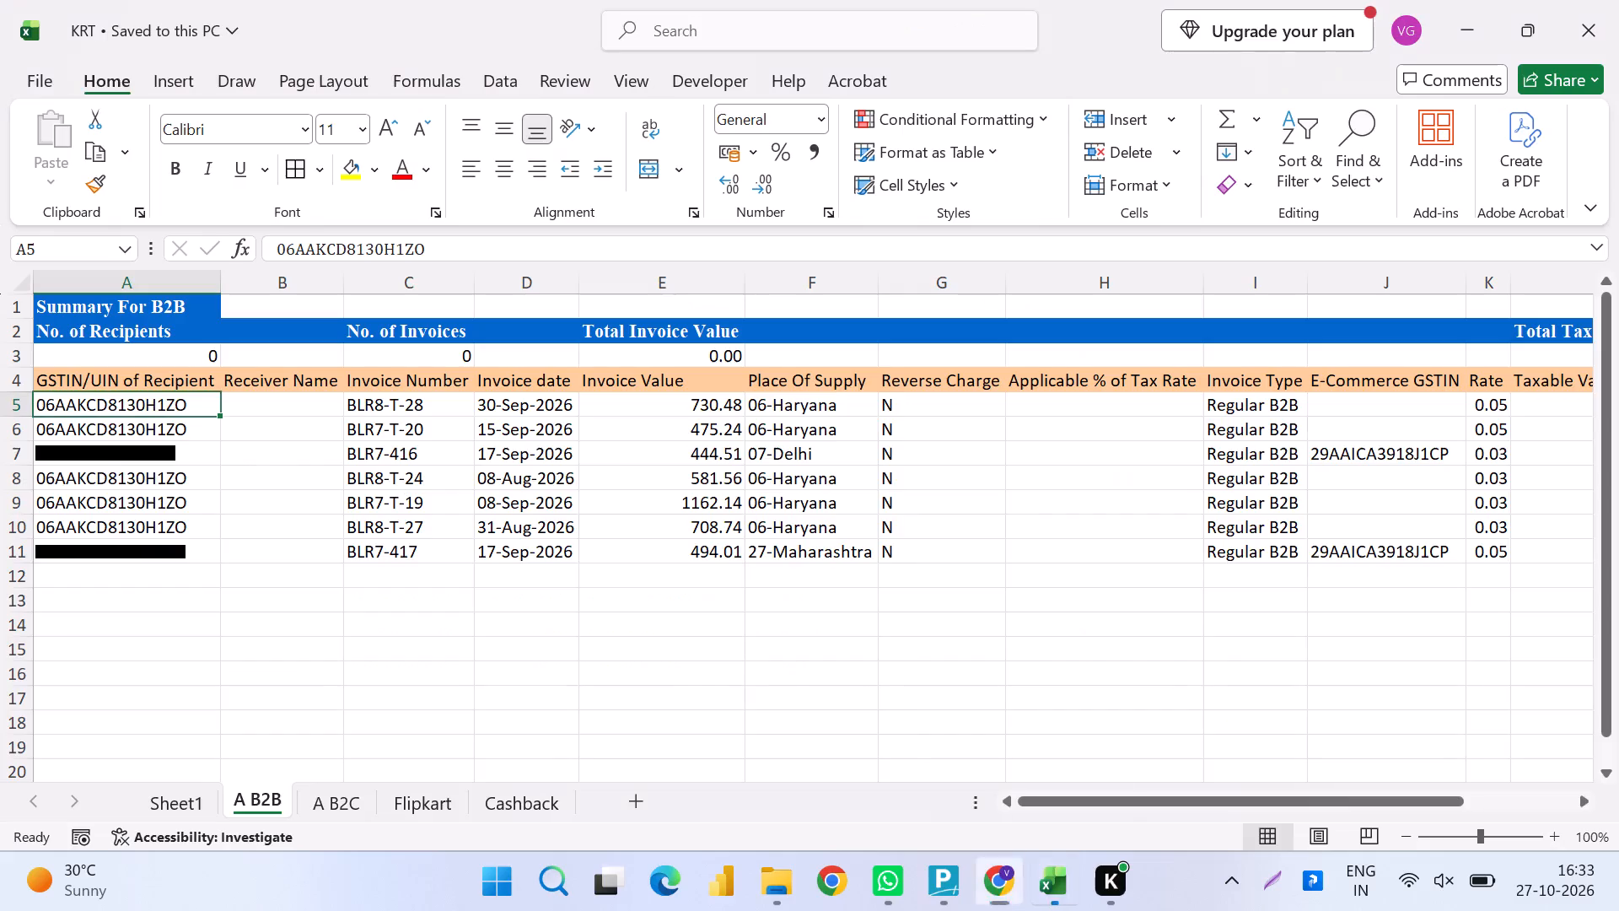
key(alt+Tab)
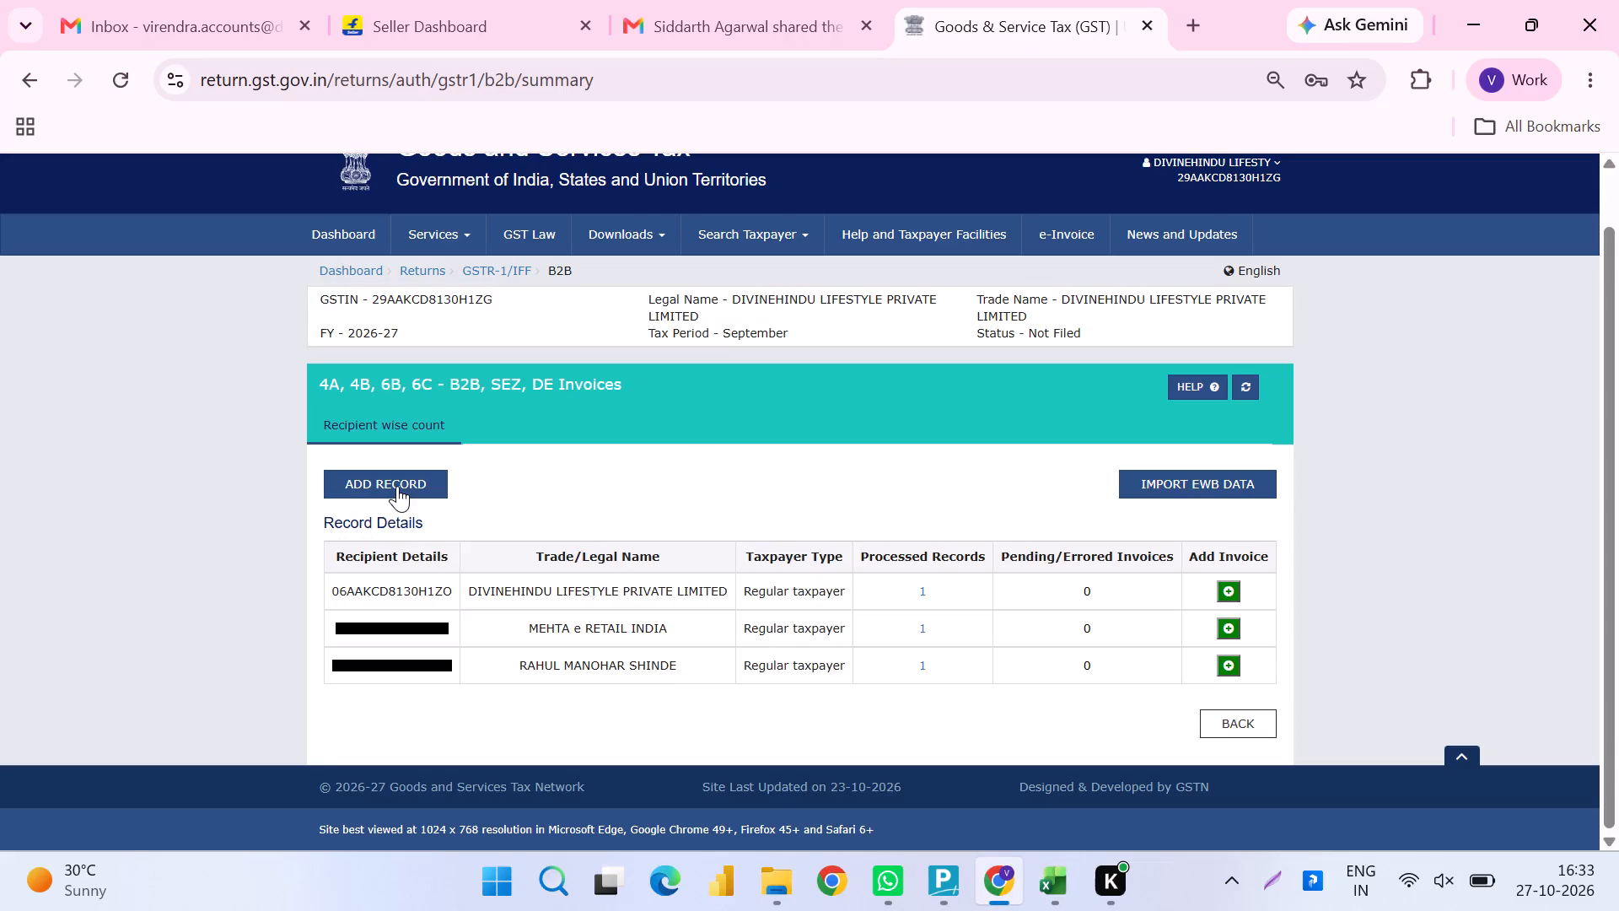
key(alt+Tab)
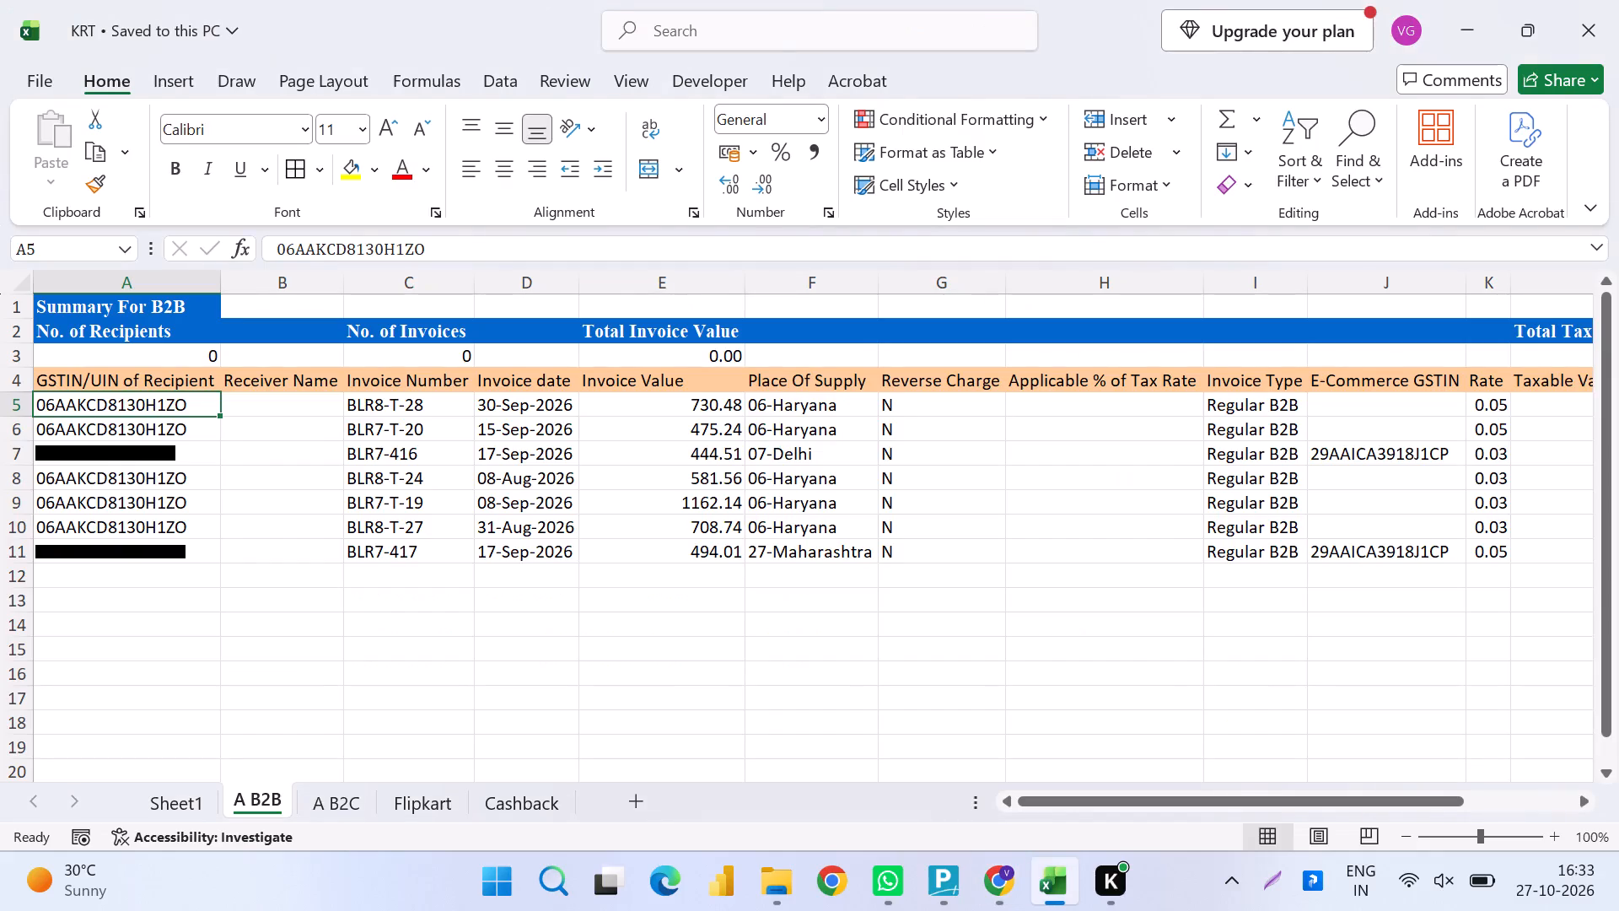
key(alt+Tab)
key(alt+Tab)
key(alt+Tab)
key(alt+Tab)
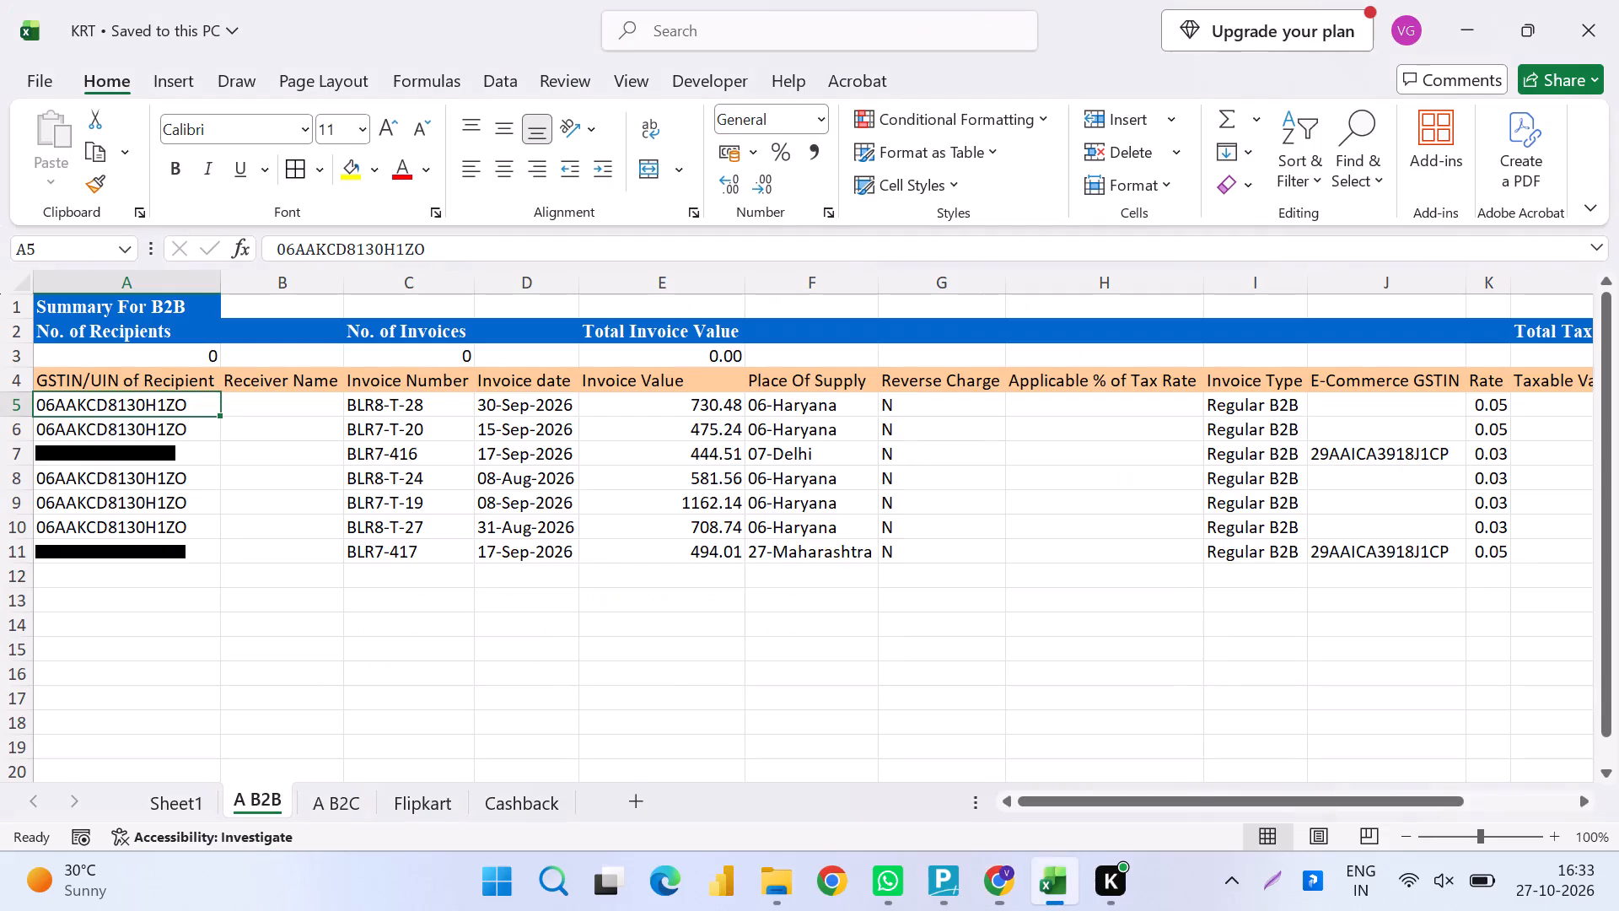
Add filters to the A B2B table, using row 4 as the header over the invoice rows.
key(Up)
key(shift+space)
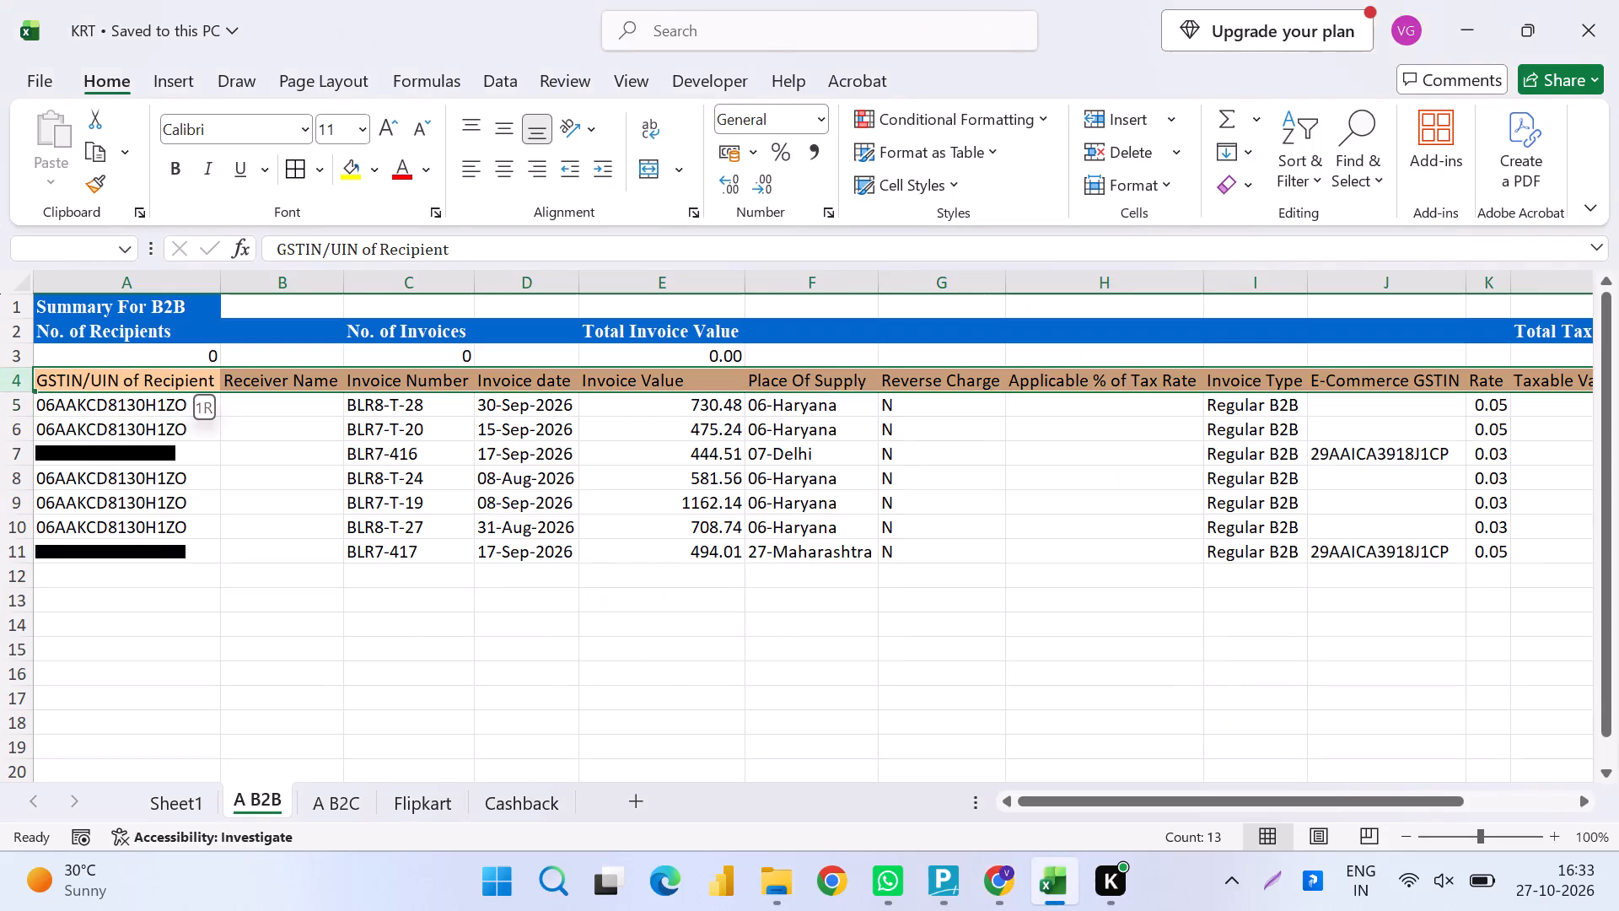
key(ctrl+shift+Down)
key(ctrl+shift+l)
Check Divinehindu Lifestyle Private Limited's processed B2B record in the portal against the A B2B sheet, returning to the recipient list.
key(alt+Tab)
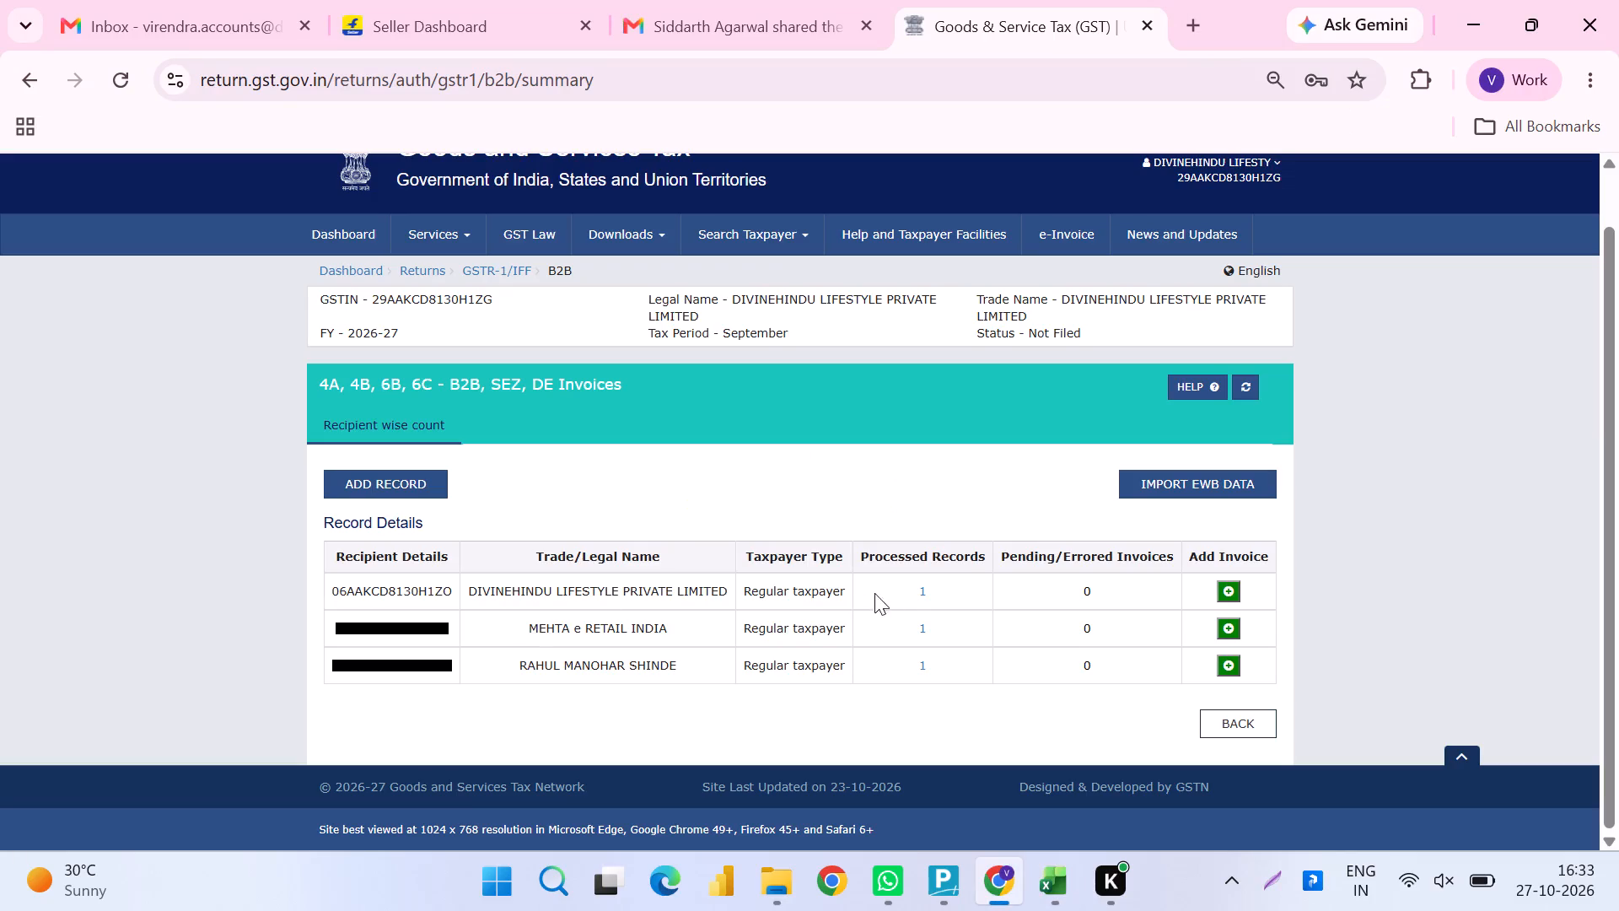
click(921, 590)
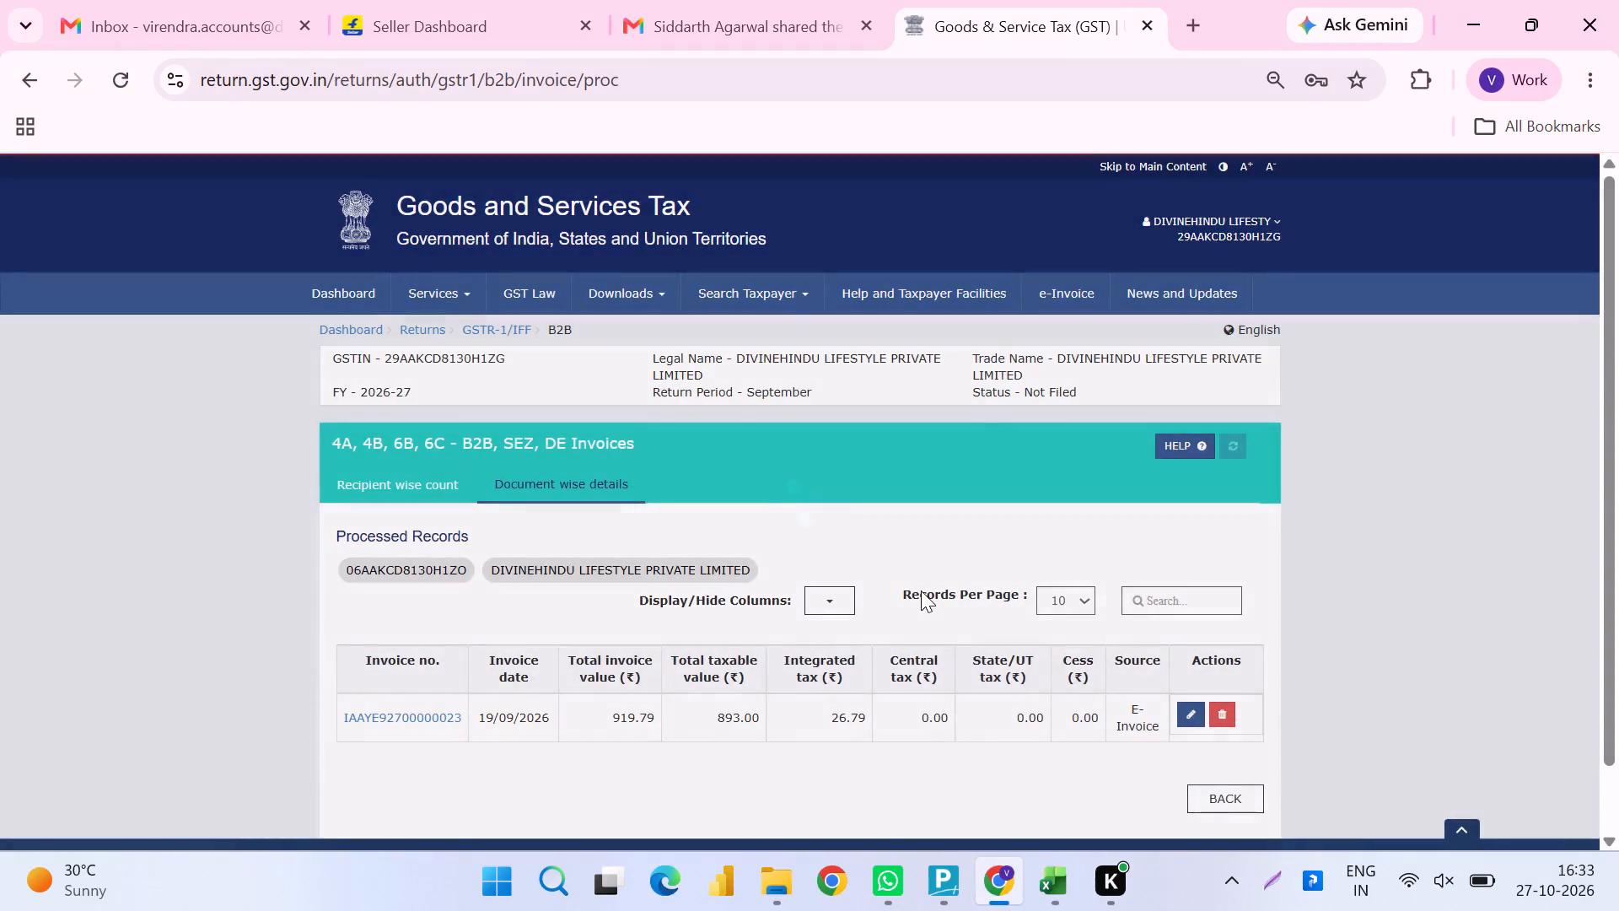
key(alt+Tab)
key(alt+Tab)
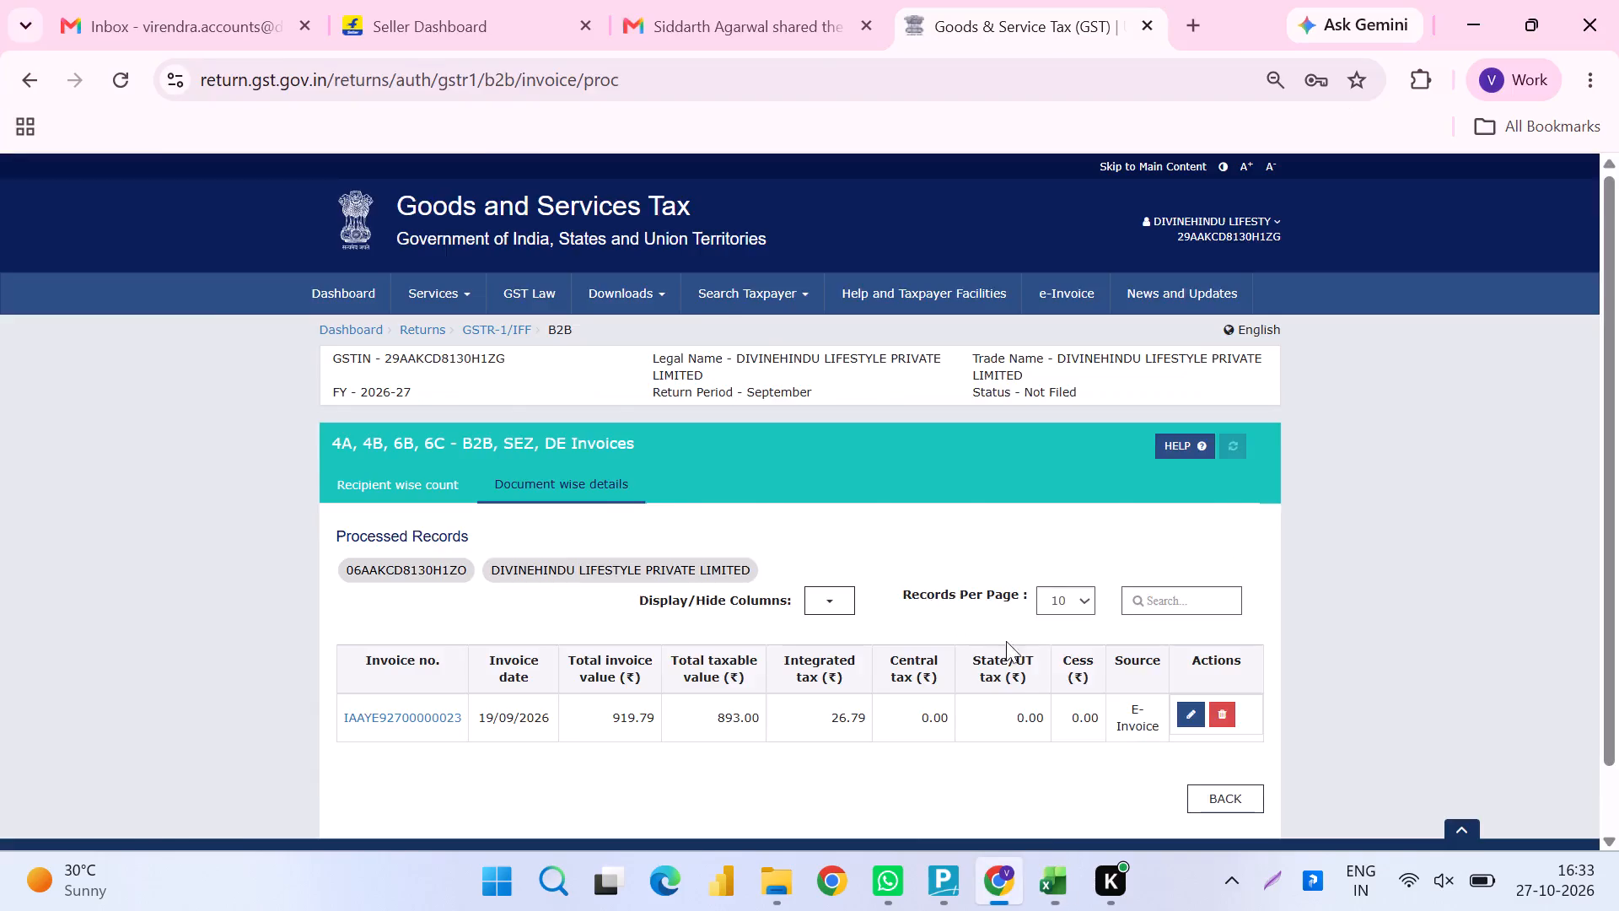
key(alt+Tab)
key(alt+Tab)
click(1229, 796)
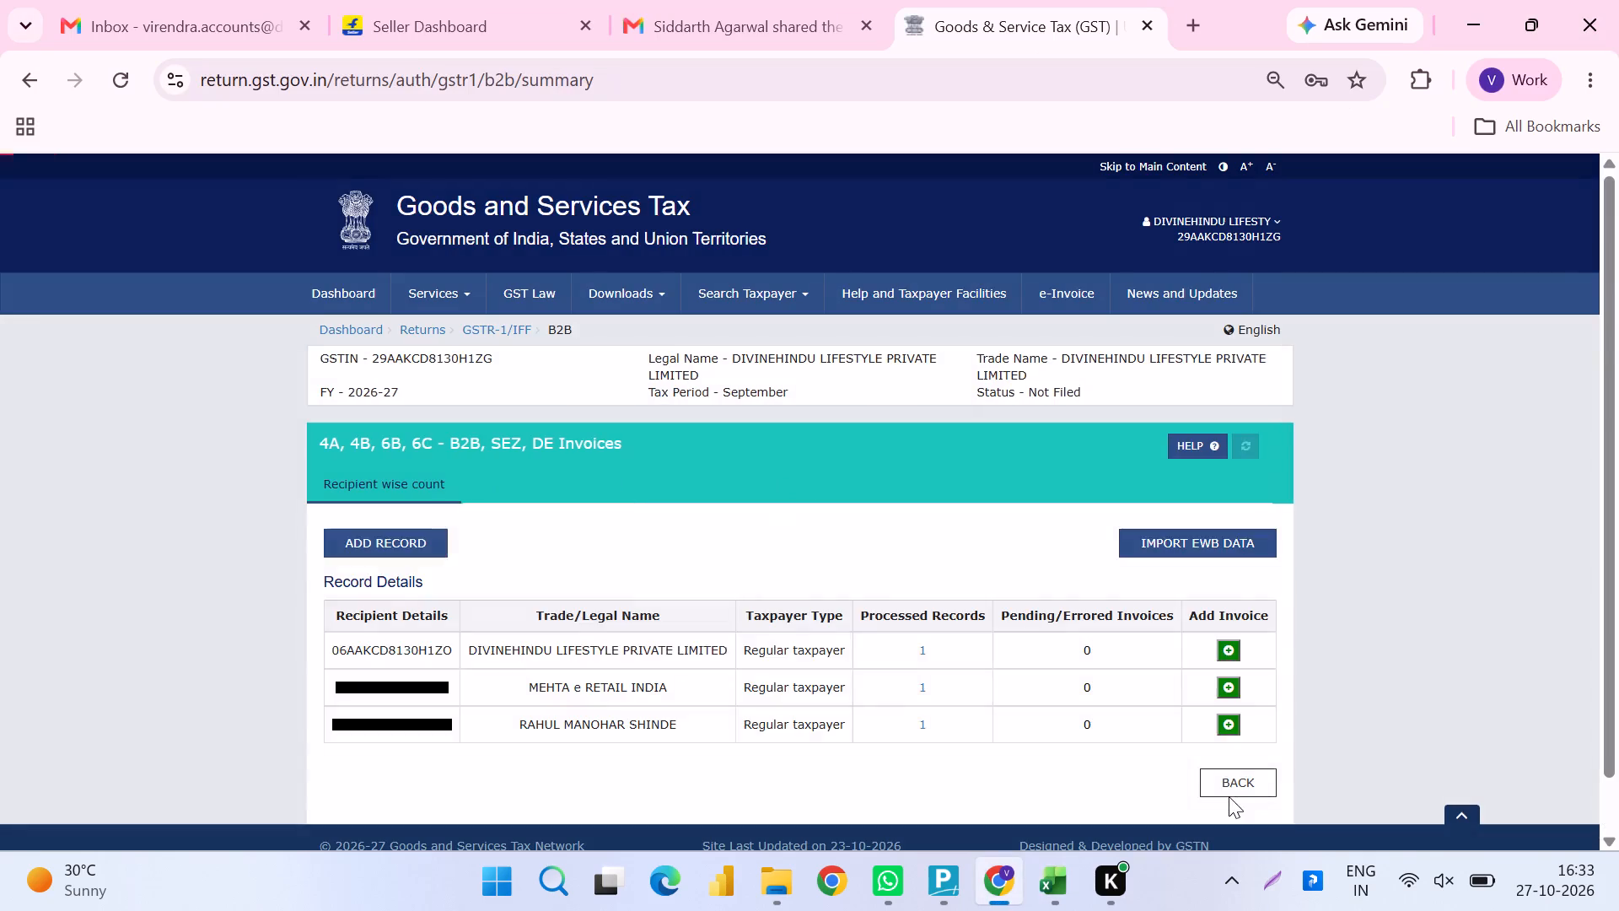
key(alt+Tab)
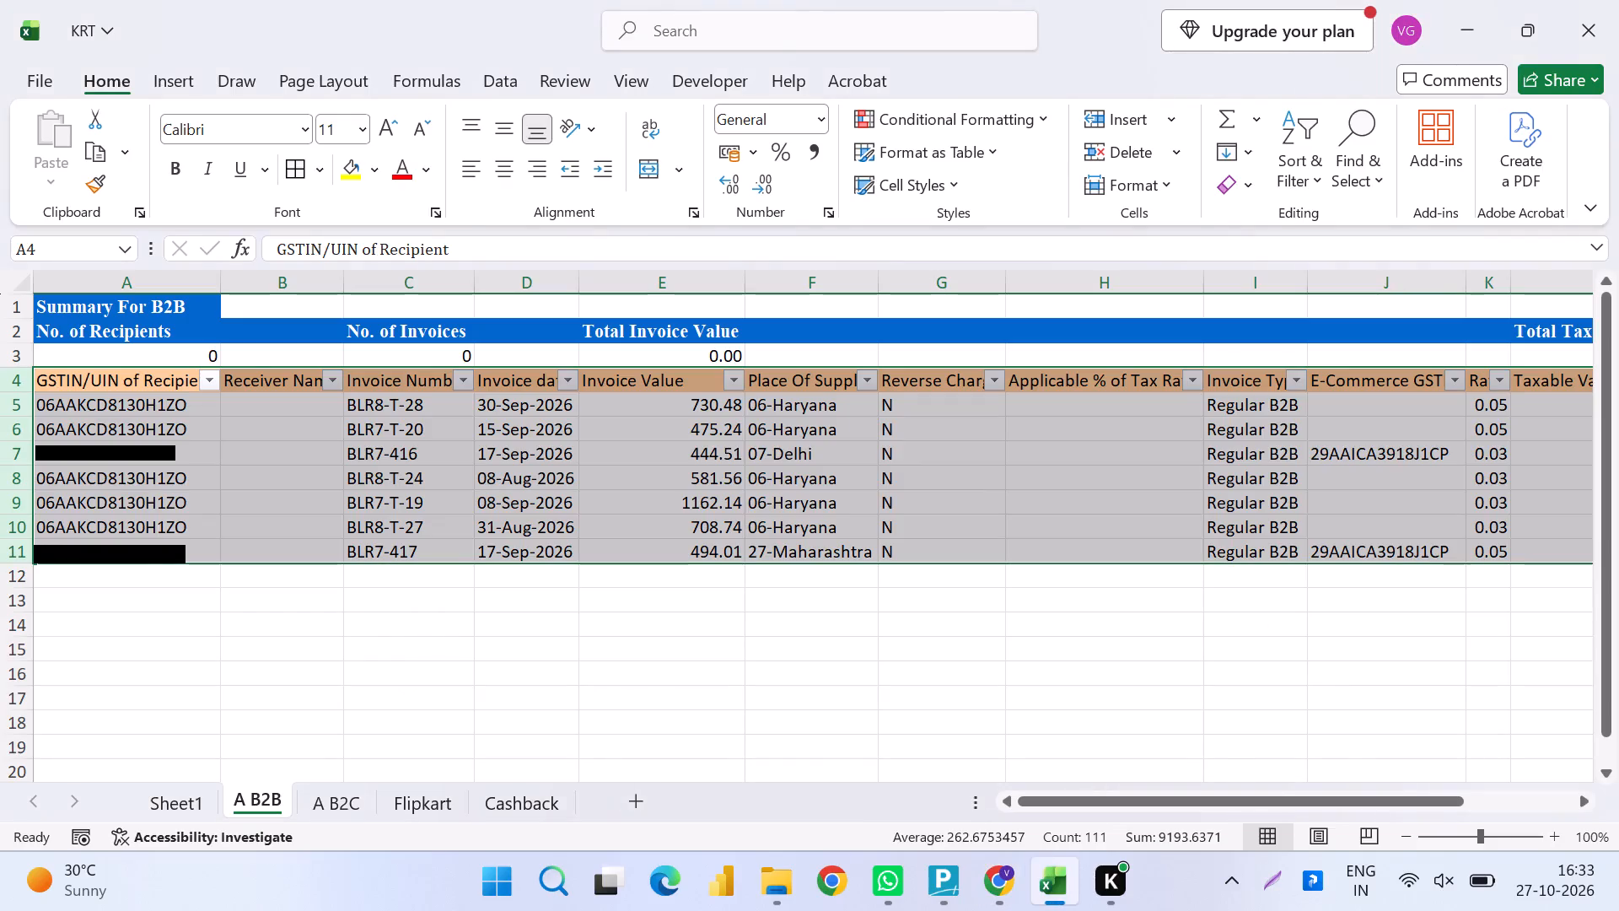
key(alt+Tab)
key(alt+Tab)
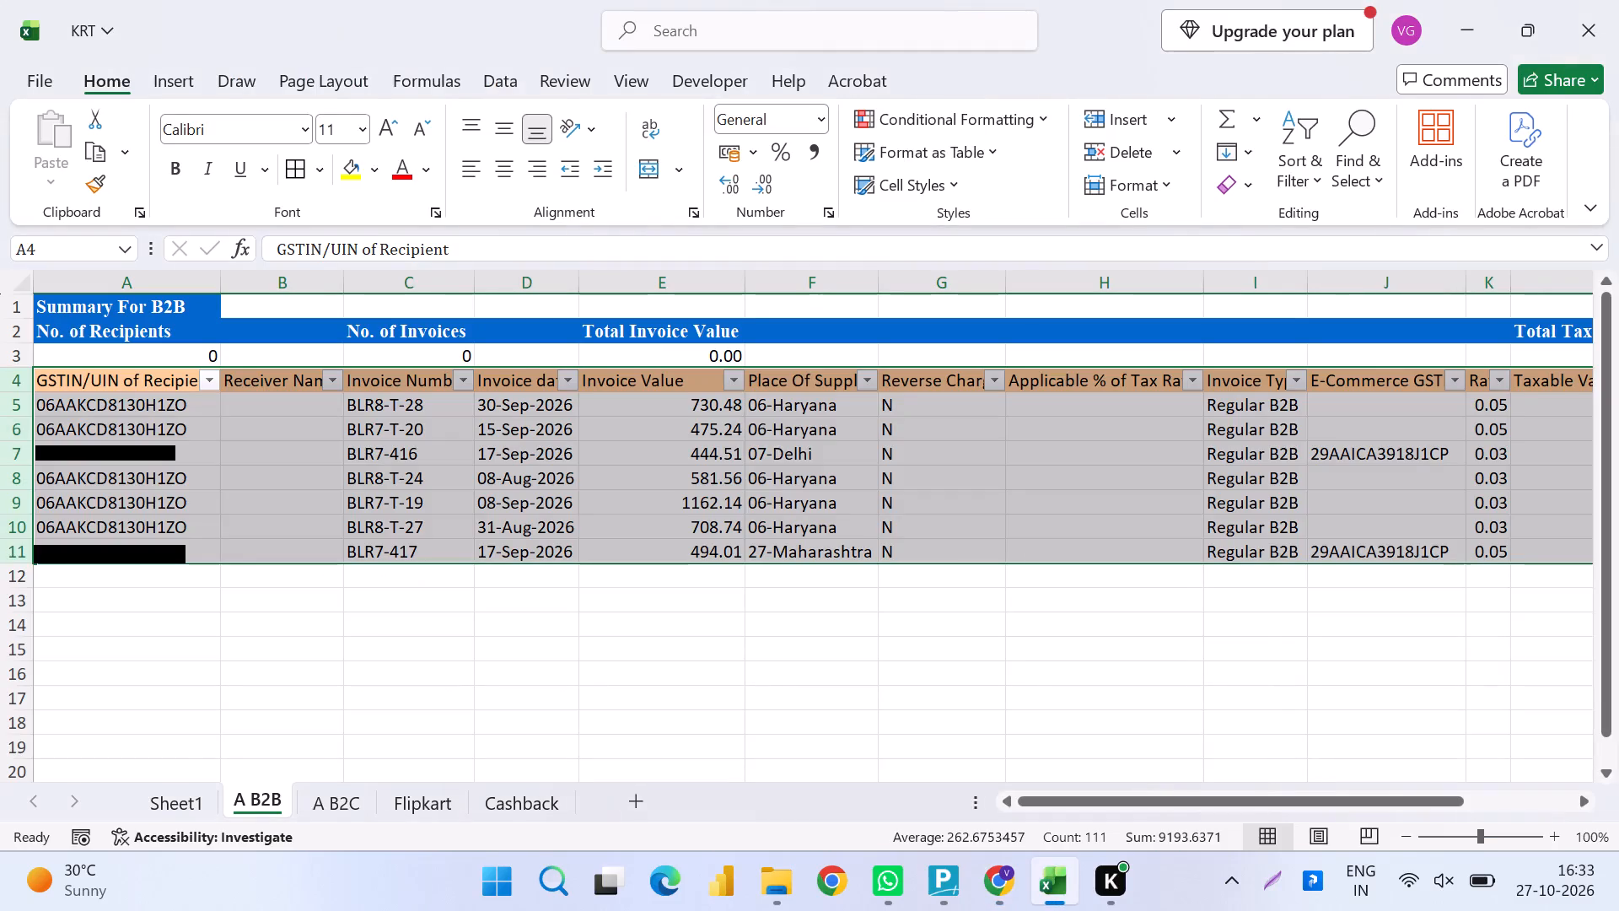
key(alt+Tab)
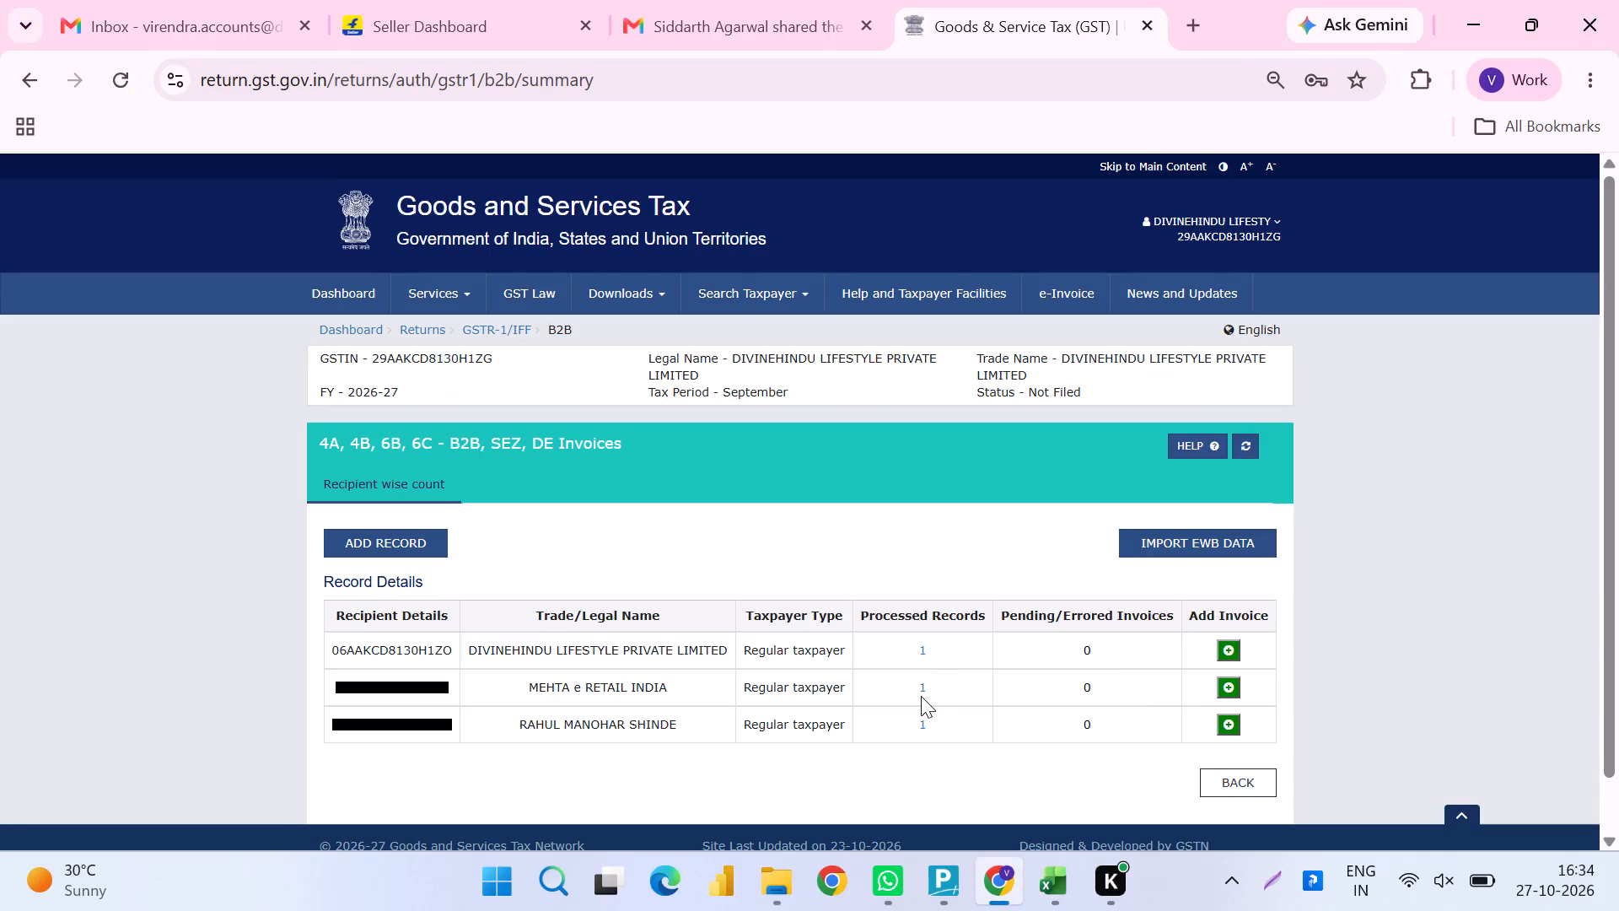
Copy Divinehindu Lifestyle Private Limited's GSTIN from the portal and find its matching rows in the A B2B sheet.
double_click(415, 653)
key(ctrl+c)
key(ctrl+c)
ctrl+click(415, 653)
key(alt+Tab)
key(ctrl+f)
key(ctrl+v)
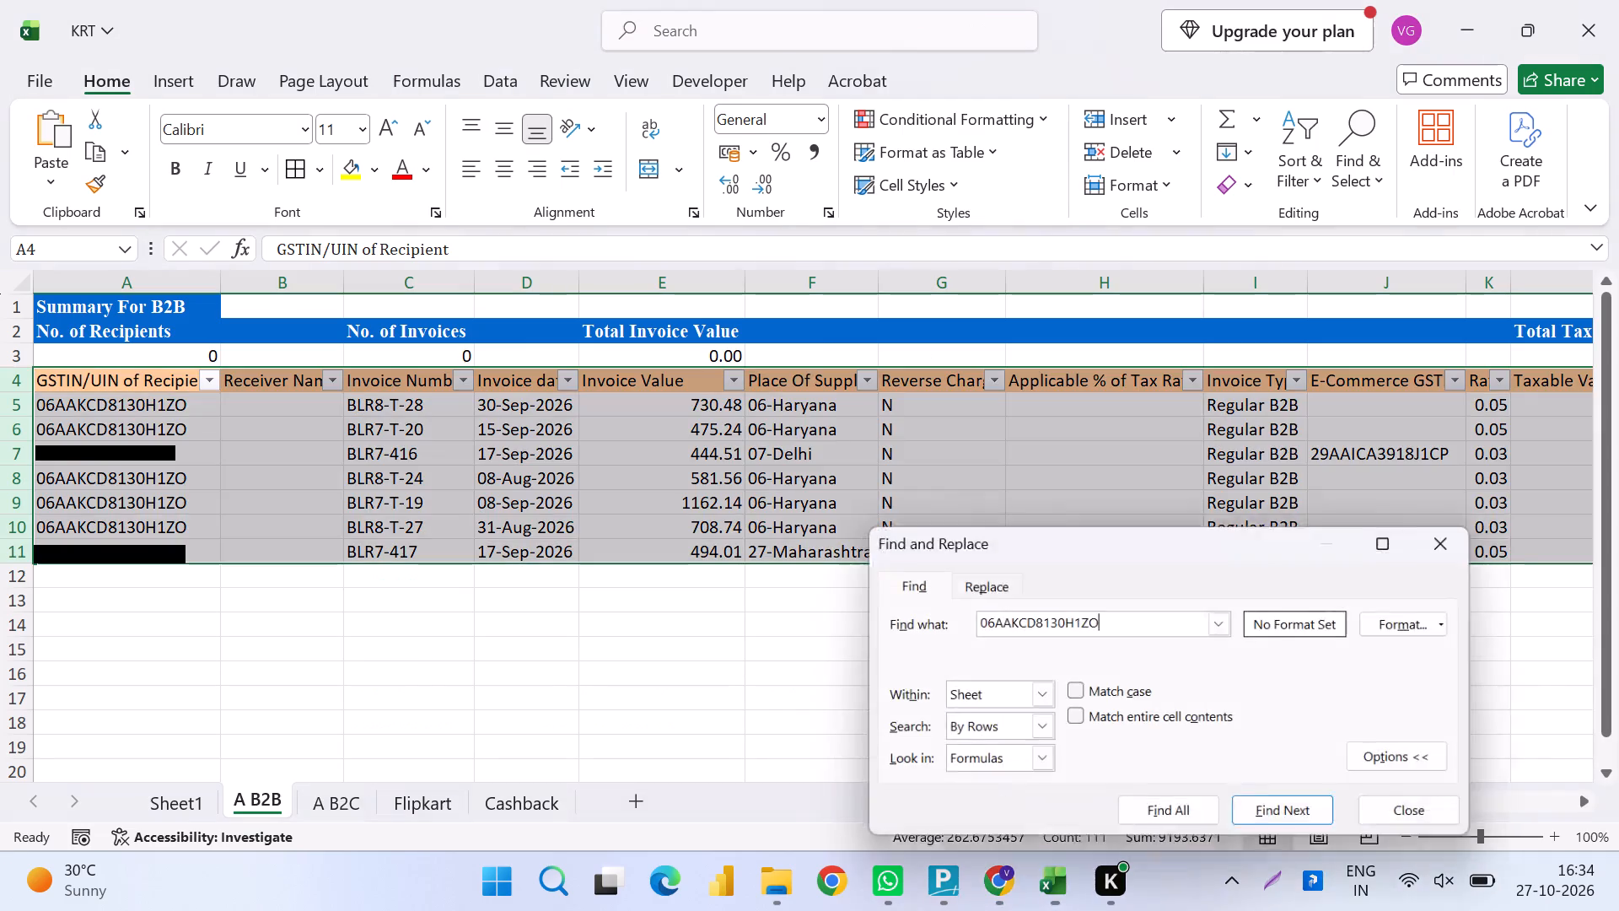
key(Return)
key(Return)
key(Return)
key(Escape)
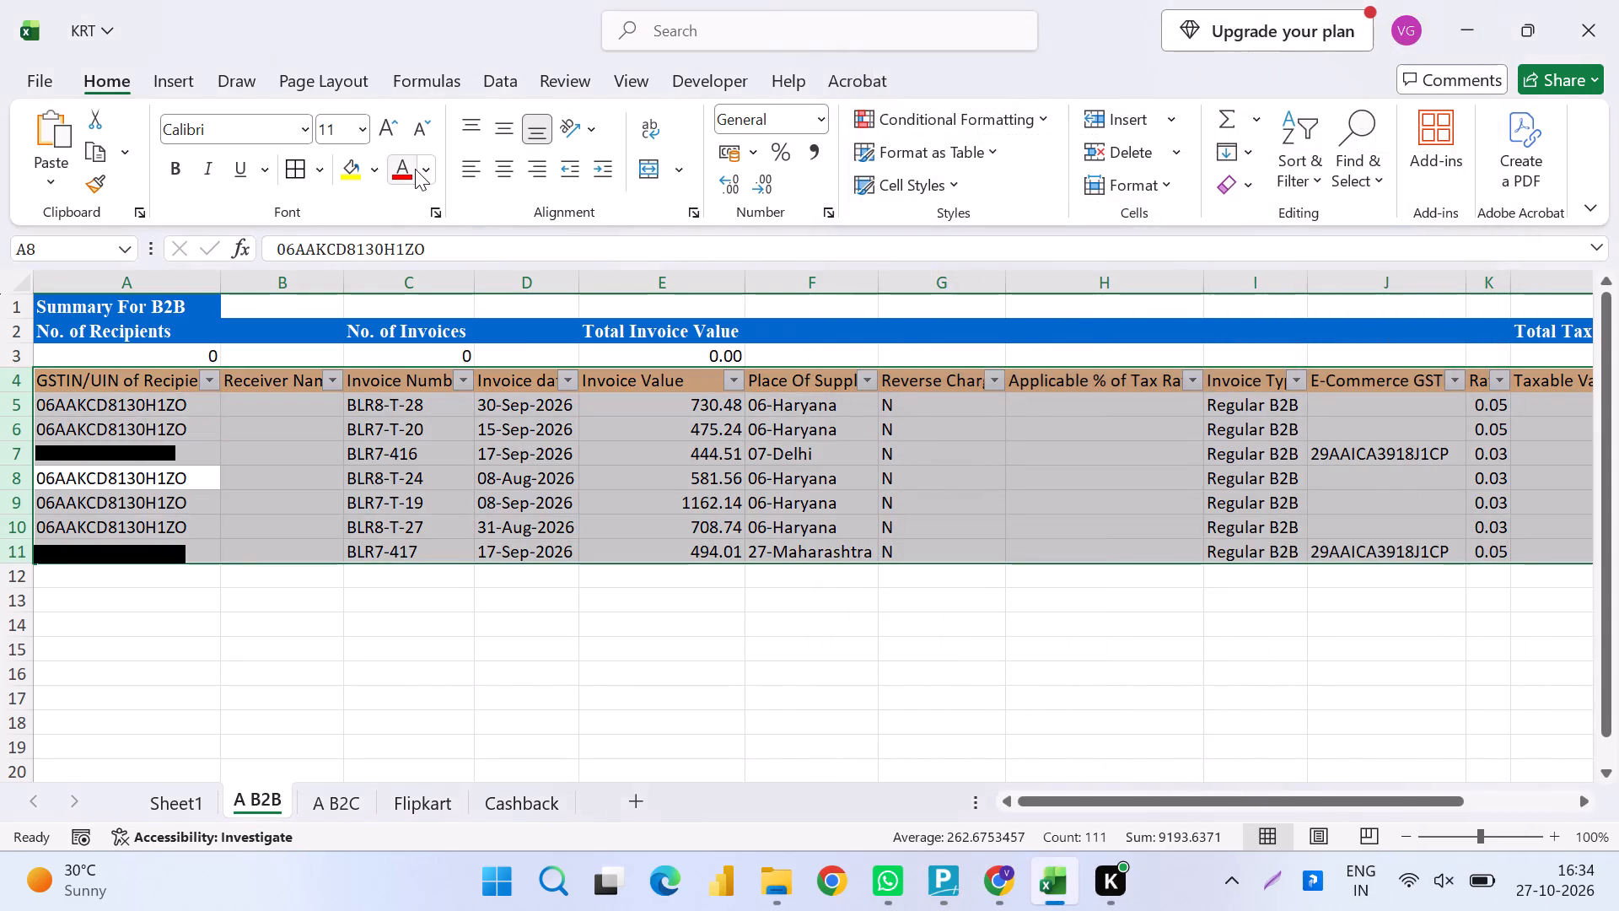
Review Divinehindu Lifestyle Private Limited's processed invoice in the portal again and go back to the recipient list.
key(alt+Tab)
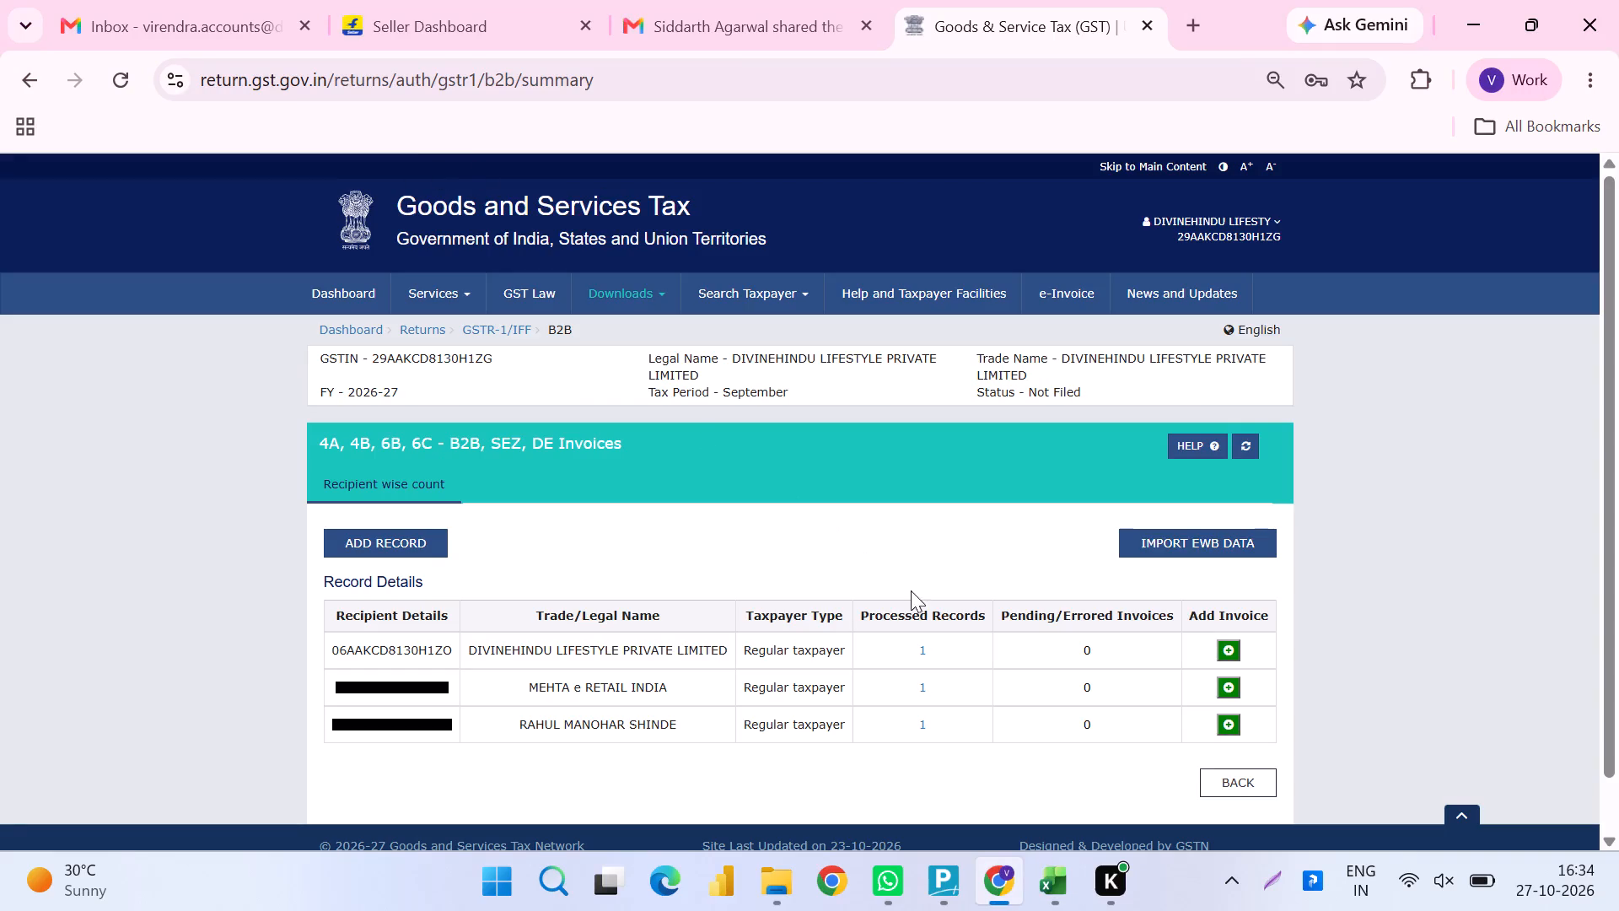
click(928, 640)
click(922, 645)
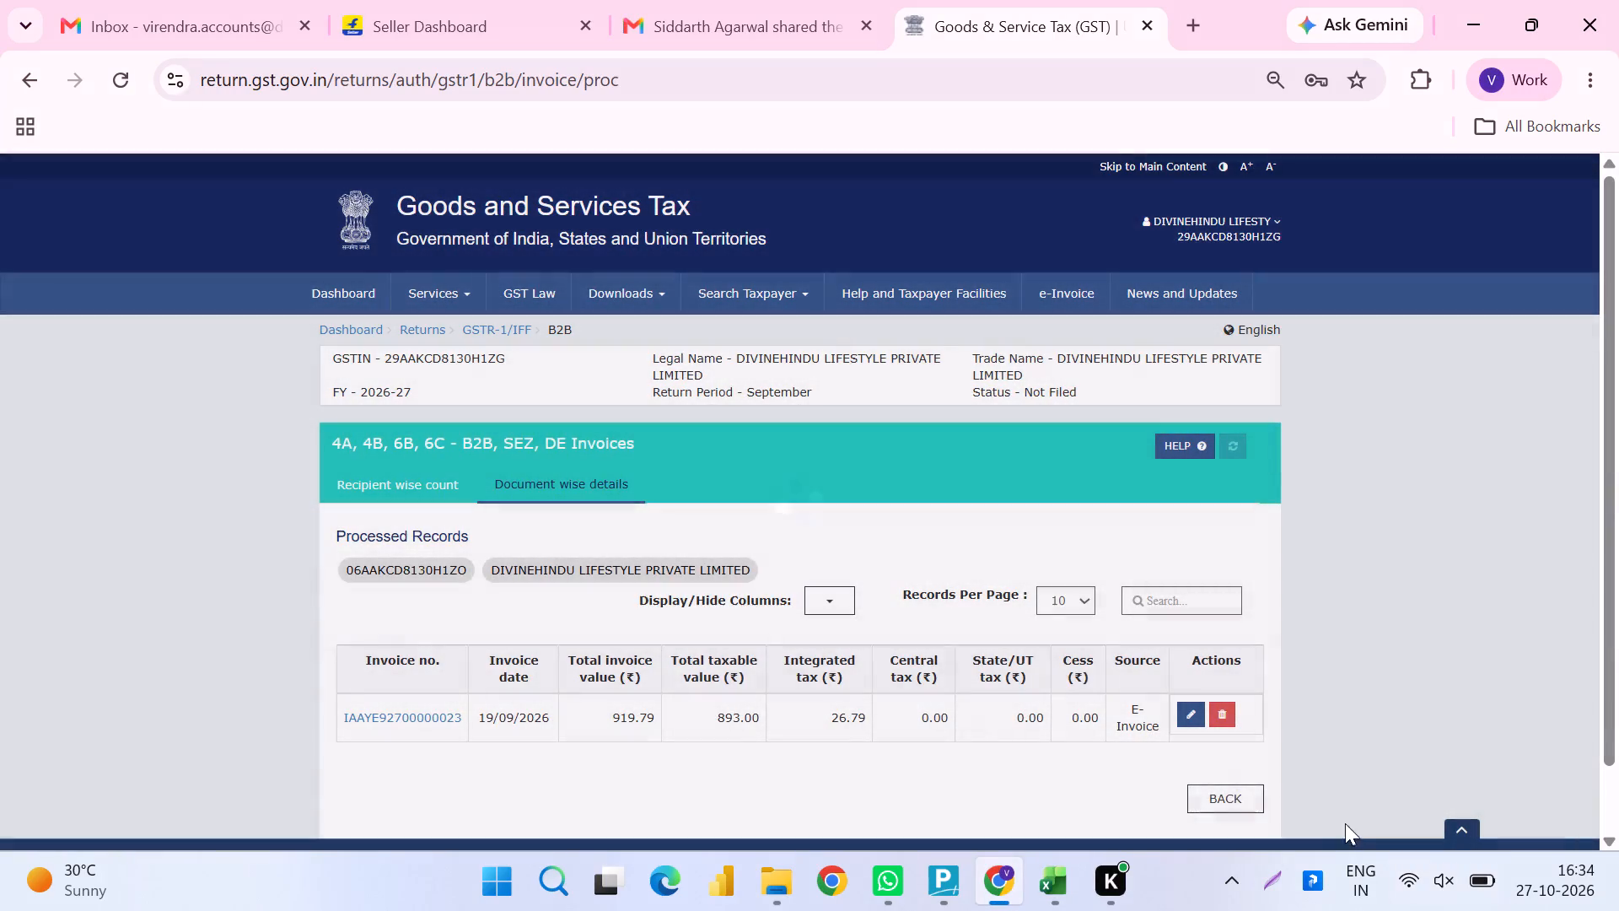
click(1224, 809)
Examine the A B2B sheet's invoice numbers, dates and values around rows 7 and 8 against the portal's recipient list.
key(alt+Tab)
key(Right)
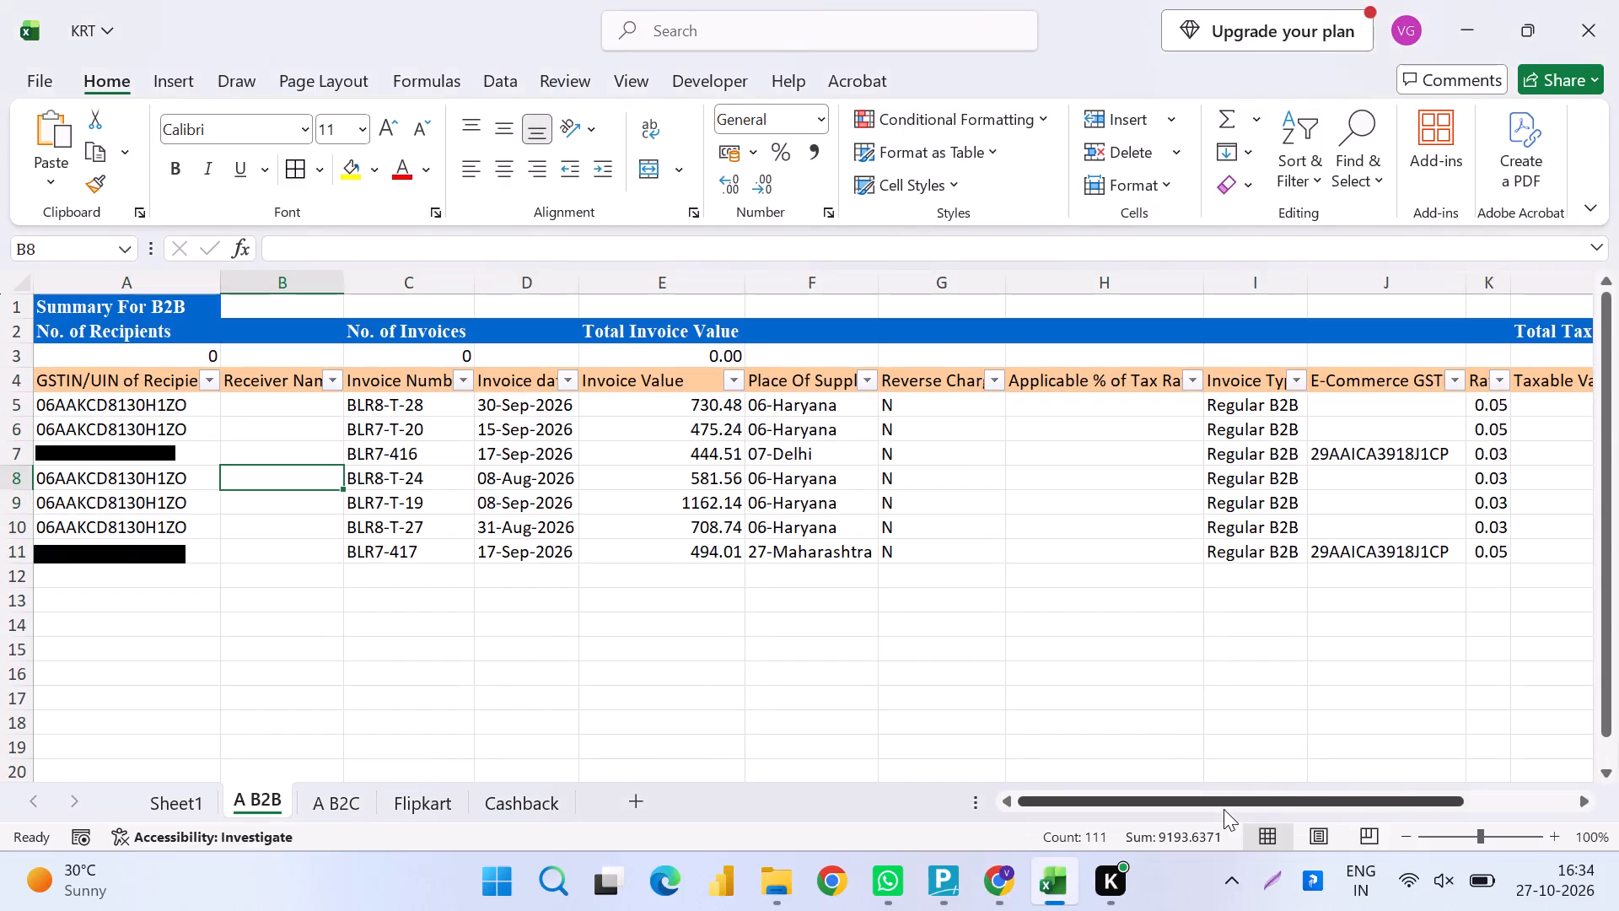
key(Right)
key(Right)
key(Right)
key(Right)
key(Left)
key(Up)
key(Left)
key(Right)
key(Left)
key(Right)
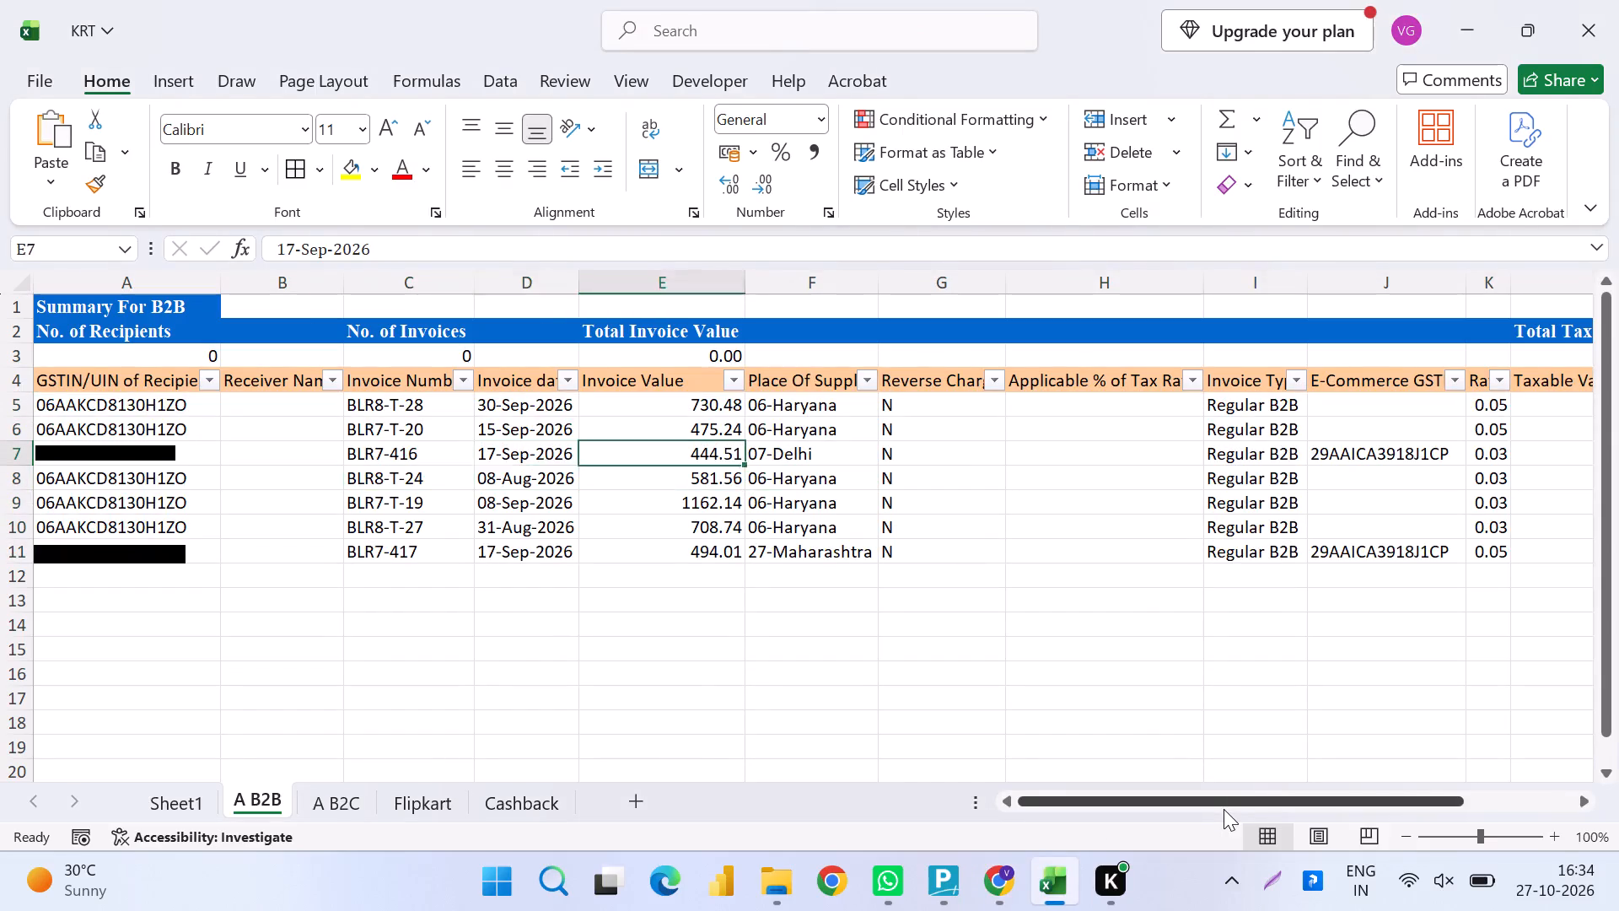
key(Left)
key(Left)
key(Left)
key(Left)
key(alt+Tab)
key(alt+Tab)
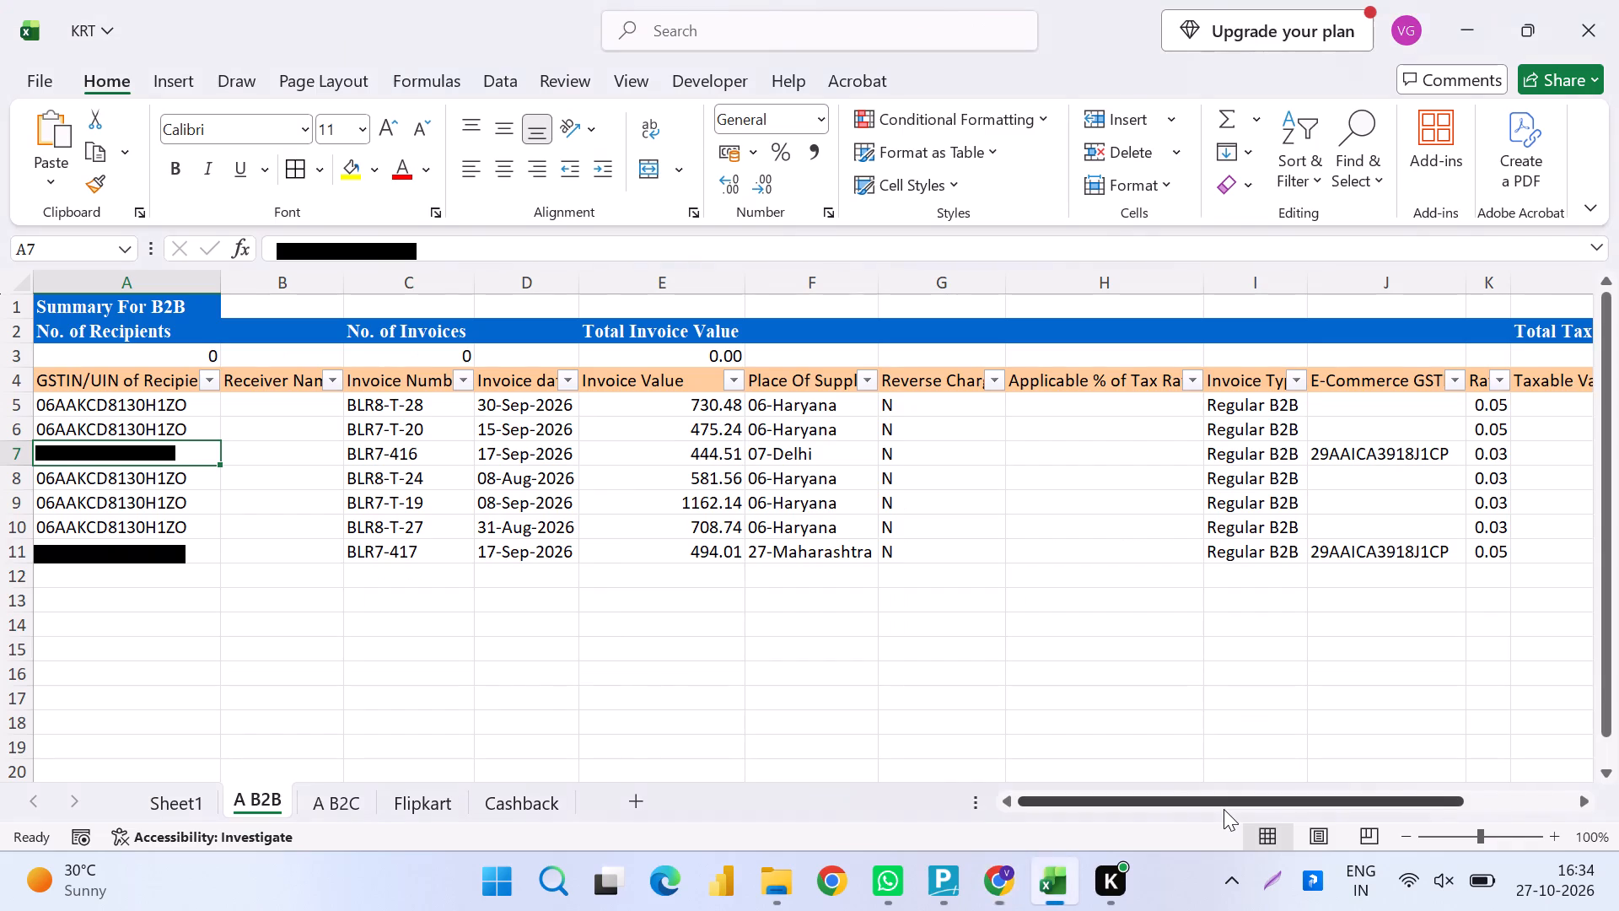
Copy the recipient GSTIN of invoice BLR7-416 from the A B2B sheet and search for it in the portal's recipient list.
key(shift+space)
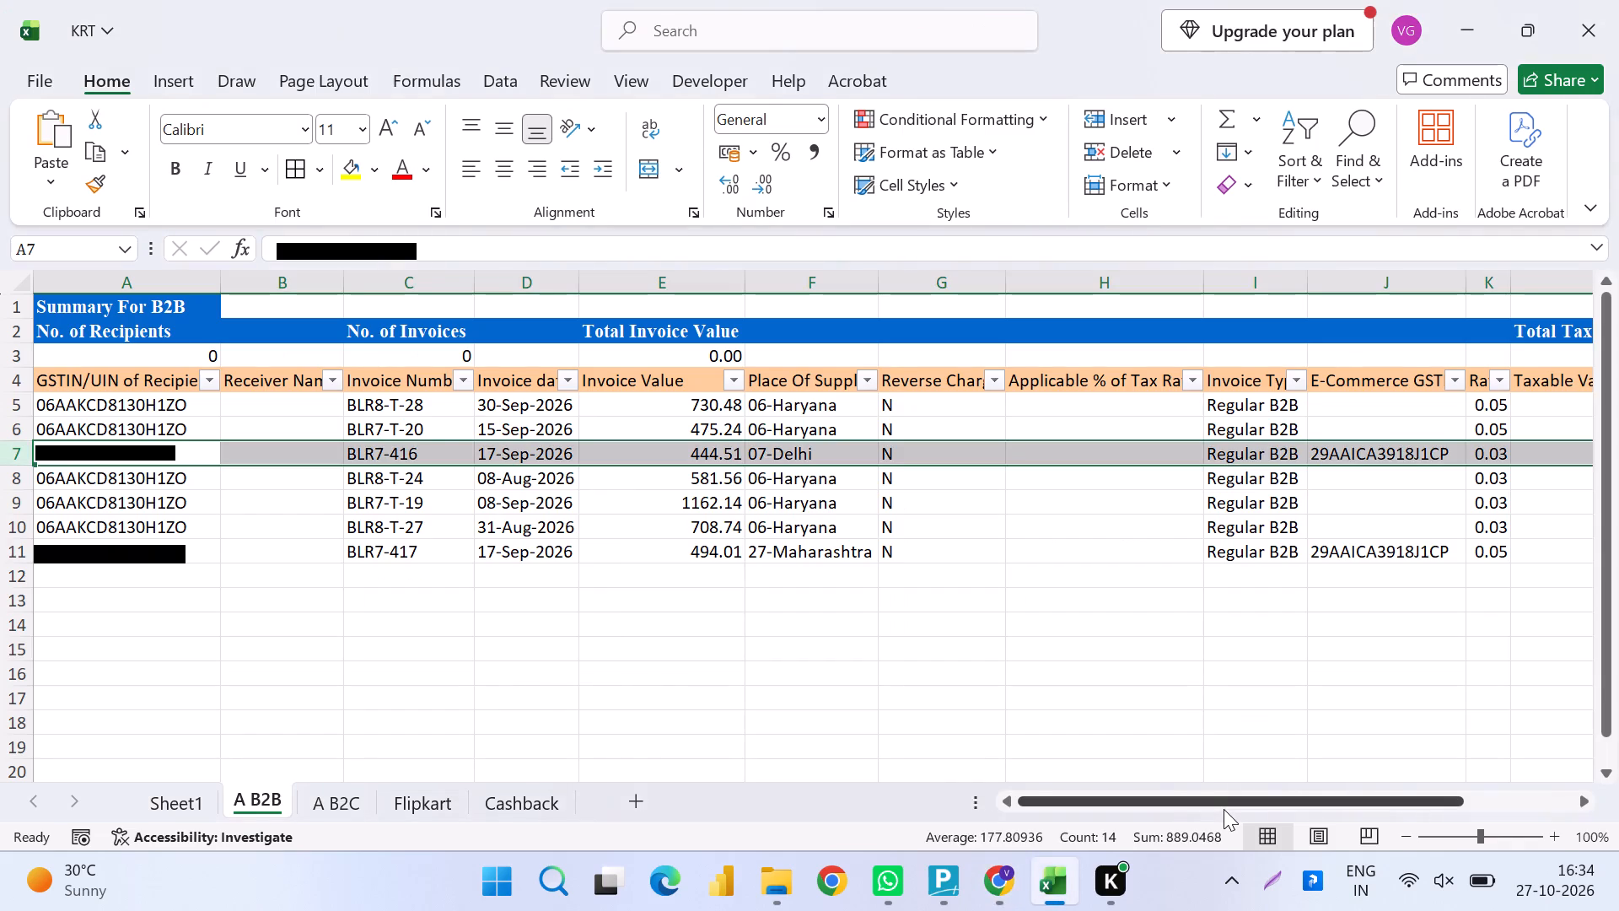
key(Right)
key(Left)
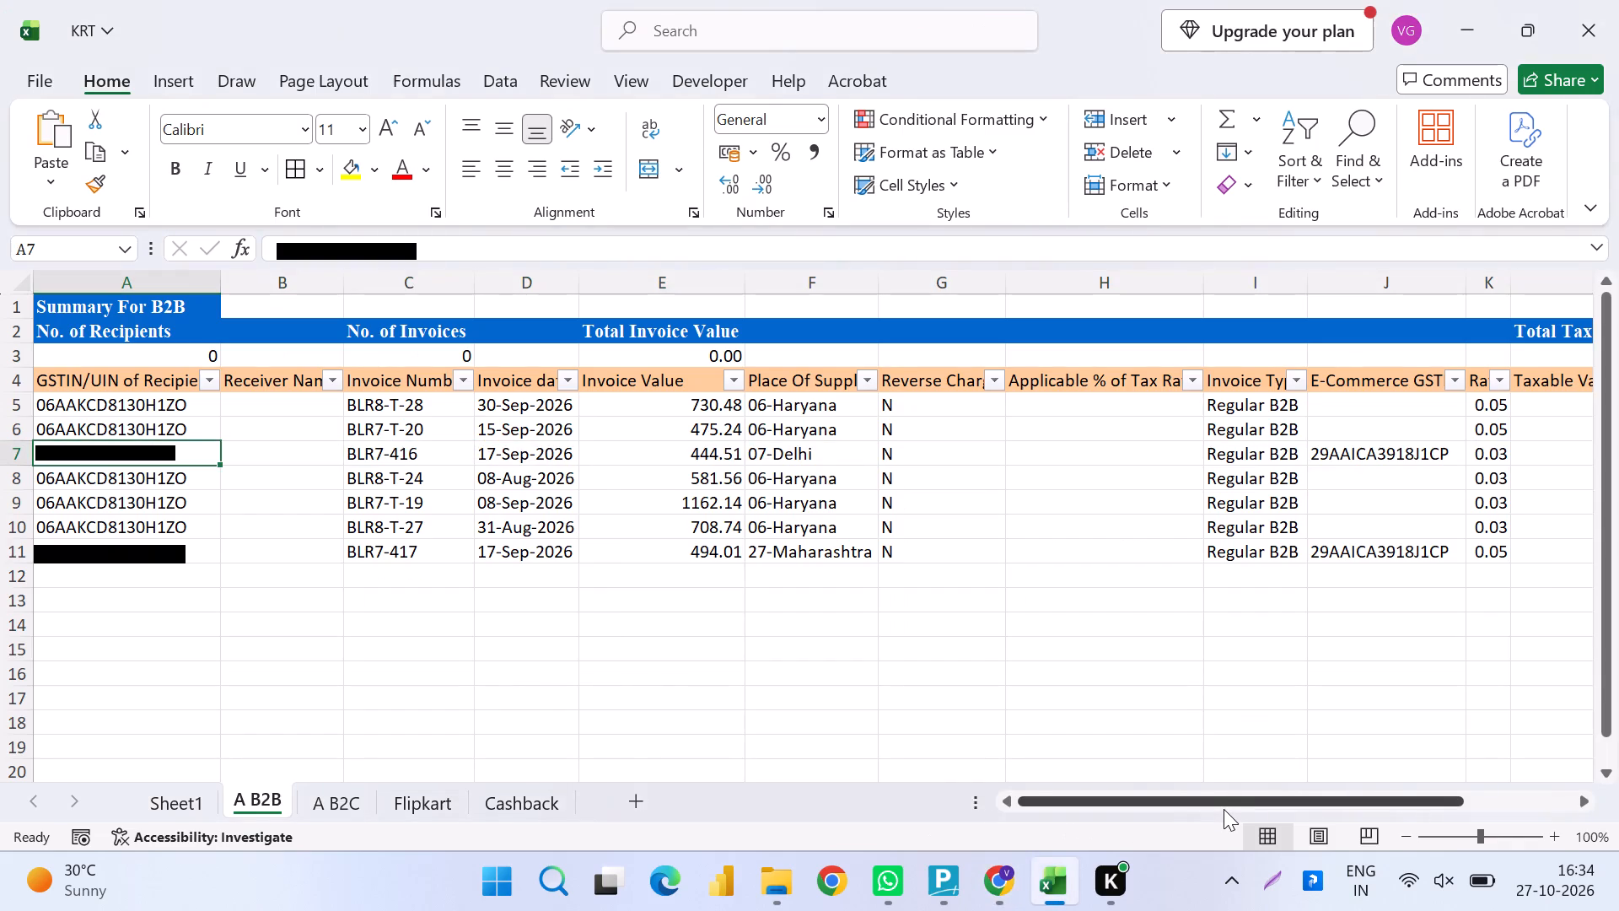
key(ctrl+c)
key(alt+Tab)
key(ctrl+f)
key(ctrl+v)
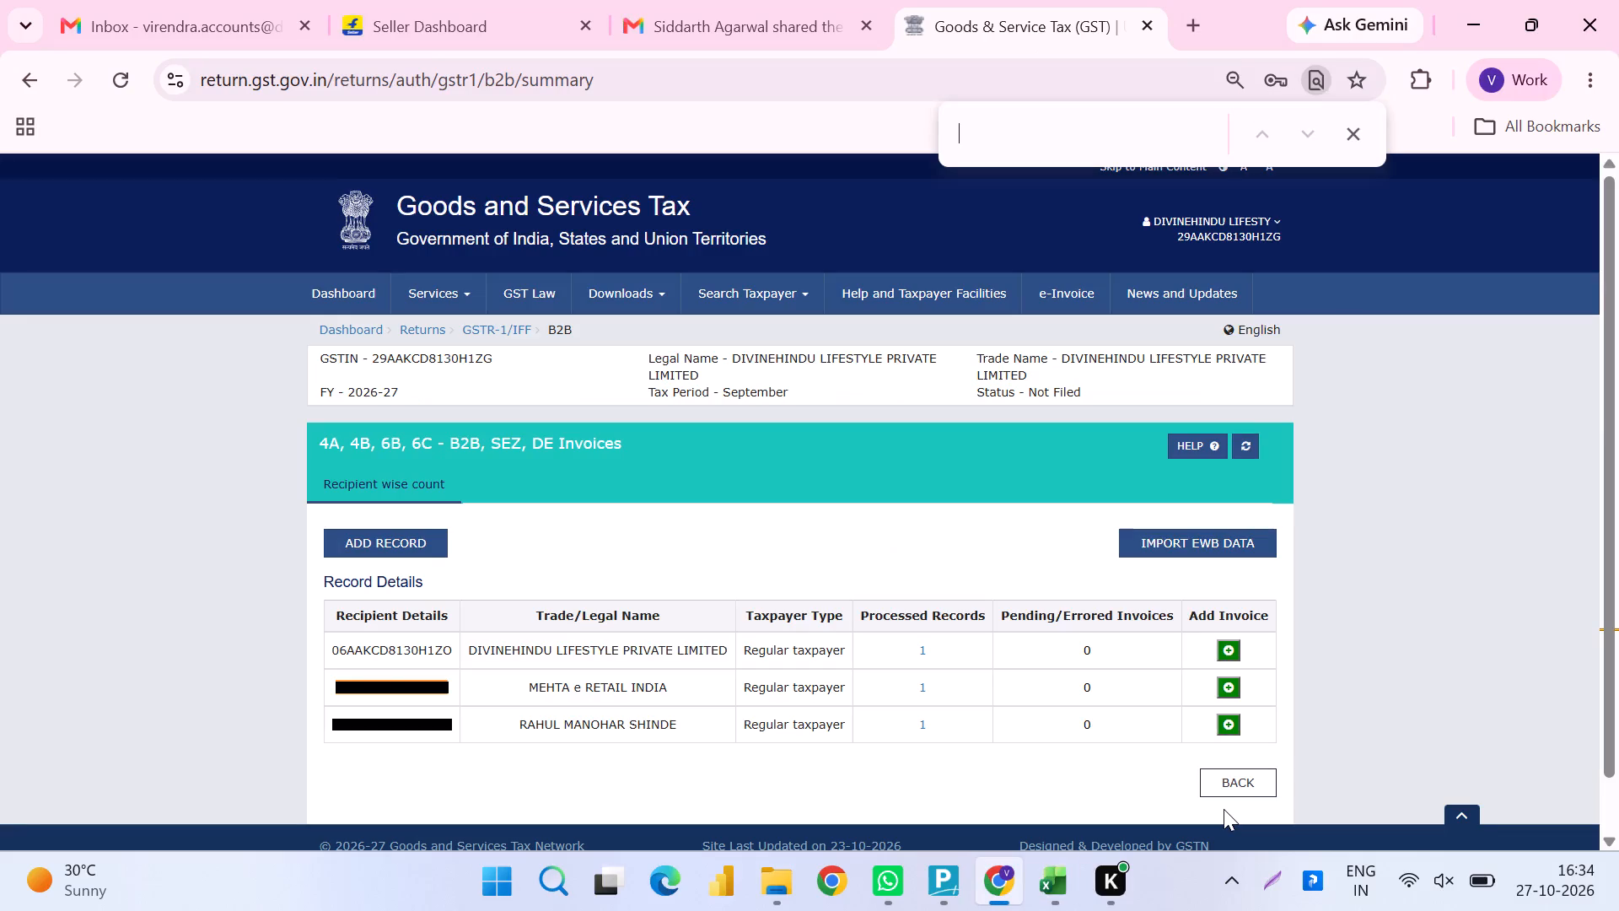
key(Escape)
key(alt+Tab)
key(alt+Tab)
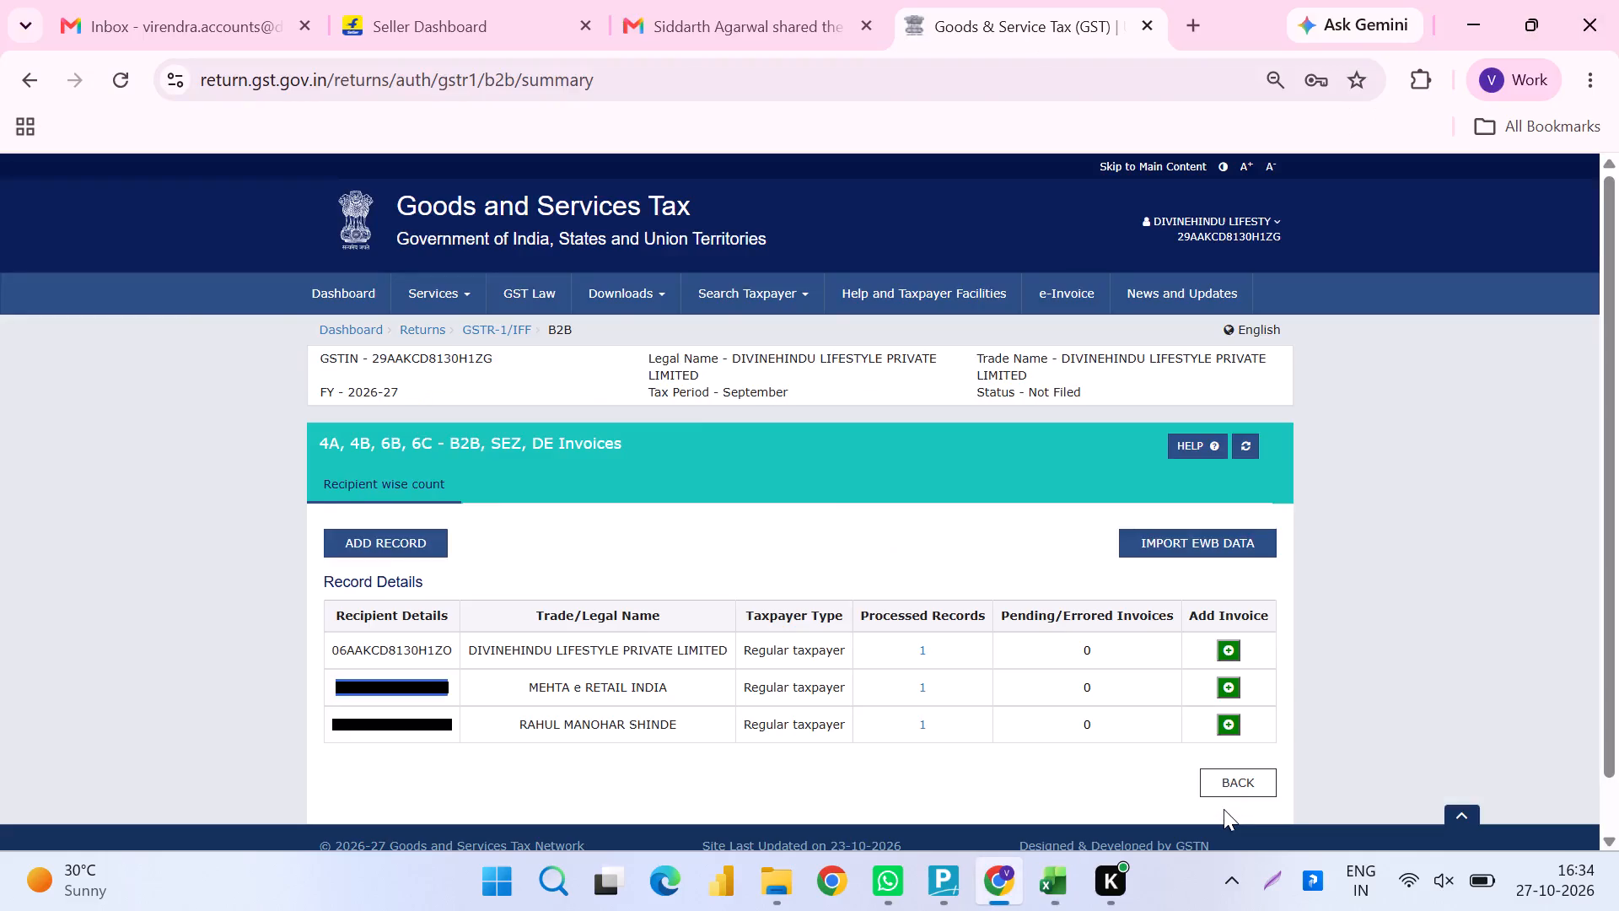
Copy the recipient GSTIN of invoice BLR7-417 from the A B2B sheet and search for it in the portal's recipient list.
key(alt+Tab)
key(Down)
key(Down)
key(Down)
key(Down)
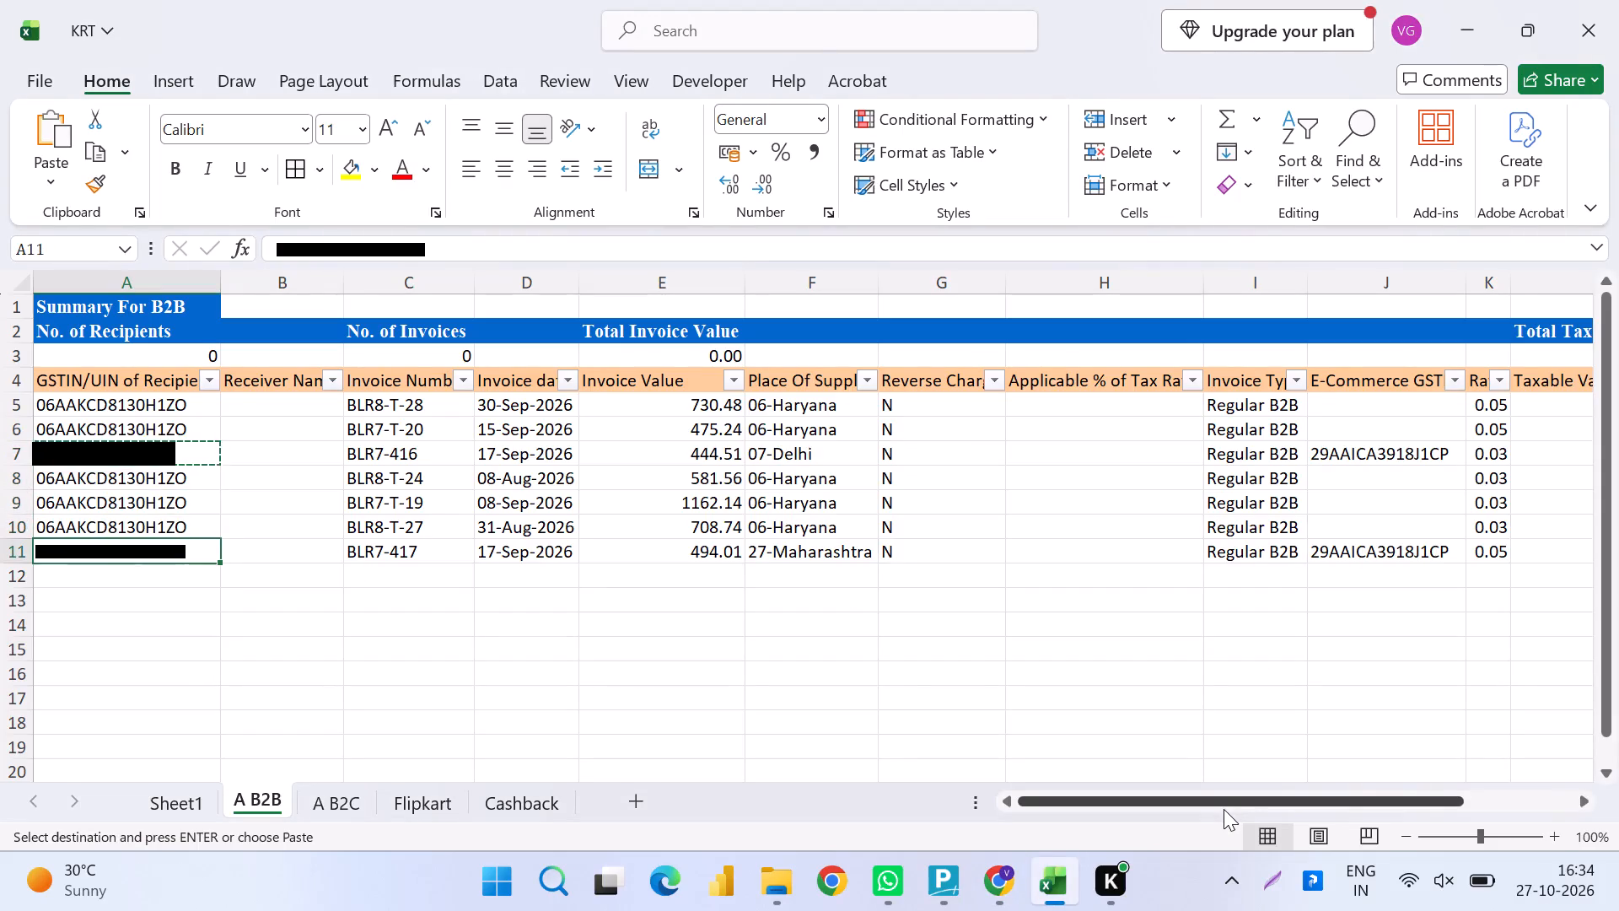
key(ctrl+c)
key(alt+Tab)
key(ctrl+f)
key(ctrl+v)
key(Escape)
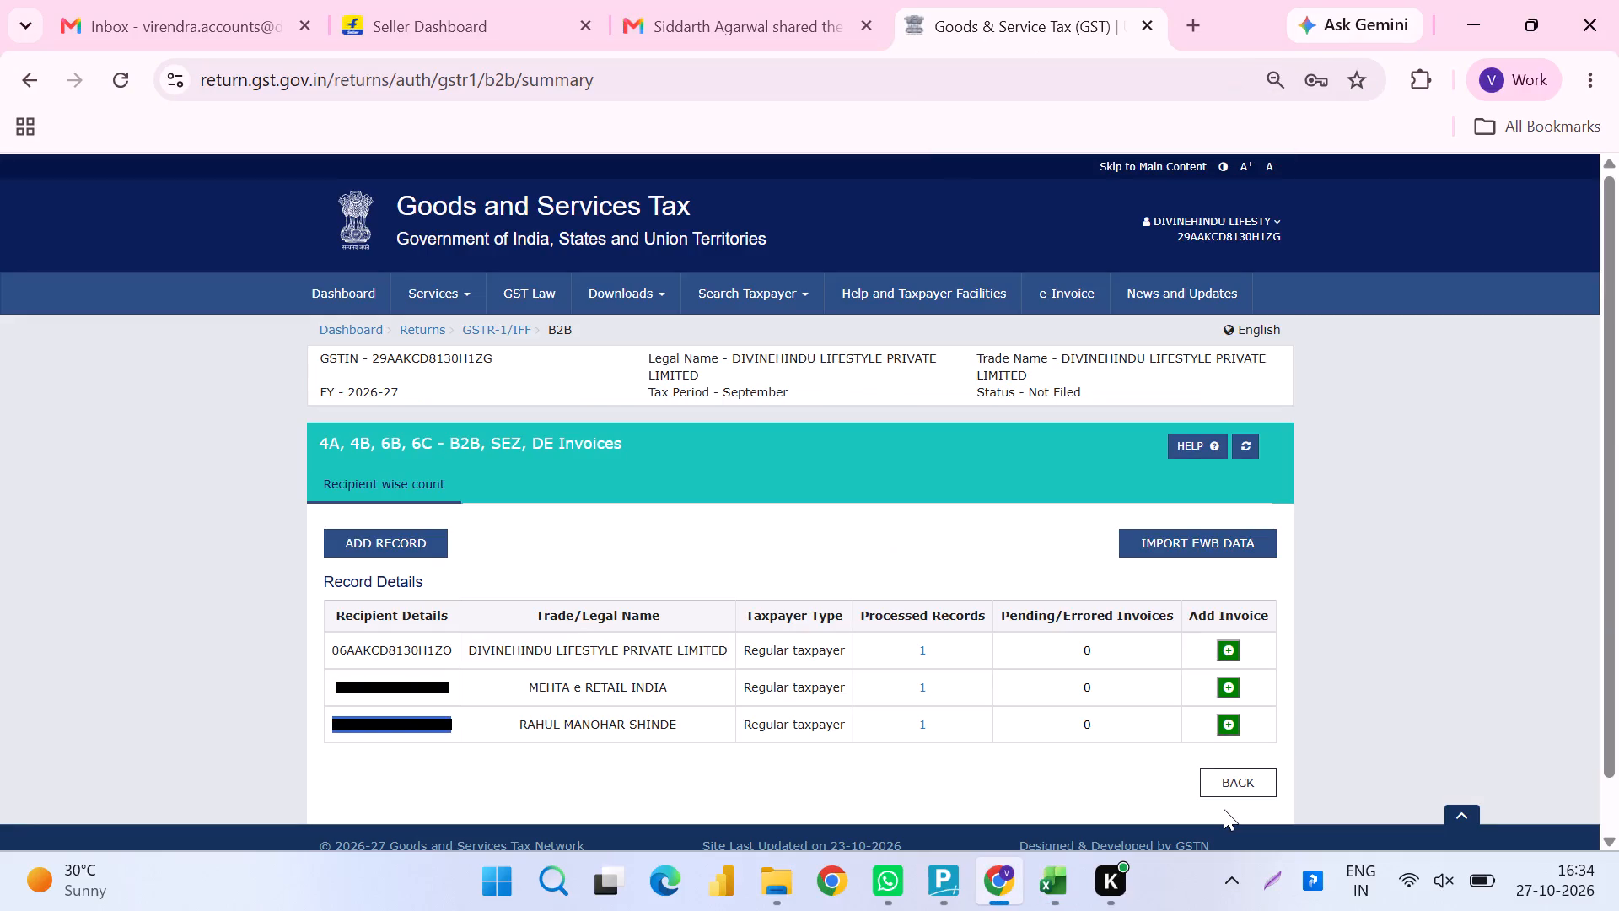
Review Mehta e Retail India's processed invoice against the BLR7-416 row in the A B2B sheet and go back to the recipient list.
click(926, 693)
key(alt+Tab)
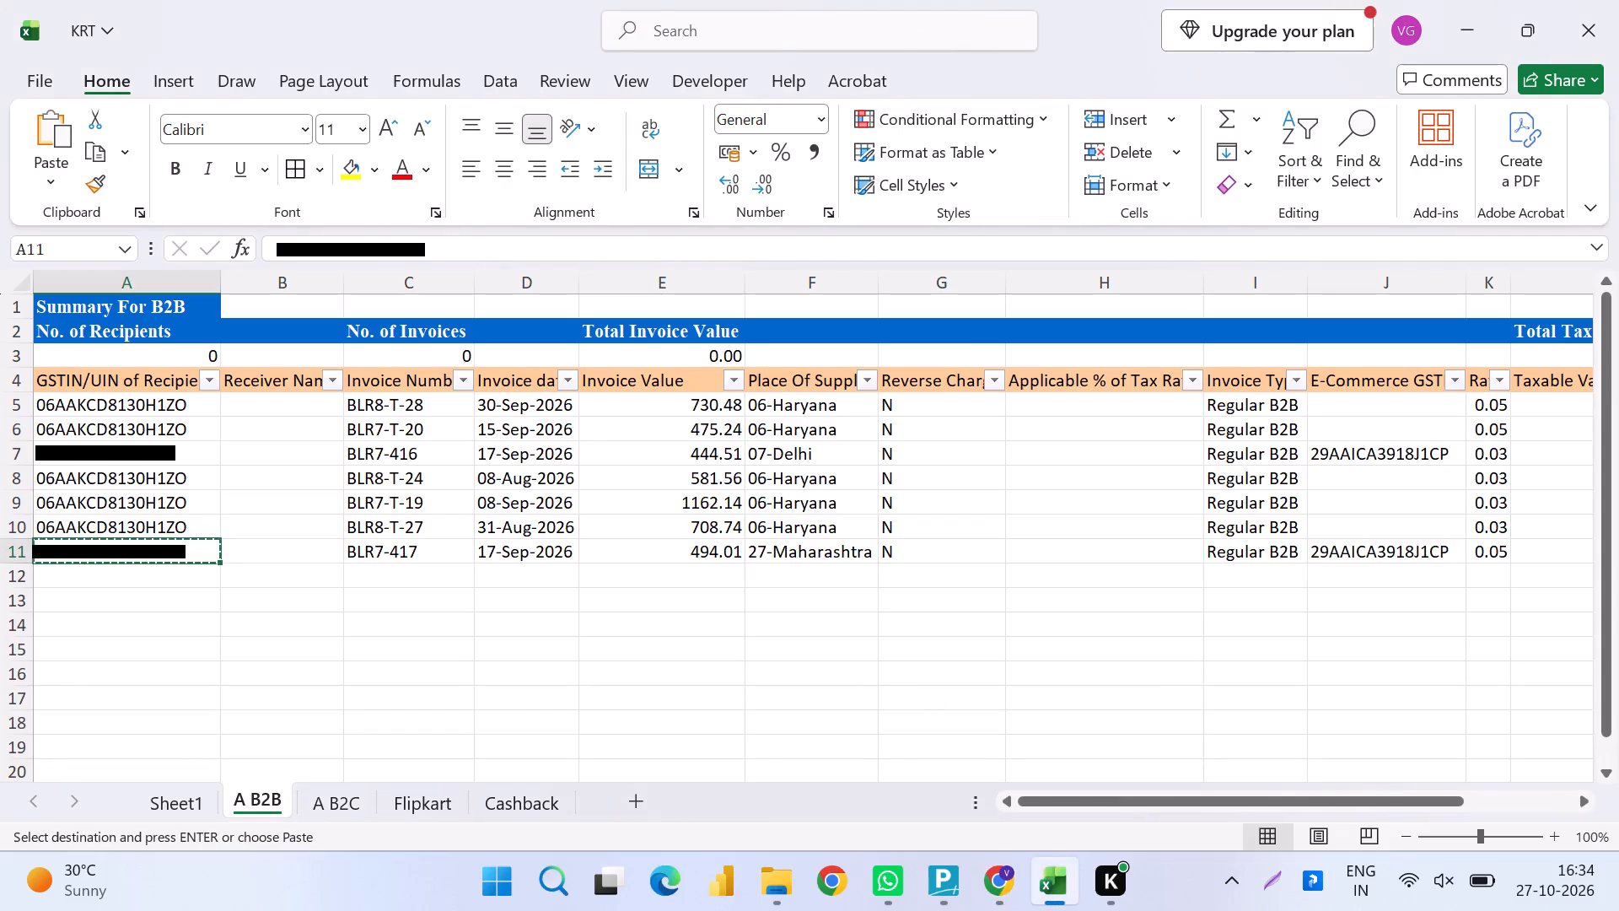
key(alt+Tab)
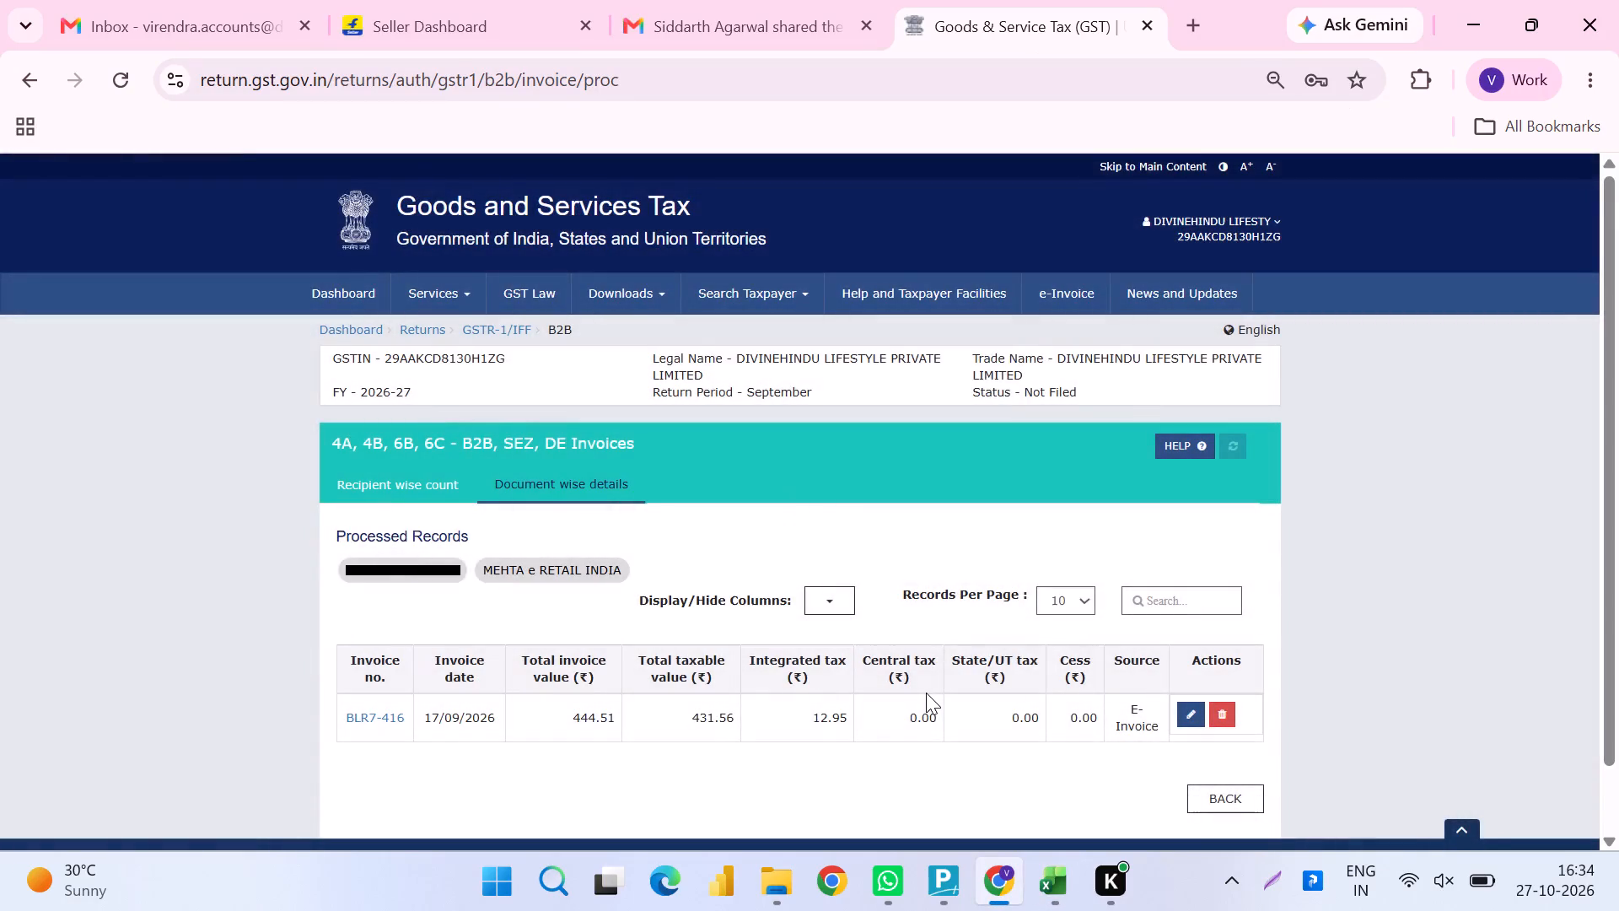
key(alt+Tab)
key(shift+space)
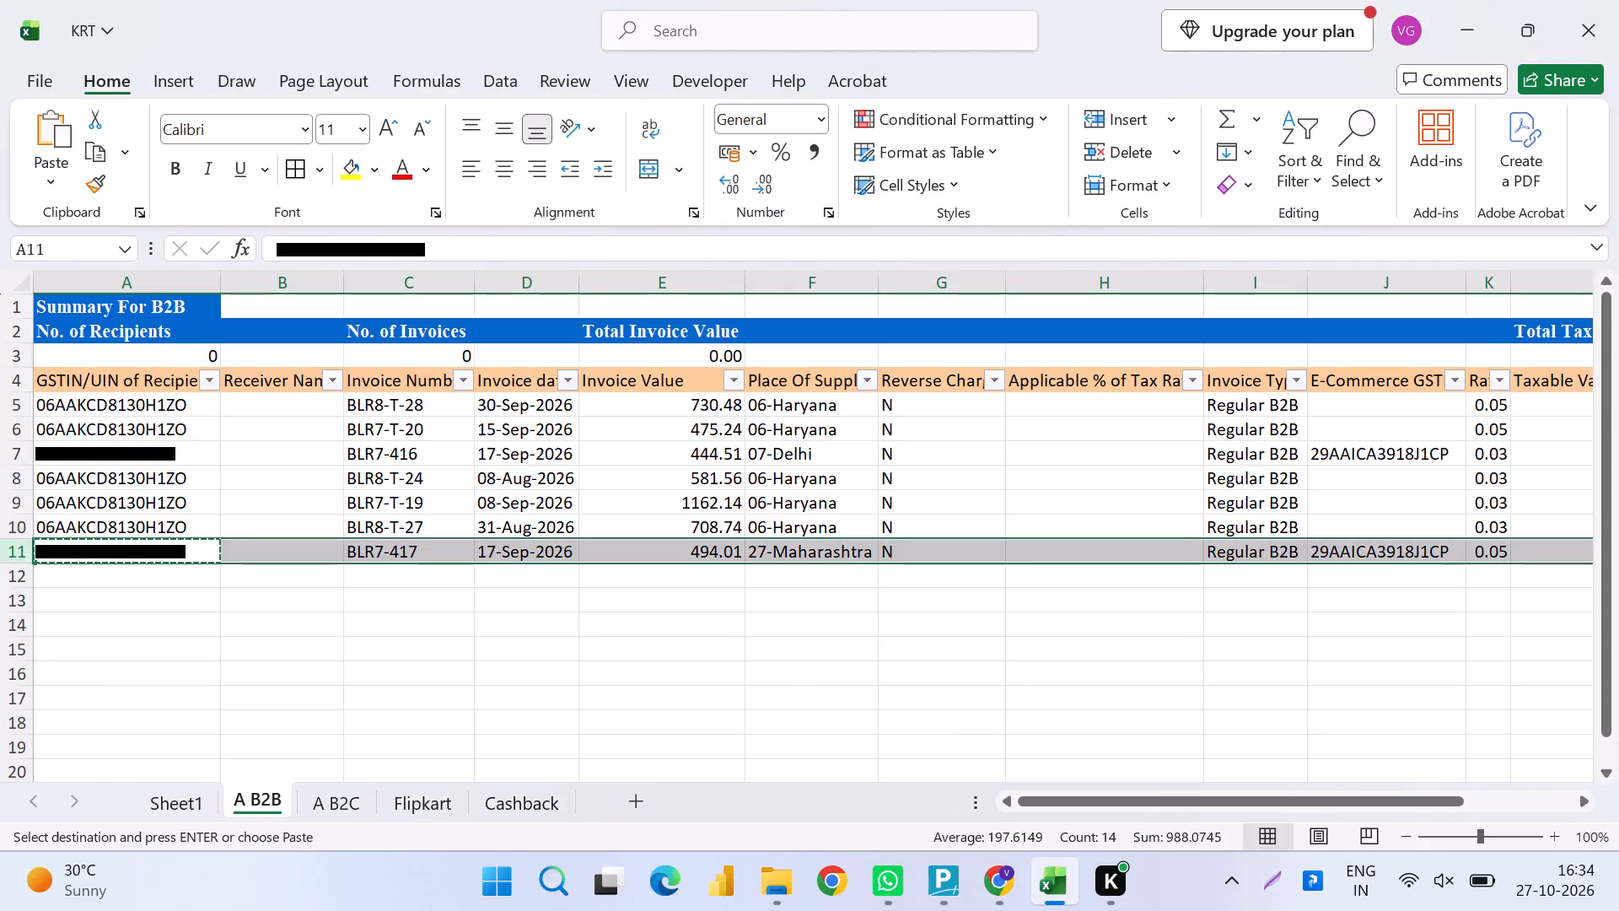
key(Escape)
key(Up)
key(Up)
key(Up)
key(Up)
key(shift+space)
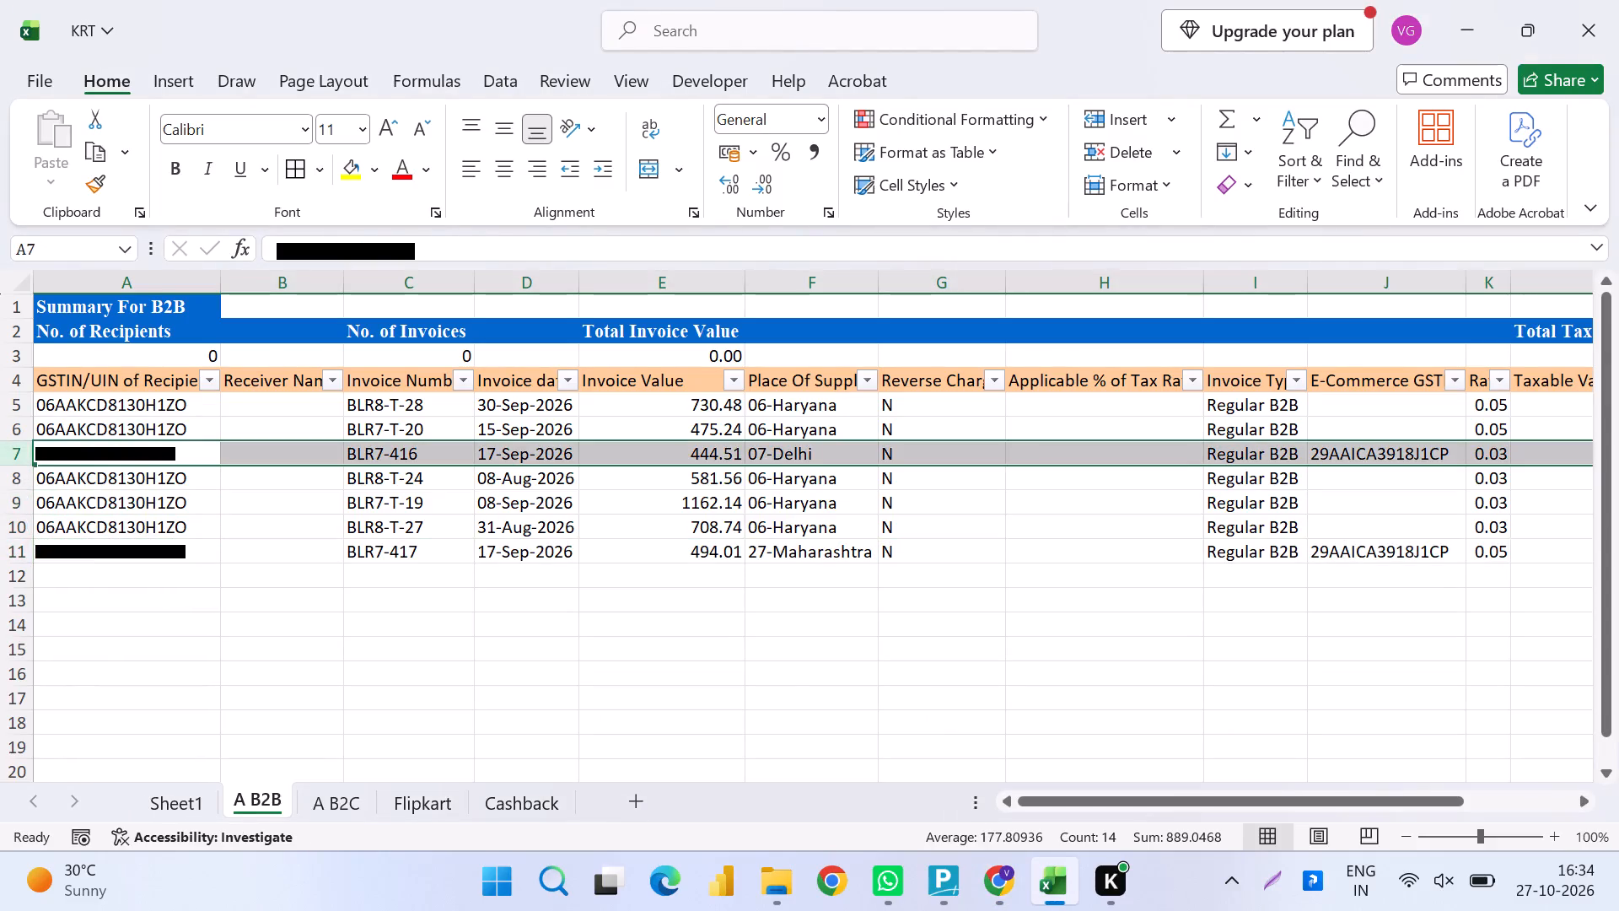
key(alt+Tab)
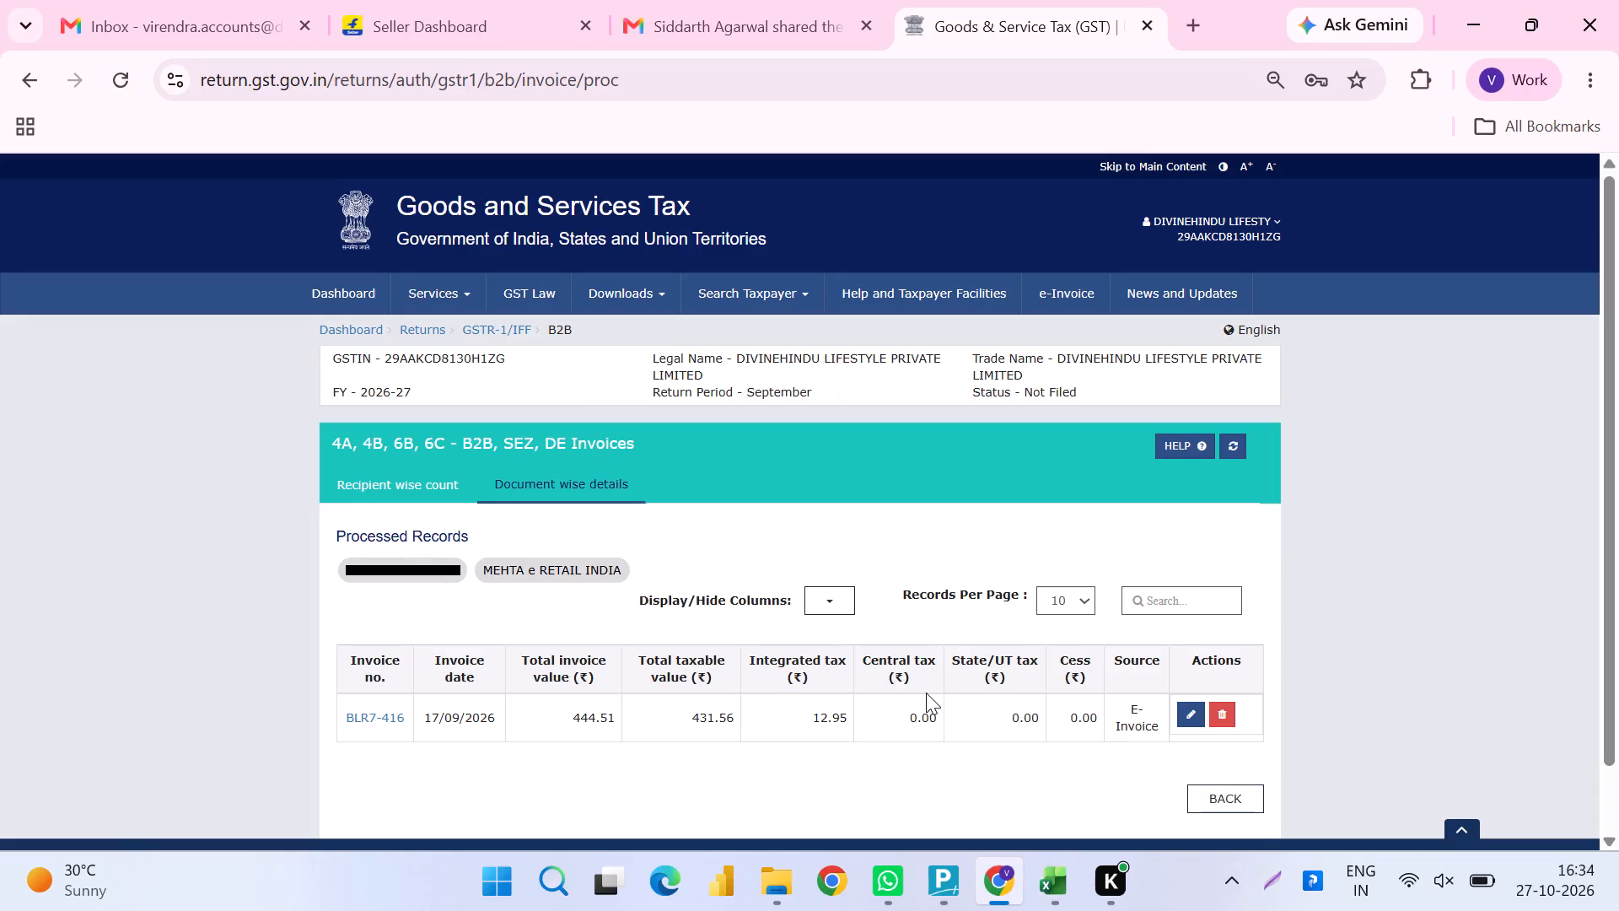
click(1234, 794)
Highlight the BLR7-416 invoice row in the A B2B sheet with yellow fill across all its data columns.
key(alt+Tab)
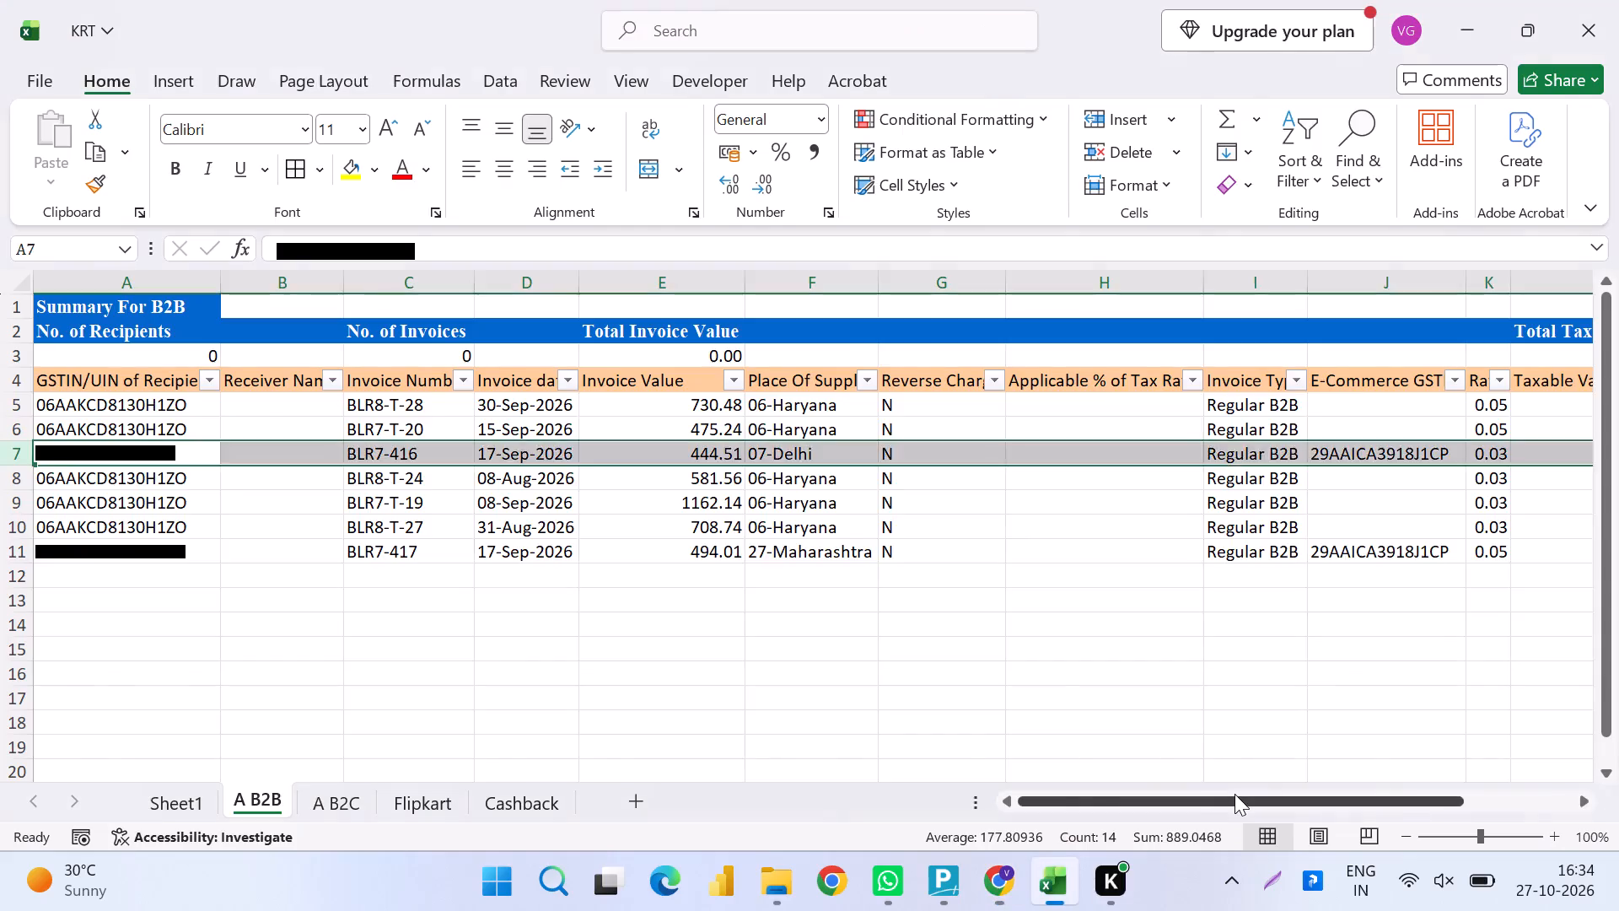
key(Left)
key(ctrl+shift+Right)
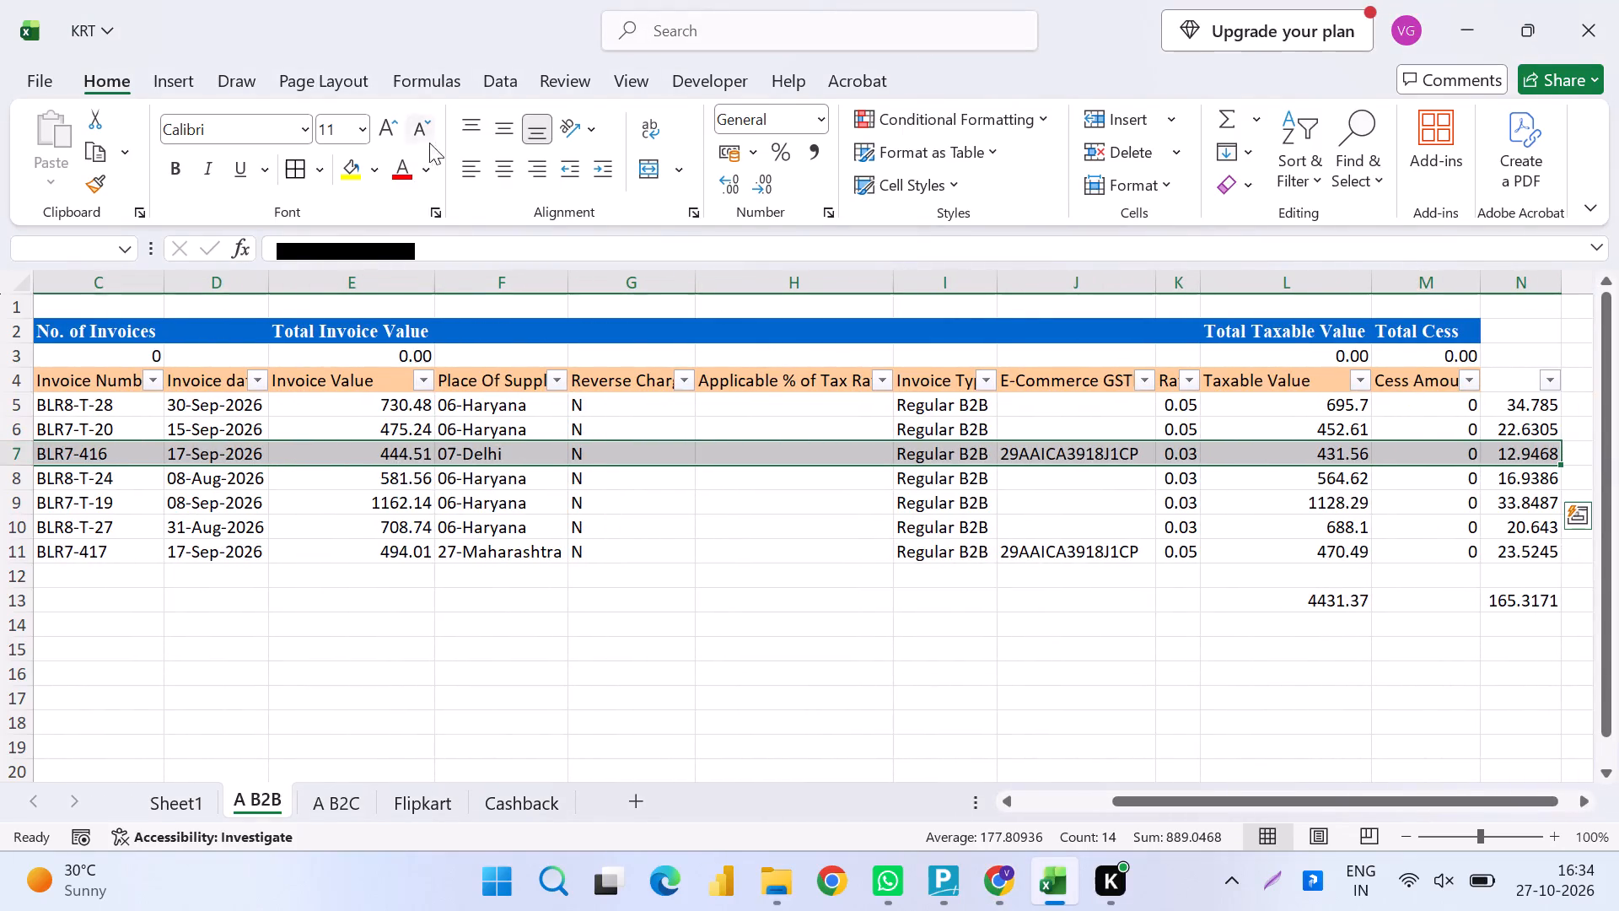
click(354, 165)
key(Left)
key(Left)
Open the processed invoice of the last recipient in the portal list and compare it with the A B2B sheet.
key(alt+Tab)
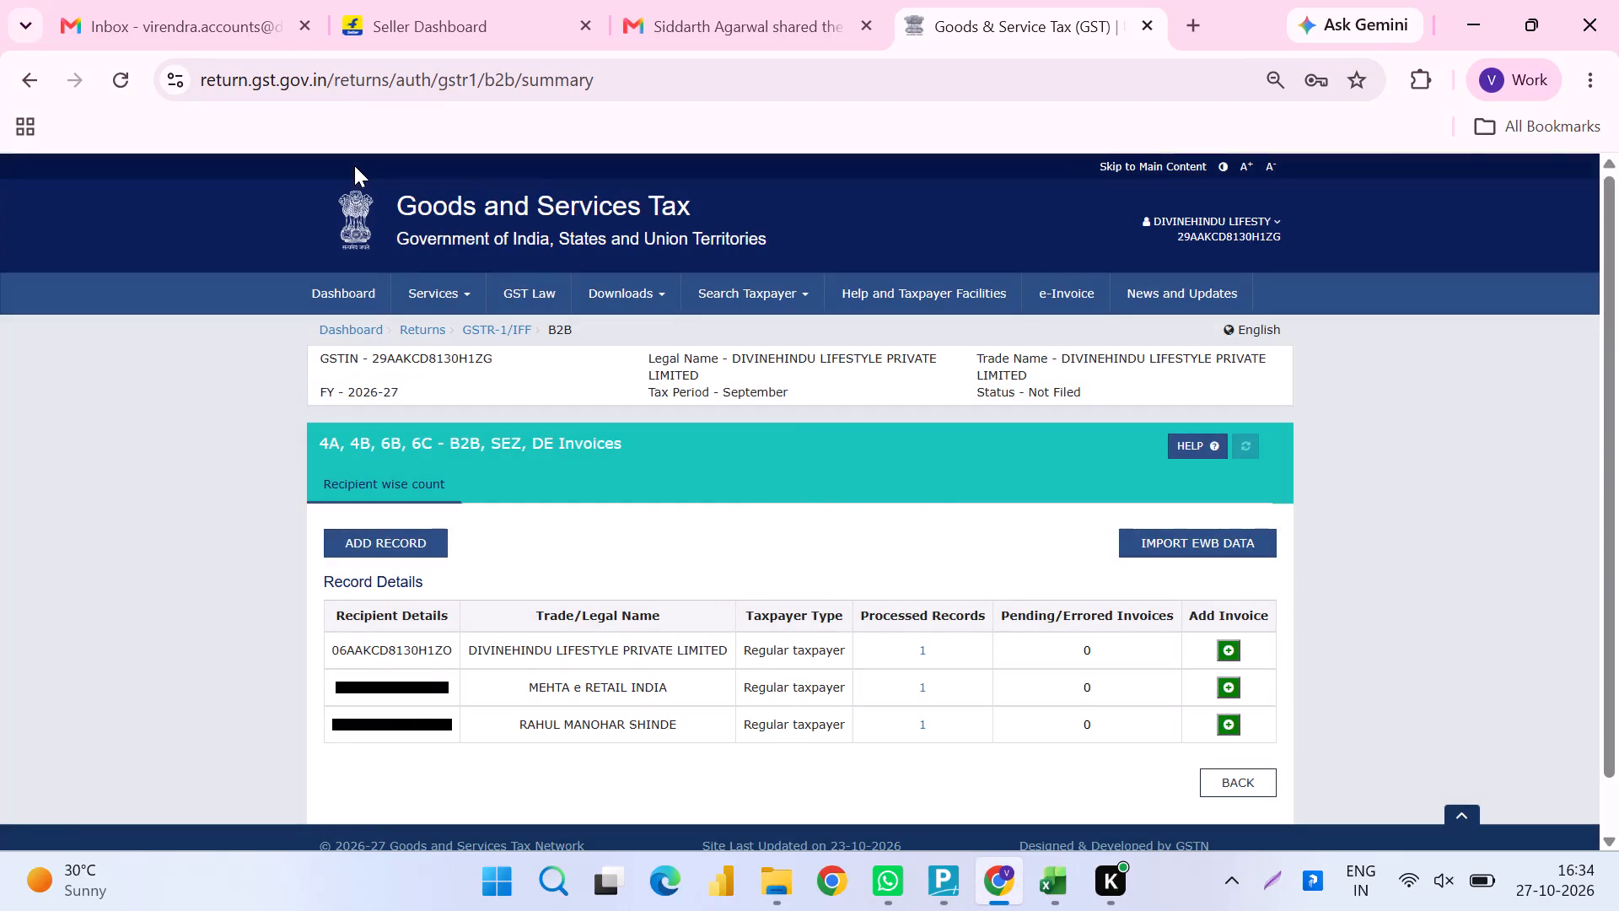
key(alt+Tab)
key(alt+Tab)
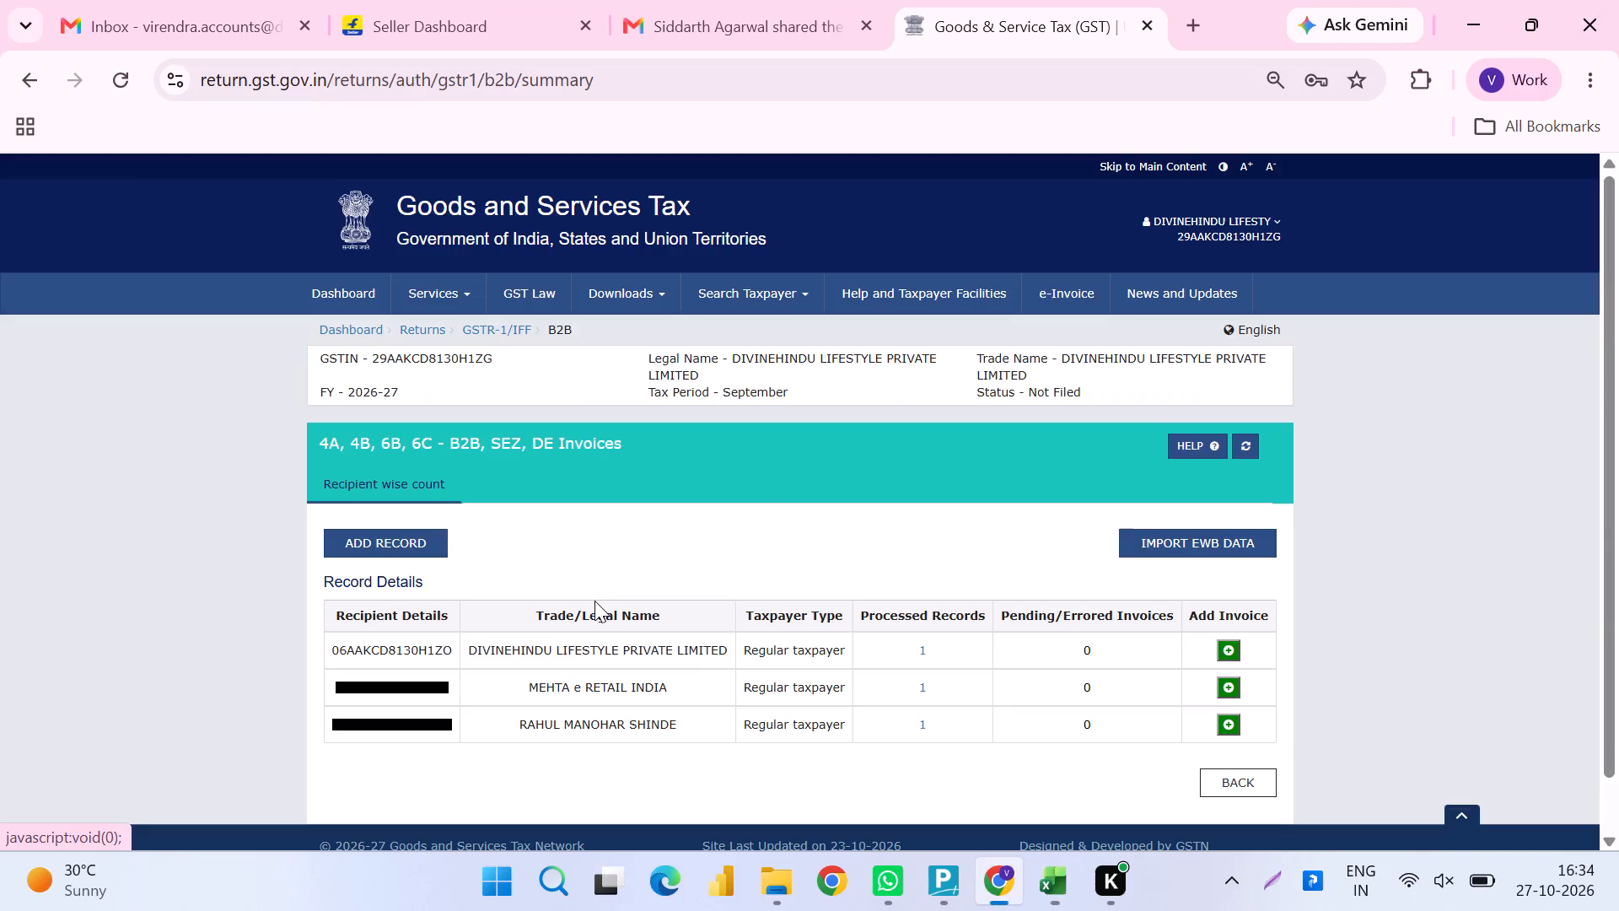
click(923, 734)
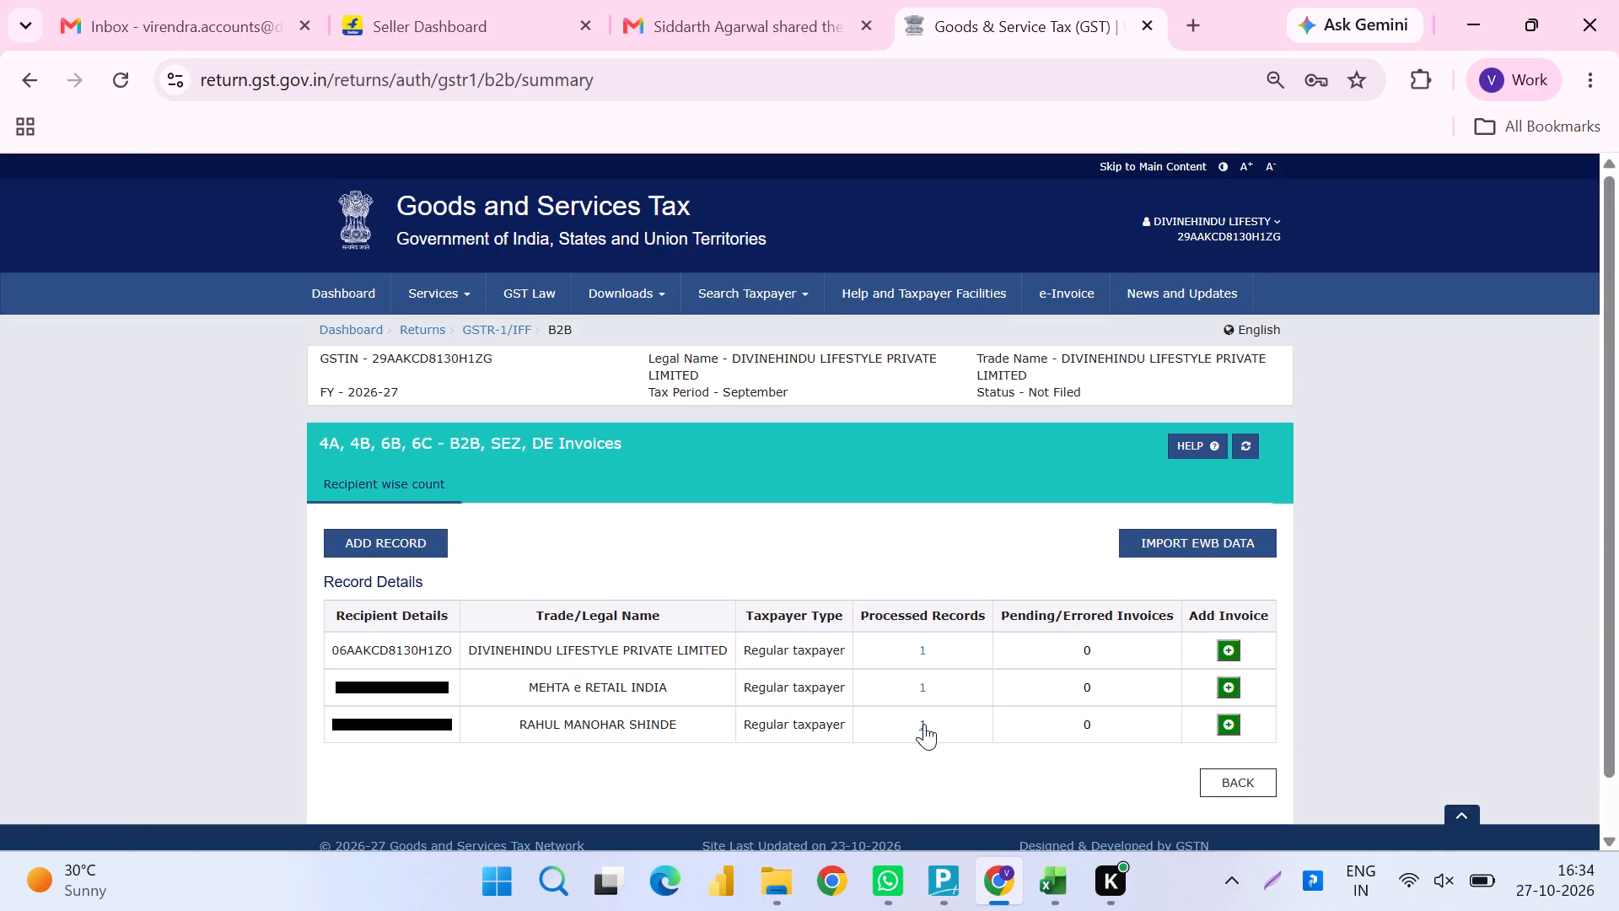
click(925, 721)
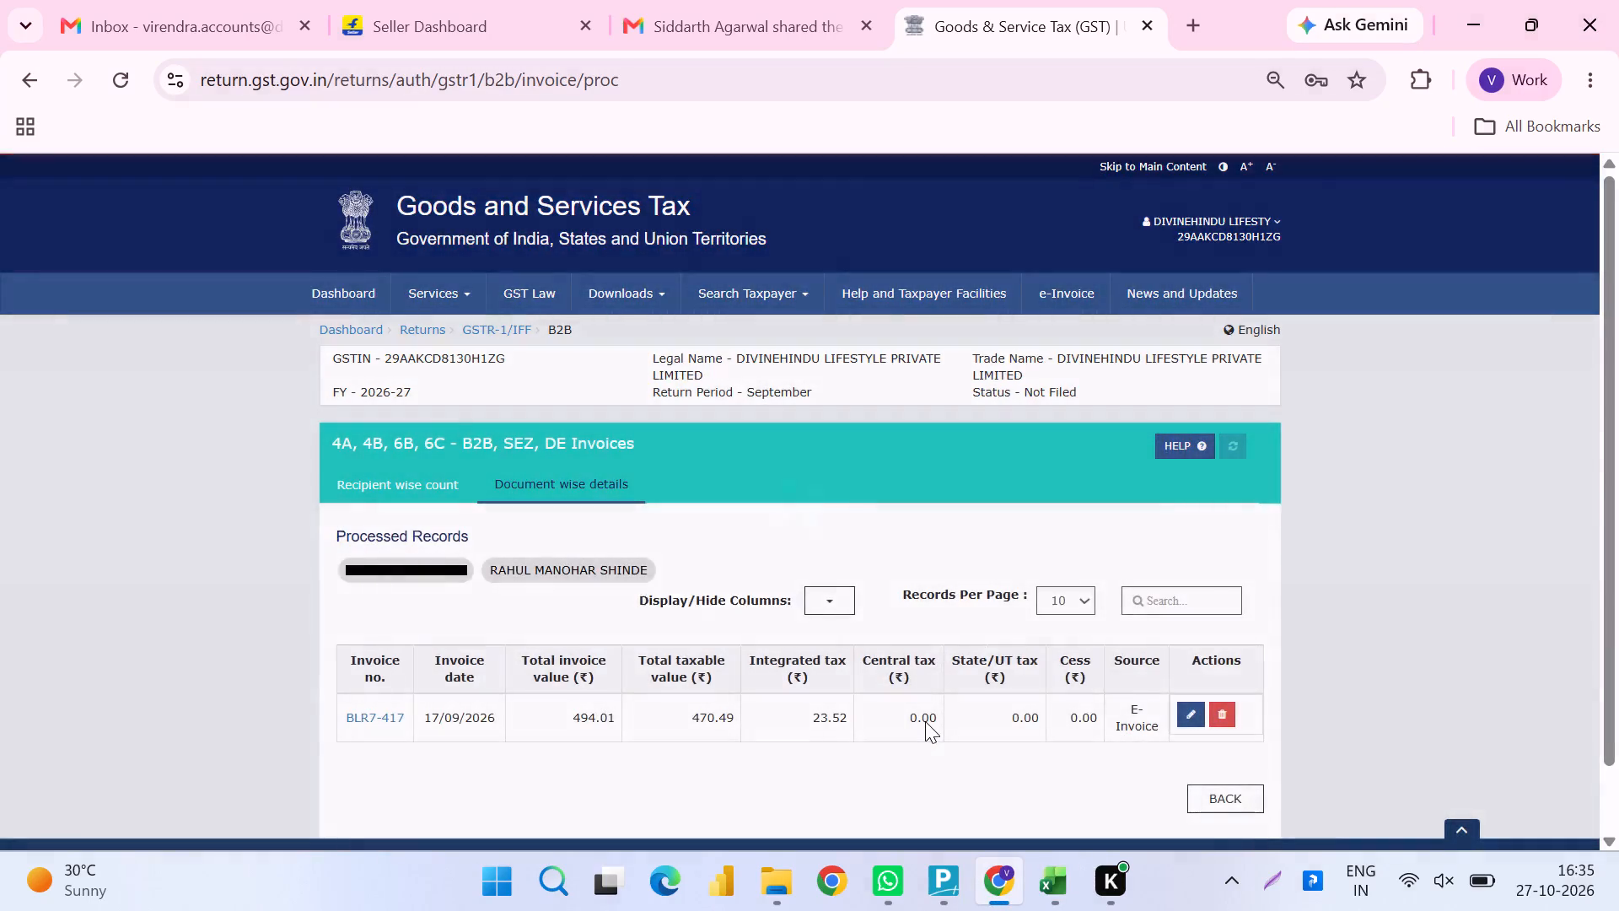
key(alt+Tab)
key(alt+Tab)
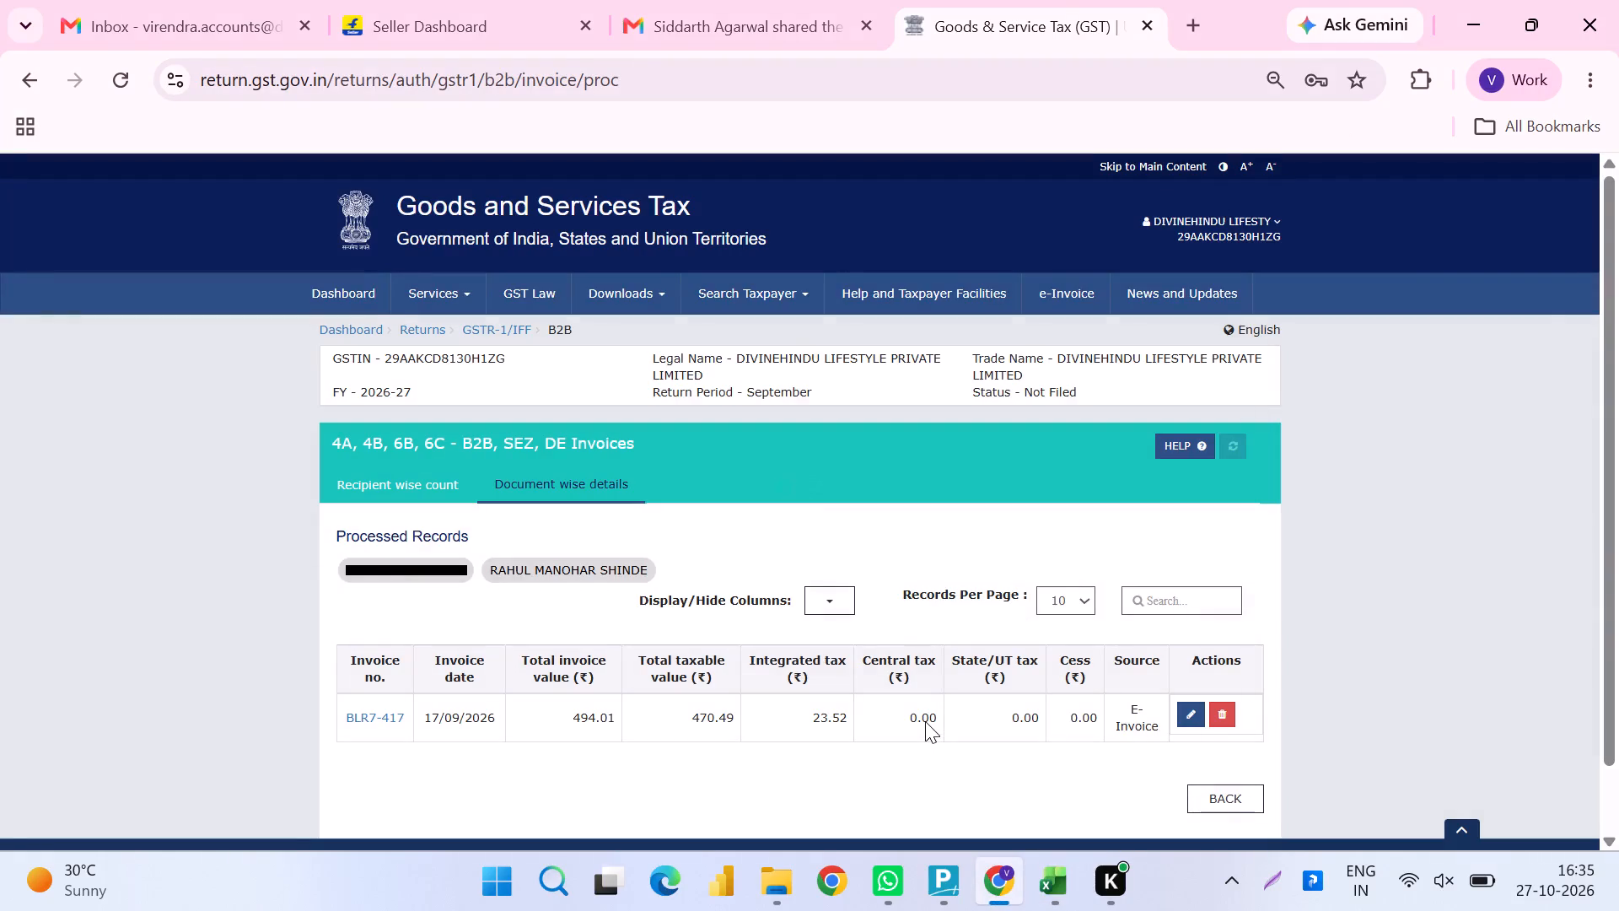
Highlight the BLR7-417 invoice row in the A B2B sheet with the same yellow fill across its data columns.
key(alt+Tab)
key(Right)
key(Down)
key(Right)
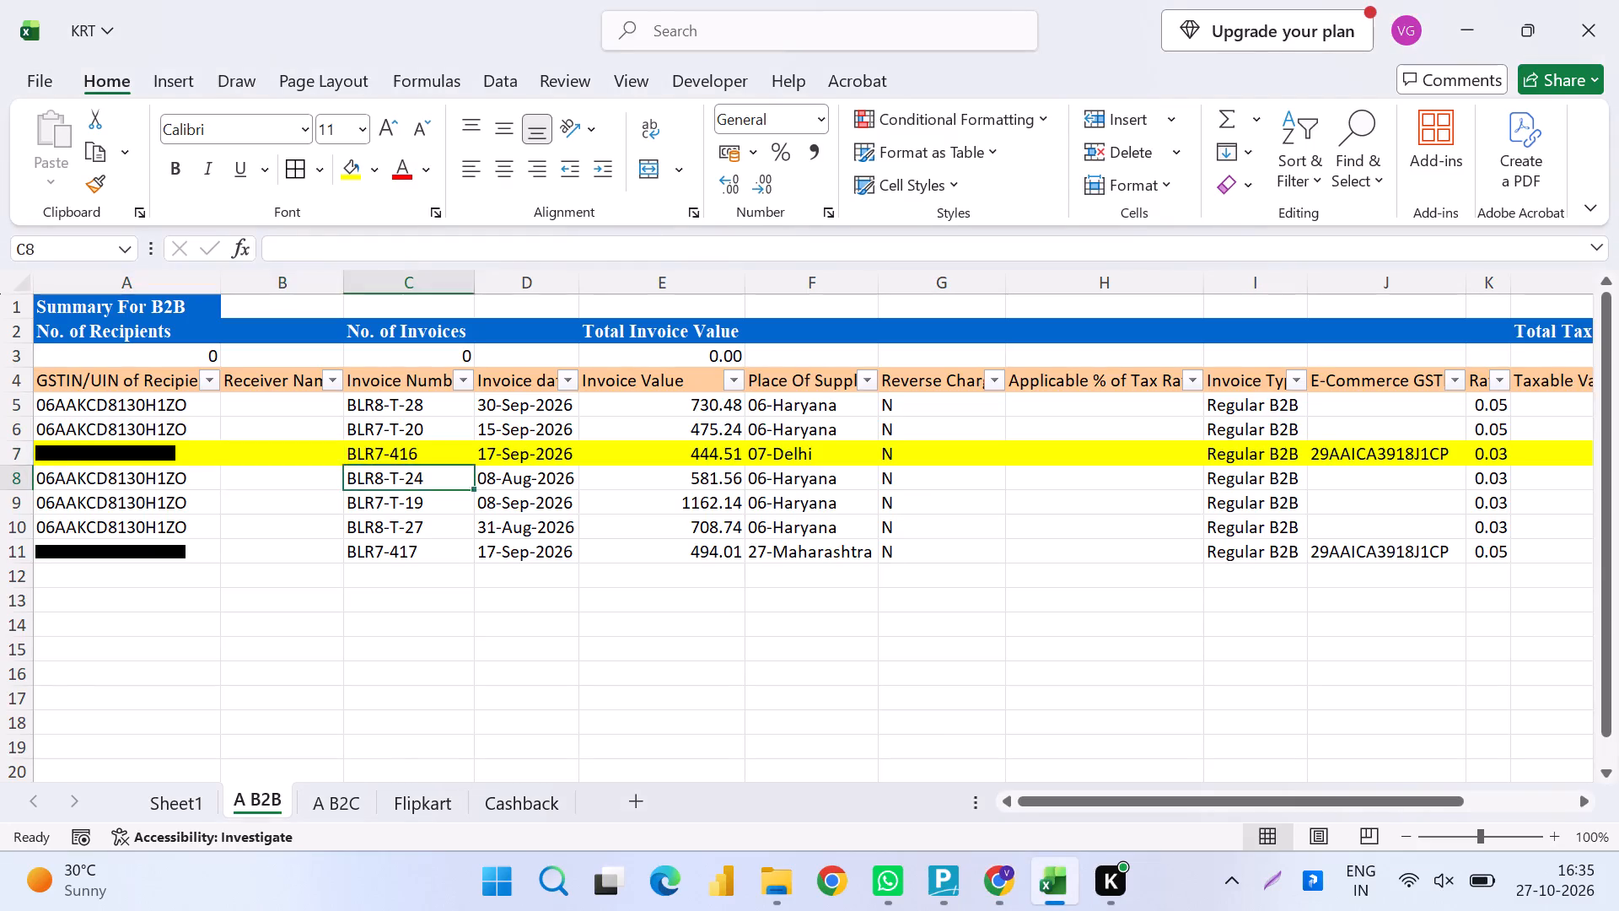
key(Down)
key(Left)
key(Down)
key(Left)
key(Down)
key(Left)
key(ctrl+shift+Right)
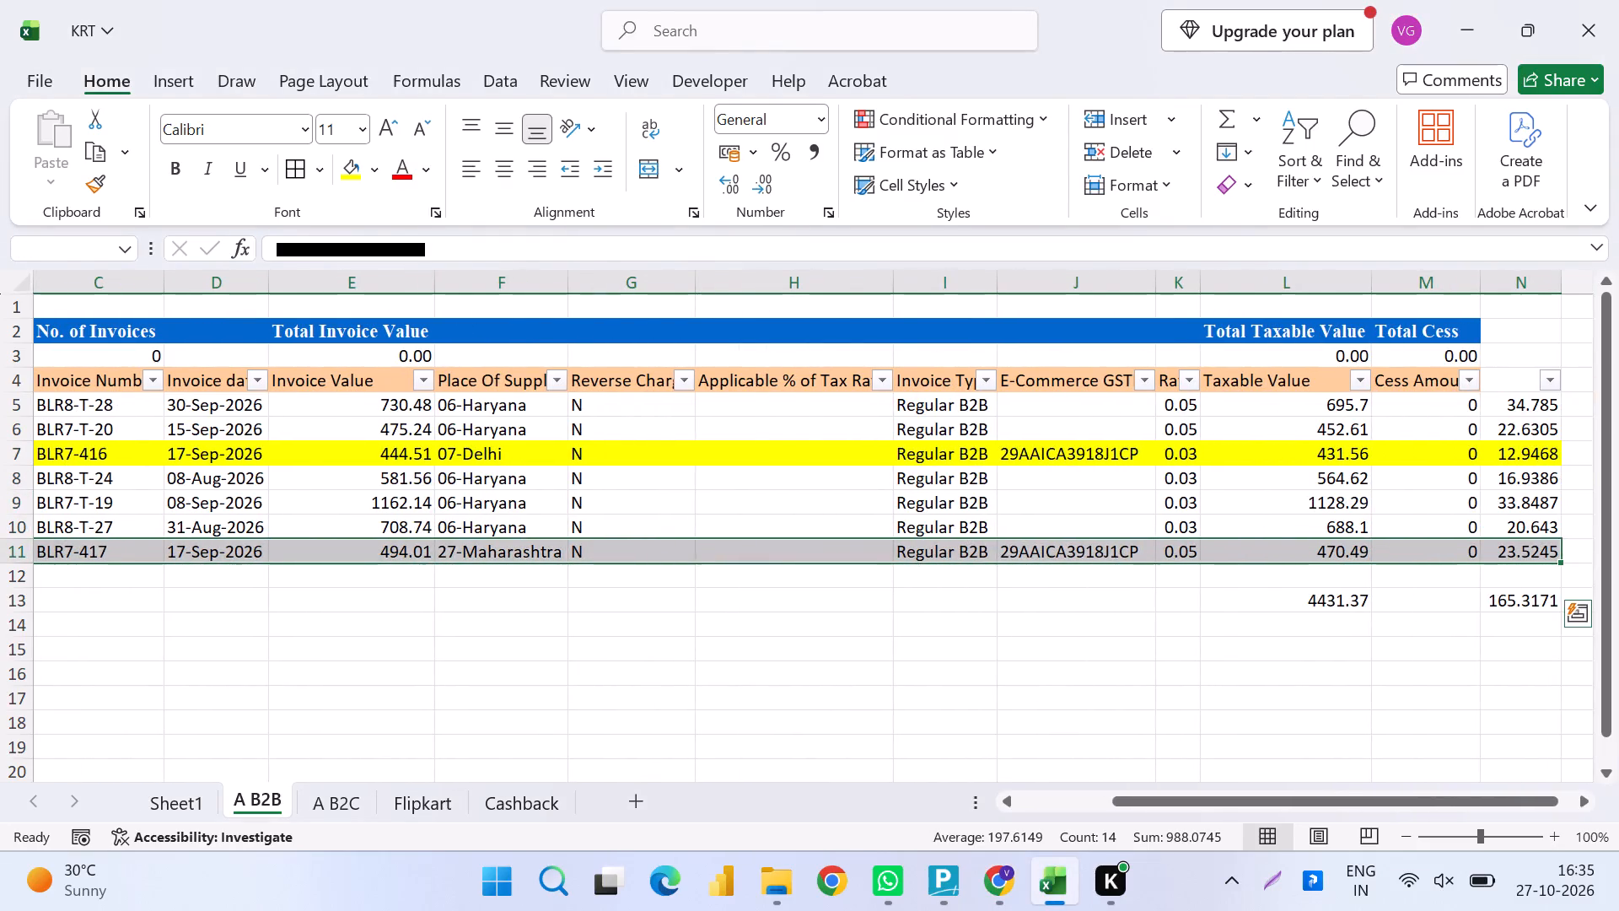
key(F4)
From the portal's recipient list, check Divinehindu Lifestyle Private Limited's processed invoice against the A B2B sheet and go back to the list.
key(alt+Tab)
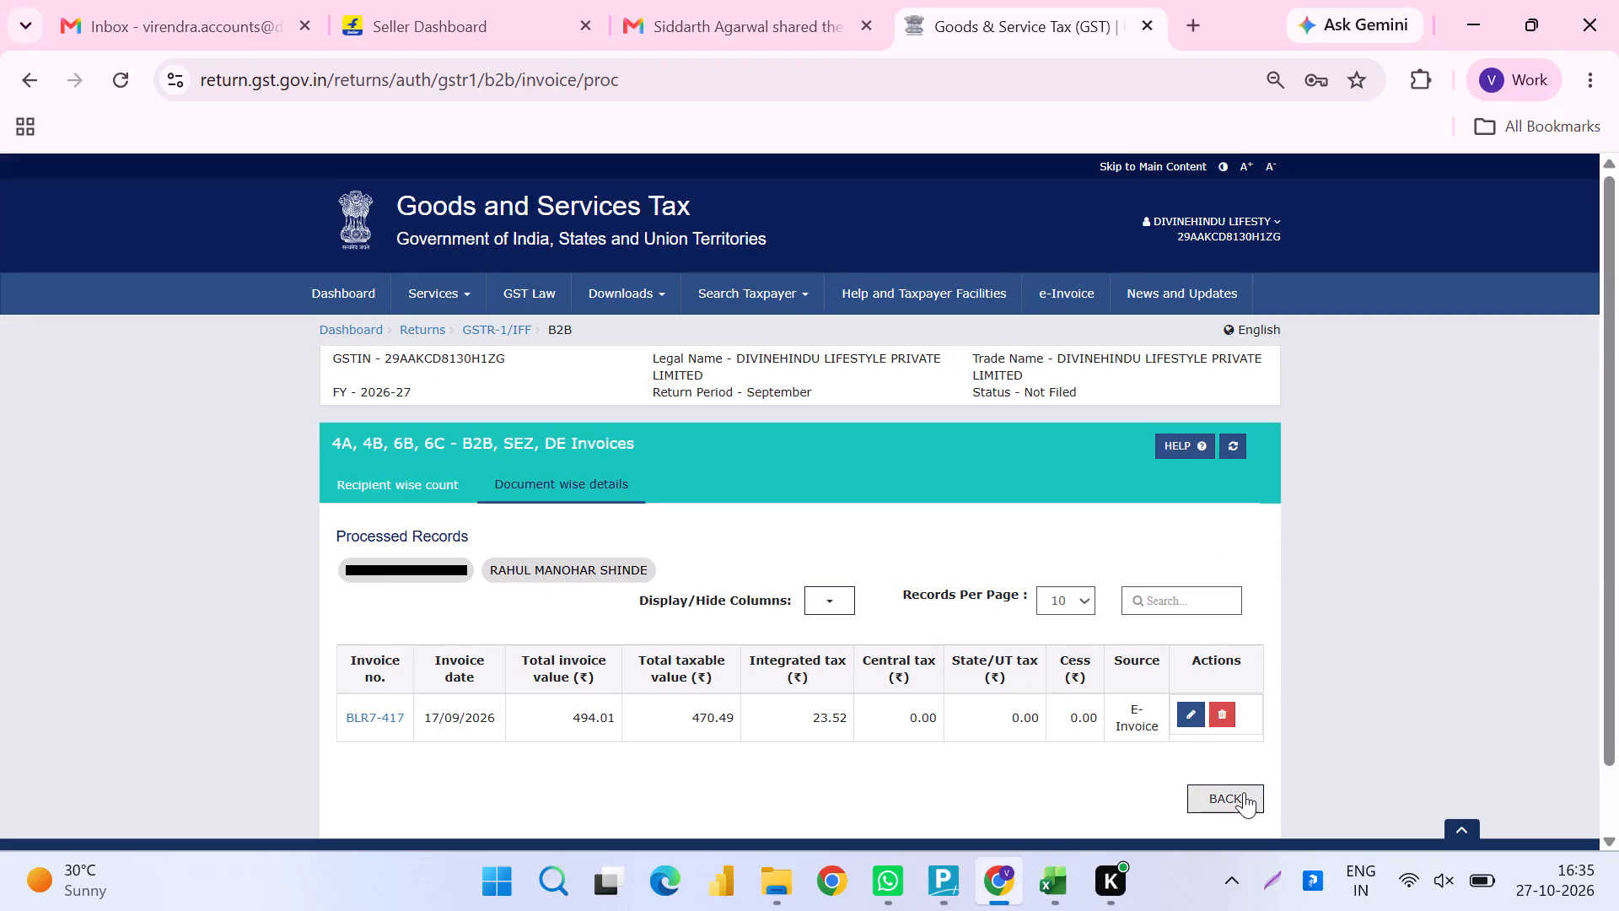
click(1244, 792)
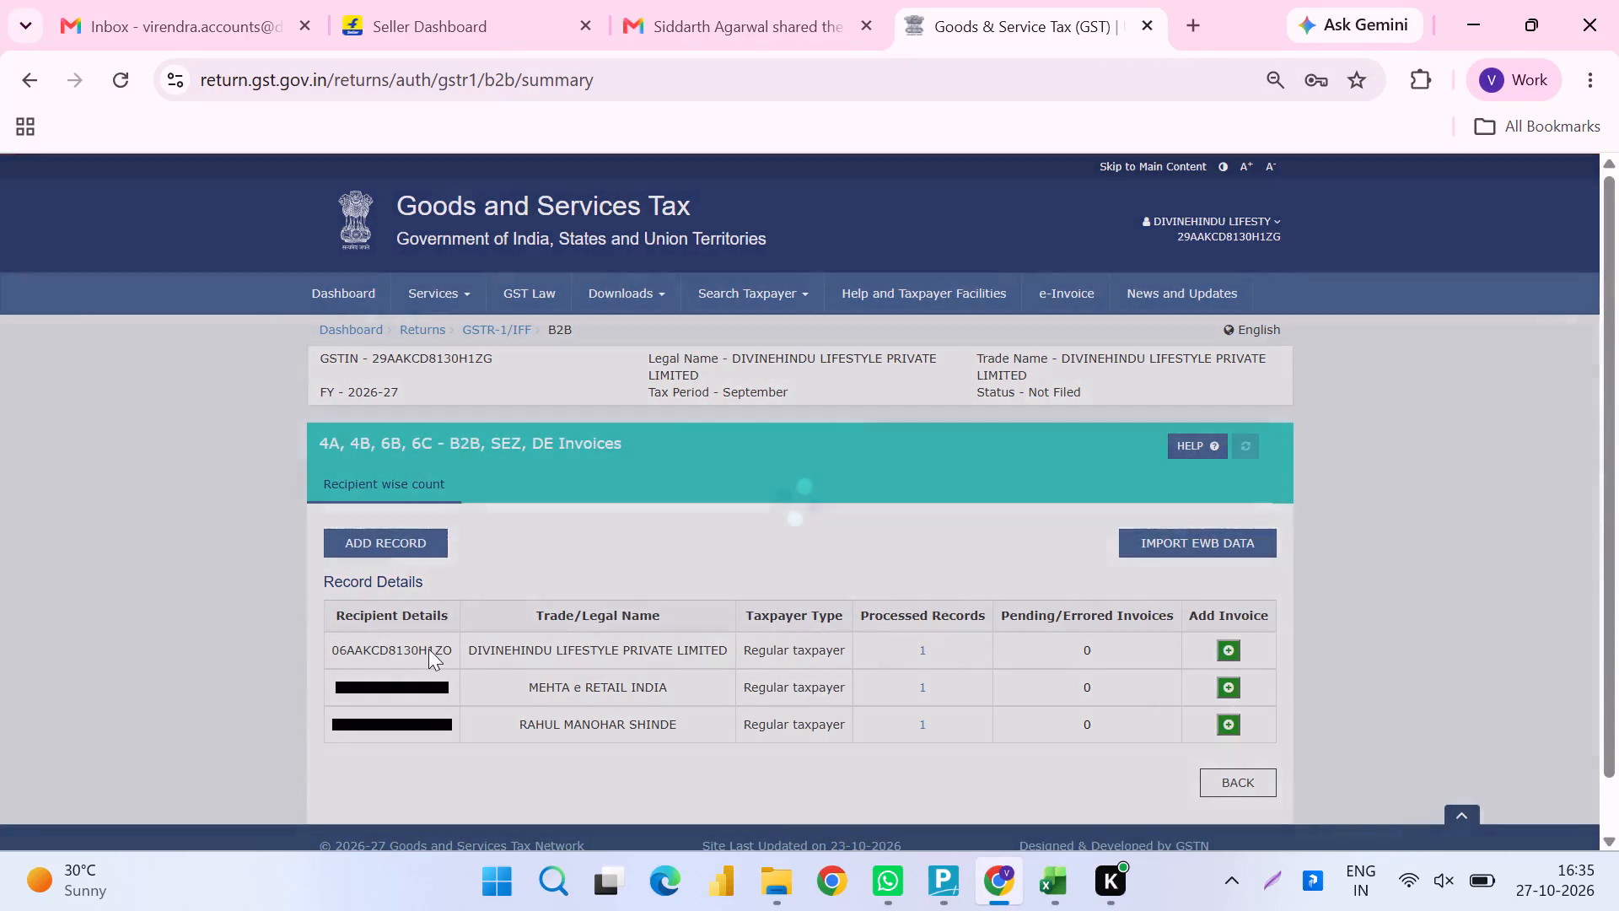
key(alt+Tab)
key(alt+Tab)
click(428, 649)
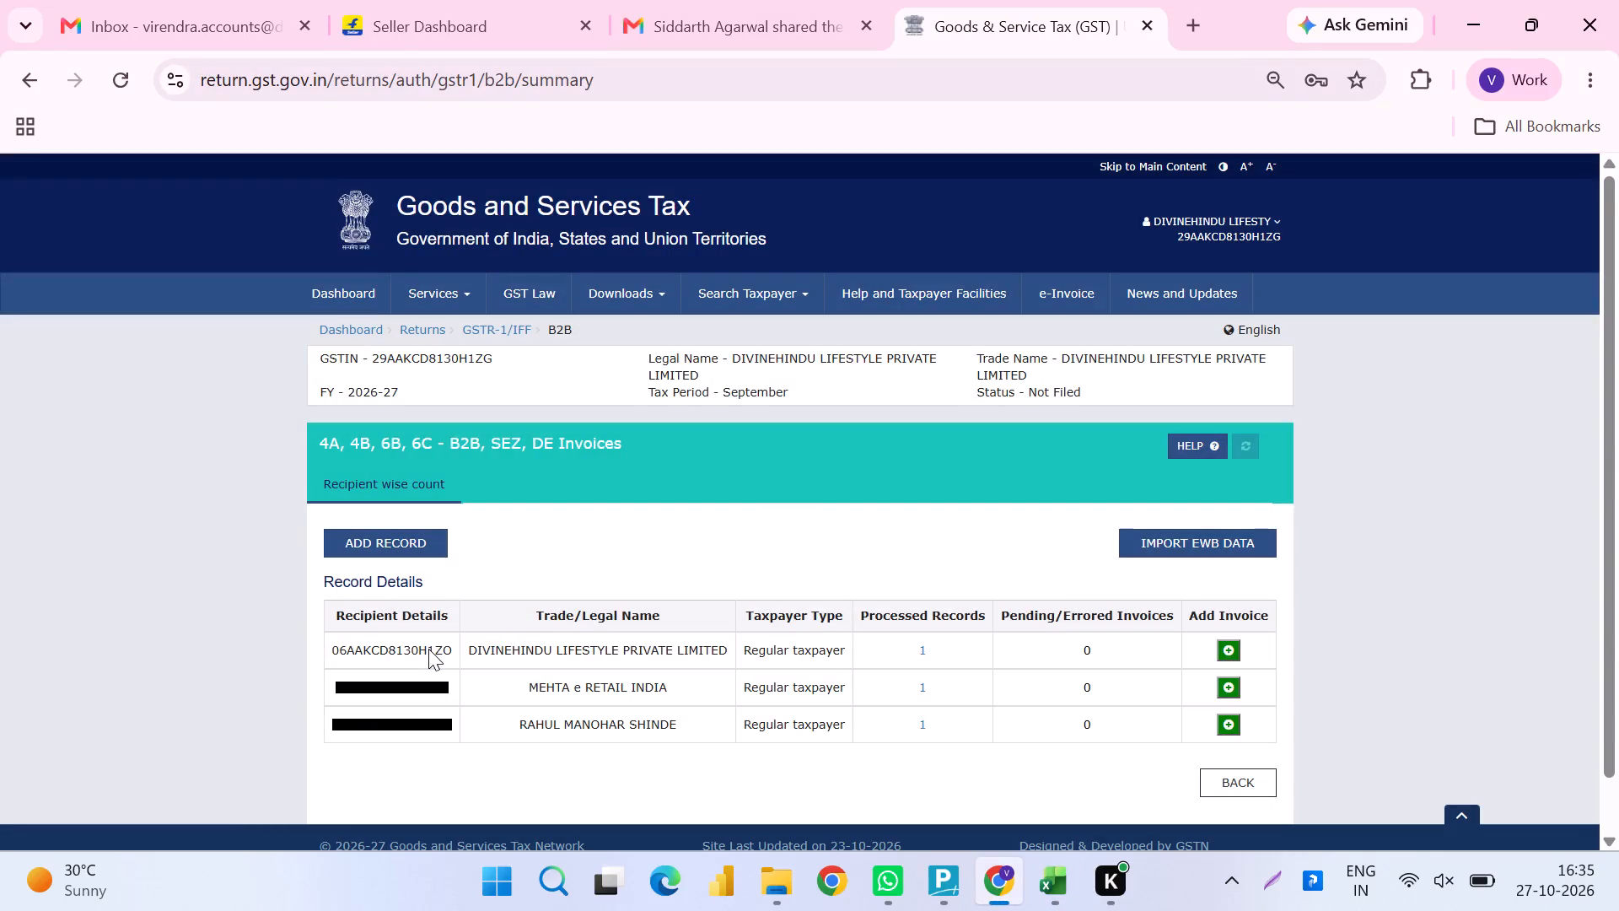
click(428, 649)
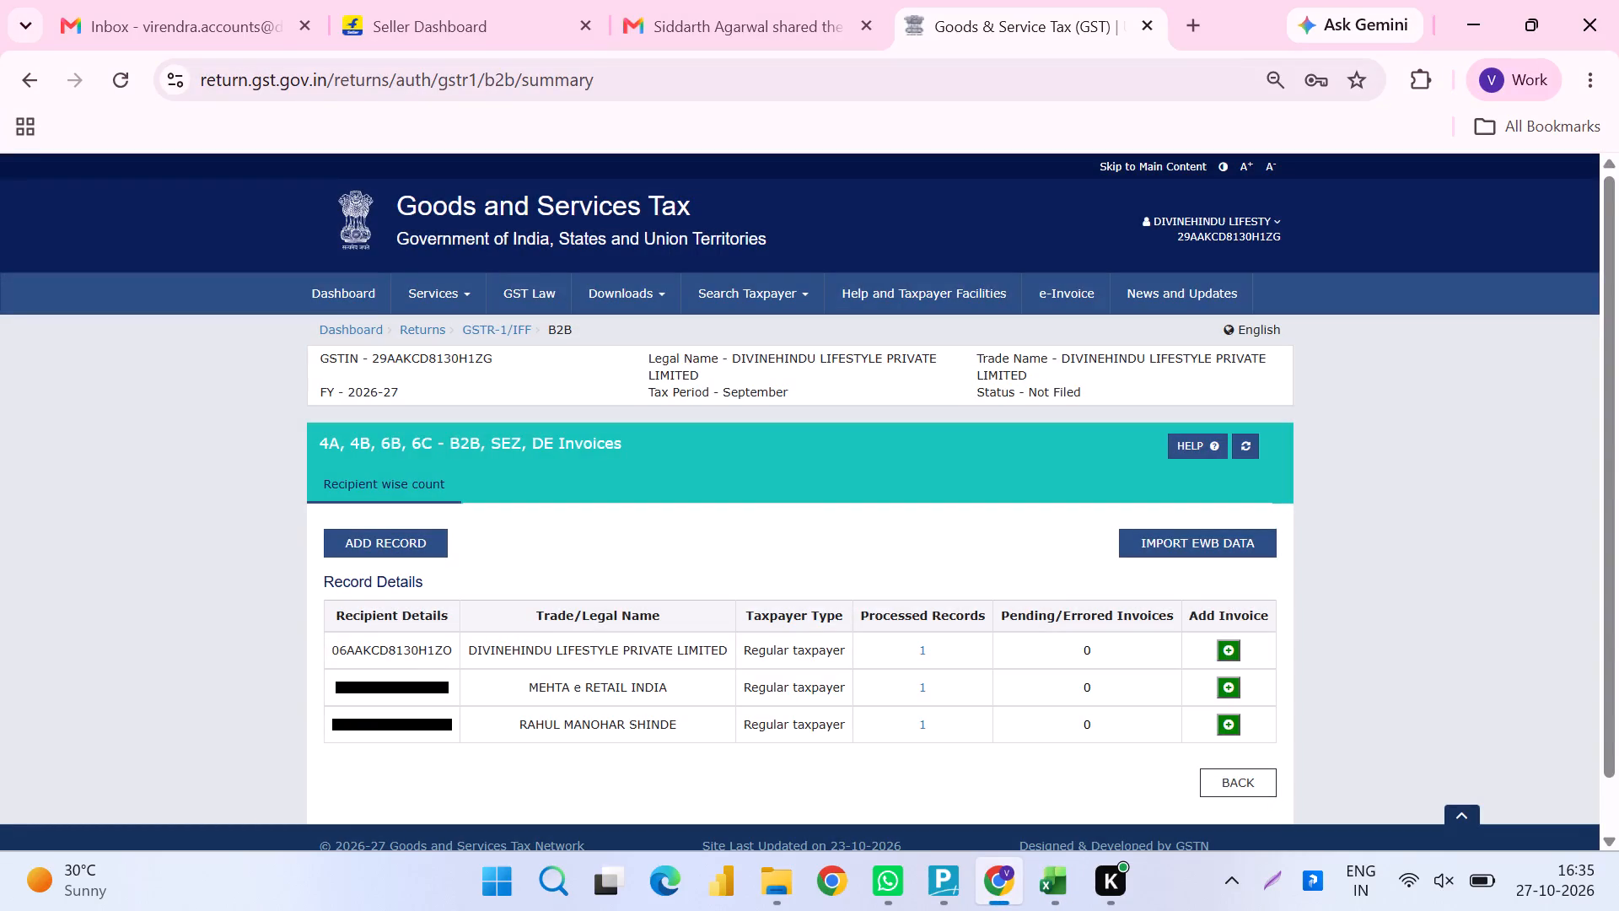
click(926, 648)
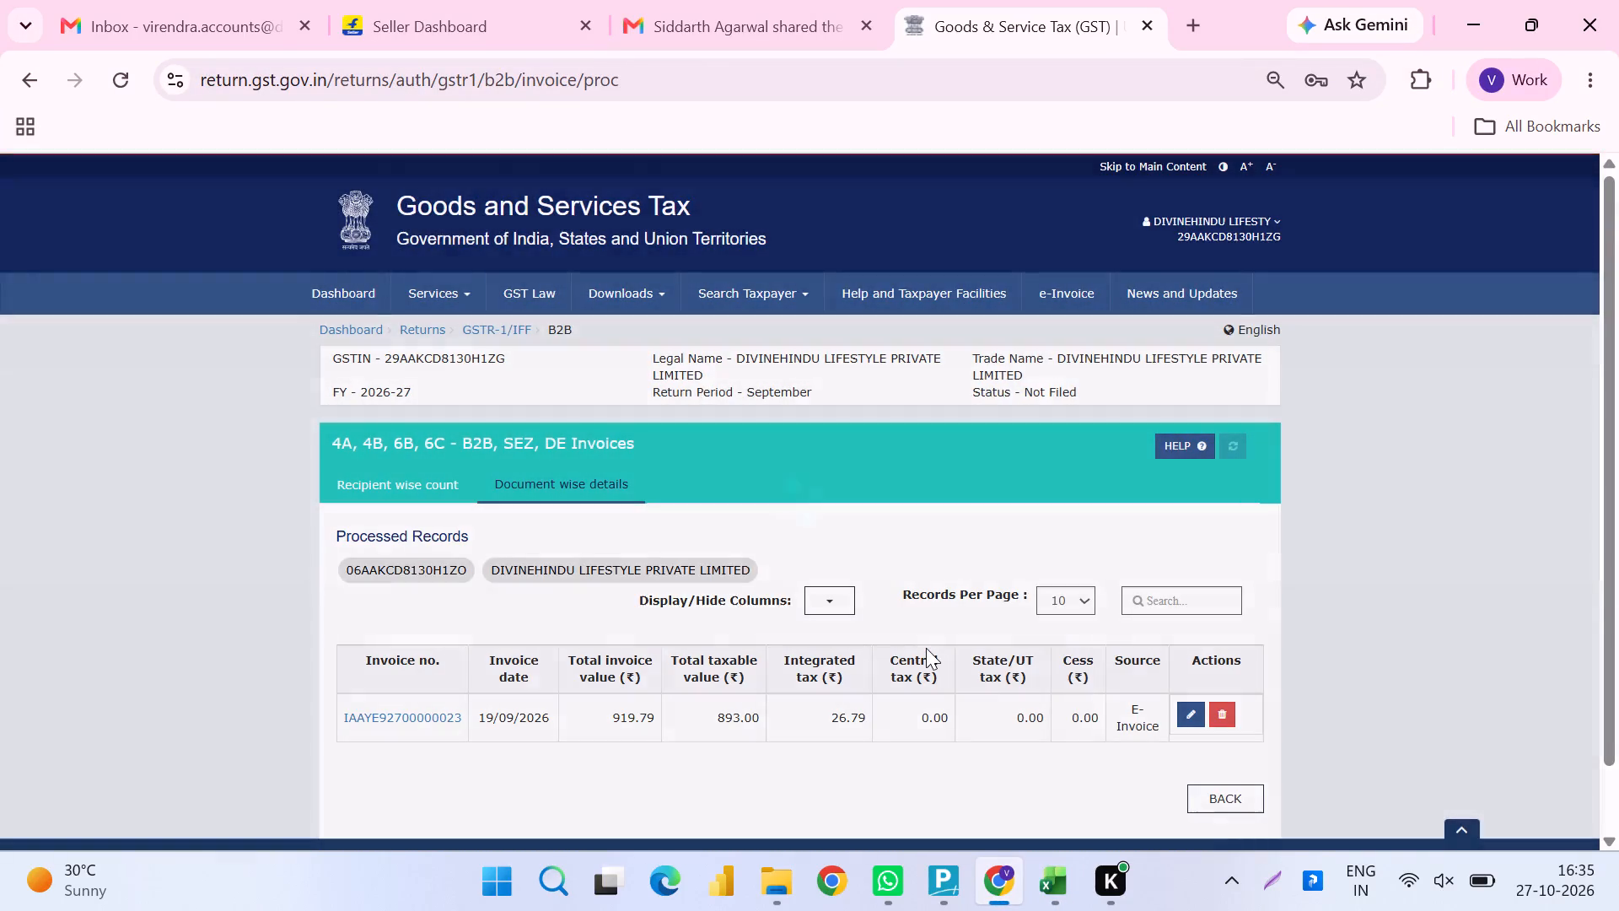
key(alt+Tab)
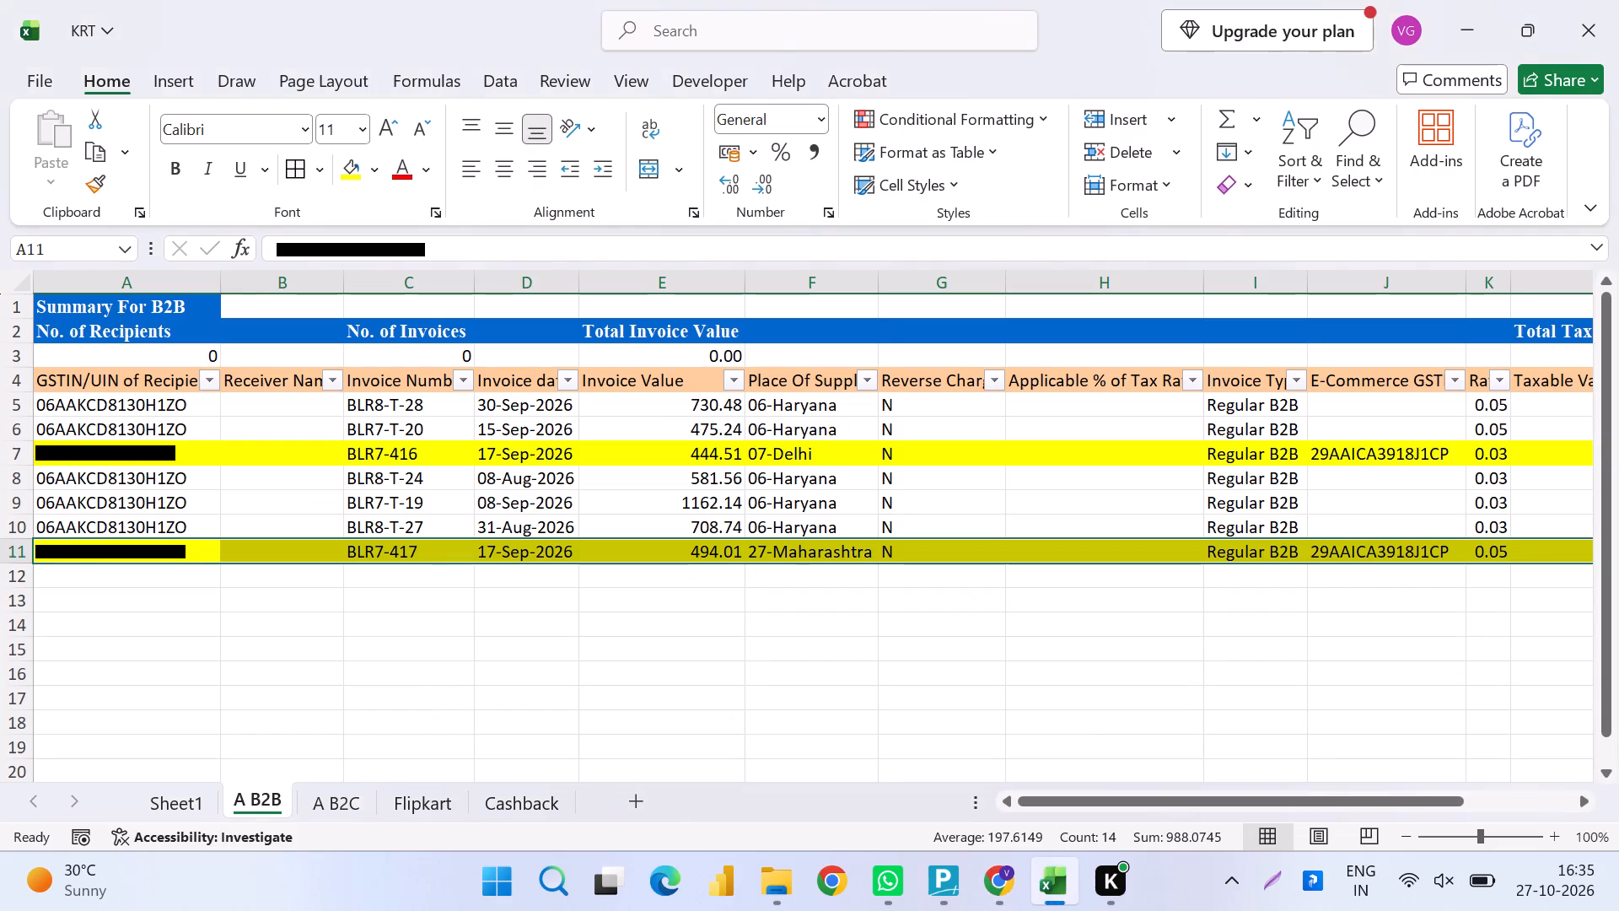
key(Up)
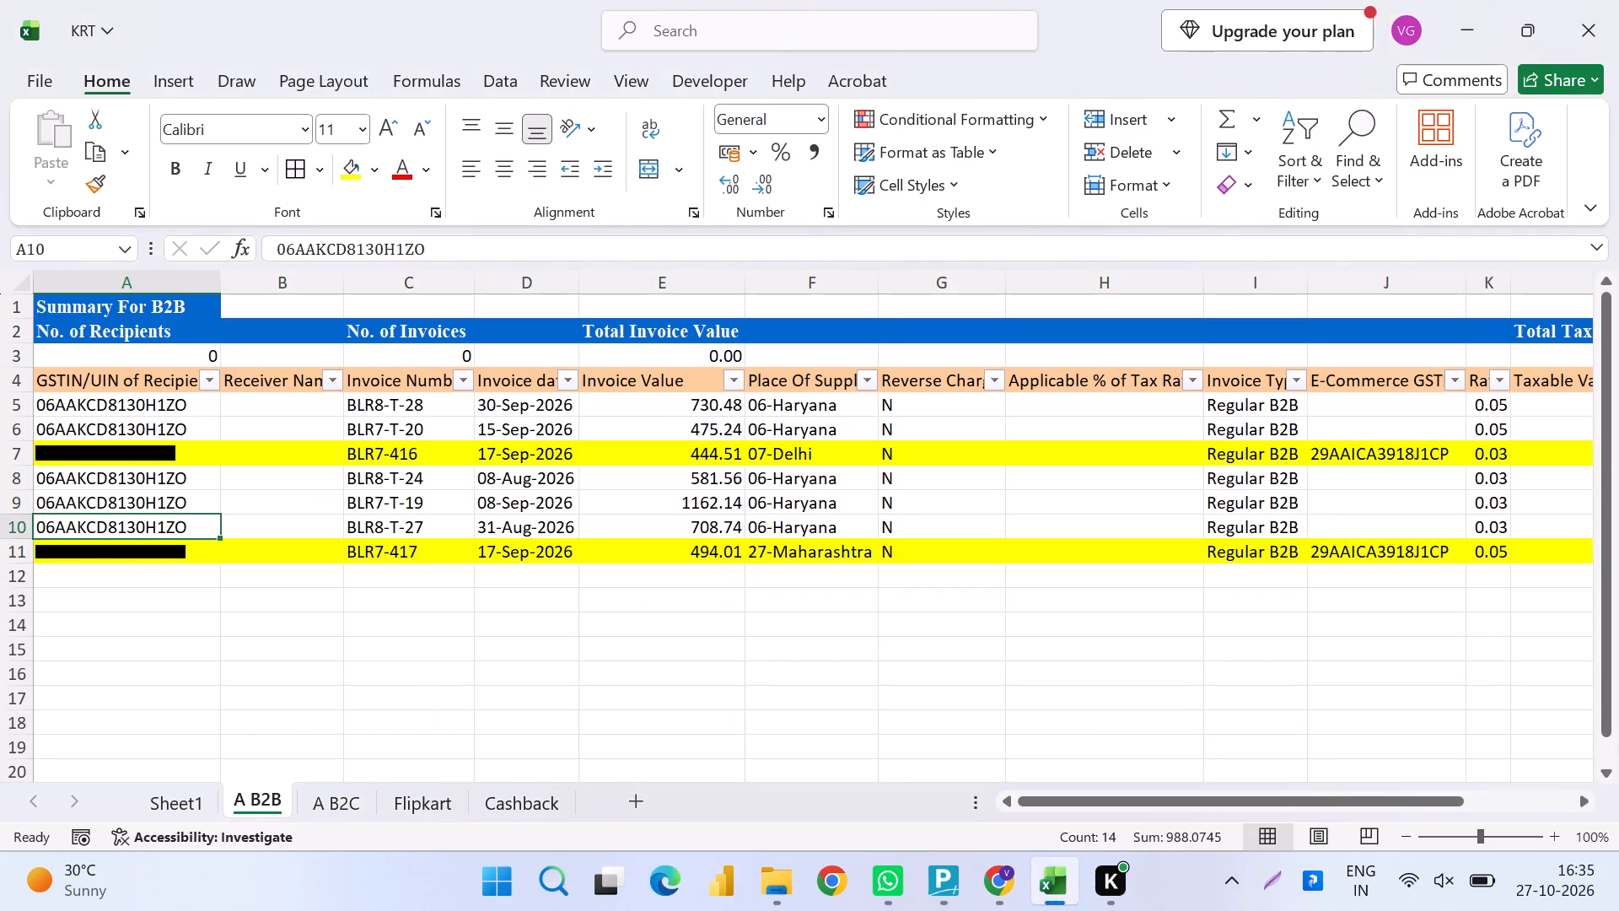
key(alt+Tab)
click(1234, 795)
Add a new B2B record in the portal using the recipient GSTIN copied from the BLR8-T-28 row of the A B2B sheet.
key(alt+Tab)
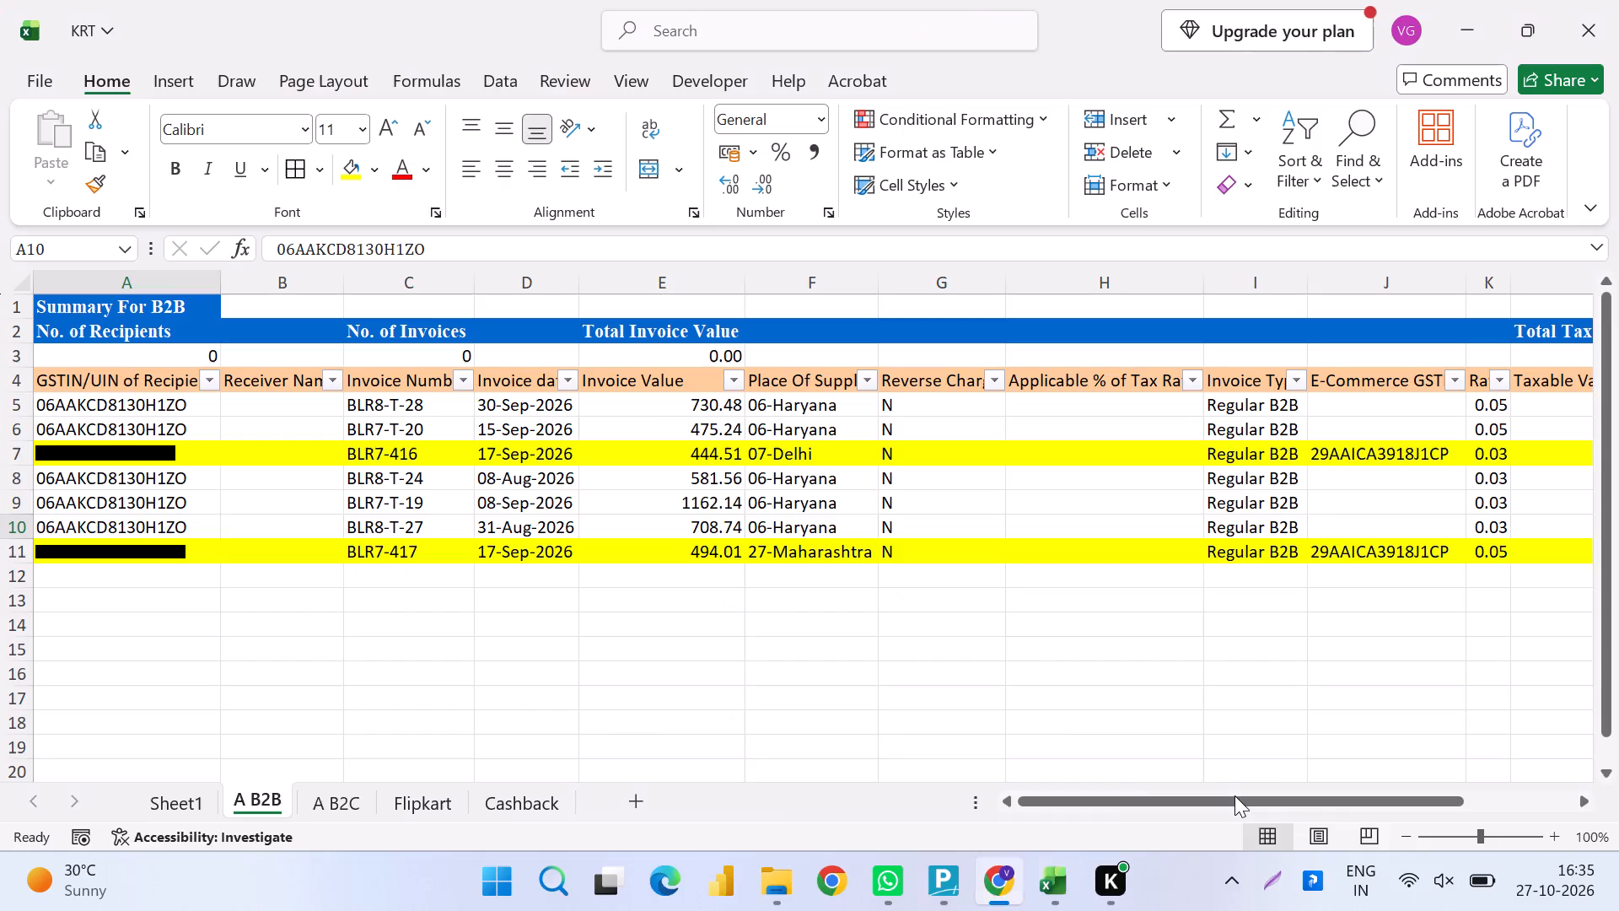
key(ctrl+Up)
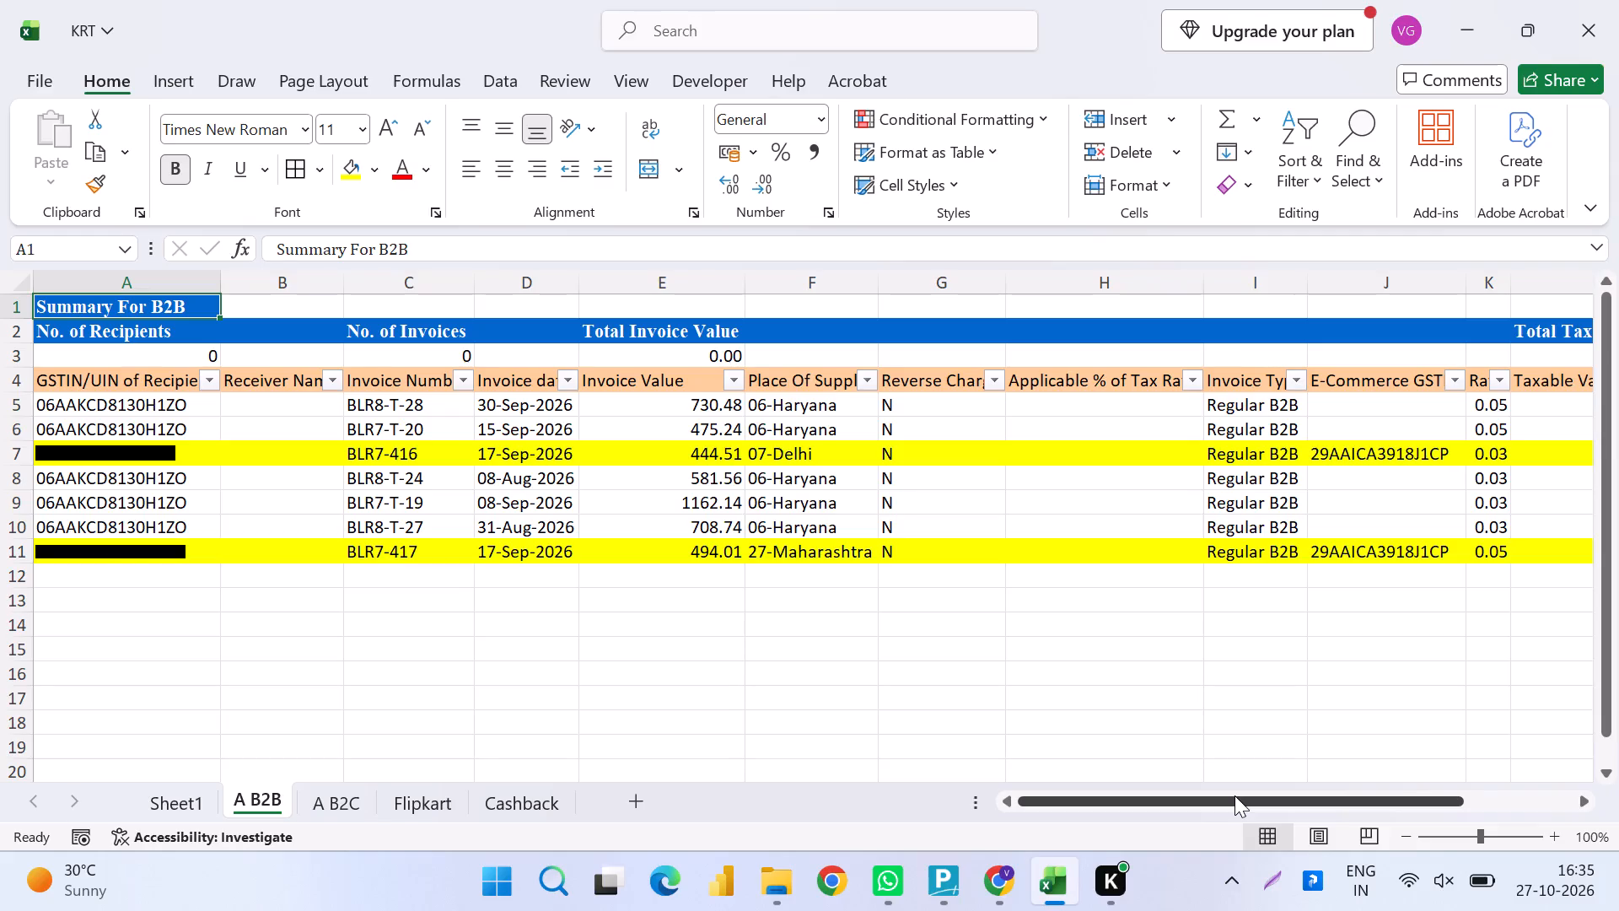
key(Up)
key(Down)
key(Down)
key(Down)
key(Down)
key(ctrl+c)
key(alt+Tab)
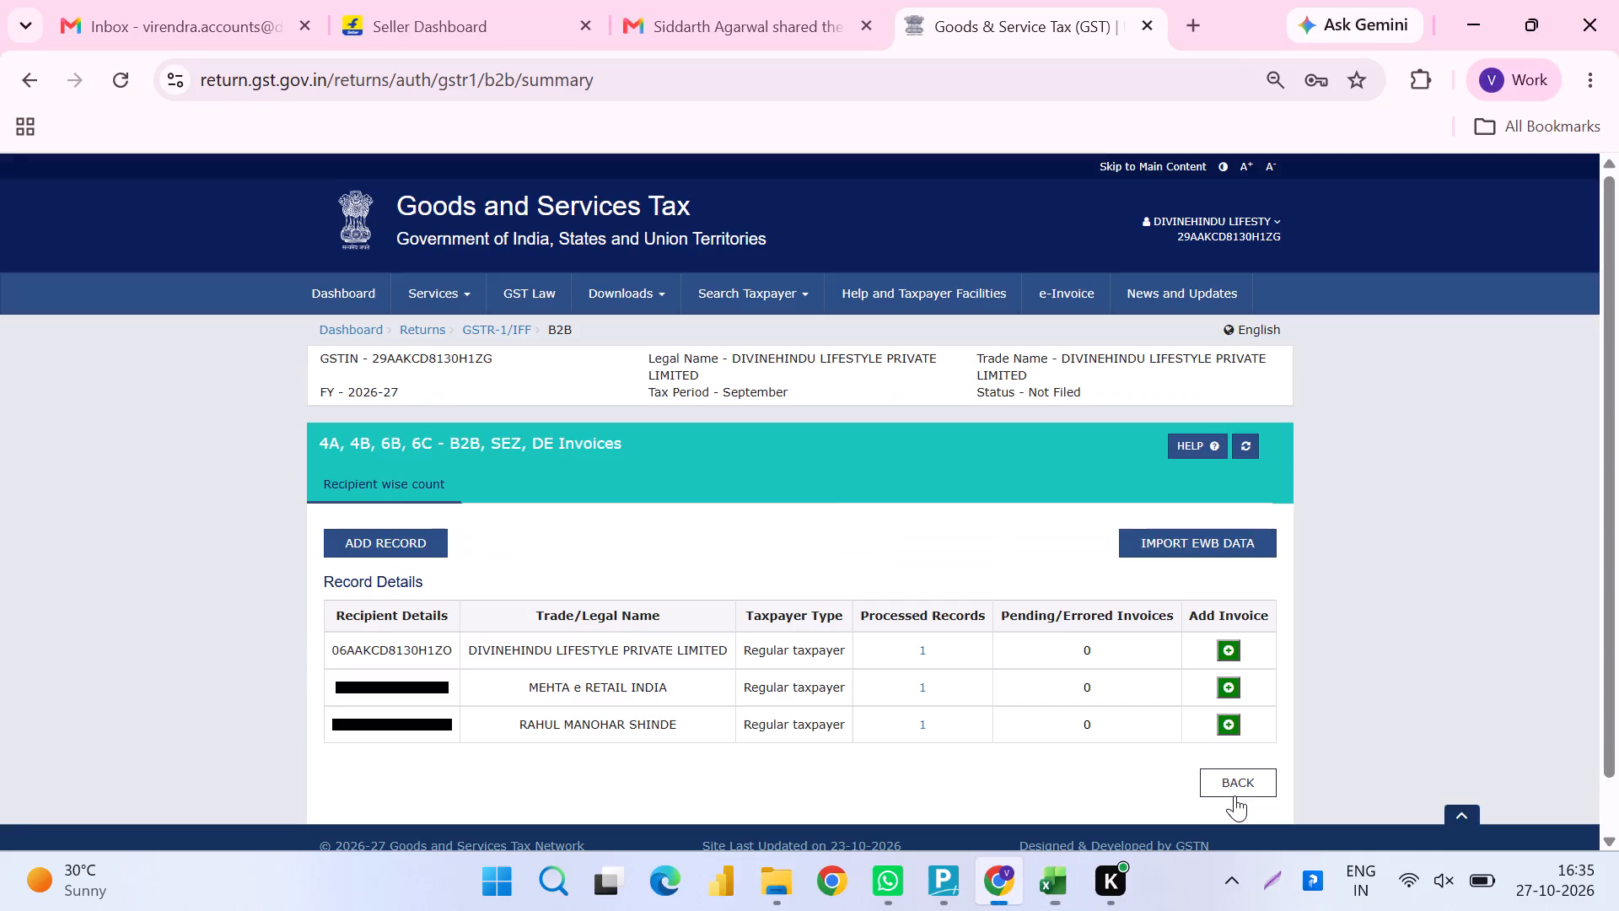
click(371, 537)
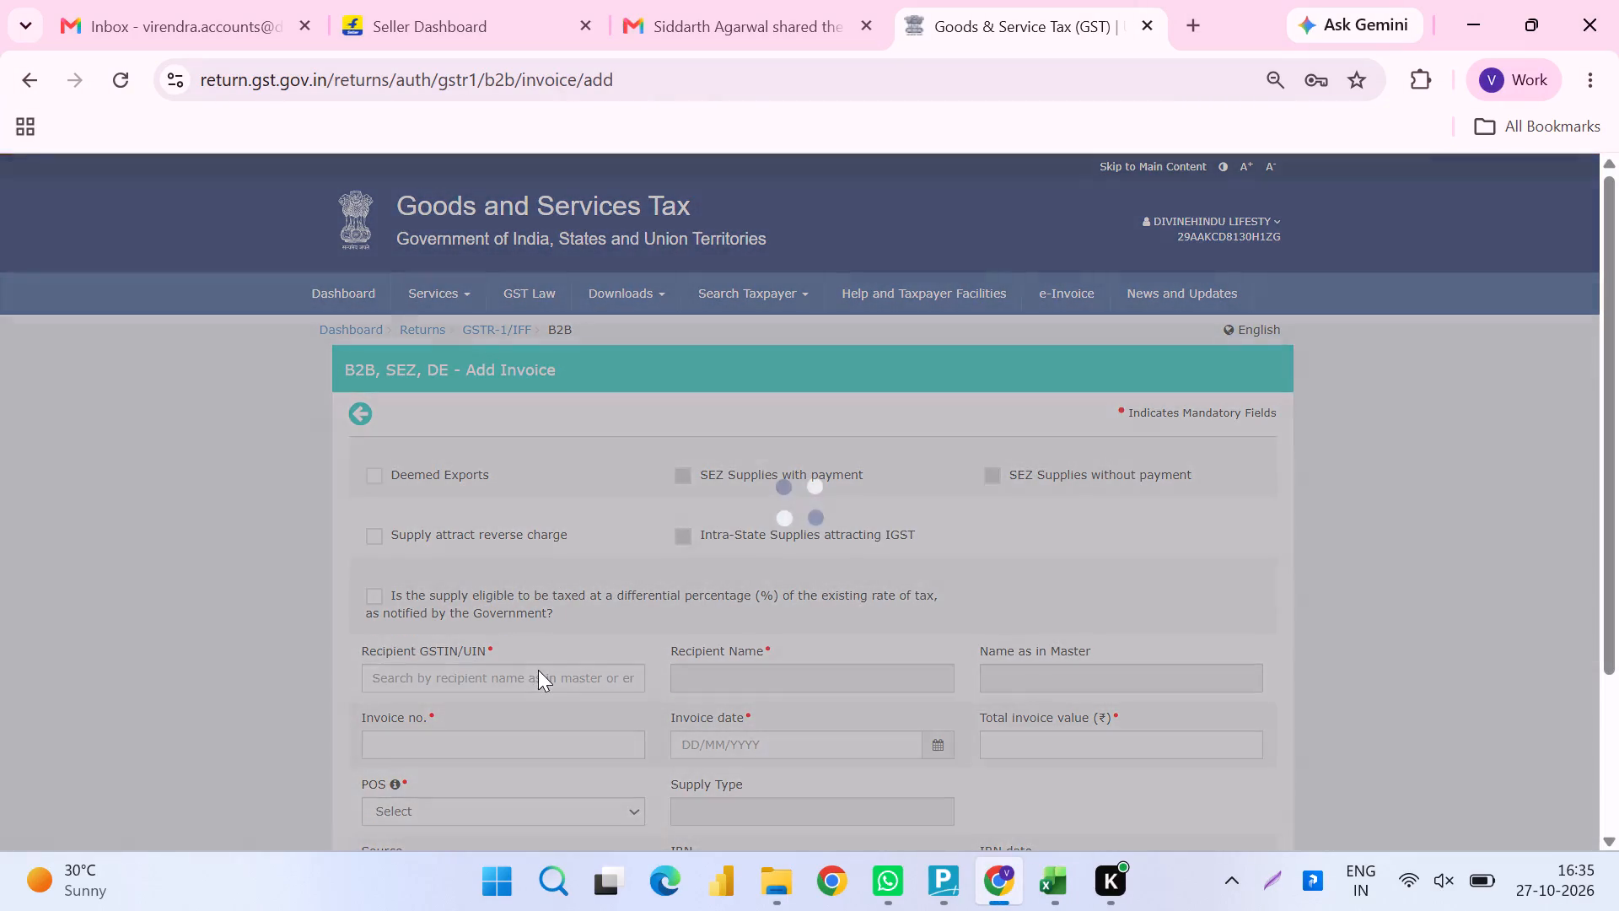
click(538, 670)
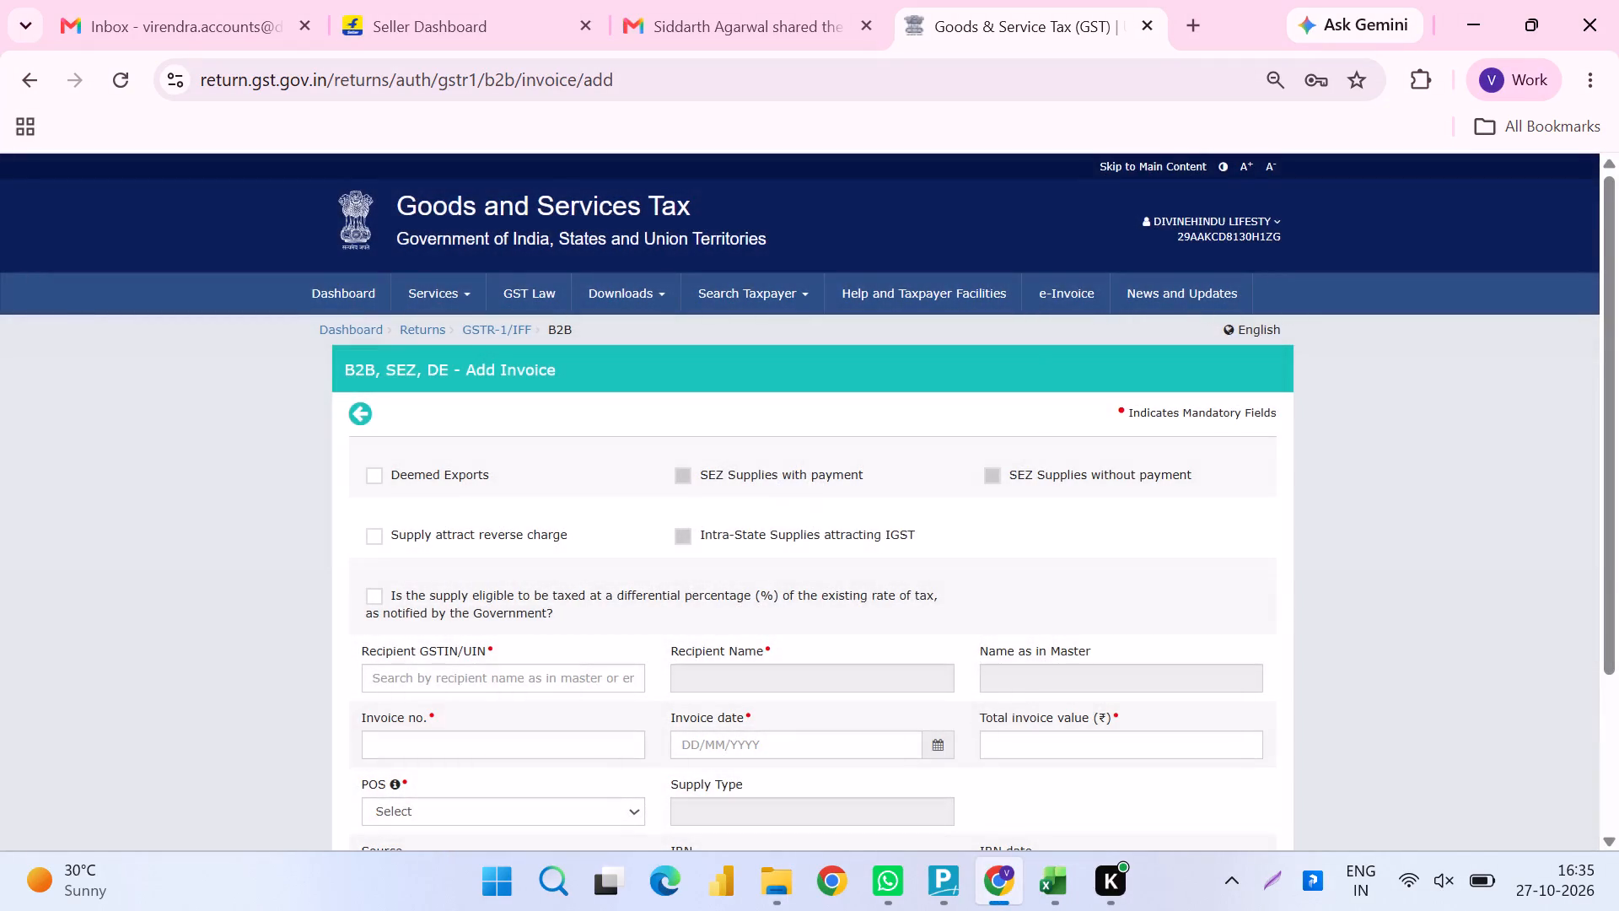
click(538, 670)
key(ctrl+v)
key(Tab)
key(Tab)
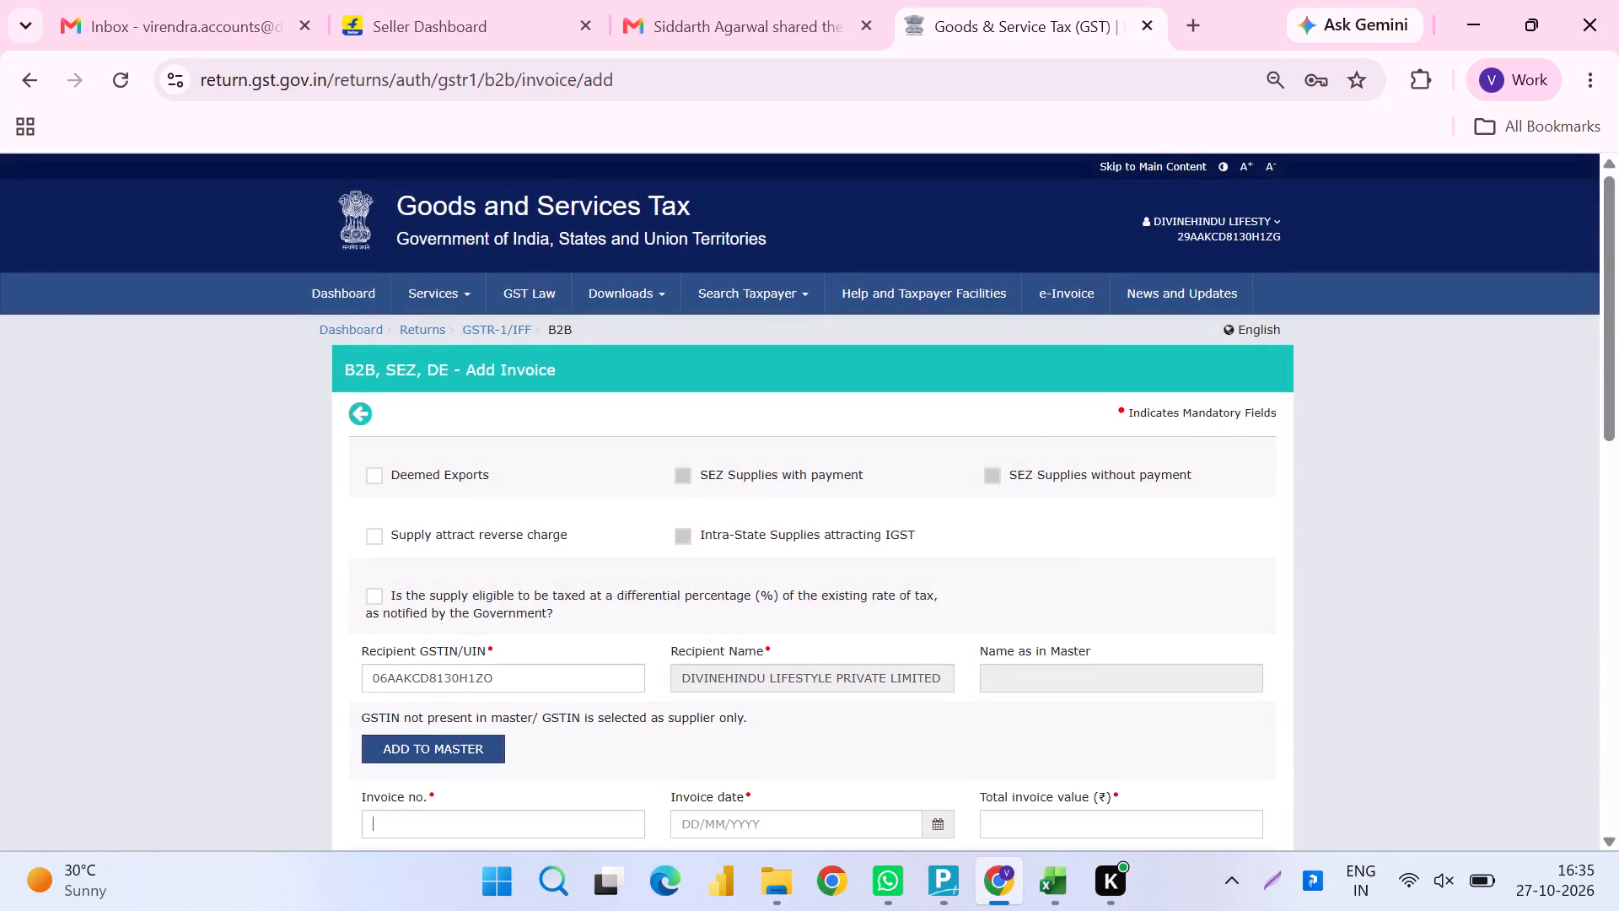
key(Tab)
key(shift+Tab)
Fill in the new record's invoice number BLR8-T-28, copied from the A B2B sheet, and the invoice date 30/09/2026.
key(alt+Tab)
key(Right)
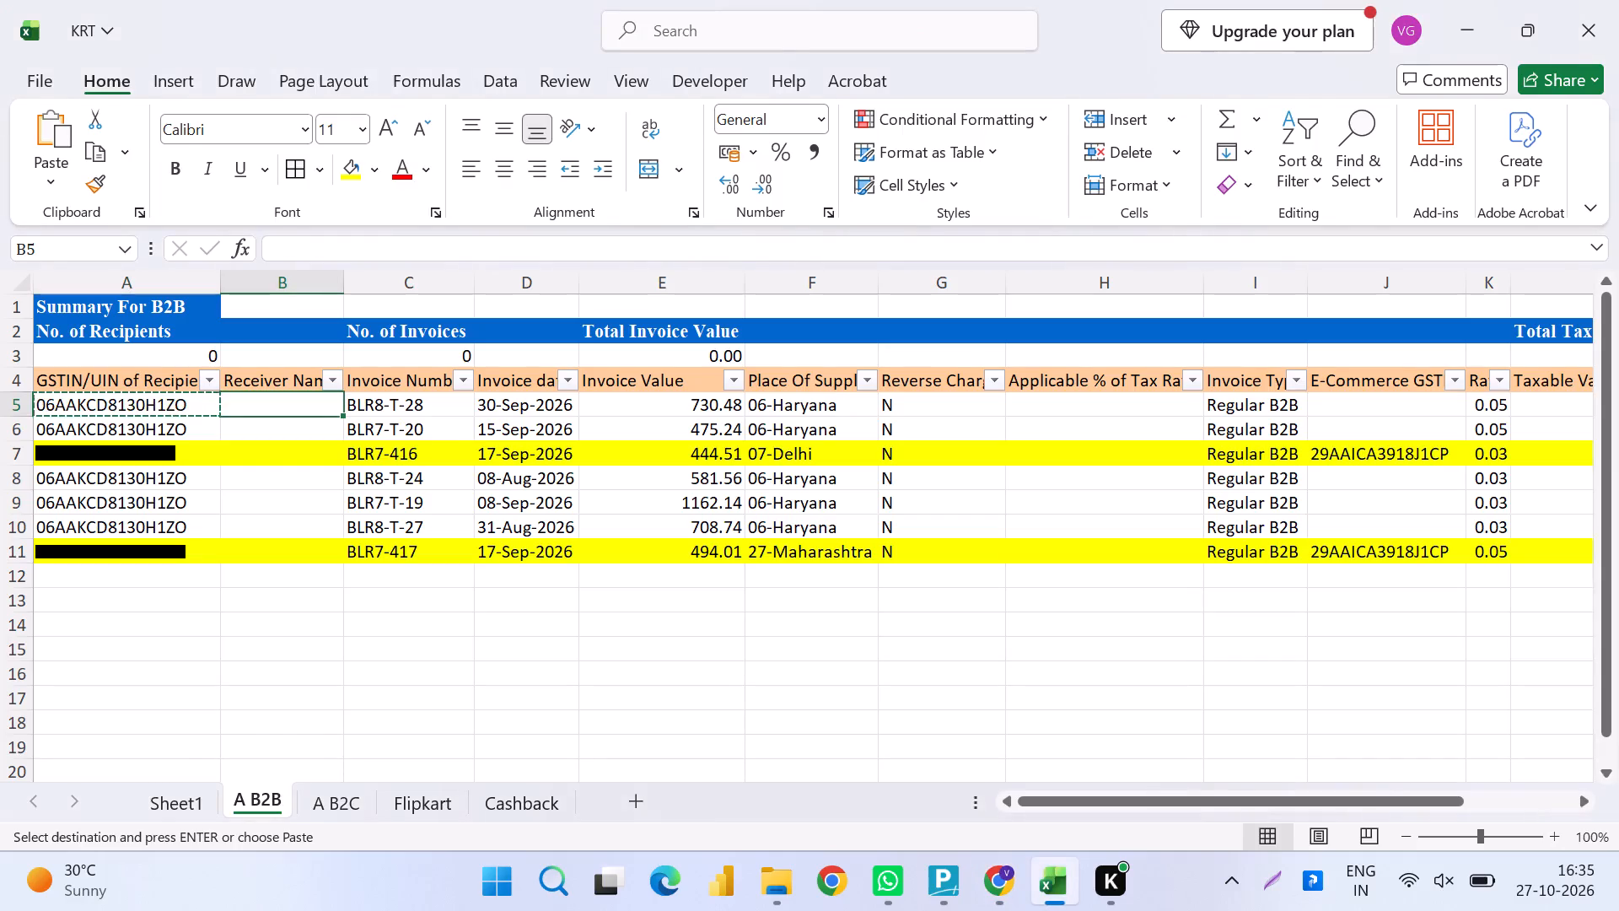
key(Right)
key(ctrl+c)
key(alt+Tab)
key(ctrl+v)
key(Tab)
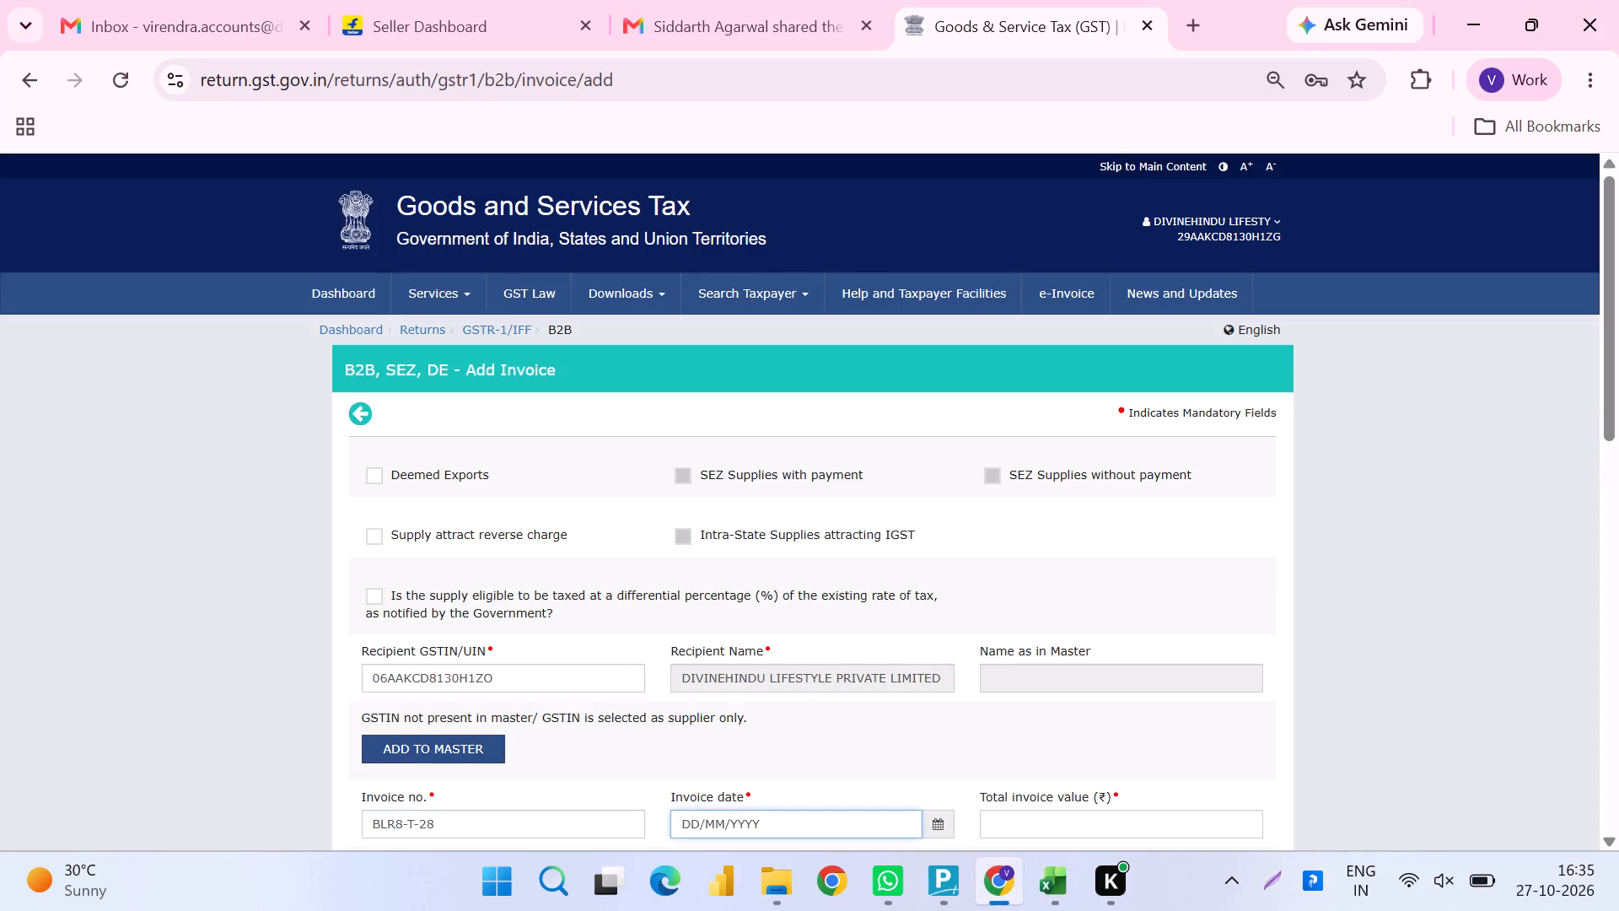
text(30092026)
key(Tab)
Copy the BLR8-T-28 invoice value 730.48 from the A B2B sheet into the new record's total invoice value.
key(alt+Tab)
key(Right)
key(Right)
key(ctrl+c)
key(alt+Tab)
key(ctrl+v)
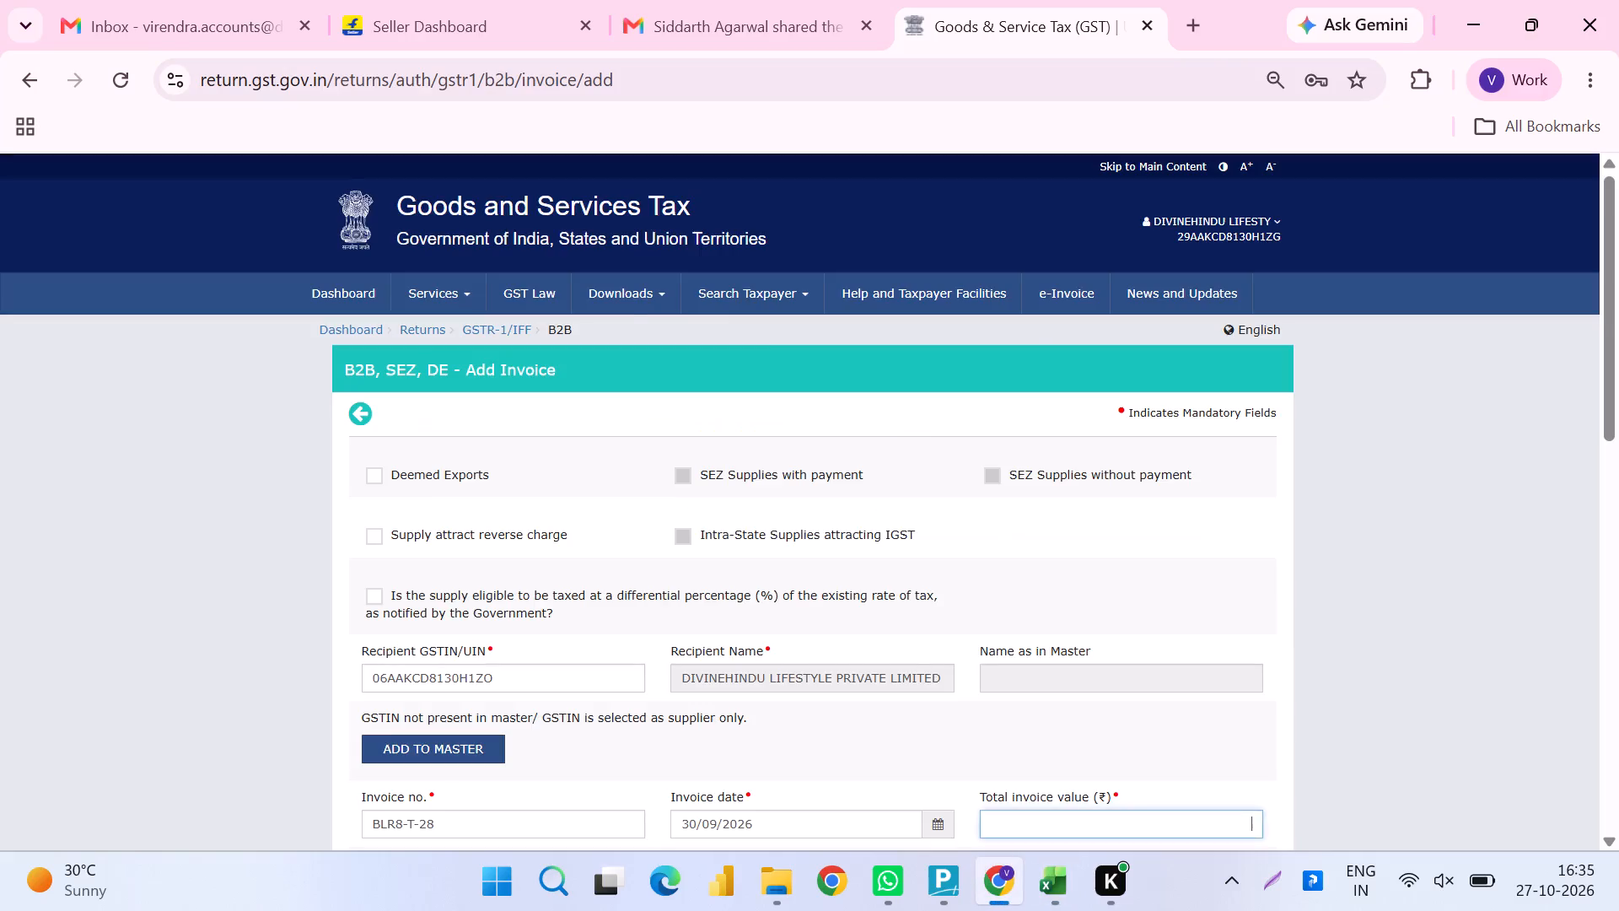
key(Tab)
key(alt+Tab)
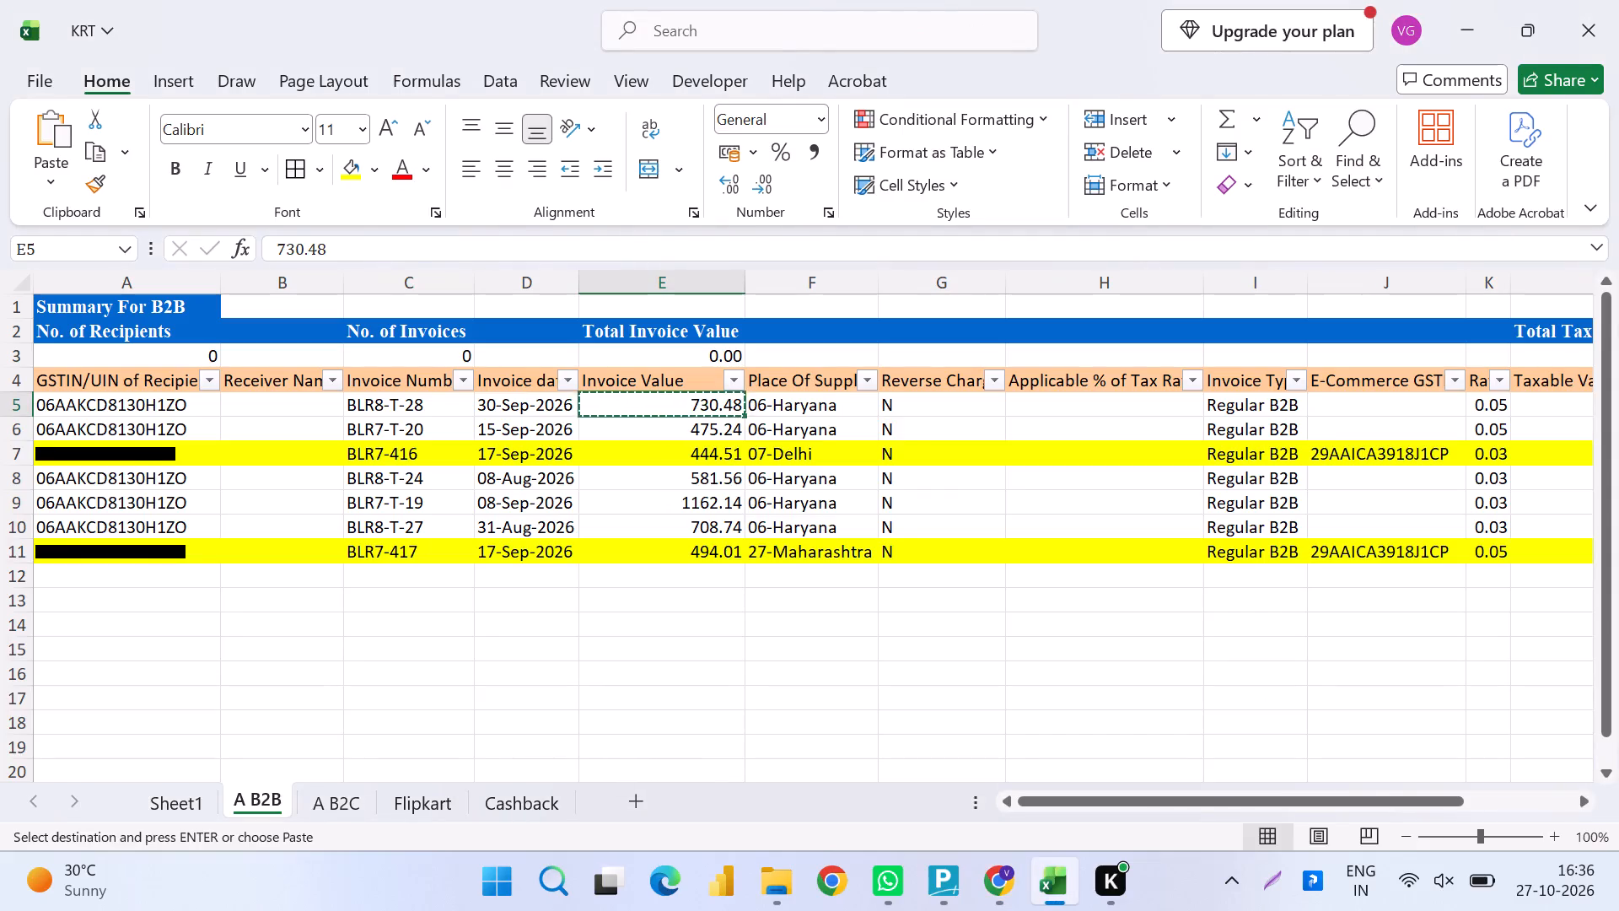
Enter 730.48 as the total invoice value of the new BLR8-T-28 record in the portal.
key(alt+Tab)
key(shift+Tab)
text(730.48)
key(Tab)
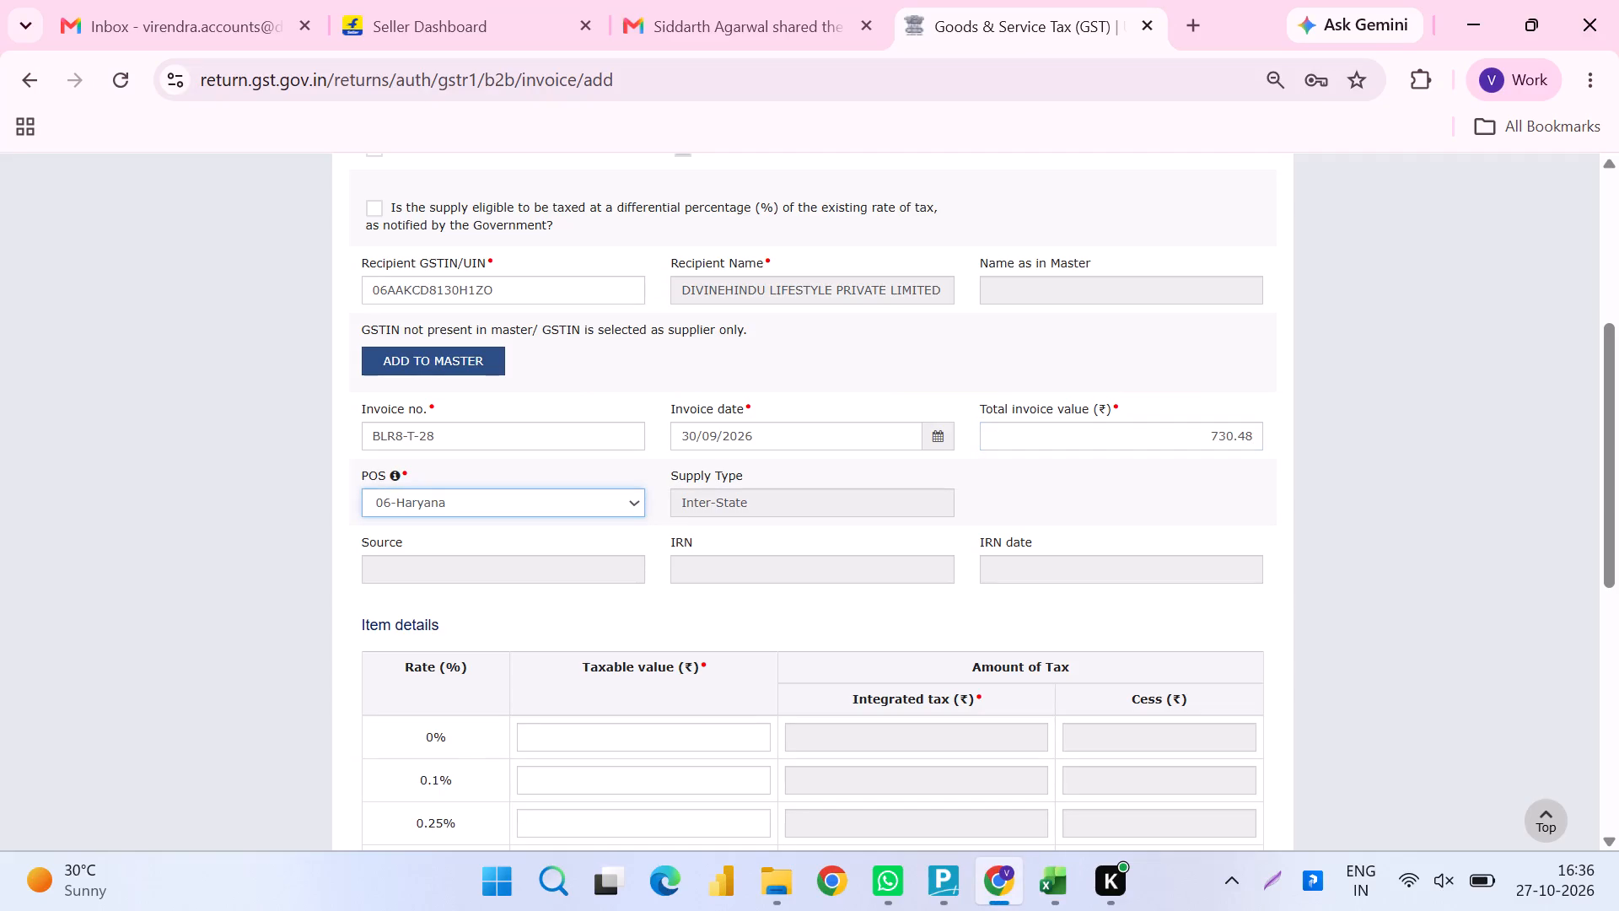
Look up the BLR8-T-28 rate and taxable value in the A B2B sheet and enter 695.7 as the record's taxable value at 5%.
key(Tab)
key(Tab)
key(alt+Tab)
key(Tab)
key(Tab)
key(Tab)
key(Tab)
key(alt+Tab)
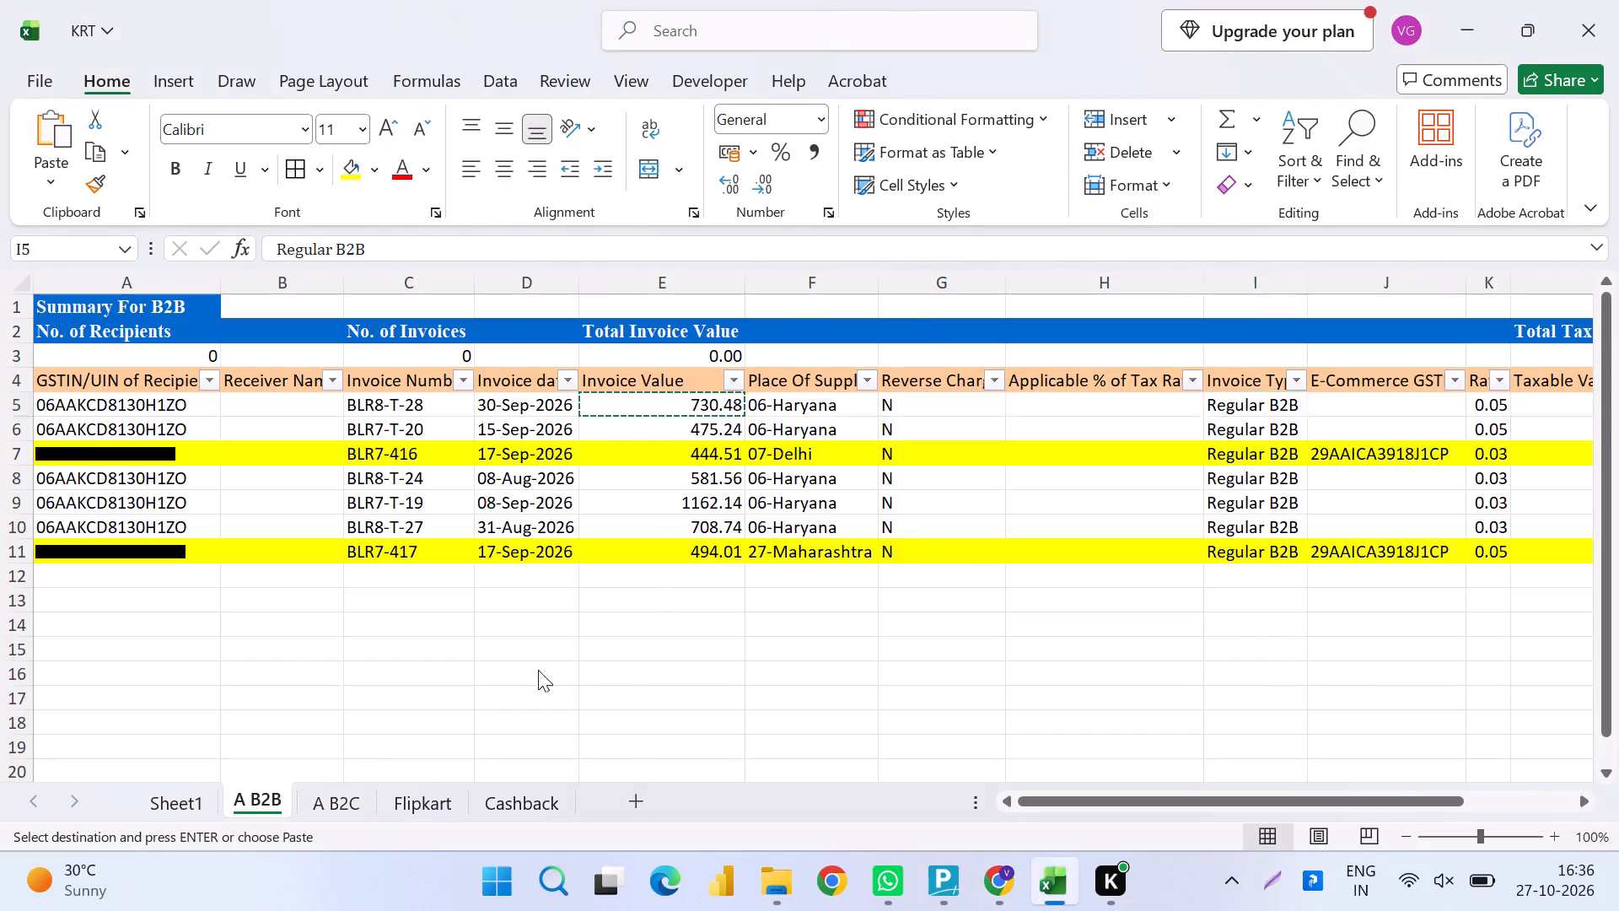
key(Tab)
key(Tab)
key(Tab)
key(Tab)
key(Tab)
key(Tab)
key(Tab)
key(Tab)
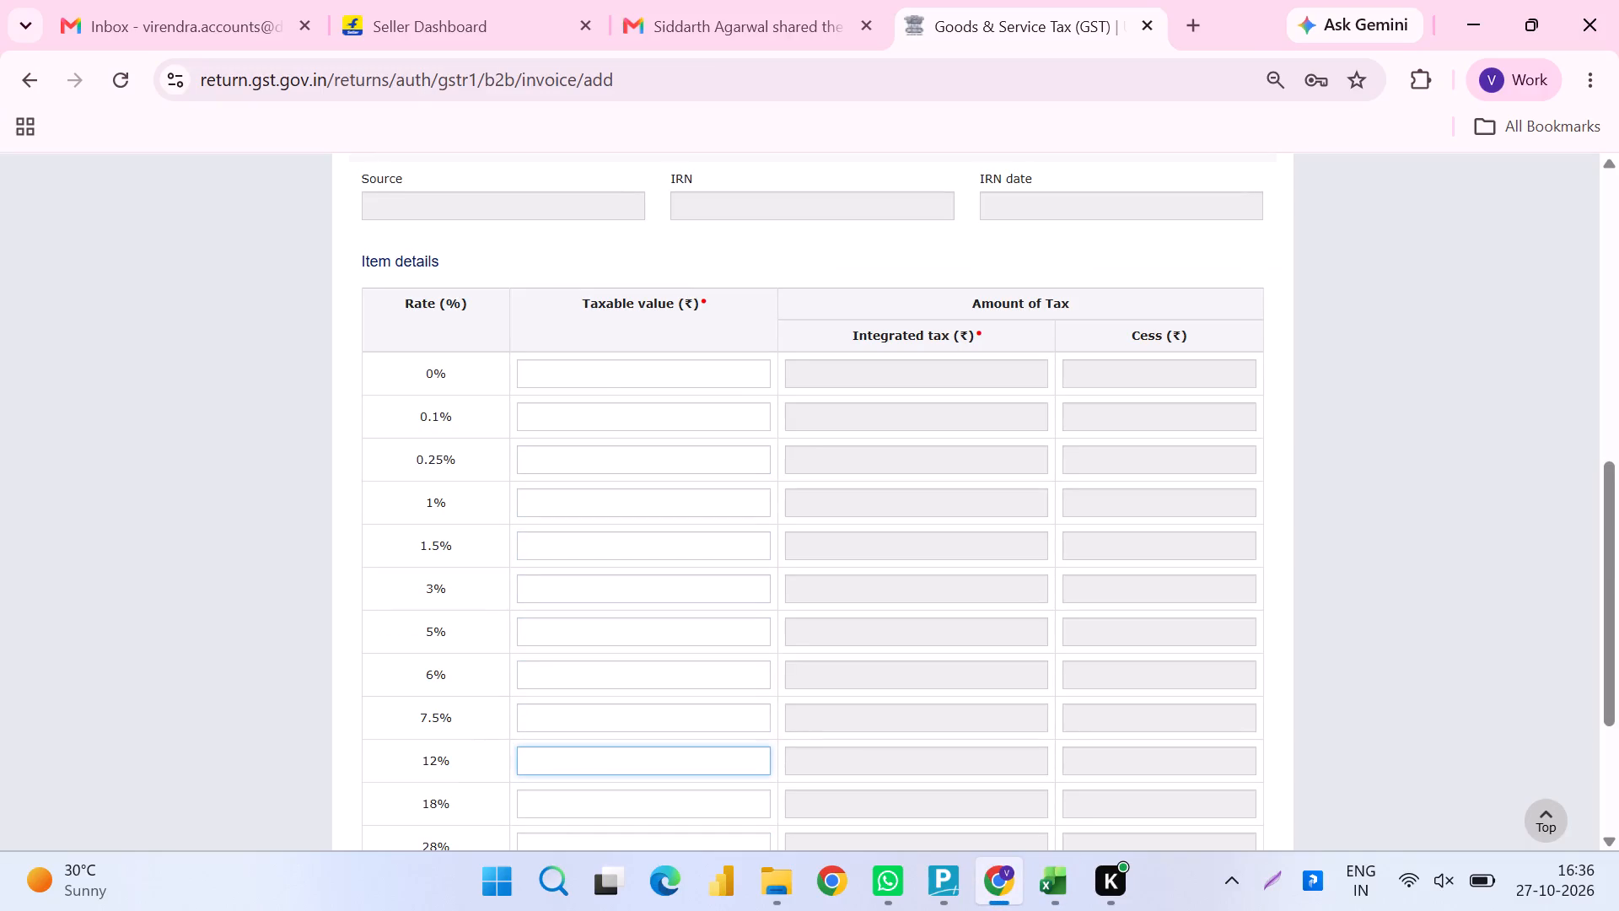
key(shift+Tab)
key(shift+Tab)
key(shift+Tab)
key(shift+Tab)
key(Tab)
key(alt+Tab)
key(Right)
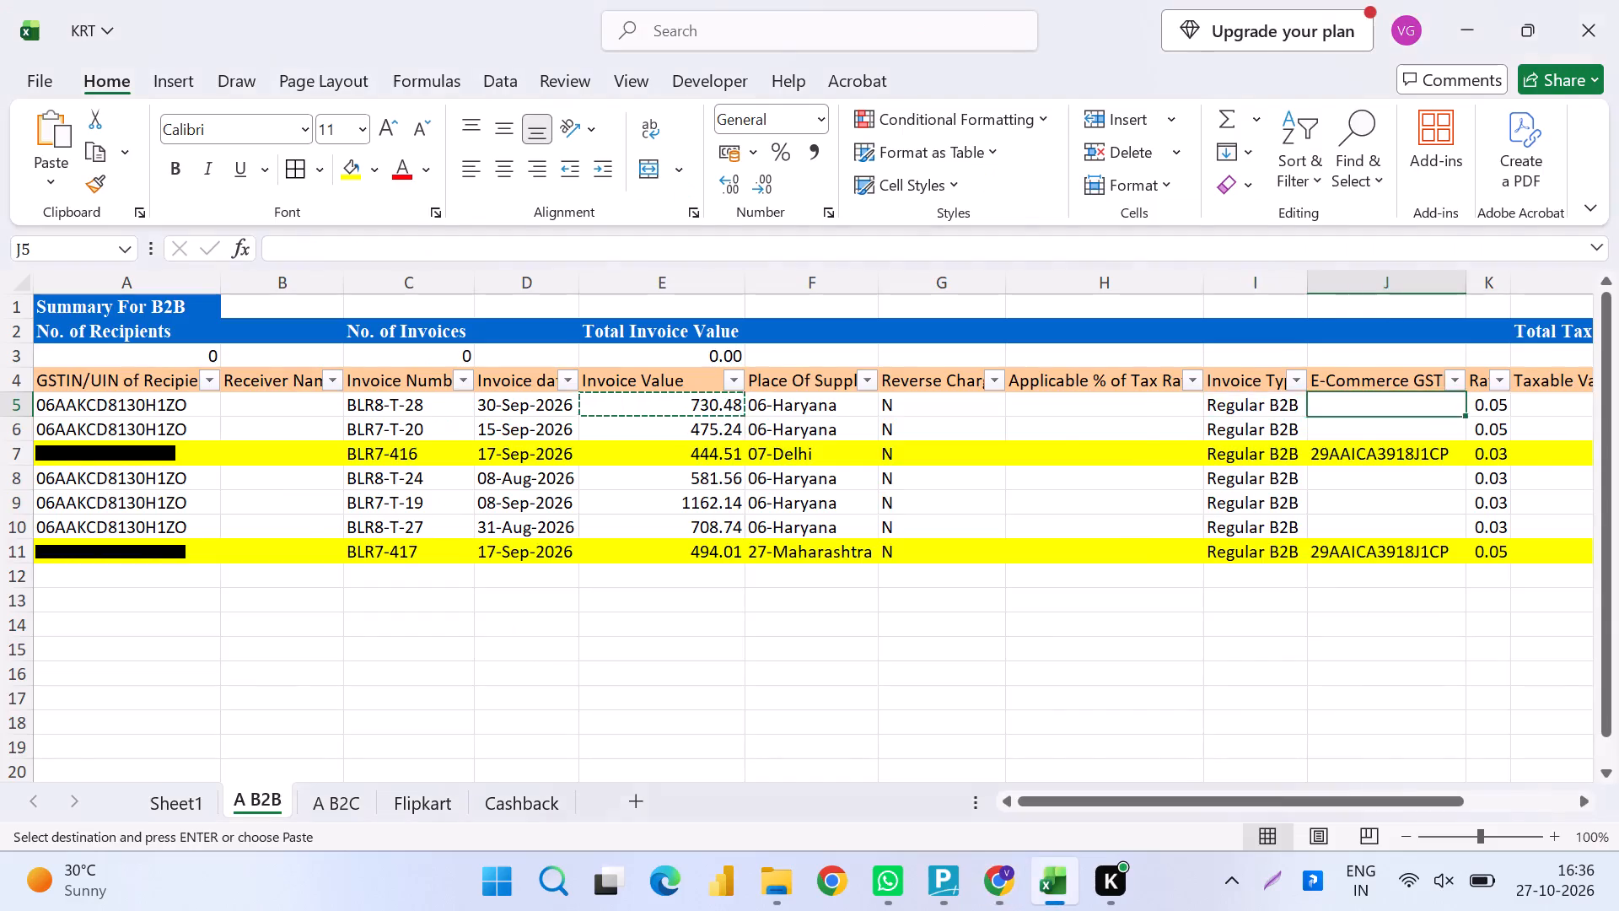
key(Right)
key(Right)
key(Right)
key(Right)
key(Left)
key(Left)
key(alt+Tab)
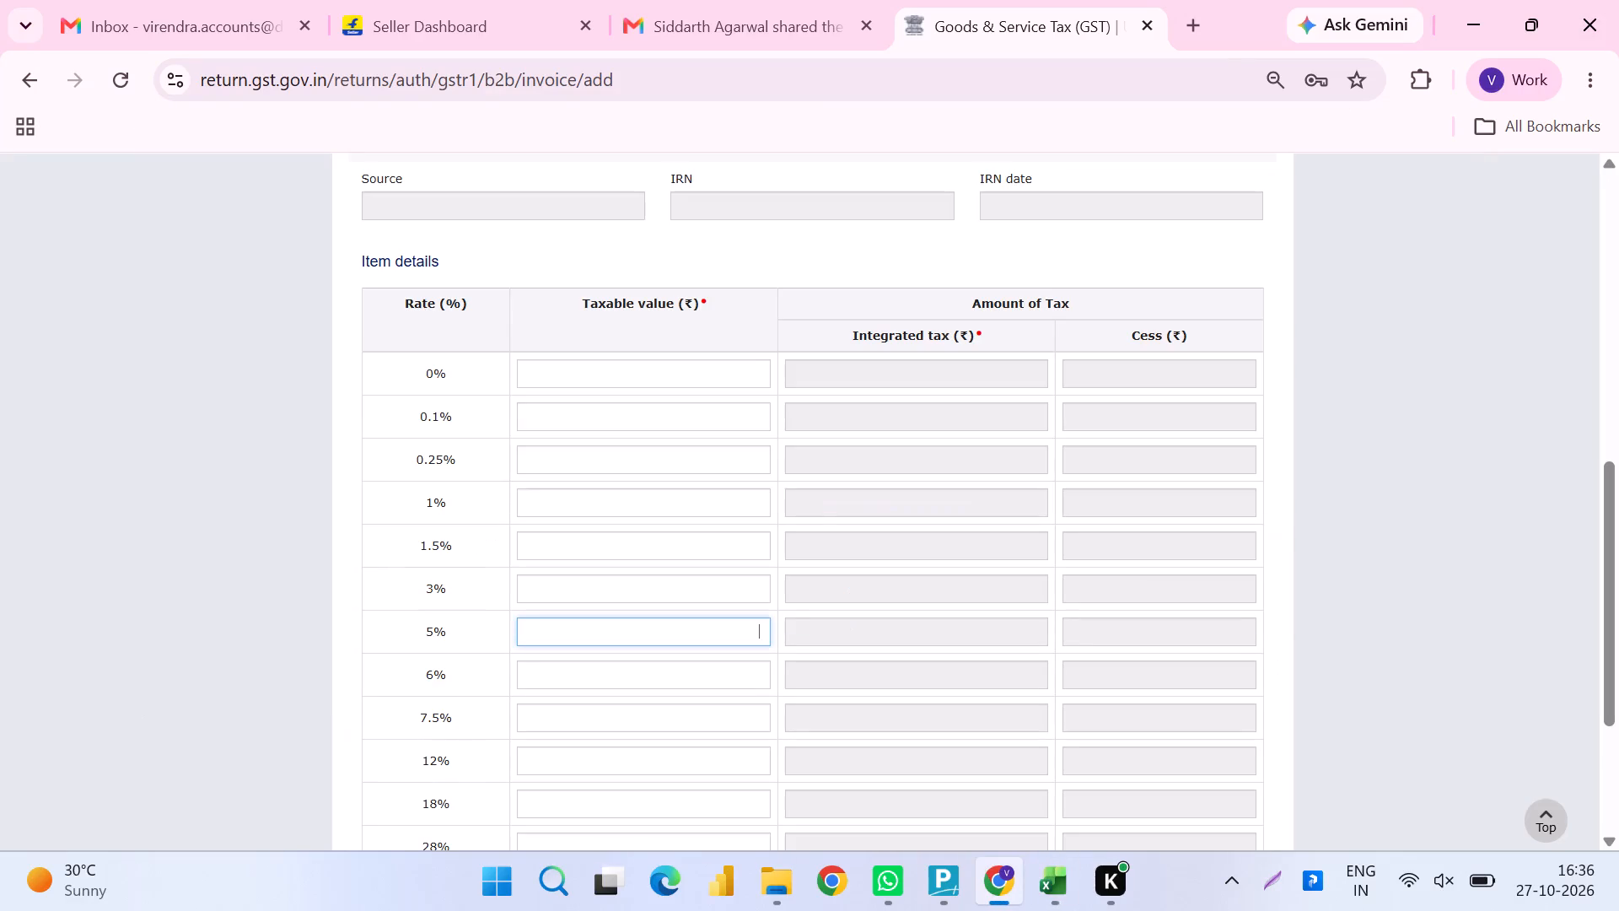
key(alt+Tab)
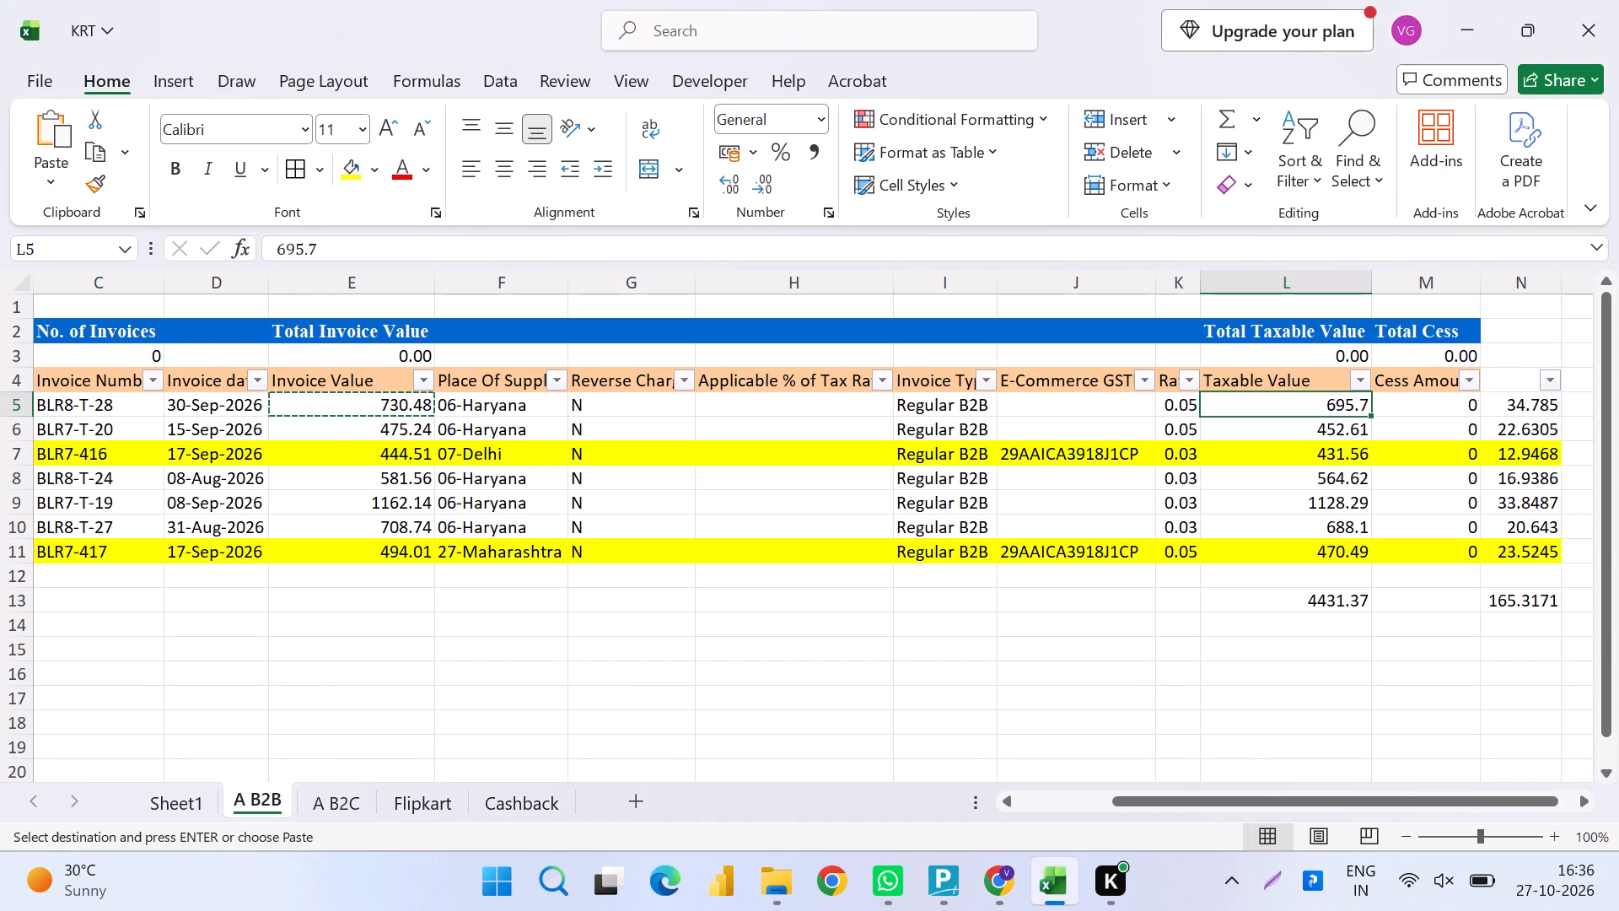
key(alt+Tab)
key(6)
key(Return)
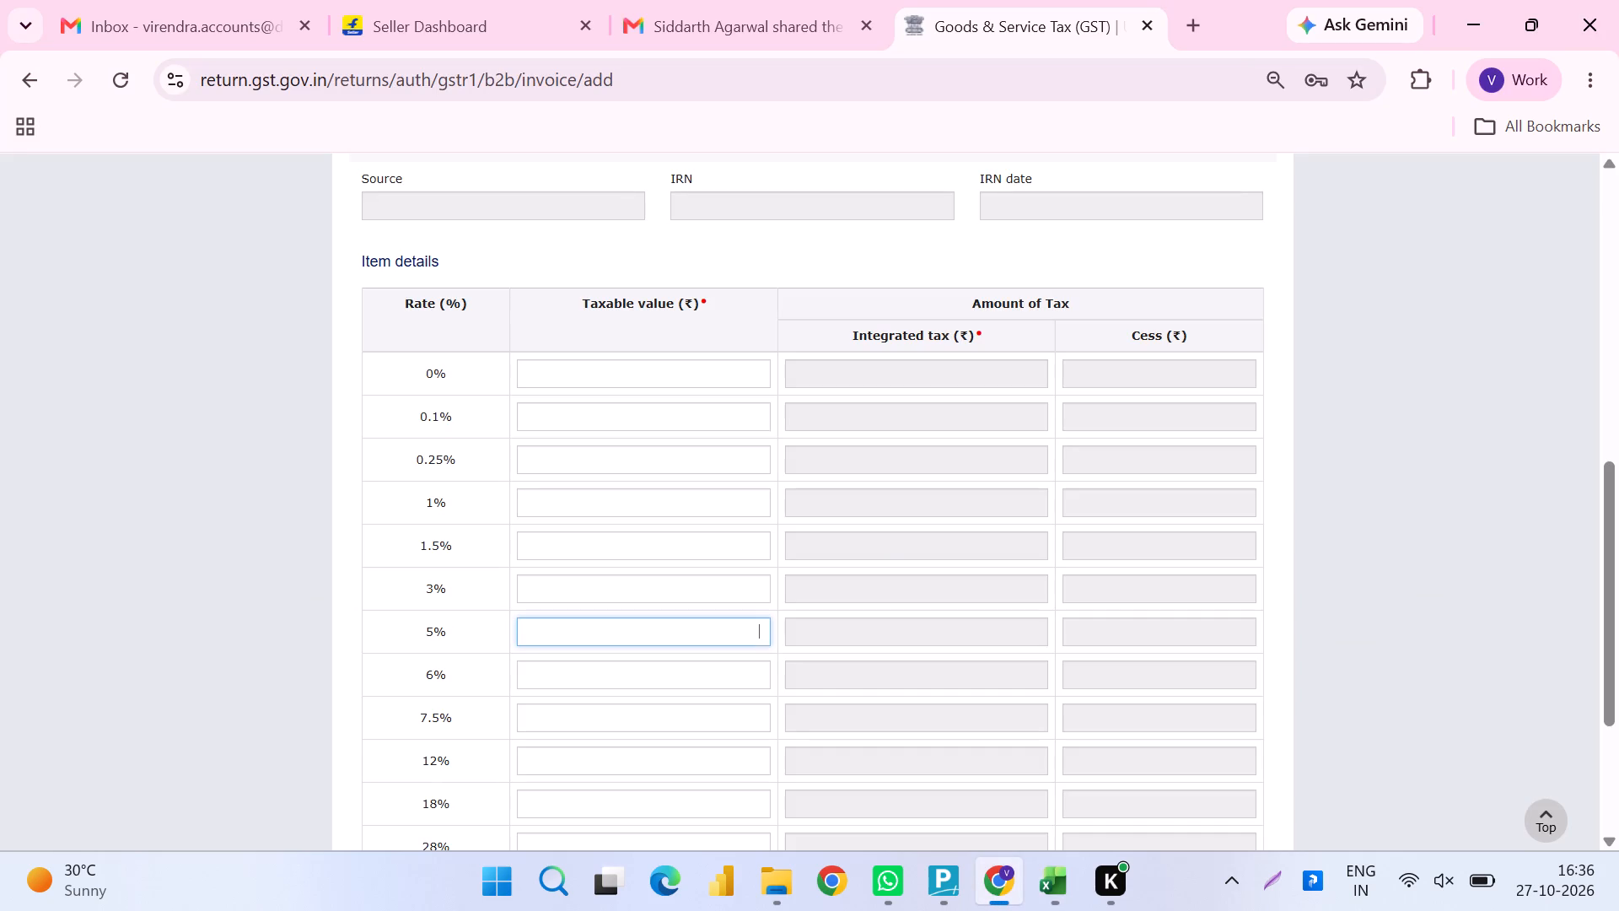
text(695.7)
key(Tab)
Check the BLR8-T-28 item details against the A B2B sheet and save the record in the portal.
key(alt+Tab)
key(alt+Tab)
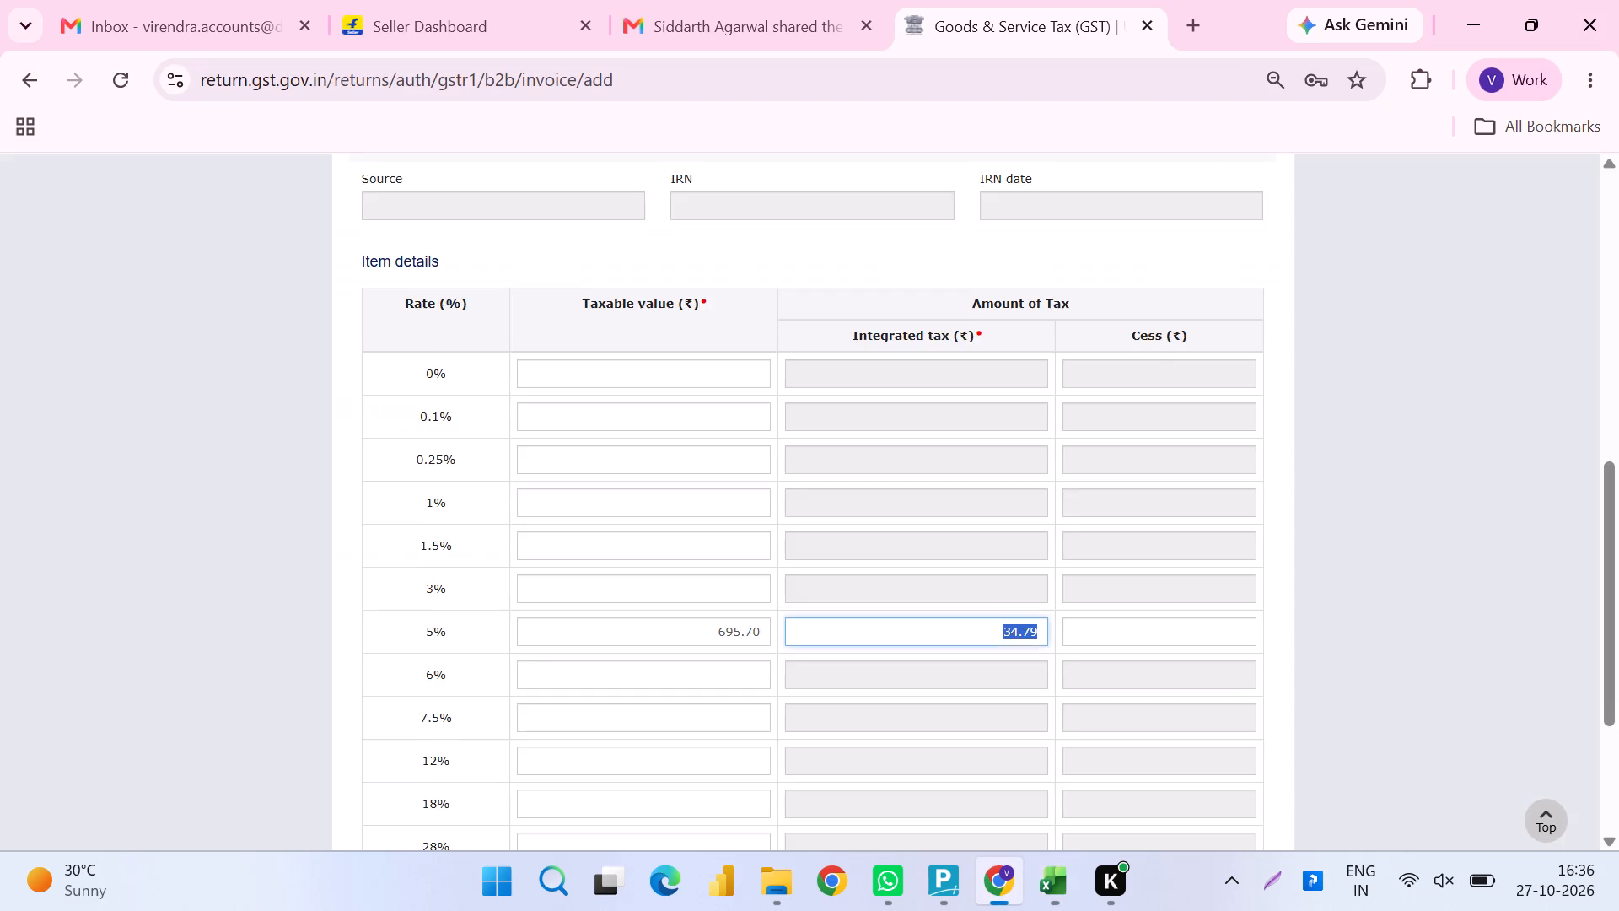
scroll(538, 670, down, 4)
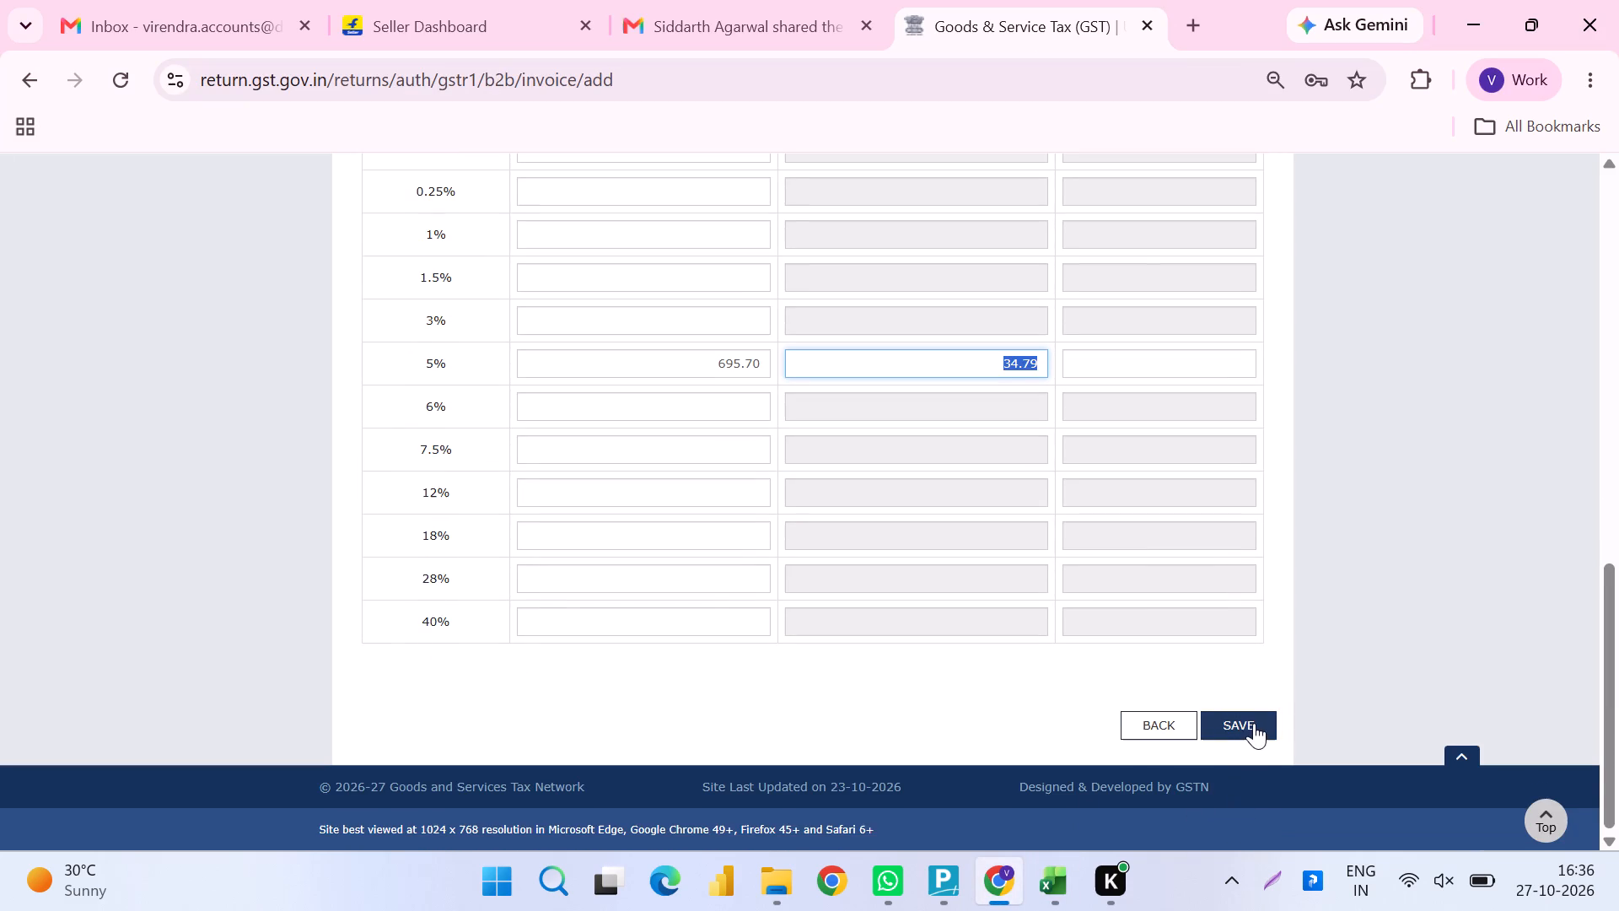
click(1254, 723)
scroll(1254, 723, up, 5)
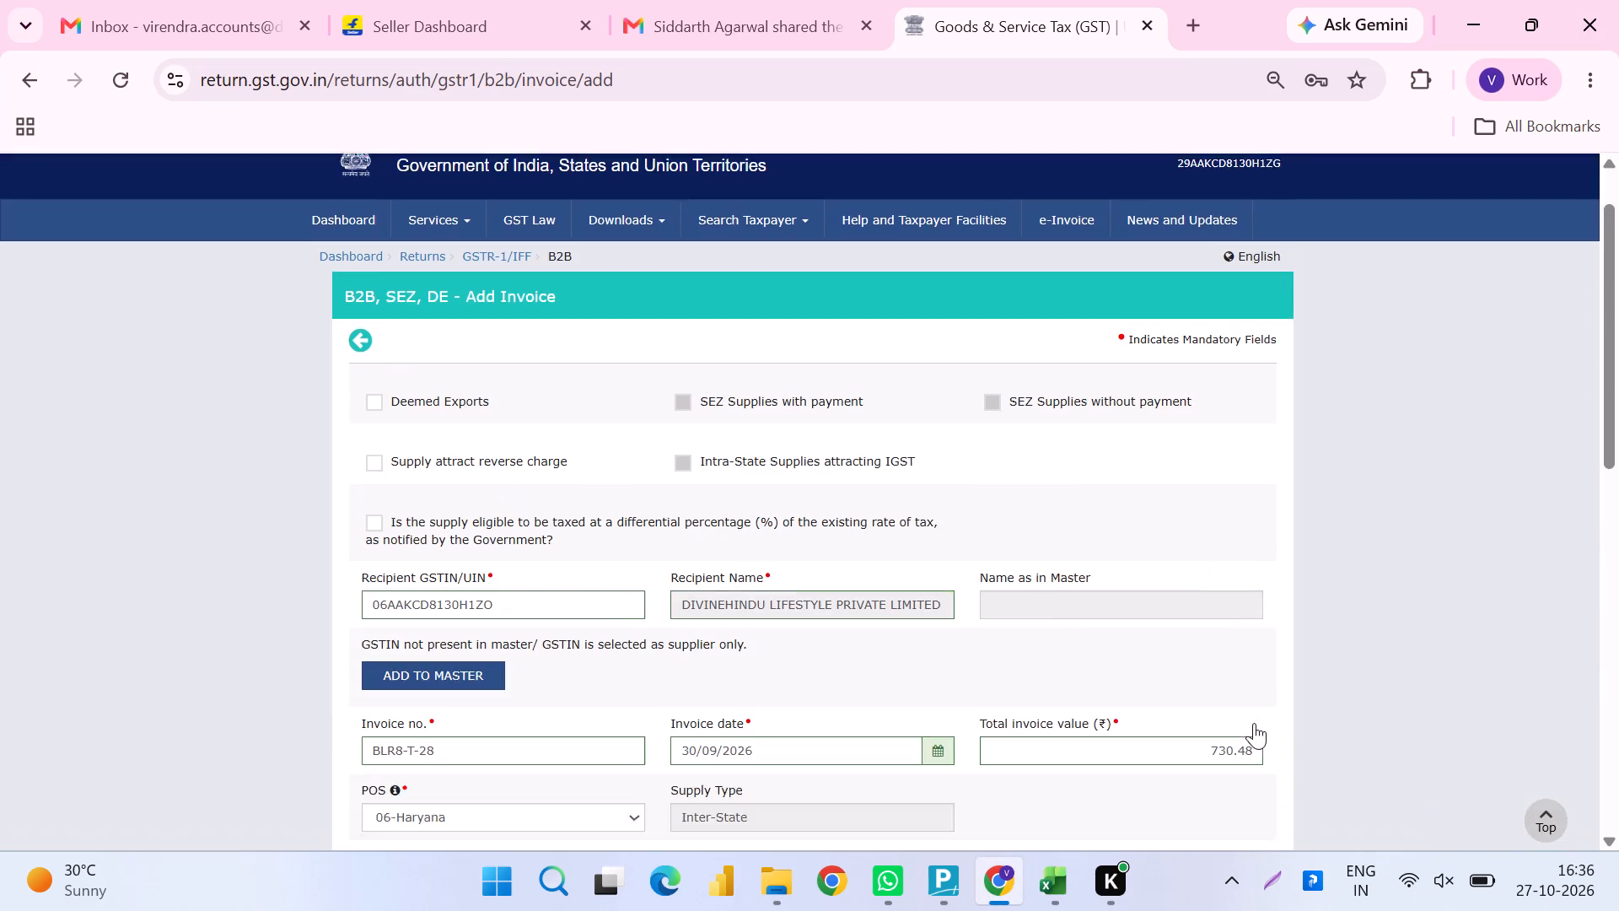
scroll(1254, 723, down, 8)
click(1256, 721)
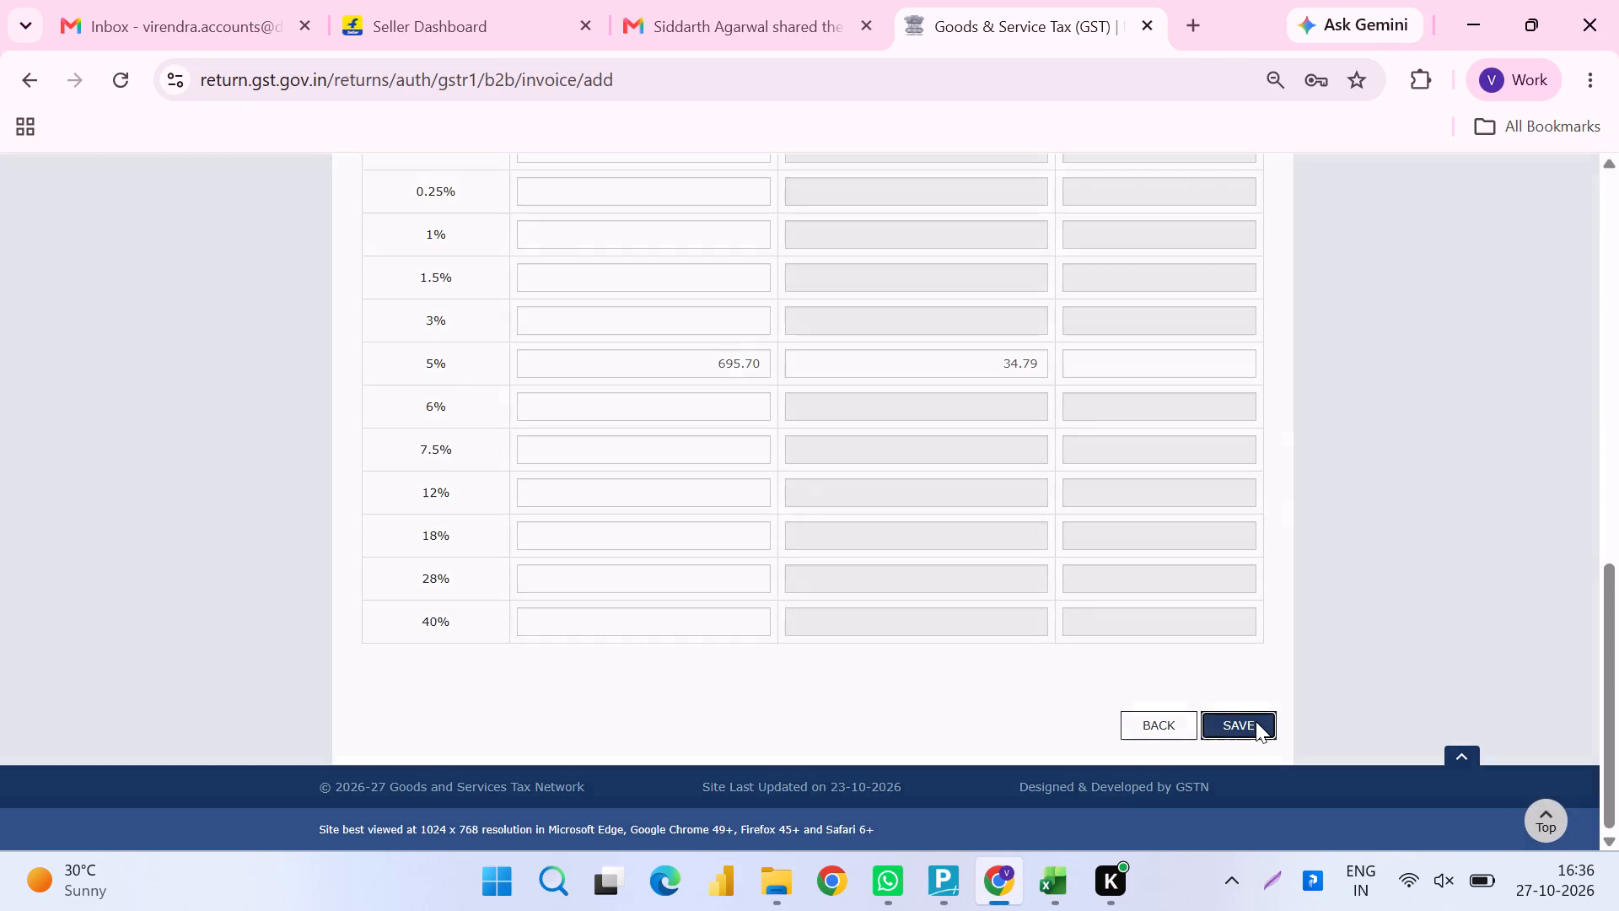
key(alt+Tab)
key(alt+Tab)
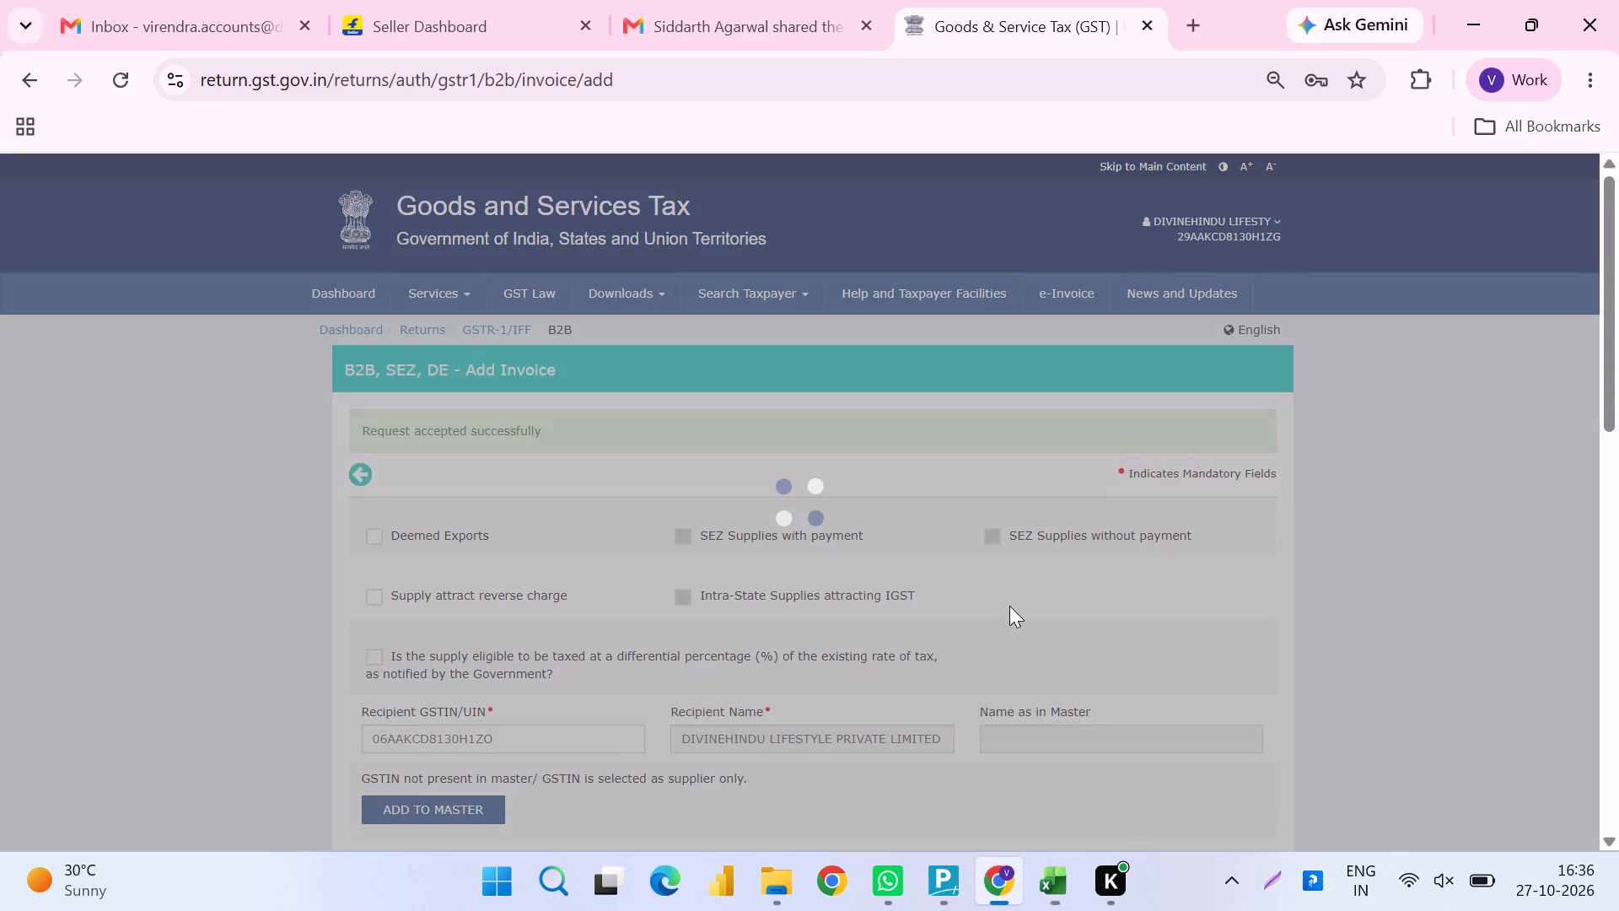
scroll(1009, 606, down, 4)
Highlight duplicate values among the recipient GSTINs in the A B2B sheet with conditional formatting, keeping the default format.
key(alt+Tab)
key(ctrl+Left)
key(ctrl+Left)
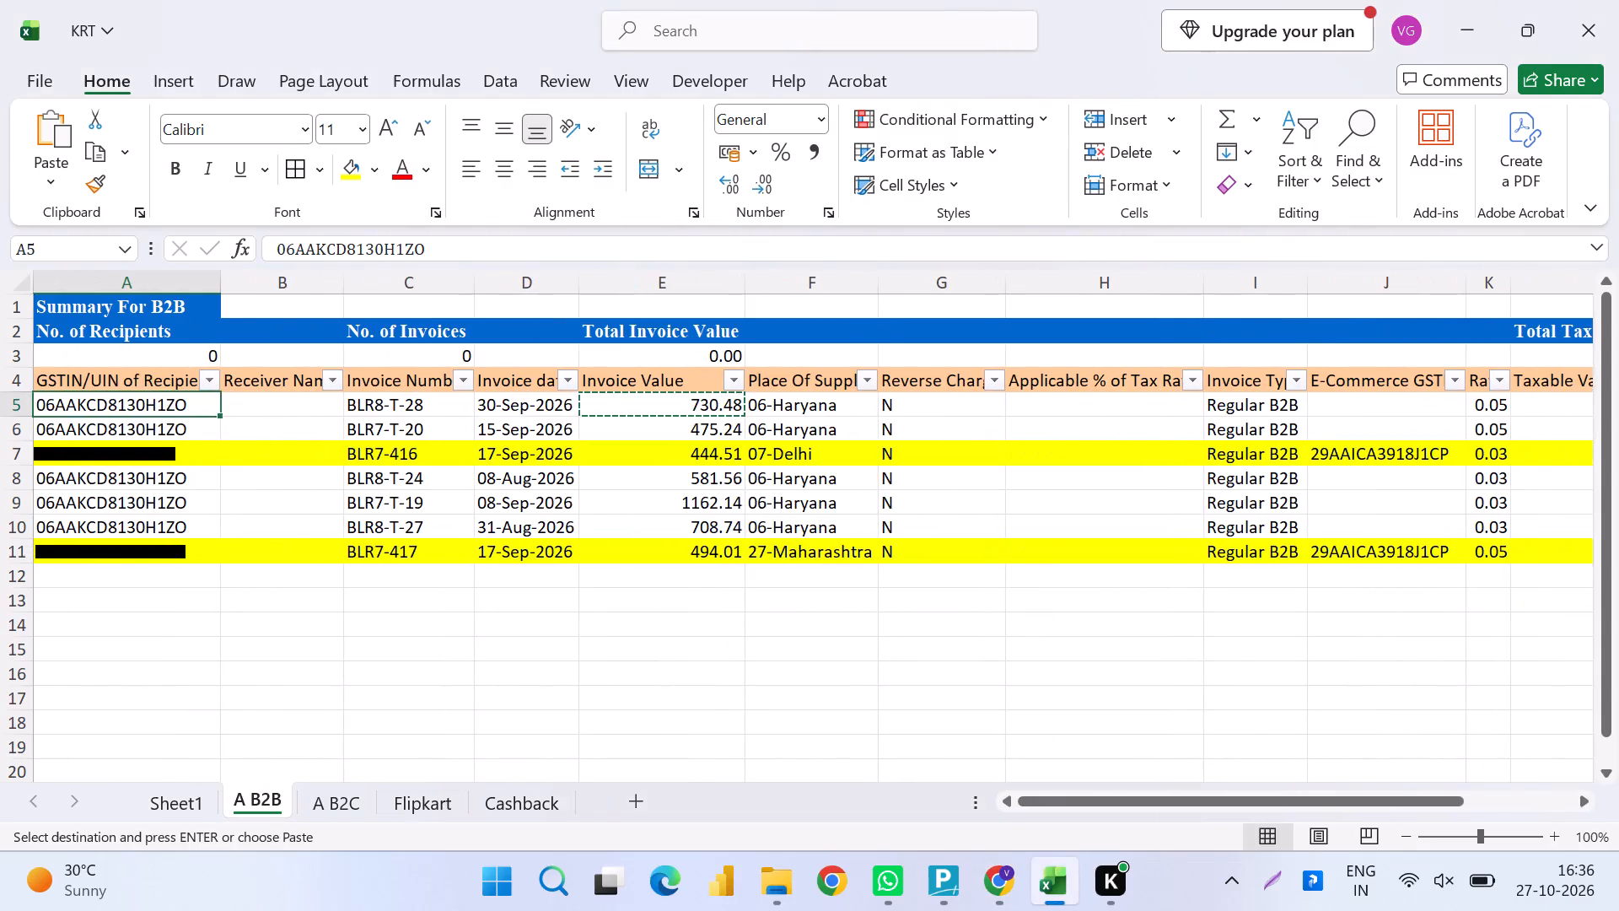
key(Down)
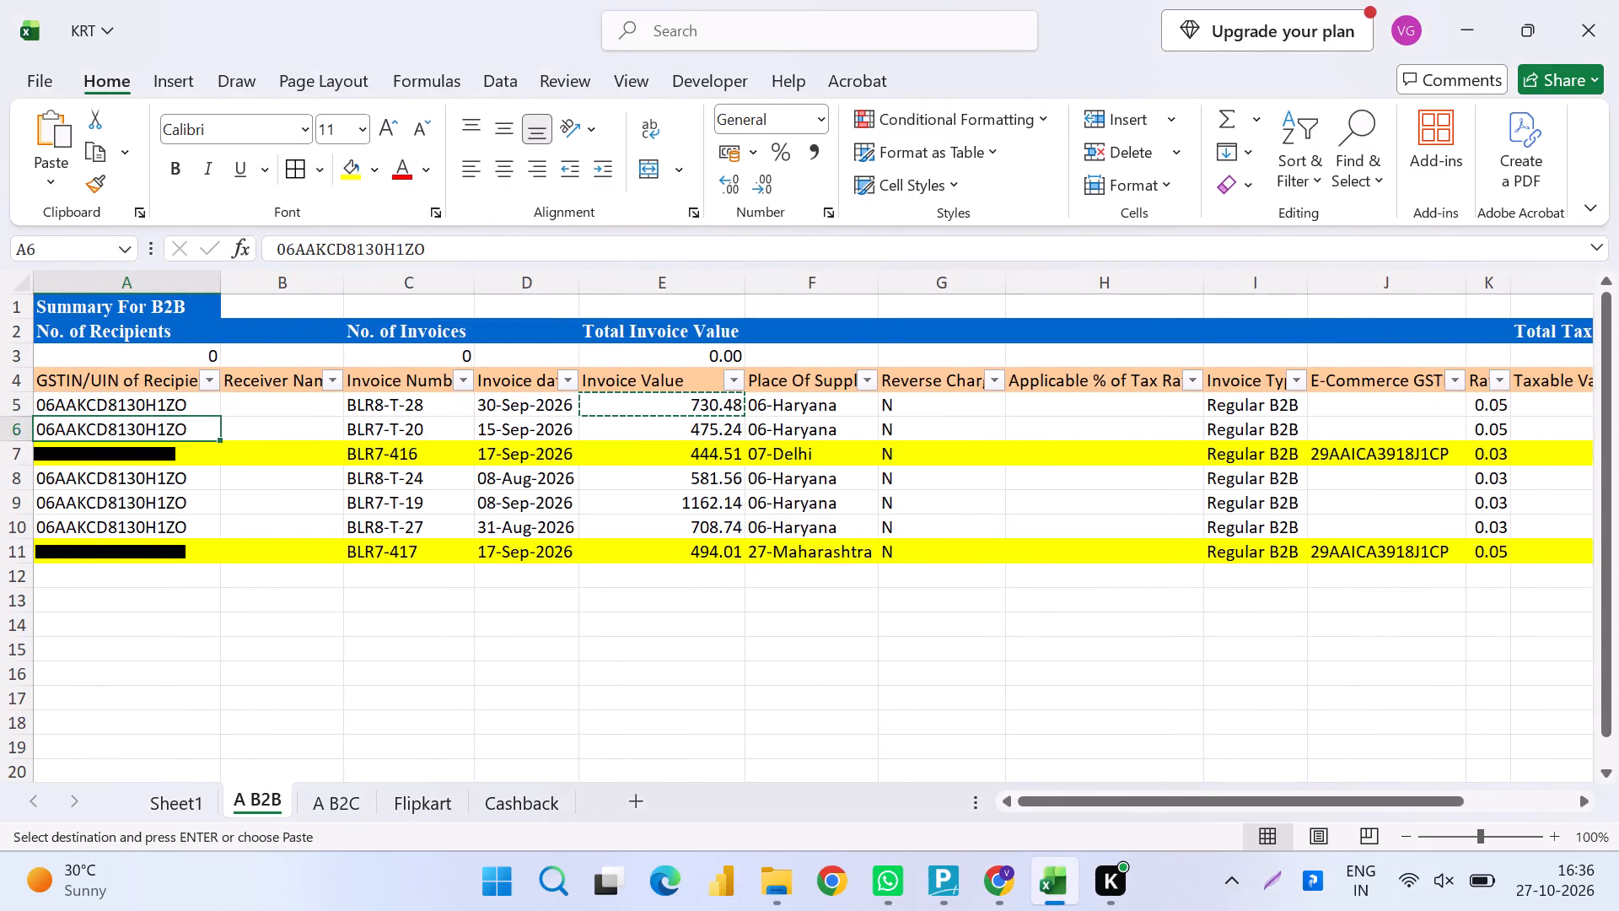
key(Up)
key(ctrl+shift+Down)
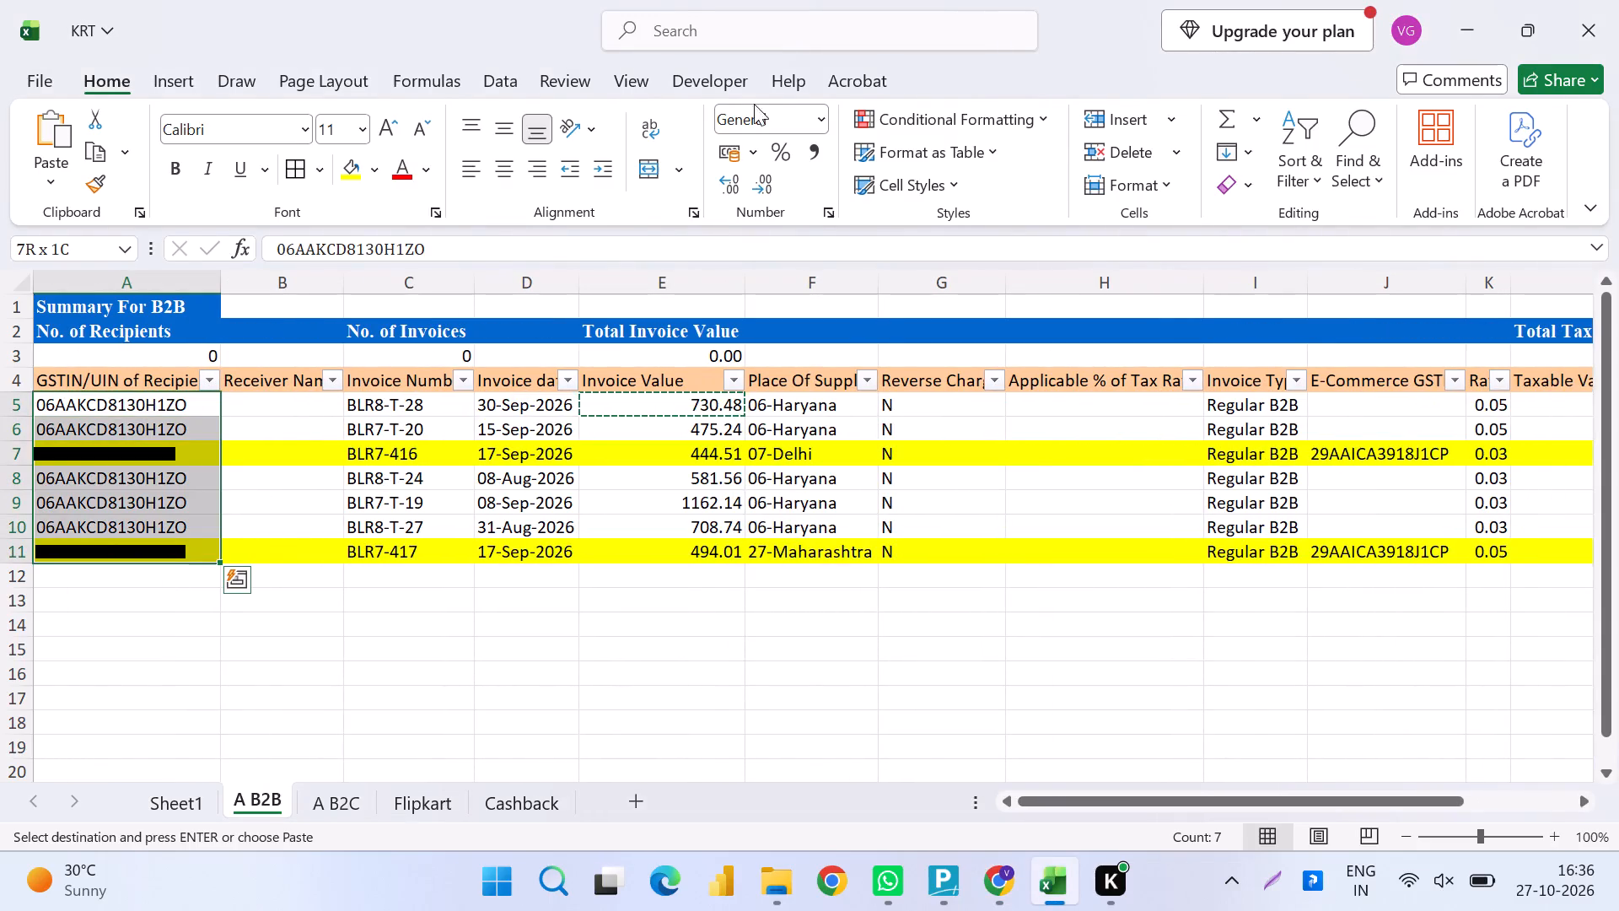
click(929, 121)
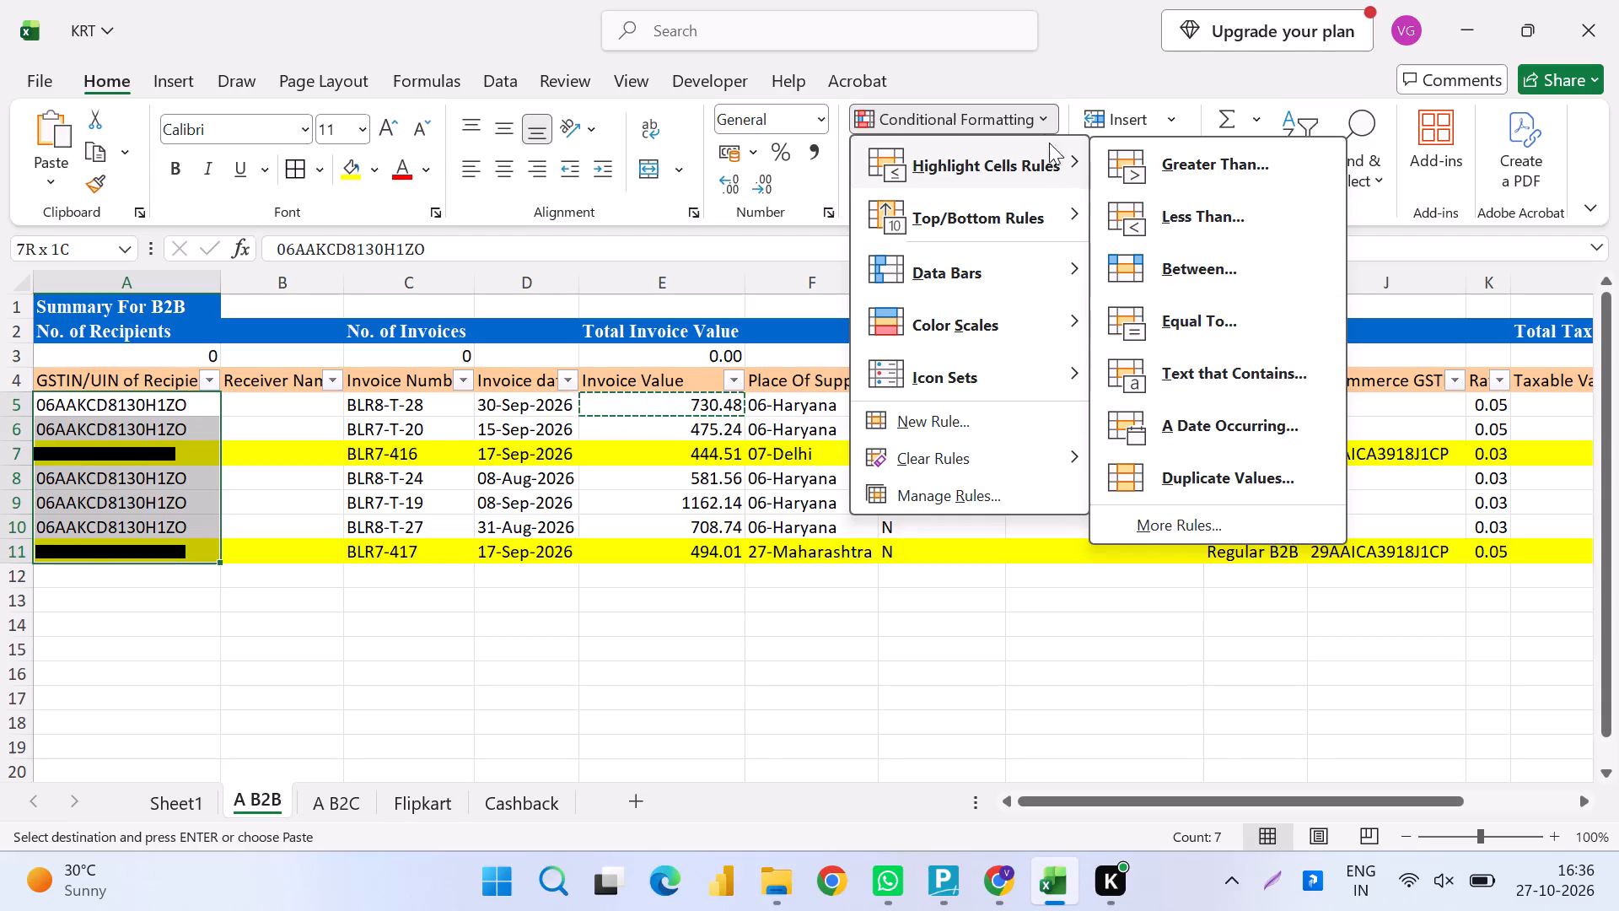
click(1186, 466)
key(Return)
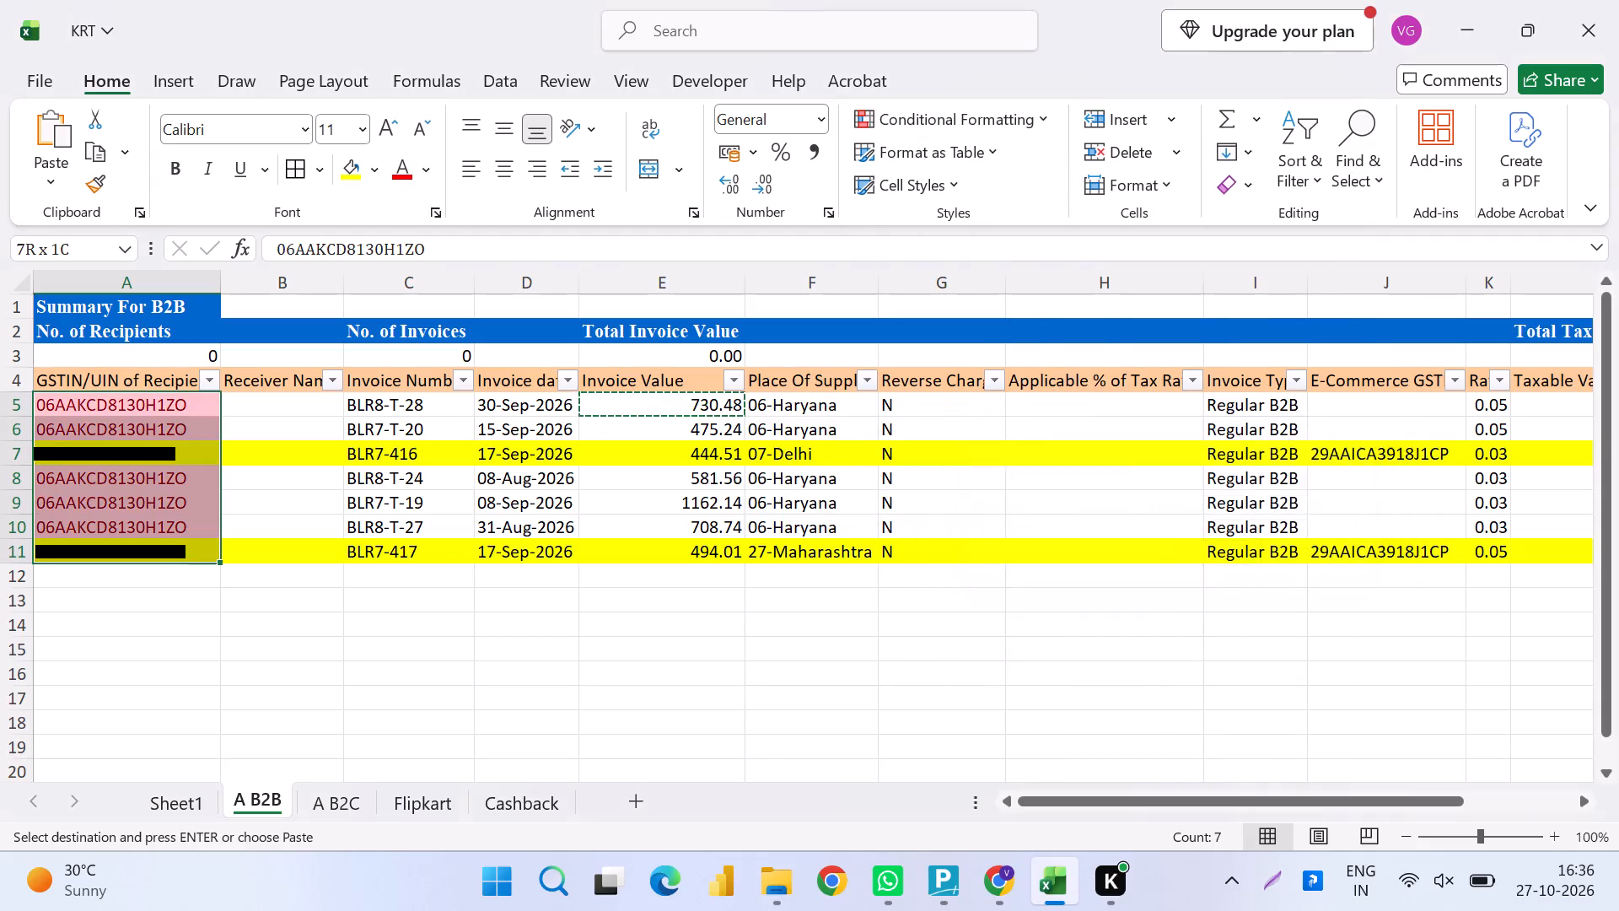
key(Escape)
Fill in the next portal record's invoice number BLR7-T-20, copied from the A B2B sheet, and the invoice date 15/09/2026.
key(Down)
key(Right)
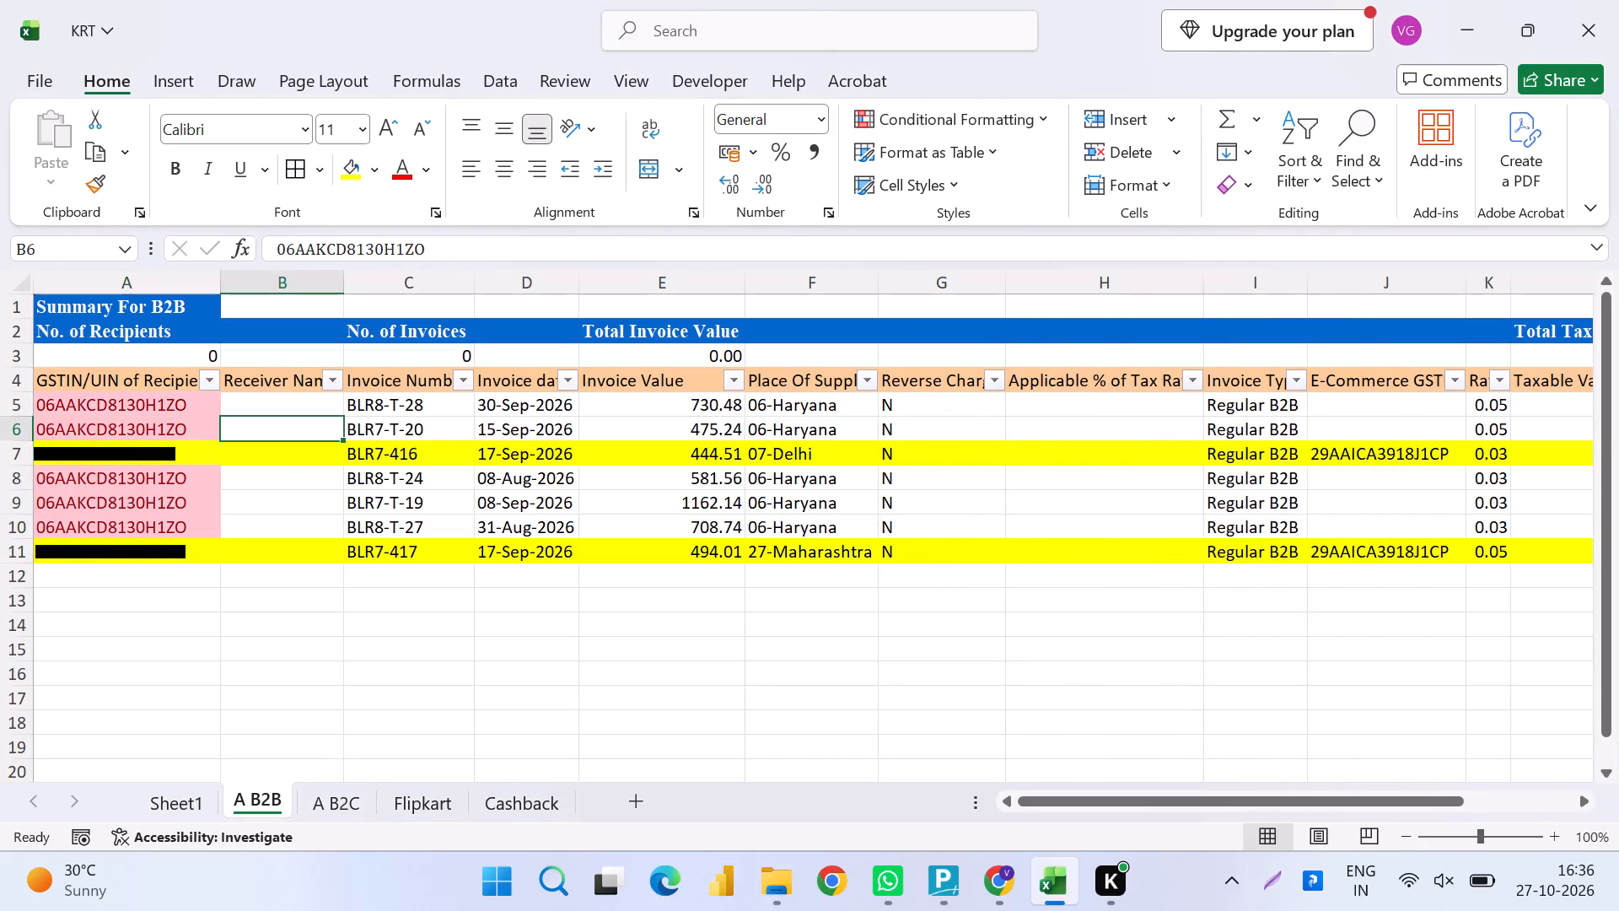
key(ctrl+c)
key(Right)
key(ctrl+c)
key(alt+Tab)
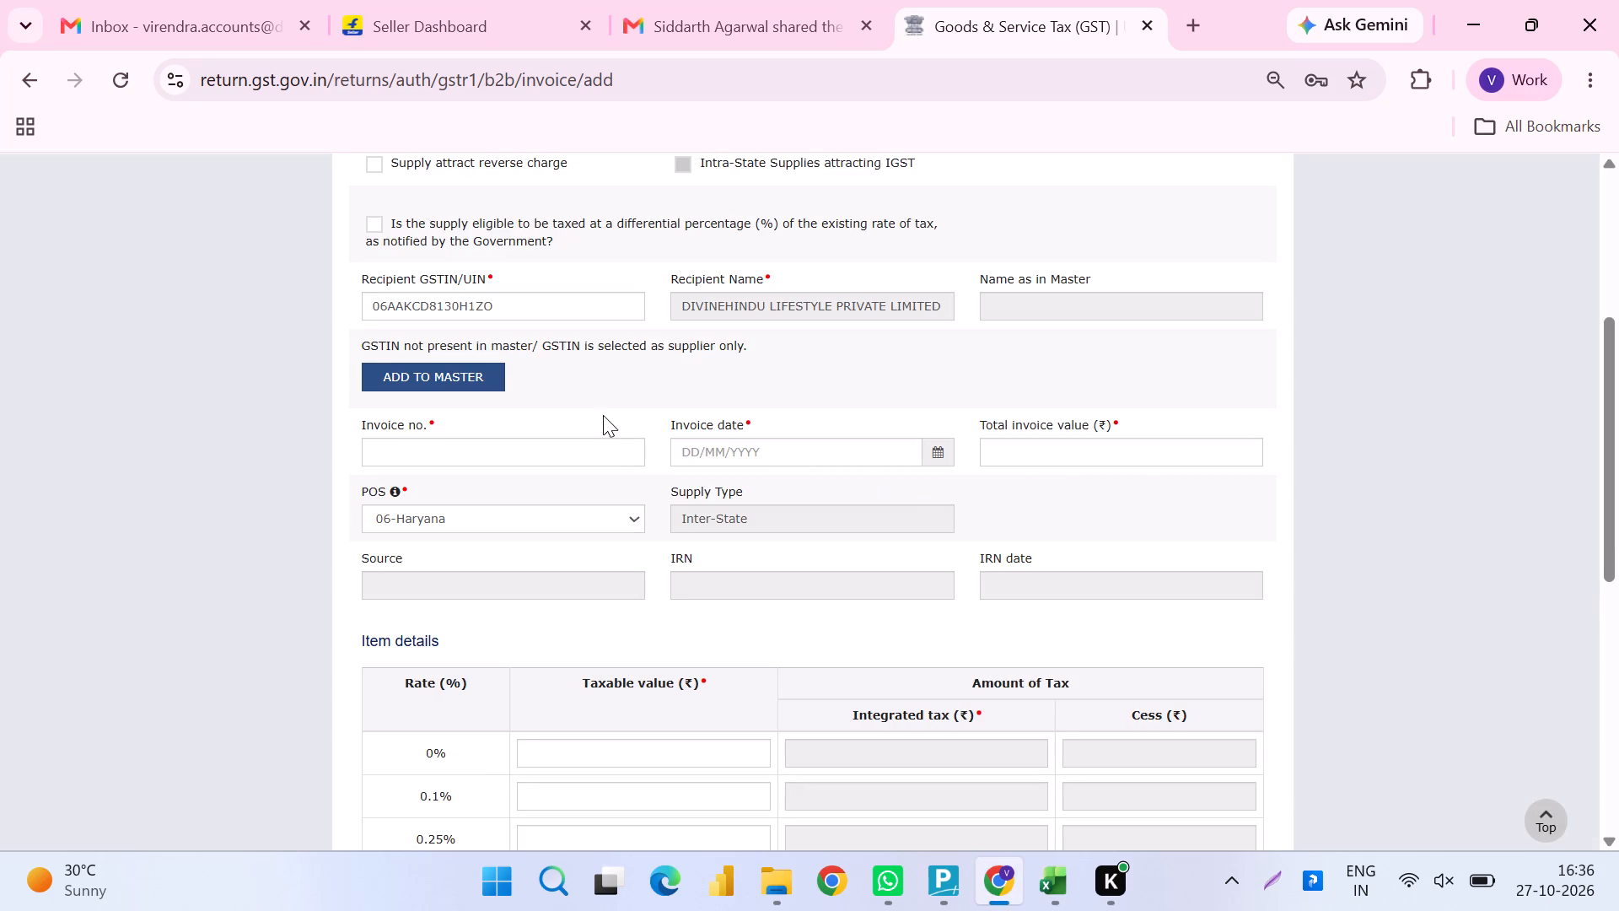
key(alt+Tab)
key(alt+Tab)
click(542, 465)
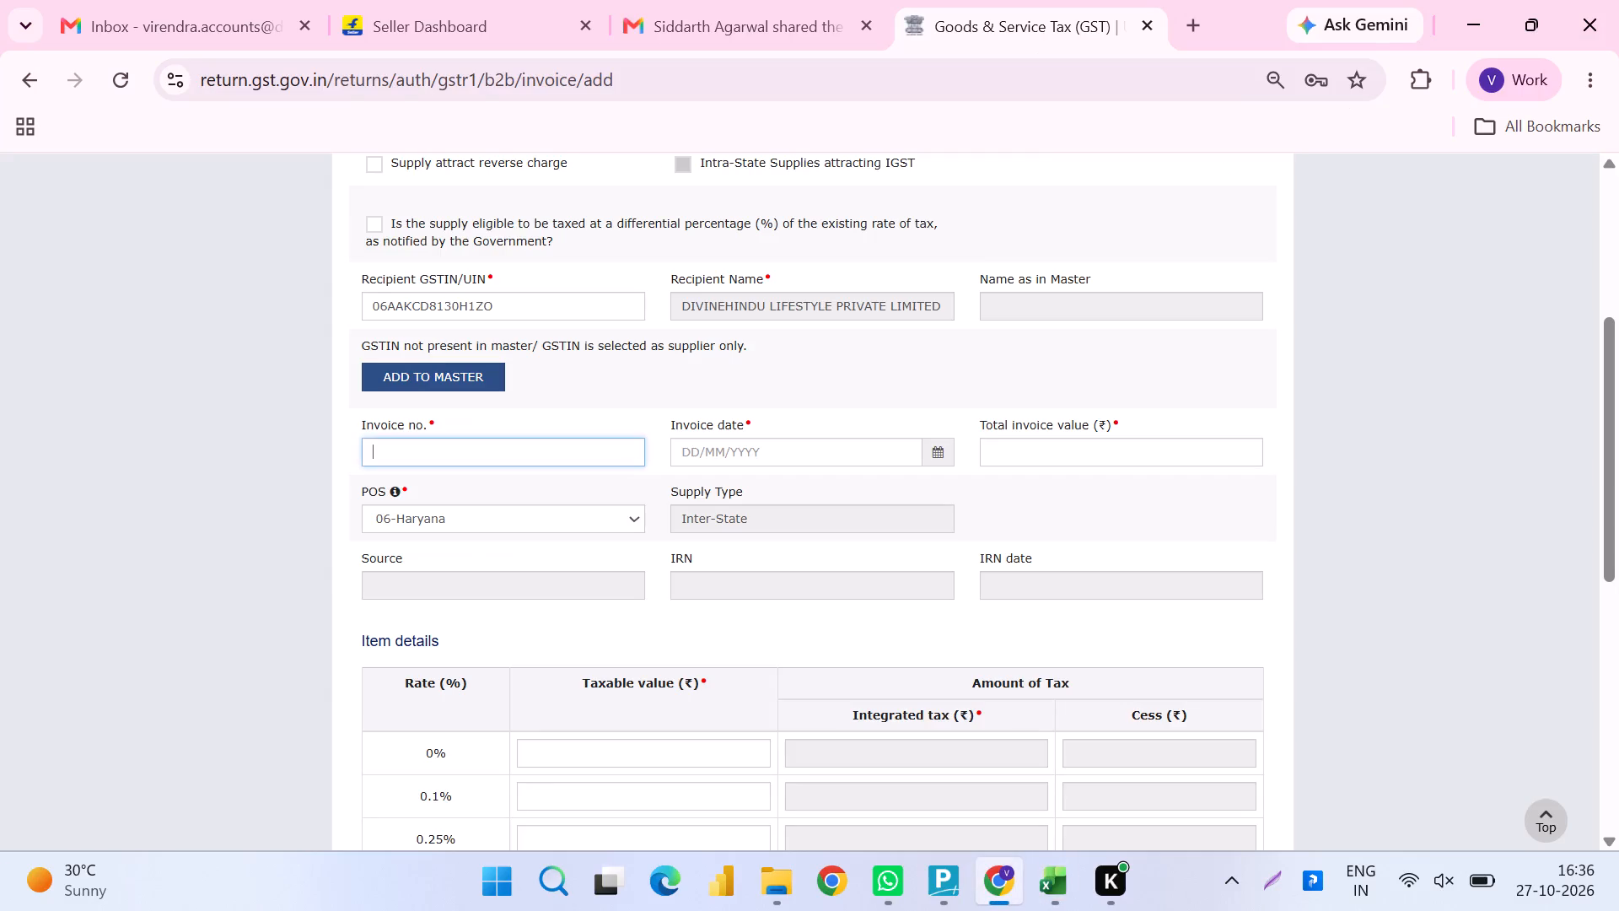
key(ctrl+v)
key(Tab)
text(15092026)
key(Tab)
Look up the BLR7-T-20 invoice value in the A B2B sheet and enter 475.24 as the record's total invoice value.
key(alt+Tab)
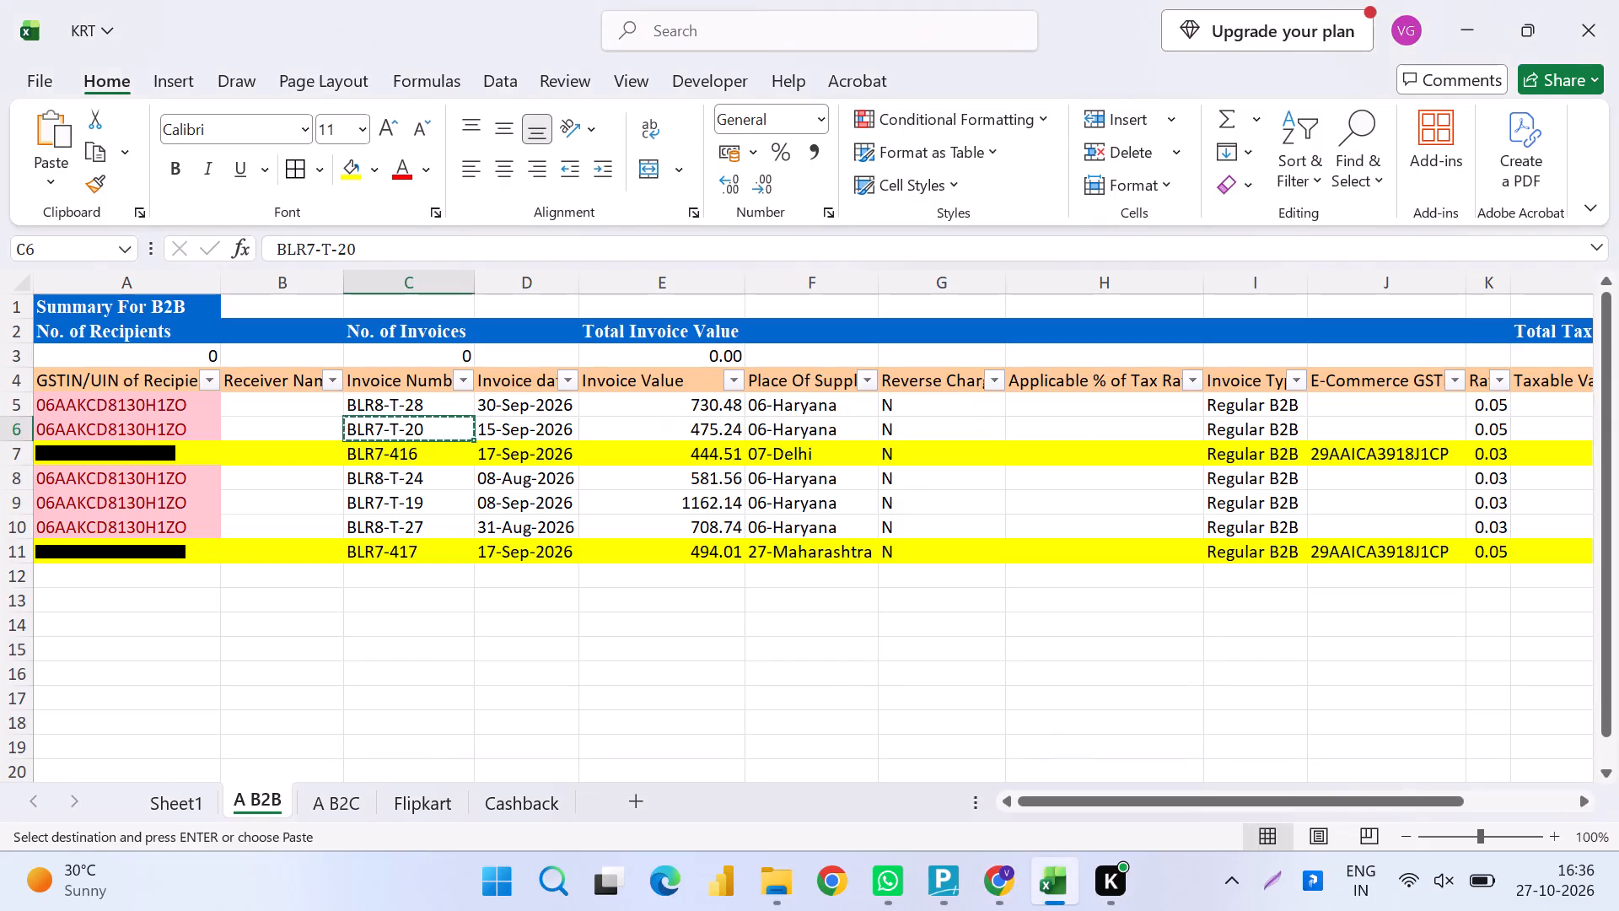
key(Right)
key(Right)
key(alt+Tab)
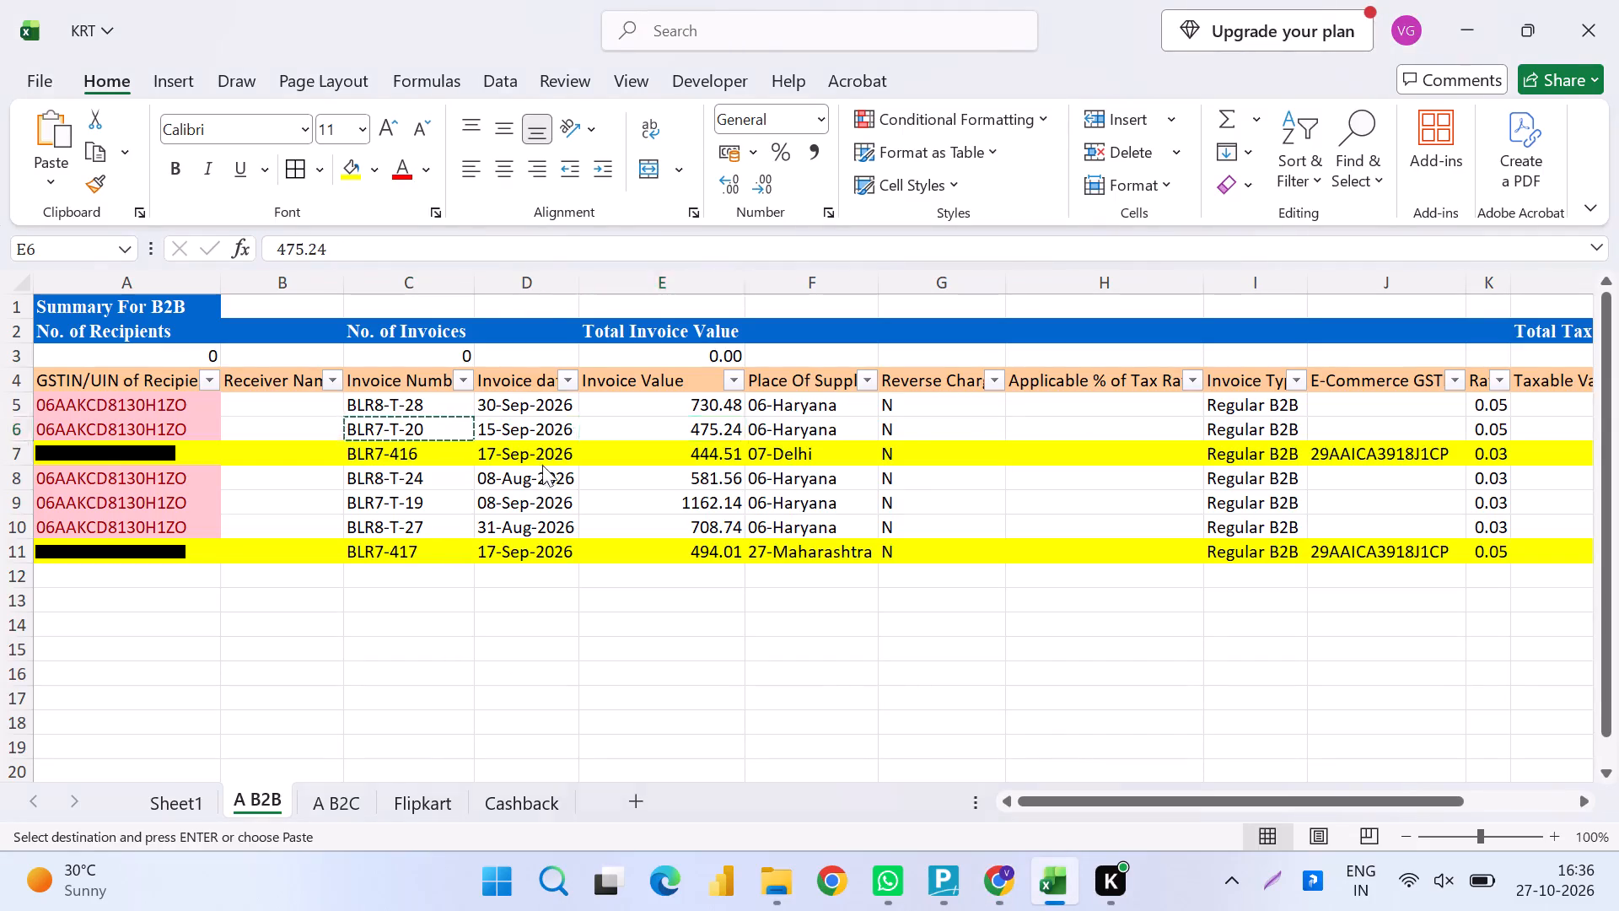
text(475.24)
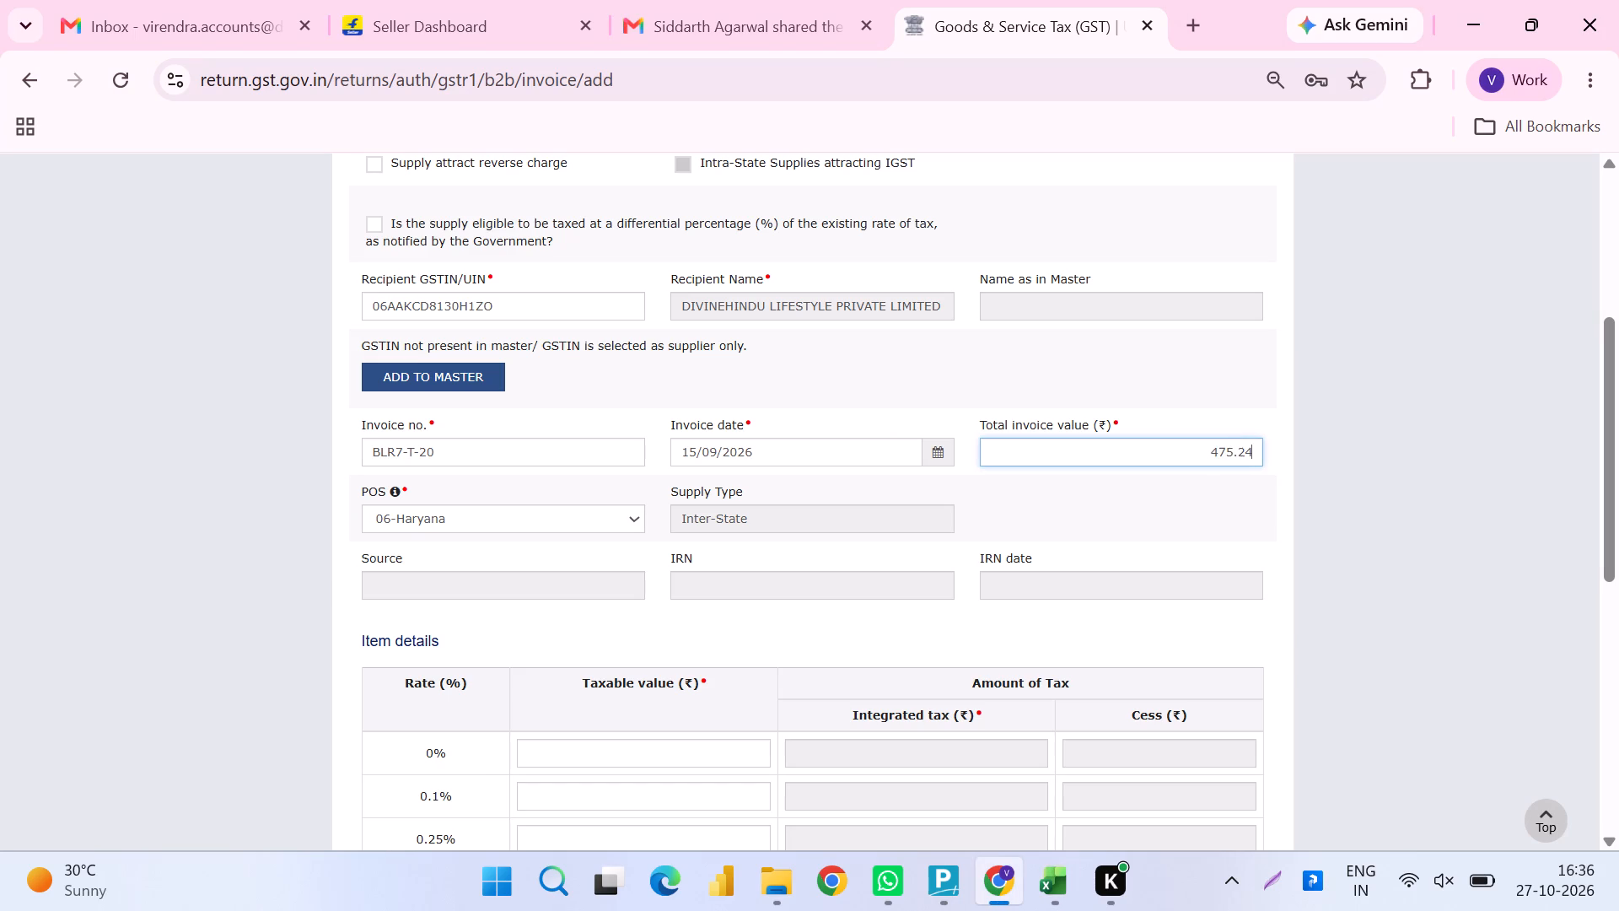
Enter the BLR7-T-20 taxable value 452.61 from the A B2B sheet at the 5% rate and try to save the record.
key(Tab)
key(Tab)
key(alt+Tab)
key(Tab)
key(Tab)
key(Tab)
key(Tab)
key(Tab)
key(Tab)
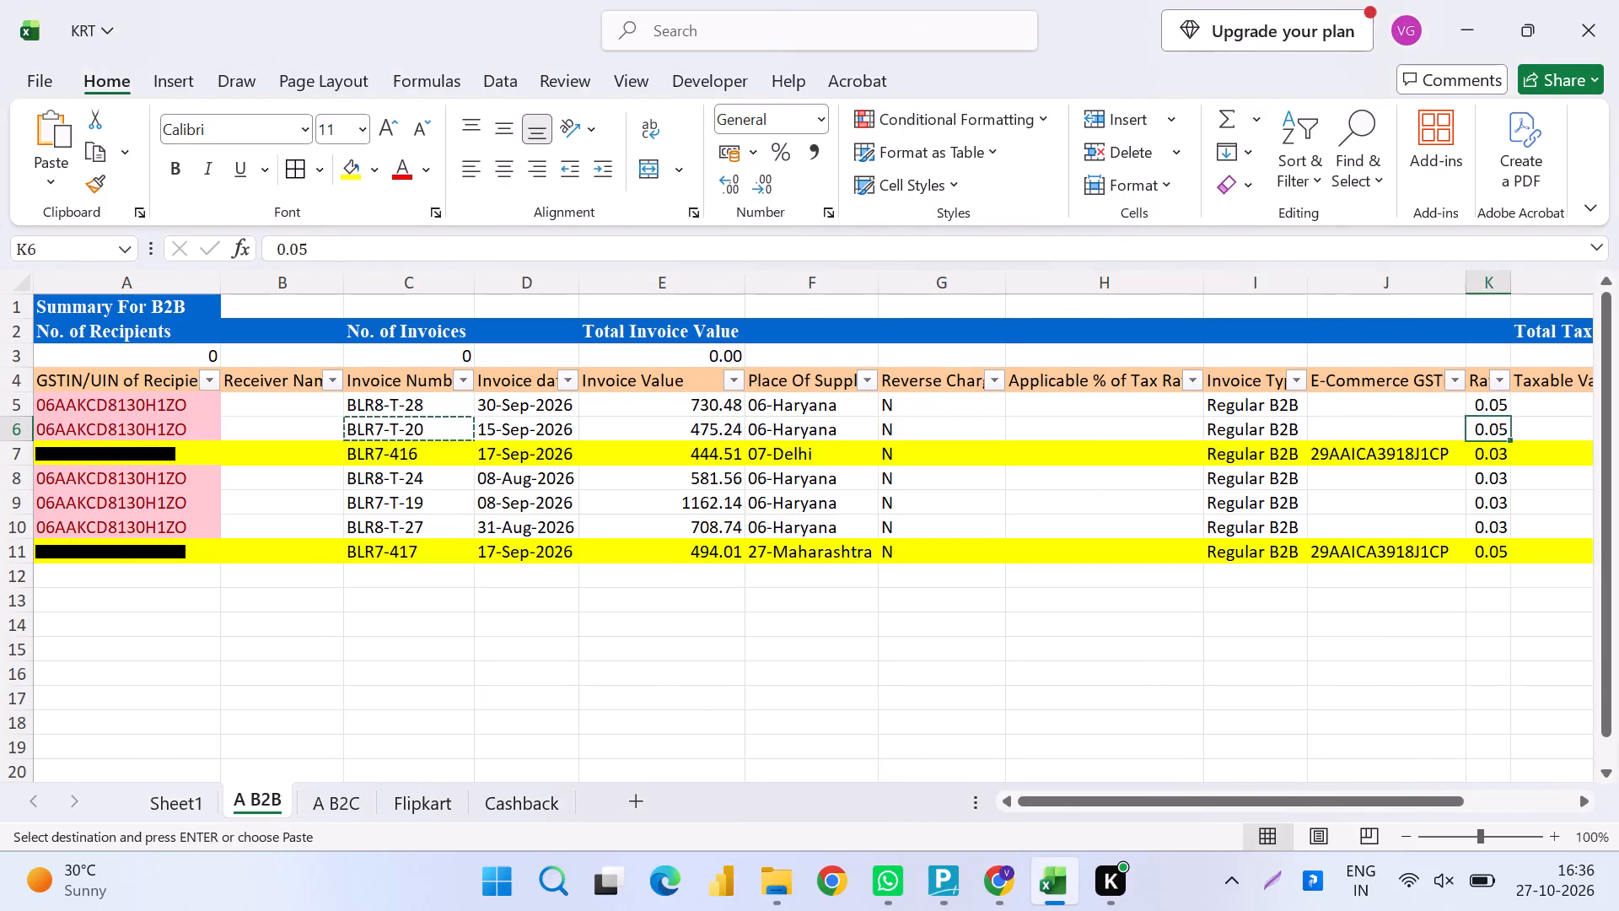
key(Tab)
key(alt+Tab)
scroll(542, 465, down, 4)
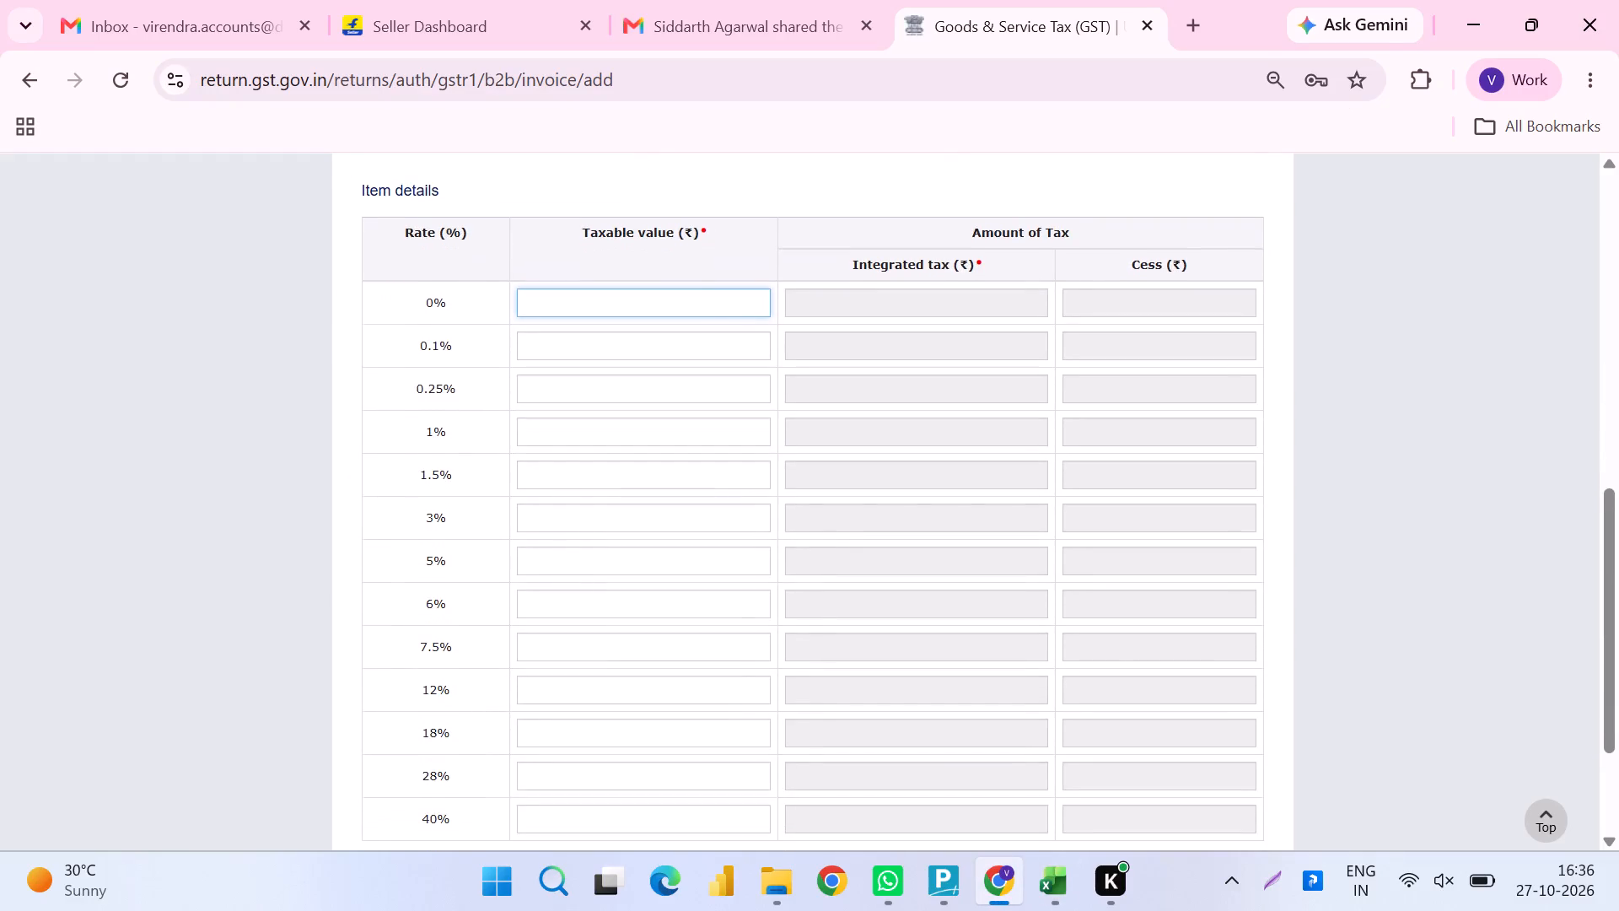
click(577, 559)
key(alt+Tab)
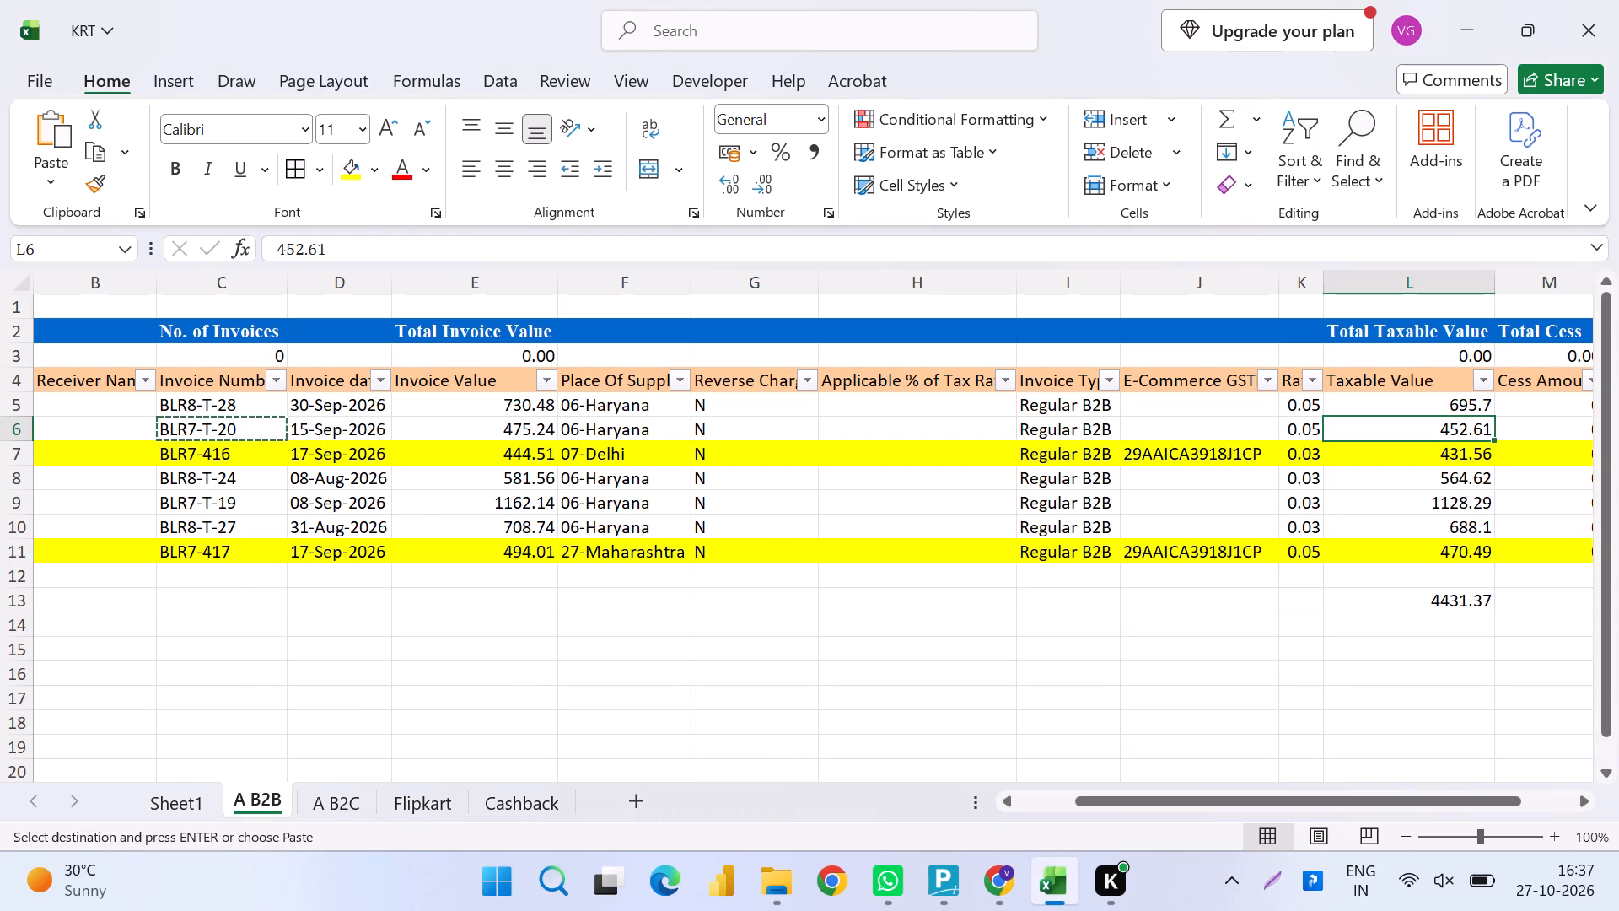
key(alt+Tab)
text(452.61)
key(Tab)
scroll(577, 559, down, 5)
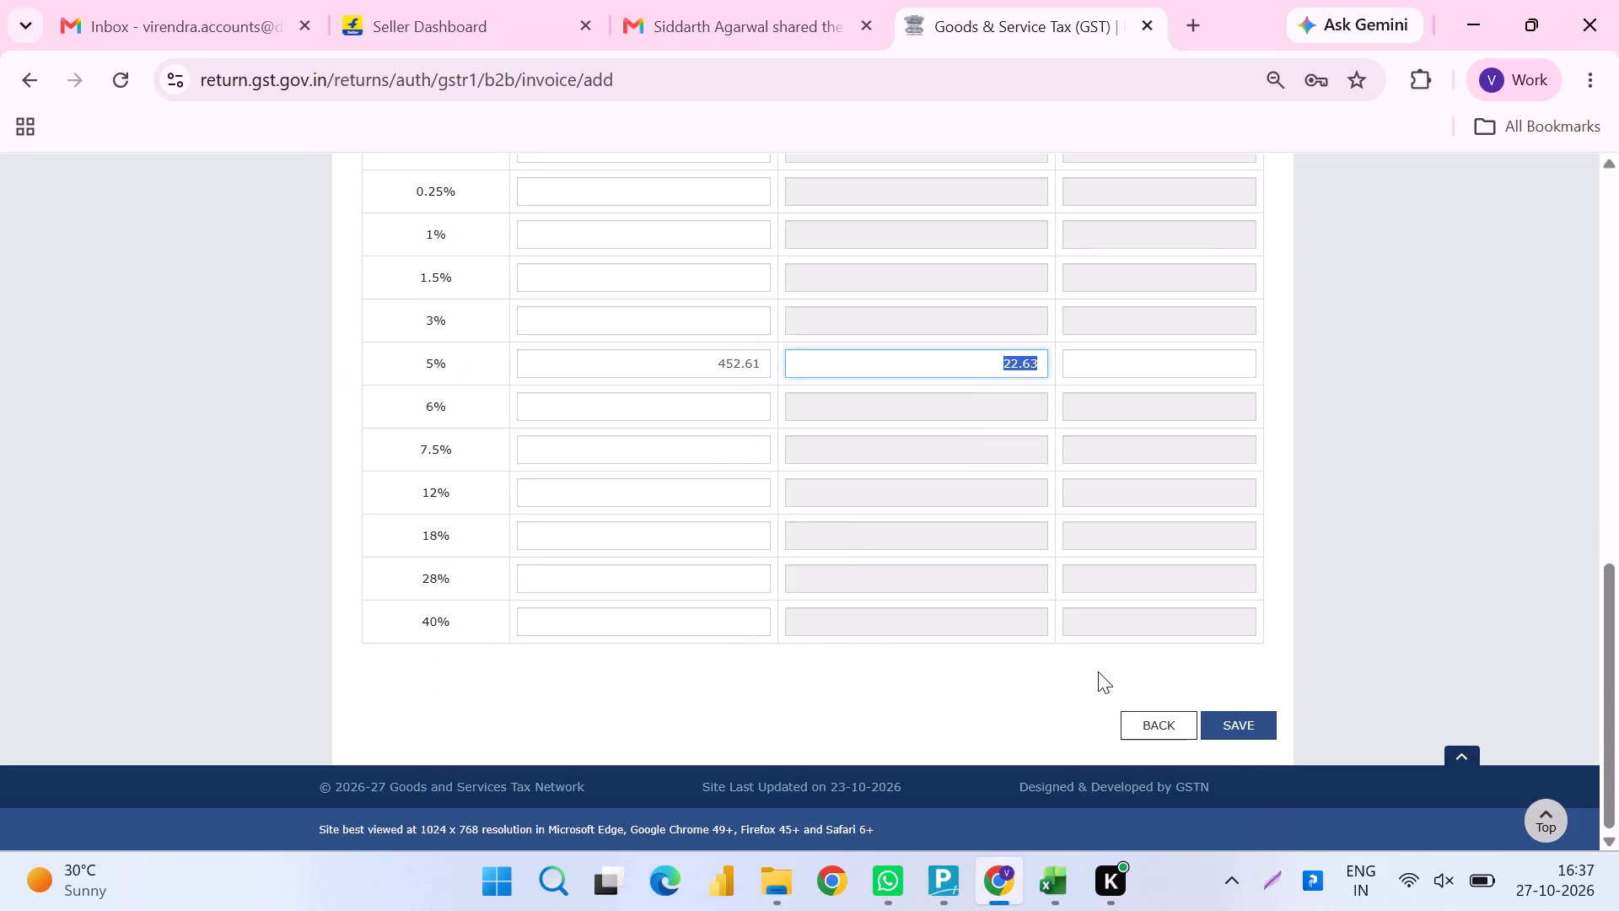
click(1237, 730)
Copy the invoice number BLR8-T-24 from the A B2B sheet and return to the portal.
key(alt+Tab)
key(ctrl+Left)
key(ctrl+Left)
key(ctrl+Left)
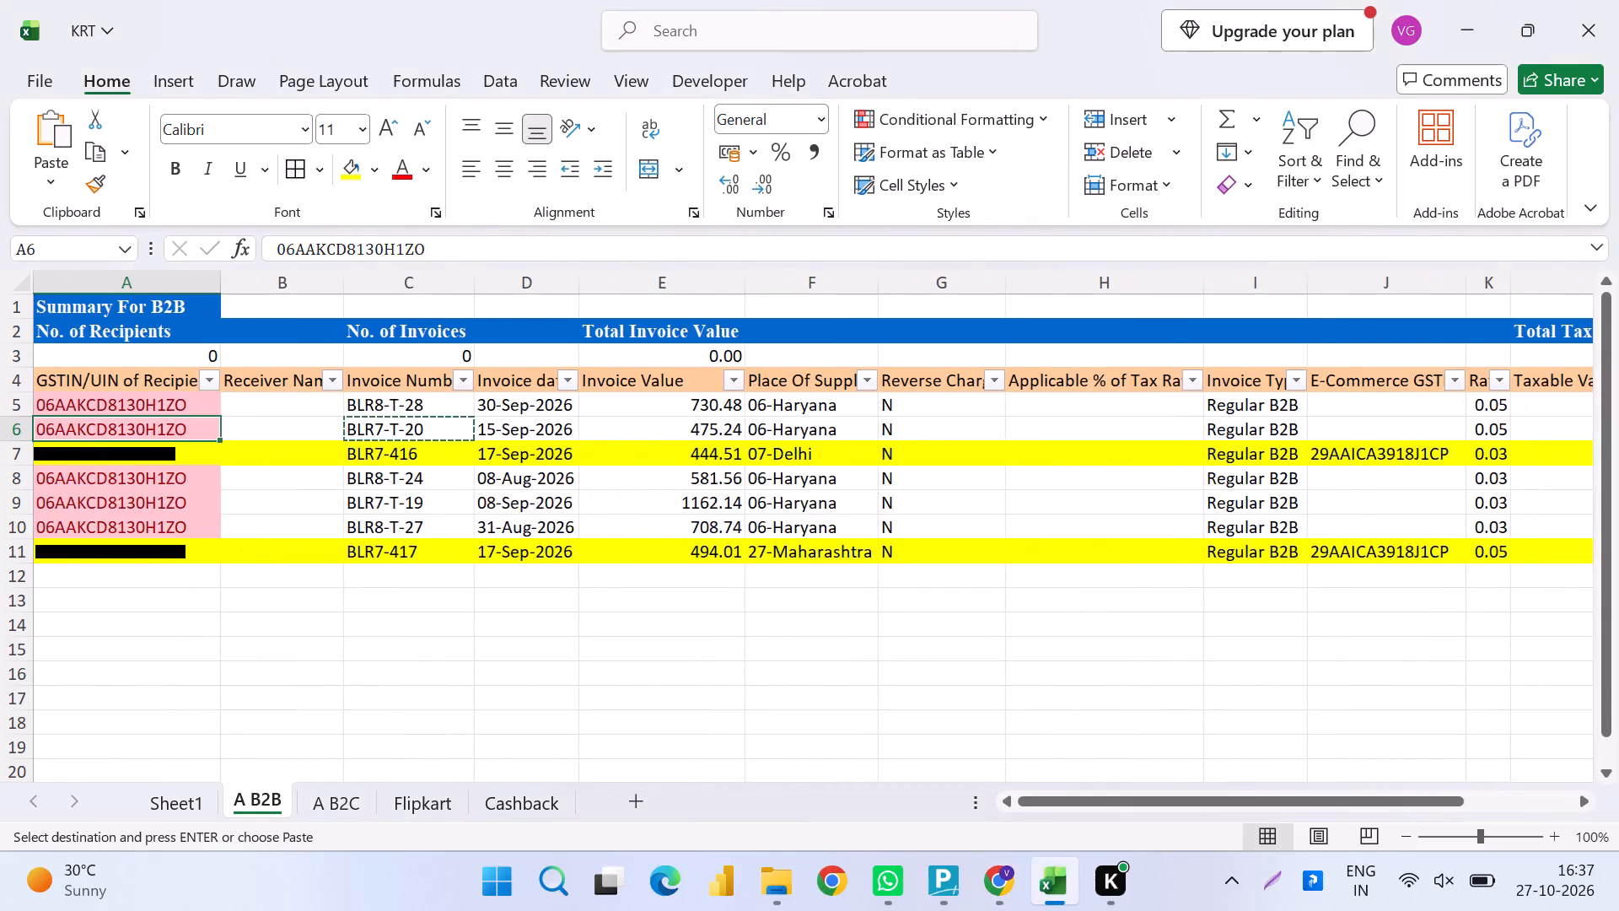
key(Down)
key(Down)
key(Right)
key(Right)
key(ctrl+c)
key(alt+Tab)
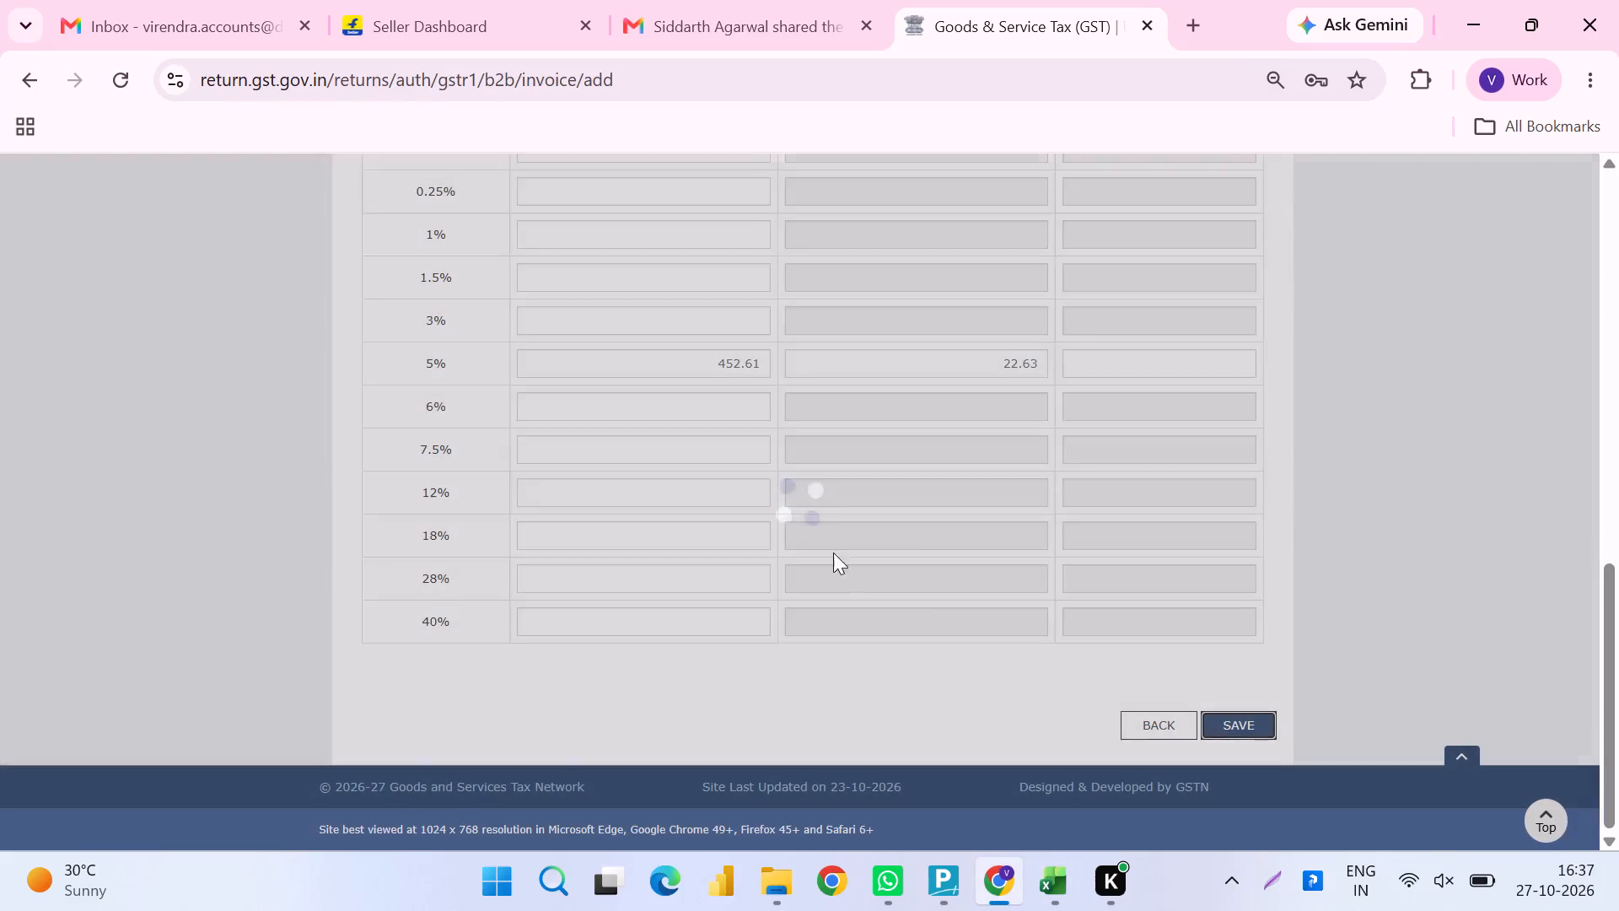
Open Divinehindu Lifestyle Private Limited's processed records from the portal's recipient list to check which invoices are recorded.
click(1238, 720)
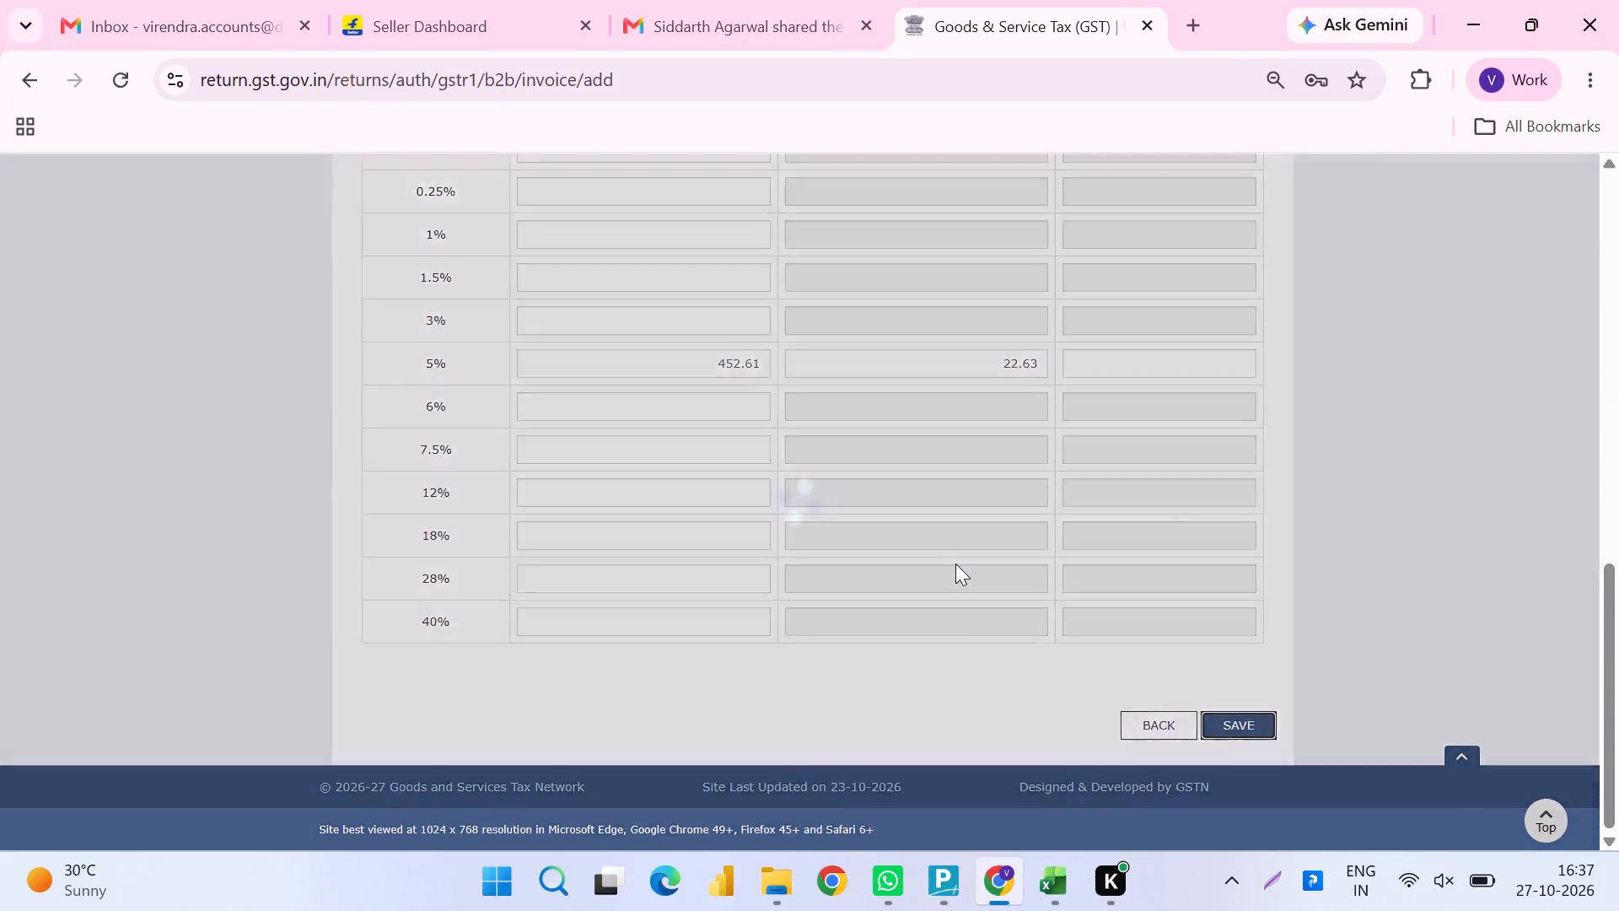
scroll(955, 563, up, 4)
key(alt+Tab)
key(alt+Tab)
scroll(955, 563, down, 3)
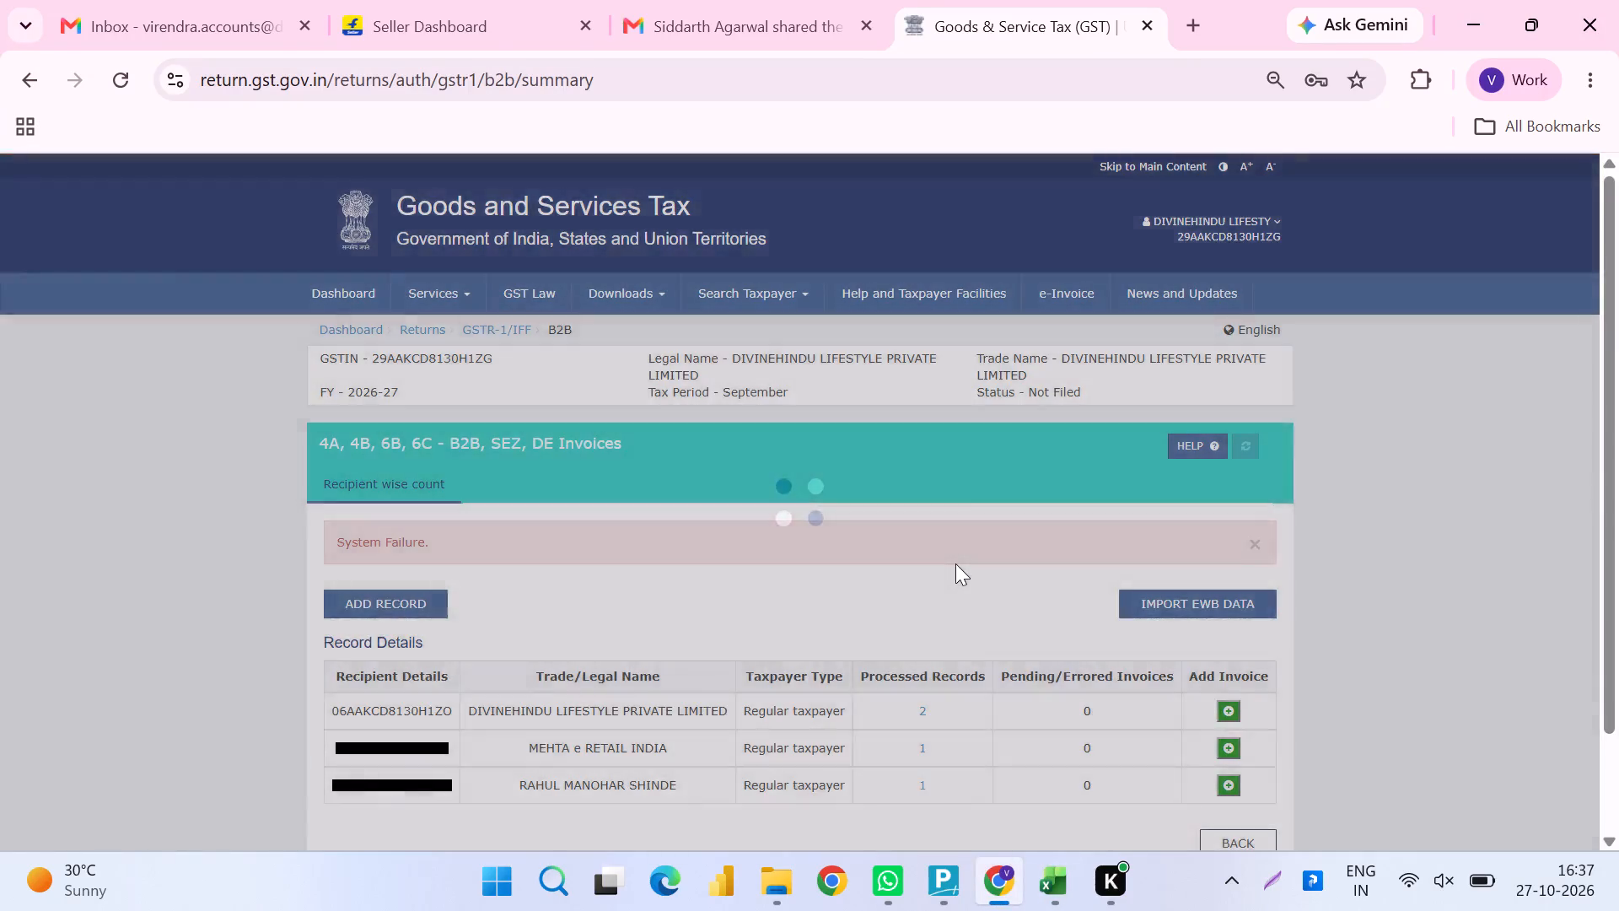
scroll(955, 563, down, 3)
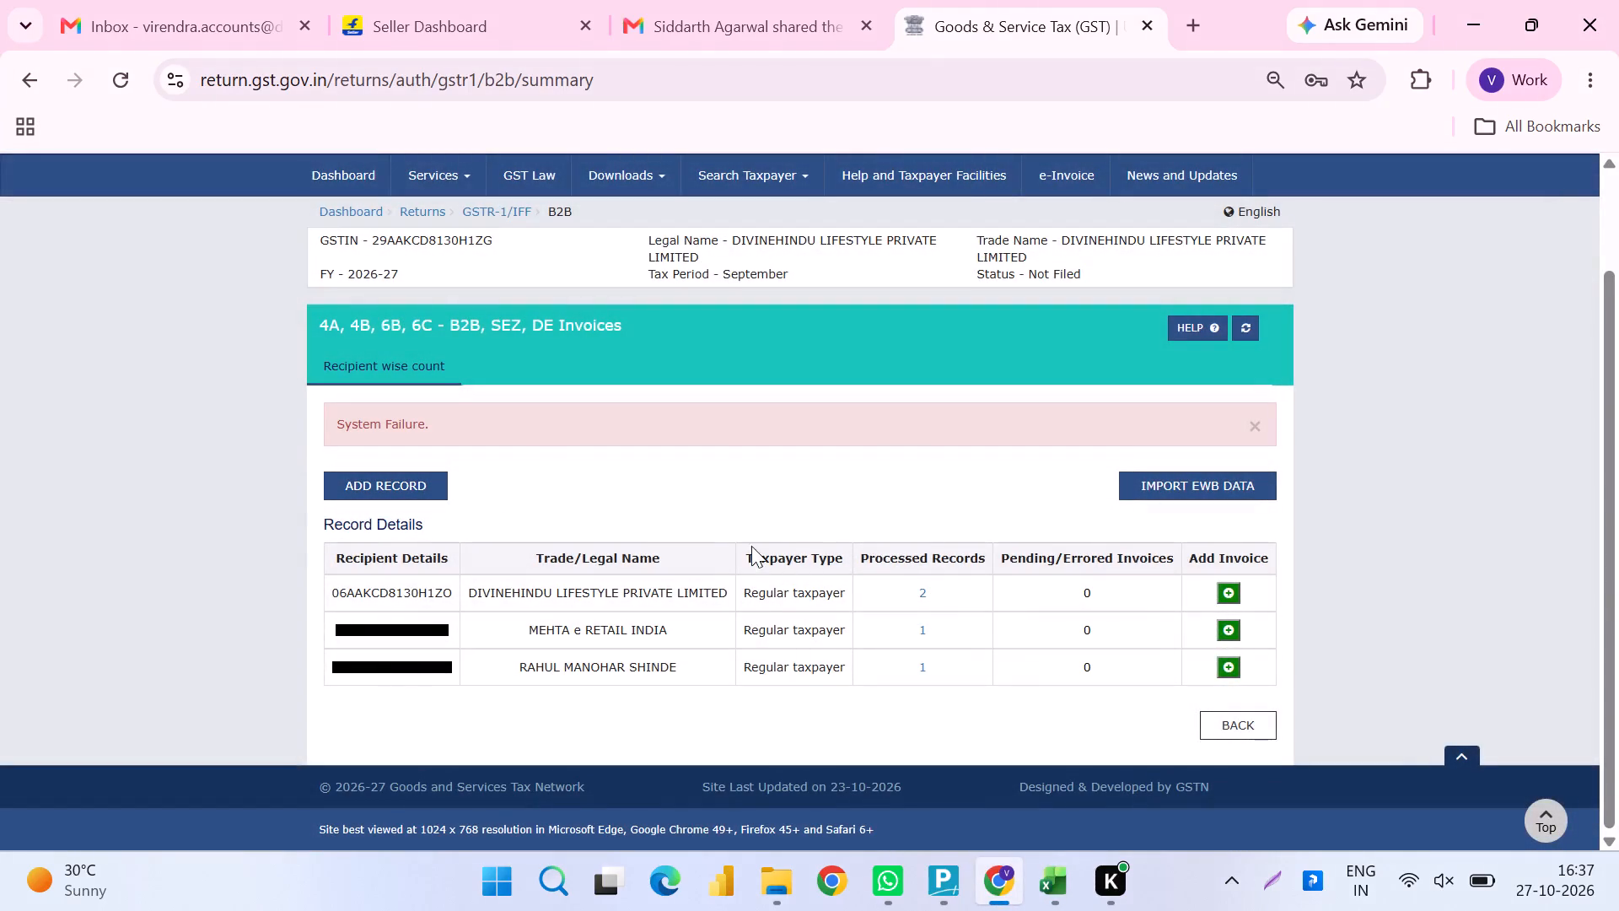
click(917, 586)
click(928, 592)
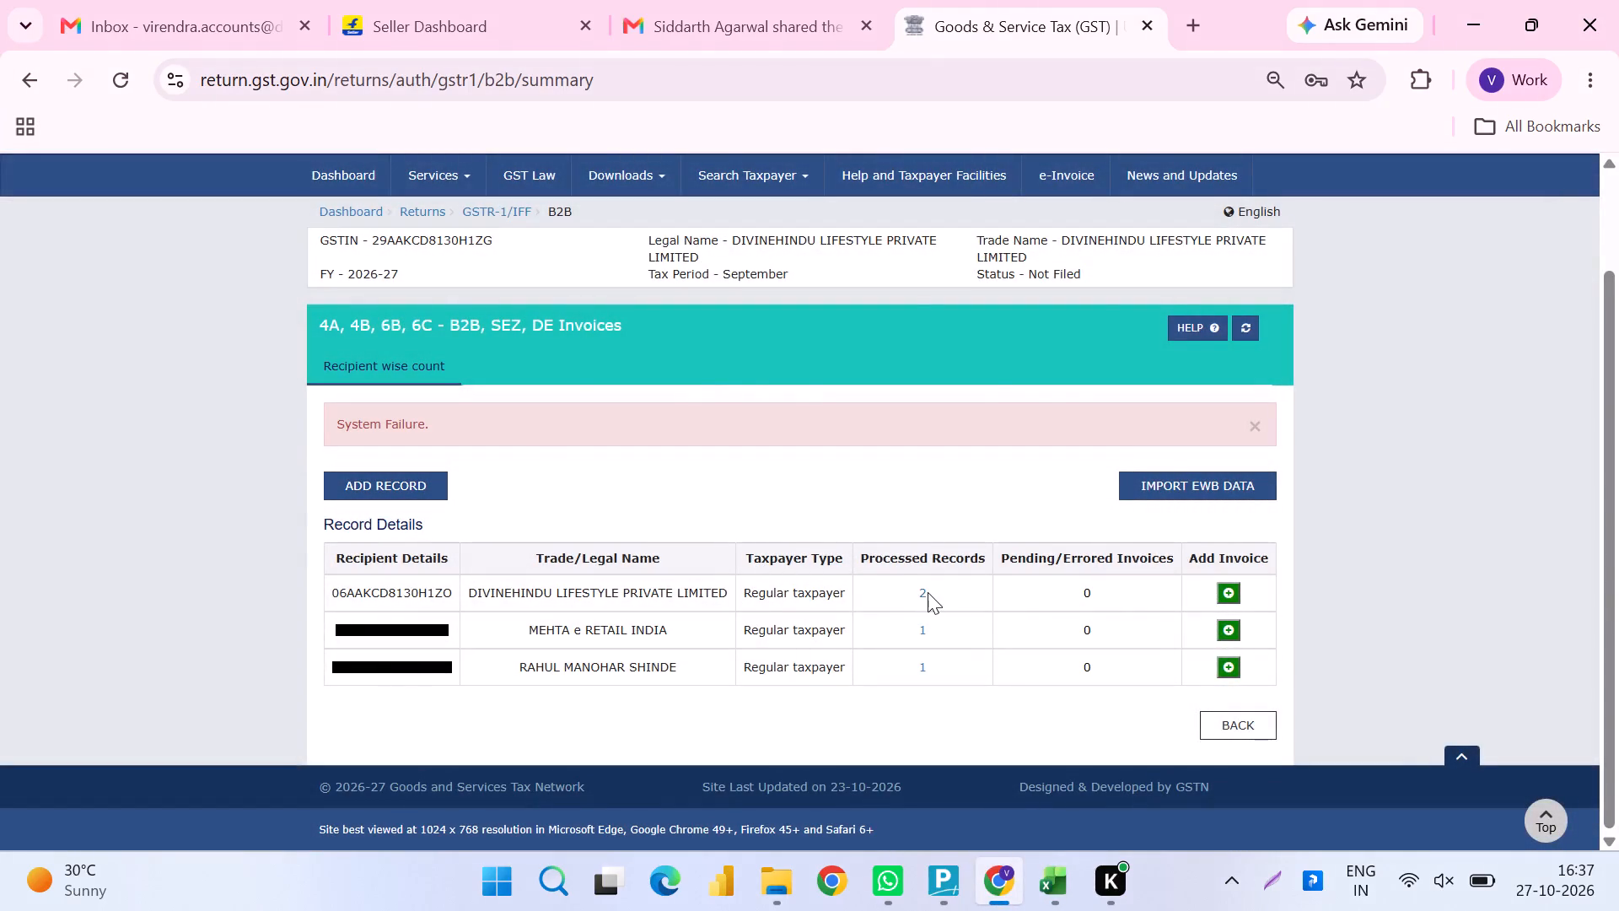
click(922, 596)
scroll(922, 596, down, 5)
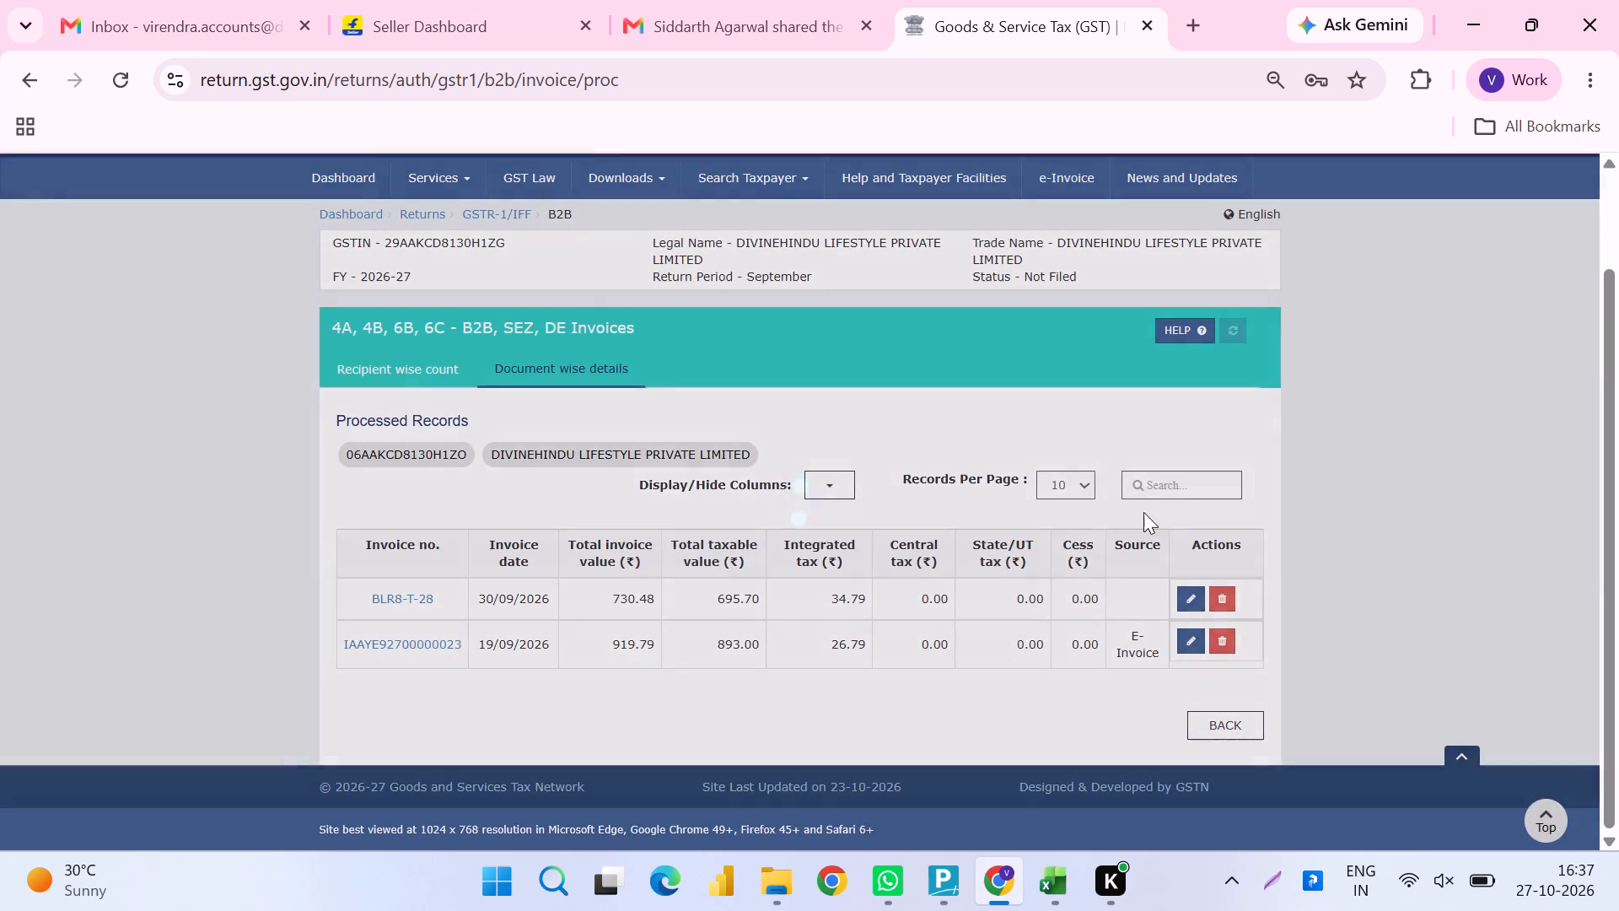
Compare Divinehindu Lifestyle Private Limited's processed records on the portal with the BLR8-T-24 and BLR7-T-20 invoice numbers in the A B2B sheet.
key(alt+Tab)
key(alt+Tab)
key(alt+Tab)
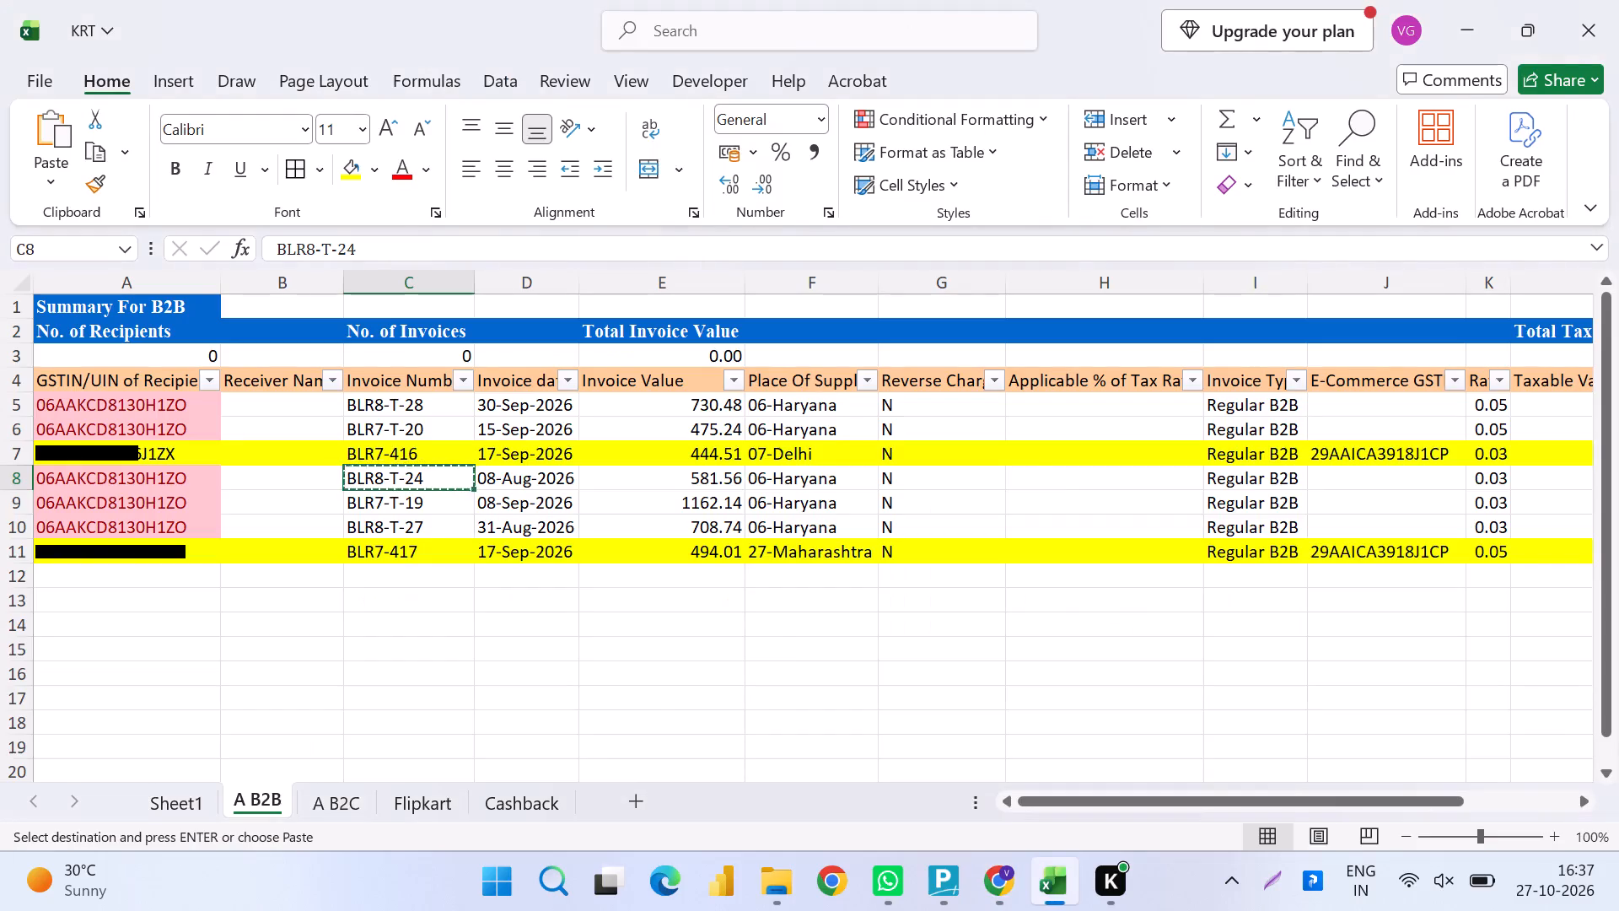
key(alt+Tab)
key(alt+Tab)
key(Up)
key(Up)
key(ctrl+c)
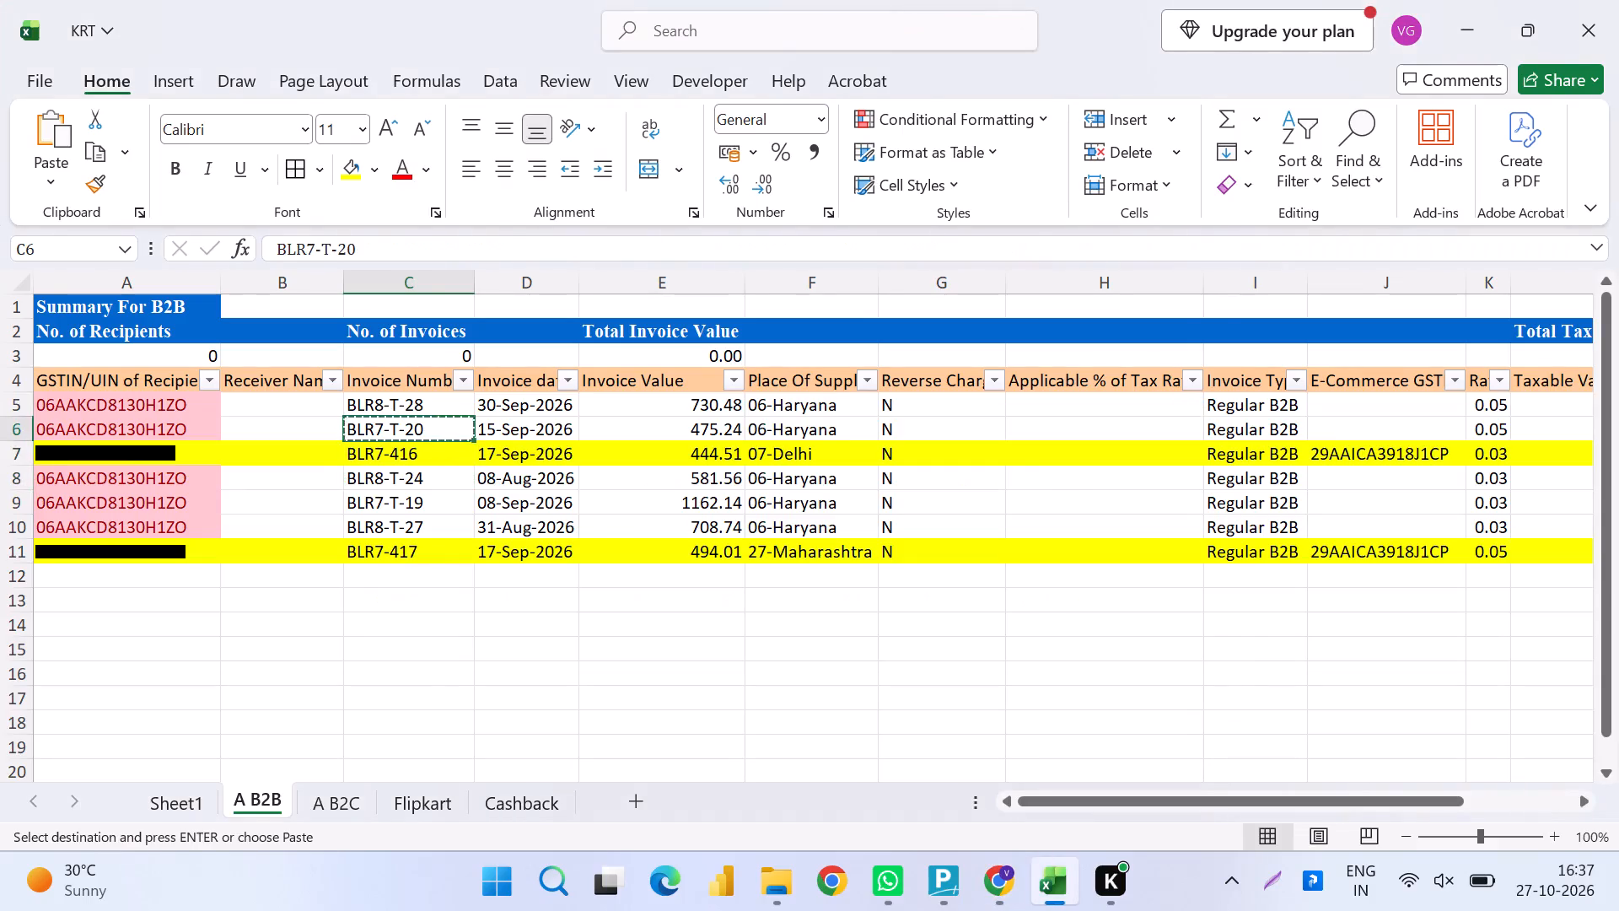
key(alt+Tab)
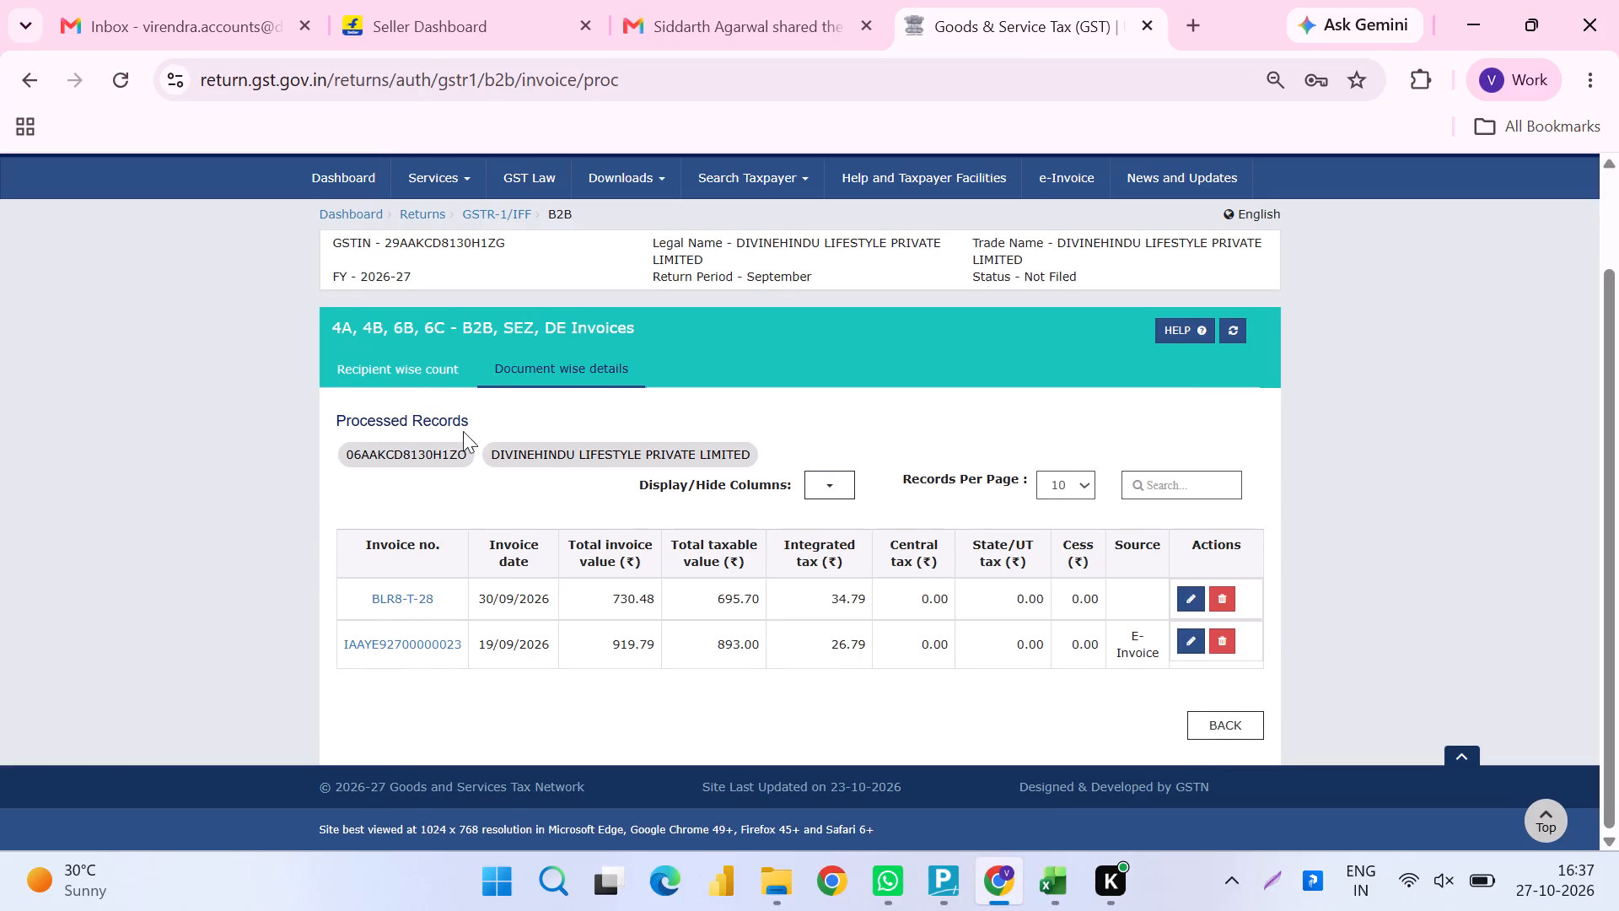
scroll(550, 470, up, 1)
scroll(823, 636, down, 3)
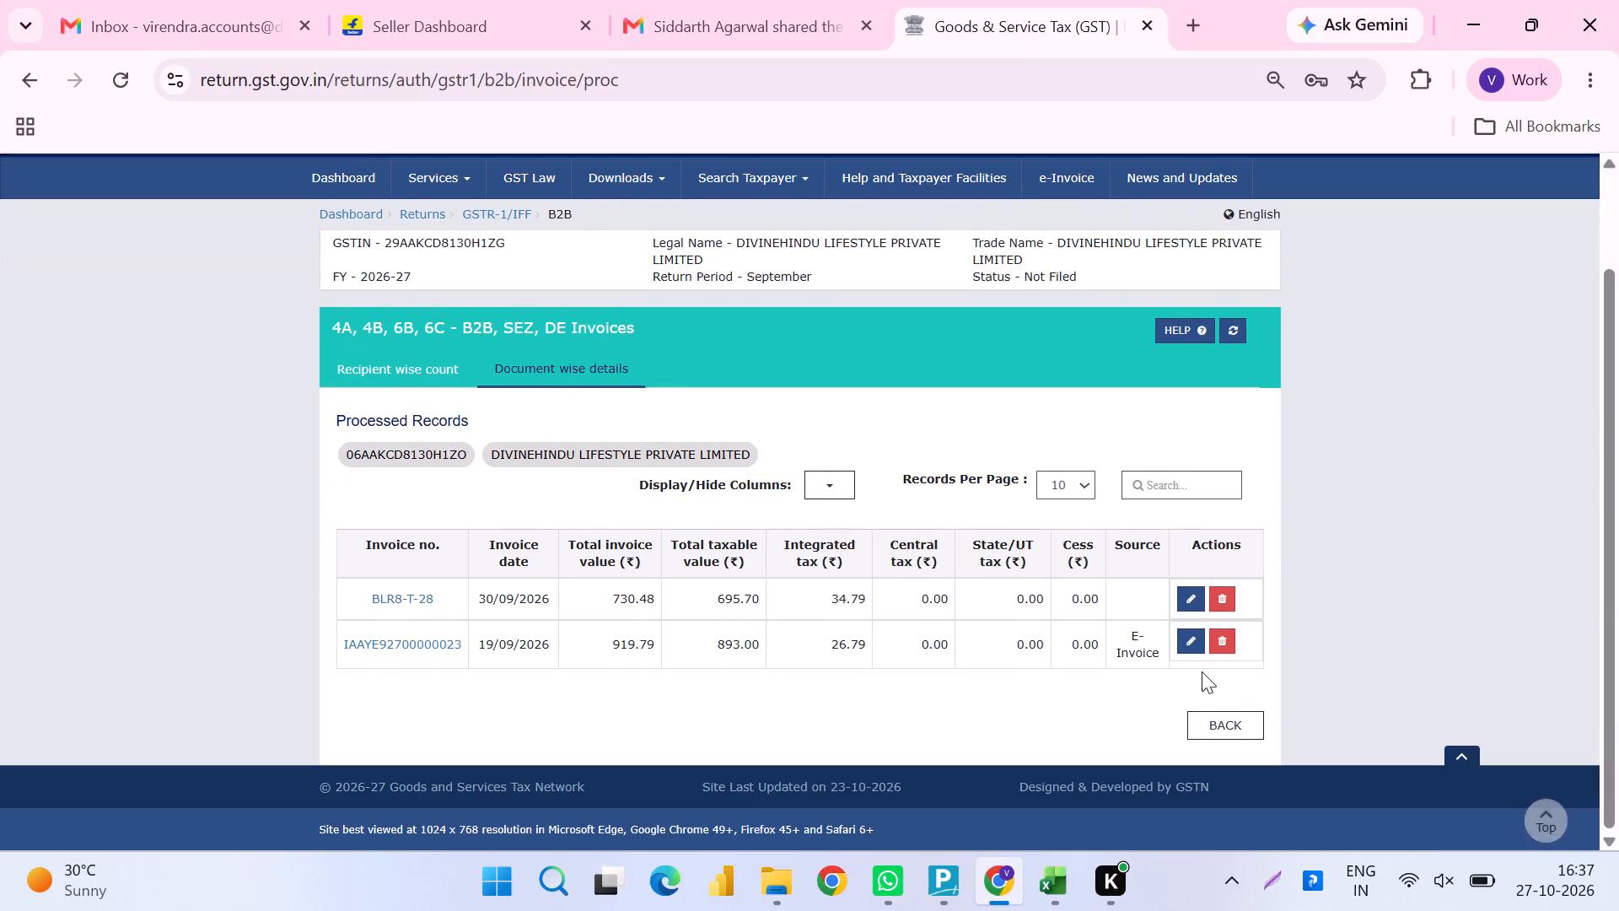
Return to the portal's B2B recipient list and start a new blank invoice record.
click(1241, 725)
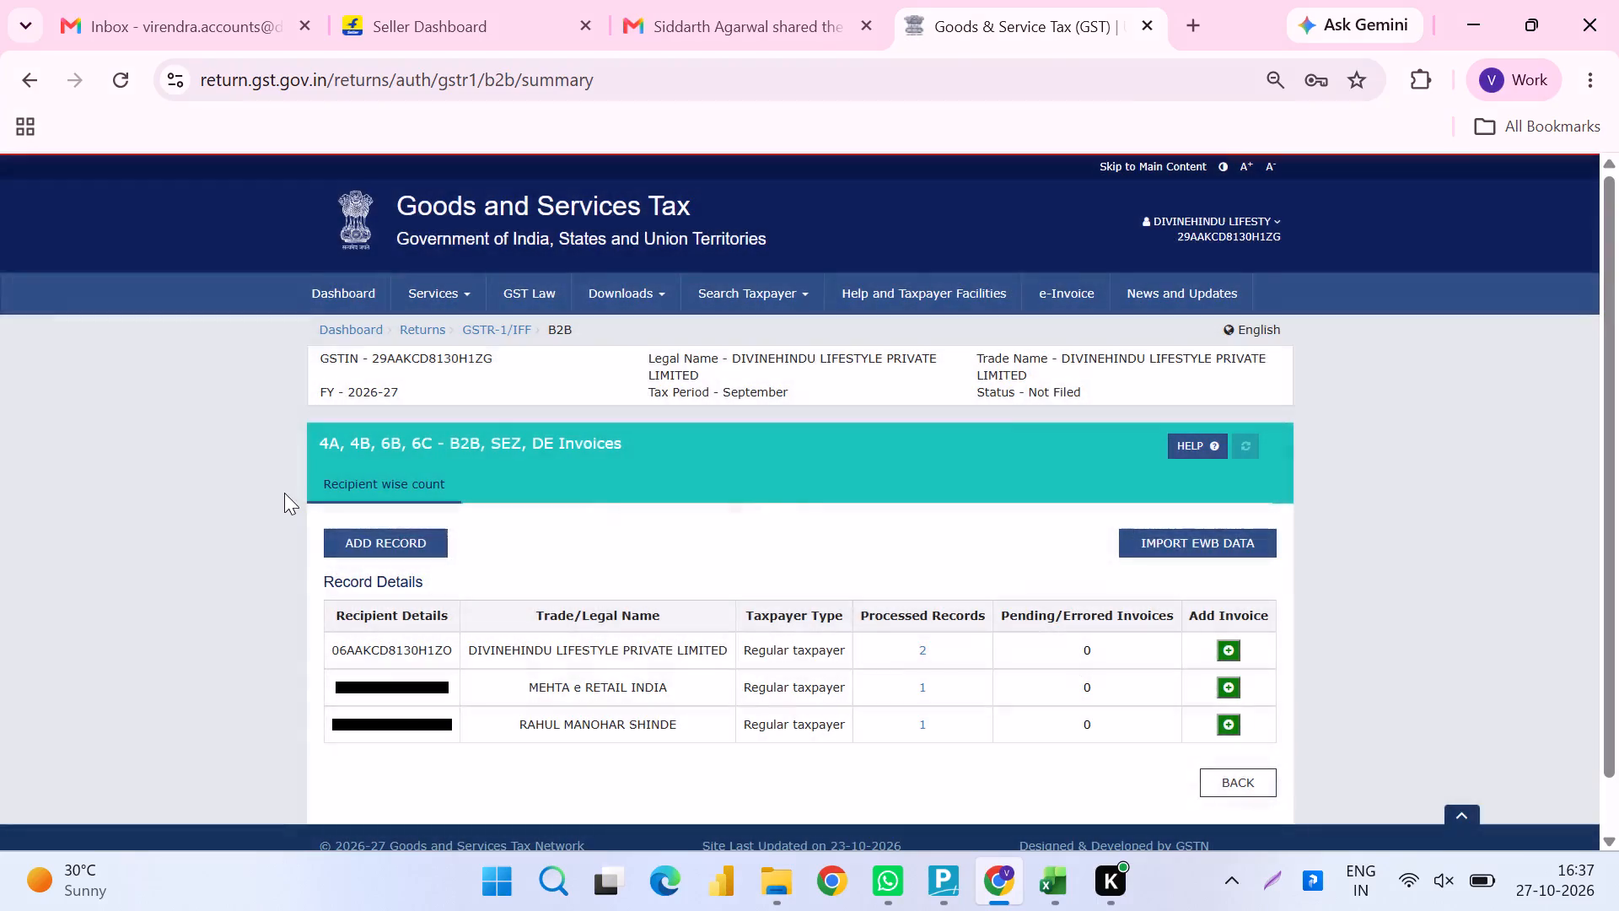
triple_click(398, 543)
click(398, 543)
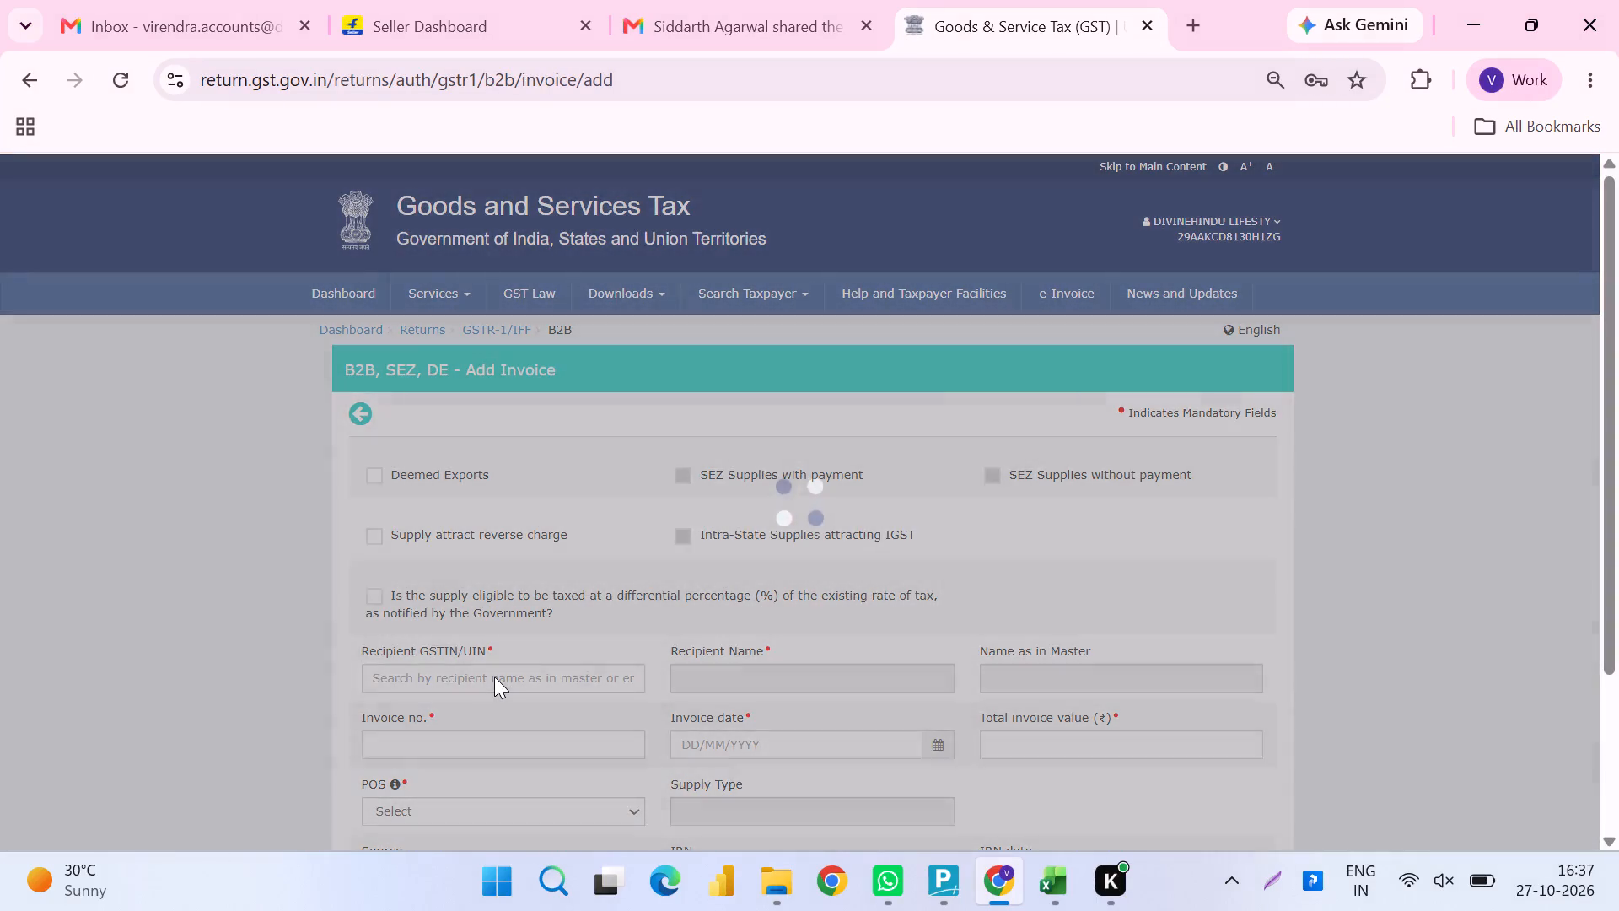
click(494, 677)
click(494, 677)
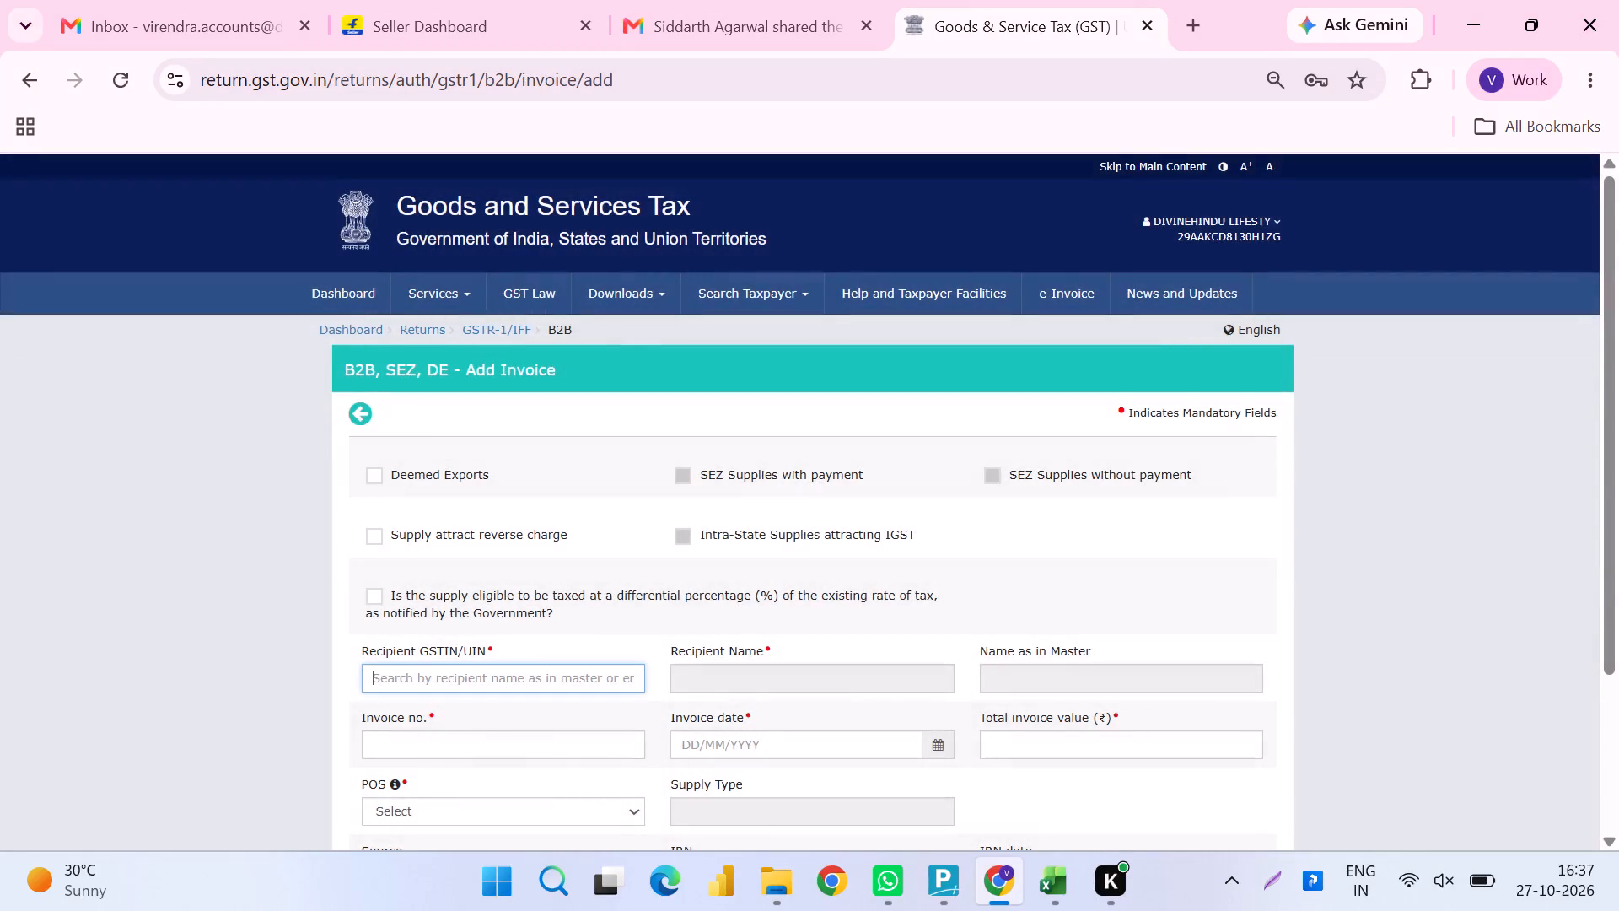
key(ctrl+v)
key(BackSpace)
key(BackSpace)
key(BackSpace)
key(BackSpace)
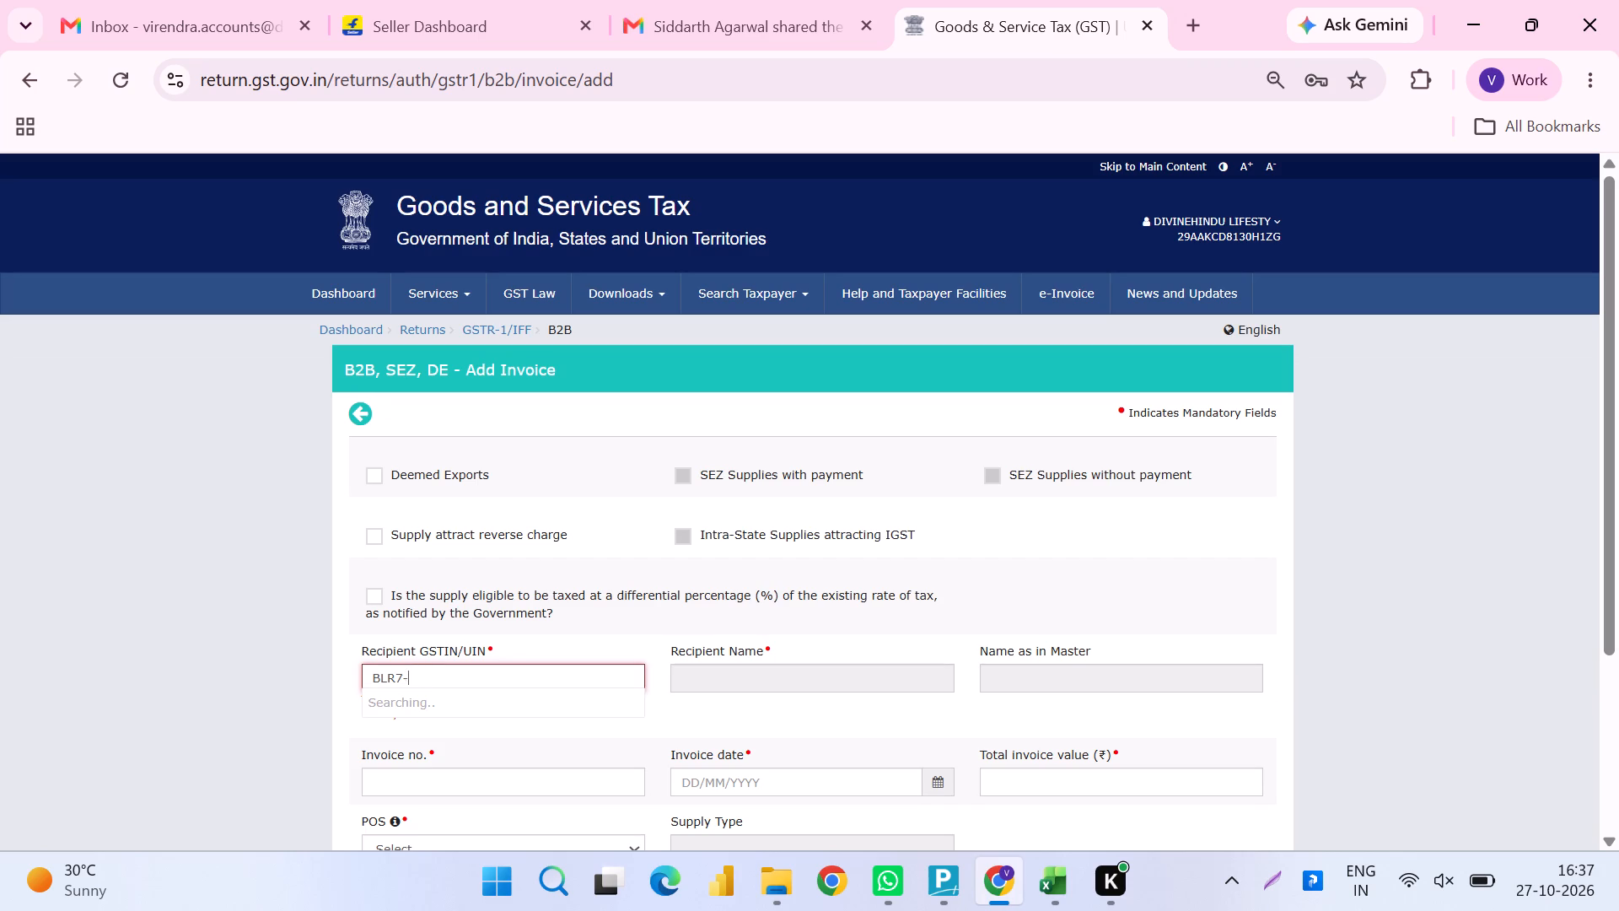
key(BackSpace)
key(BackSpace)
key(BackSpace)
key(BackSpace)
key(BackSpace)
Enter the recipient GSTIN for Divinehindu Lifestyle Private Limited, copied from the BLR7-T-20 row of the A B2B sheet.
key(alt+Tab)
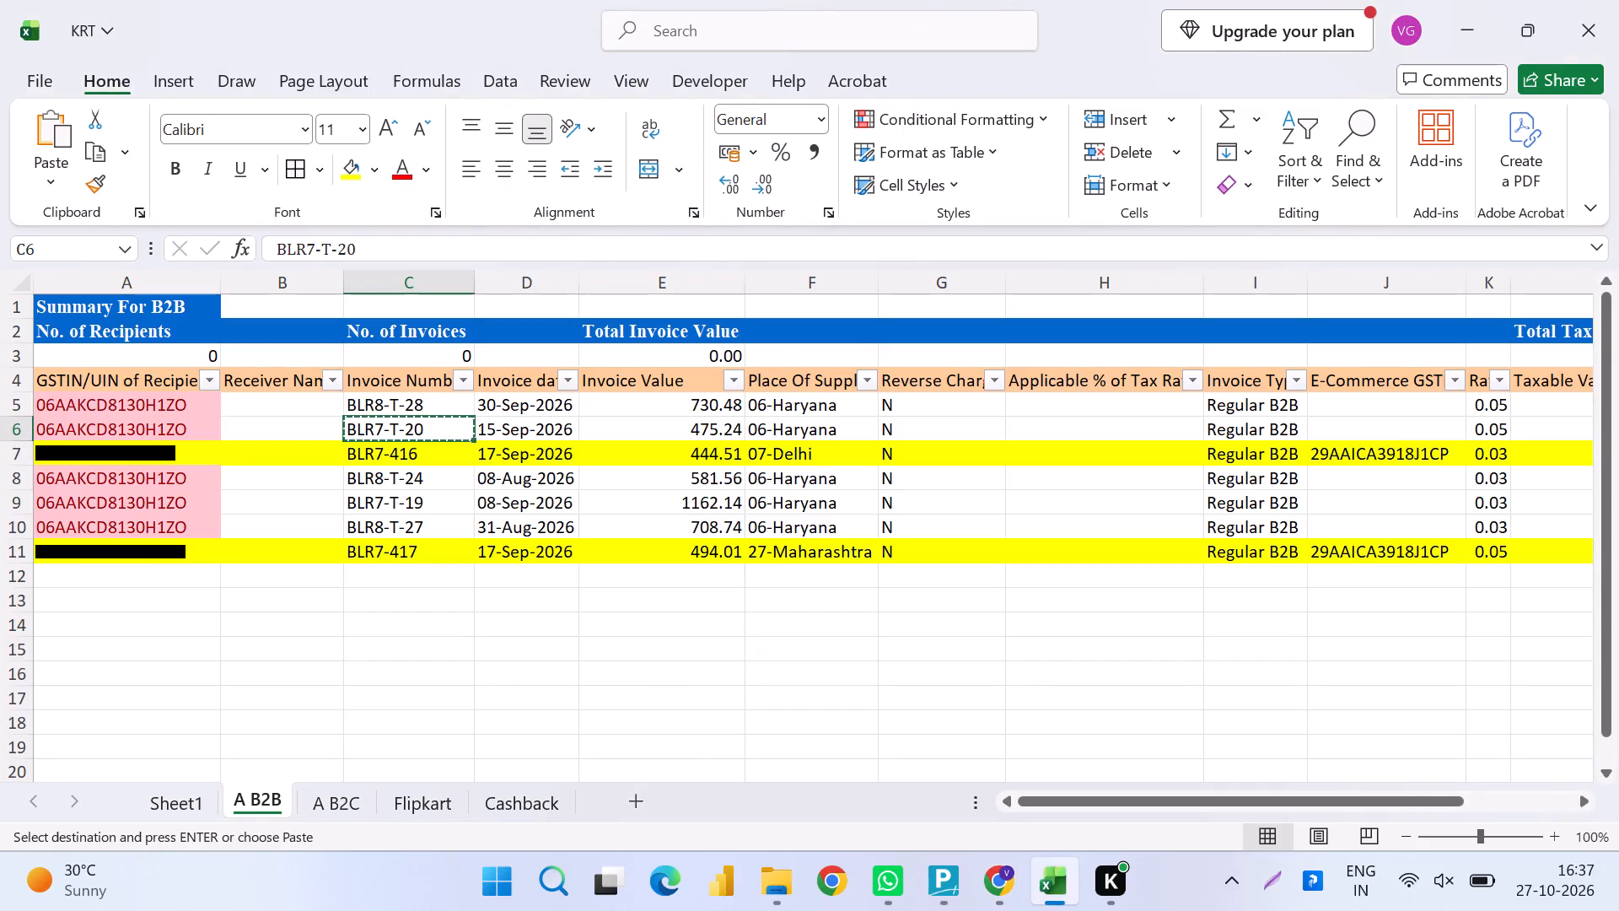
key(Left)
key(Left)
key(ctrl+c)
key(alt+Tab)
key(ctrl+v)
key(Tab)
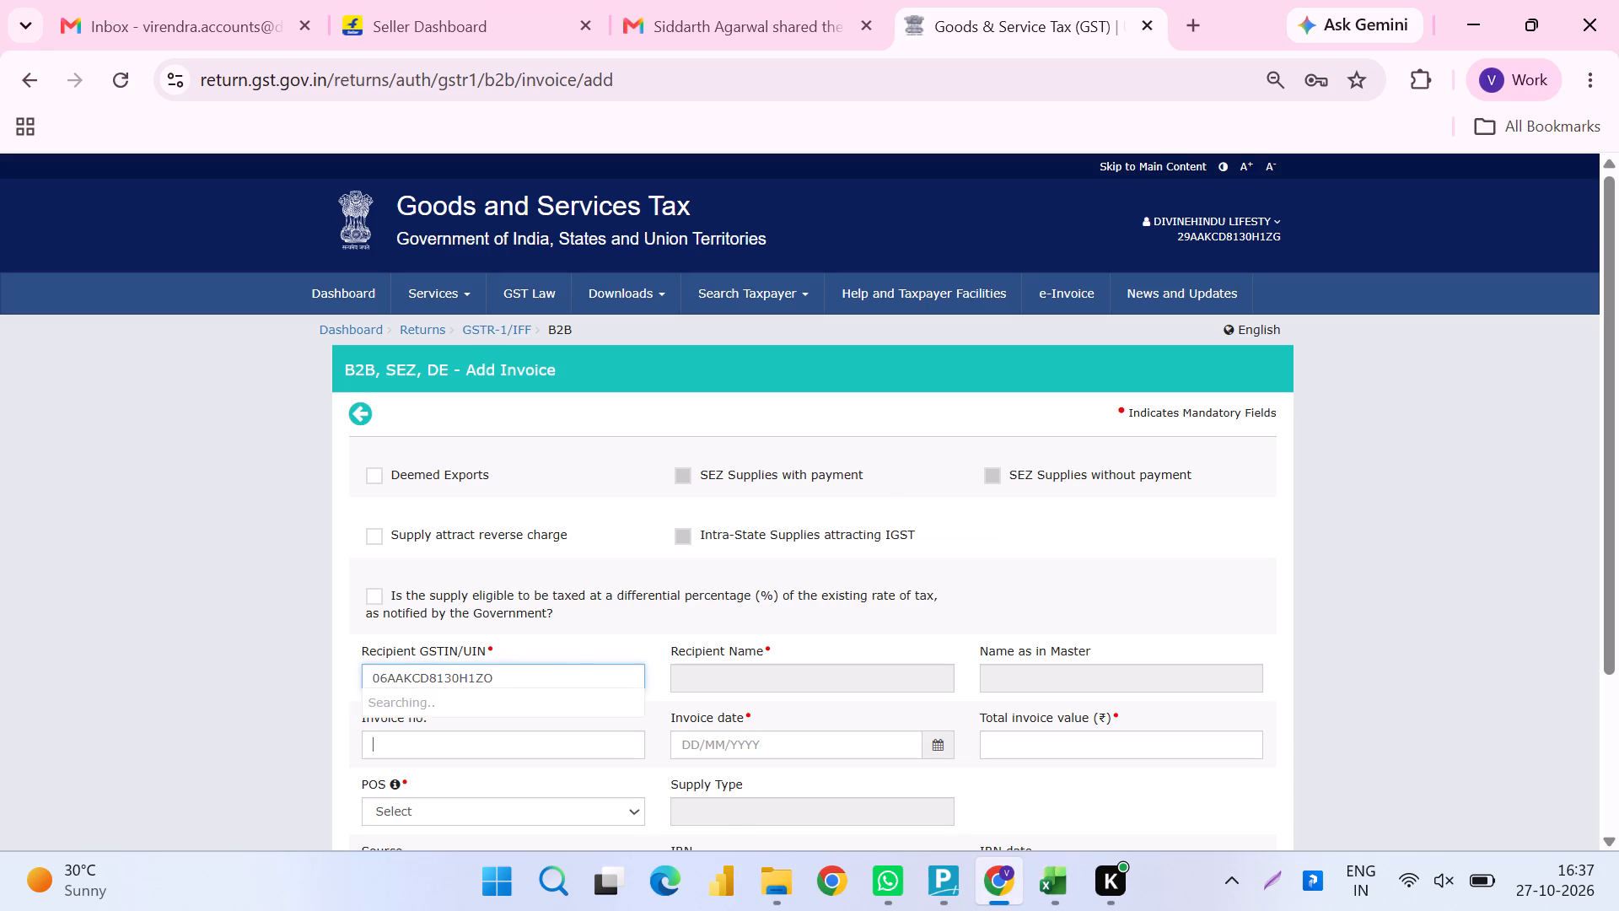
key(Tab)
Enter invoice number BLR7-T-20 from the A B2B sheet and set the invoice date to 15/09/2026.
key(alt+Tab)
key(Right)
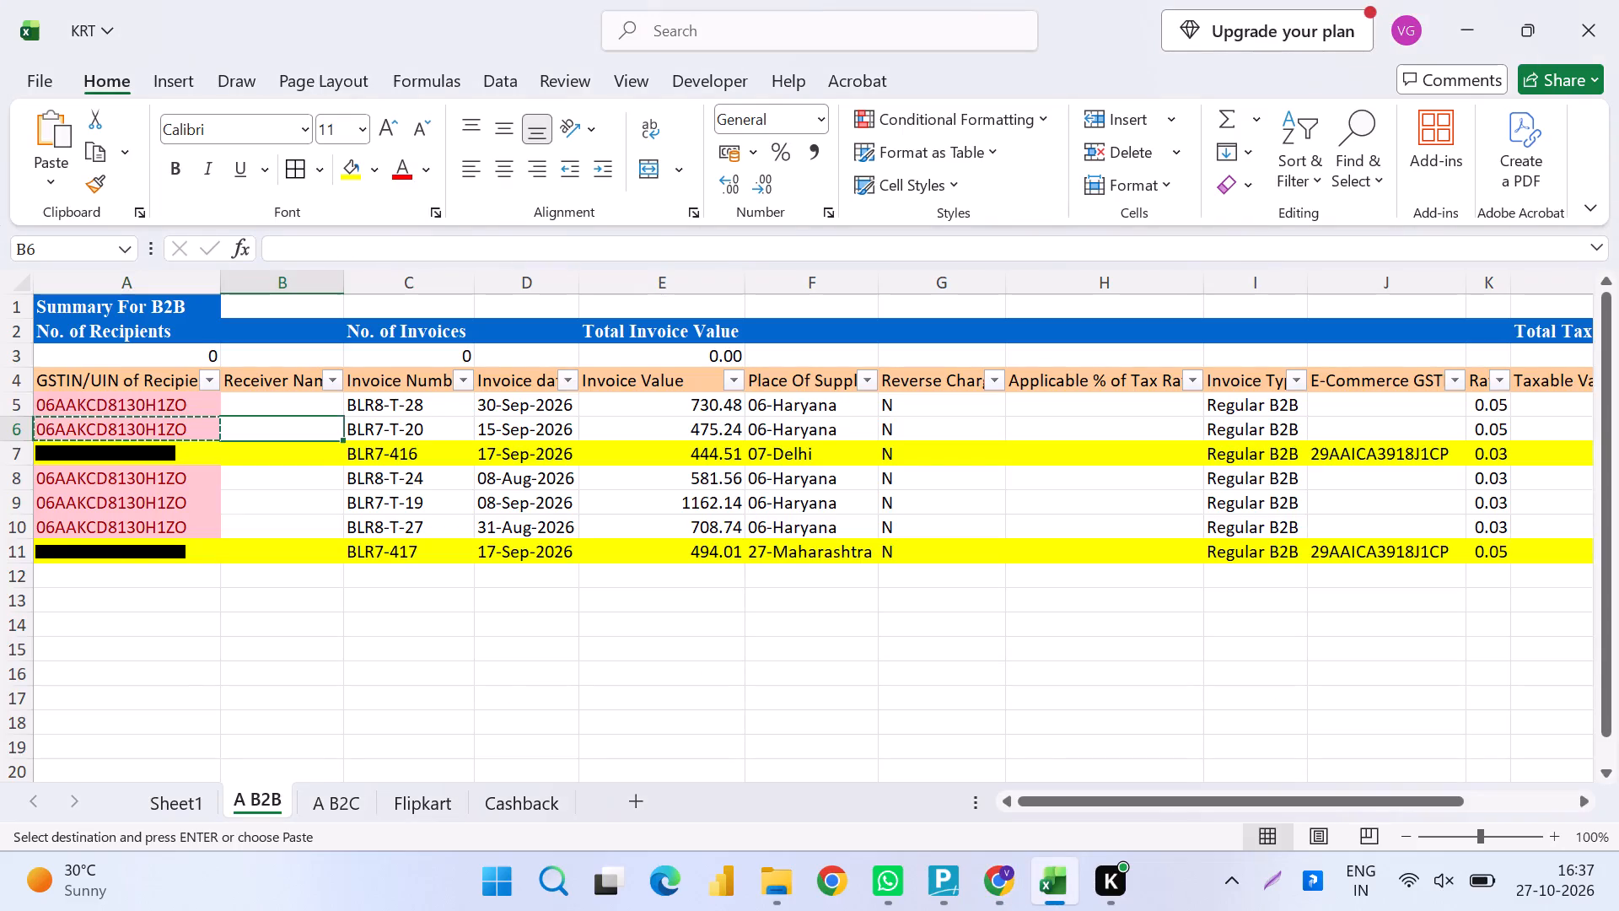
key(Right)
key(ctrl+c)
key(alt+Tab)
key(shift+Tab)
key(ctrl+v)
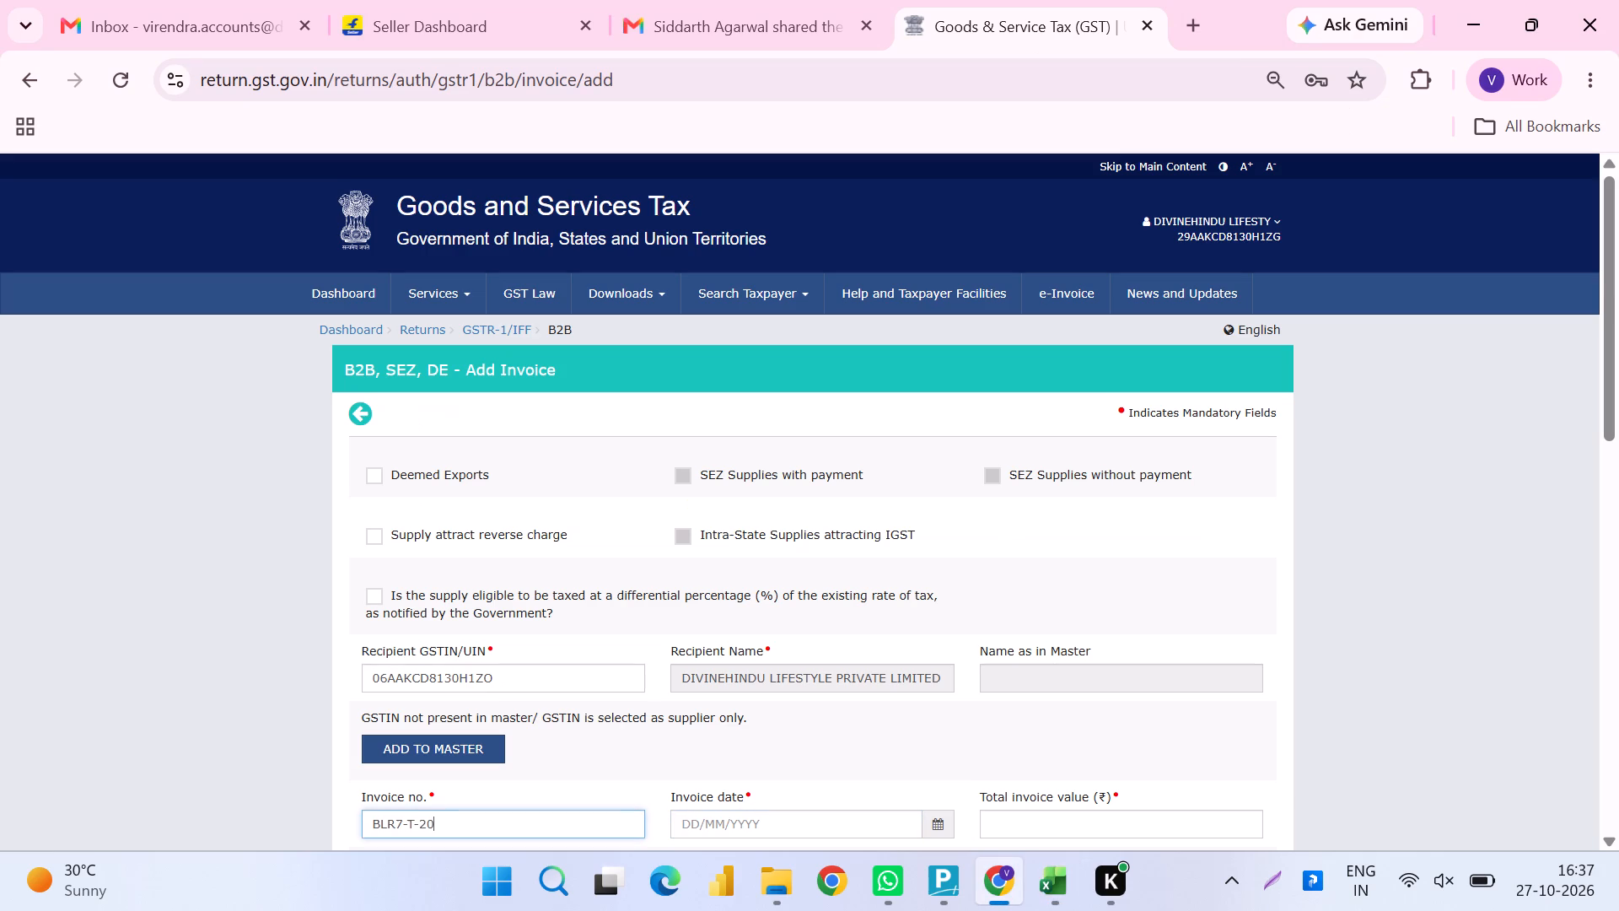
key(Tab)
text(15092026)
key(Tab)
Look up the BLR7-T-20 invoice value in the A B2B sheet and enter 475.24 as the total invoice value.
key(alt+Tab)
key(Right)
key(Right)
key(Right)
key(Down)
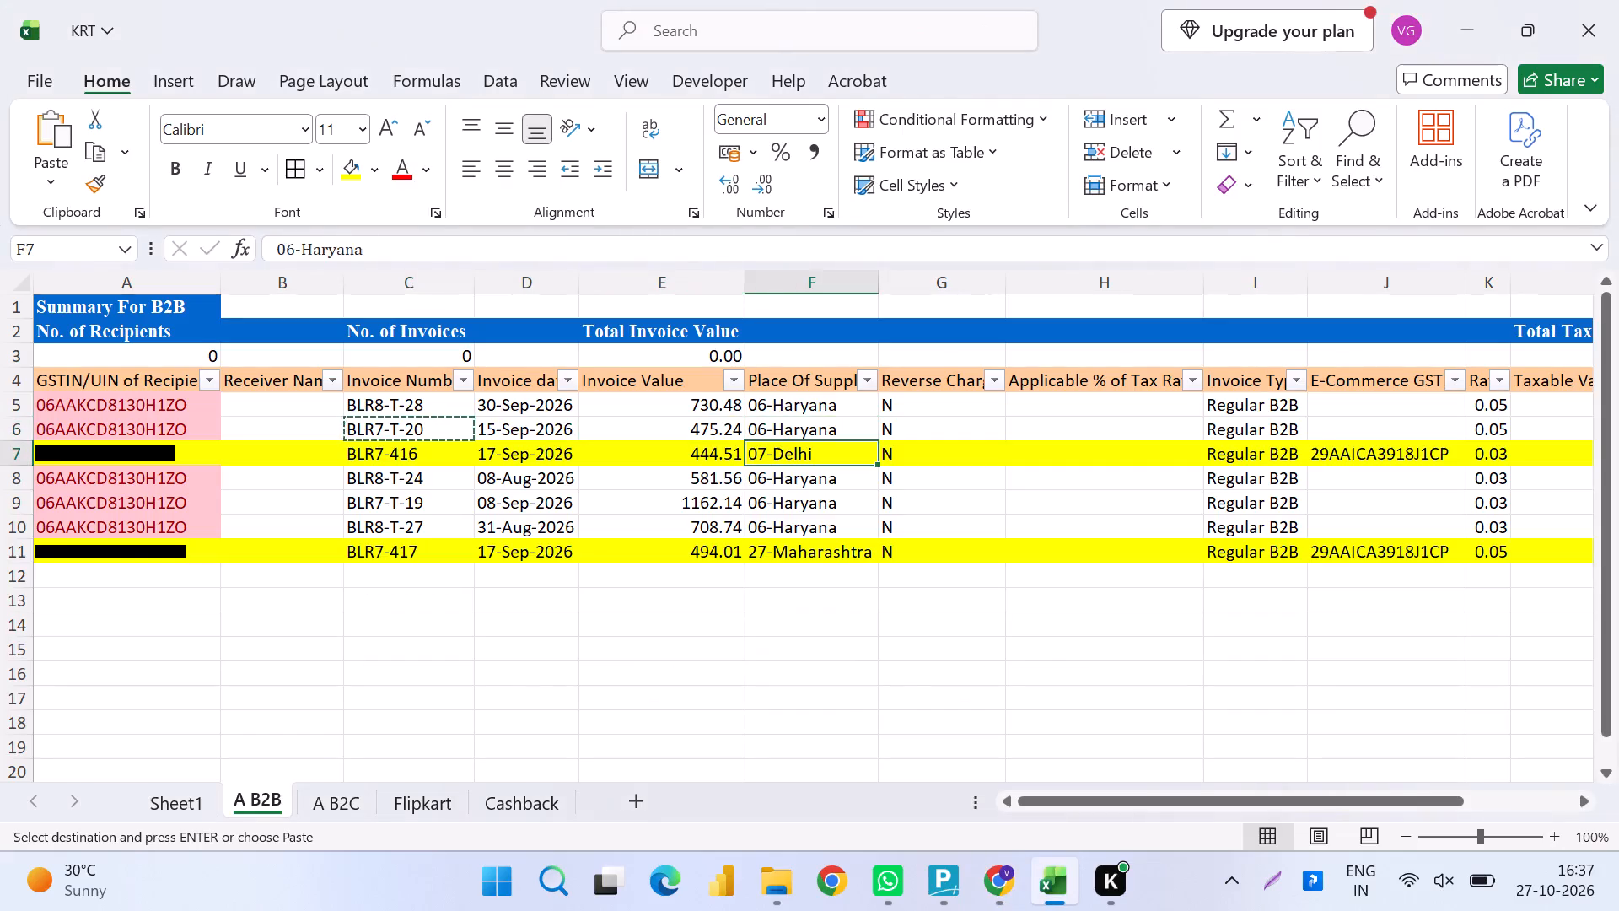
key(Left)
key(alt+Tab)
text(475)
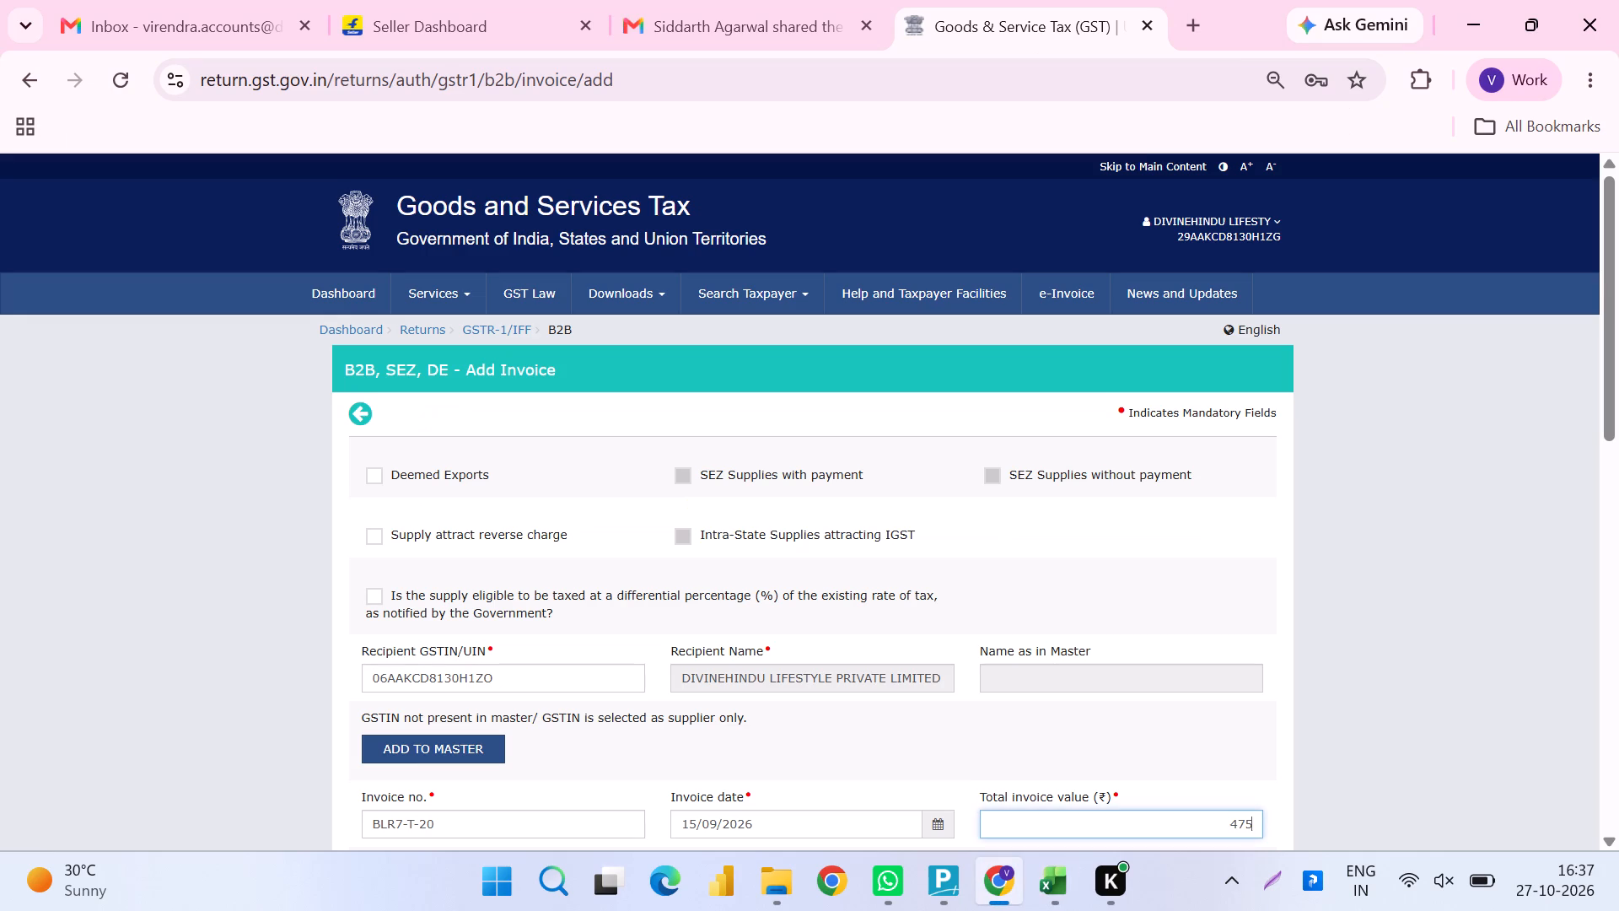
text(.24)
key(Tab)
Enter the BLR7-T-20 taxable value 452.61 from the A B2B sheet at the 5% rate and save the record.
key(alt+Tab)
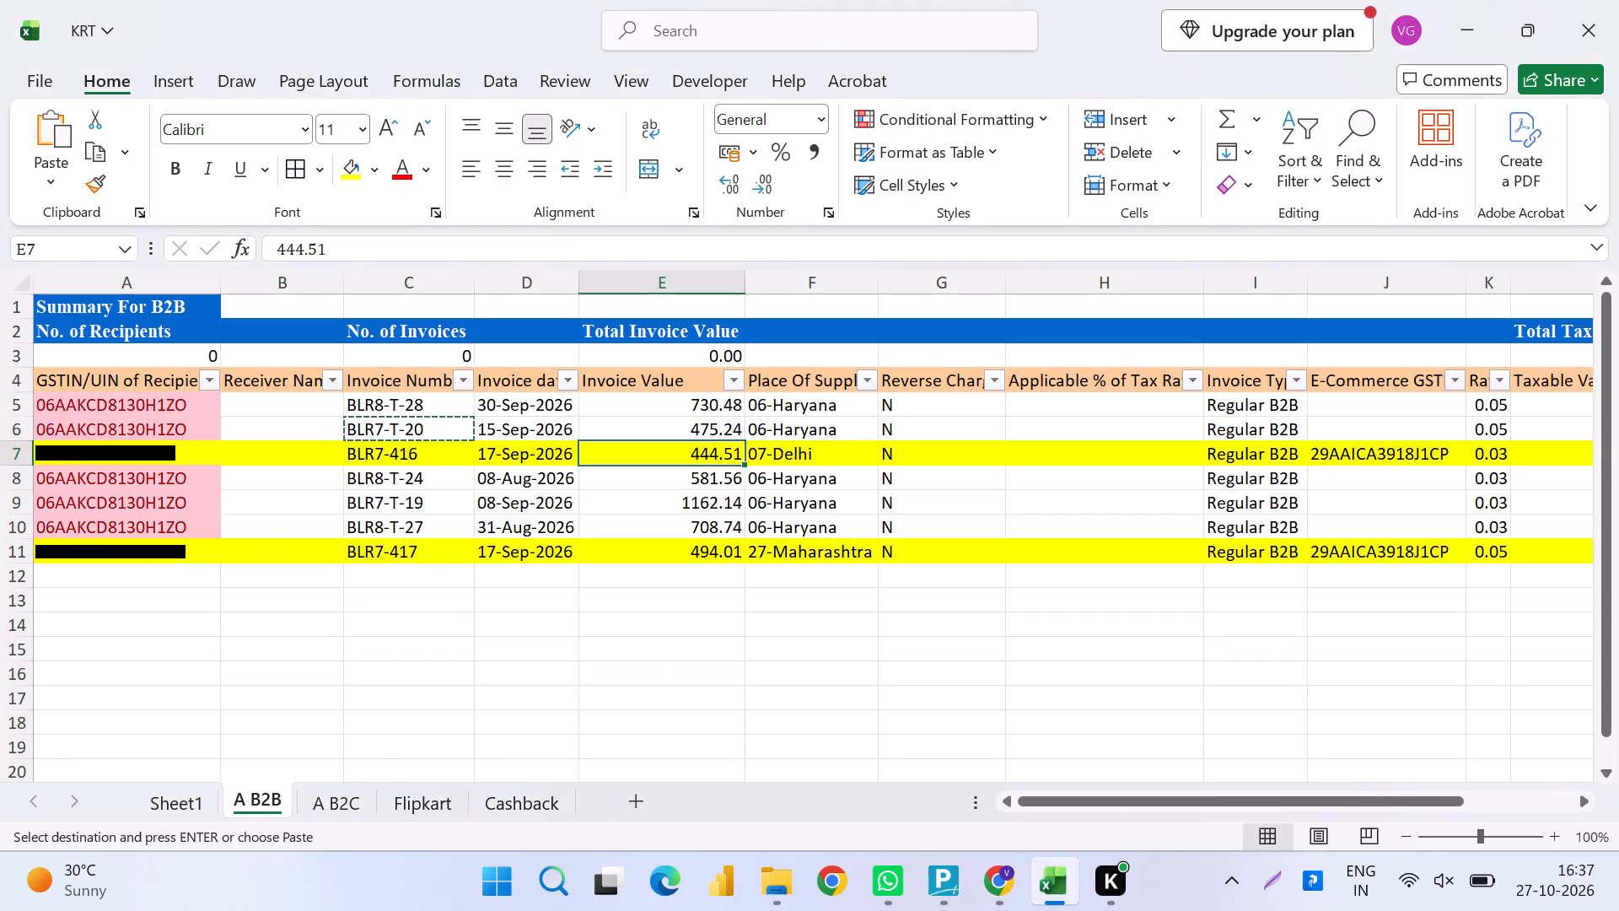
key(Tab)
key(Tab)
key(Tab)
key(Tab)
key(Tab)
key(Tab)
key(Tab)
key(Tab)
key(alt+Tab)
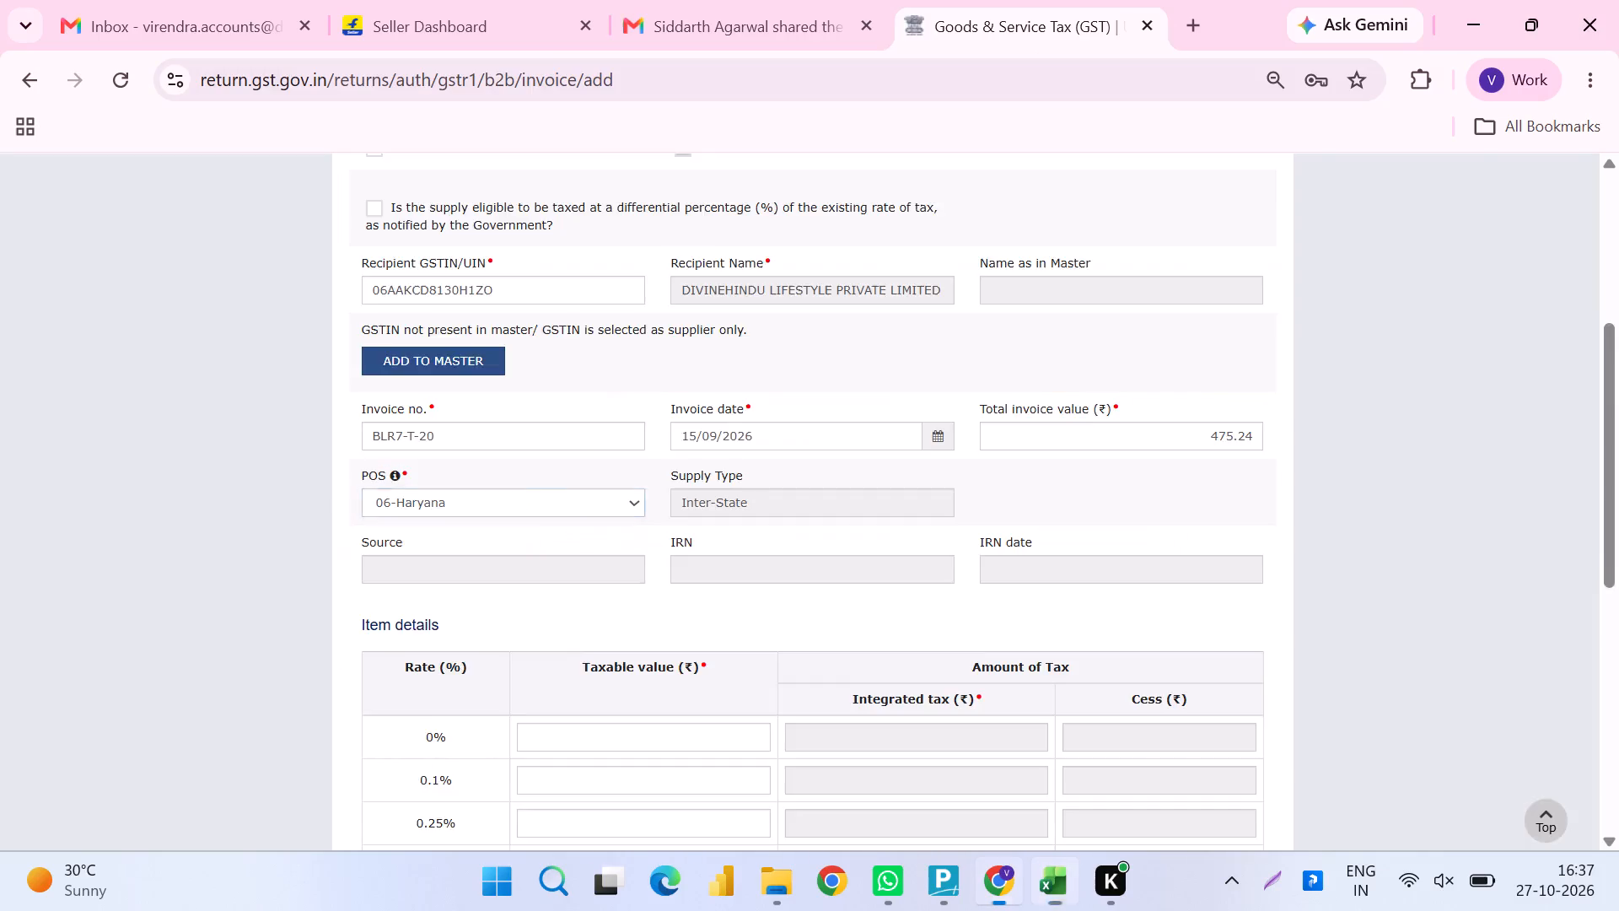
scroll(494, 677, down, 4)
click(691, 367)
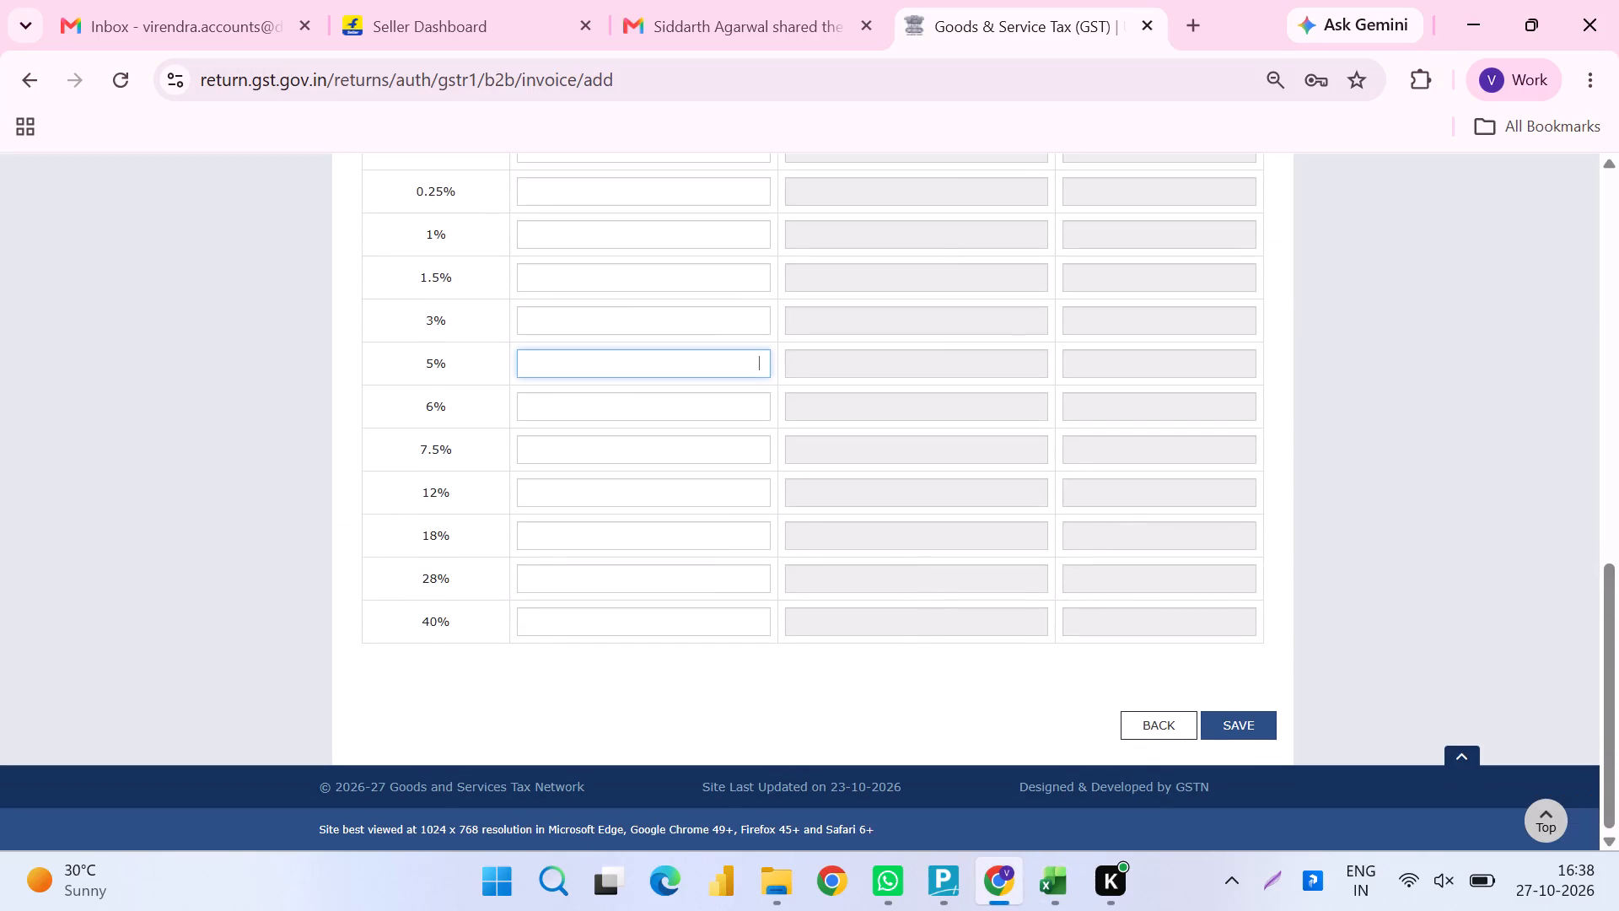
text(452.61)
key(Tab)
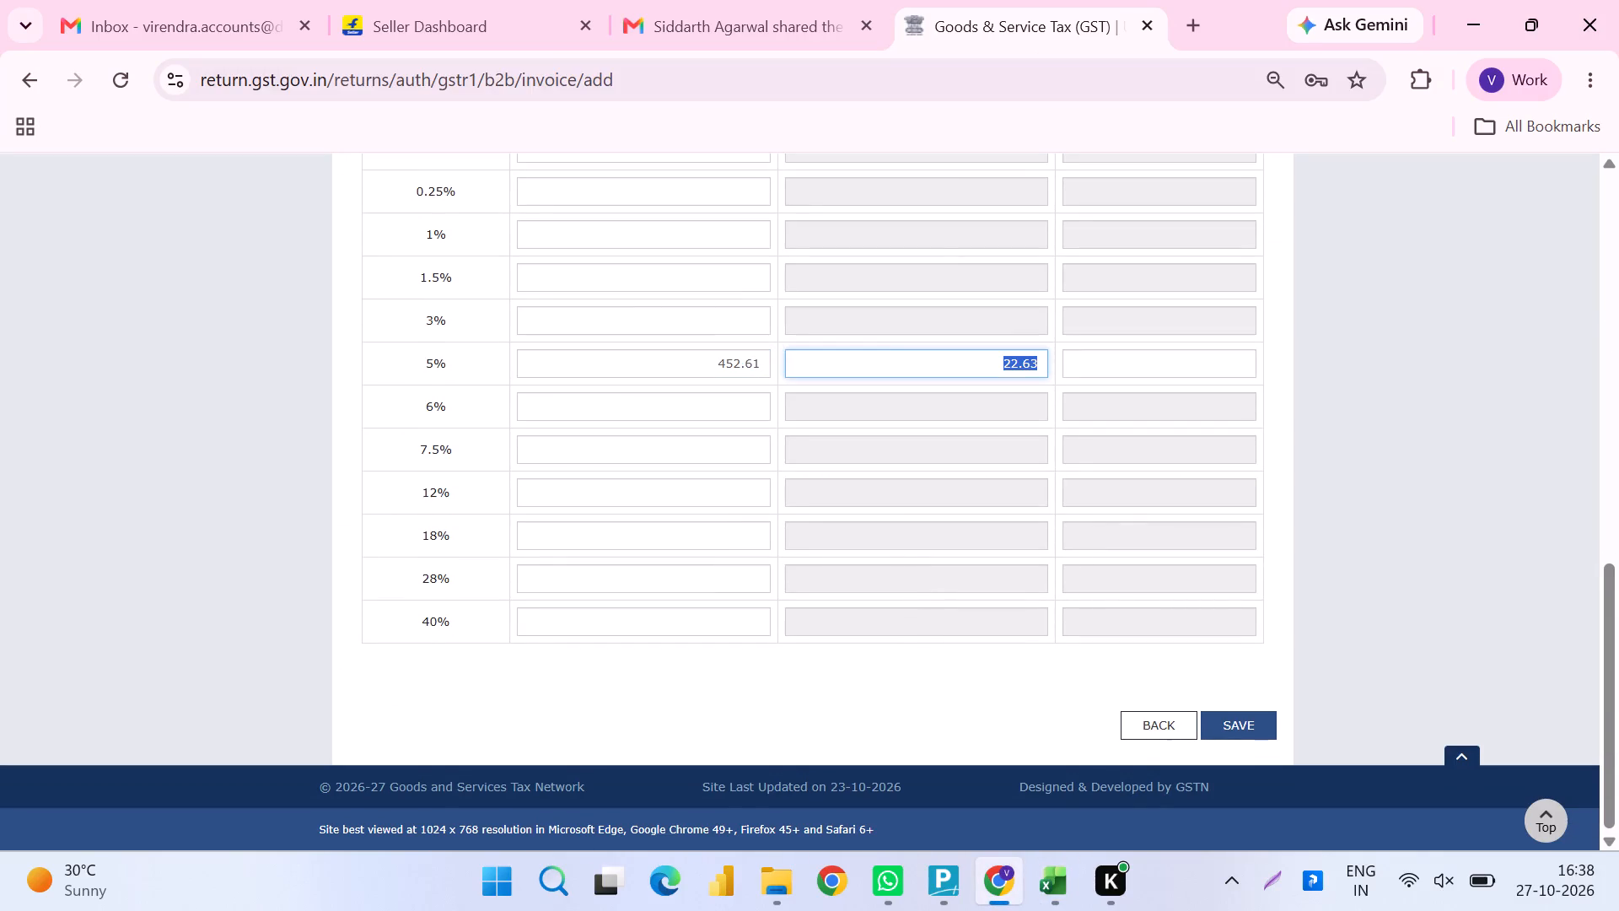
click(1254, 733)
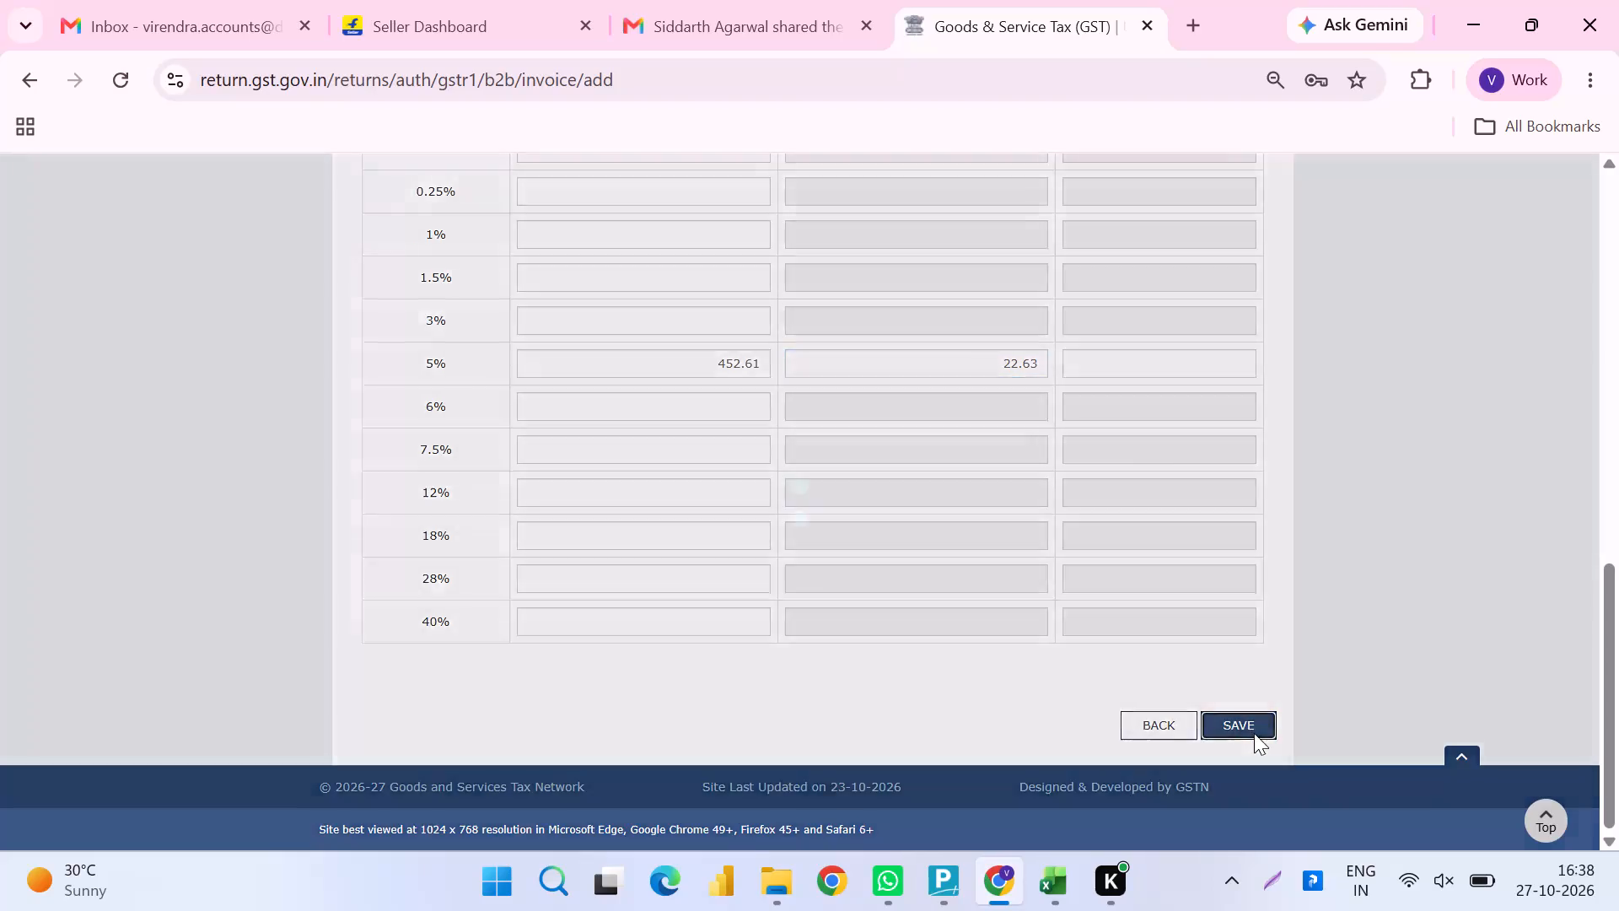
scroll(1038, 536, up, 2)
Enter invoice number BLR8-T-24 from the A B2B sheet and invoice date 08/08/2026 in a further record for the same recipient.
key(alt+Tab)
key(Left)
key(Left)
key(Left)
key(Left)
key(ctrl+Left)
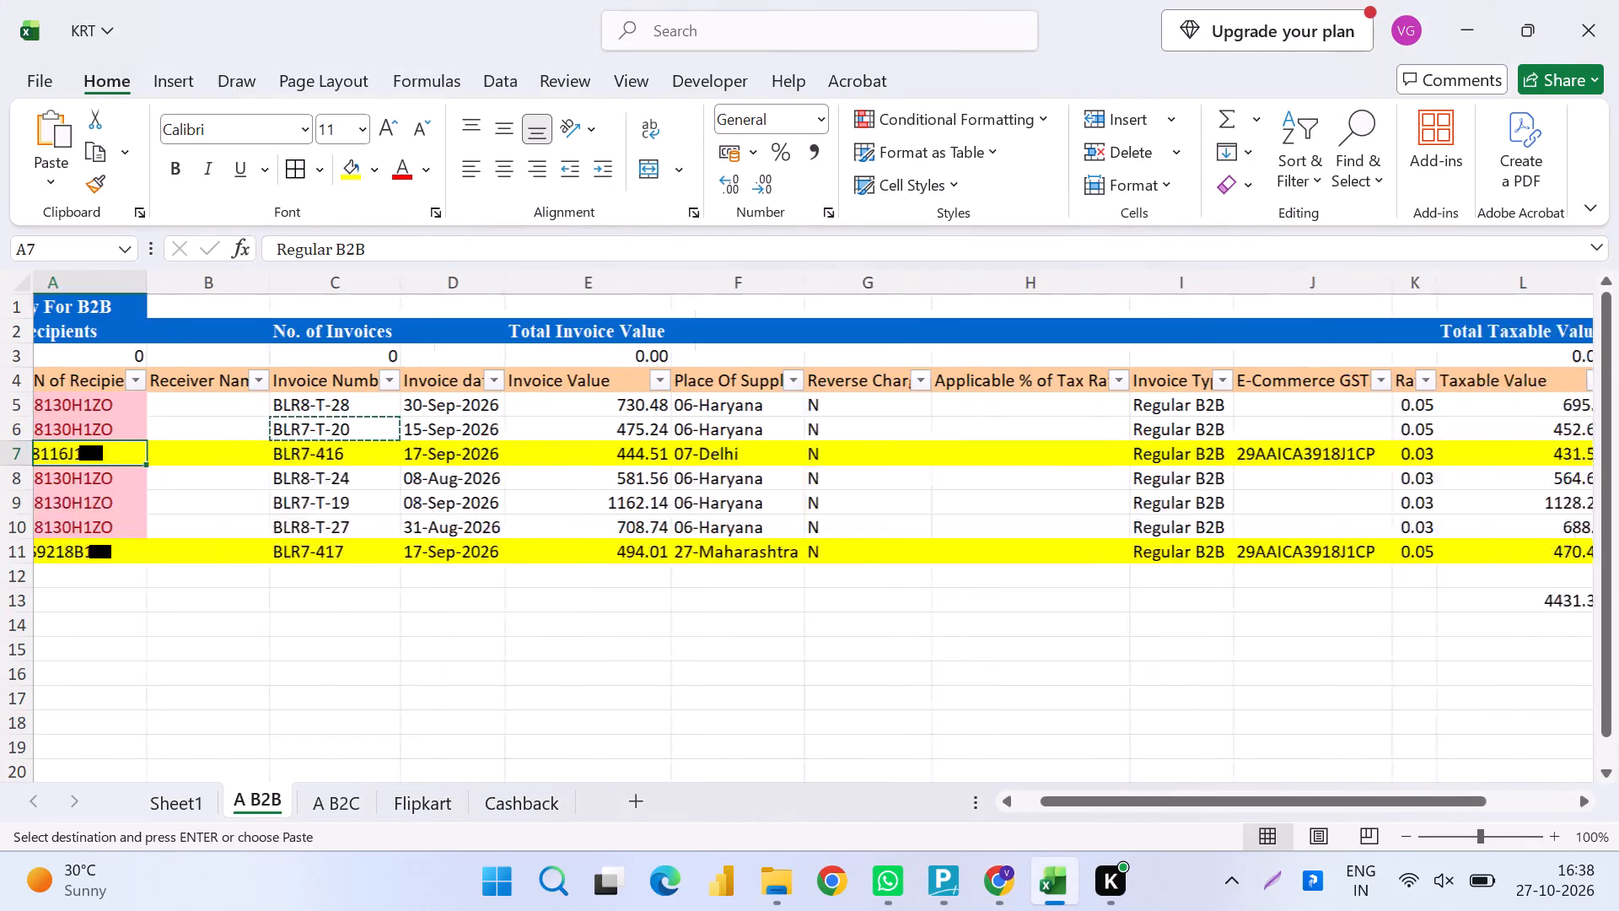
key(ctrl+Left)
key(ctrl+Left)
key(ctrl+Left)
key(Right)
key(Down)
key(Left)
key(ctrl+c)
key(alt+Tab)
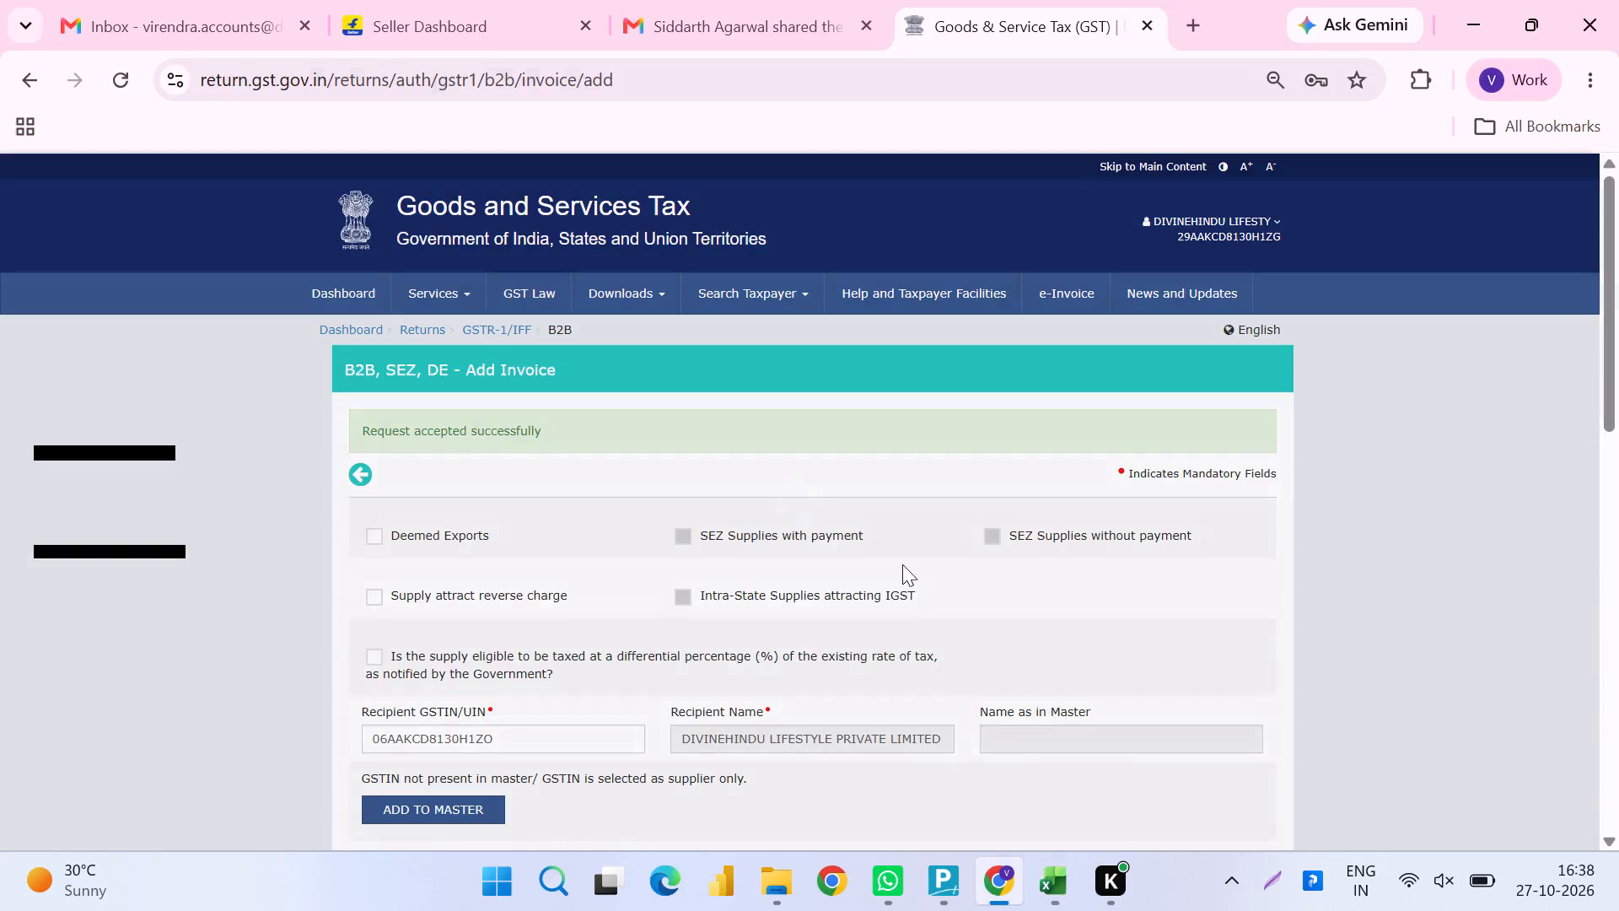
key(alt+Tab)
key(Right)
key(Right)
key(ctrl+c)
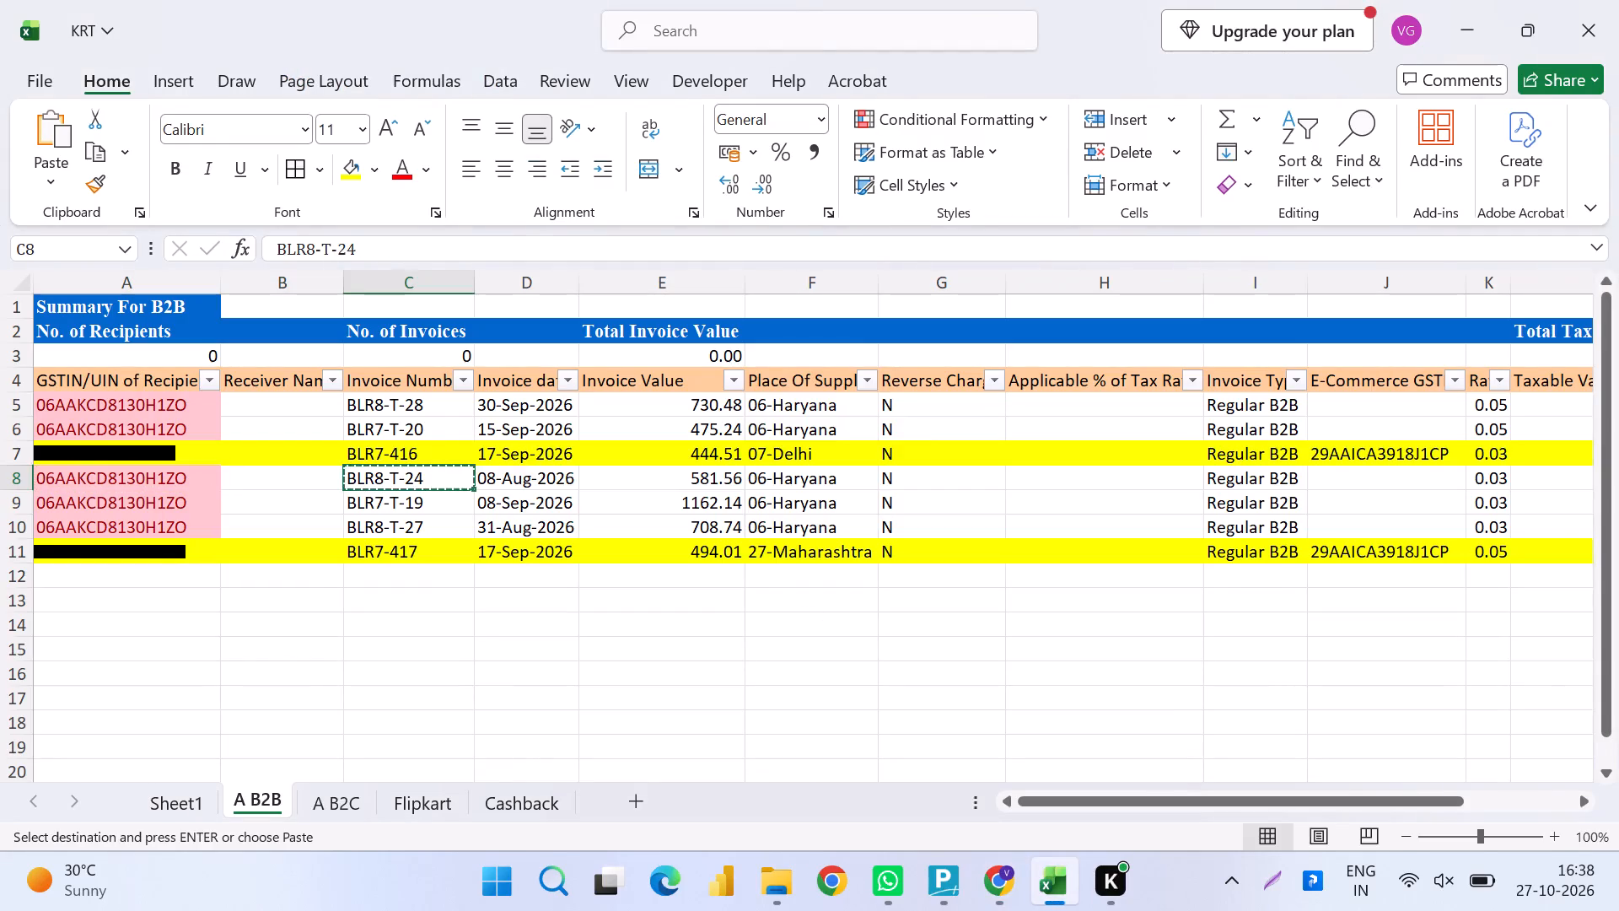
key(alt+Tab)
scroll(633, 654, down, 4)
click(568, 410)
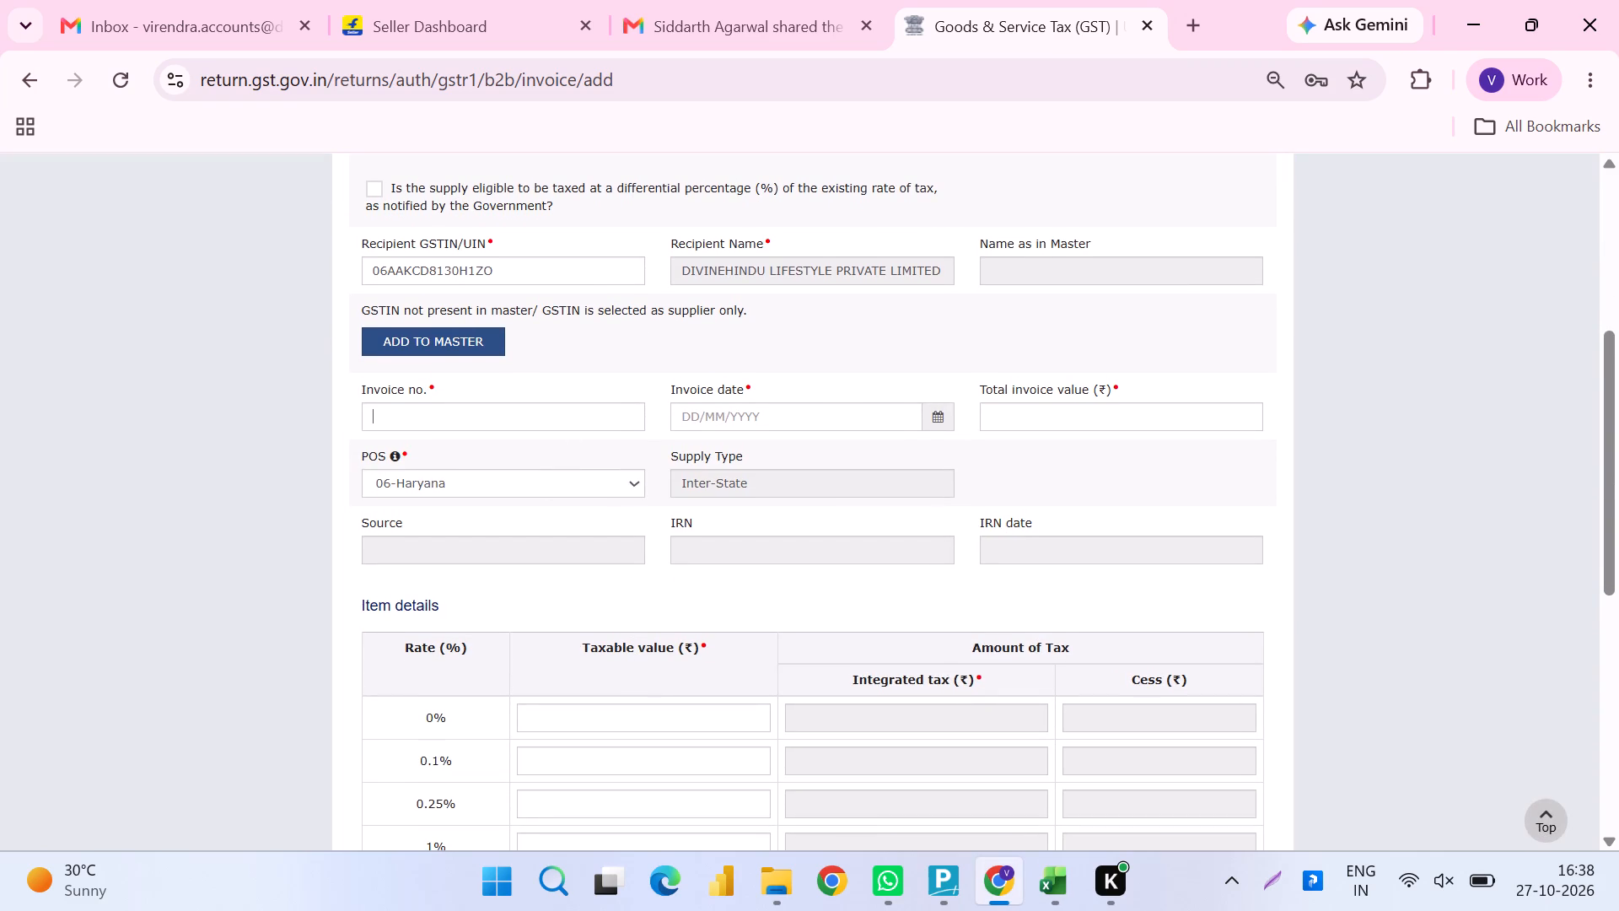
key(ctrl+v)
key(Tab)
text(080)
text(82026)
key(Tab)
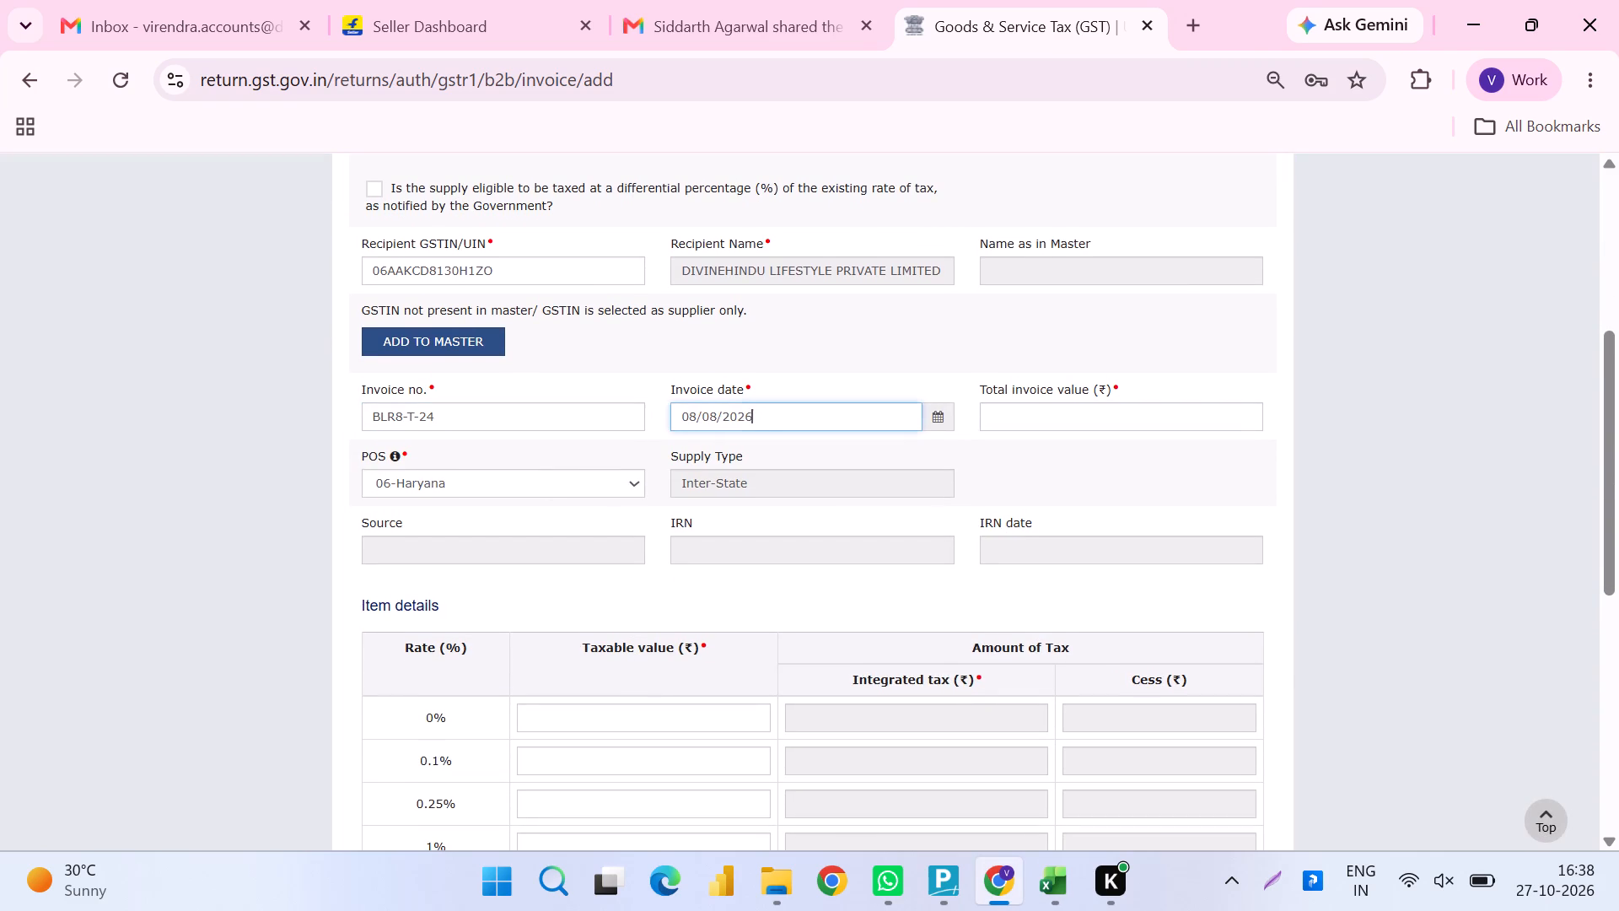
Check the invoice value and date of BLR8-T-24 and the dates of the neighbouring invoices in the A B2B sheet.
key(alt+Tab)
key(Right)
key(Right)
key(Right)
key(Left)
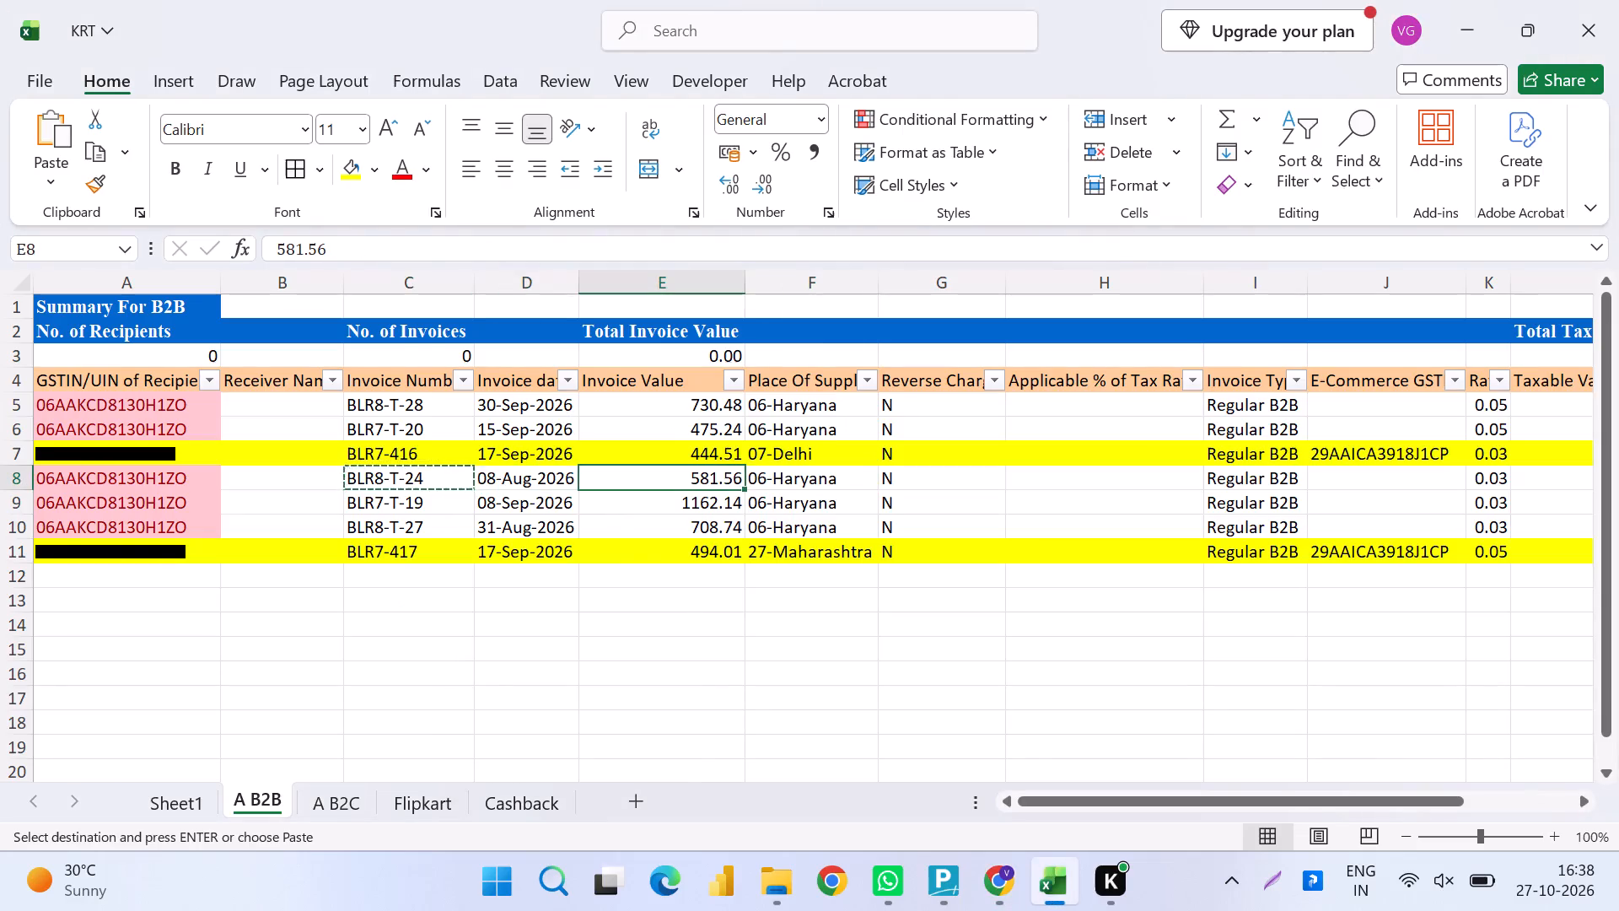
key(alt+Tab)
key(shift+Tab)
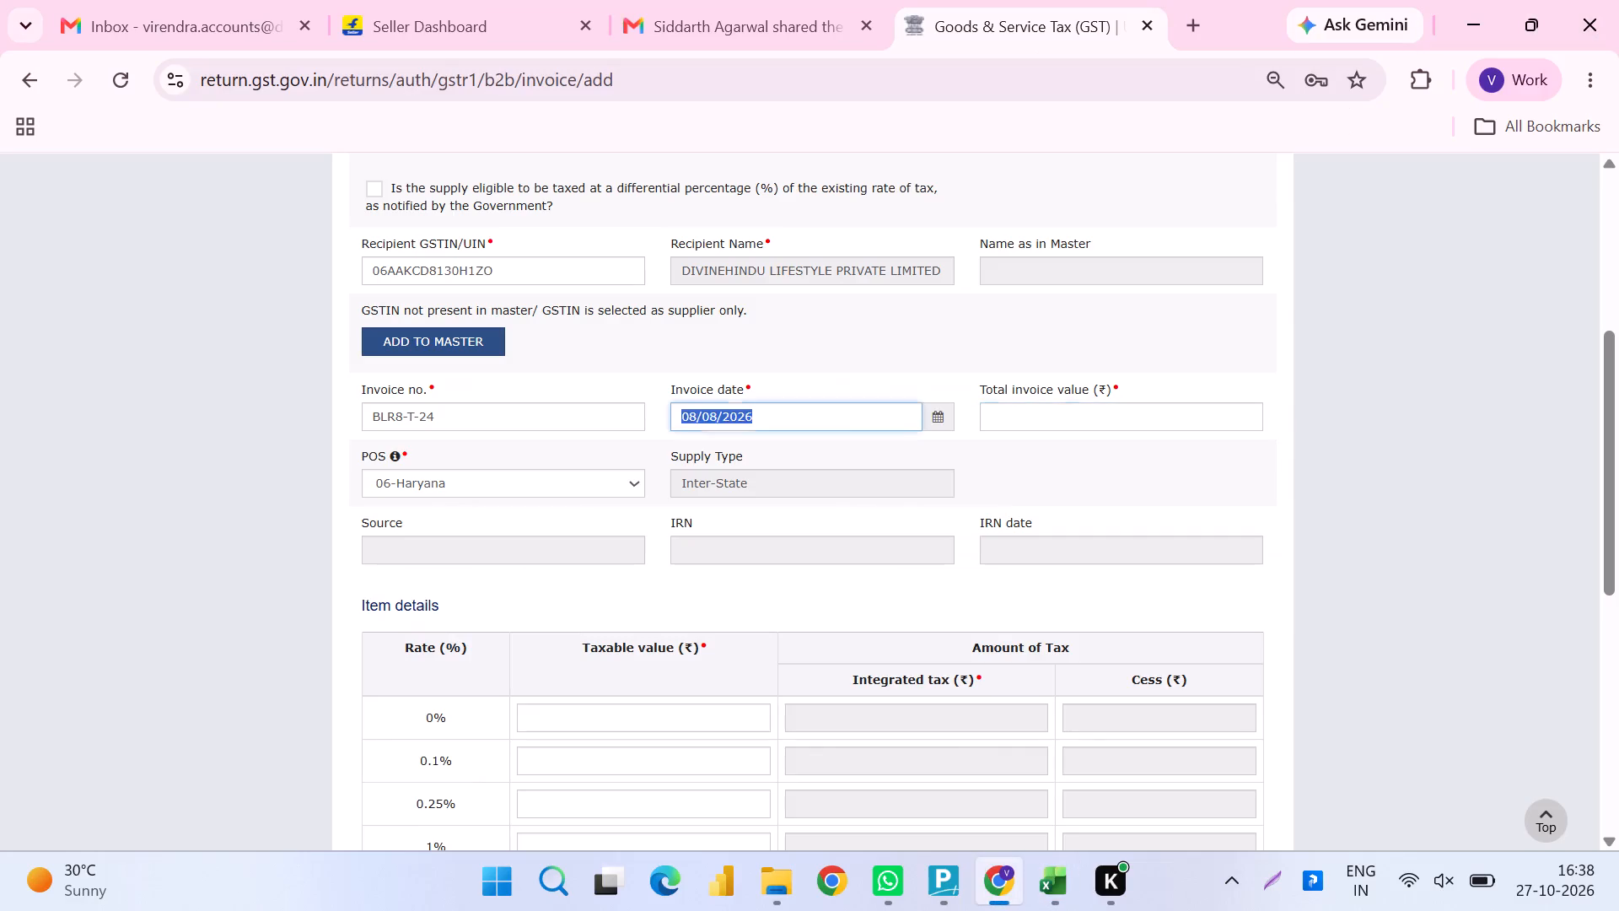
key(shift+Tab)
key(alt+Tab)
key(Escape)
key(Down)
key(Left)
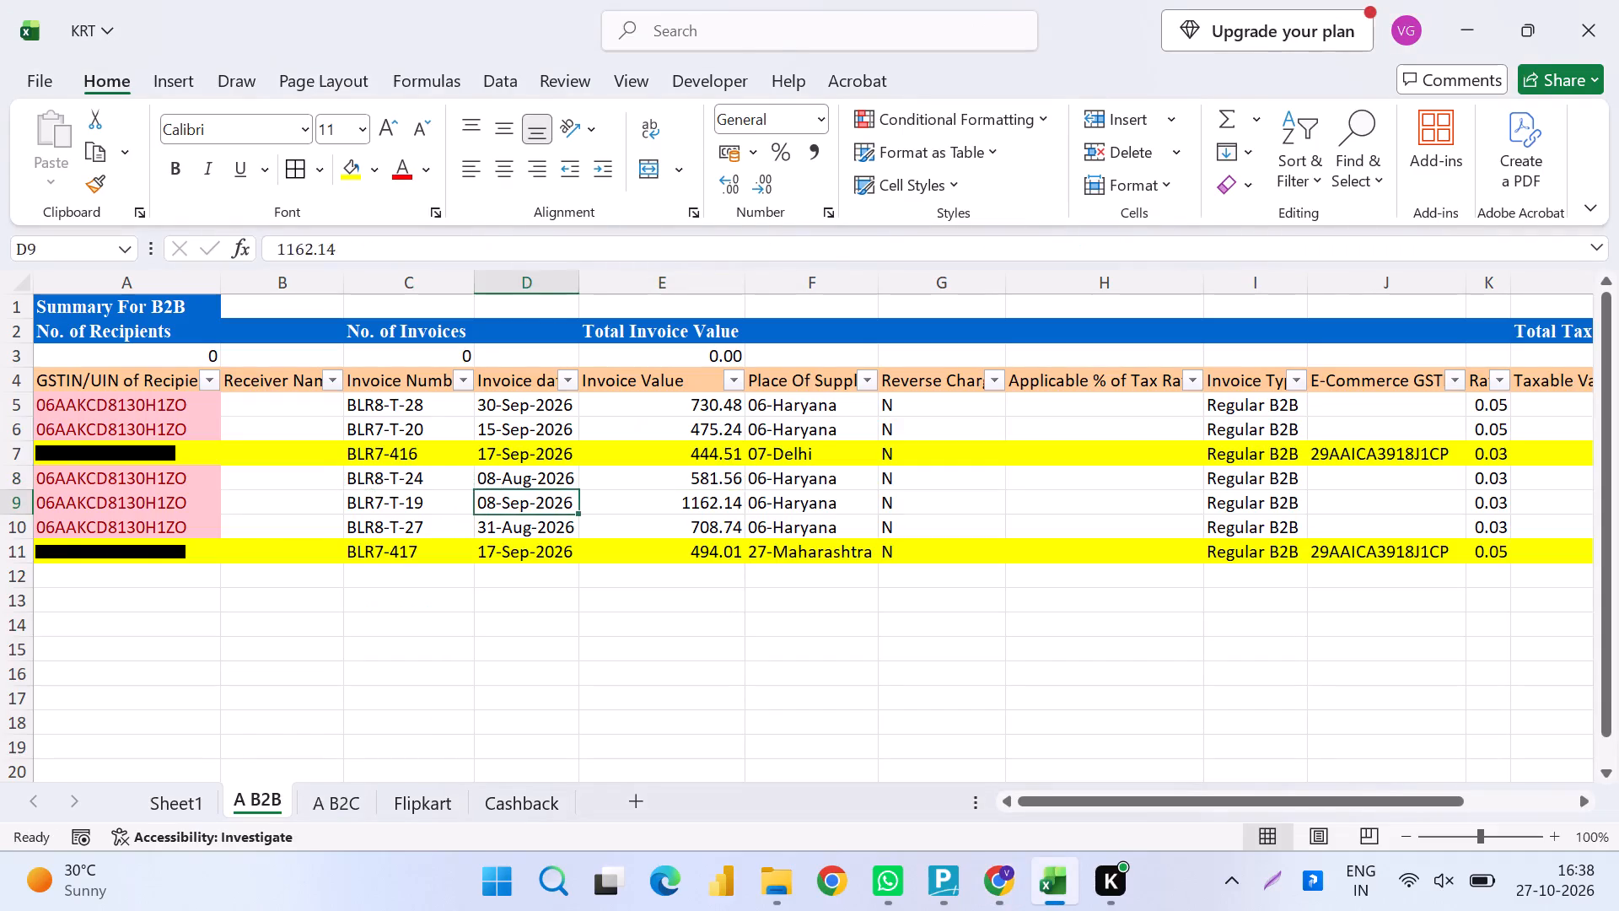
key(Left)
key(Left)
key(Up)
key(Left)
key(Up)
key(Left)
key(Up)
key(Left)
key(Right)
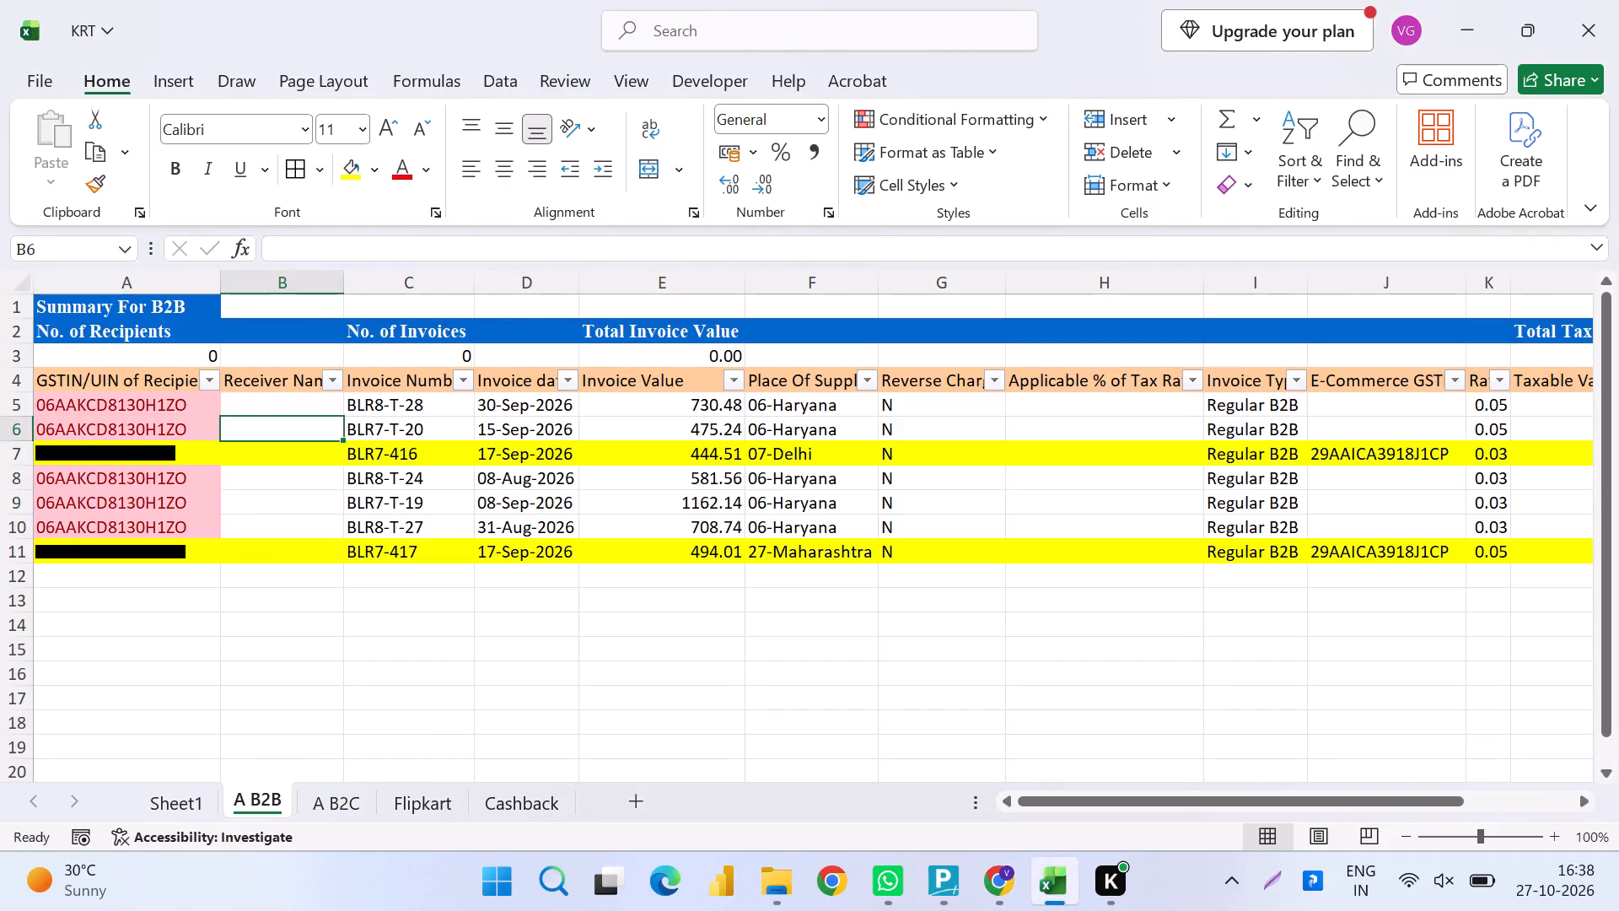
Leave the BLR8-T-24 record unsaved and go back through the B2B recipient list to the GSTR-1 page.
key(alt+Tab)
scroll(568, 410, down, 6)
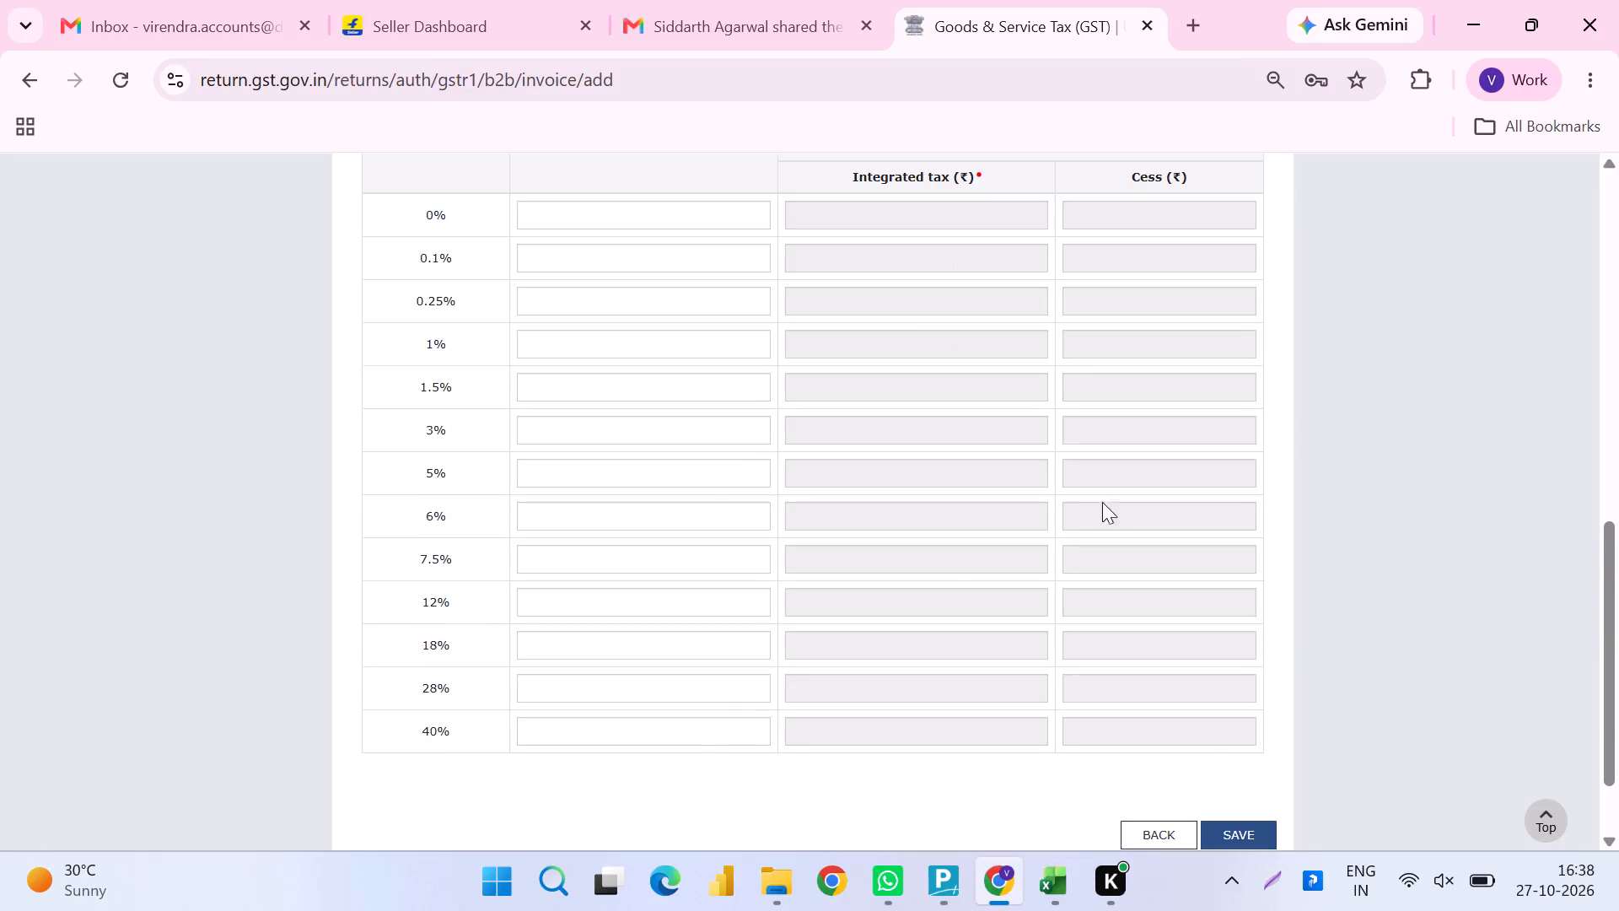
click(1165, 724)
scroll(950, 764, down, 8)
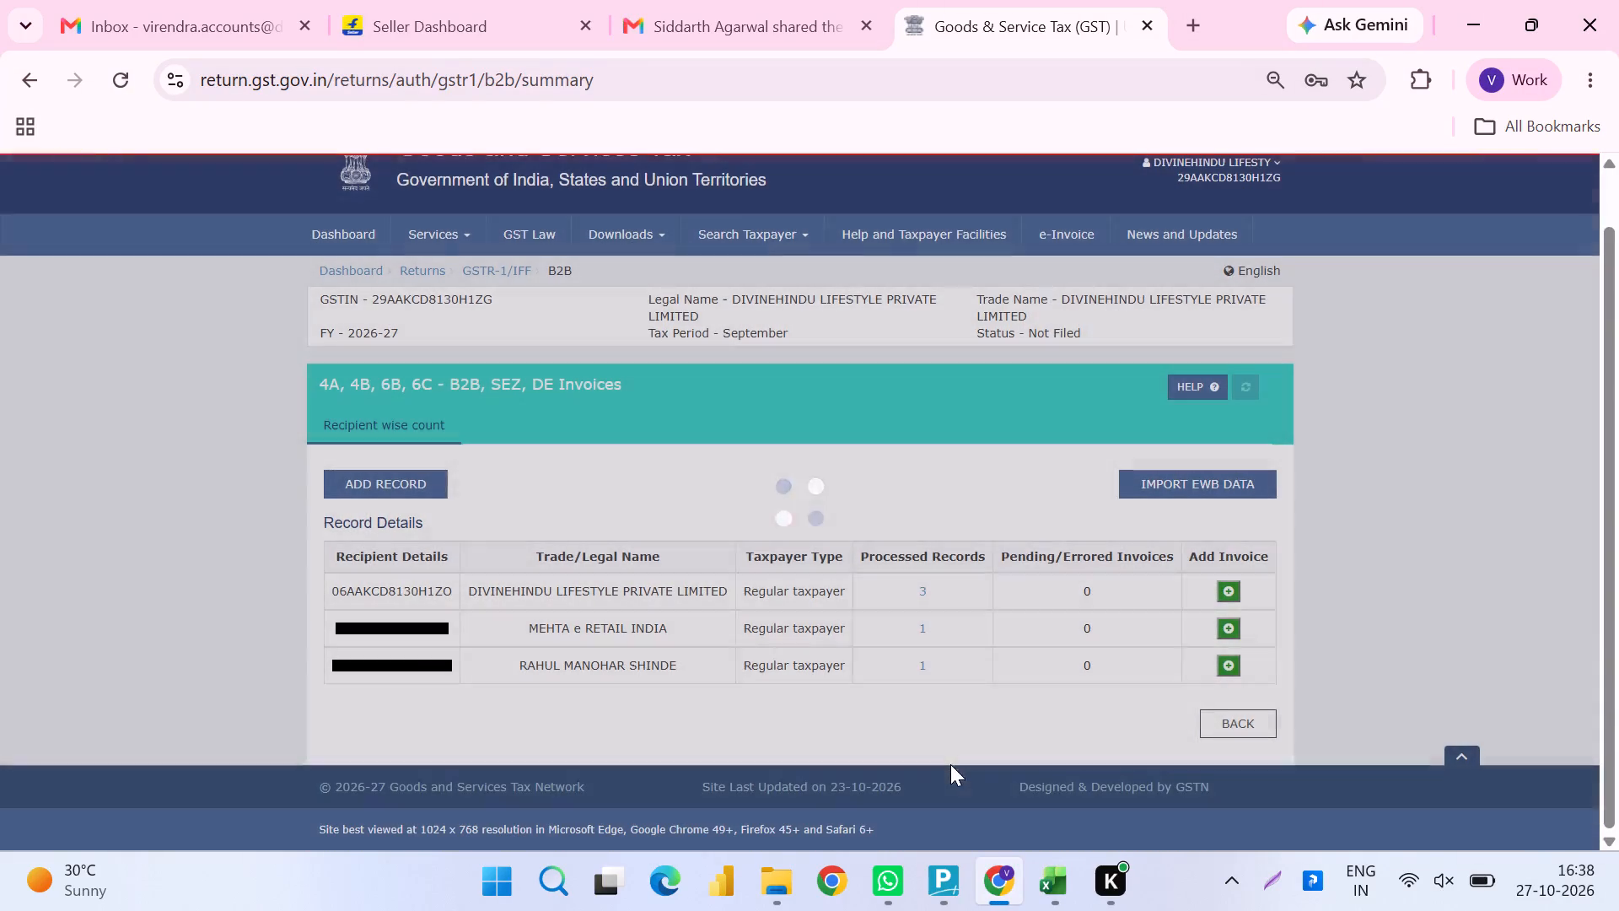
triple_click(1223, 719)
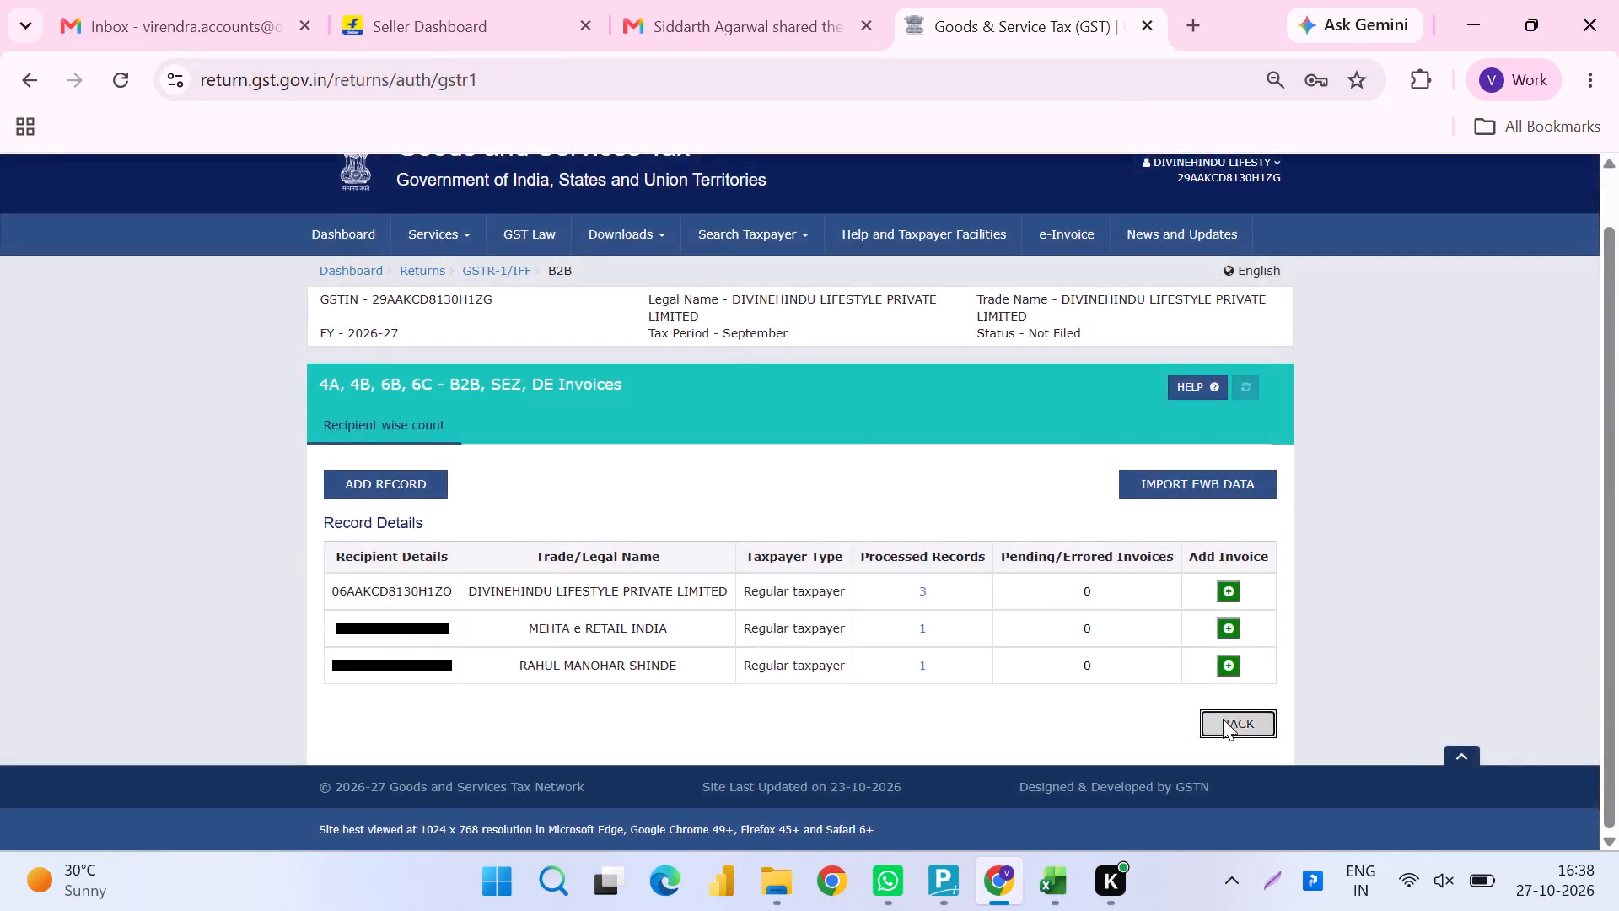
Save the KRT workbook and undo the pink duplicate highlighting of the recipient GSTINs in the A B2B sheet.
key(alt+Tab)
key(ctrl+s)
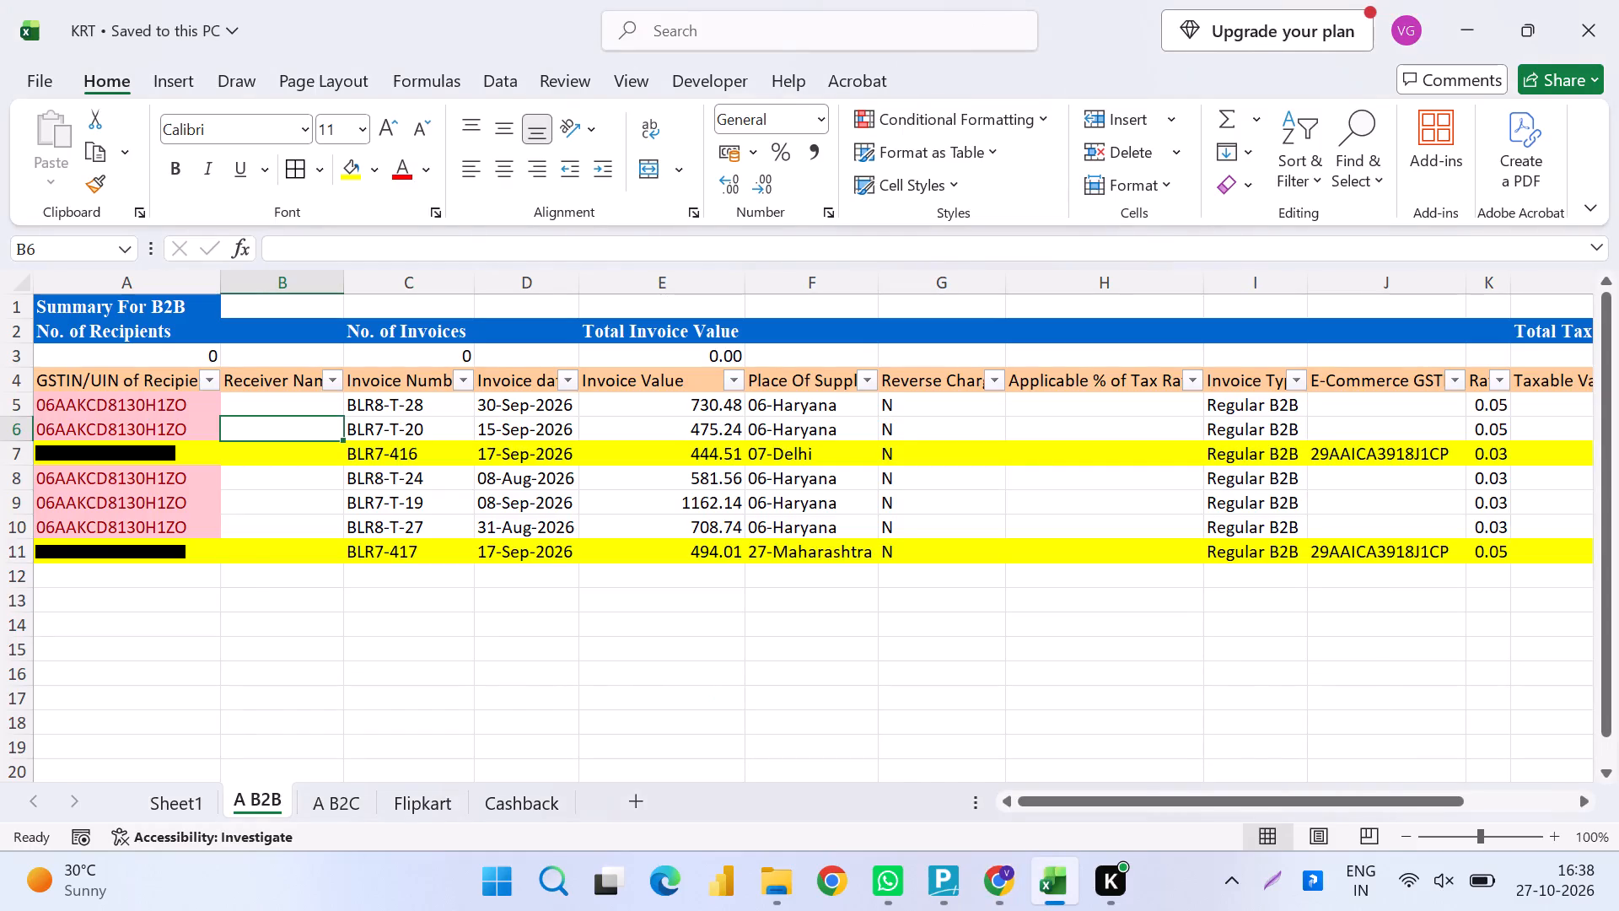
key(ctrl+z)
Highlight the BLR8-T-28 and BLR7-T-20 rows in yellow in the A B2B sheet and save the workbook.
key(Up)
key(Down)
key(shift+space)
key(shift+Down)
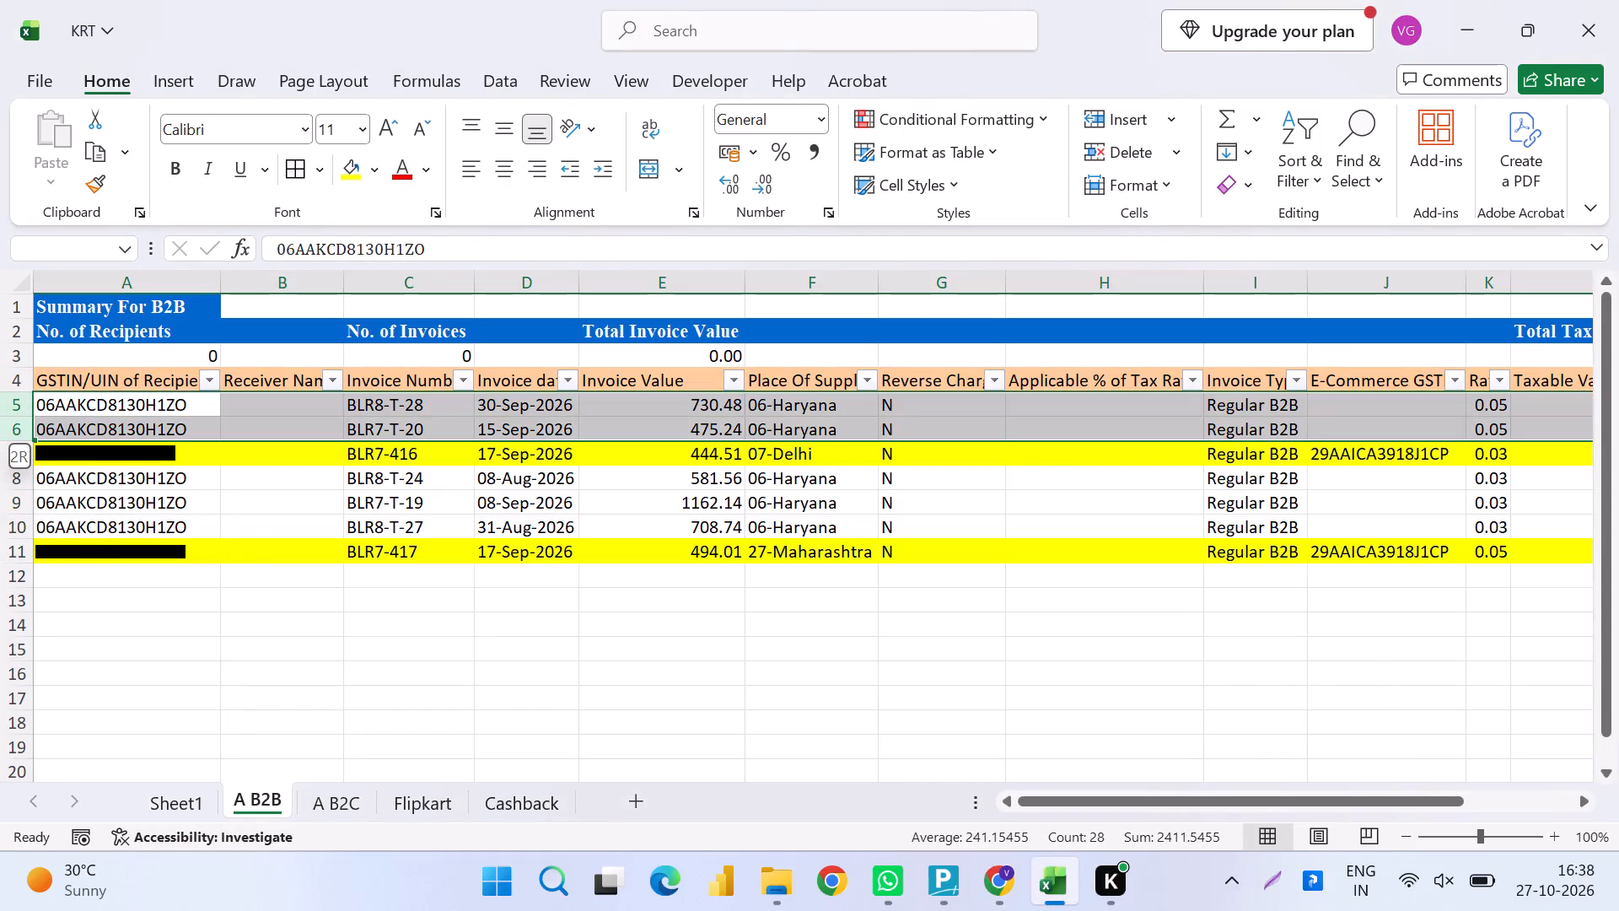
click(363, 171)
key(ctrl+s)
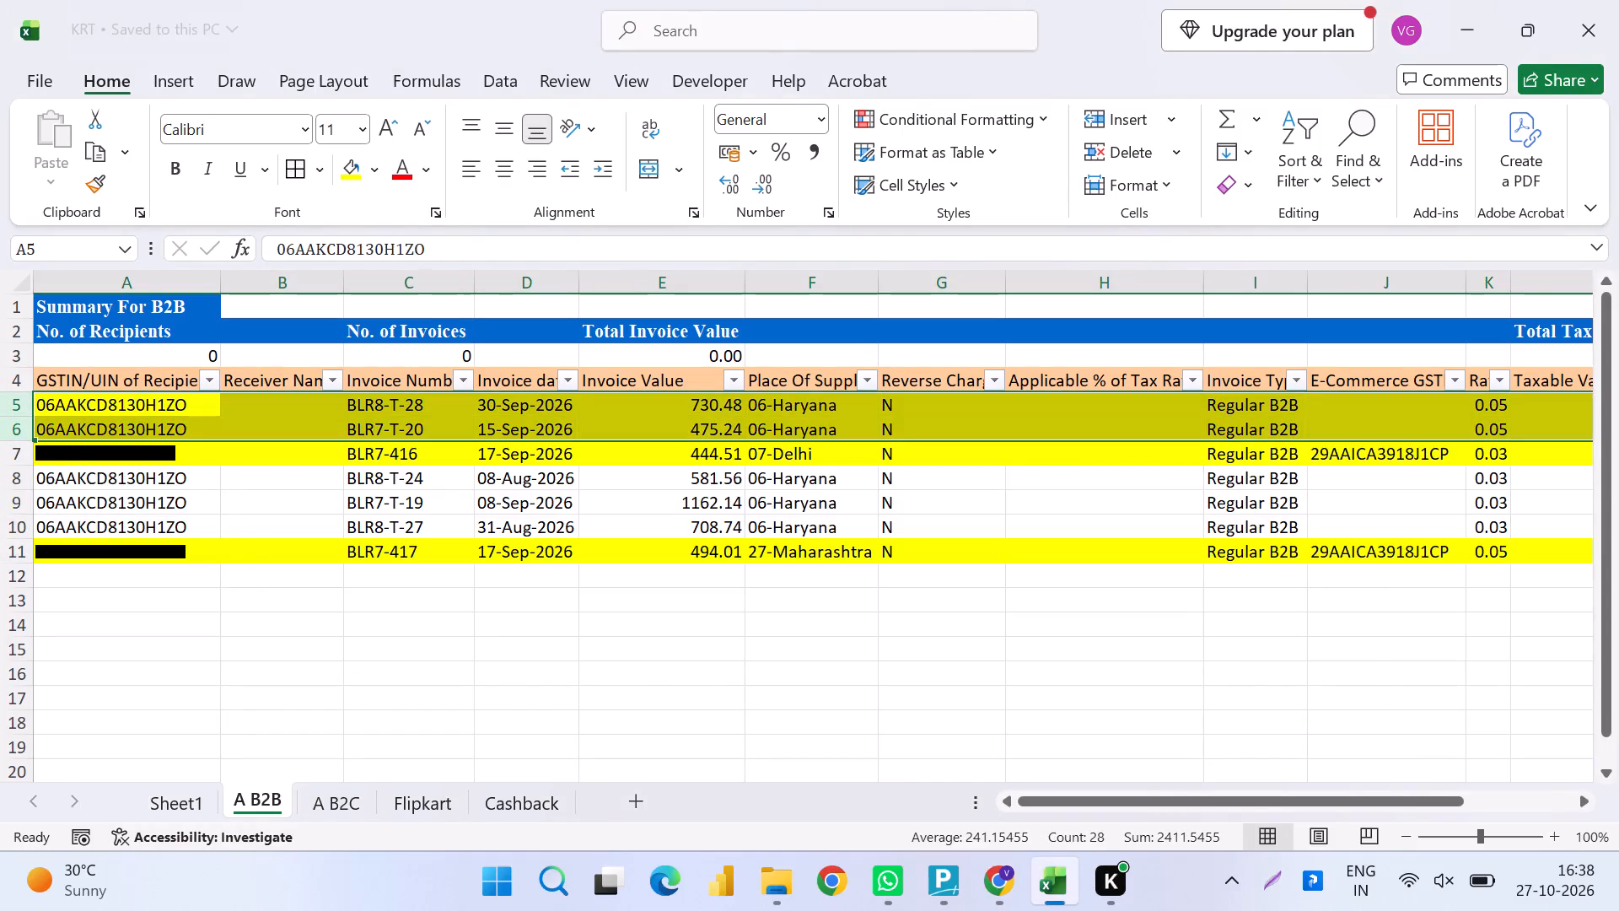
Open Sheet1 to review the state-wise taxable value and tax summary.
click(180, 797)
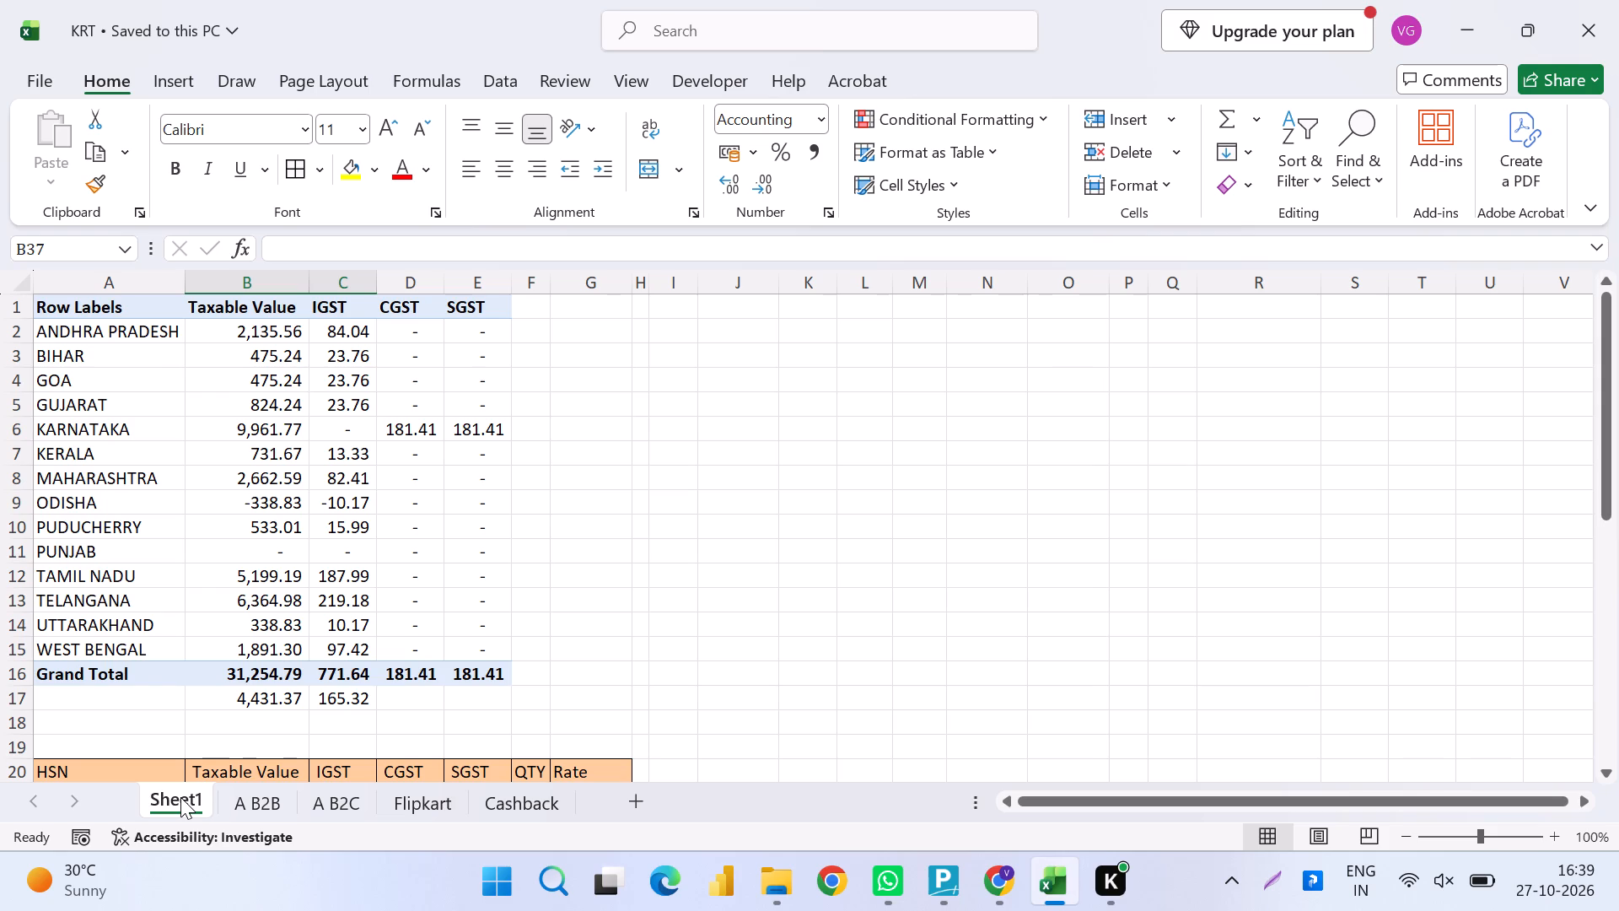
Clear the extra taxable value and IGST figures below the Grand Total of Sheet1's state summary and save the workbook.
key(Down)
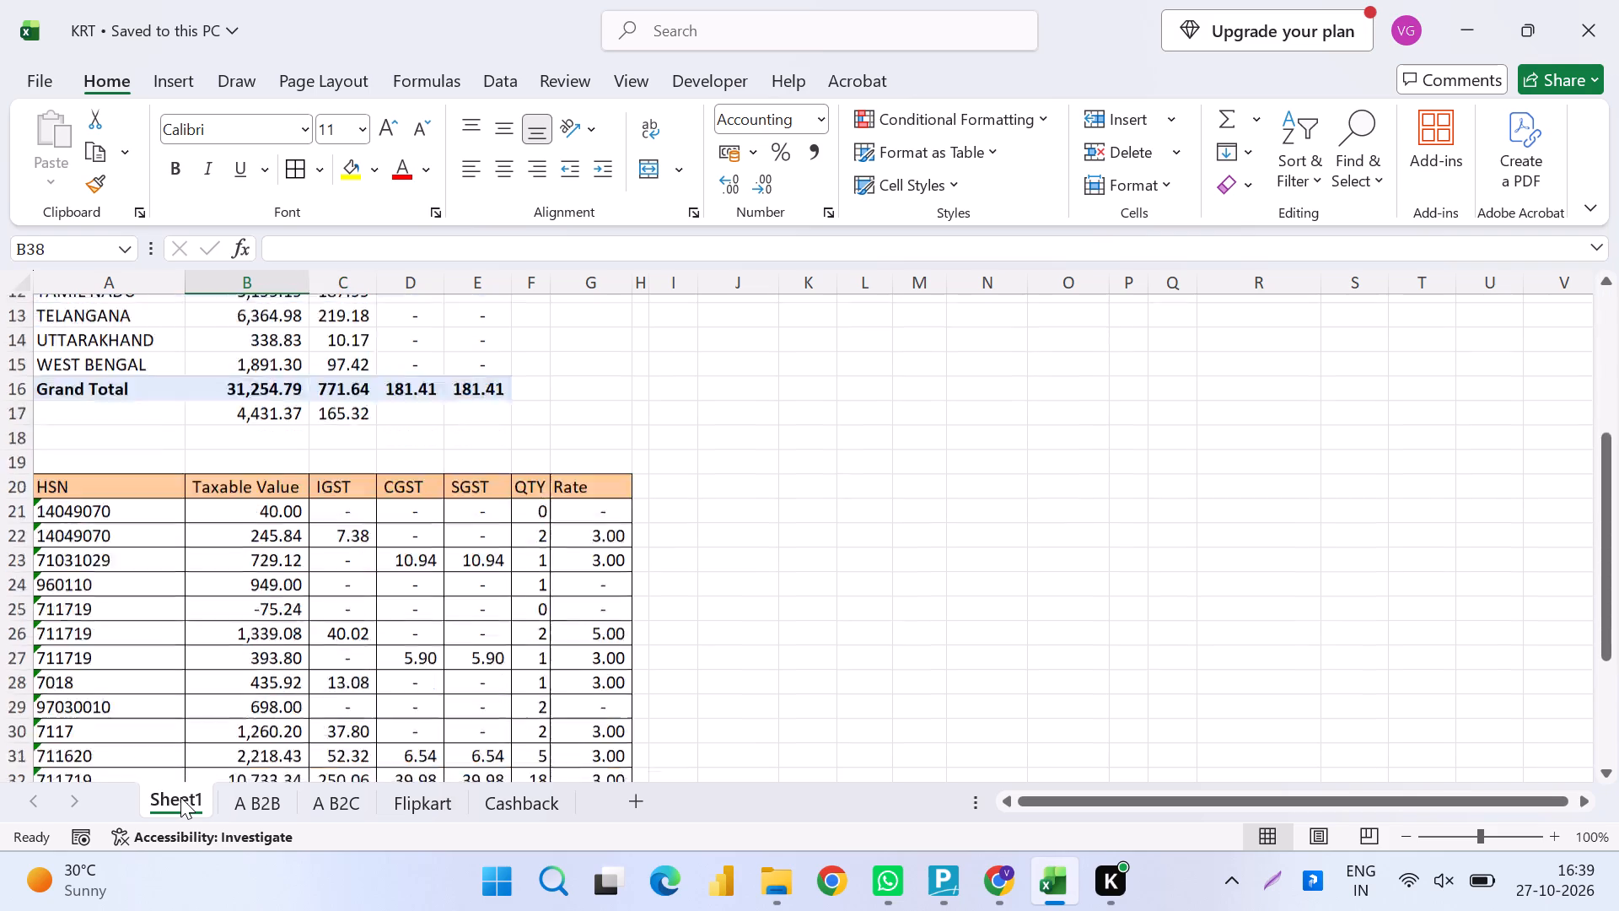
key(ctrl+Up)
key(ctrl+Up)
key(Up)
key(Up)
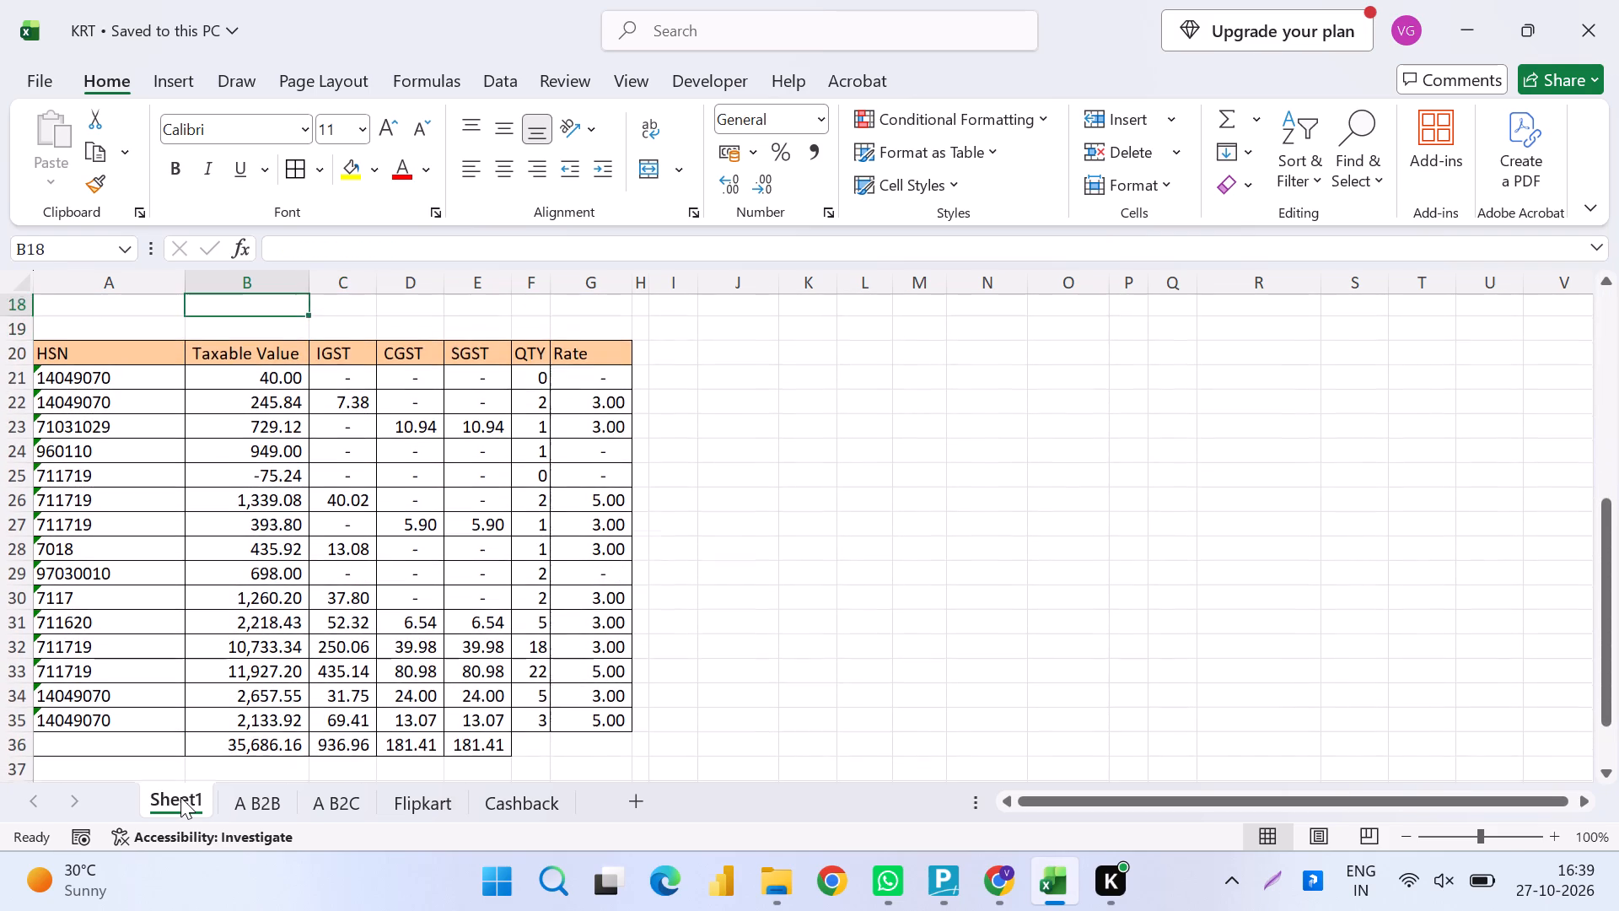
key(Up)
key(Down)
key(Up)
key(ctrl+shift+Right)
key(Delete)
key(ctrl+s)
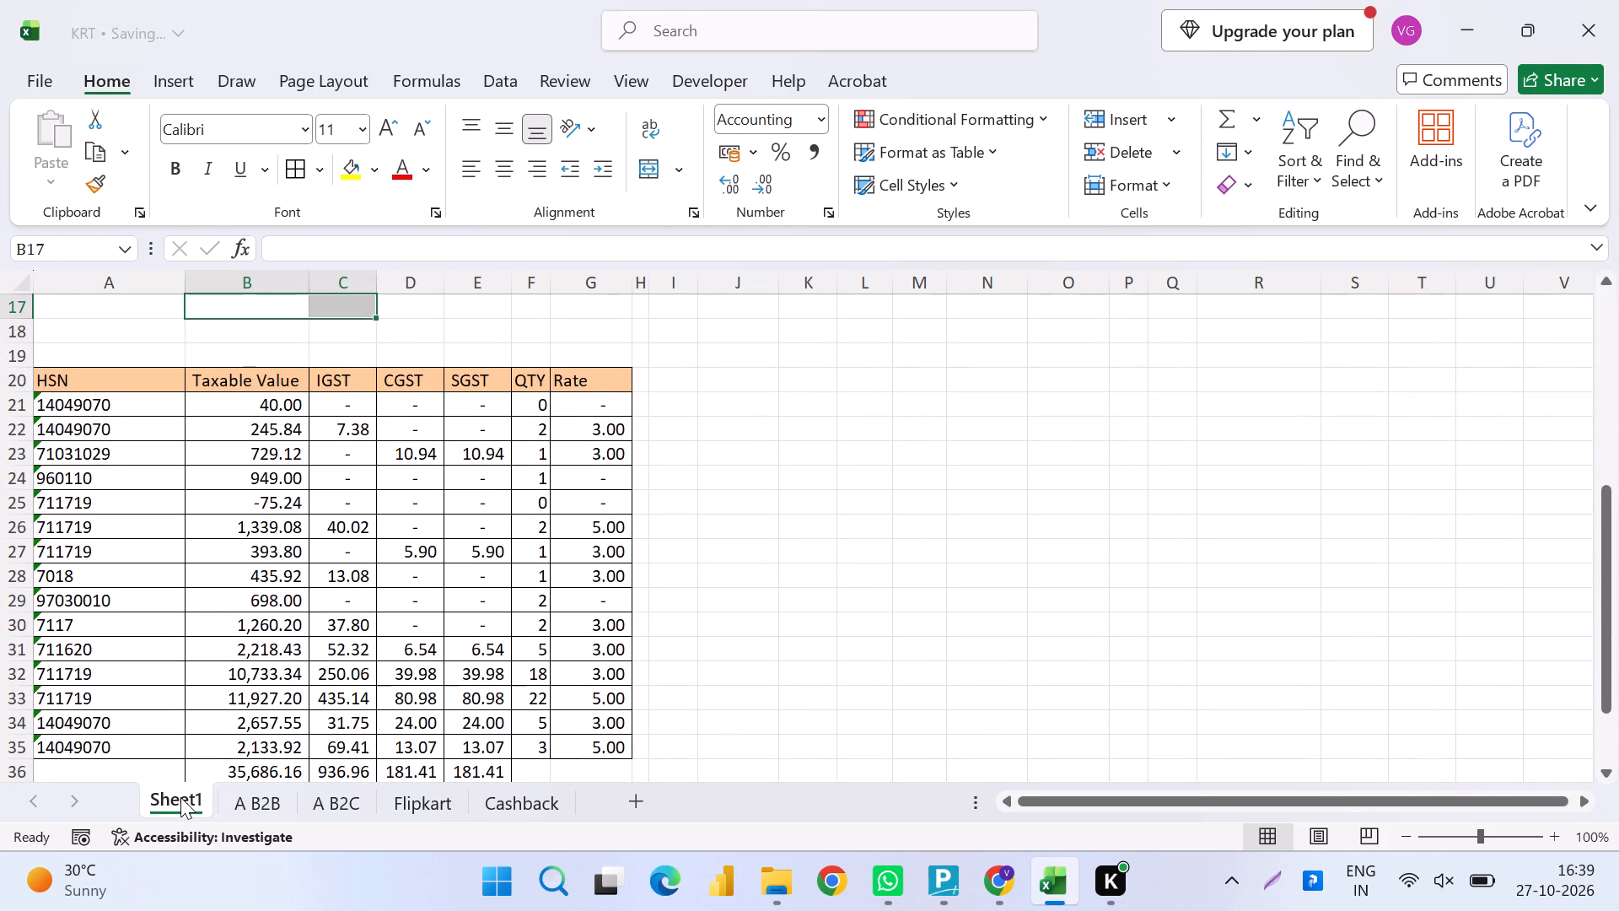
Check the list of states from Andhra Pradesh to West Bengal in Sheet1's summary.
key(ctrl+Up)
key(ctrl+Up)
key(ctrl+Up)
key(Down)
key(Left)
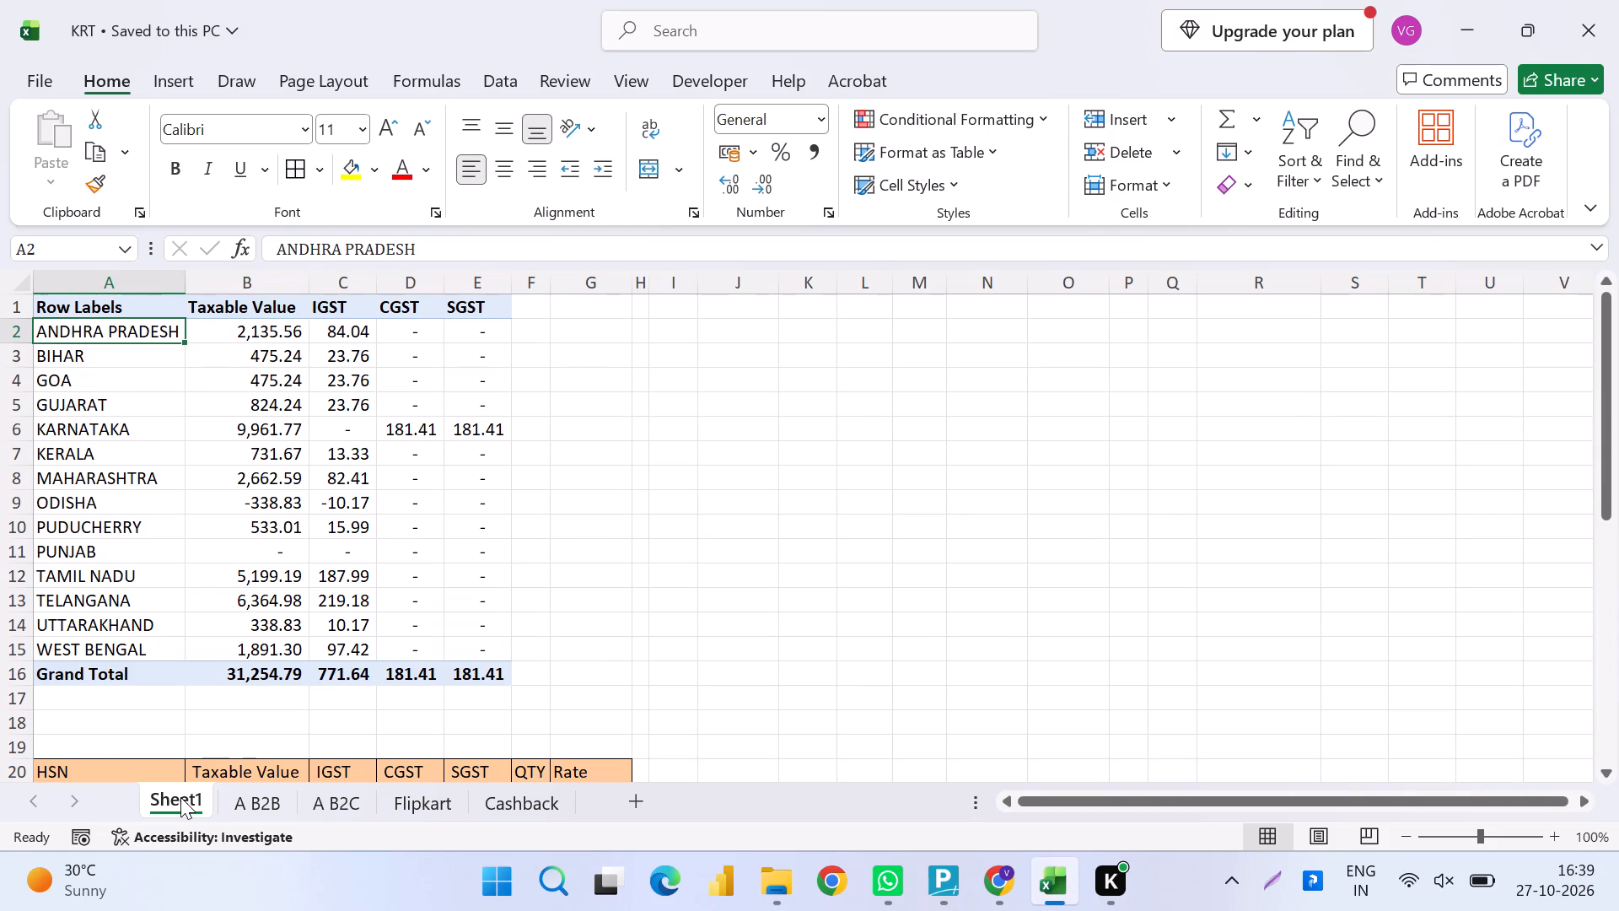
key(ctrl+shift+Down)
key(shift+Up)
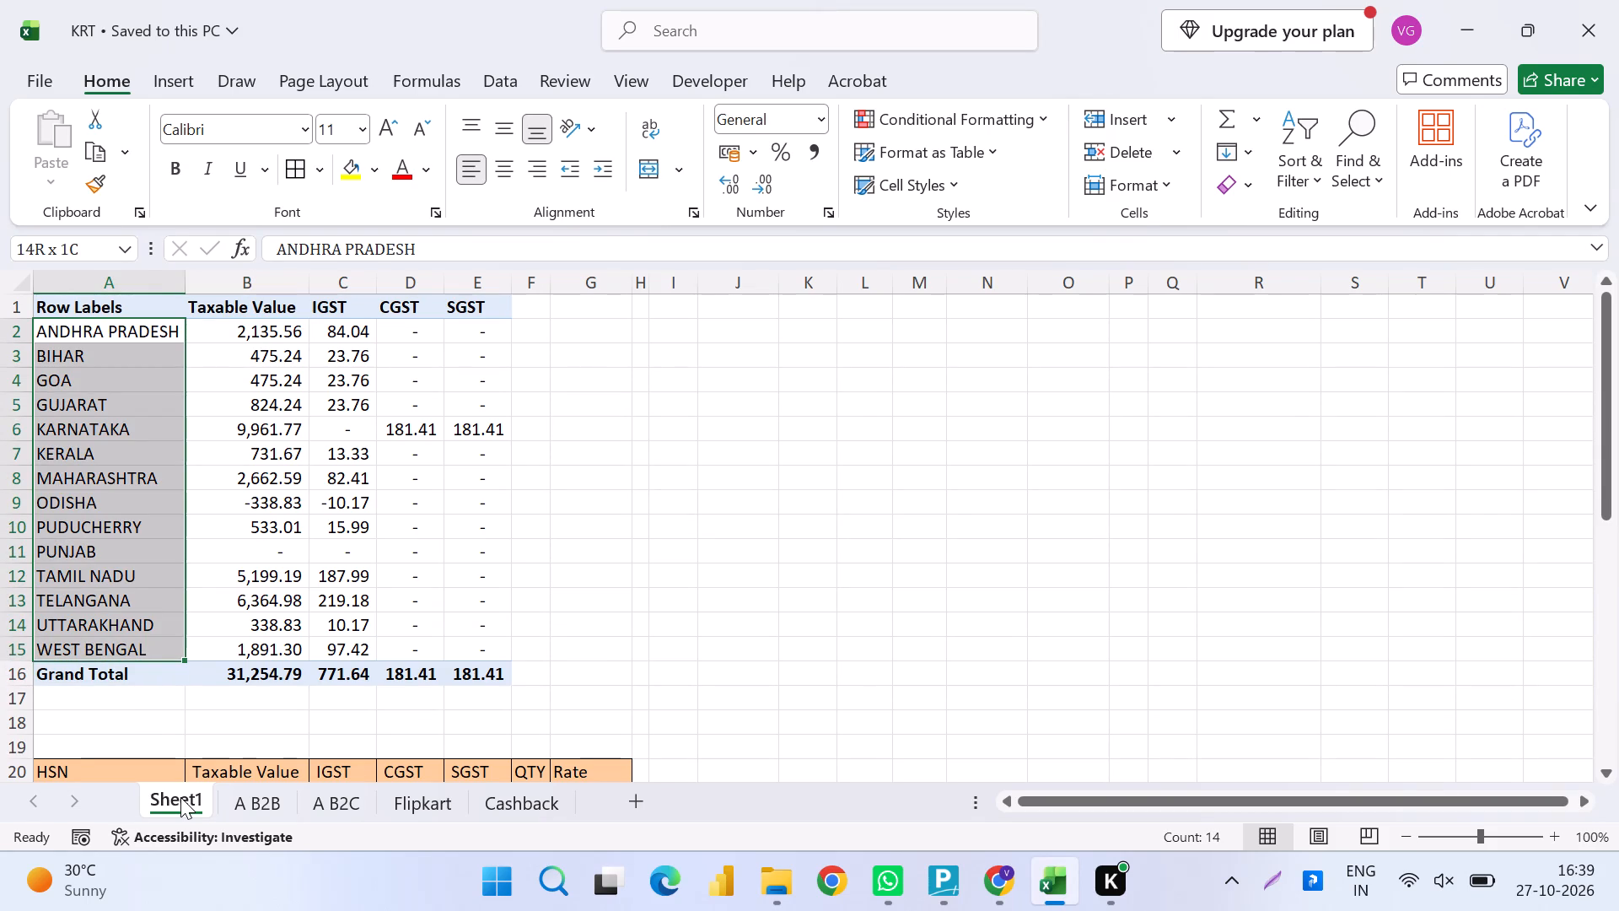
key(ctrl+Up)
key(ctrl+Up)
key(Down)
Switch to the GST portal in Chrome and open the 7 - B2C (Others) section of the September GSTR-1.
key(alt+Tab)
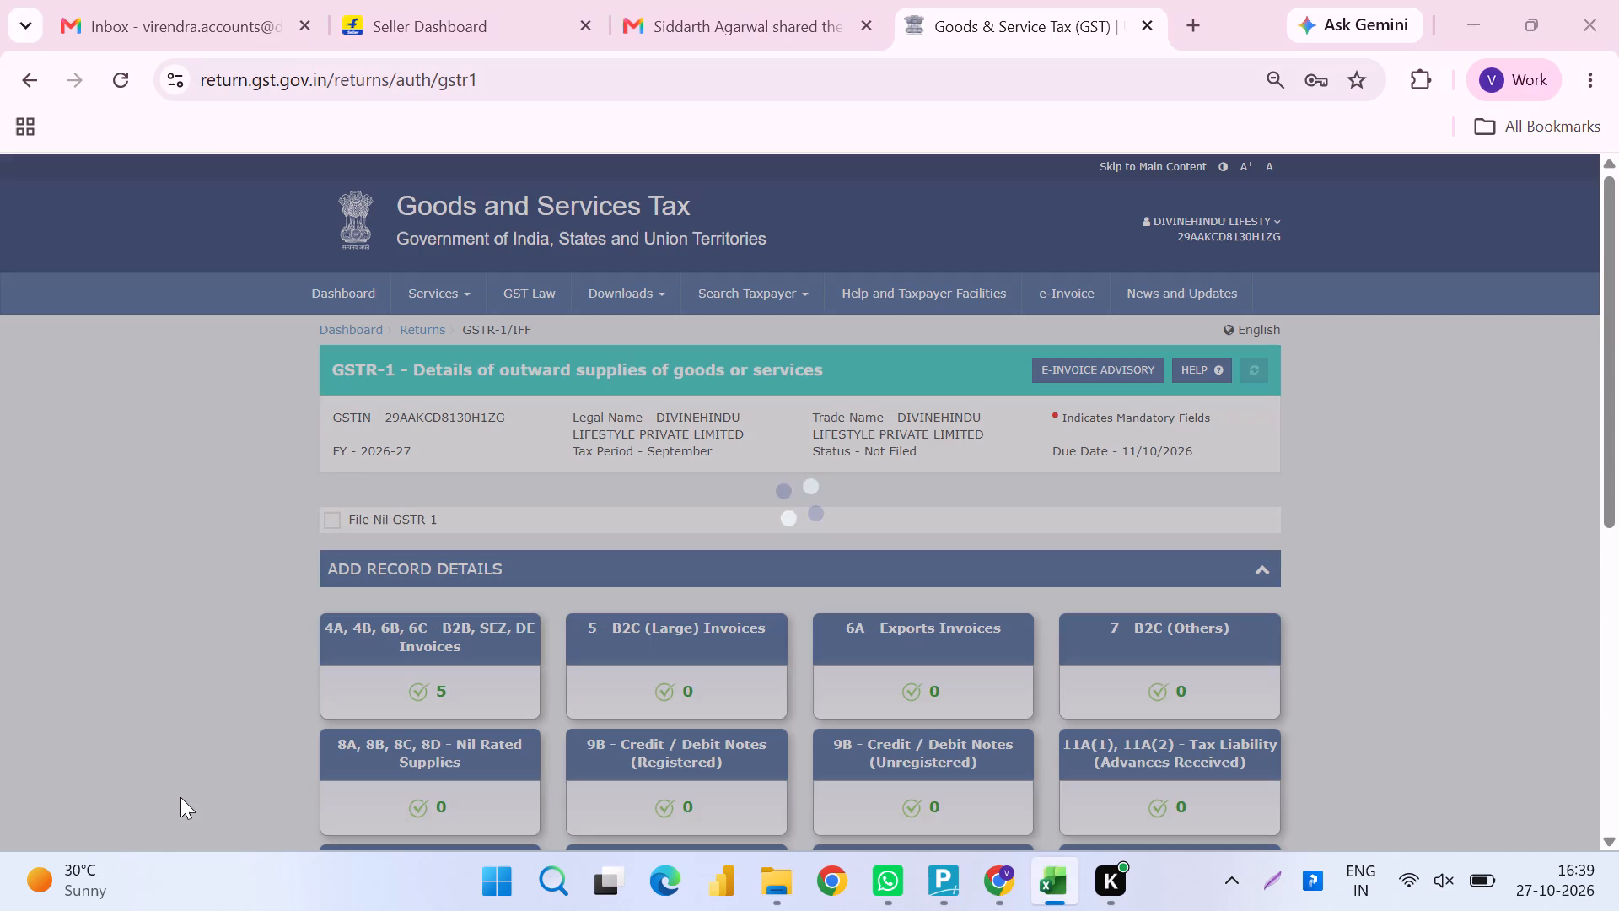
key(alt+Tab)
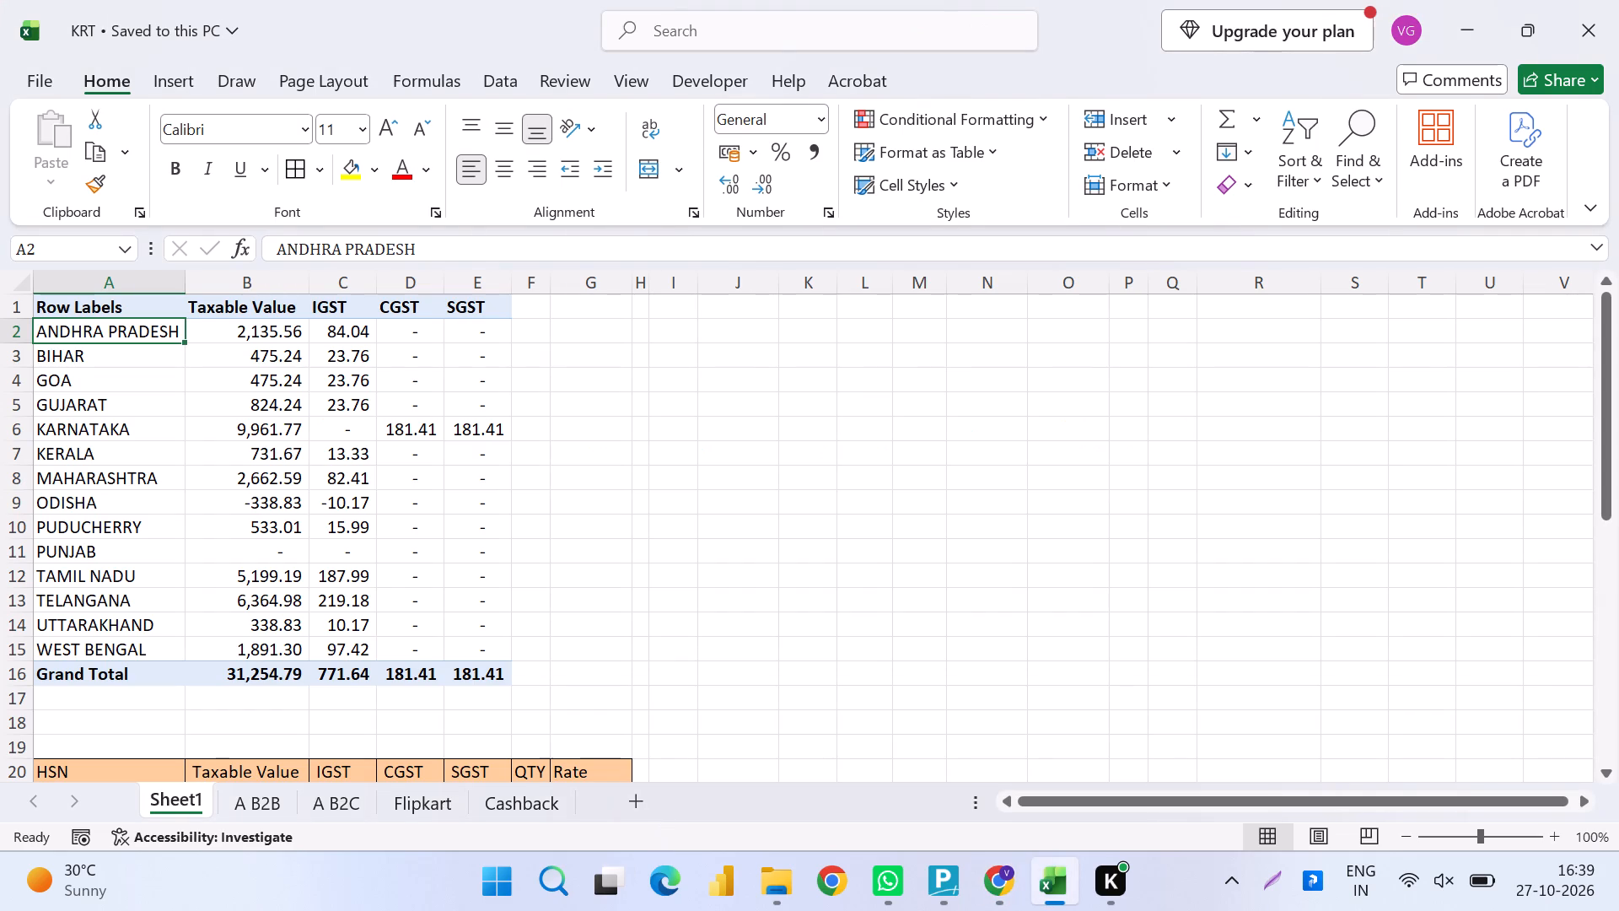
scroll(528, 565, right, 1)
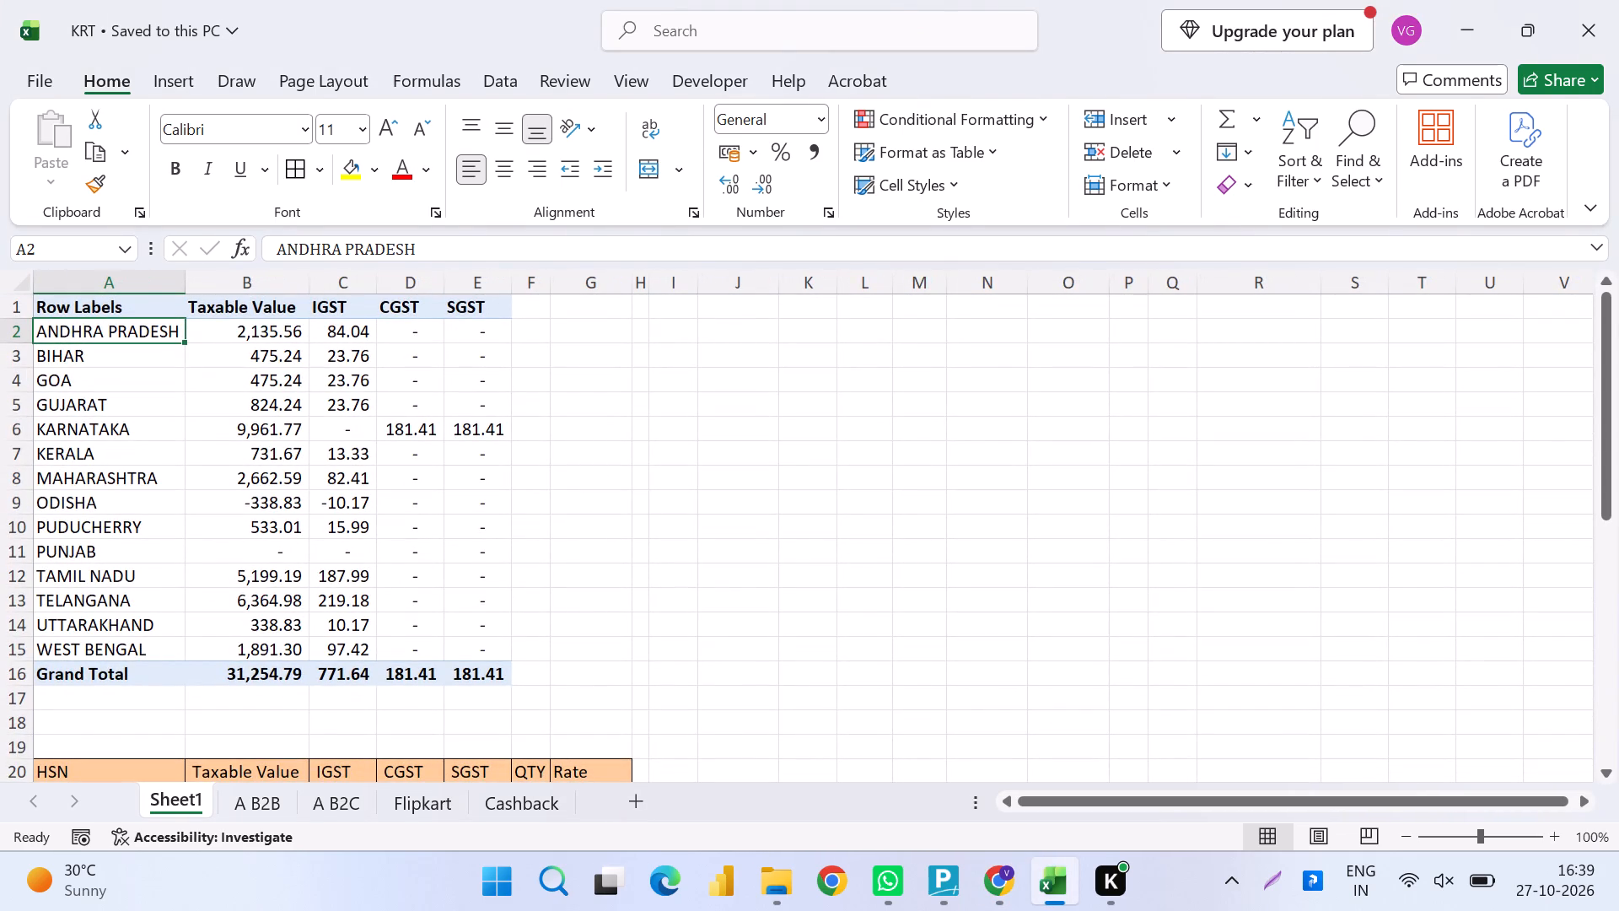
key(alt+Tab)
click(1276, 635)
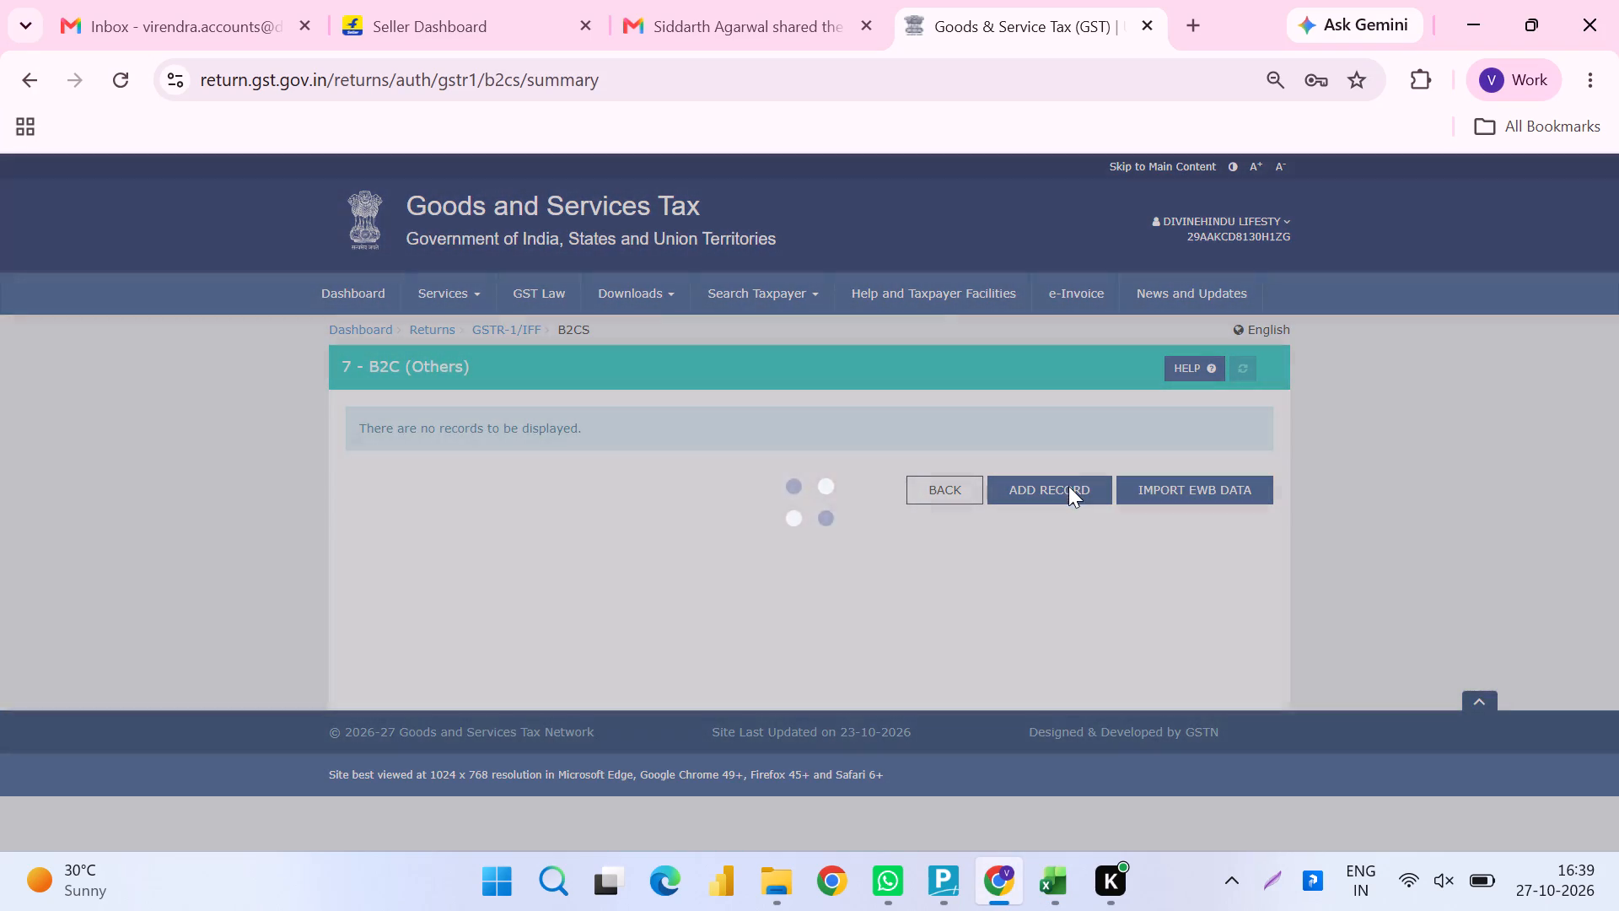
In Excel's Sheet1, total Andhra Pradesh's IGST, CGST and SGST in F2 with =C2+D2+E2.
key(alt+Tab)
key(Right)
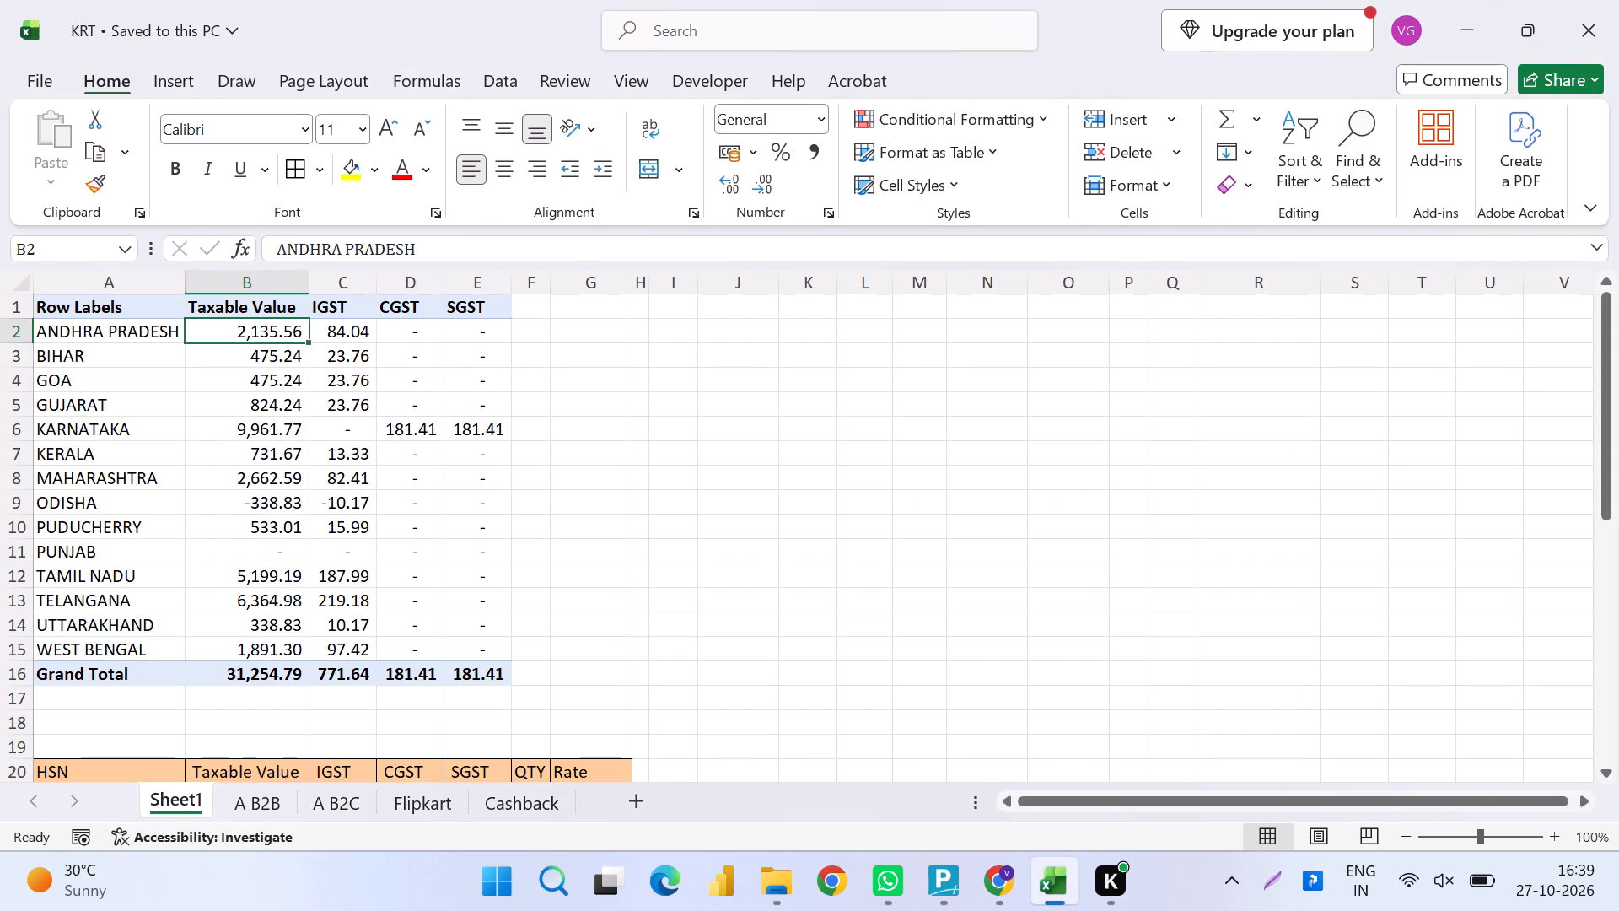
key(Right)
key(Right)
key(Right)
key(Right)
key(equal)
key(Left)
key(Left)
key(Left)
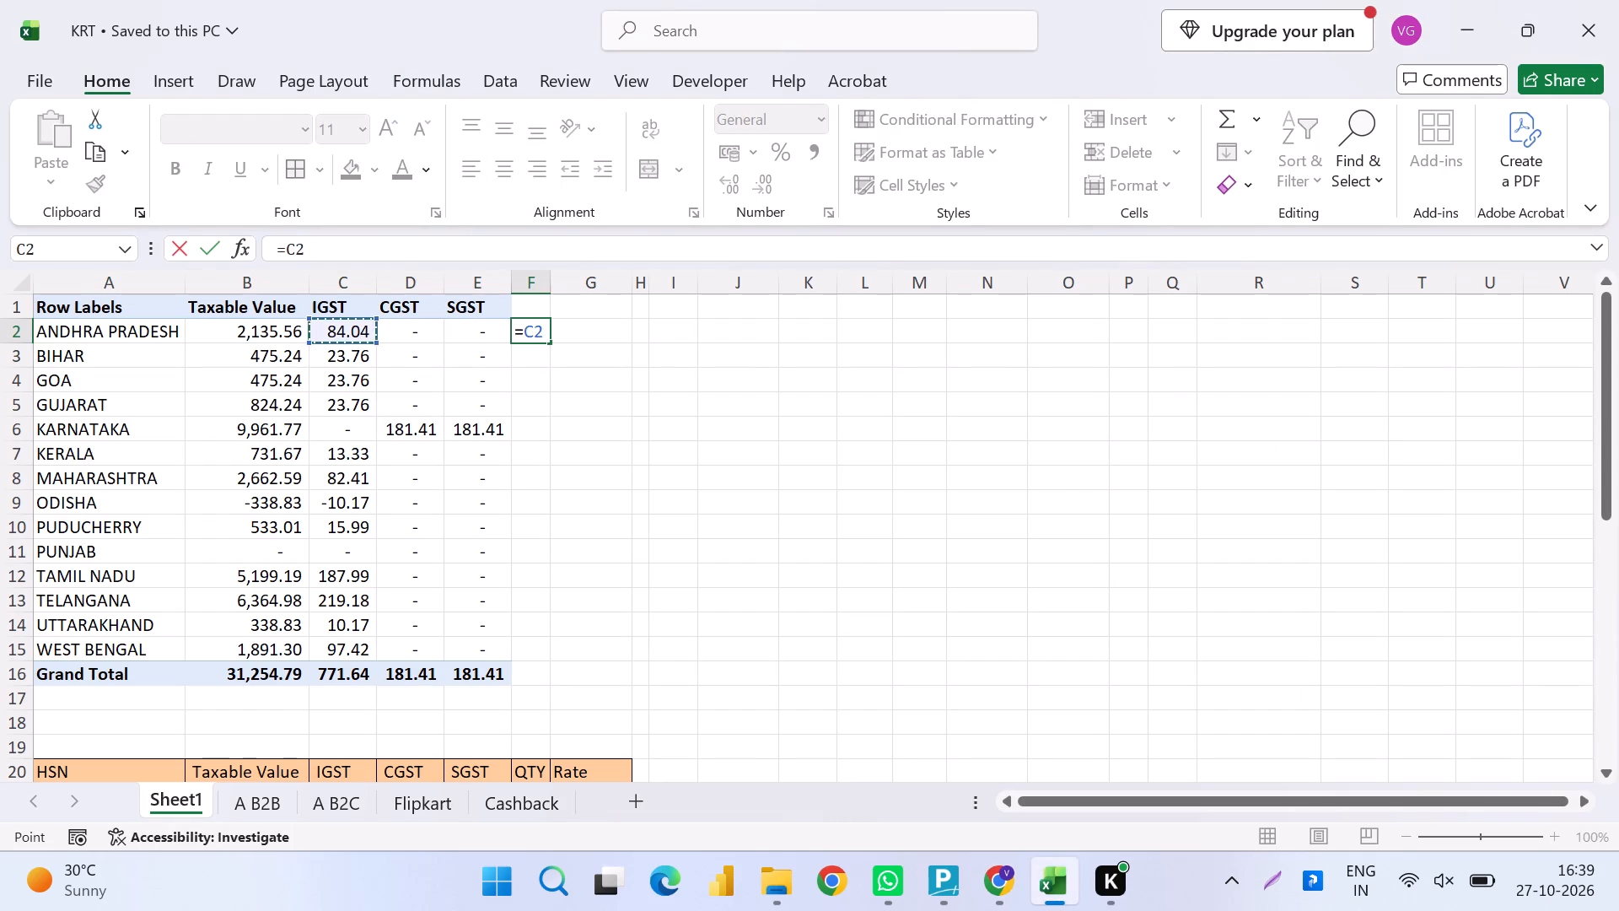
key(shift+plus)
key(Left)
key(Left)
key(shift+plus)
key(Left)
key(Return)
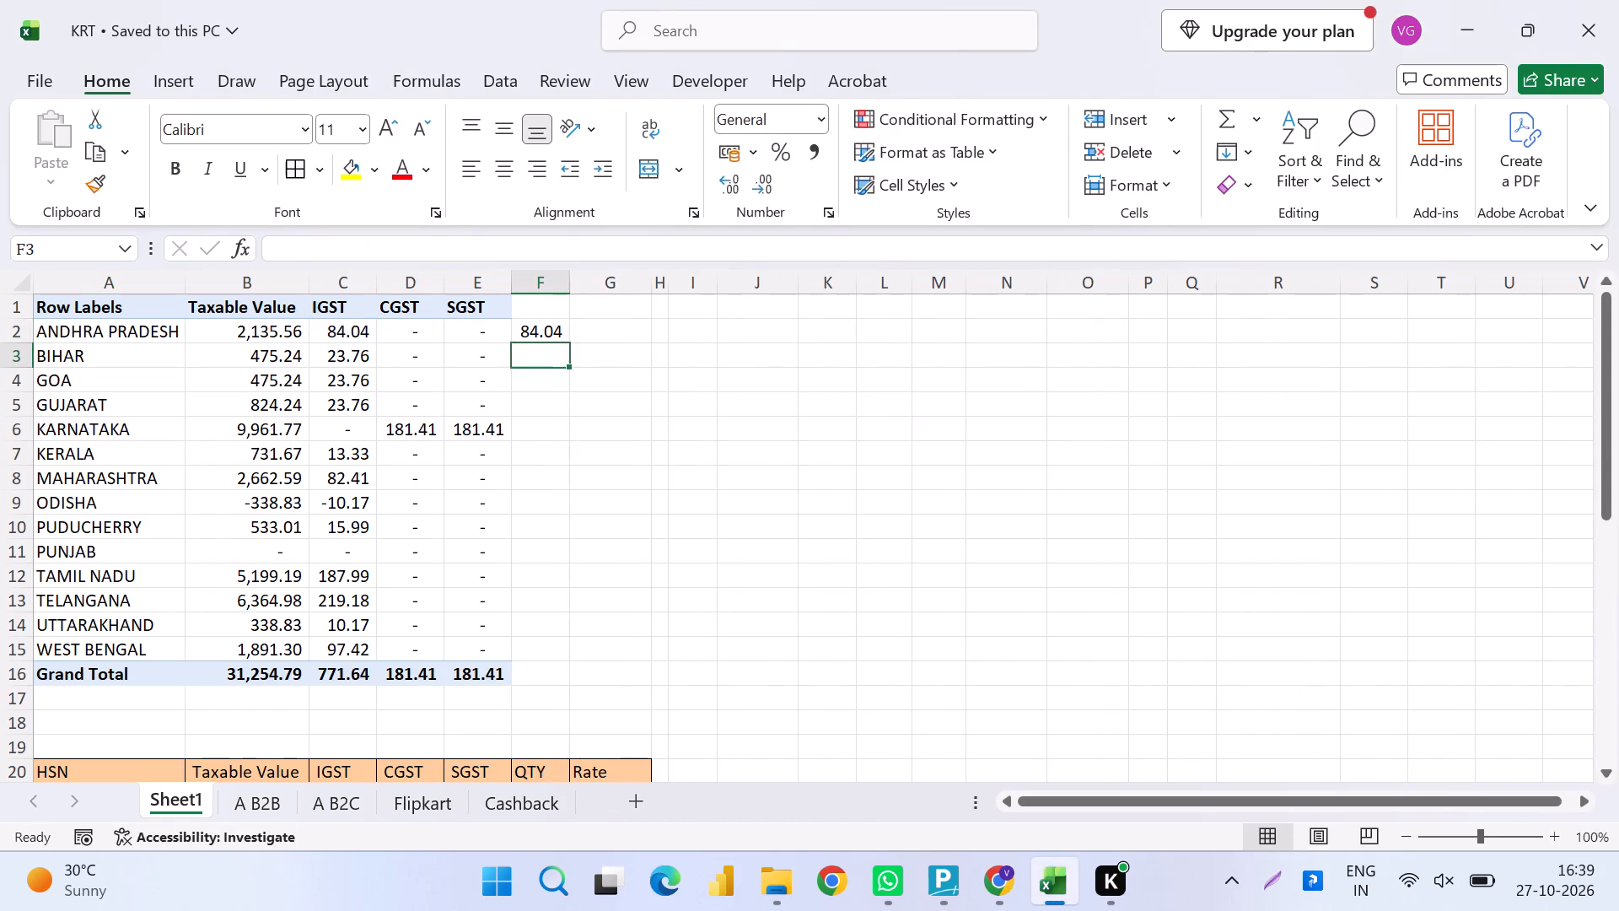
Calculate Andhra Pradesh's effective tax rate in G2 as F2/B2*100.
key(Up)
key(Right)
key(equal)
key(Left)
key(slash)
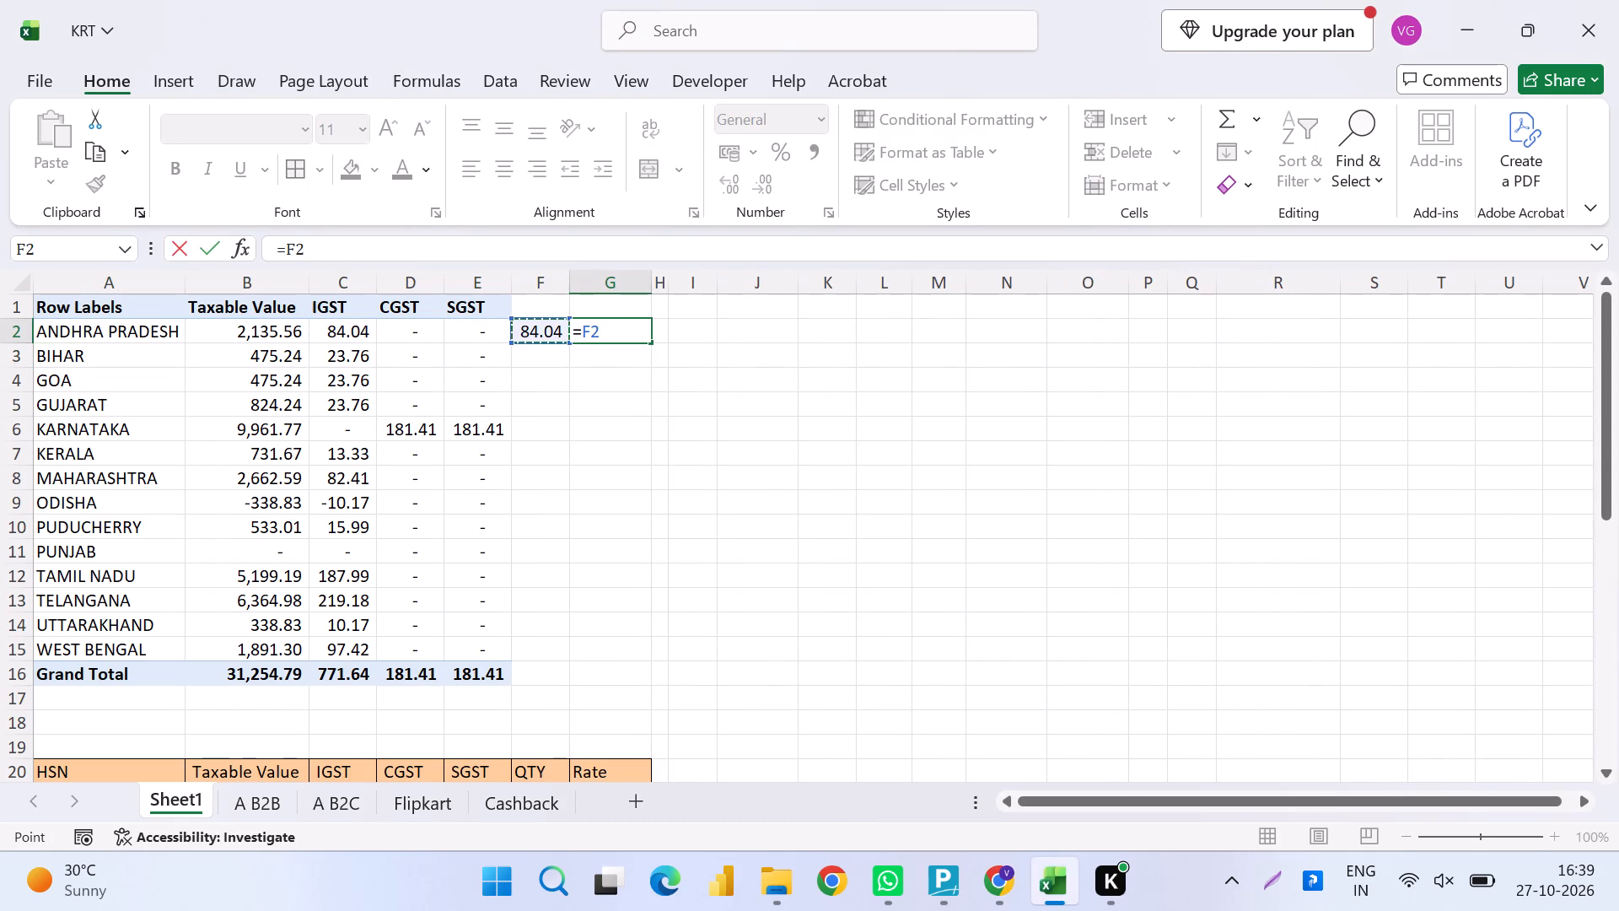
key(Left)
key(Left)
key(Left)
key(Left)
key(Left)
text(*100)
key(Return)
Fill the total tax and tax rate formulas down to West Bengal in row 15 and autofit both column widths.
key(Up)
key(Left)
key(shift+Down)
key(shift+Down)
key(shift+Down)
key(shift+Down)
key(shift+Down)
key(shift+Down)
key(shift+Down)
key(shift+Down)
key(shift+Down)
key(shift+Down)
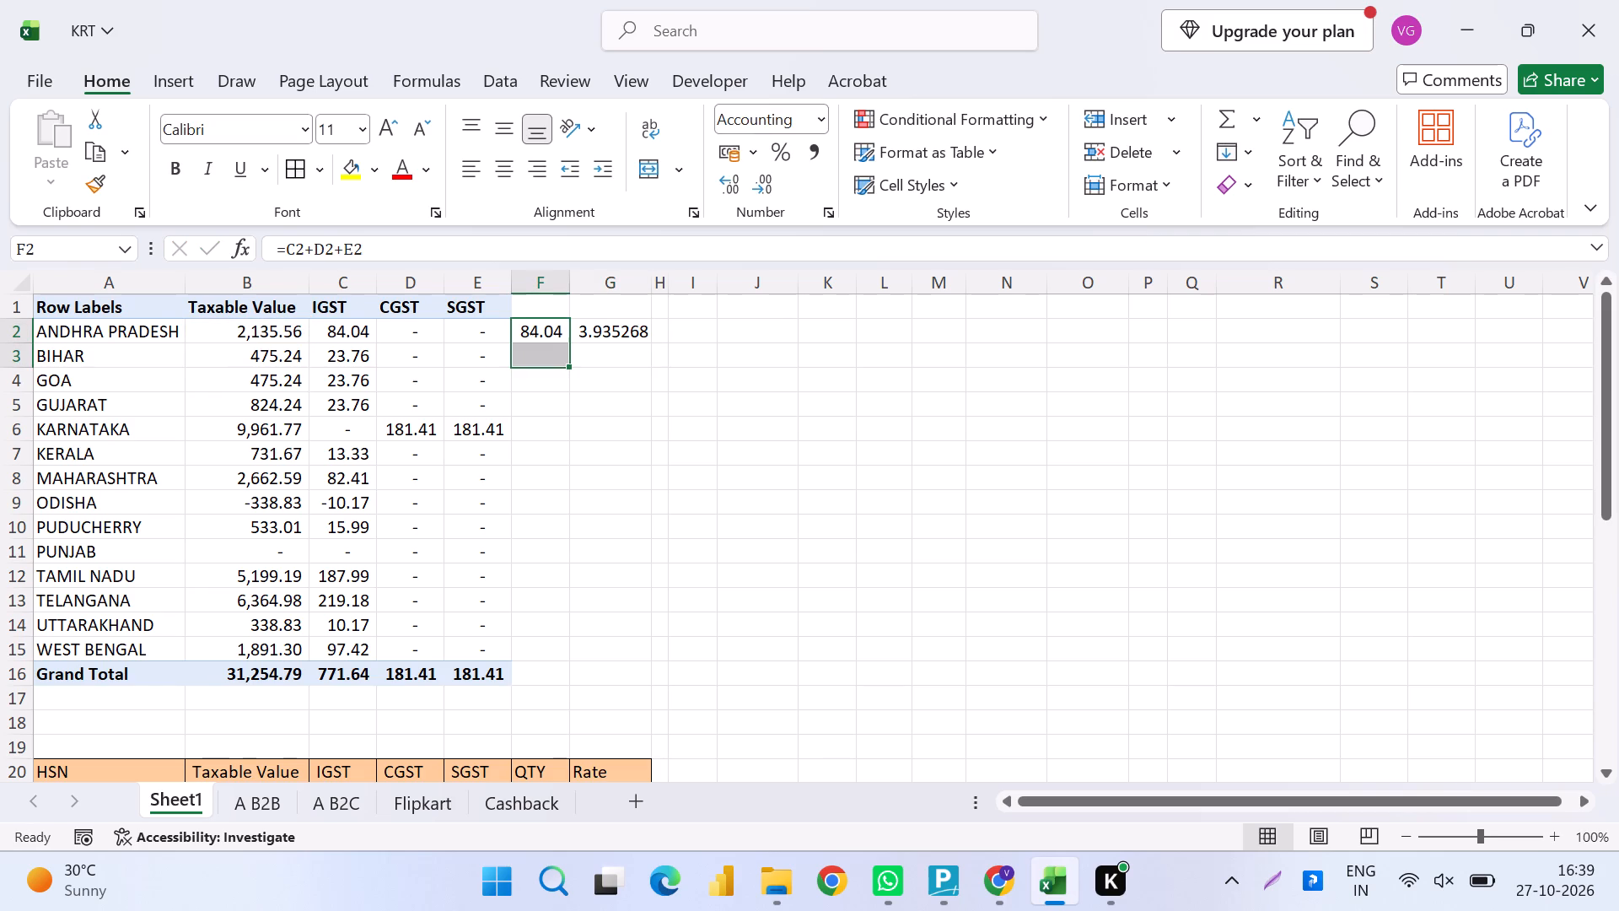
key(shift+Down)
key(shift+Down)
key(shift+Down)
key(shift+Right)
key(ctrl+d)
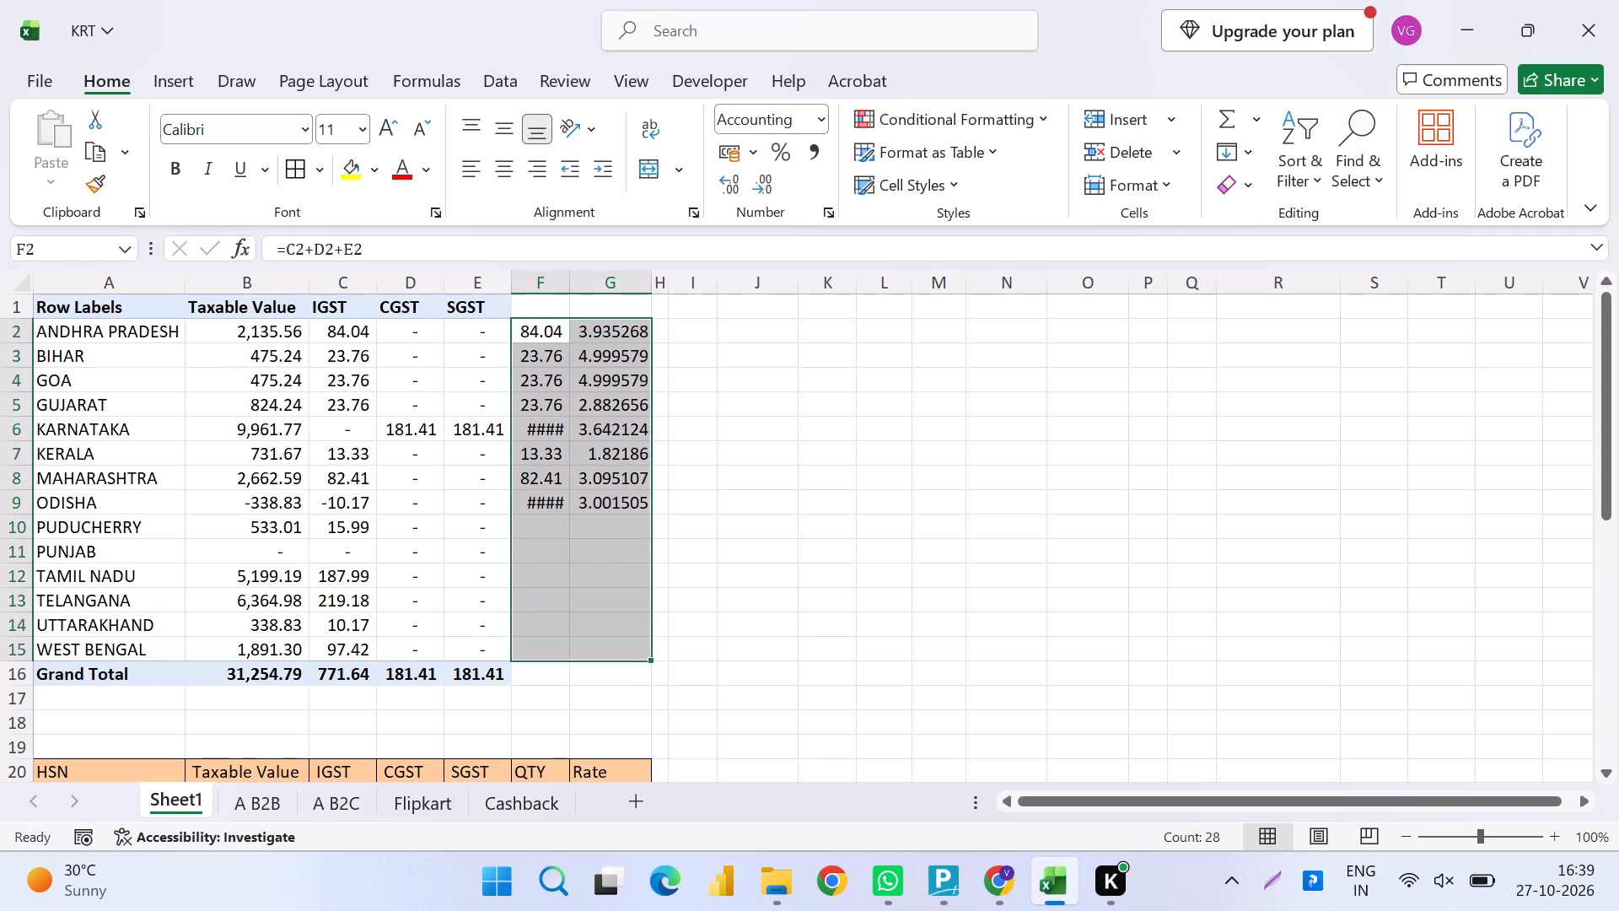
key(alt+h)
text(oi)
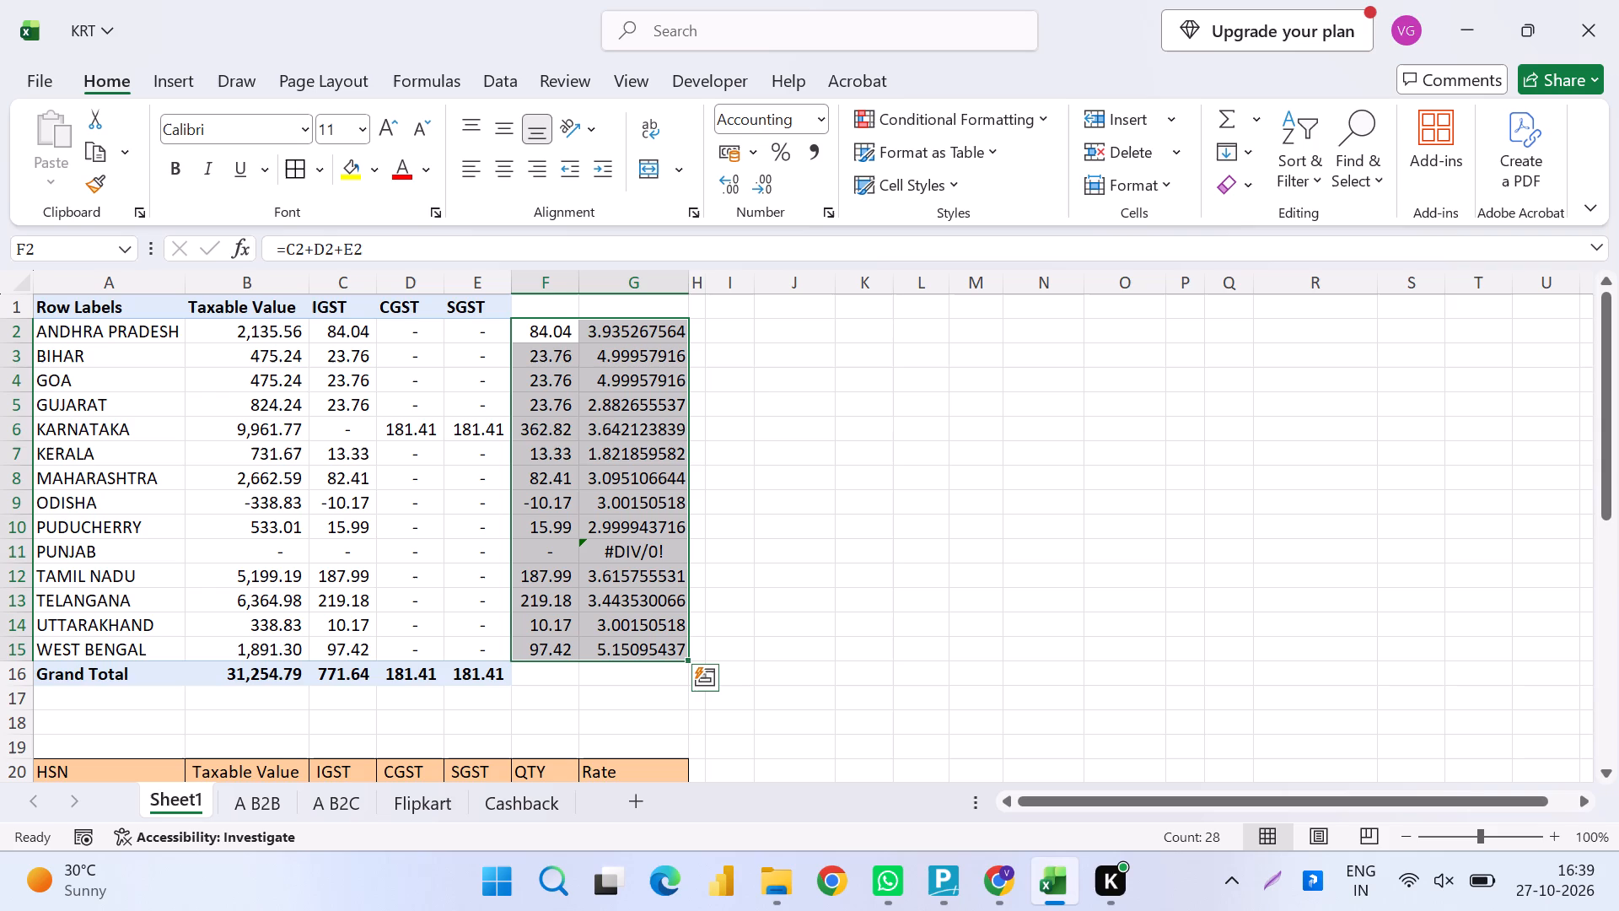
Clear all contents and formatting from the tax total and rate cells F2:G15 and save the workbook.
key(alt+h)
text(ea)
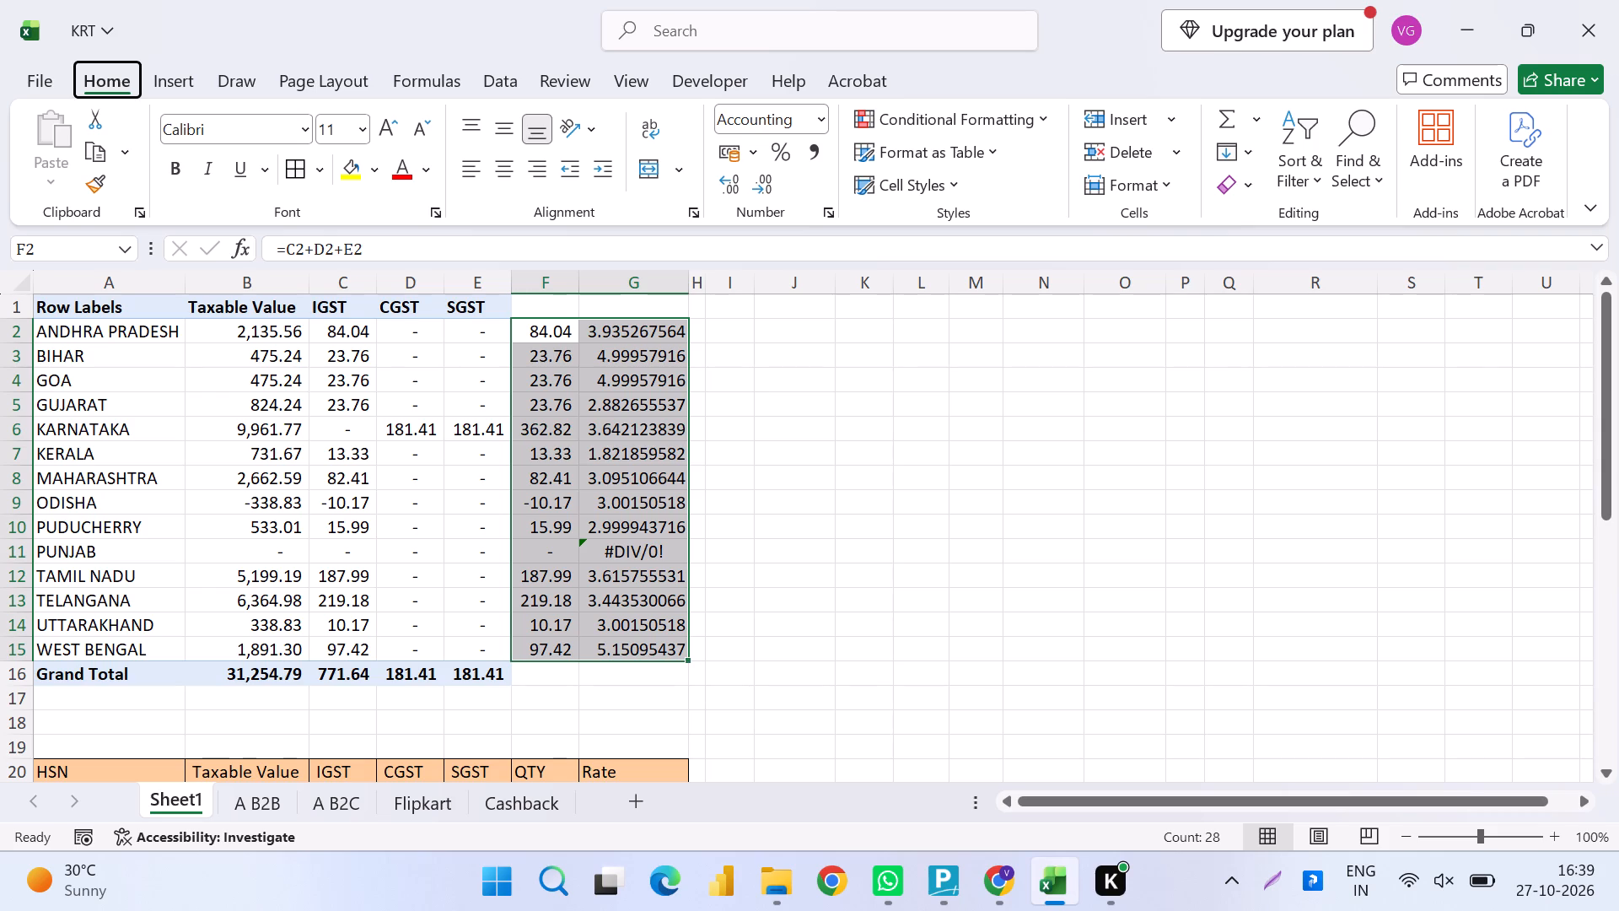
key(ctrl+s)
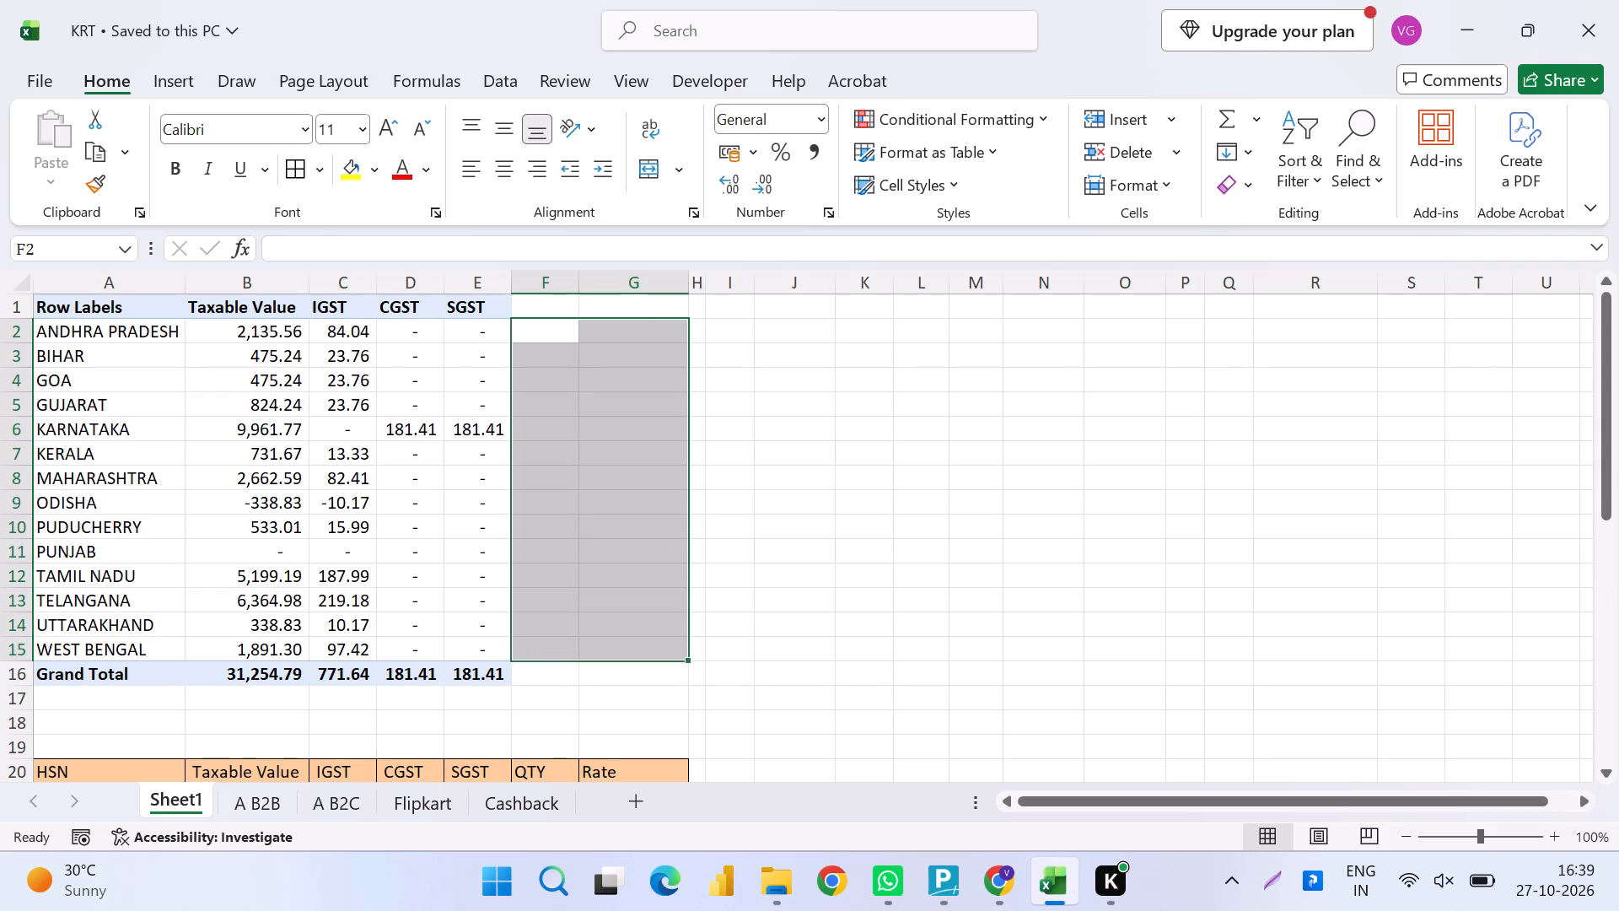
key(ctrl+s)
Remove the Hsn/sac field from the rows of the A B2C sheet's PivotTable.
click(325, 807)
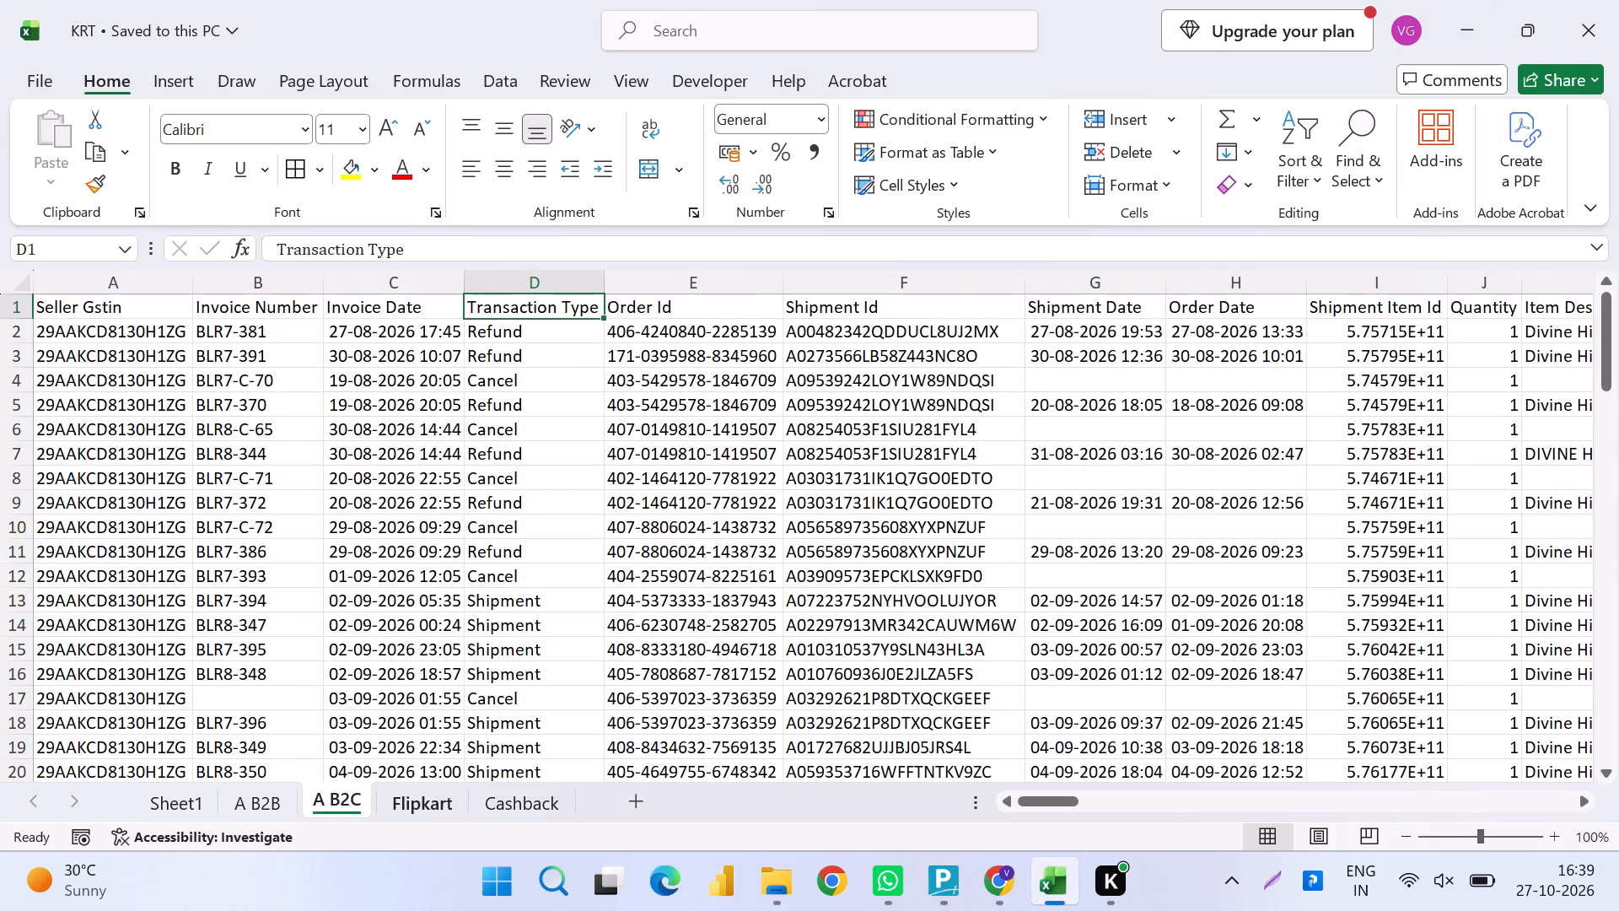
scroll(687, 714, left, 17)
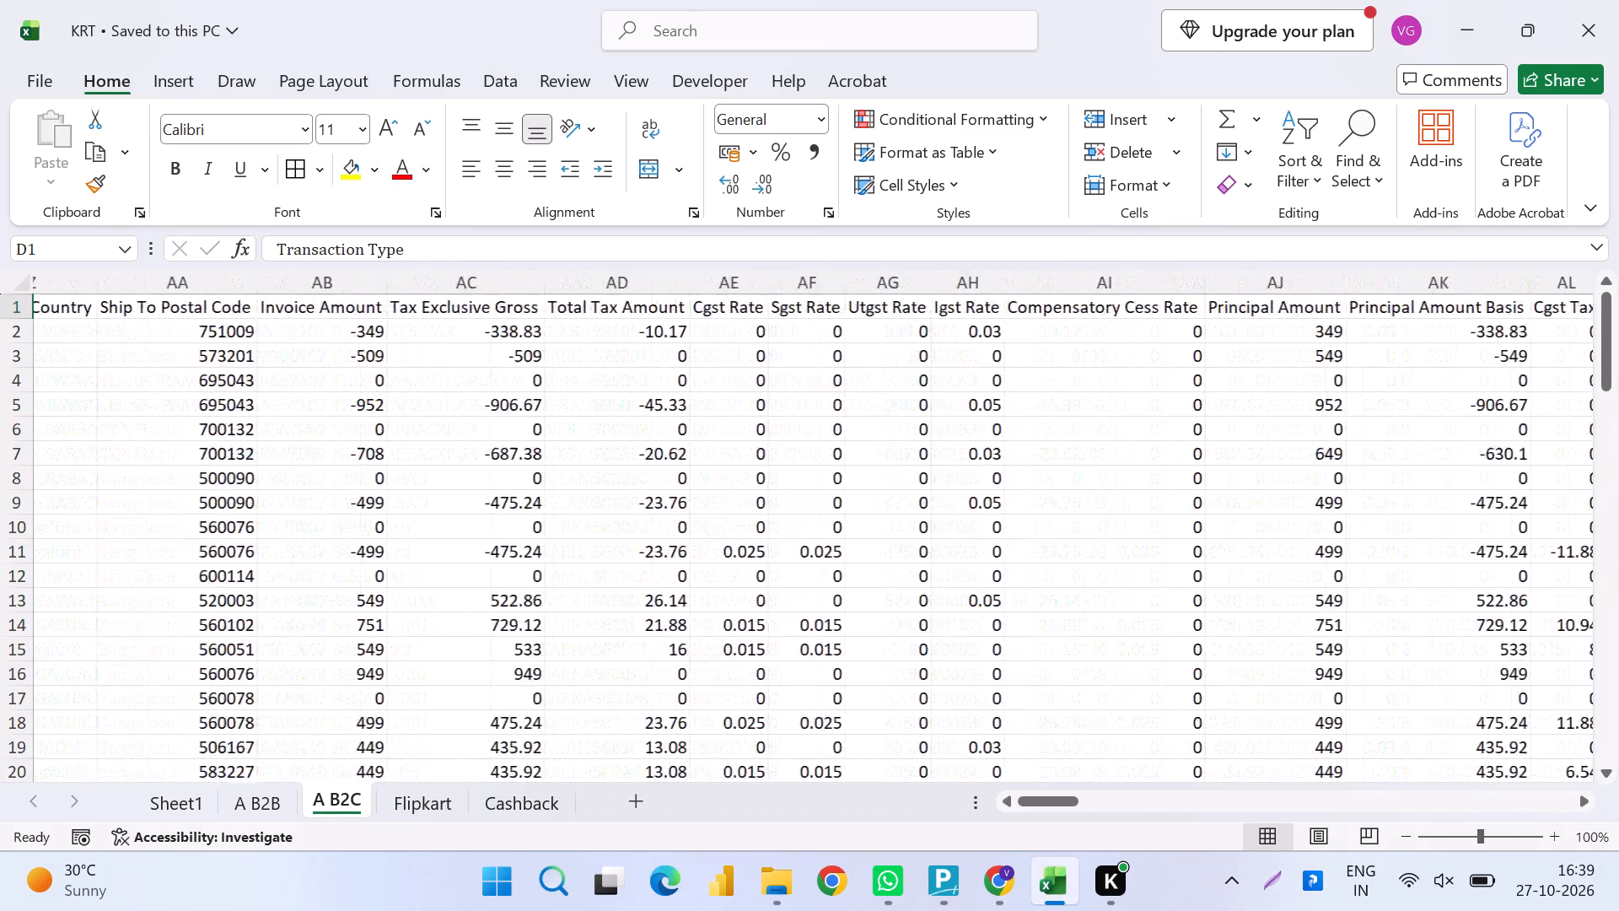
scroll(687, 714, left, 20)
scroll(687, 714, left, 8)
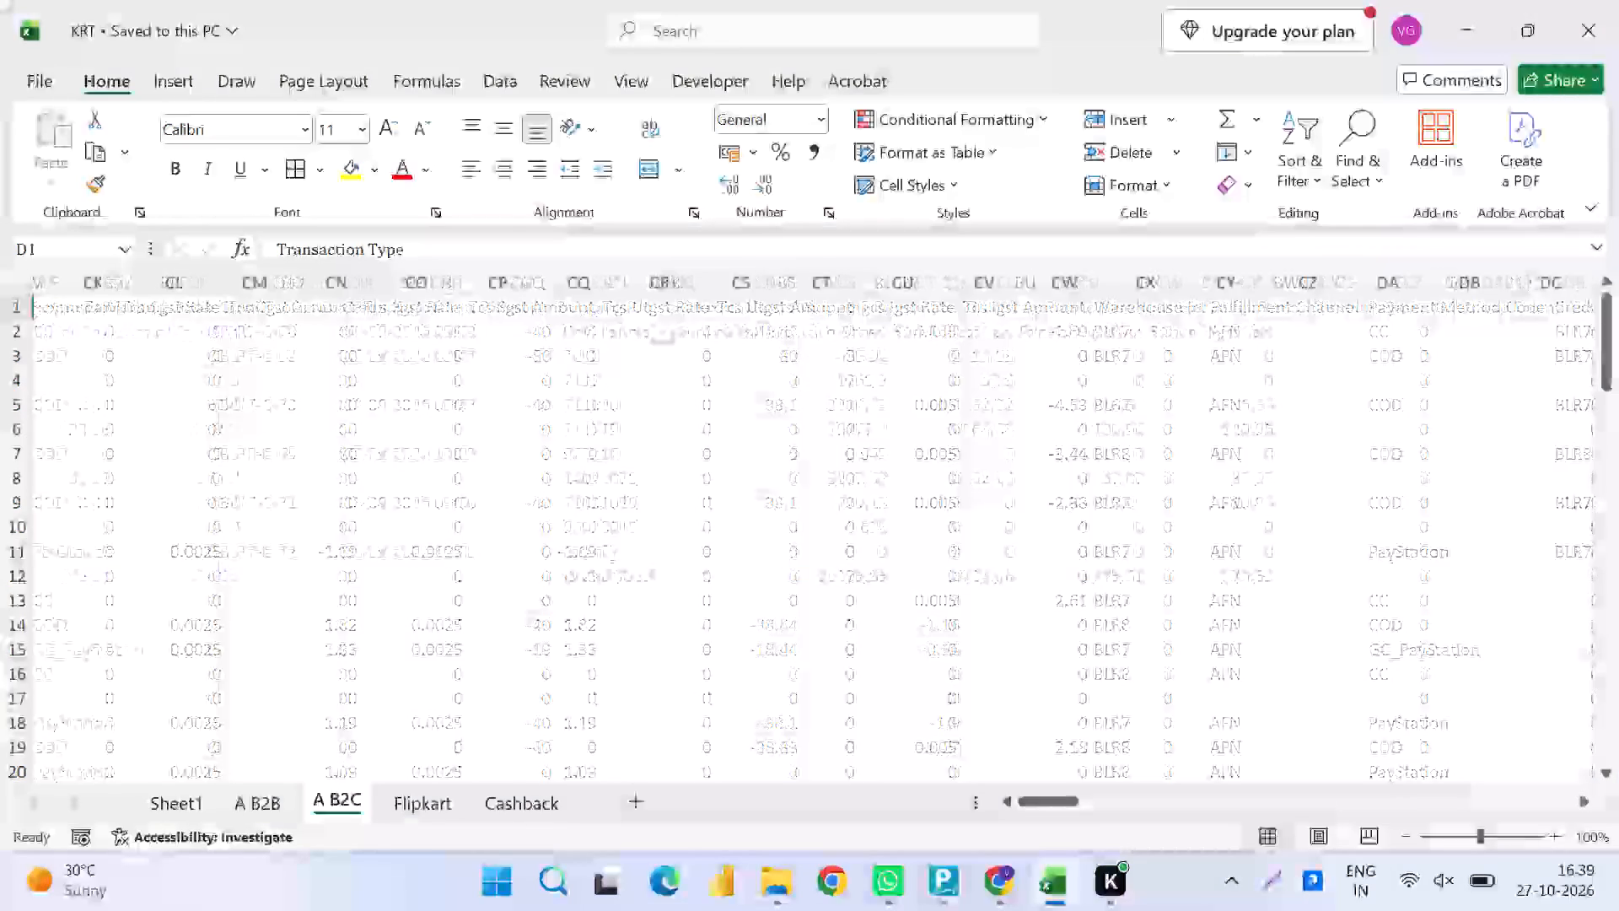
scroll(687, 714, up, 1)
scroll(687, 714, right, 9)
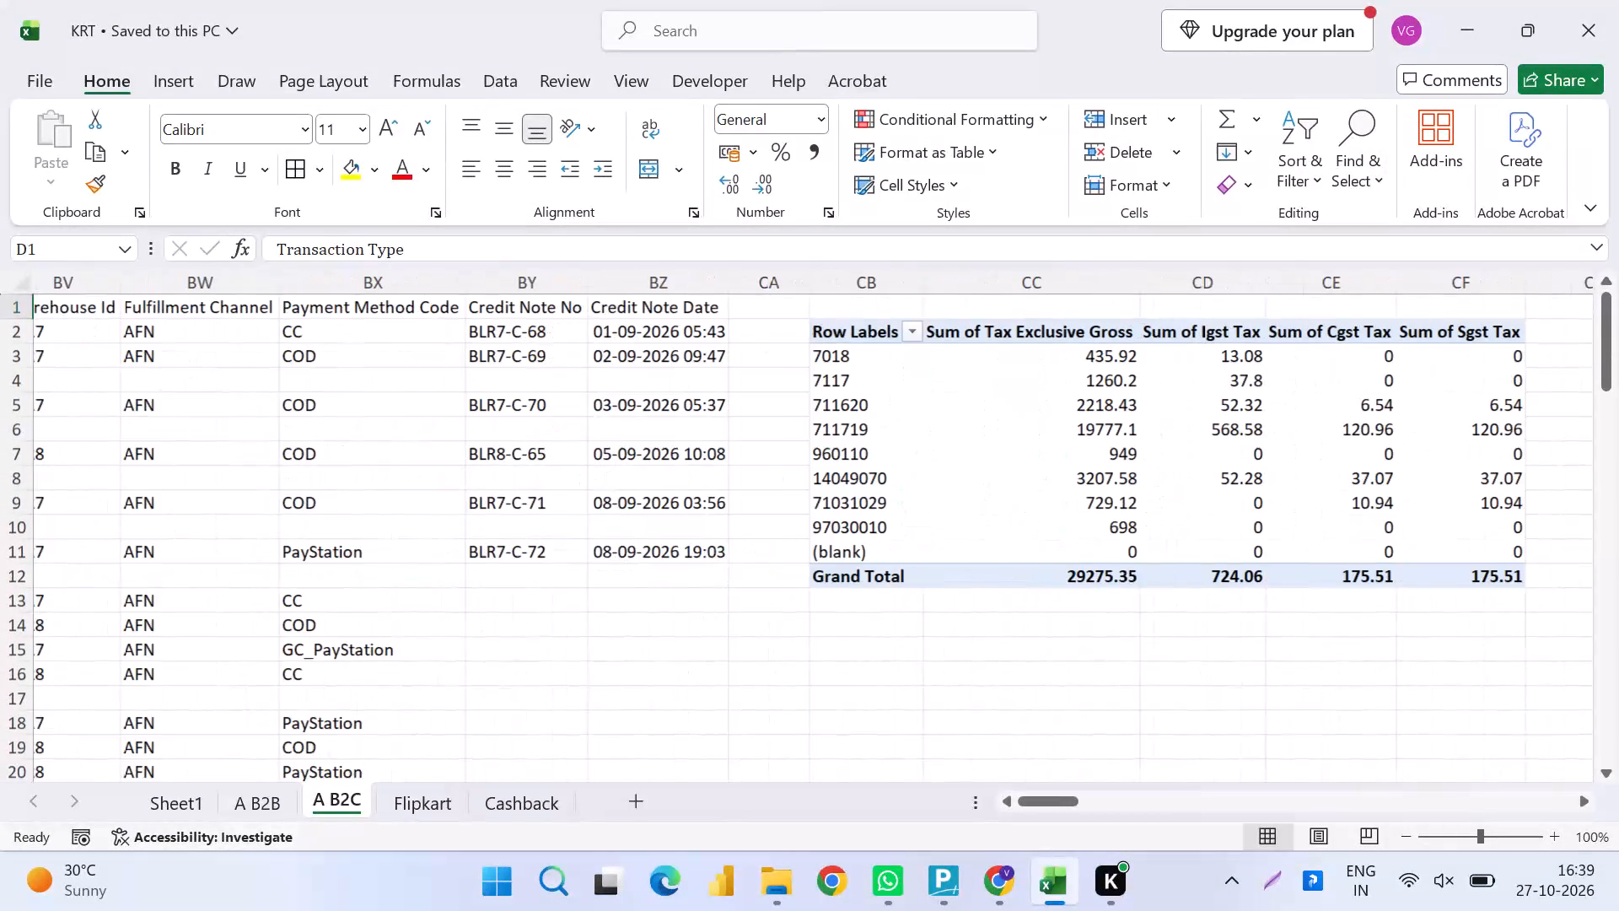
scroll(687, 714, left, 1)
click(798, 394)
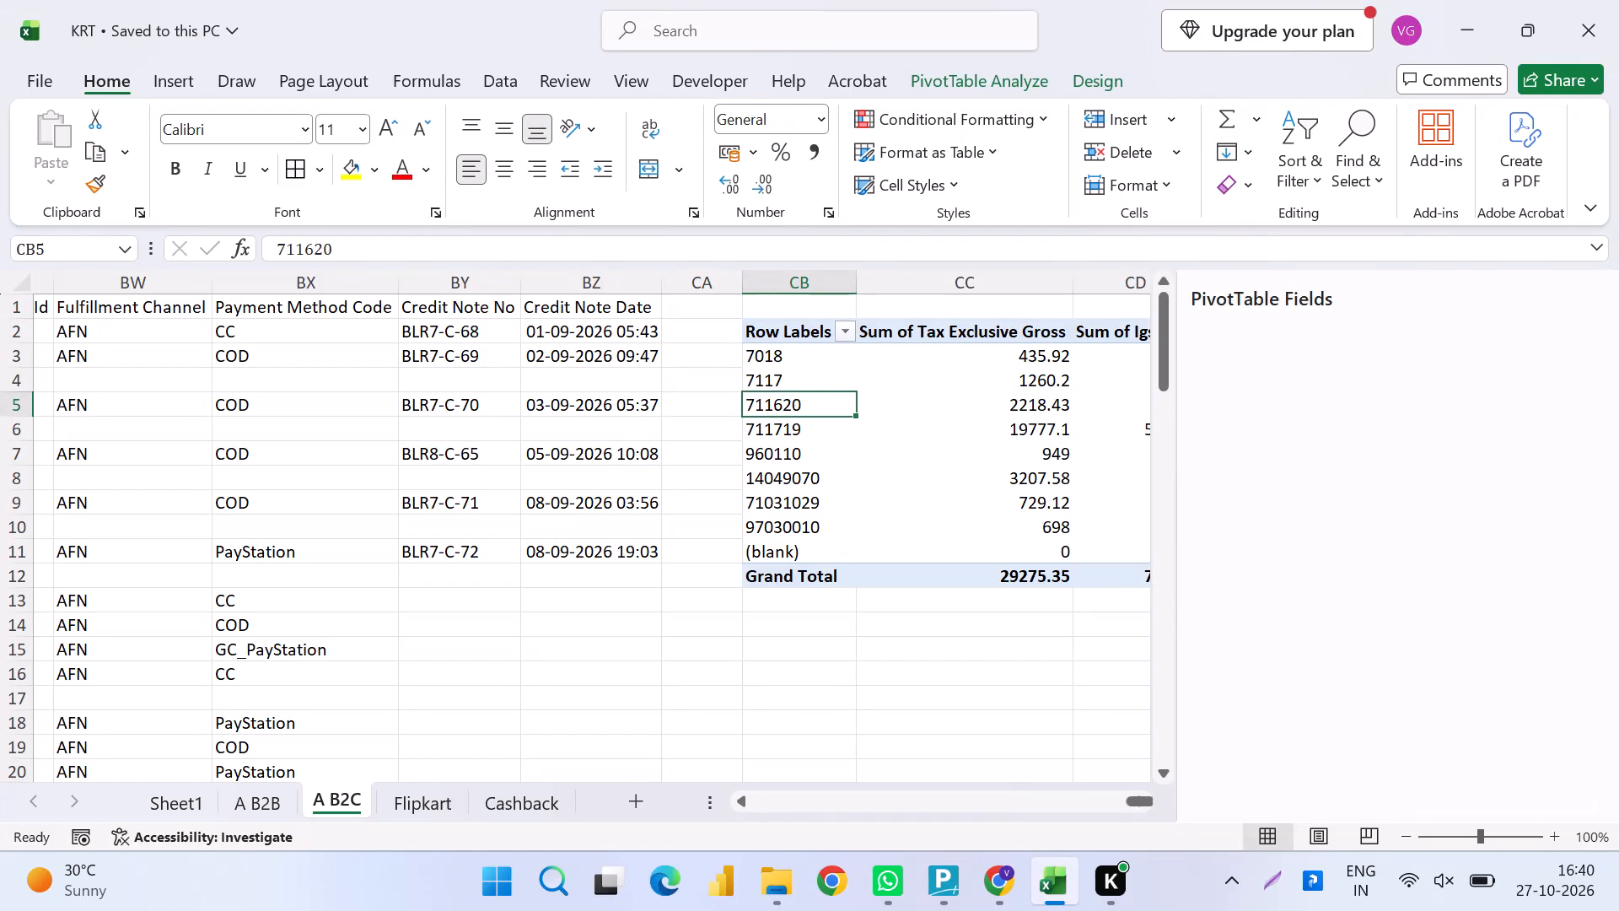
right_click(798, 394)
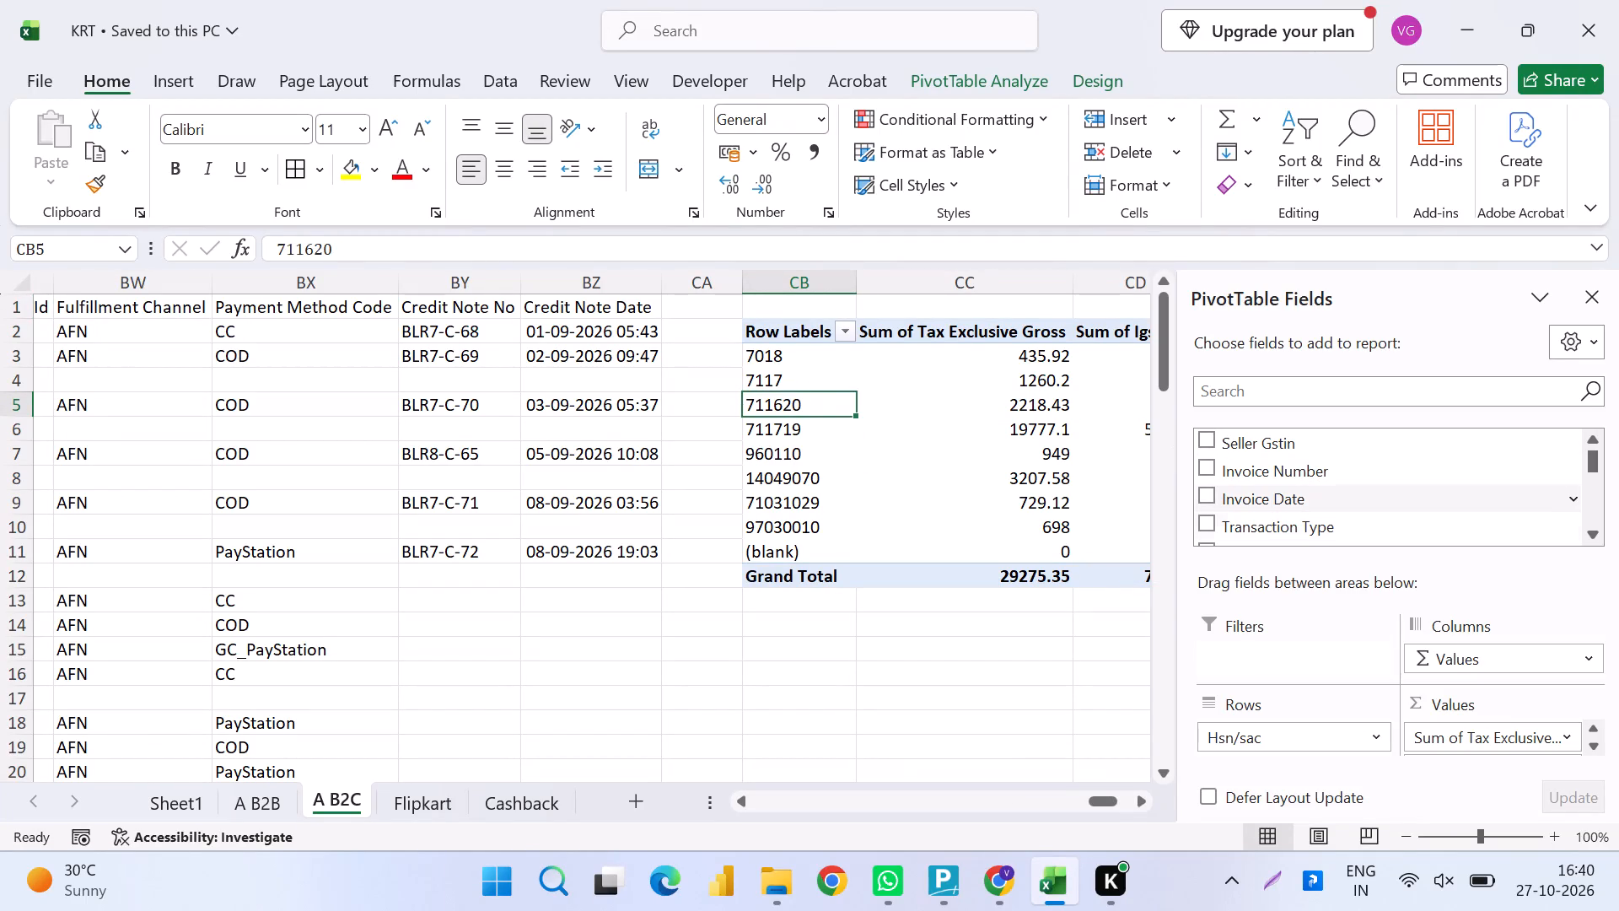
click(1376, 399)
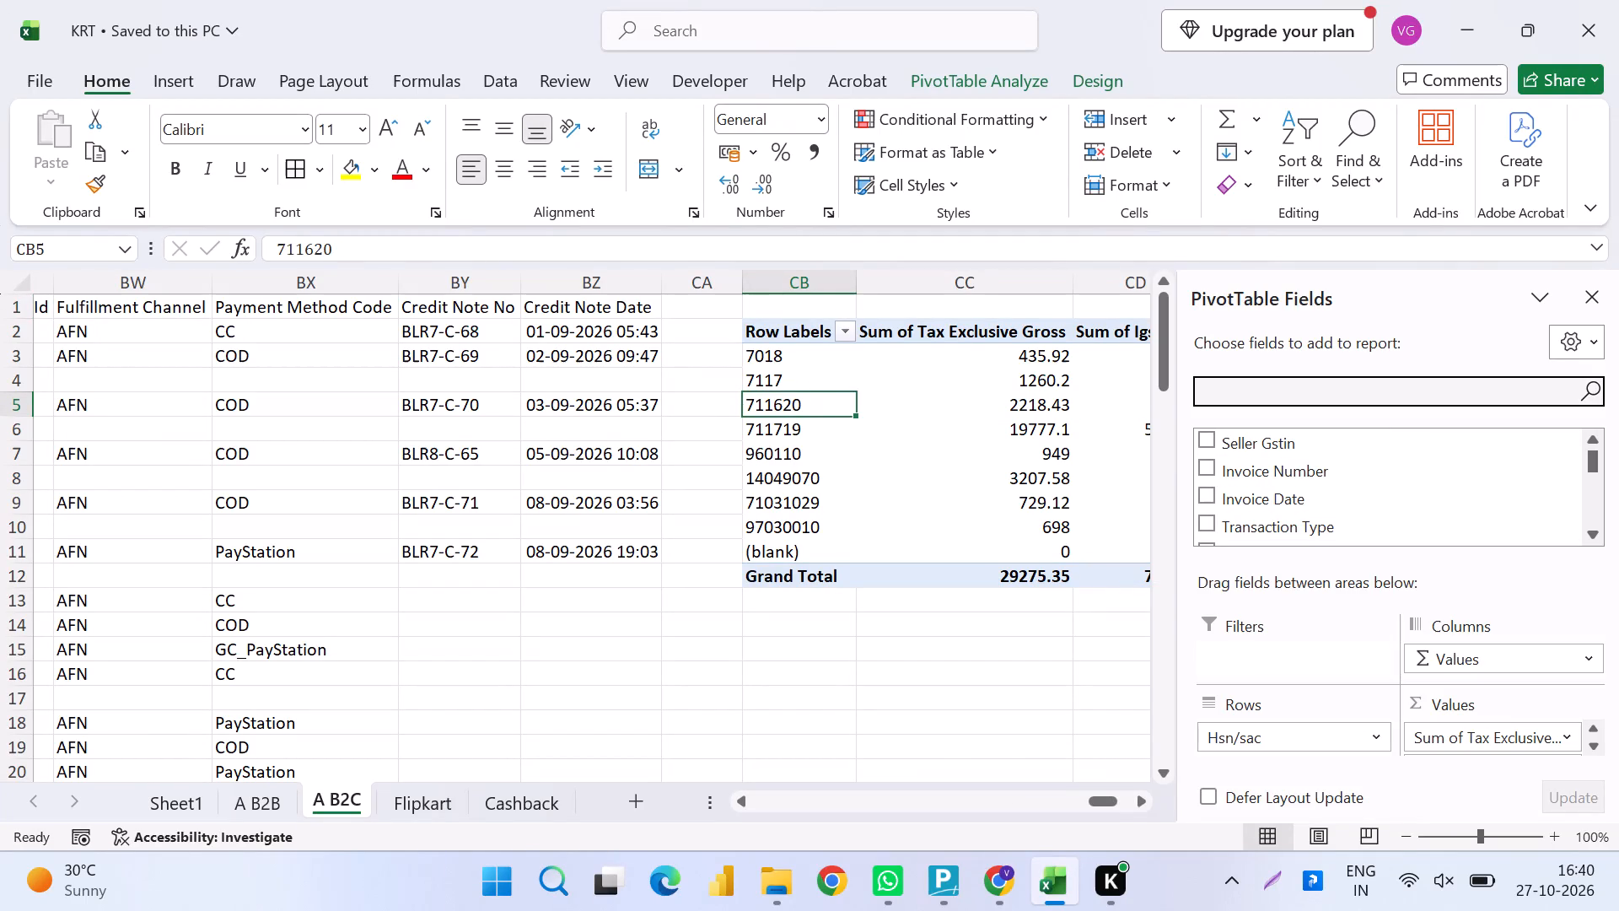
click(1376, 399)
text(hsn)
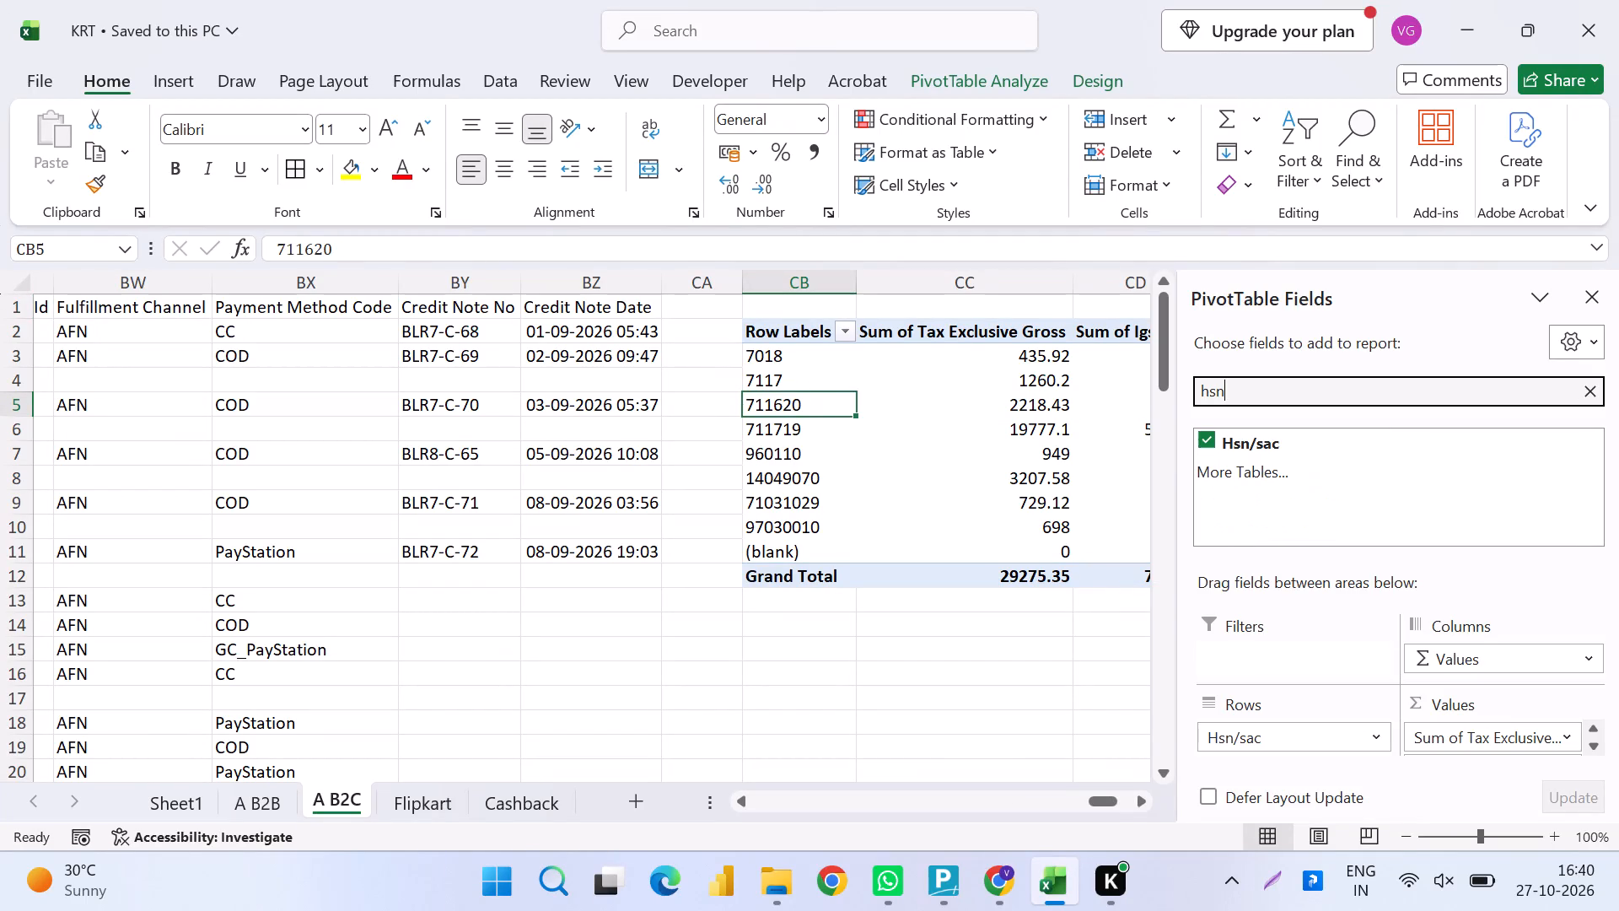
click(1204, 444)
Find the state fields and add Ship To State as the row field of the A B2C PivotTable.
click(1240, 389)
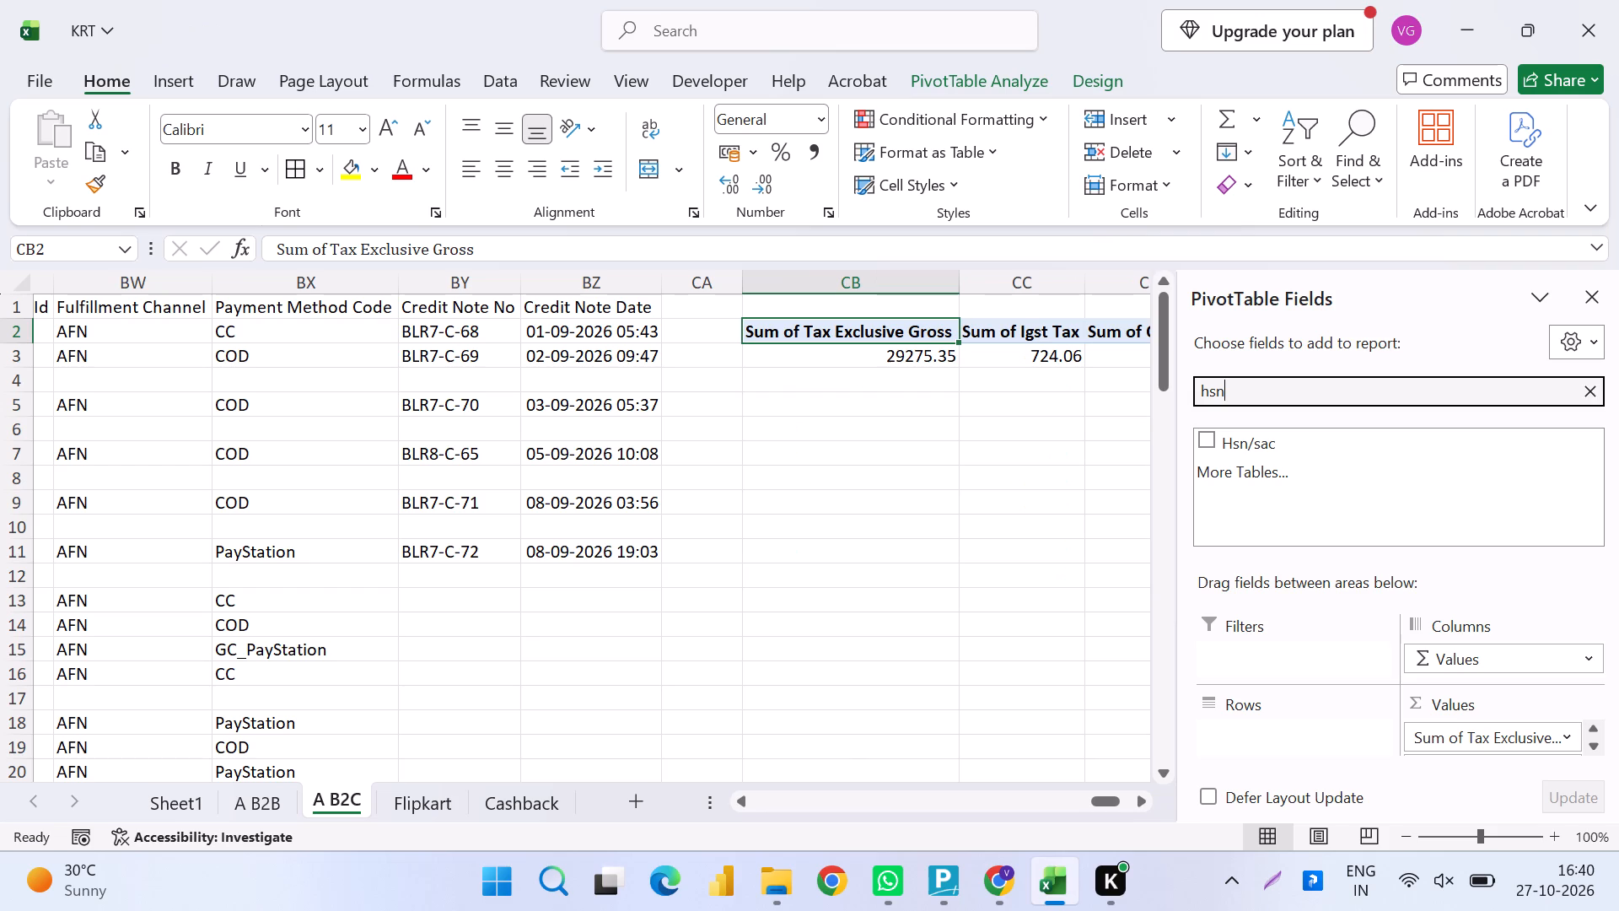
key(BackSpace)
key(BackSpace)
key(BackSpace)
key(BackSpace)
text(stste)
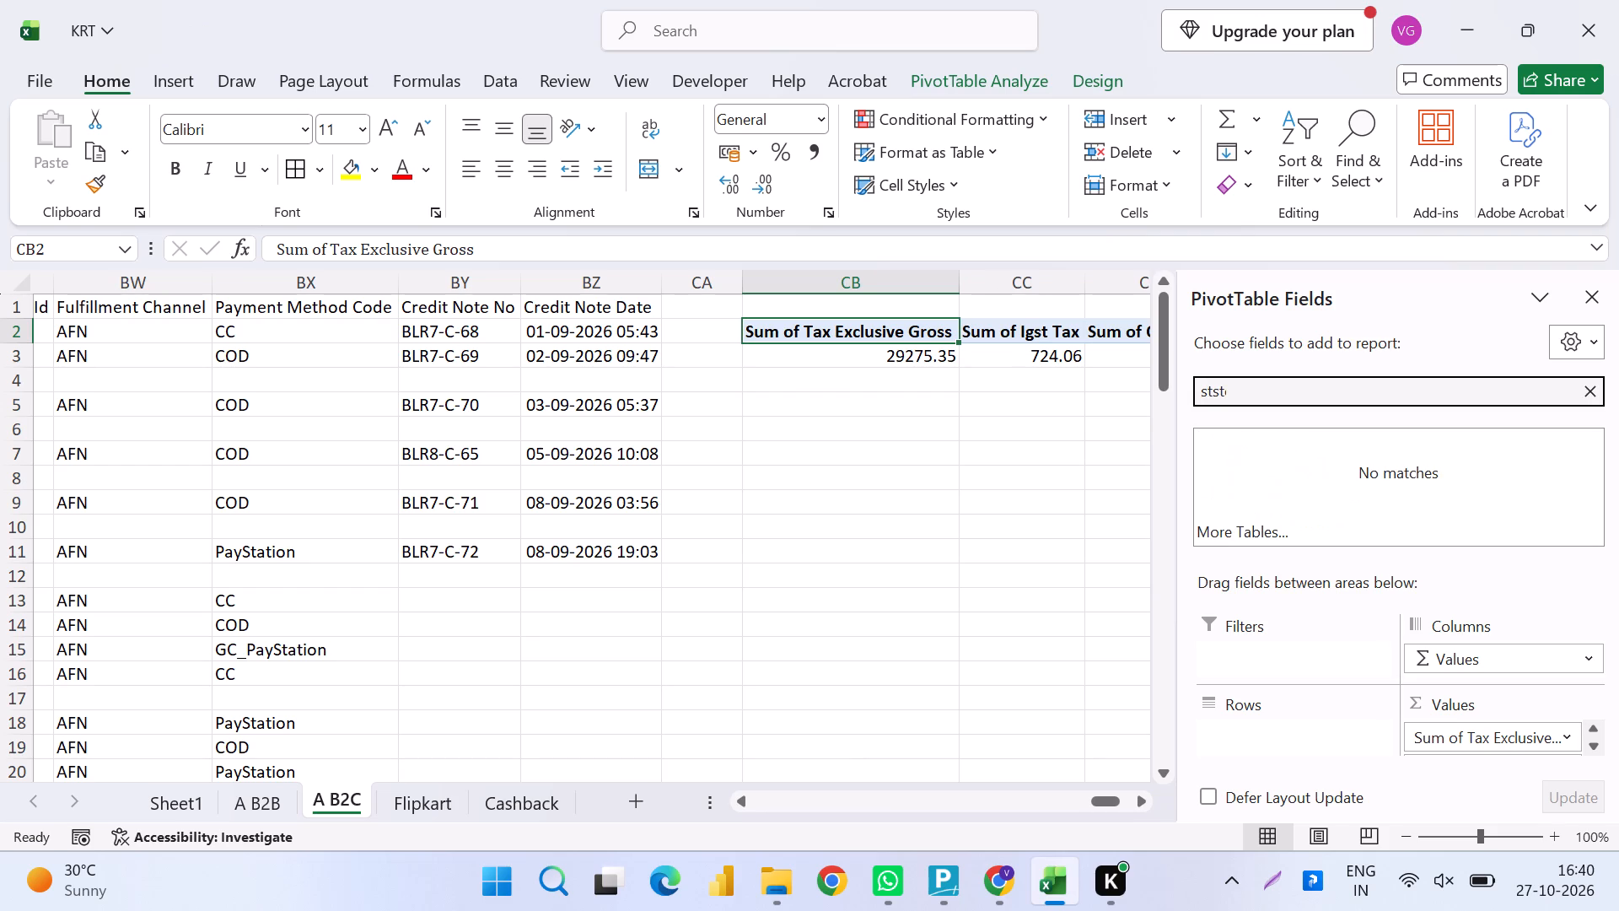
key(BackSpace)
key(BackSpace)
key(BackSpace)
text(ate)
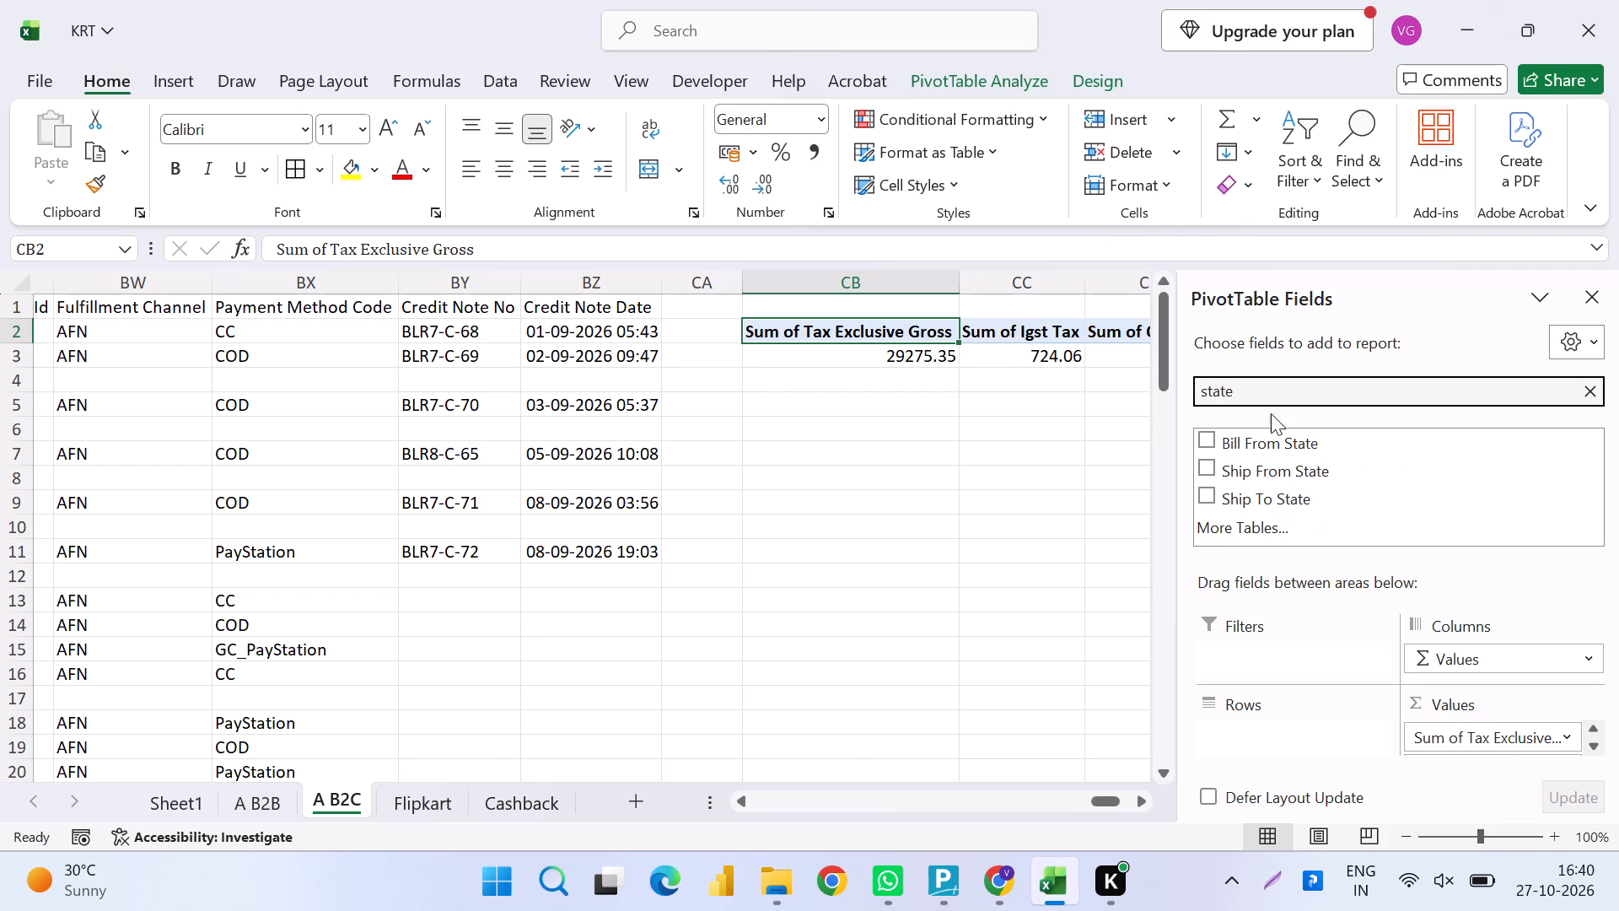
click(1205, 488)
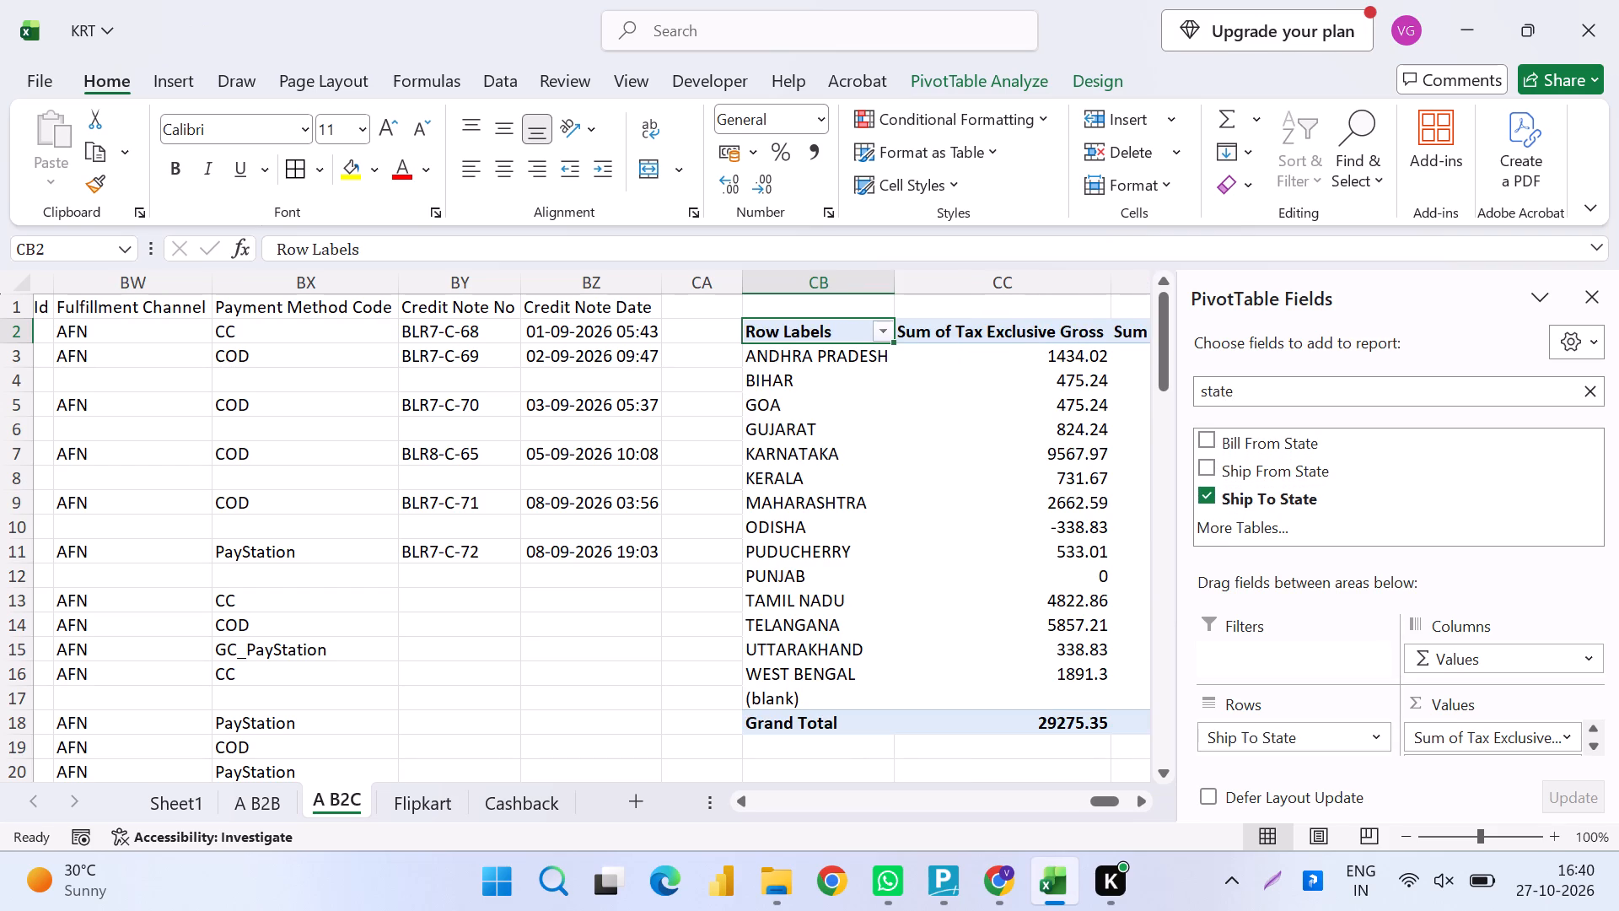
Review the A B2C source data columns, including Ship To State, the GST rates and the tax amounts, alongside the state-wise PivotTable.
scroll(717, 517, right, 6)
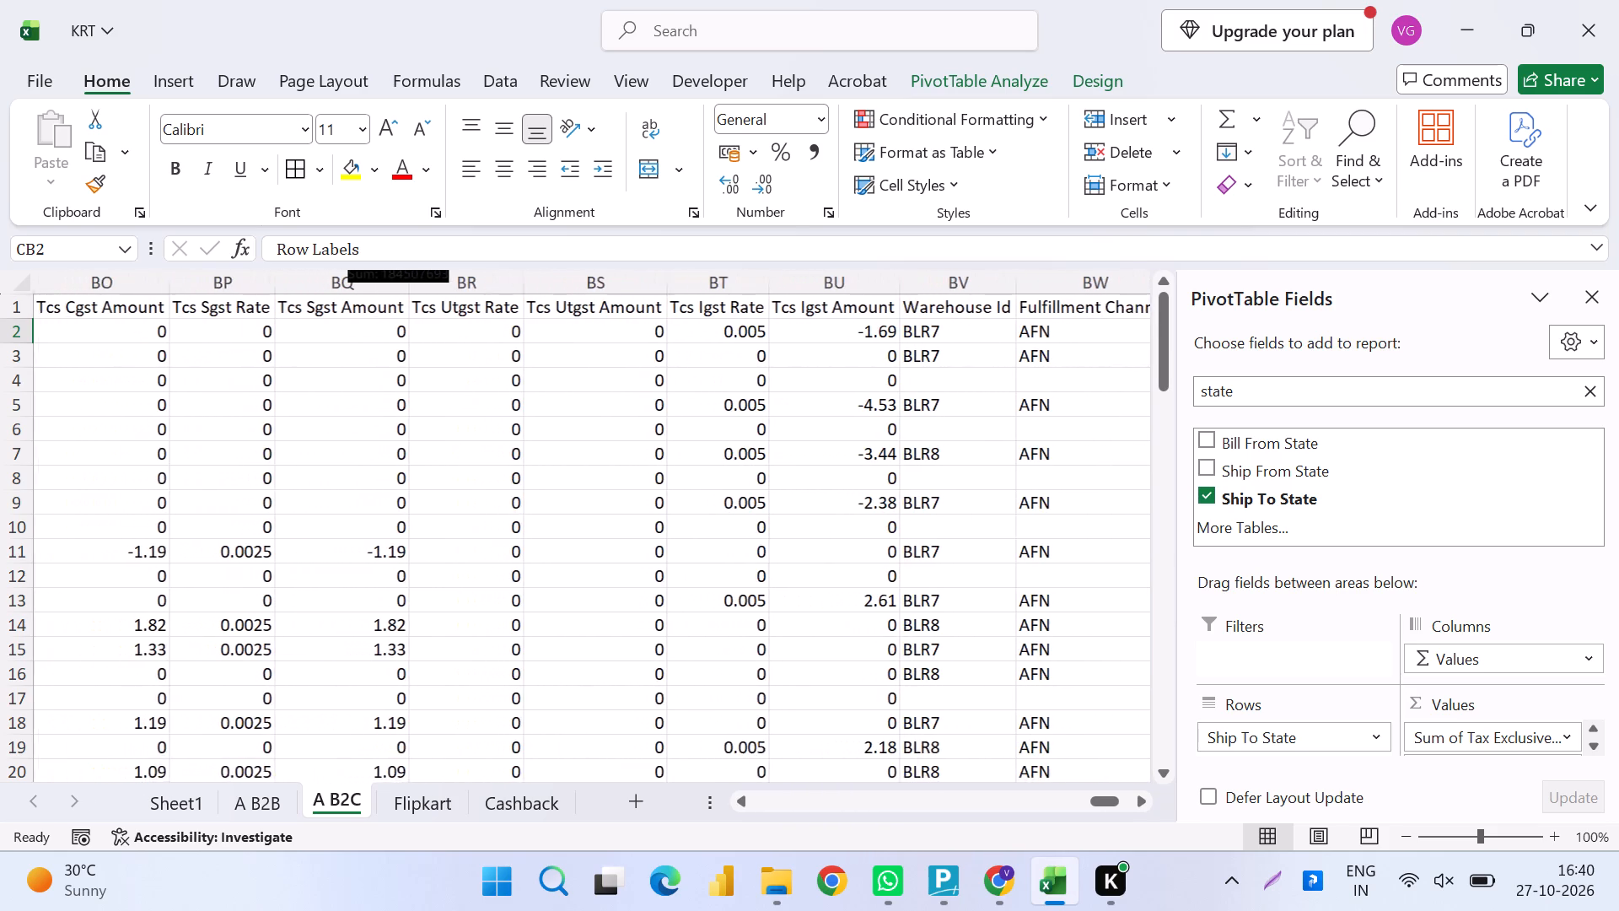
scroll(717, 517, right, 12)
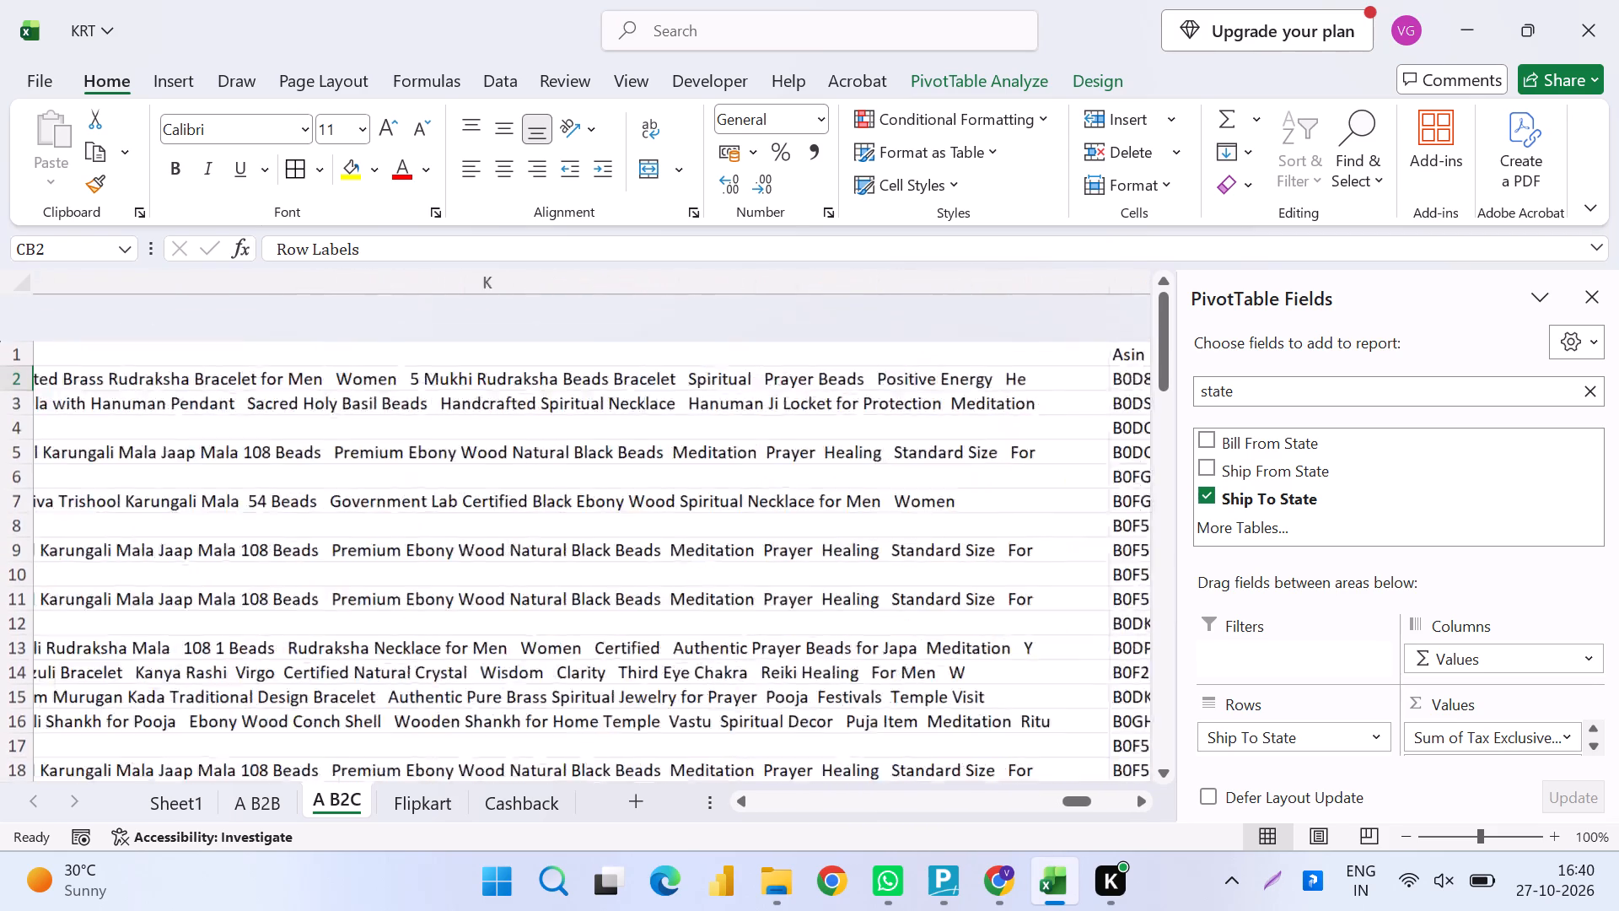
scroll(717, 517, right, 2)
scroll(717, 517, left, 4)
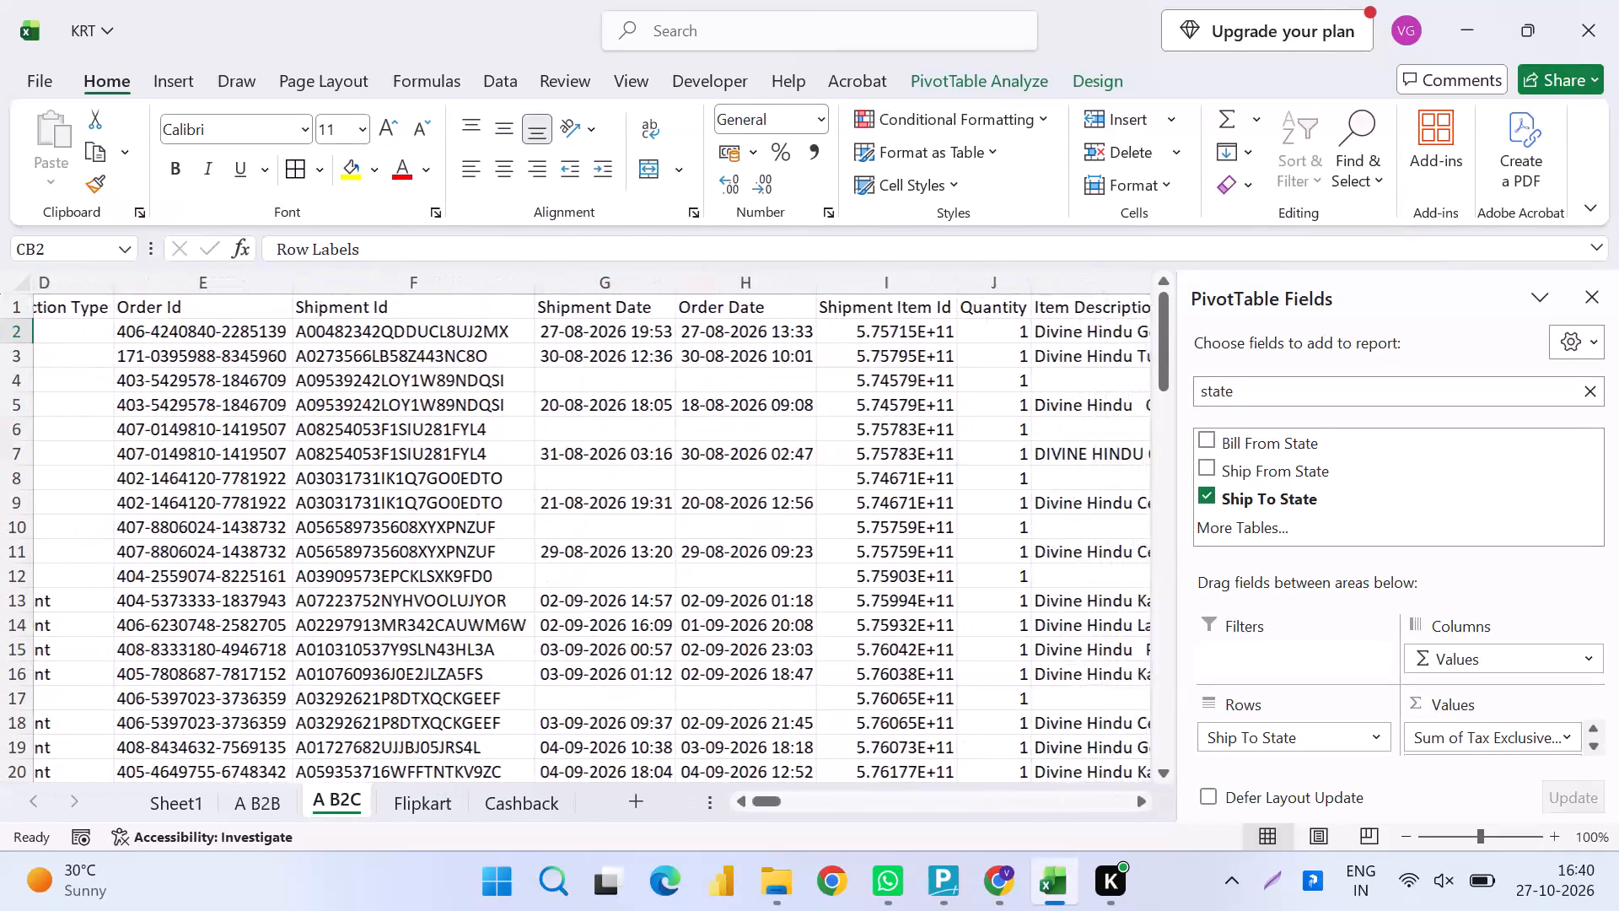
scroll(717, 517, left, 8)
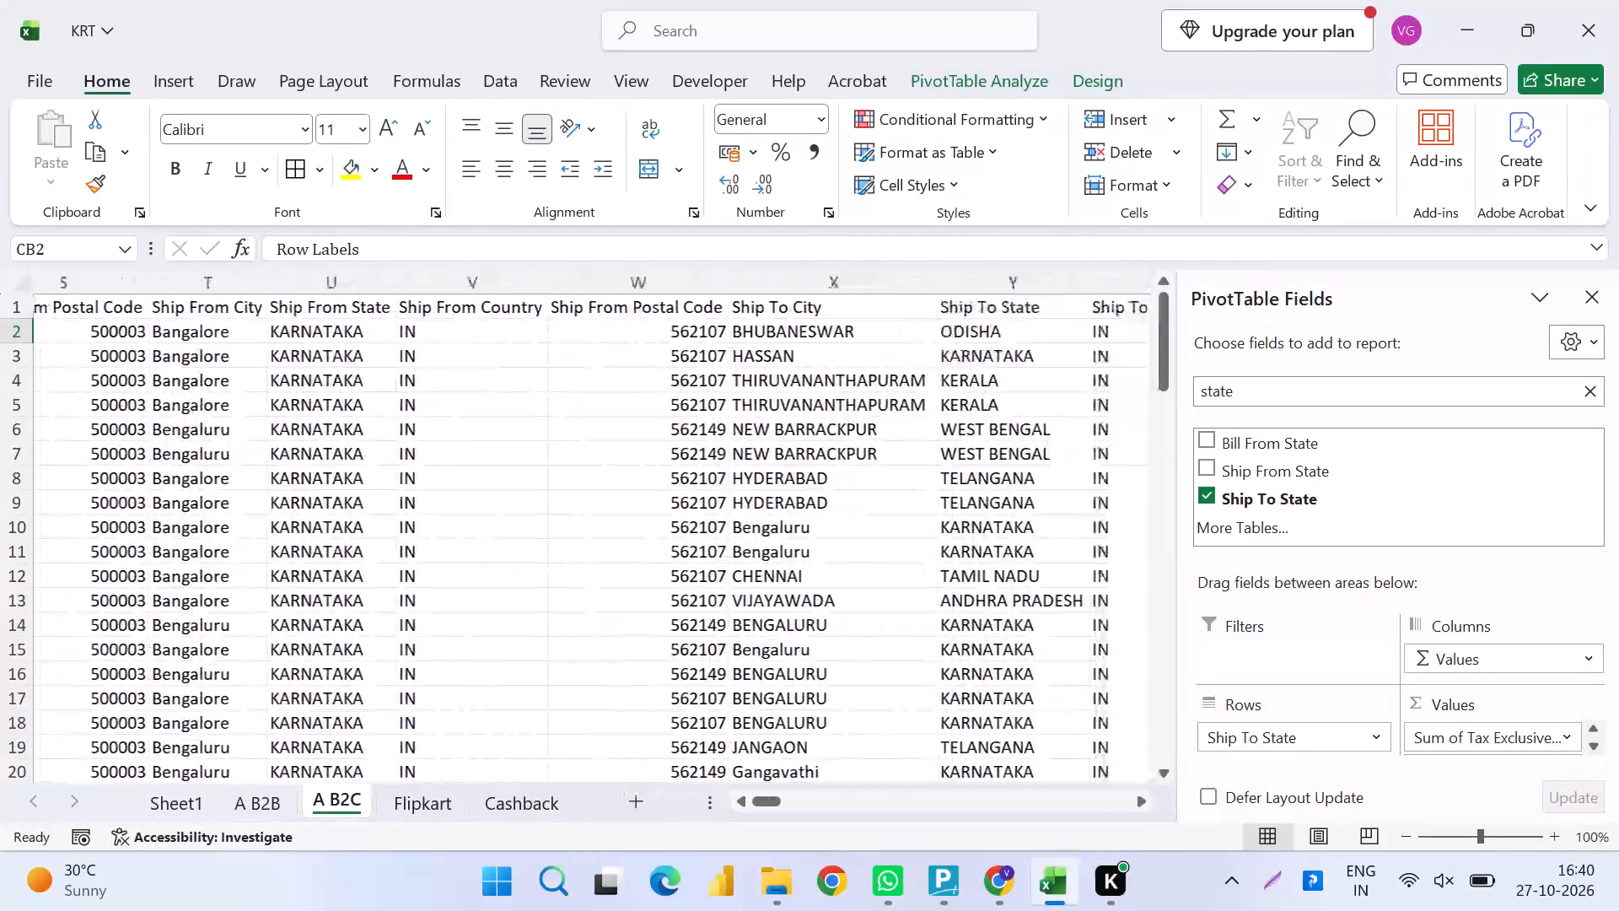
scroll(717, 517, left, 9)
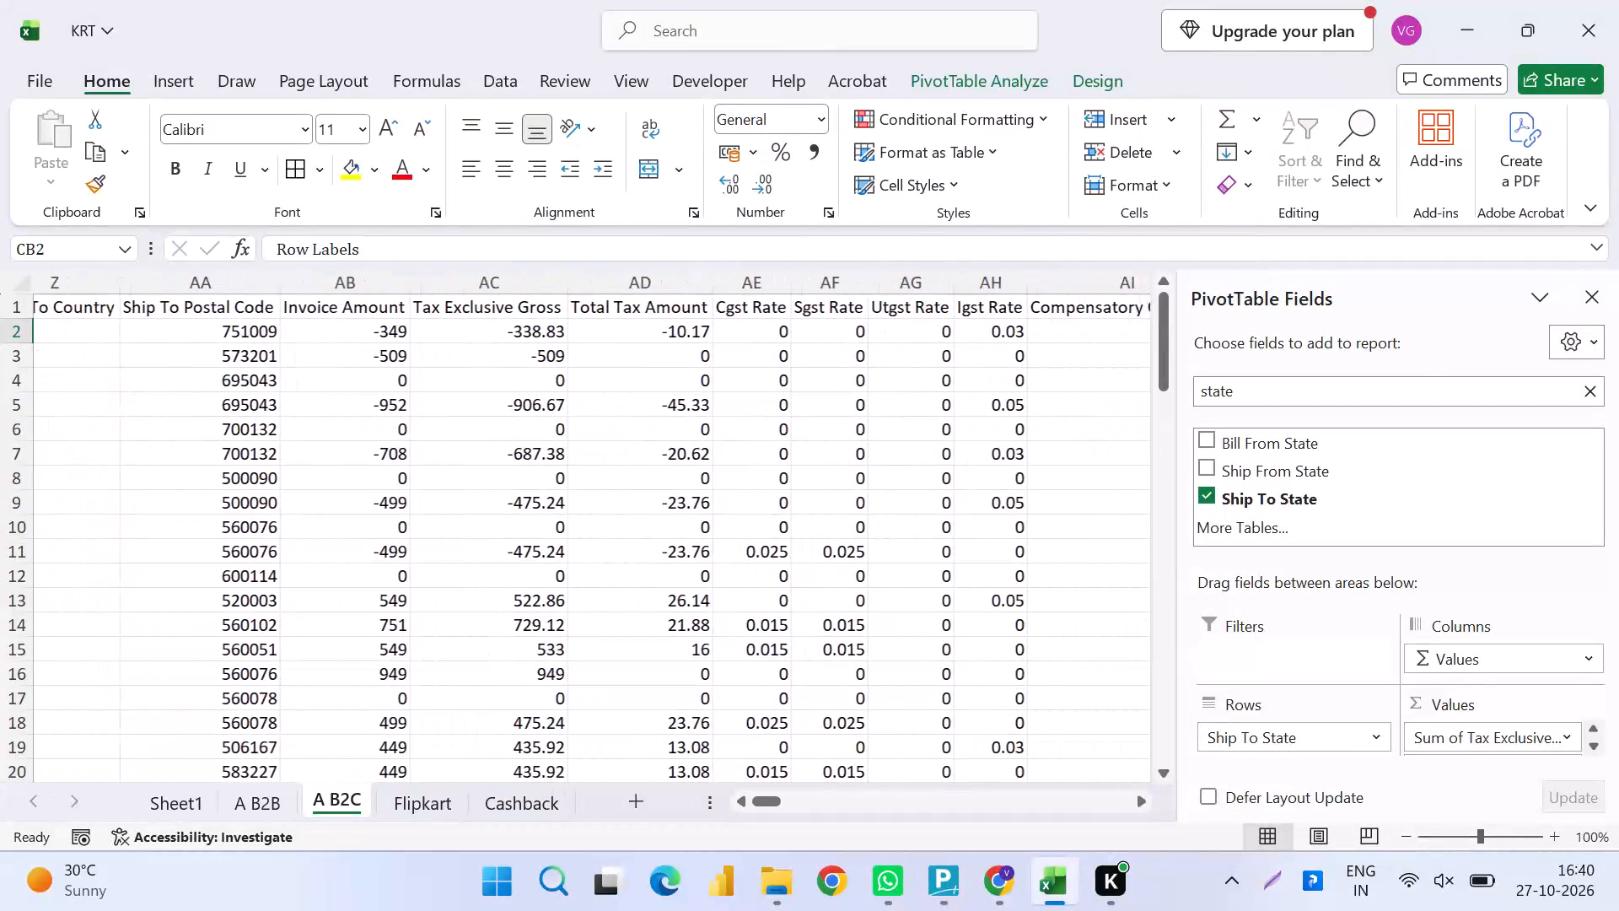
scroll(717, 517, left, 4)
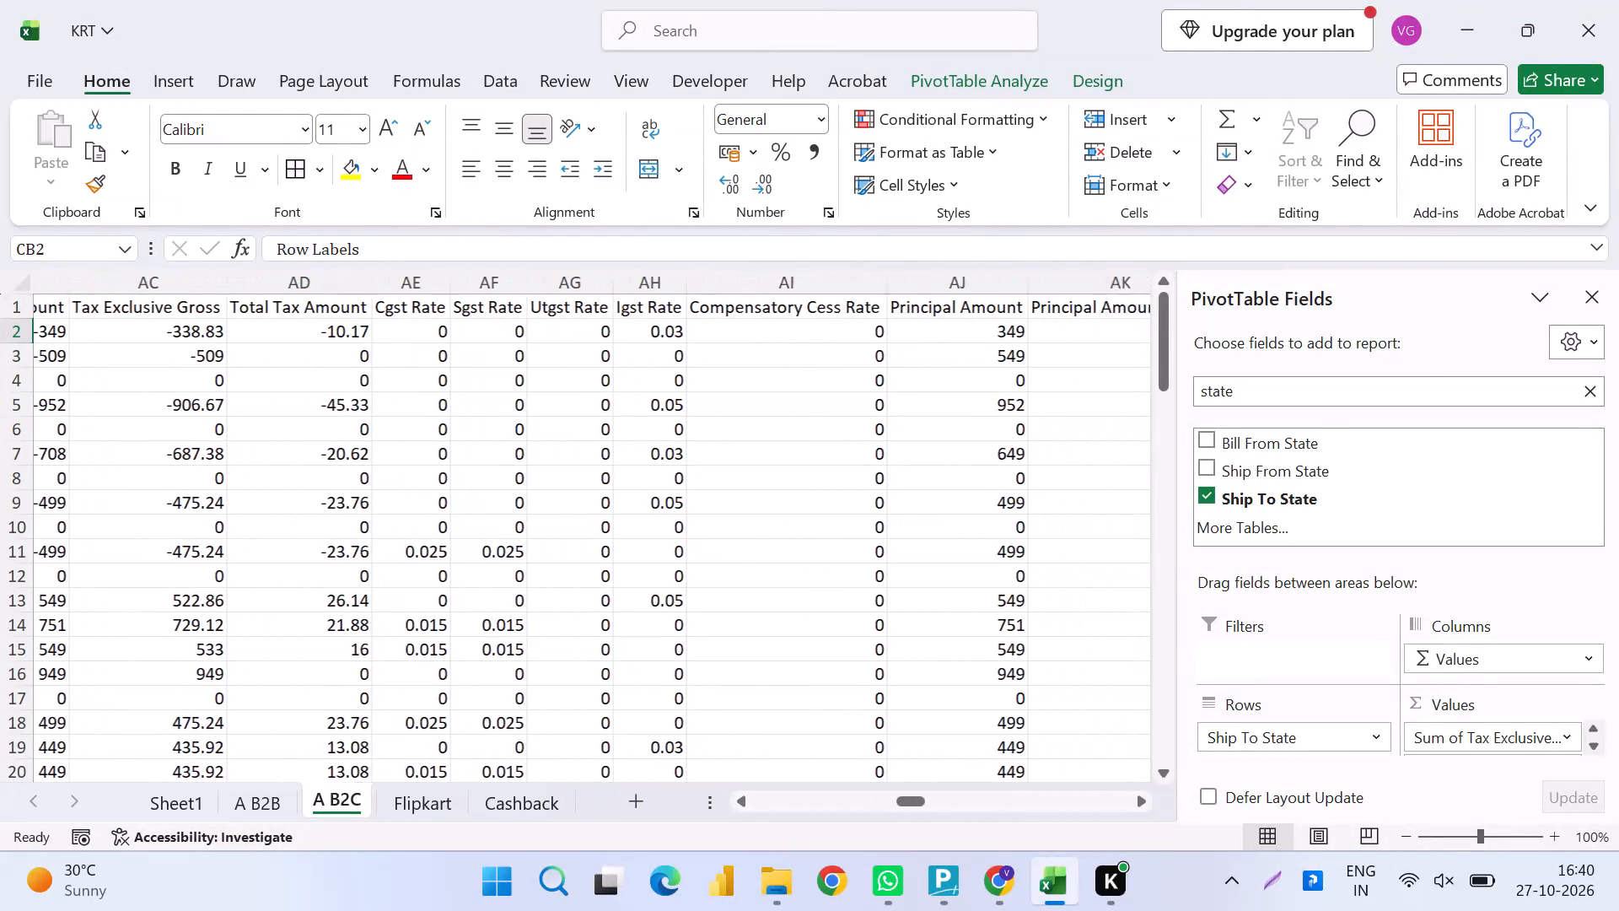
scroll(717, 517, left, 6)
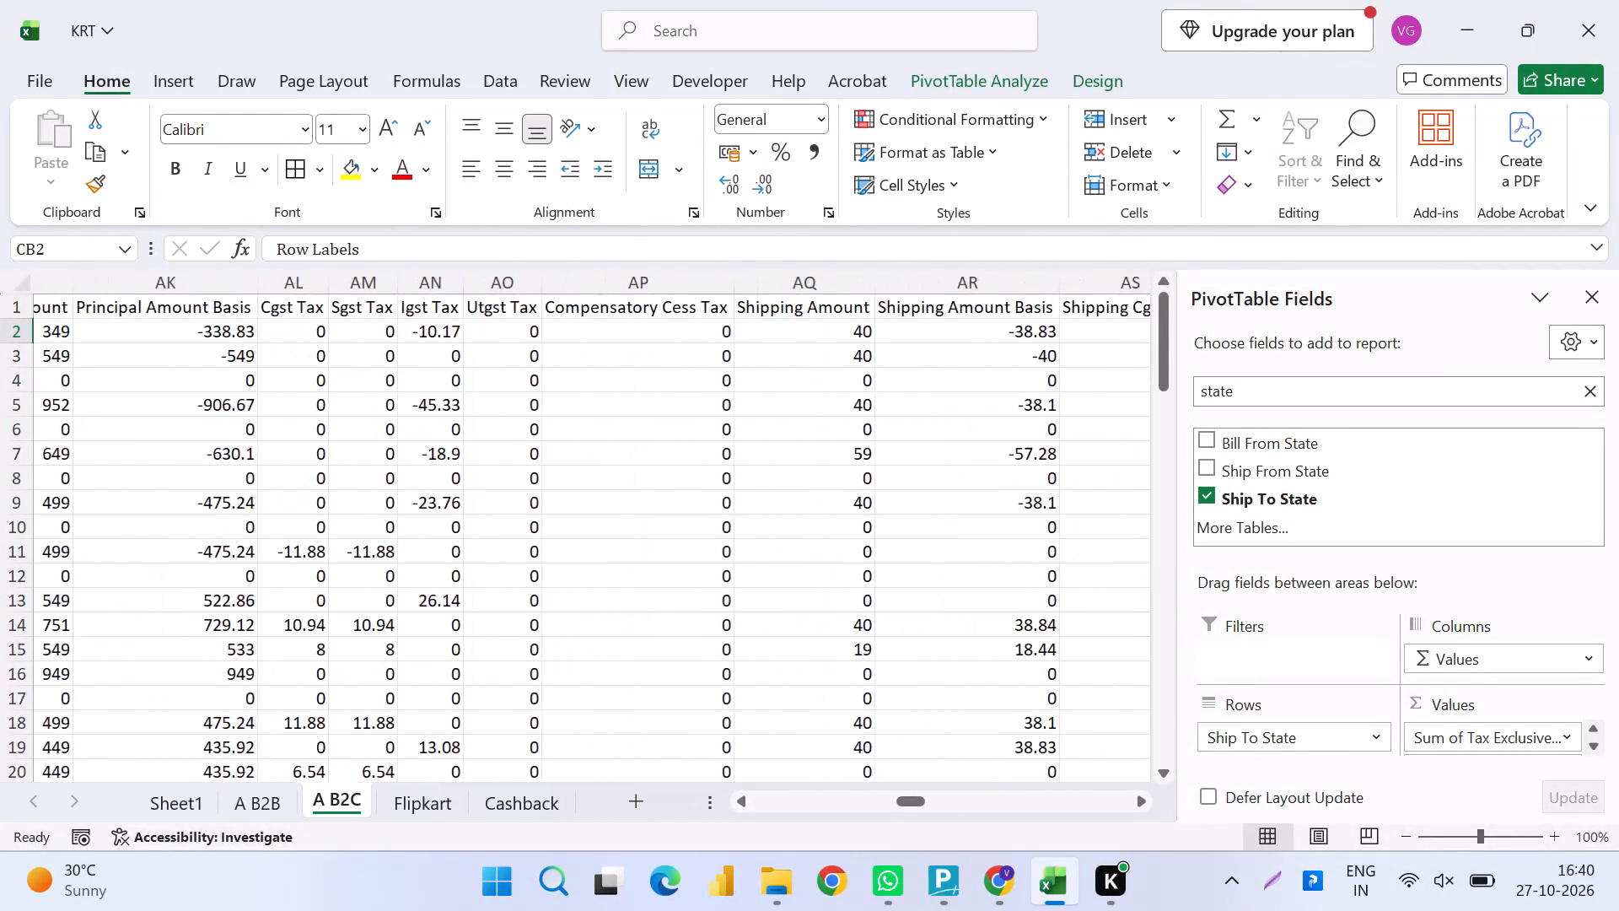
scroll(717, 517, left, 6)
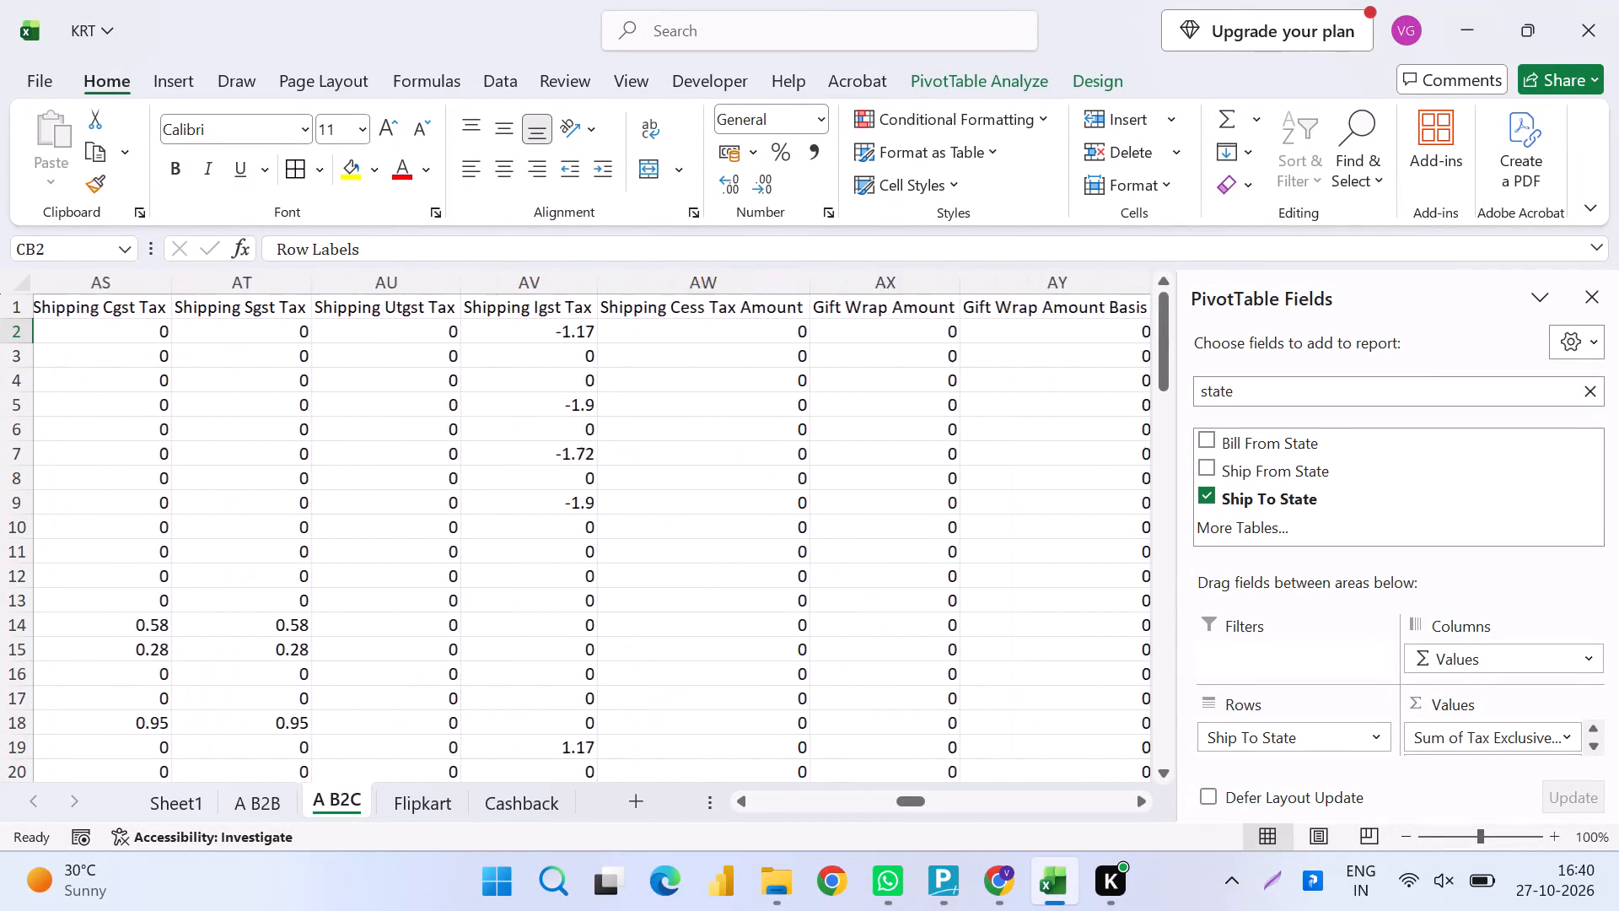
scroll(717, 517, left, 10)
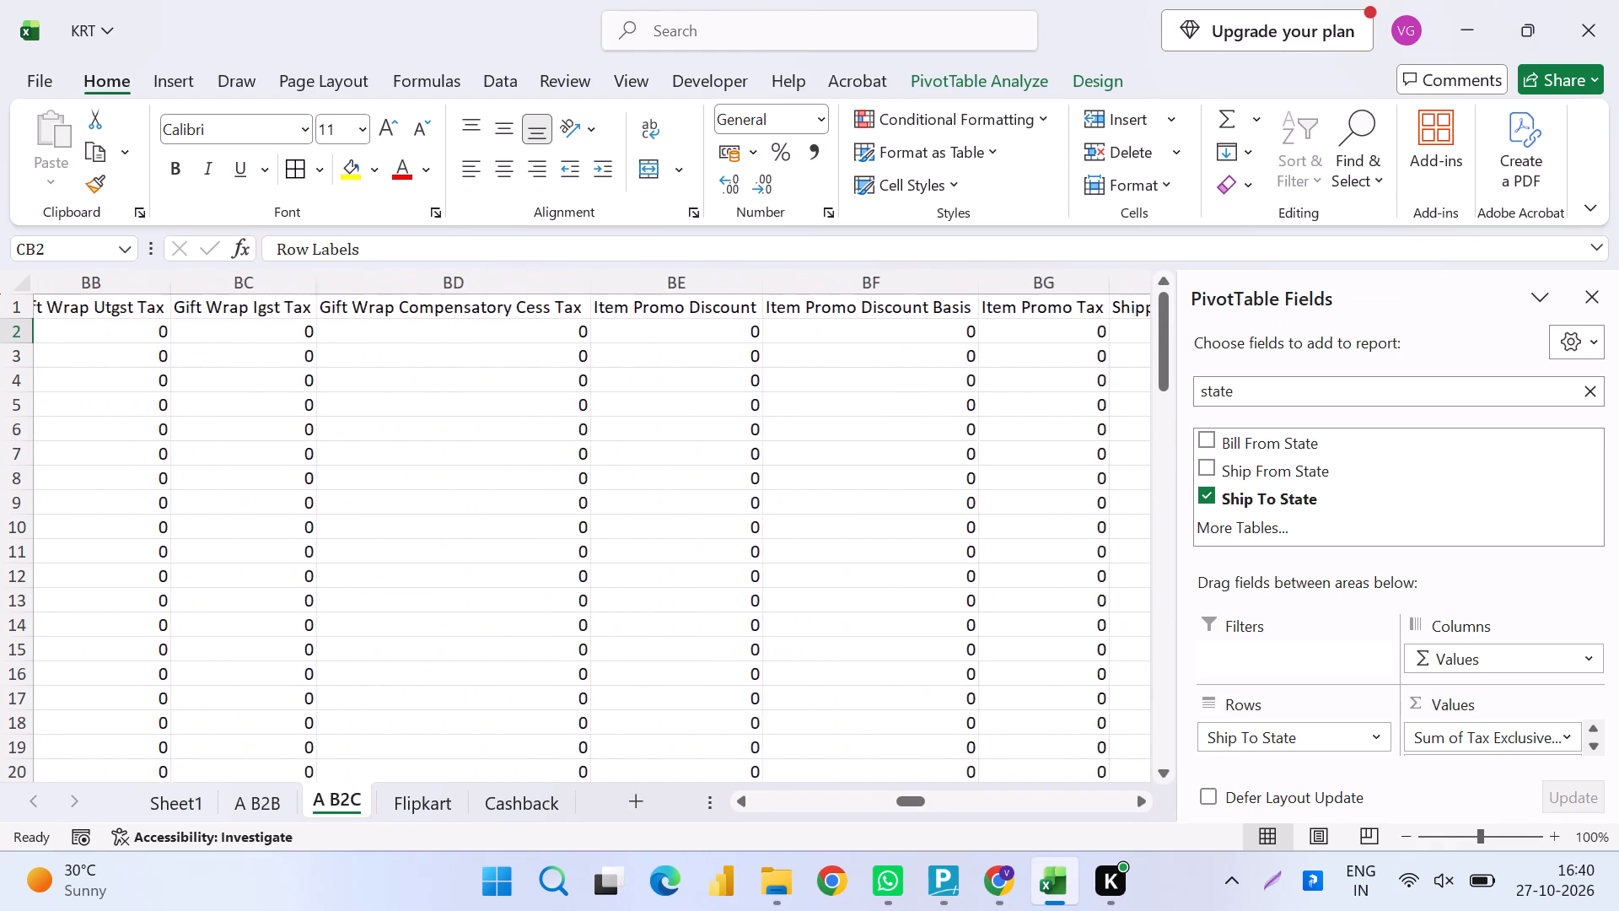
scroll(717, 517, left, 6)
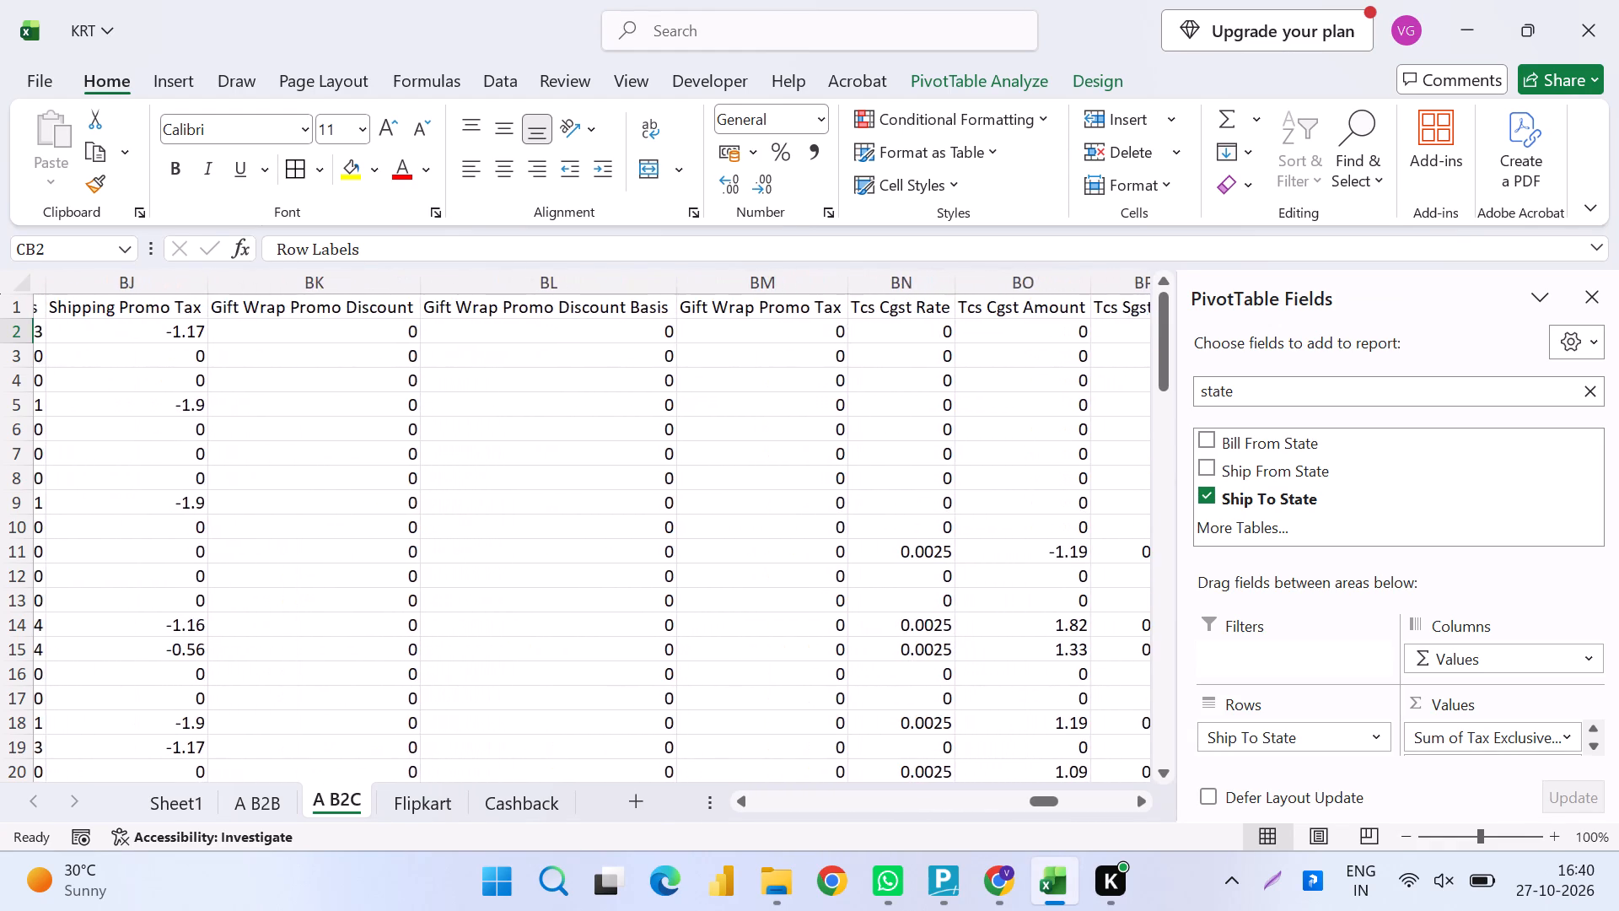
scroll(717, 517, left, 8)
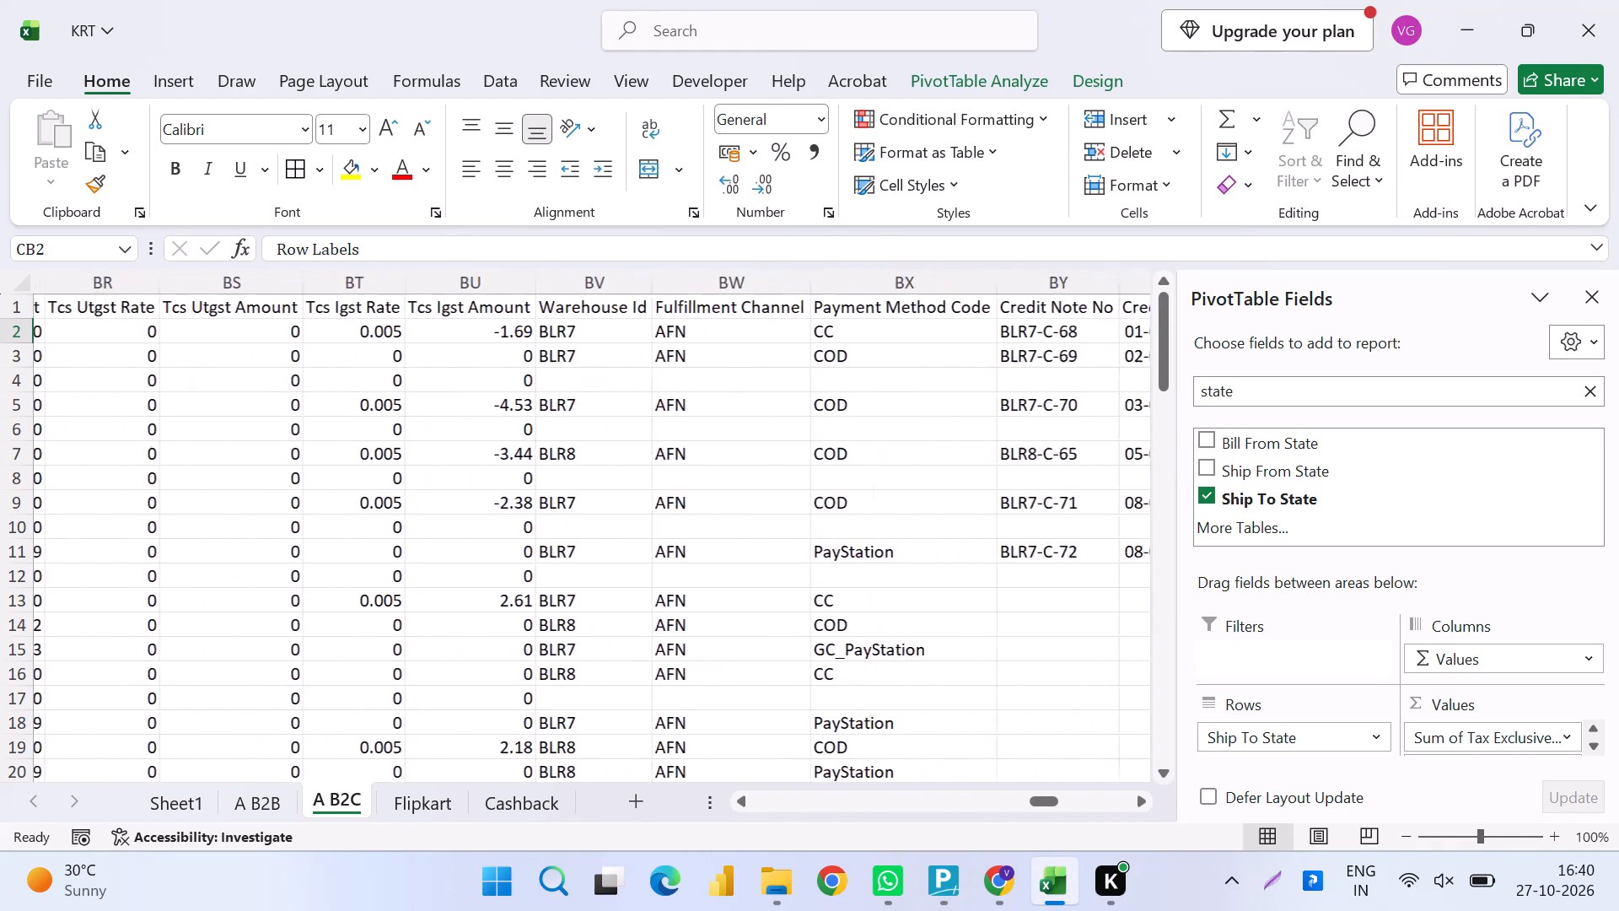
scroll(717, 517, left, 1)
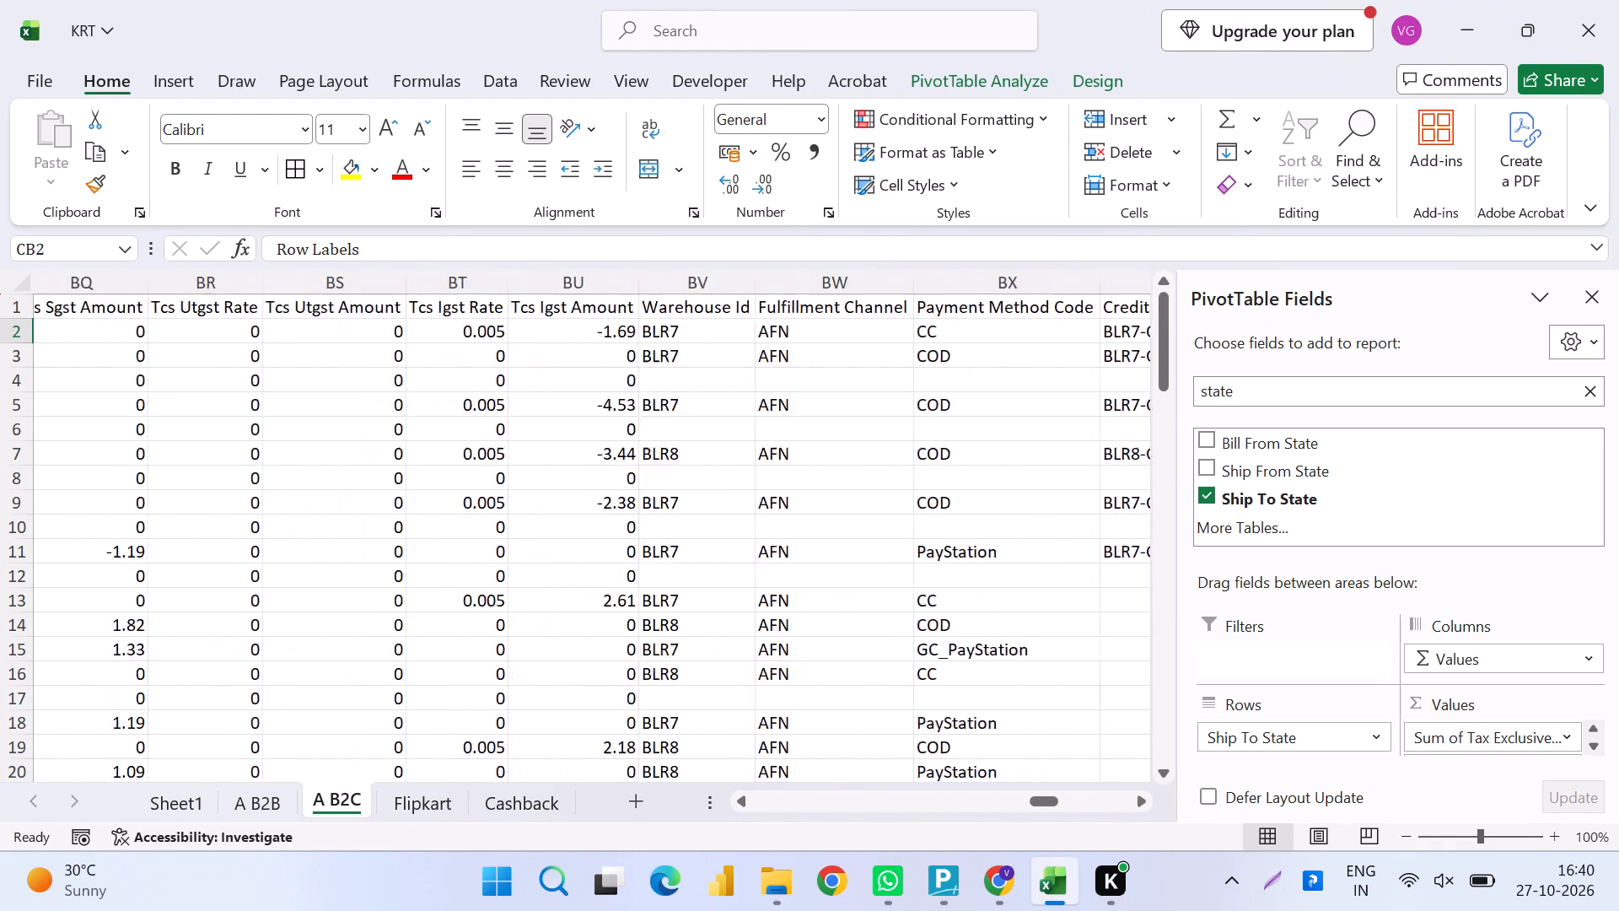
scroll(717, 517, left, 1)
scroll(717, 517, right, 1)
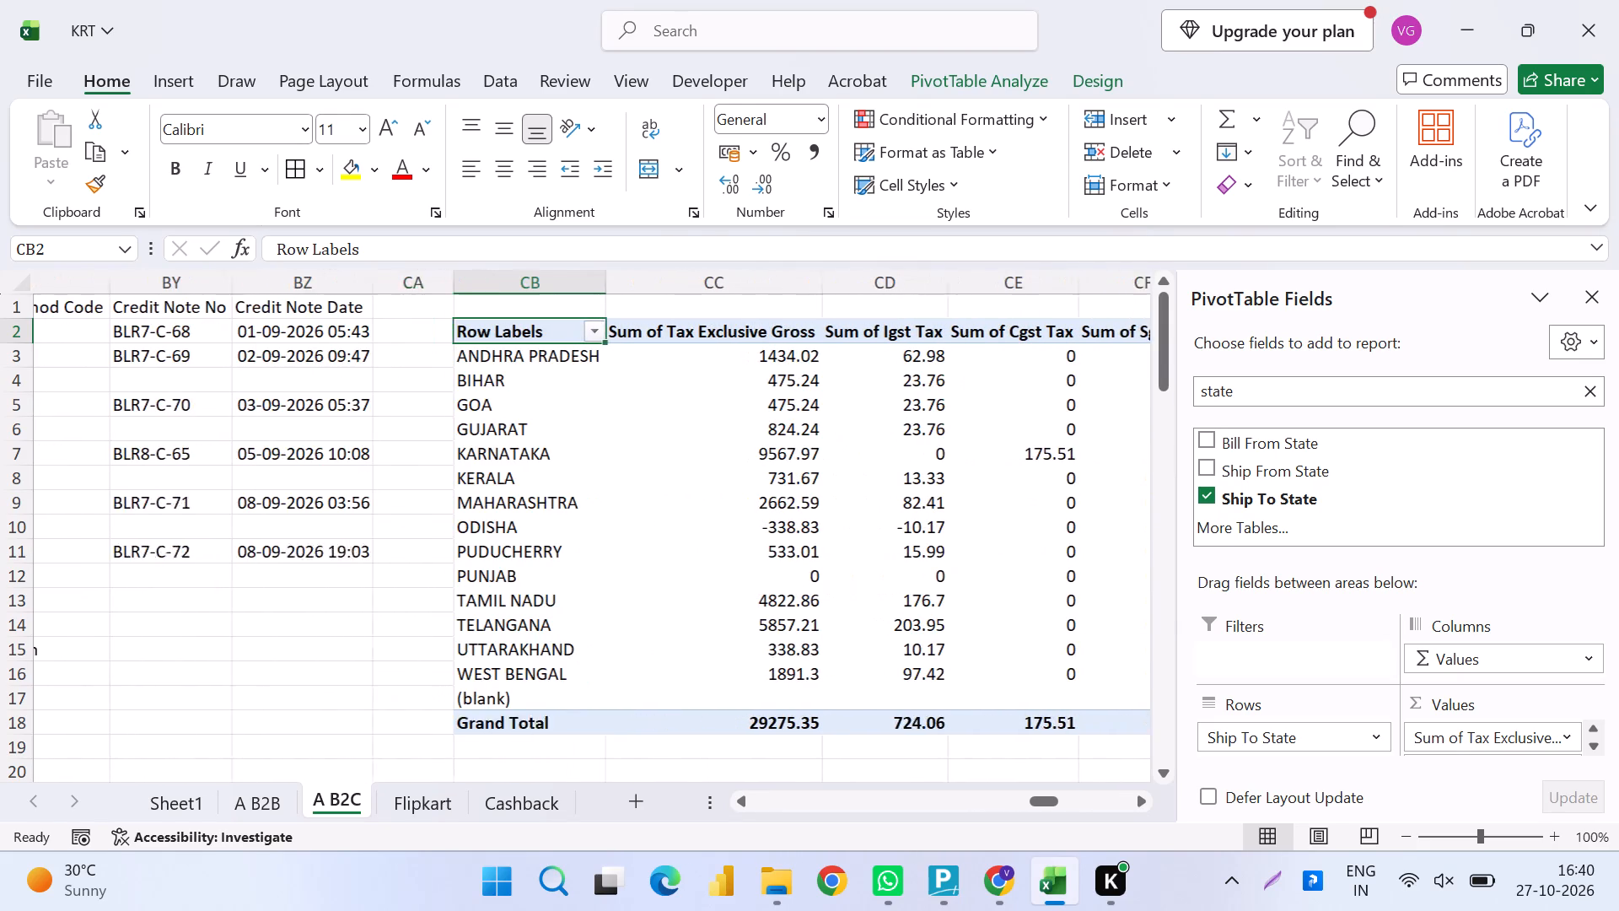
scroll(717, 517, right, 1)
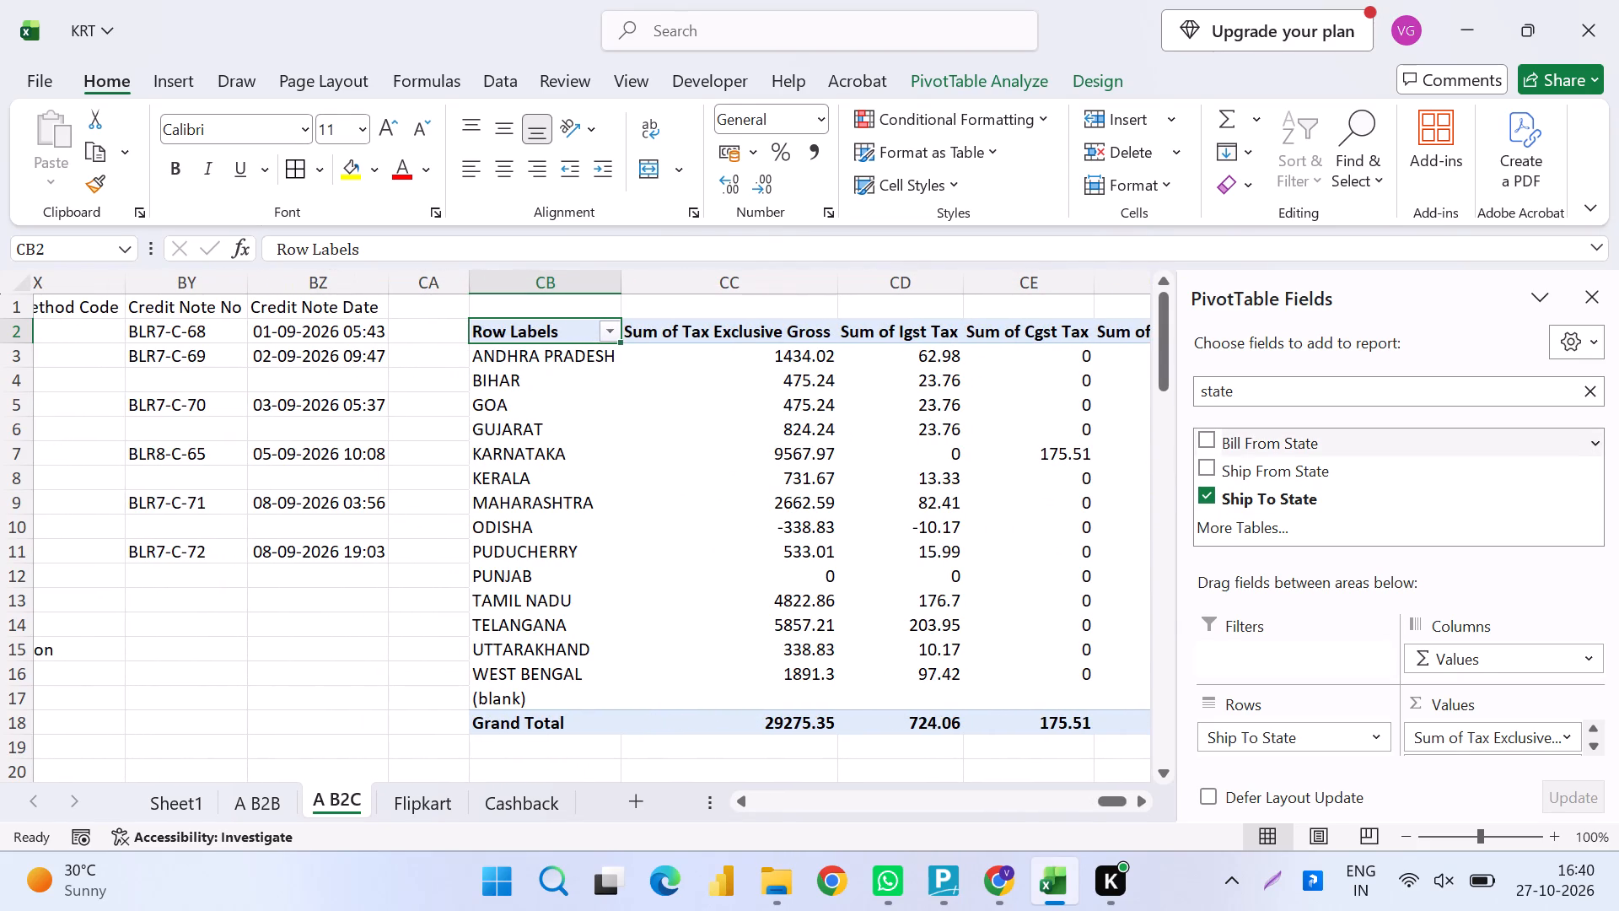
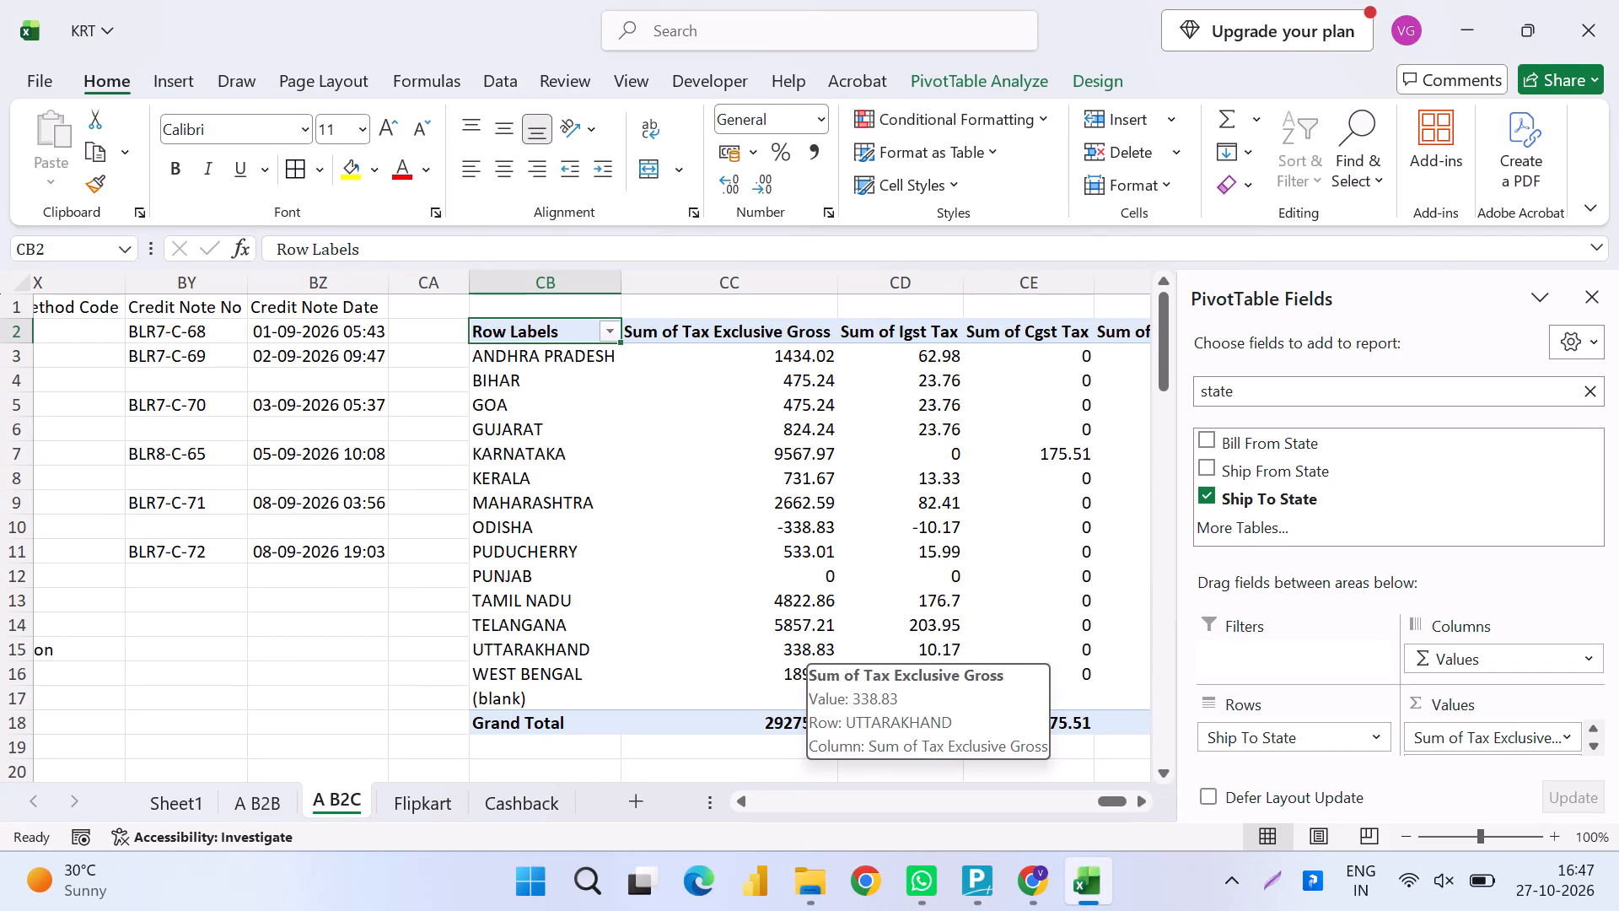
Clear all contents and formatting of the state-wise PivotTable on the A B2C sheet and save the workbook.
key(ctrl+shift+Right)
key(ctrl+shift+Down)
key(alt+h)
text(ea)
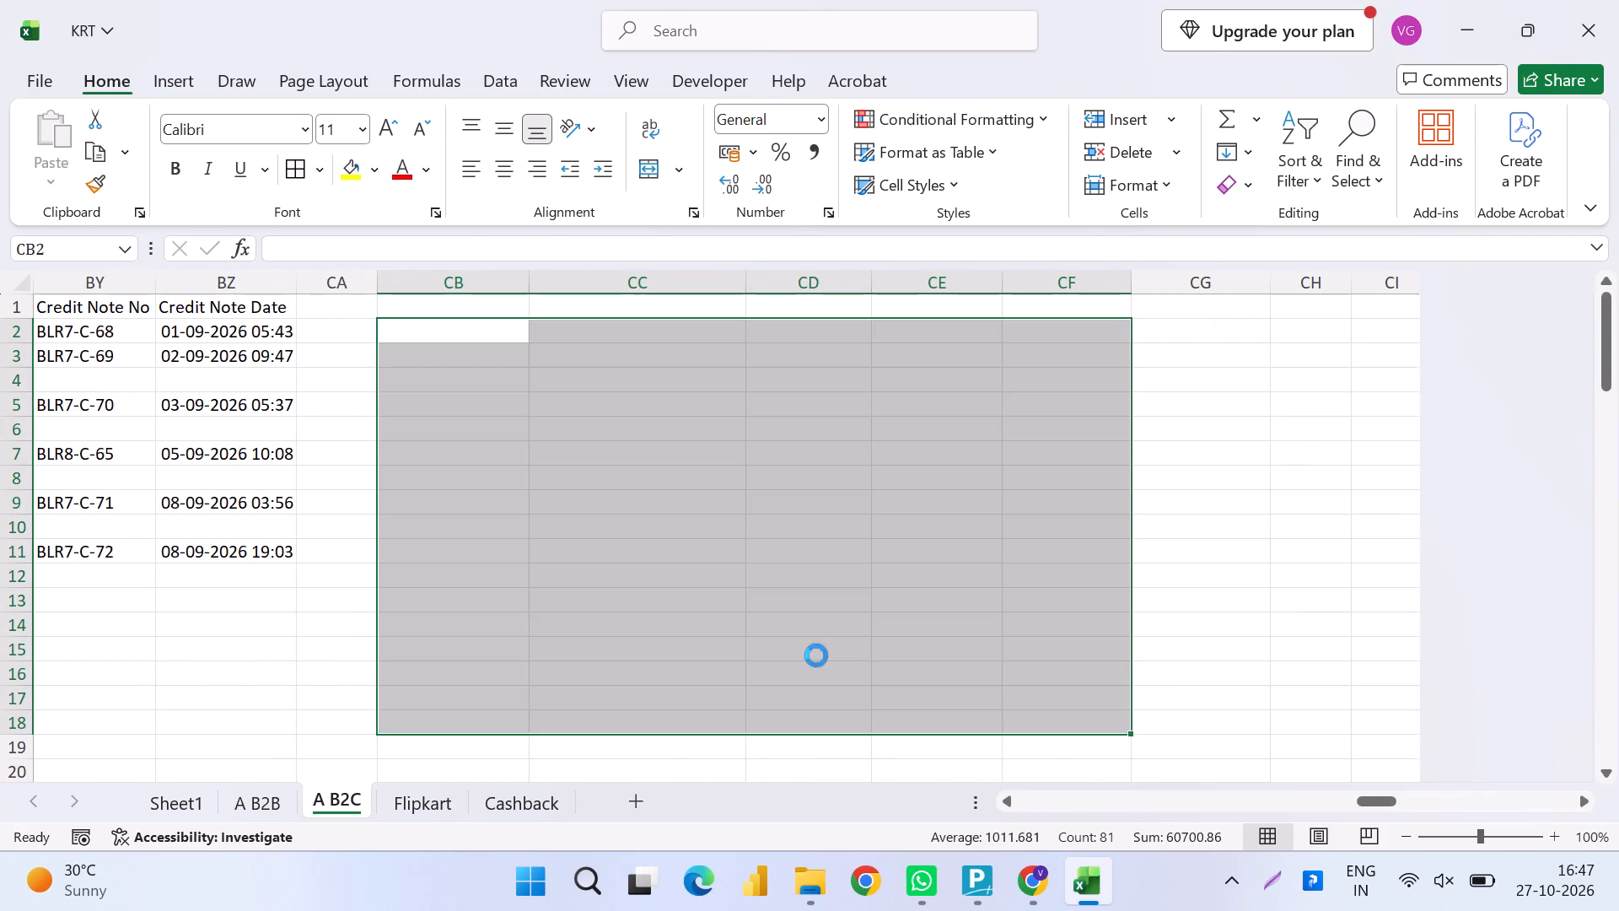
key(ctrl+s)
Add the column header VGST RATE in cell CA1, directly after Credit Note Date, and save the workbook.
scroll(250, 682, right, 5)
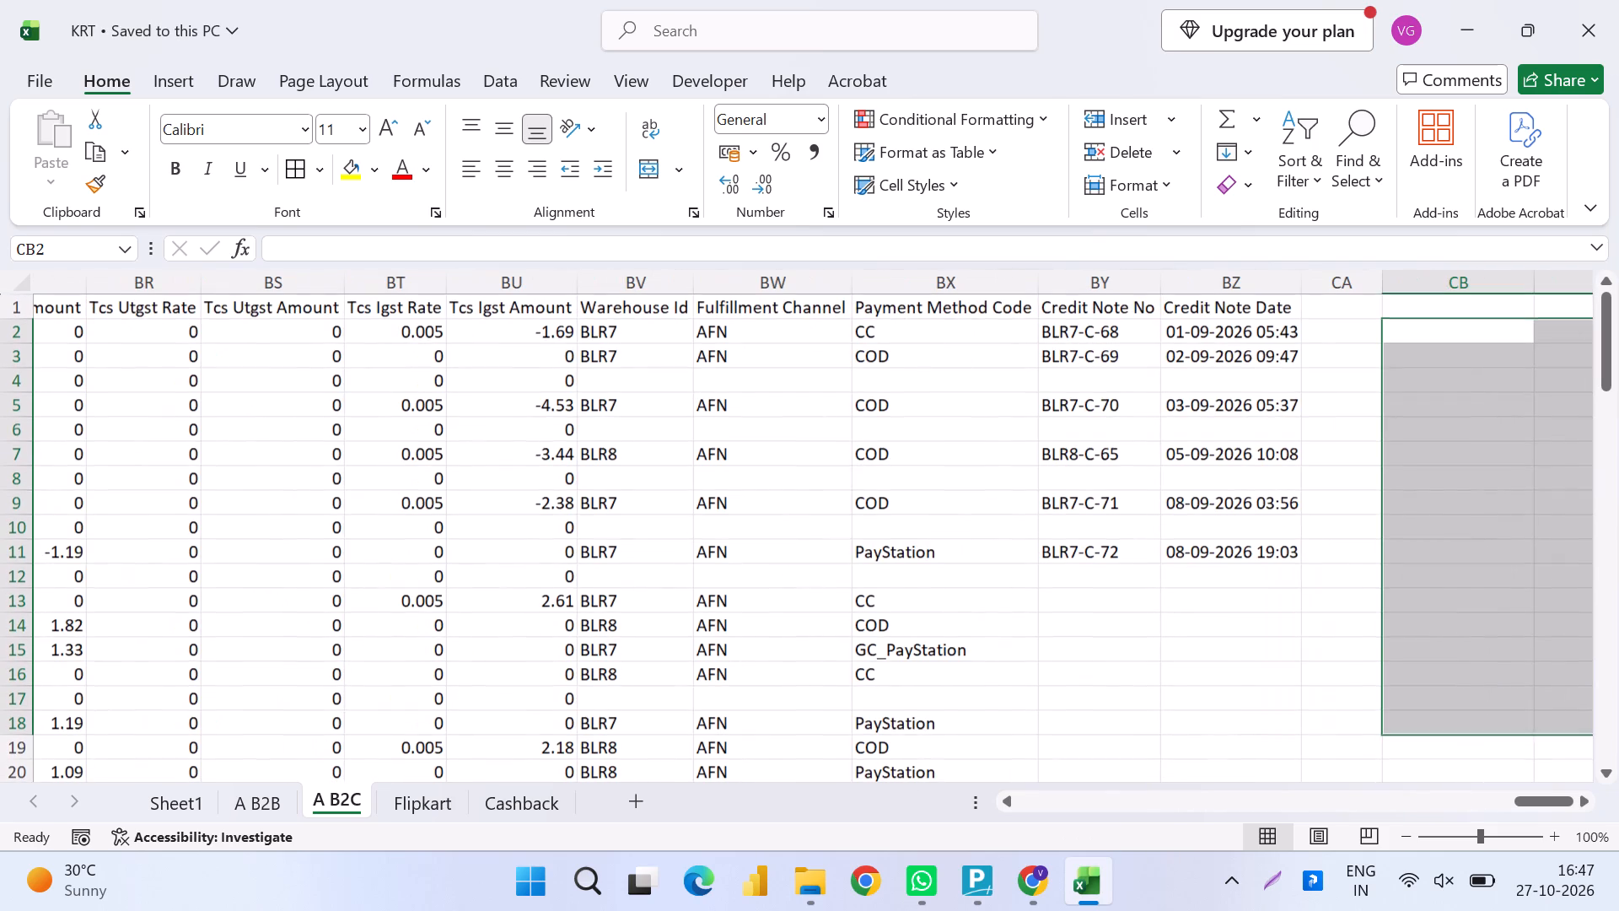
click(1332, 300)
text(VGST R)
key(shift+BackSpace)
key(shift+BackSpace)
key(shift+BackSpace)
key(shift+BackSpace)
key(shift+BackSpace)
key(shift+BackSpace)
key(shift+BackSpace)
text(VGST TRAT)
key(shift+BackSpace)
key(shift+BackSpace)
key(shift+BackSpace)
key(shift+BackSpace)
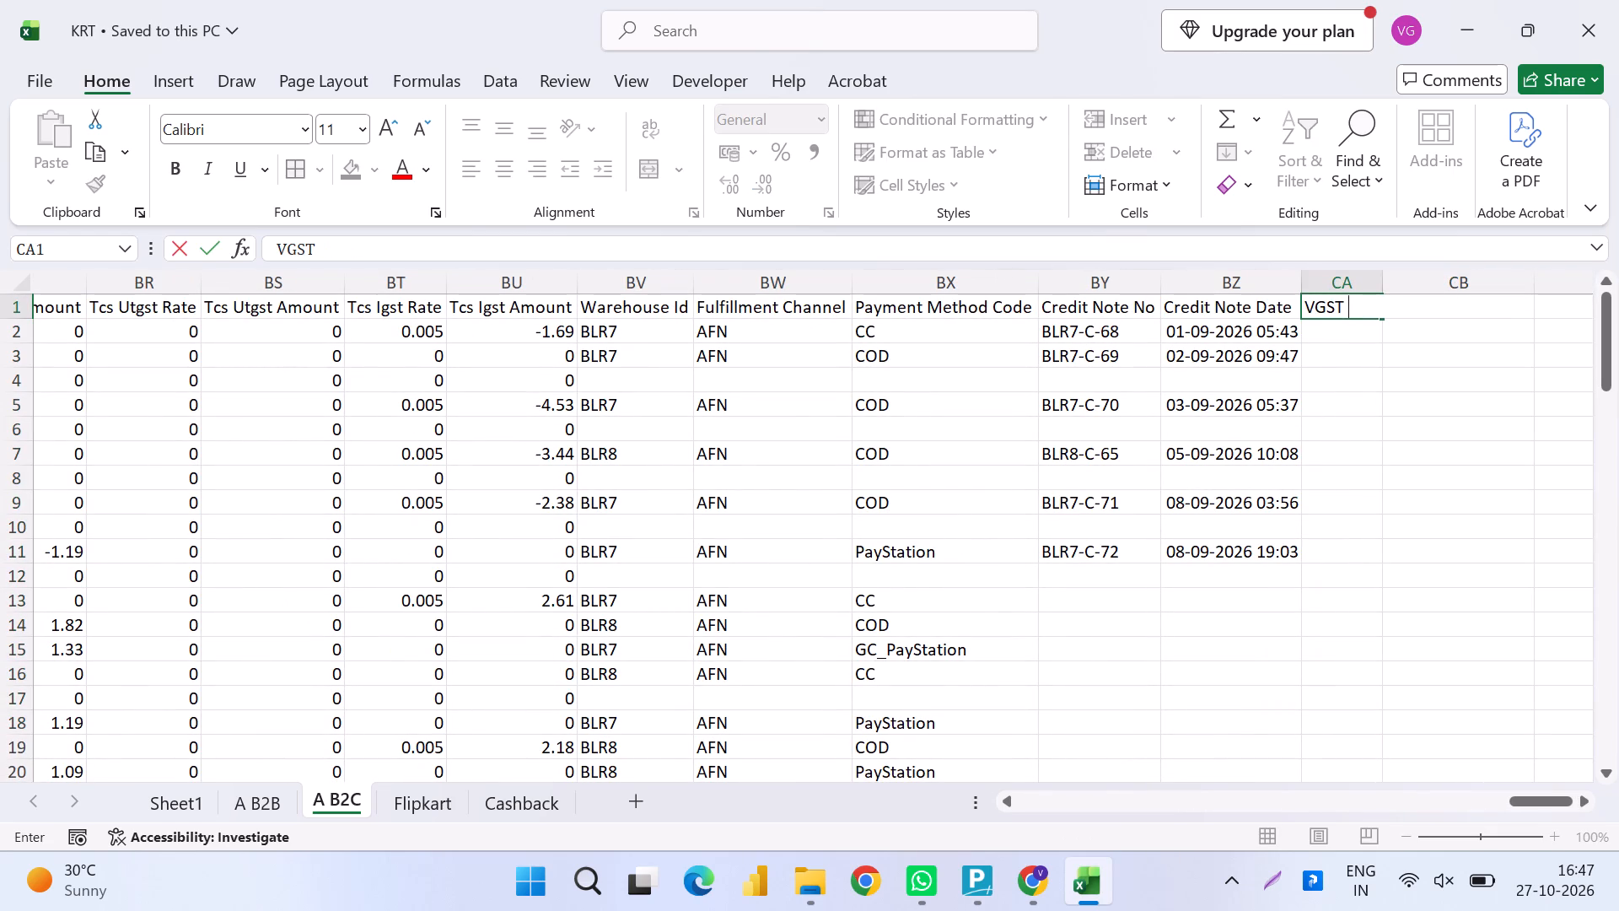
text(RATE)
key(shift+Return)
key(ctrl+s)
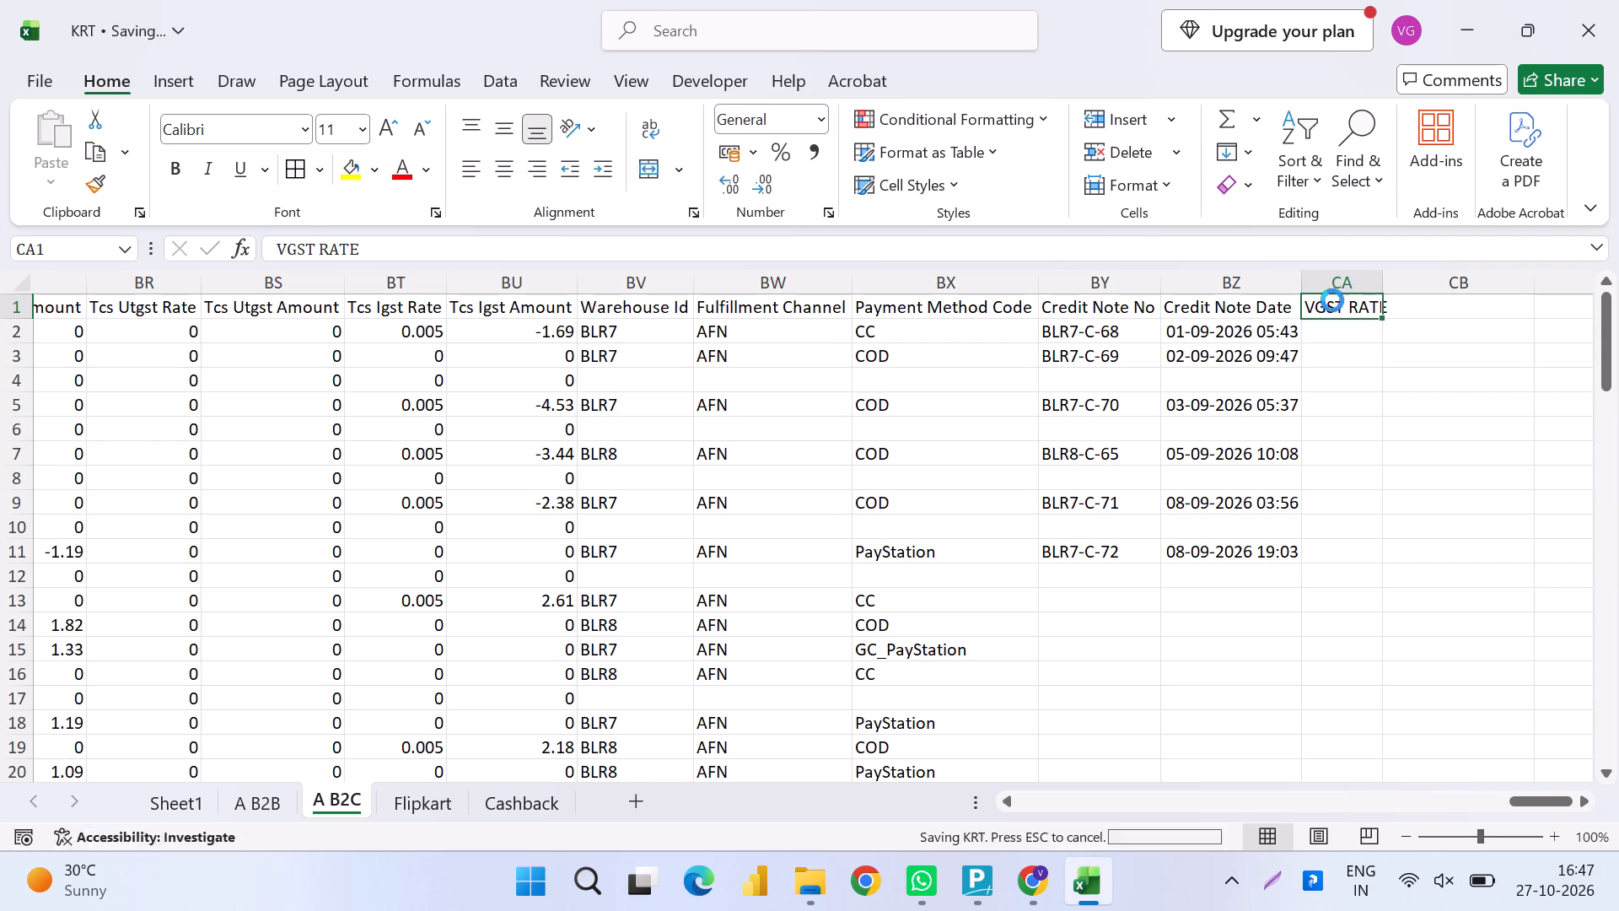
Clear all contents and formatting of the HSN-wise tax summary G17:L20 below the data on the Flipkart sheet.
click(446, 797)
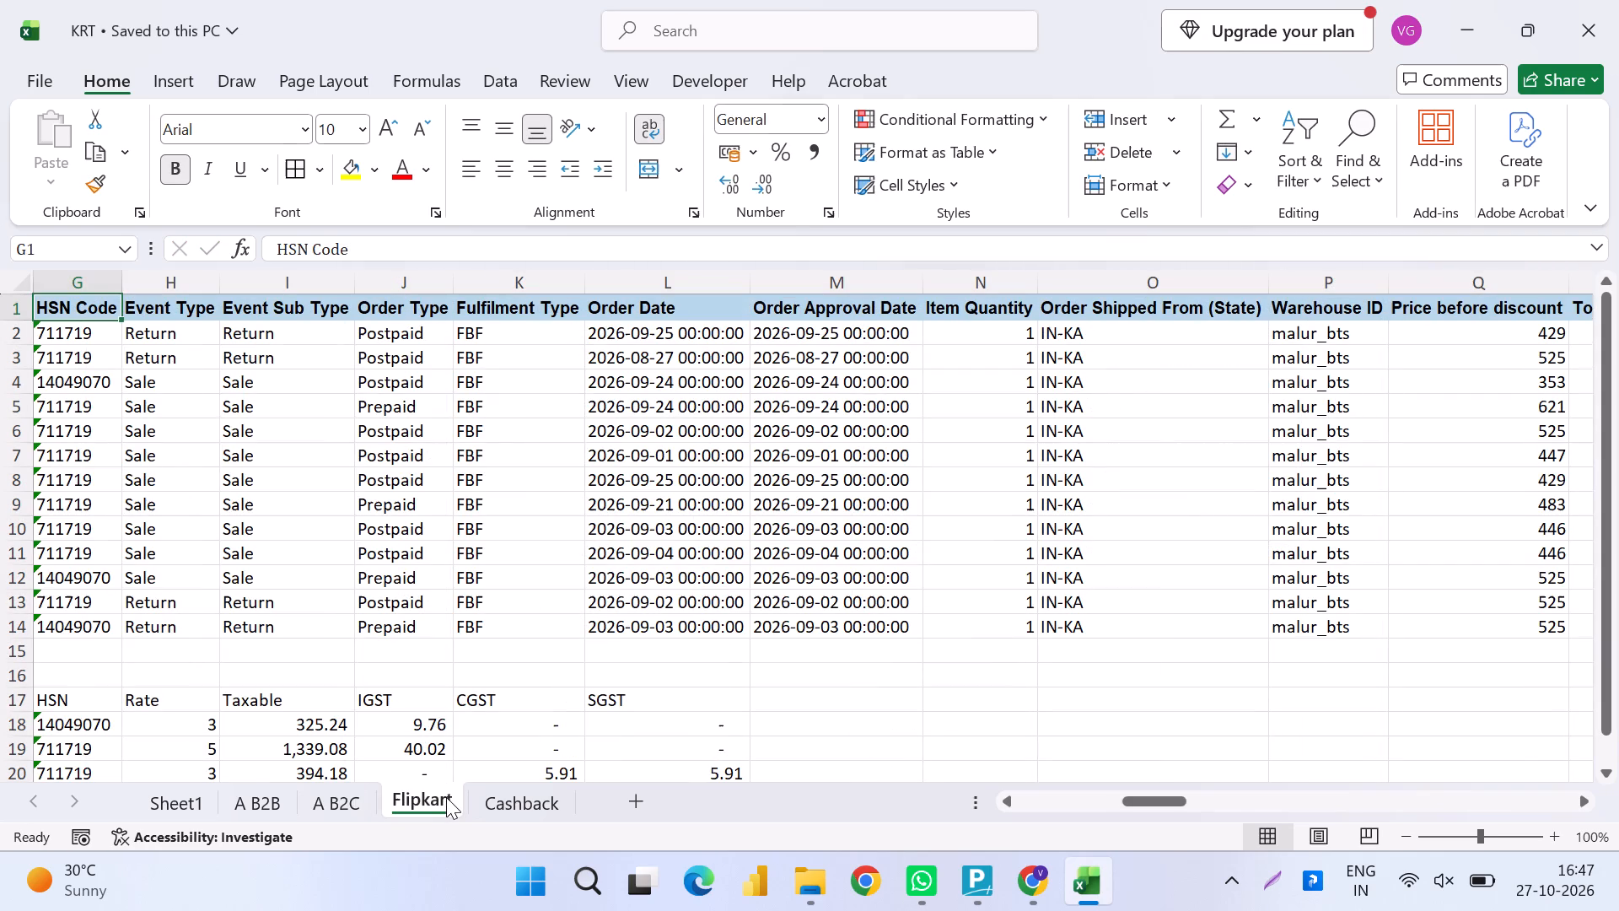
key(Down)
key(Down)
key(ctrl+Down)
key(ctrl+Down)
key(ctrl+shift+Right)
key(ctrl+shift+Down)
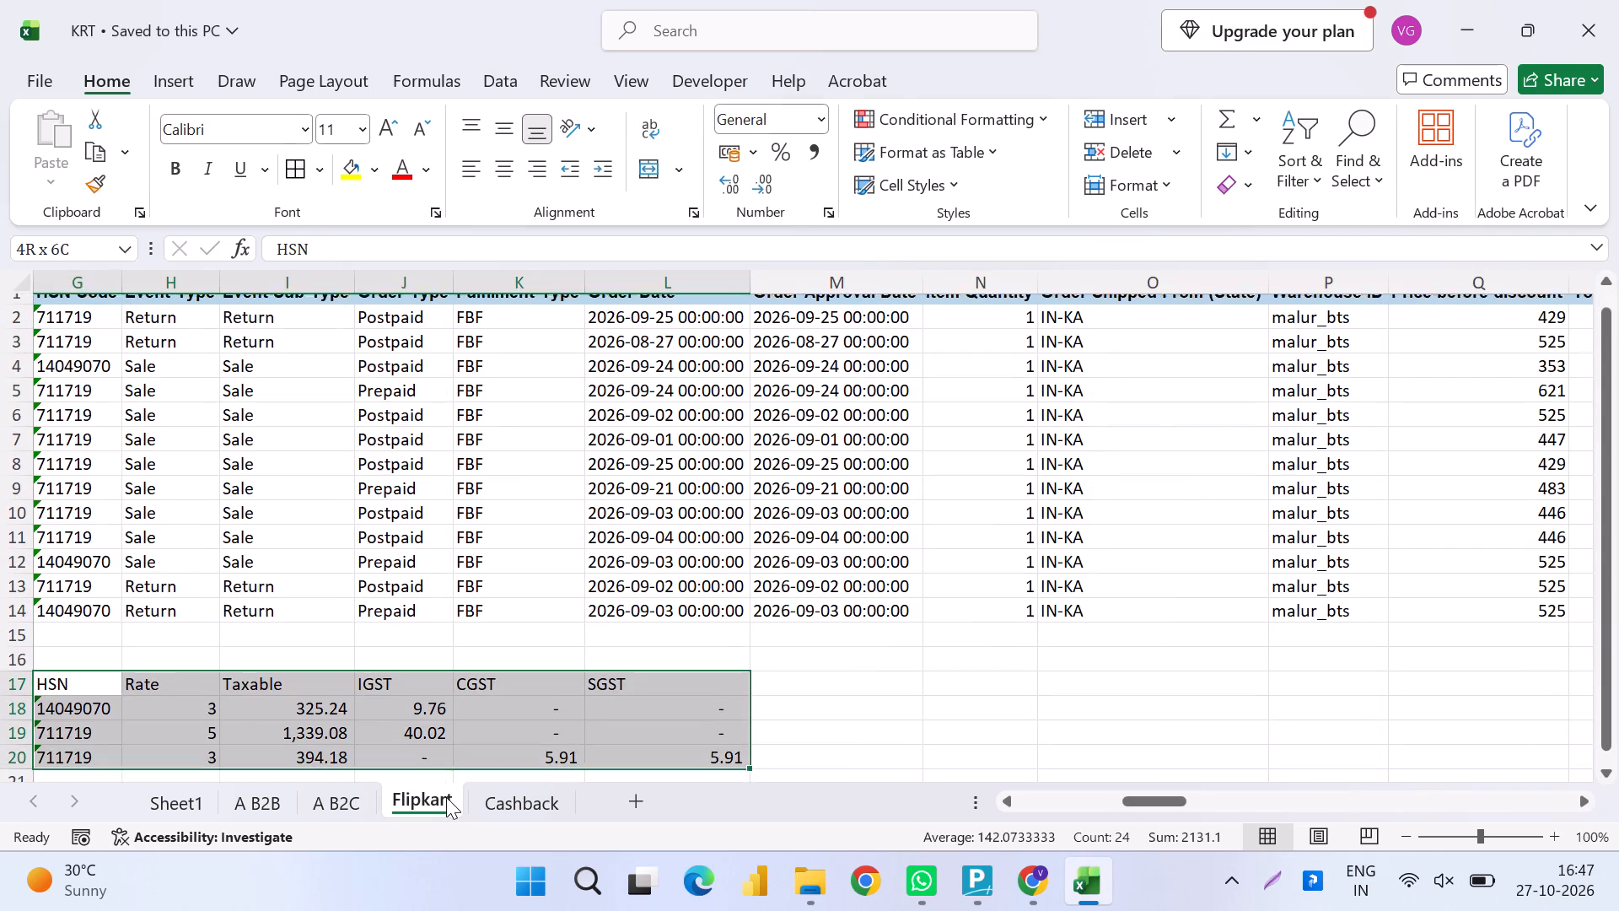
text(hea)
Clear the whole state-wise PivotTable beside the Flipkart data, starting at cell BJ1.
key(ctrl+Up)
key(ctrl+Up)
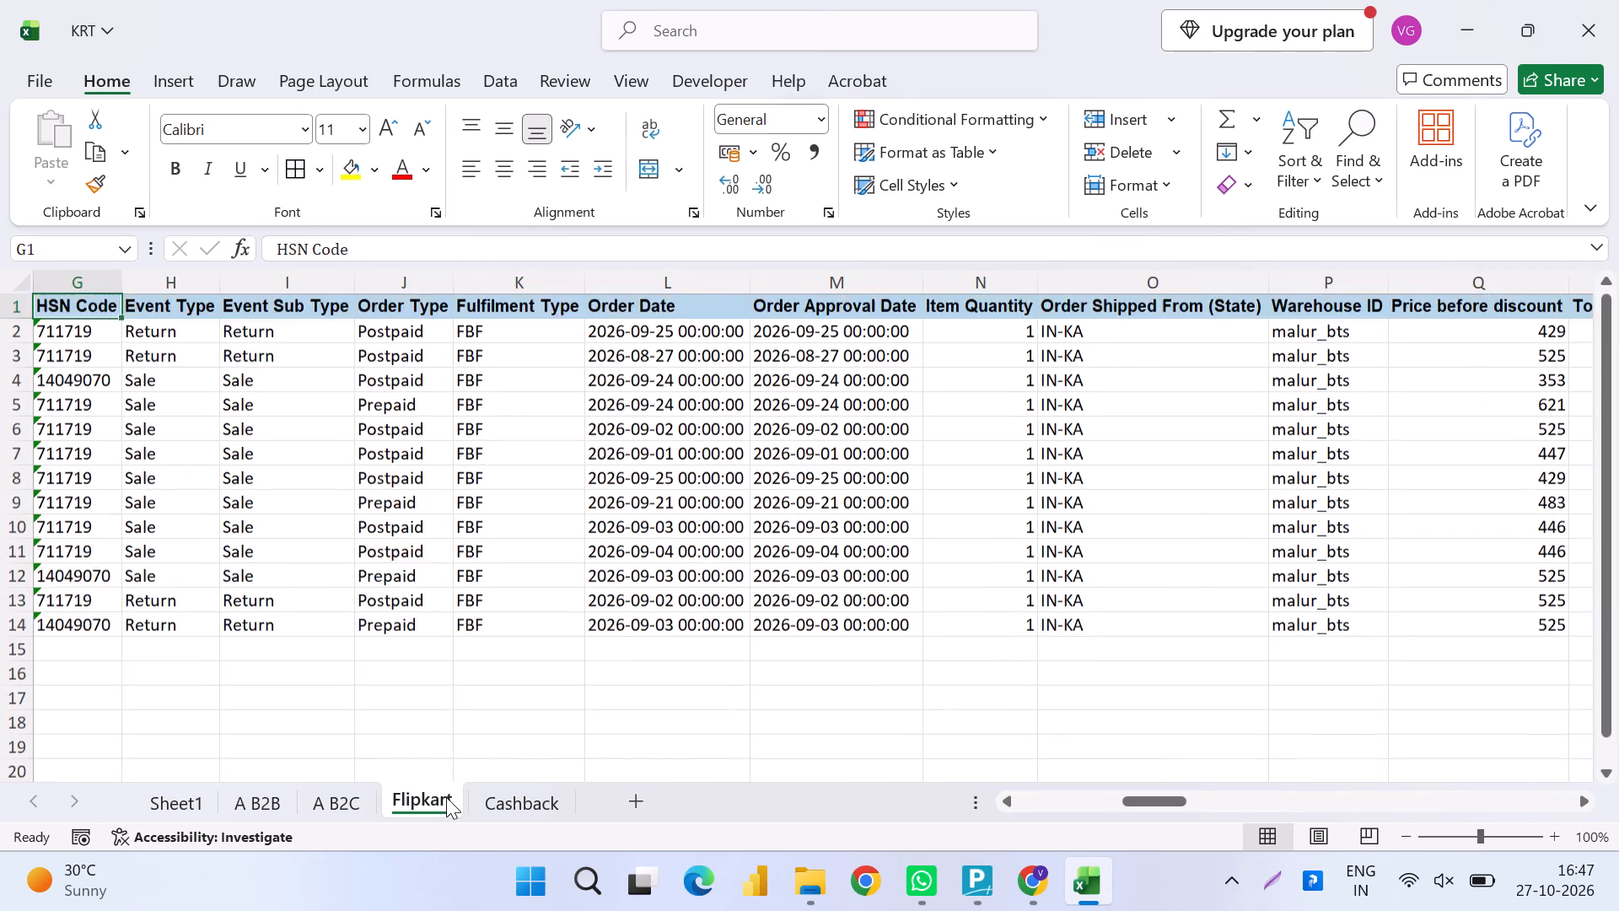
key(ctrl+Right)
key(Right)
key(Right)
key(ctrl+shift+Right)
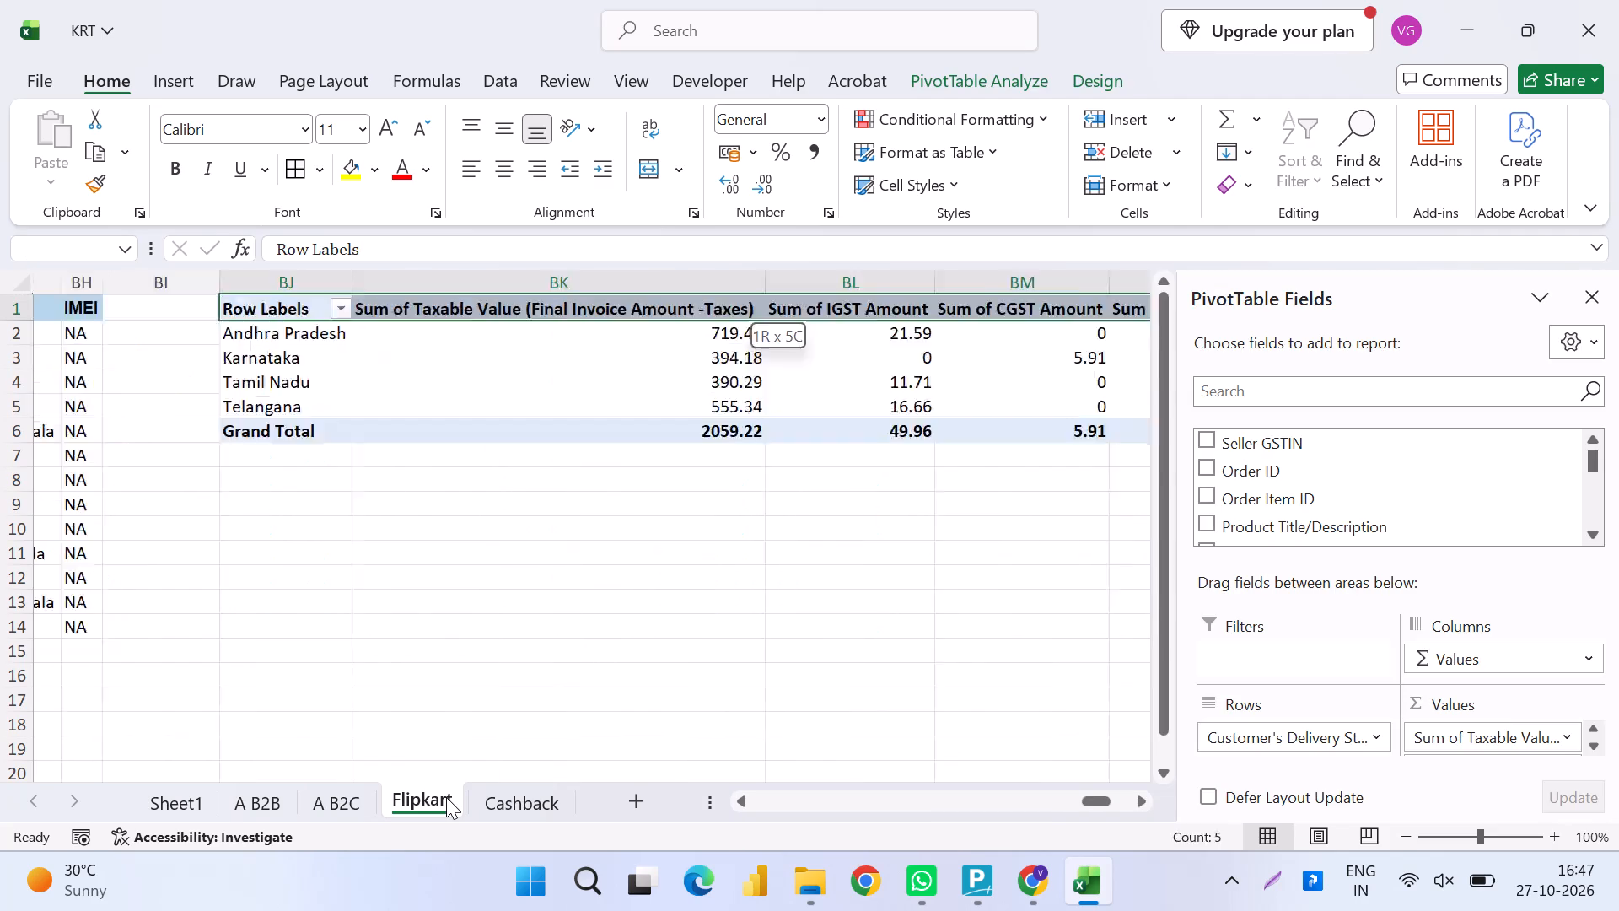
key(ctrl+shift+Down)
key(ctrl+shift+Up)
key(ctrl+shift+Down)
key(alt+h)
text(ea)
Add the column header VGST RATE in cell BI1, directly after the IMEI column of the Flipkart sheet.
key(Left)
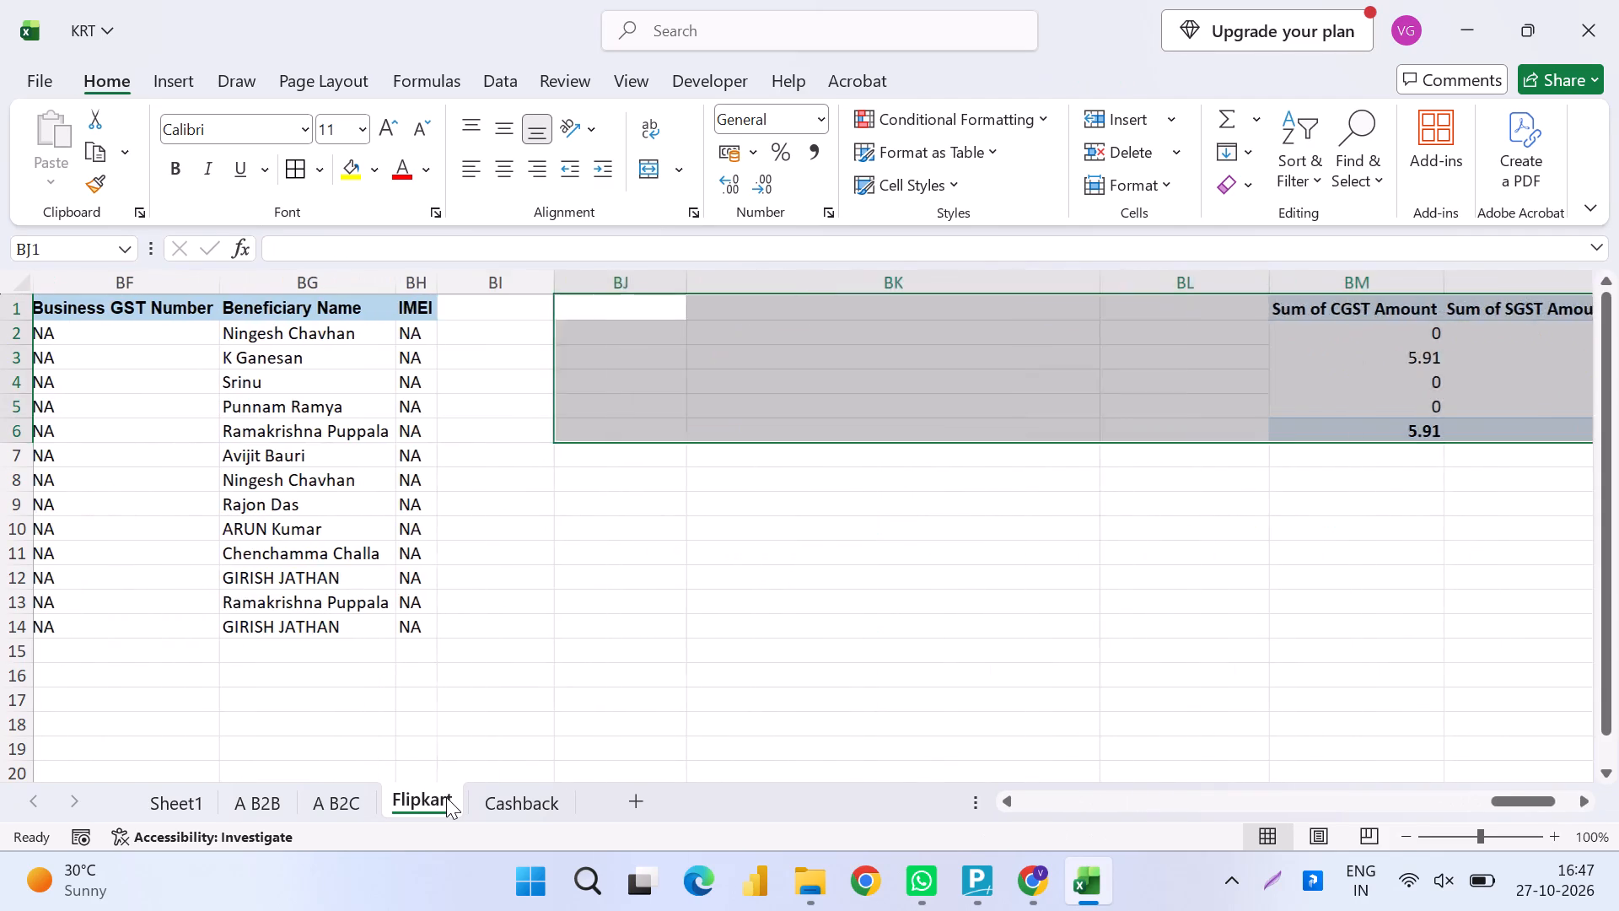
text(VGST RATE)
key(Return)
Clear all contents and formatting of the state-wise PivotTable AG1:AK6 on the Cashback sheet.
click(540, 808)
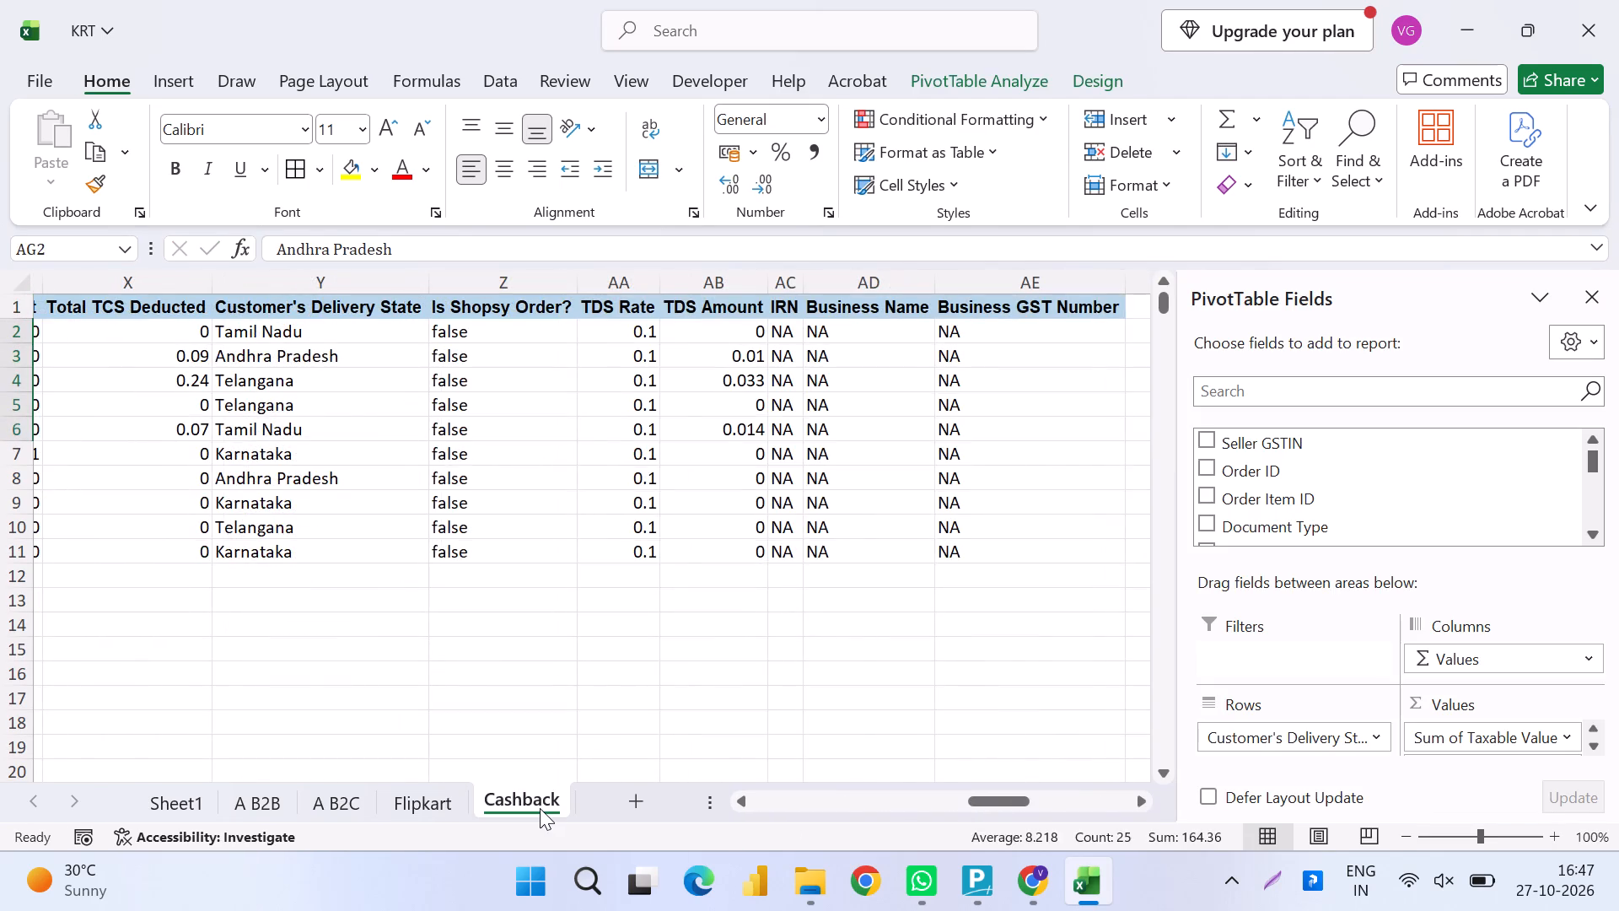
key(ctrl+Up)
key(ctrl+Right)
key(Left)
key(Left)
key(ctrl+shift+Right)
key(ctrl+shift+Down)
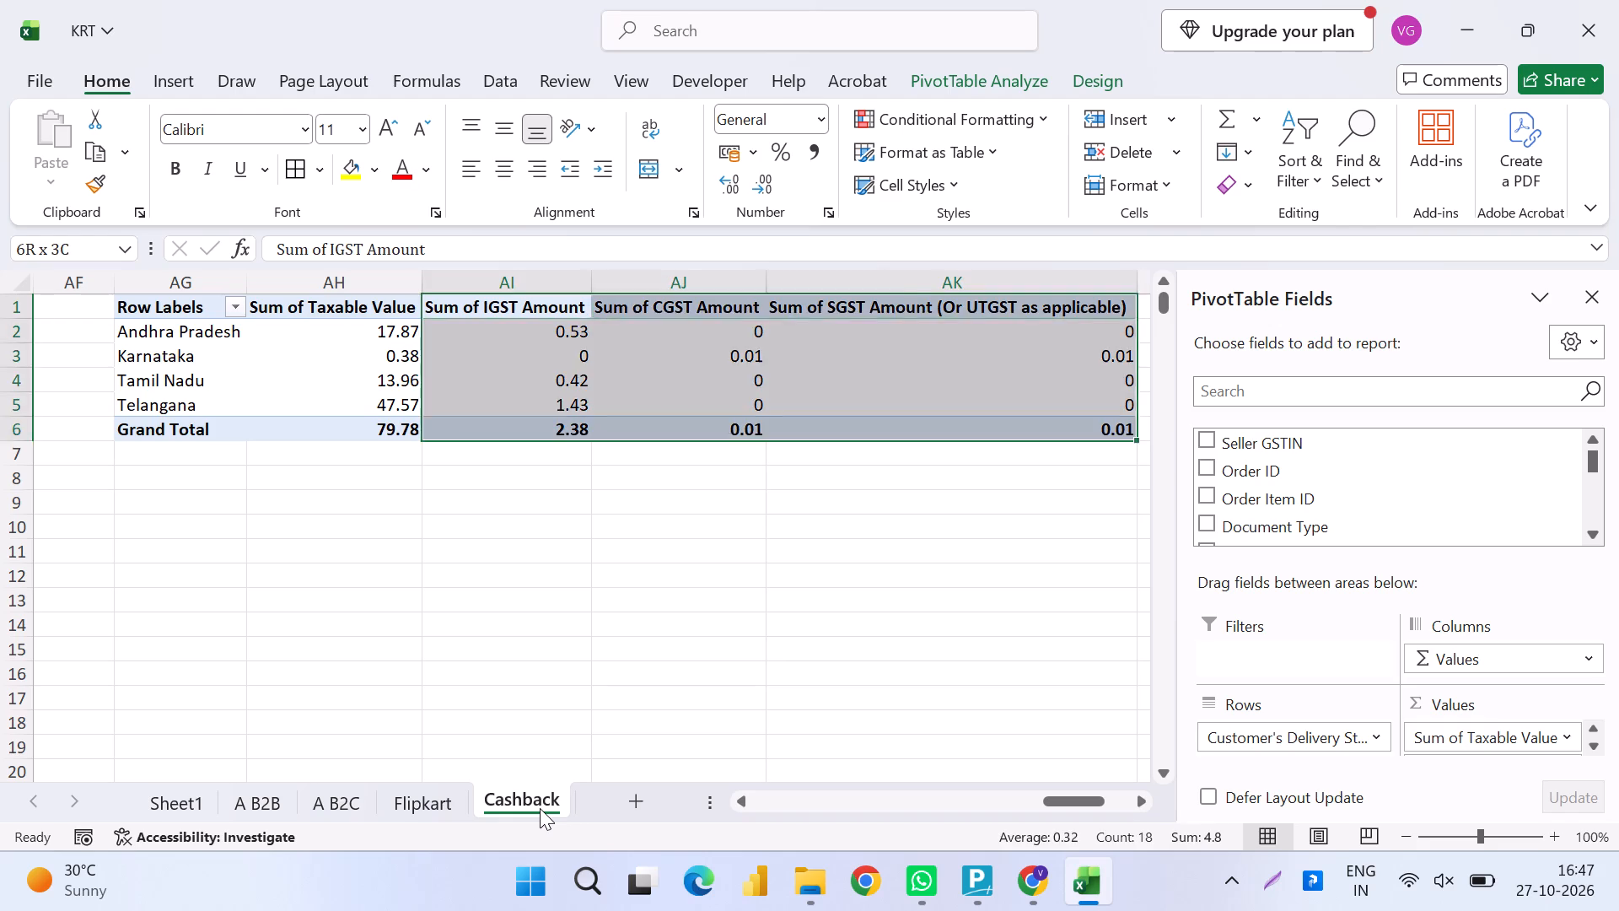
key(Left)
key(ctrl+shift+Right)
key(ctrl+shift+Down)
key(Left)
key(ctrl+shift+Right)
key(ctrl+shift+Down)
text(hea)
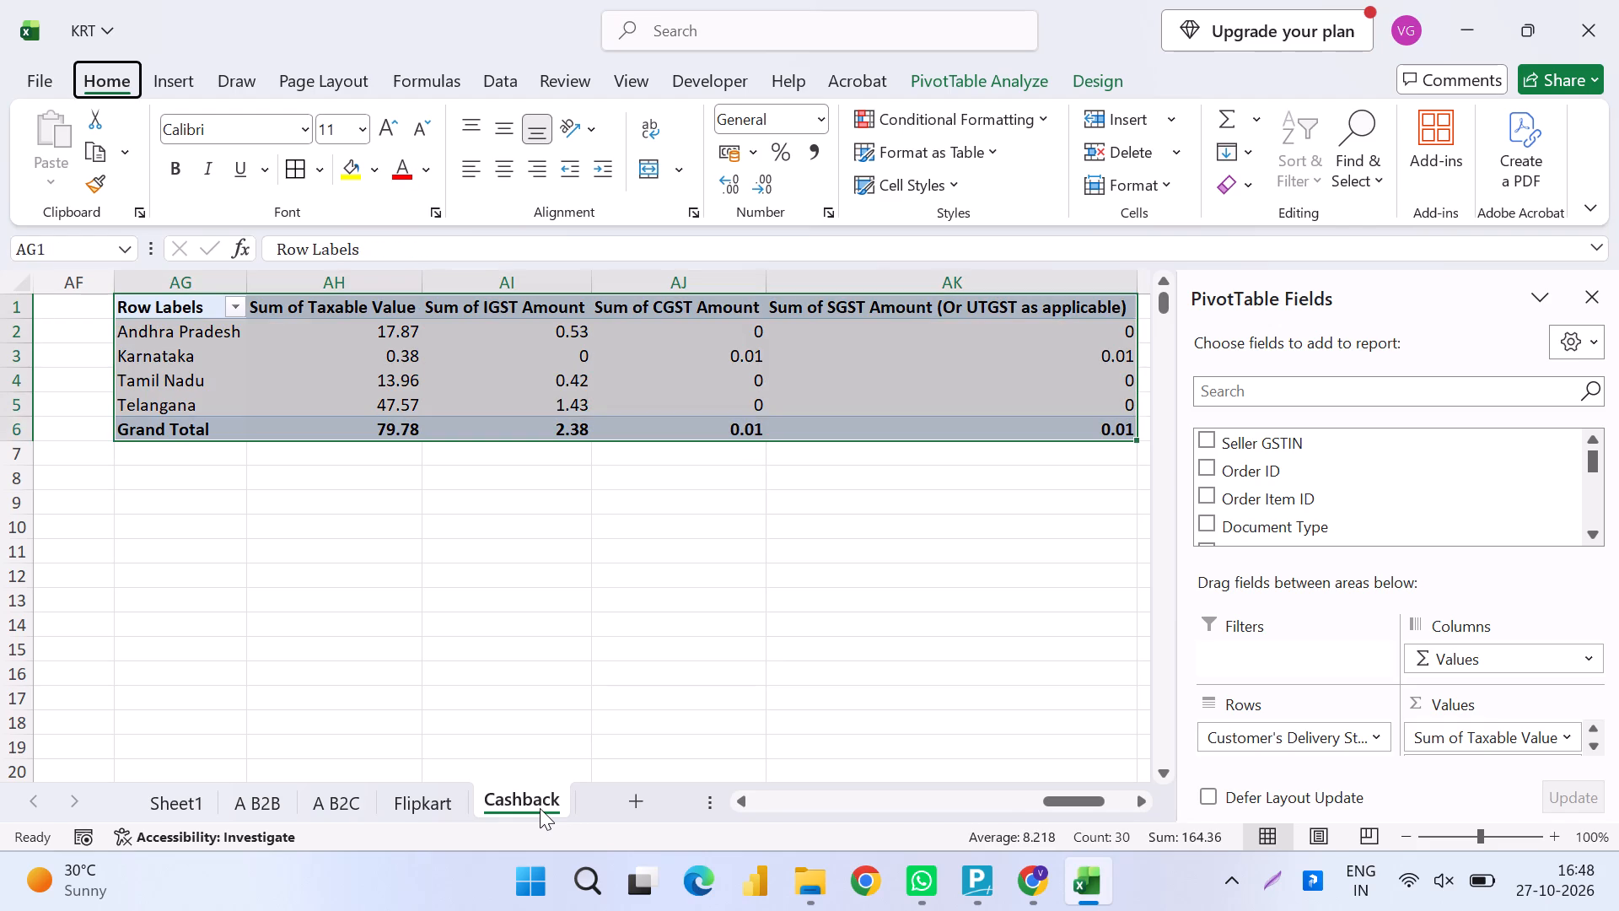
Add the column header VGST RATE in cell AF1, directly after Business GST Number on the Cashback sheet.
key(Left)
key(Left)
key(Right)
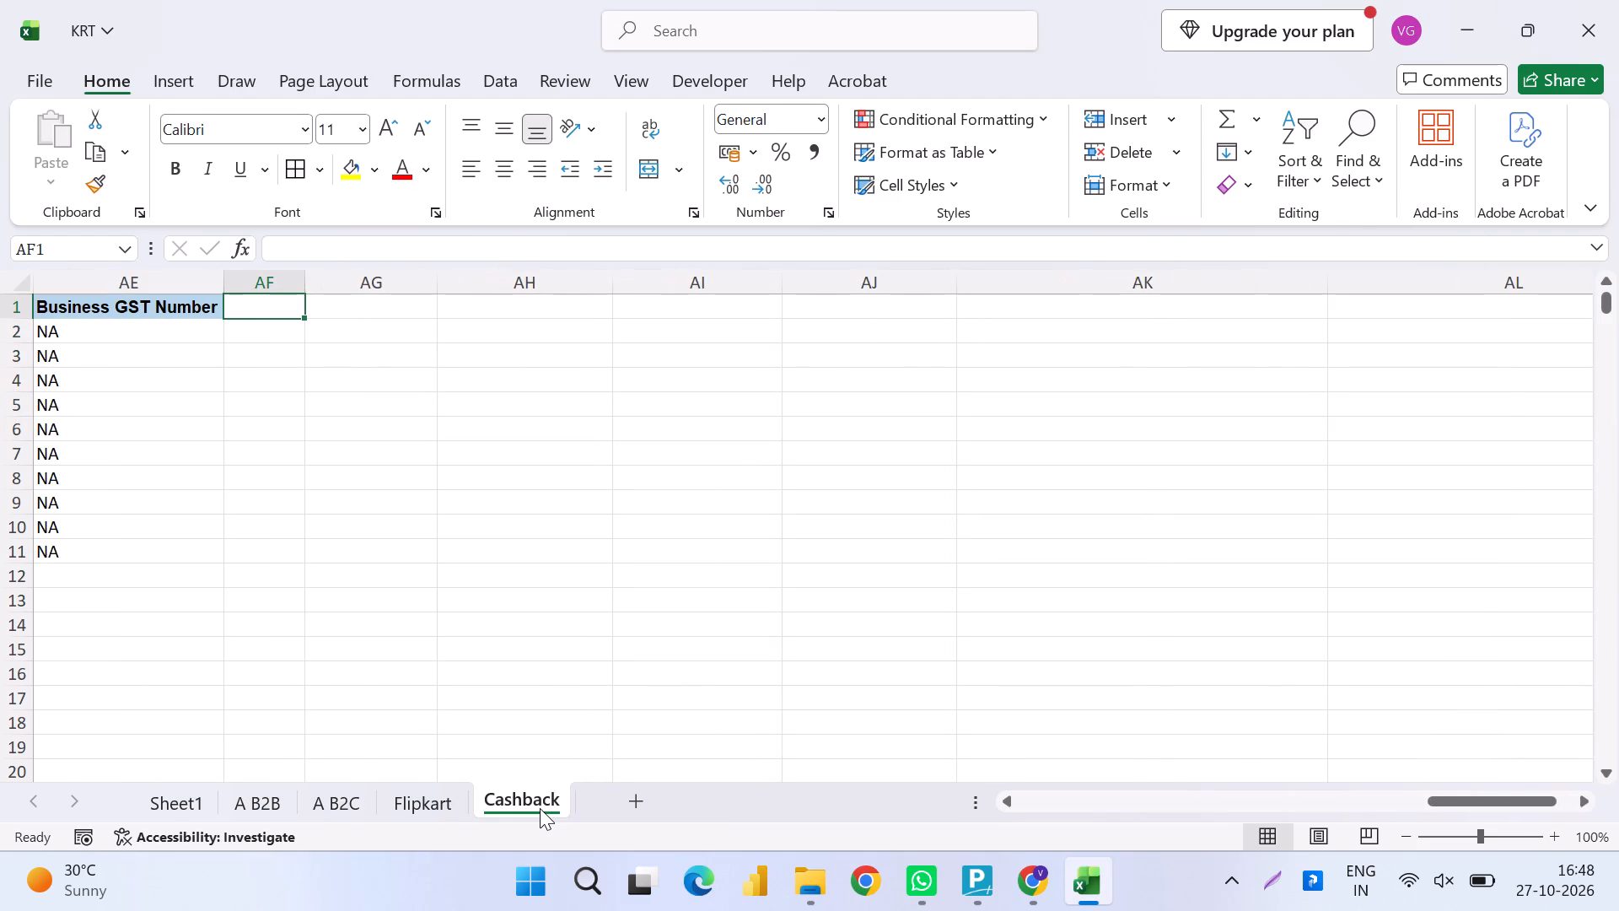
text(VGST T)
key(shift+BackSpace)
text(RATE)
key(shift+Return)
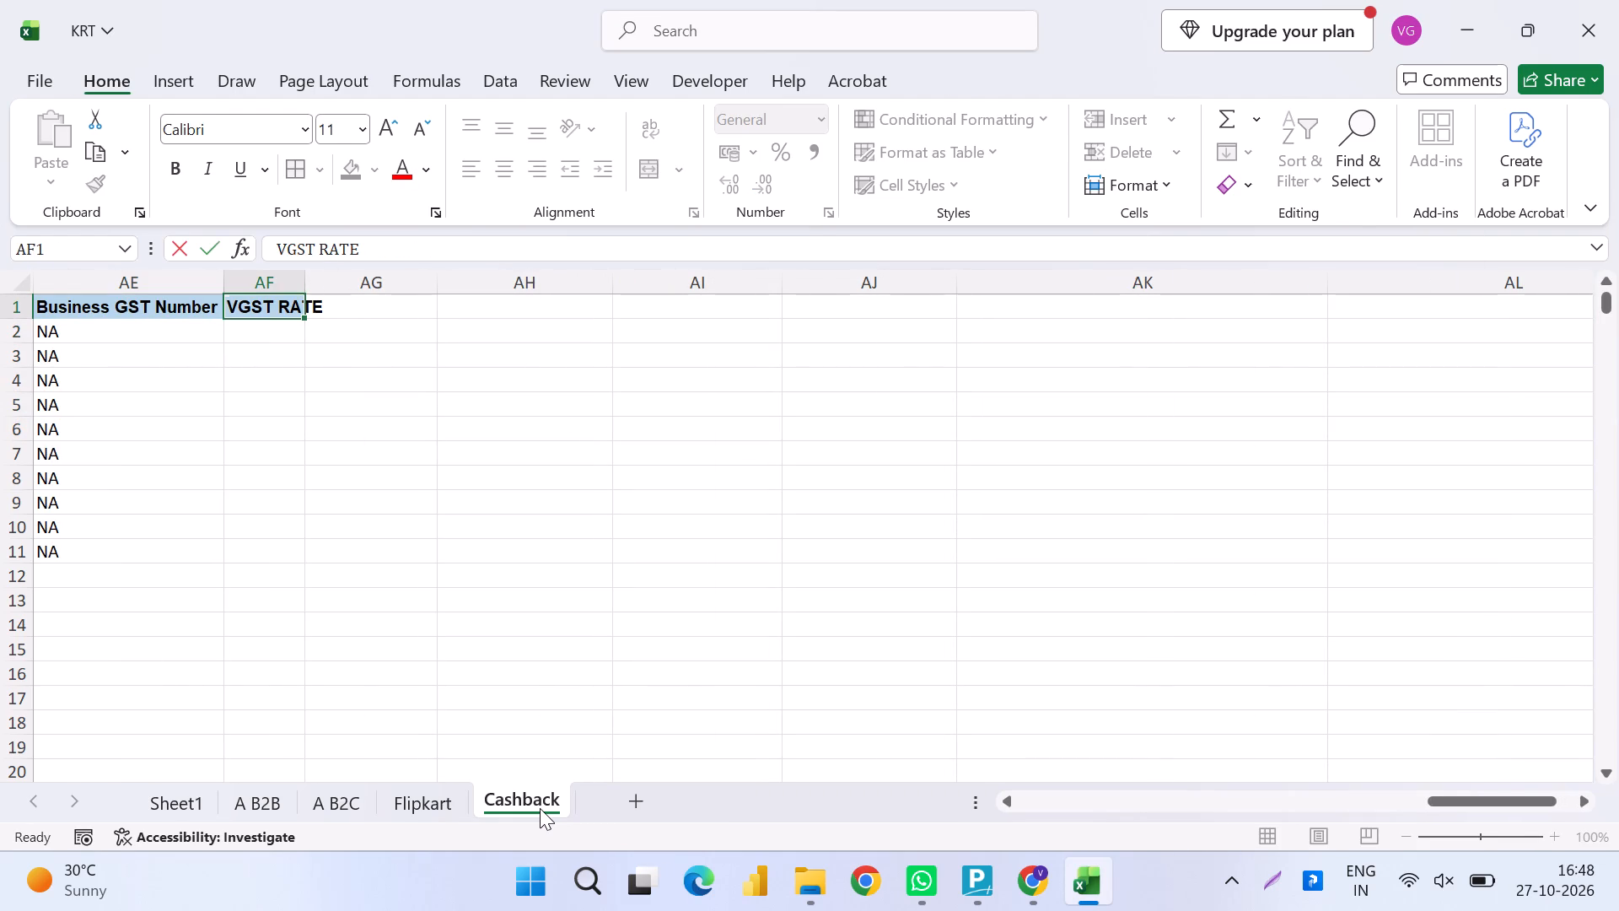
In cell CA2 of the A B2C sheet, enter =AE2+AF2+AG2+AH2 to add the Cgst, Sgst, Utgst and Igst rates.
key(ctrl+Down)
key(ctrl+Left)
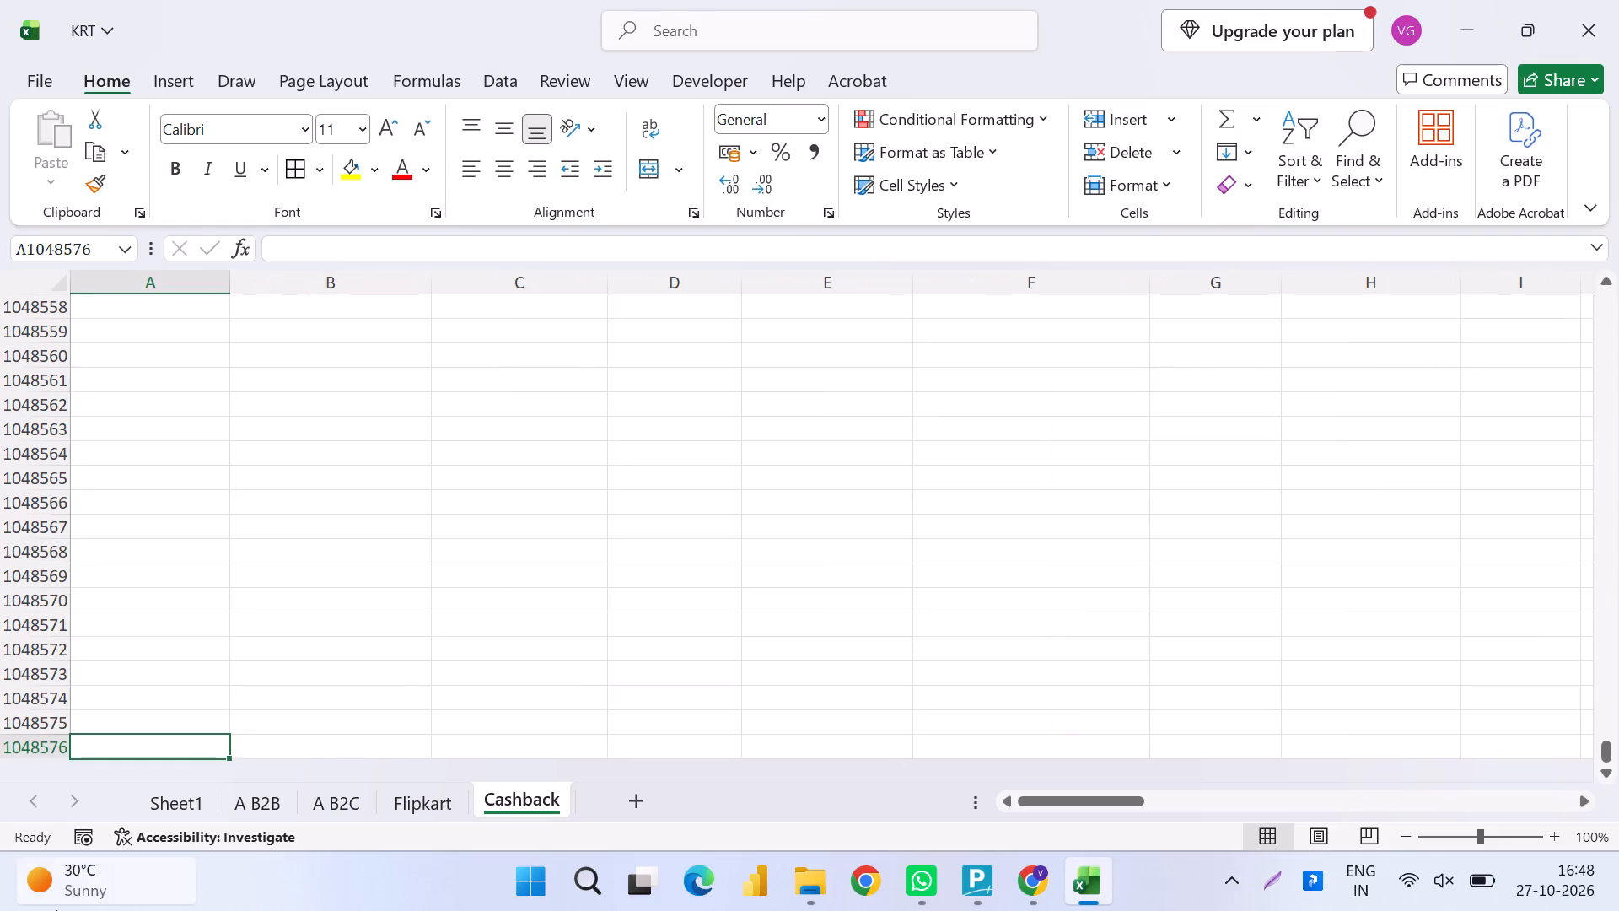
click(275, 786)
click(323, 788)
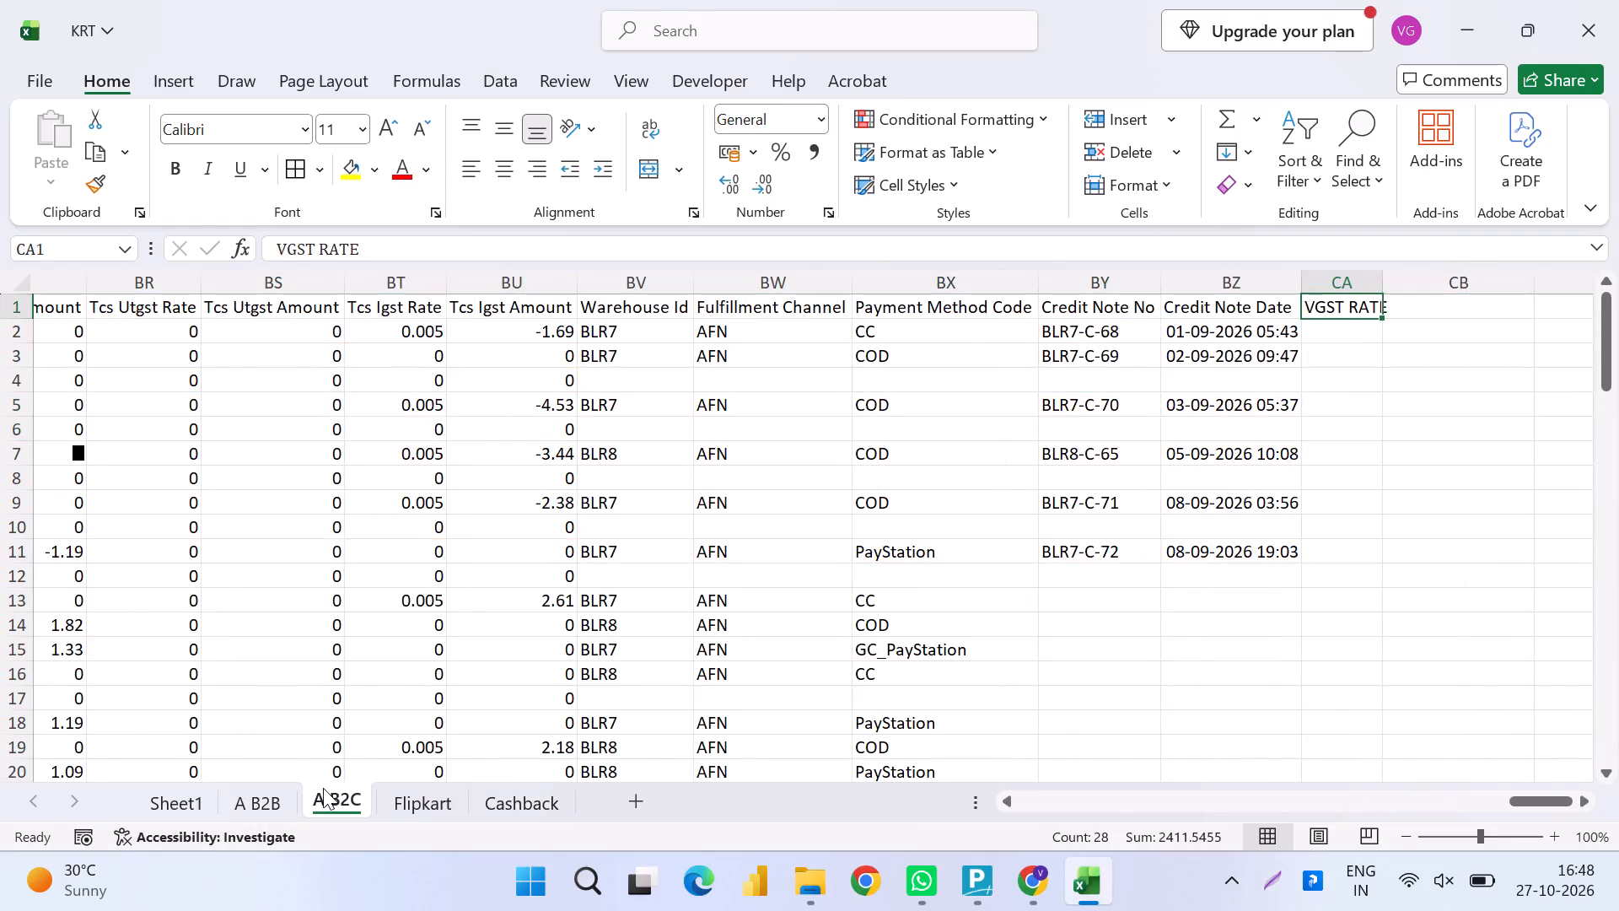
key(ctrl+Left)
key(ctrl+Up)
key(ctrl+Left)
key(ctrl+shift+Right)
key(Right)
key(Right)
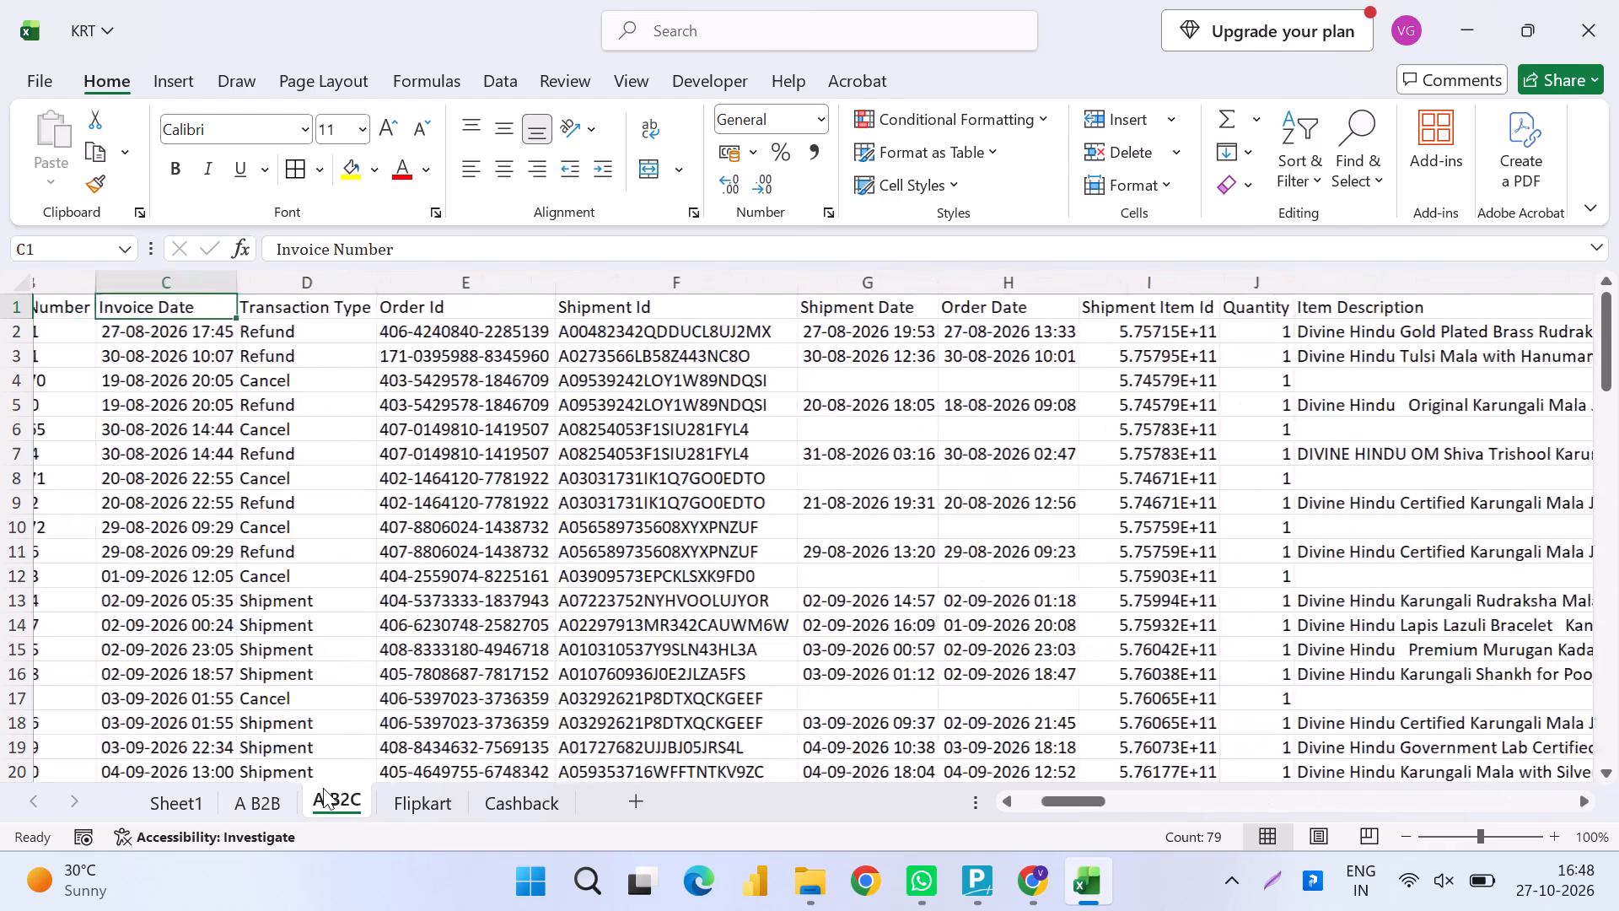
key(Right)
key(ctrl+Right)
key(Right)
key(Right)
key(Right)
key(Right)
key(Left)
key(Left)
key(Left)
key(Left)
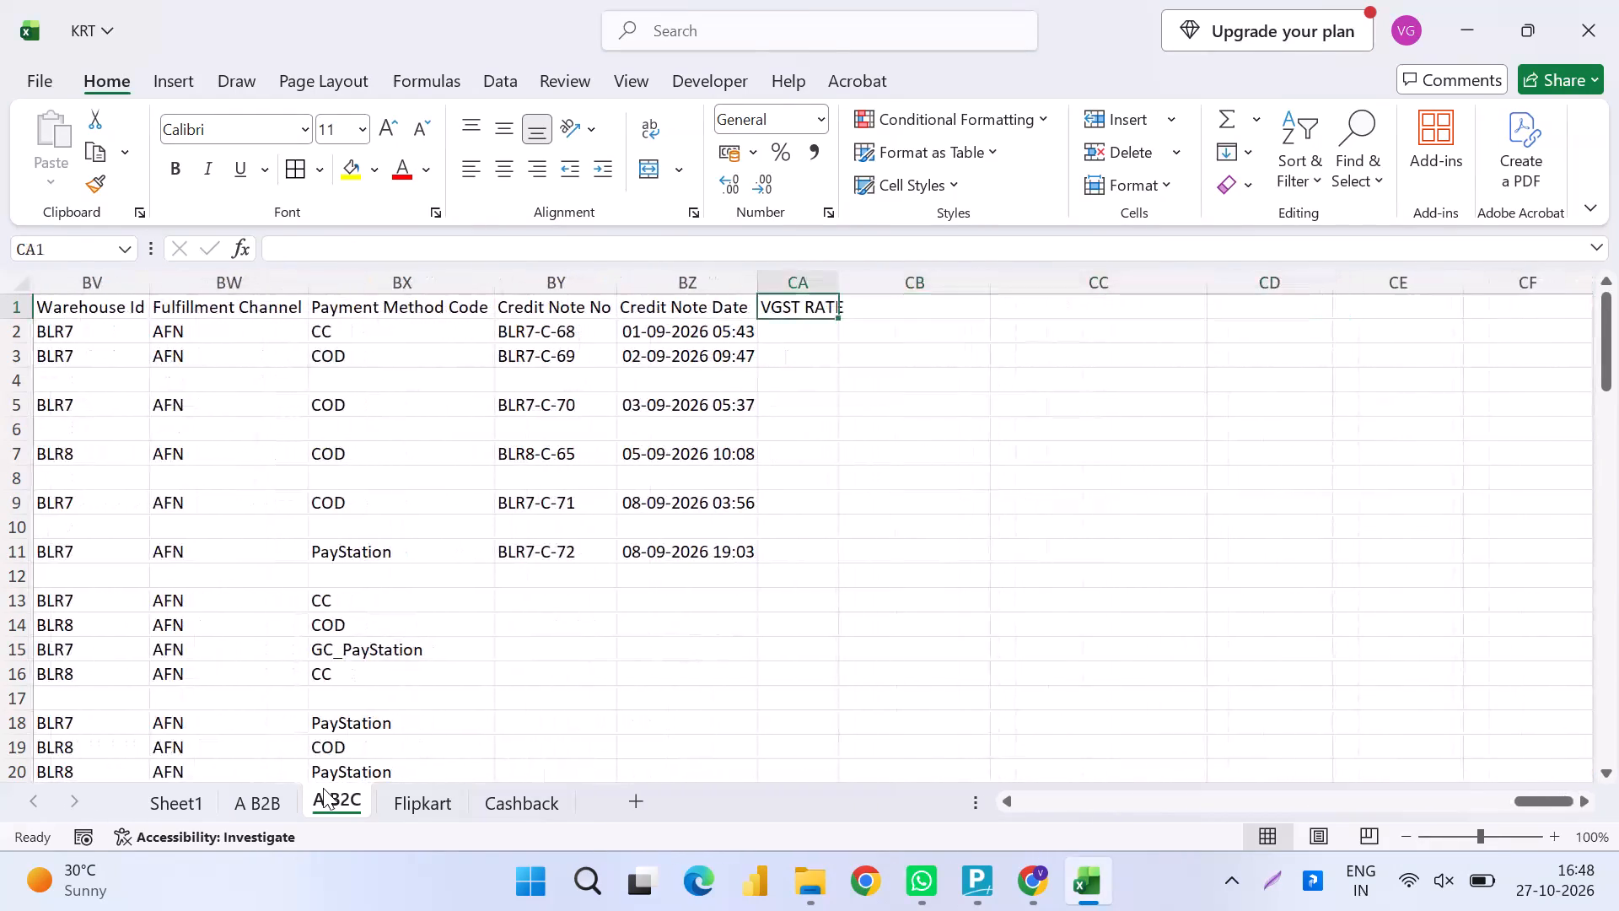
key(Down)
key(equal)
key(Left)
key(ctrl+Left)
key(ctrl+Left)
key(ctrl+Left)
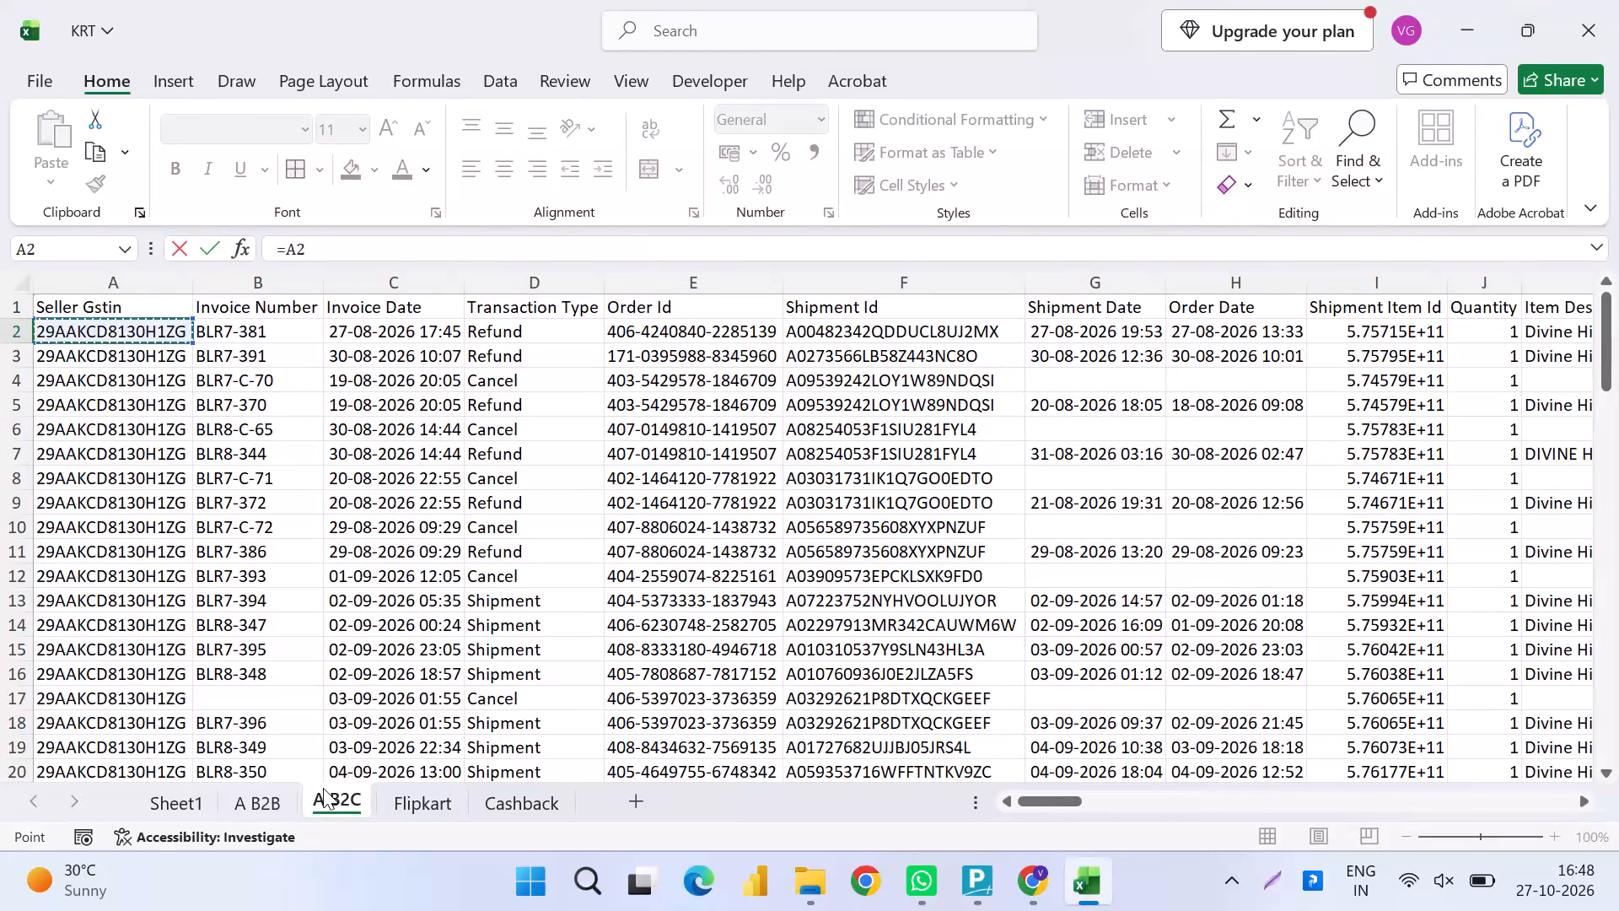
key(Right)
key(Right)
key(Right)
key(Right)
key(Right)
key(Right)
key(Right)
key(Right)
key(Right)
key(Right)
key(Right)
key(Right)
key(Right)
key(Right)
key(Right)
key(Right)
key(Right)
key(Right)
key(Right)
key(Right)
key(Right)
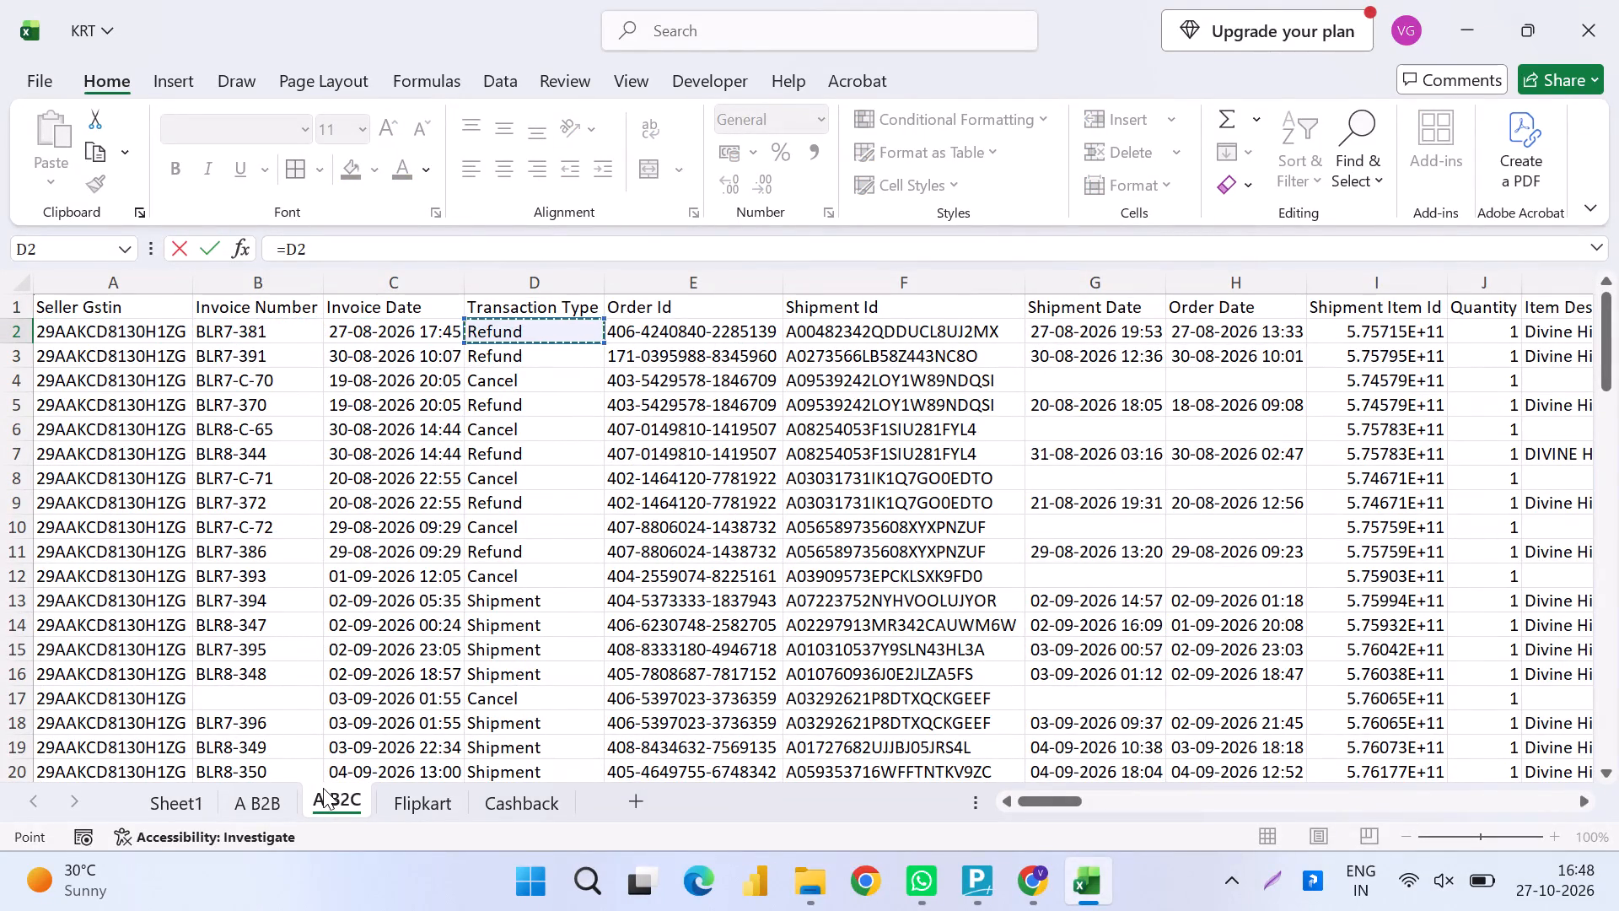
key(Right)
key(Right)
key(Right)
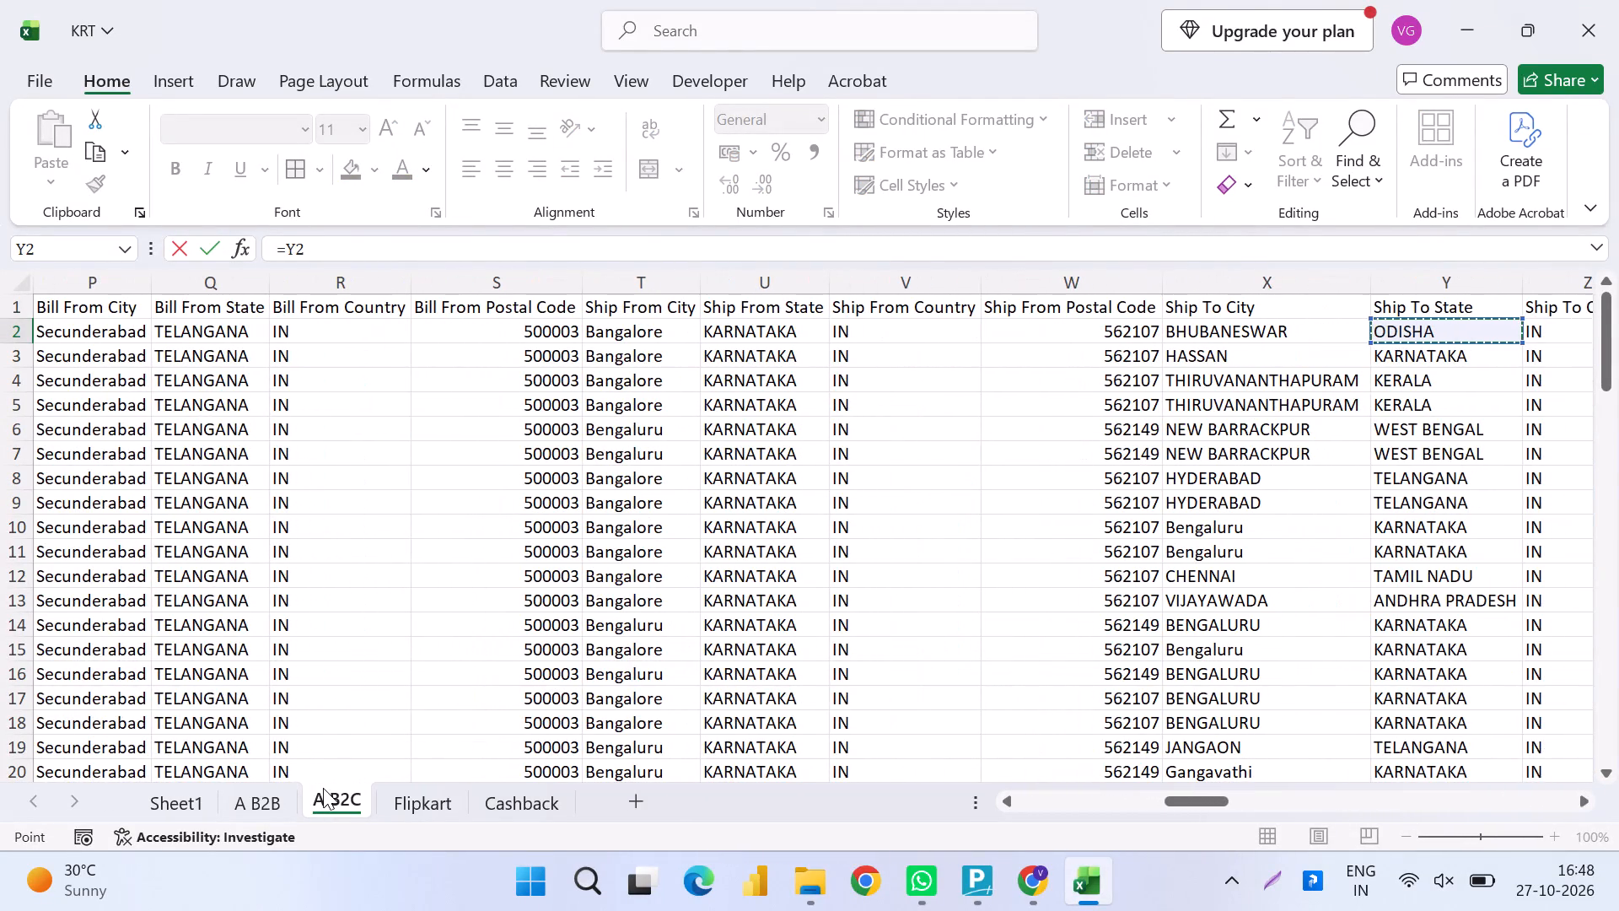
key(Right)
key(Right)
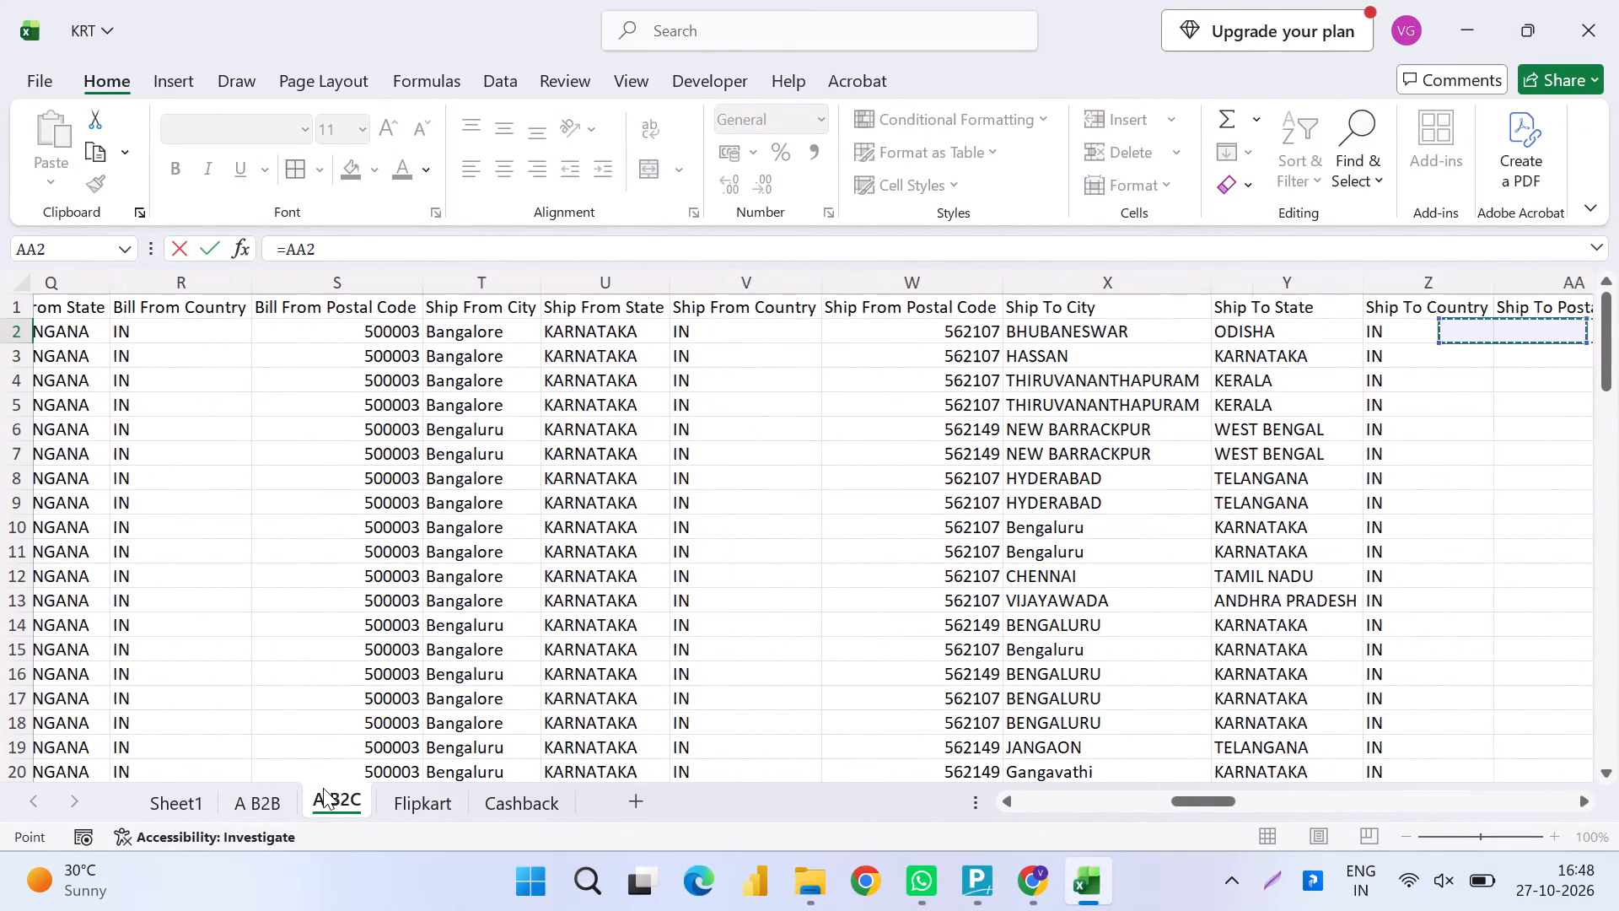
key(Right)
key(Right)
key(Right)
key(Right)
key(Right)
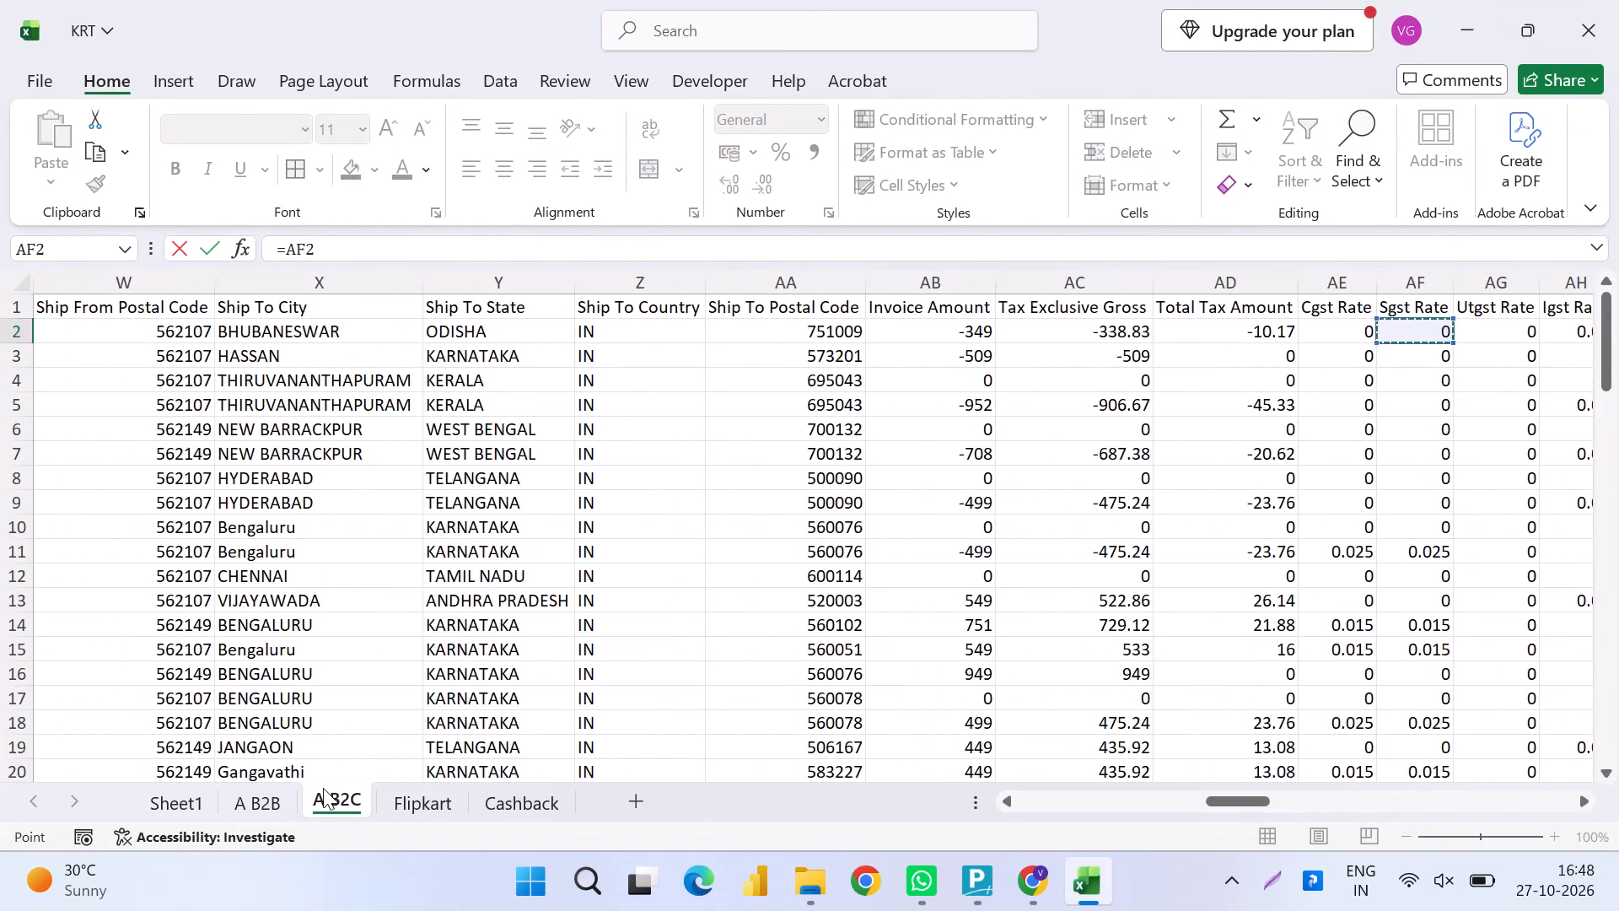
key(Left)
key(shift+plus)
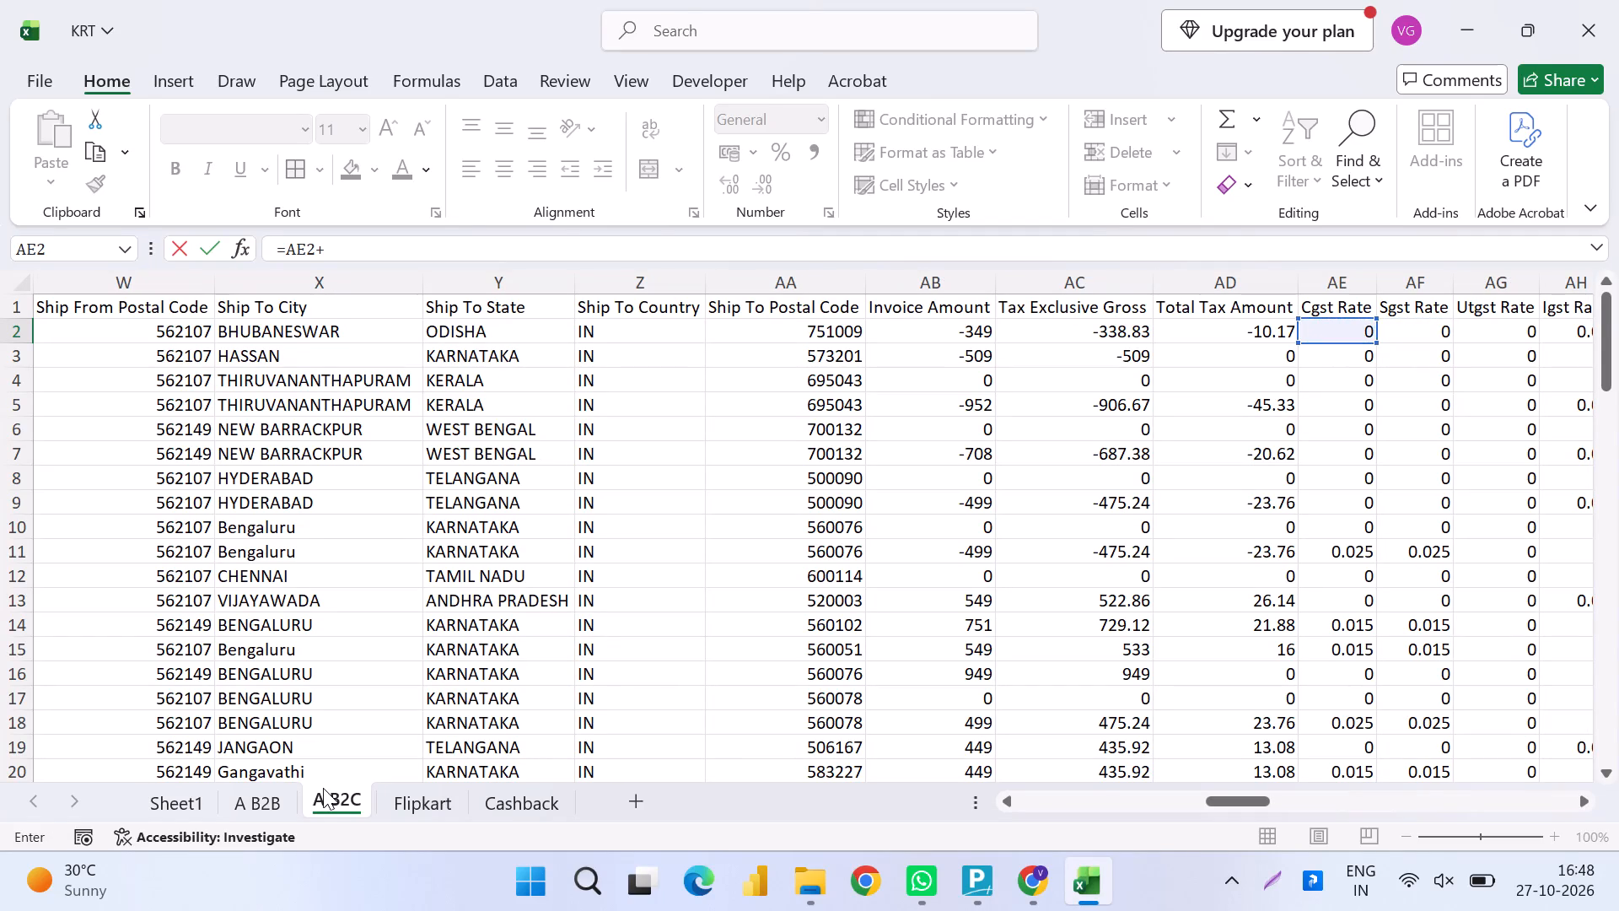
click(1401, 338)
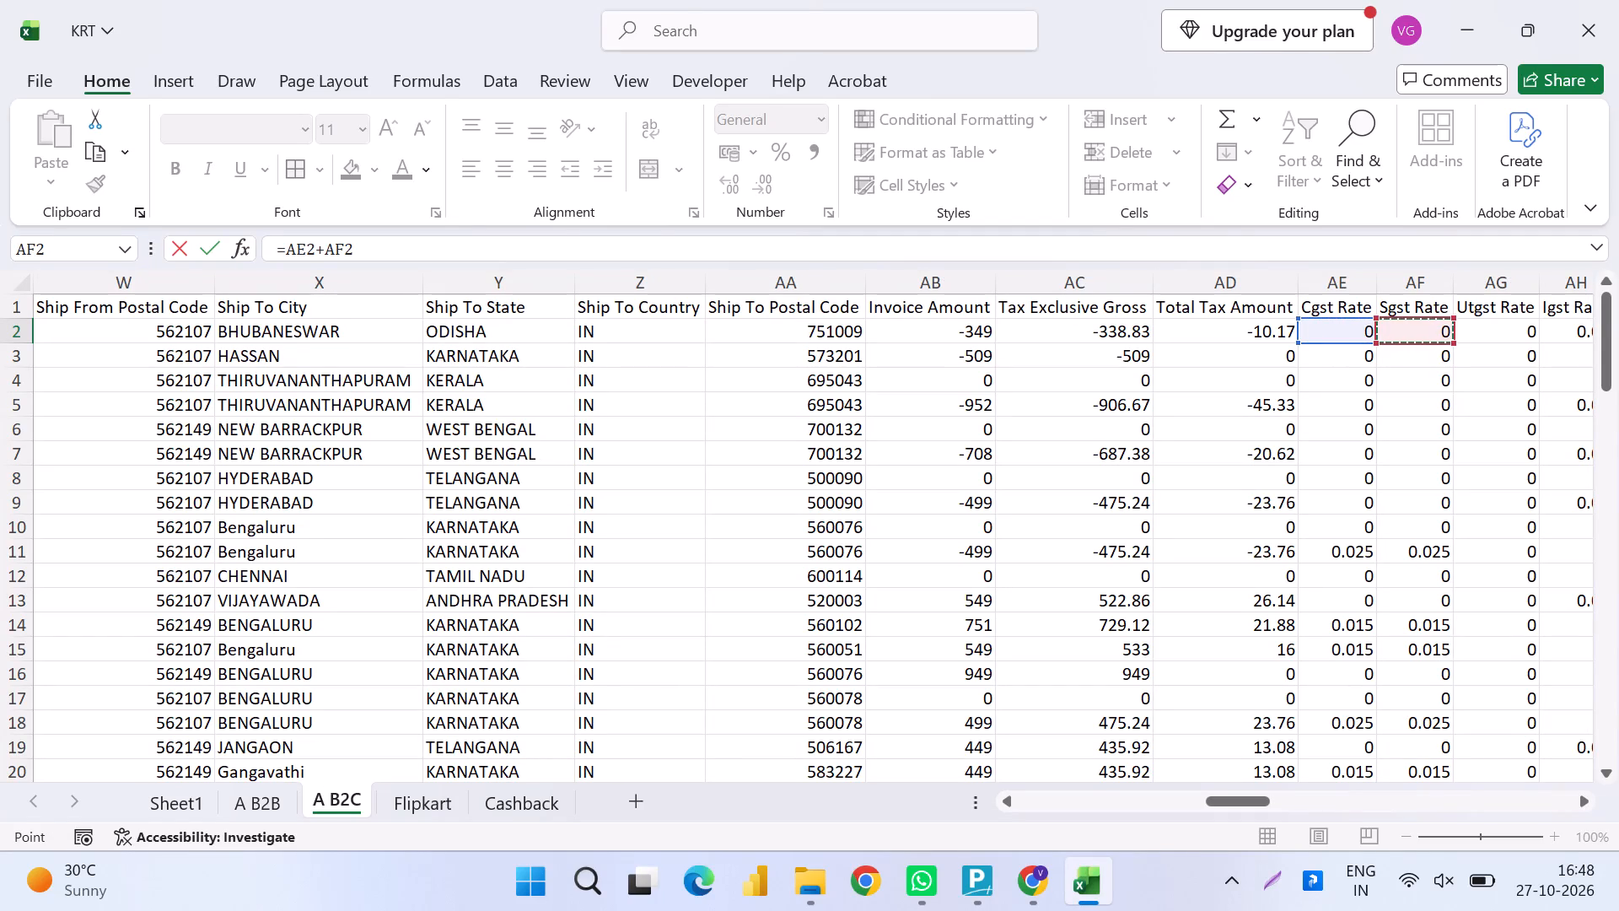
key(shift+plus)
click(1486, 332)
key(shift+plus)
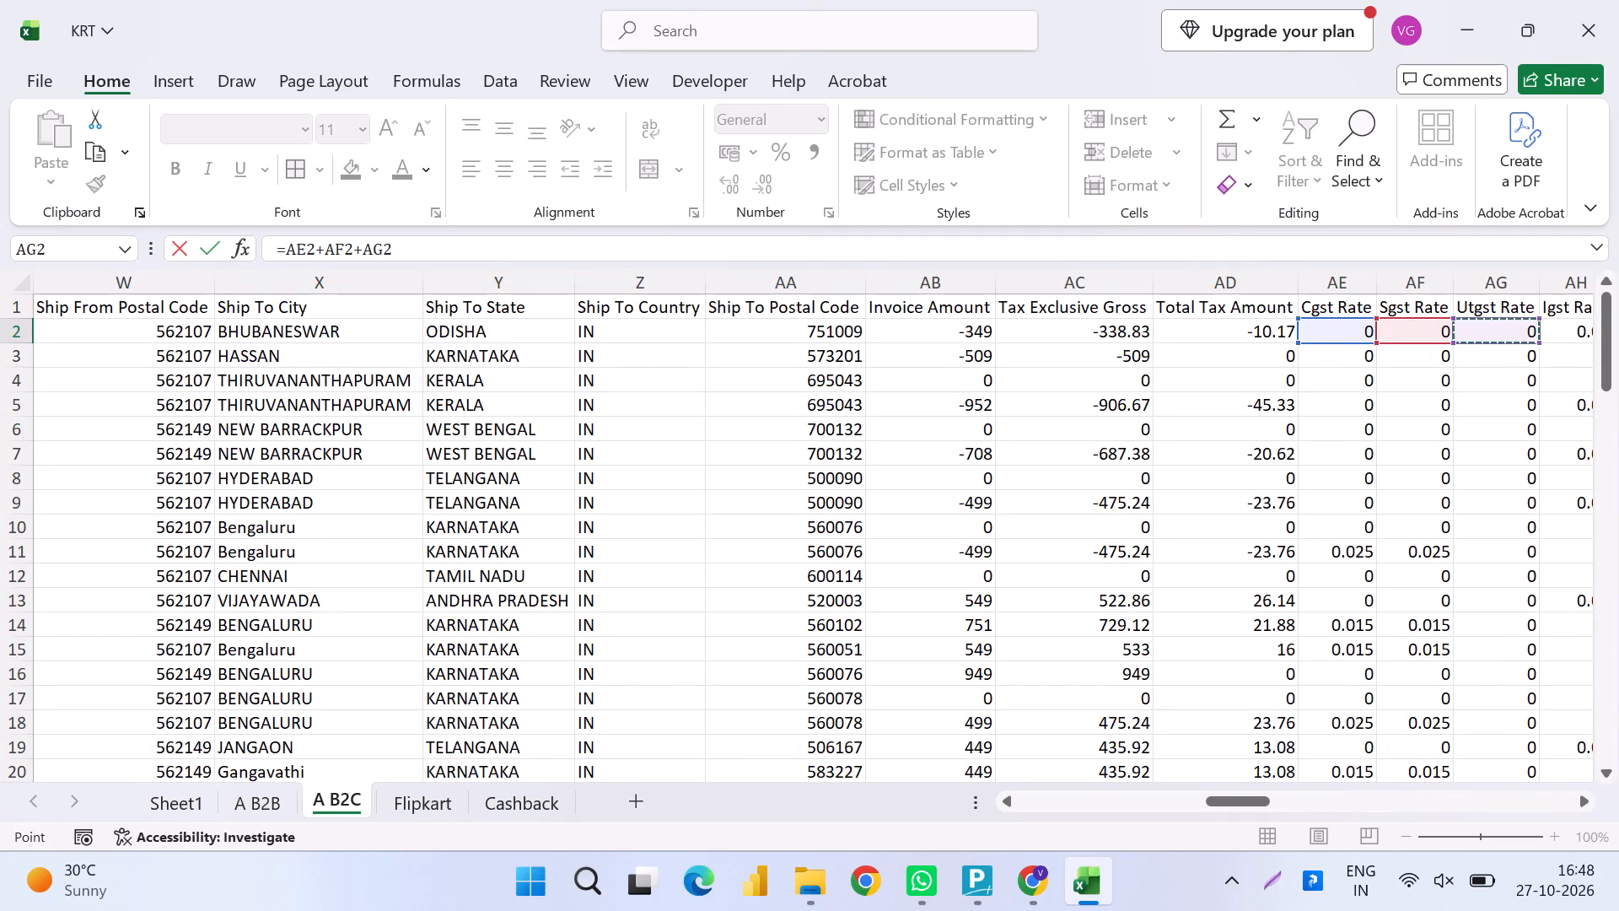
click(1558, 336)
key(Return)
Fill the VGST RATE formula down from CA2 to the last data row, CA89, and save the workbook.
key(Up)
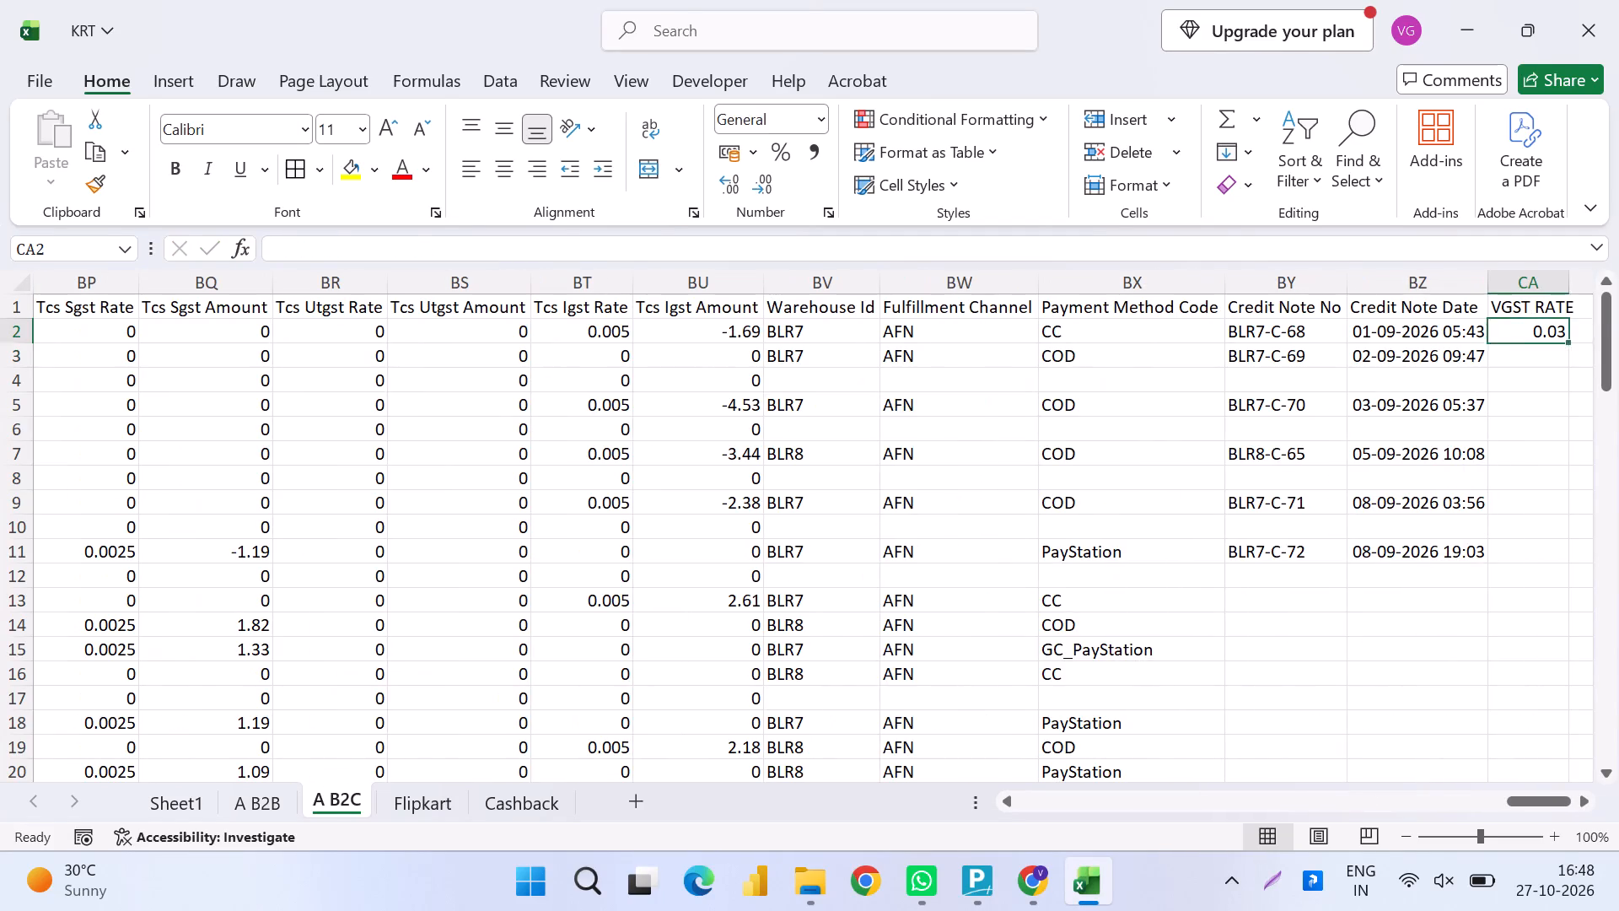
key(Left)
key(Right)
key(Left)
key(Left)
key(Right)
key(Right)
key(Right)
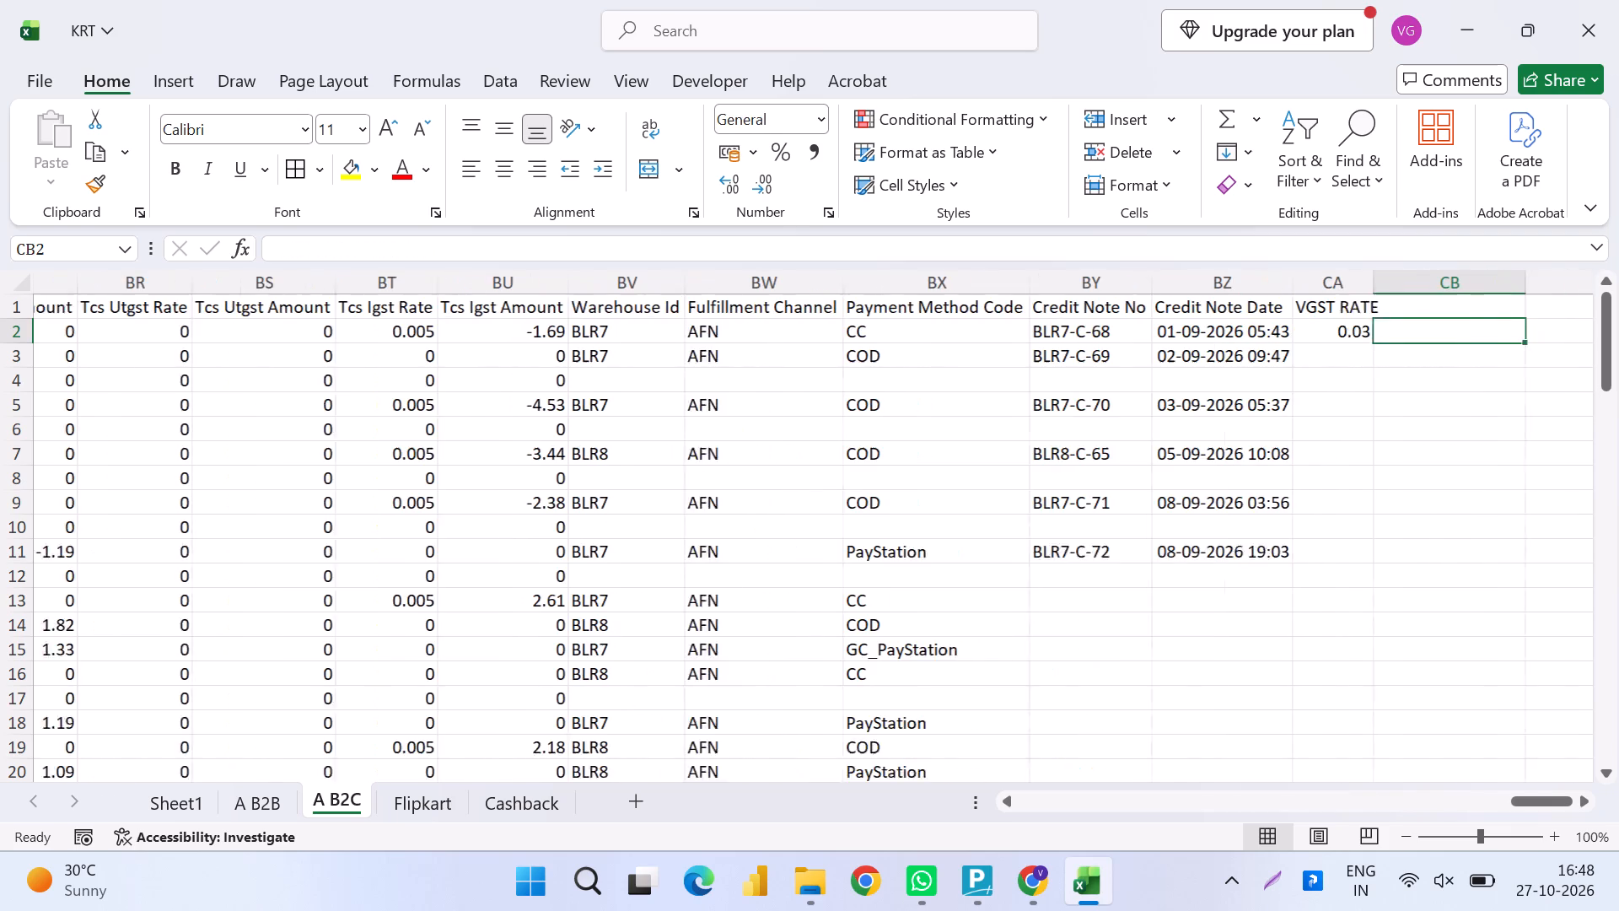
key(Left)
key(ctrl+Down)
key(Left)
key(Left)
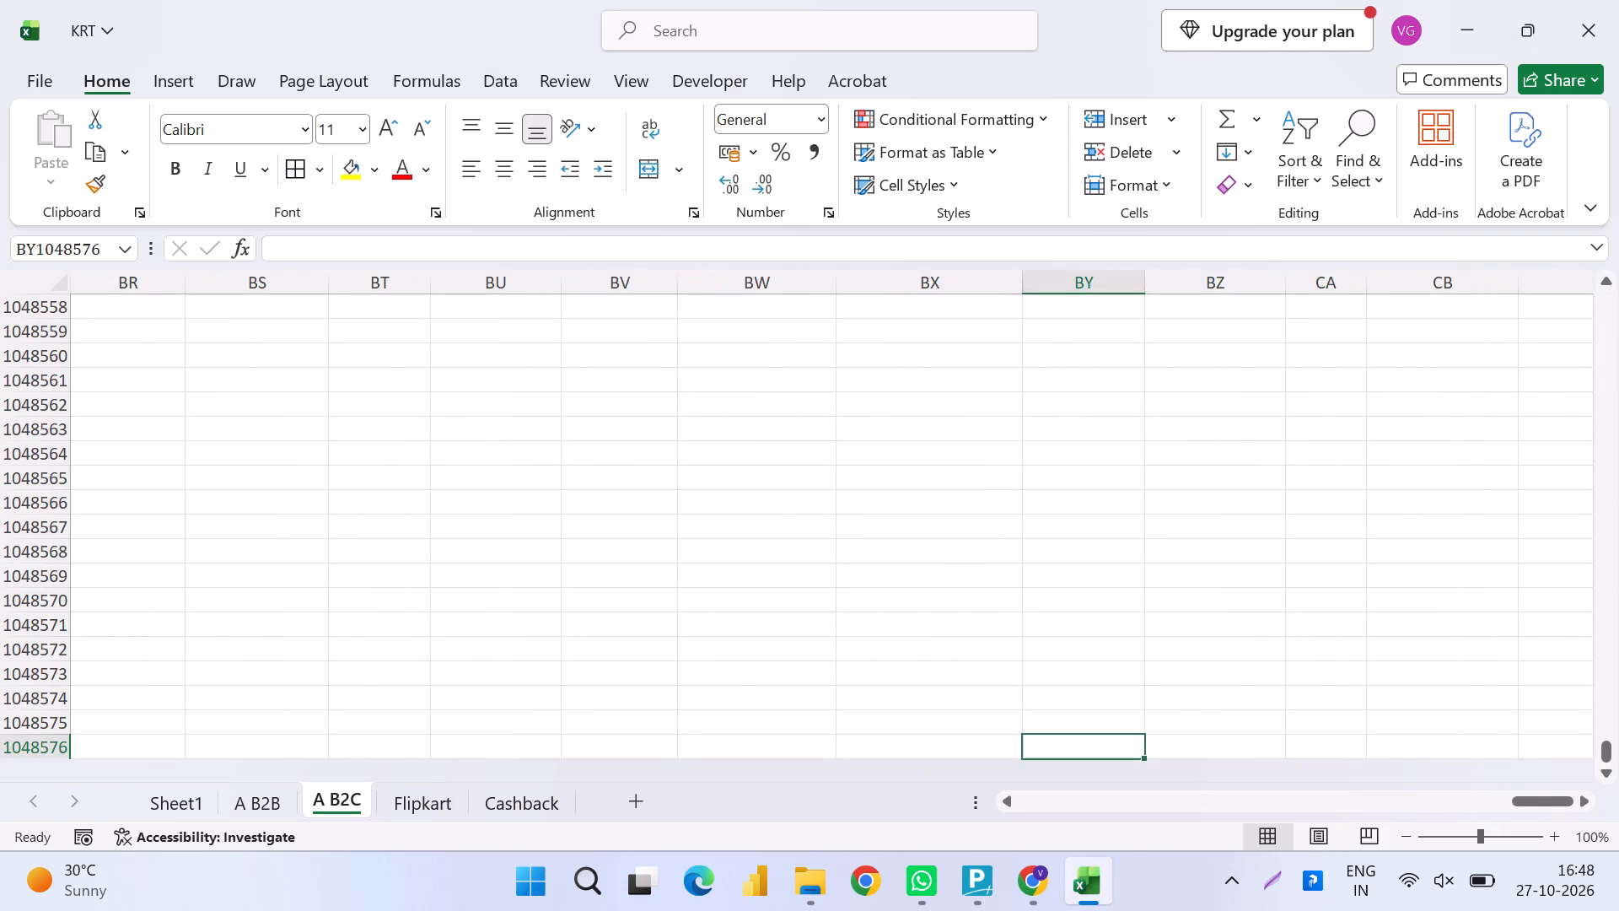
key(Left)
key(Left)
key(ctrl+Up)
key(Right)
key(Right)
key(Right)
key(Right)
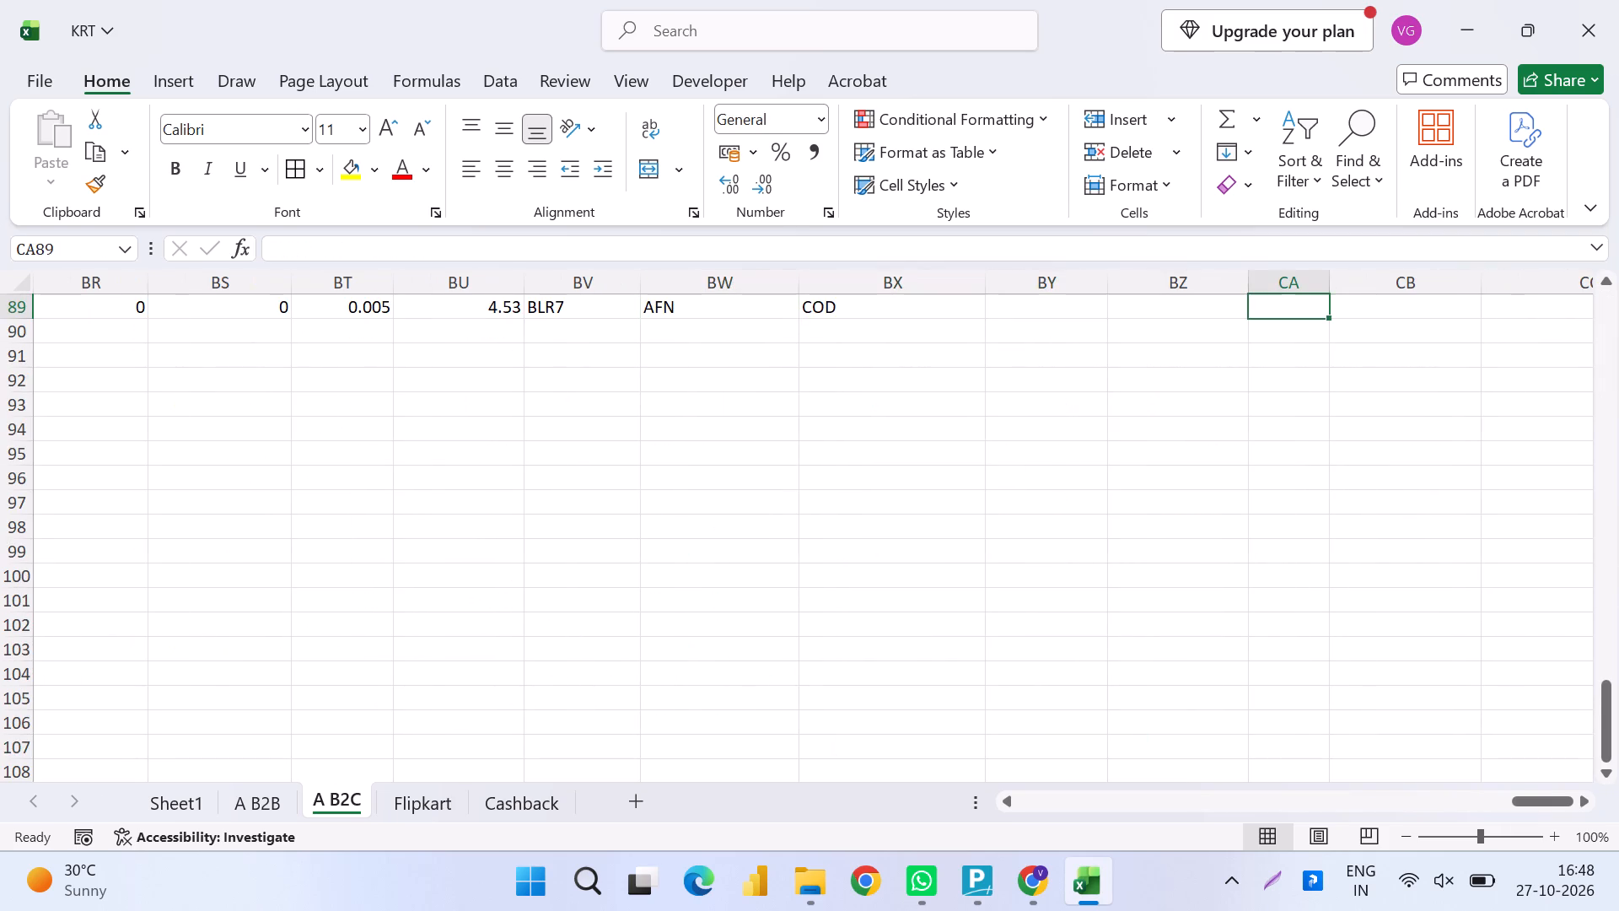
key(ctrl+shift+Up)
key(shift+Down)
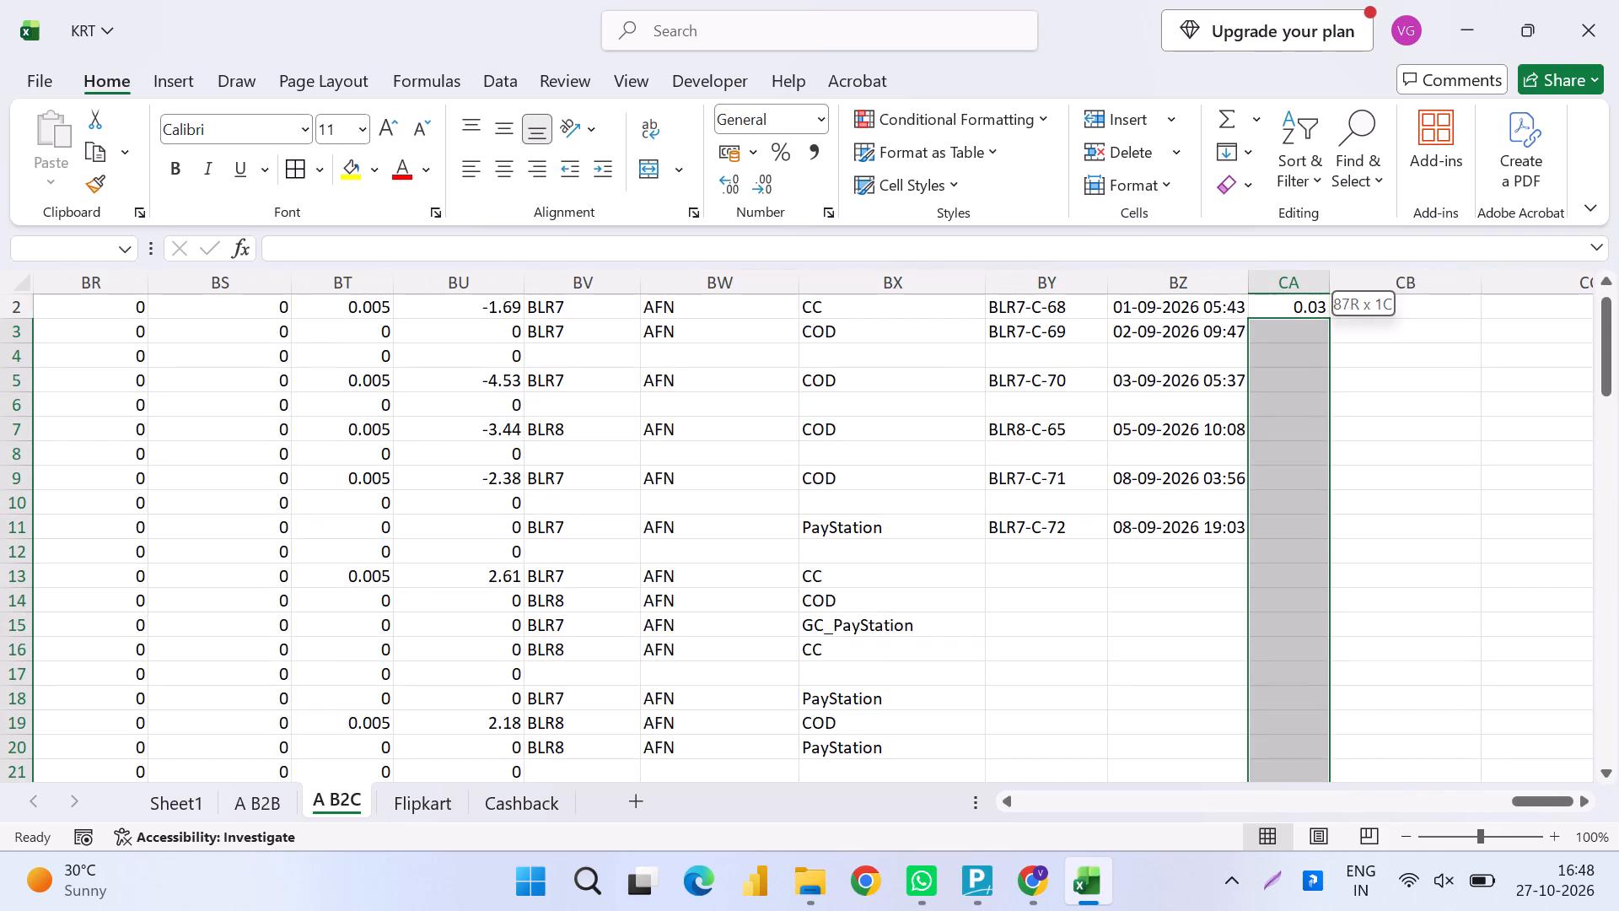
key(ctrl+d)
key(shift+Up)
key(ctrl+d)
key(ctrl+s)
key(ctrl+Up)
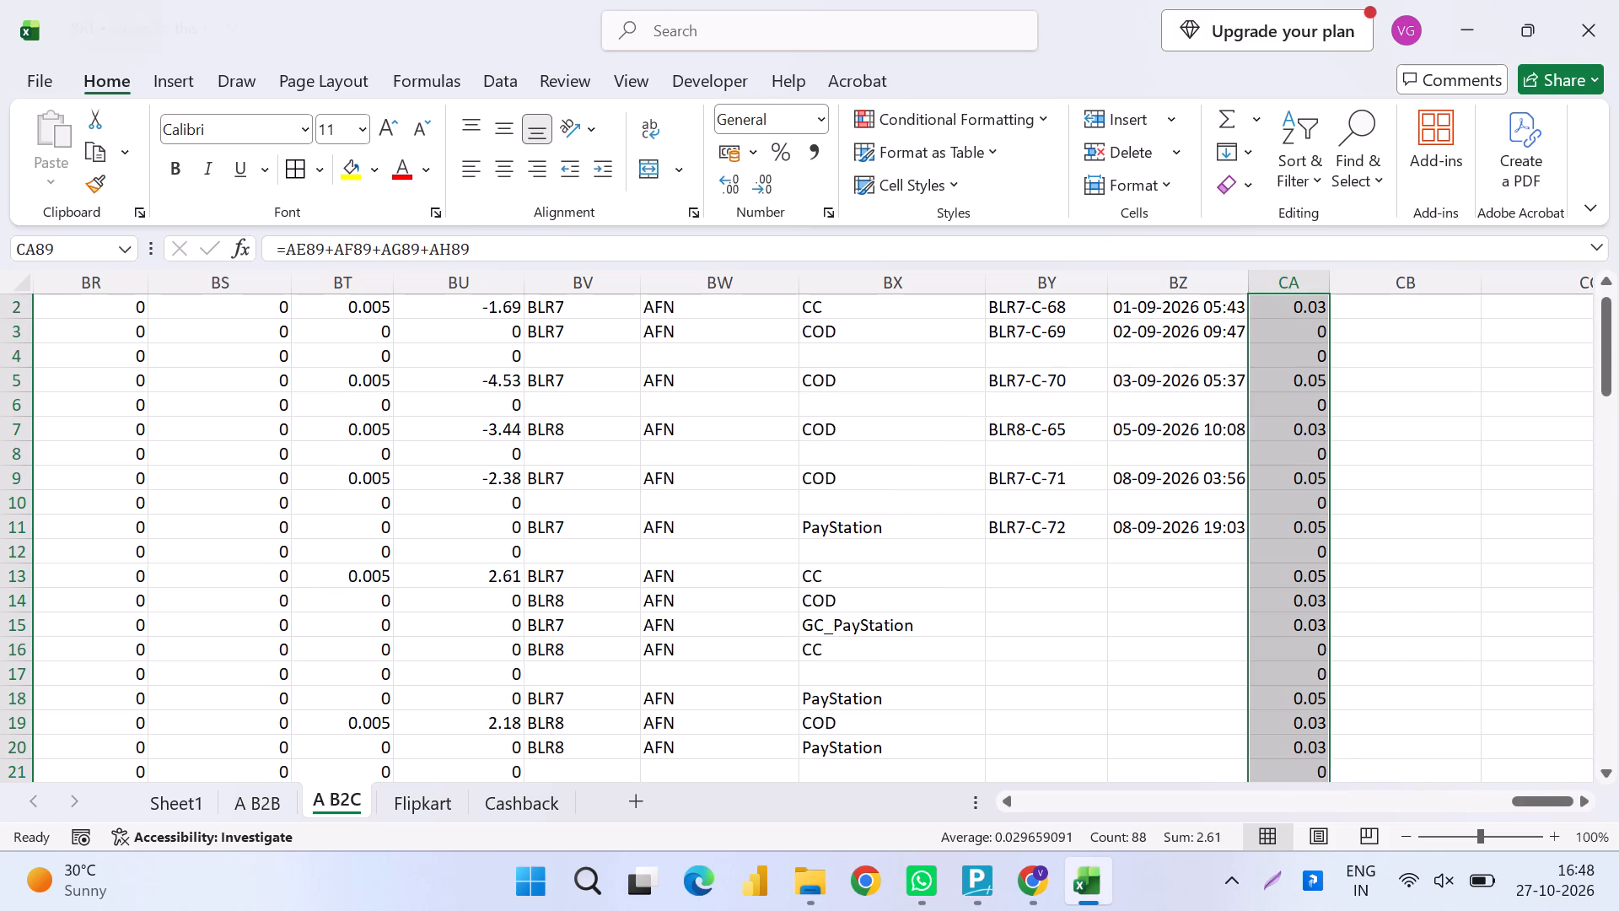
Format the VGST RATE values in CA2:CA89 of the A B2C sheet as percentages and save the workbook.
key(ctrl+Up)
key(Down)
key(ctrl+shift+Down)
key(ctrl+c)
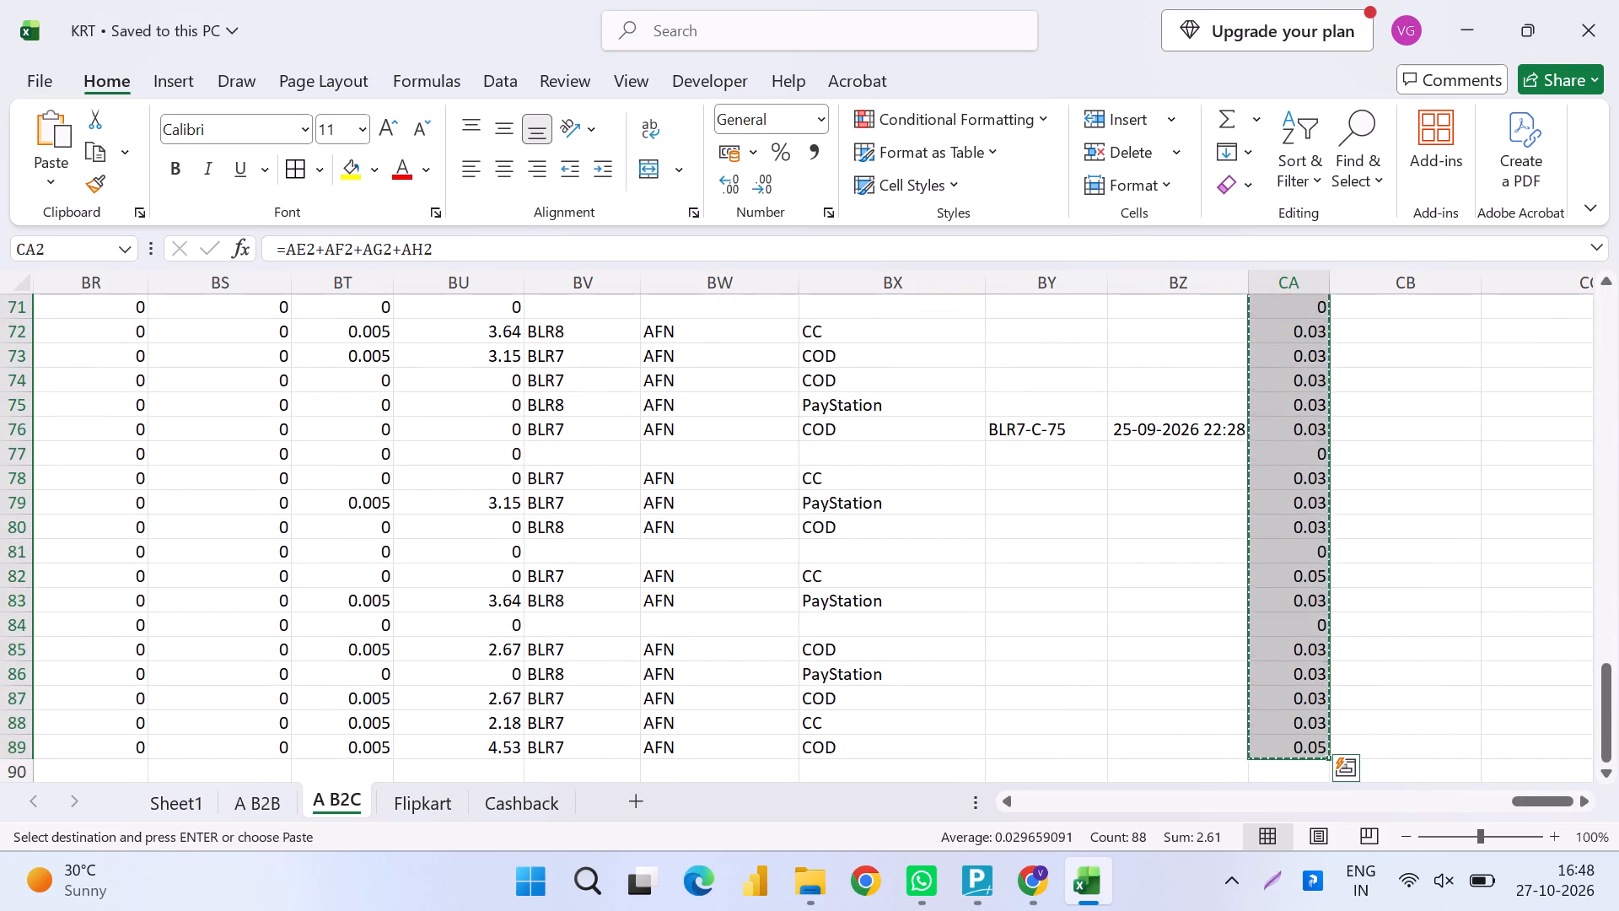
key(ctrl+alt+v)
key(Escape)
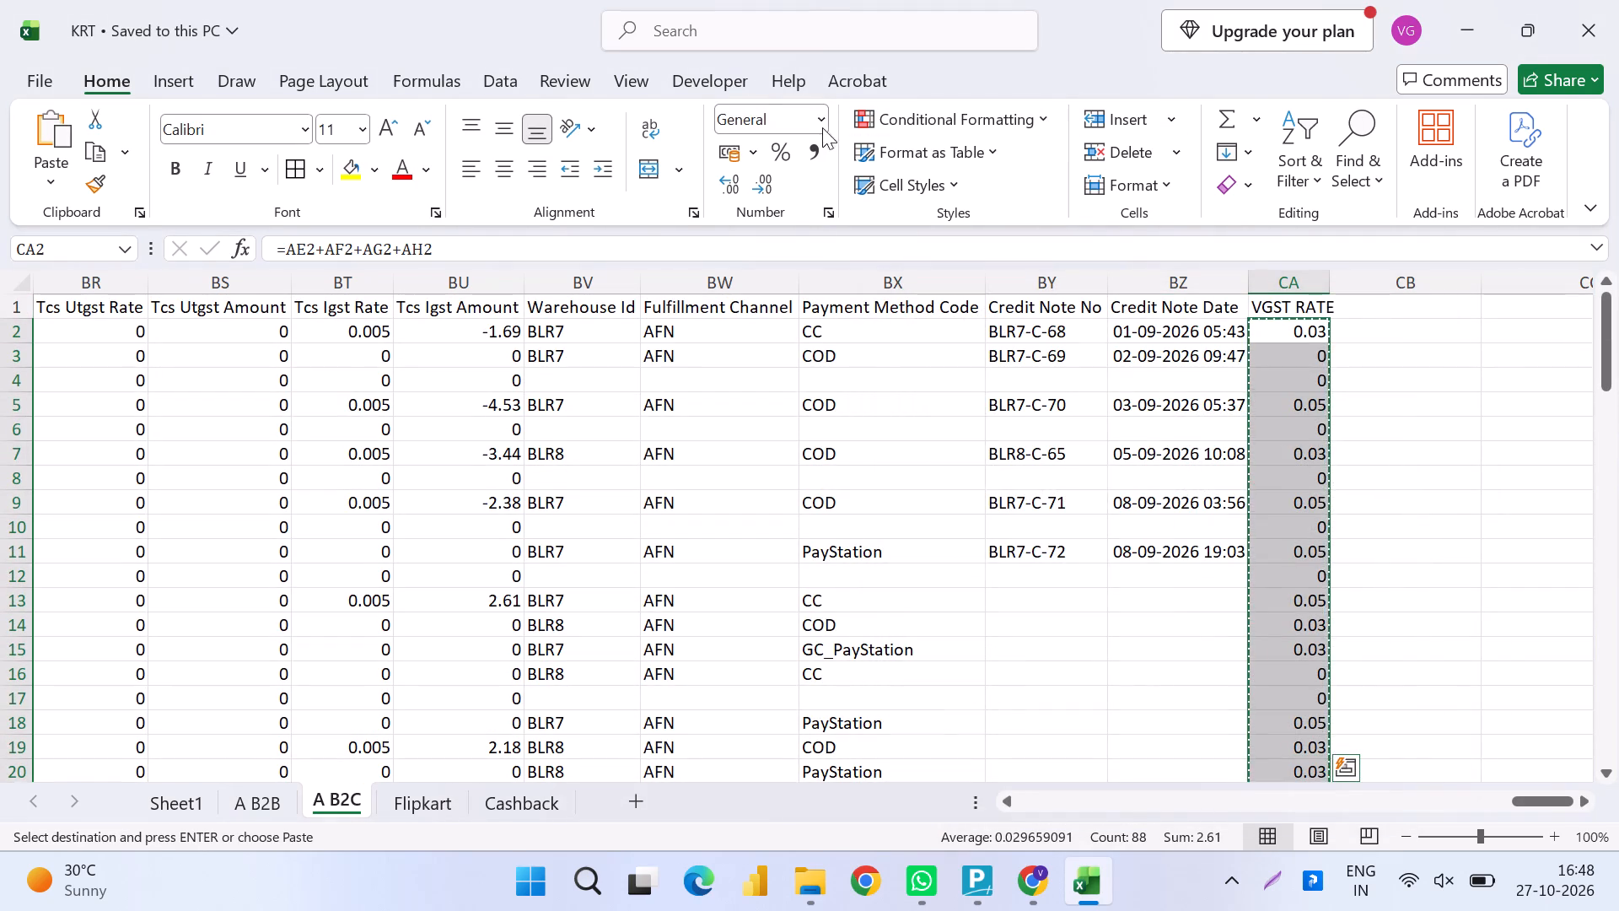
click(789, 141)
key(ctrl+Up)
key(ctrl+s)
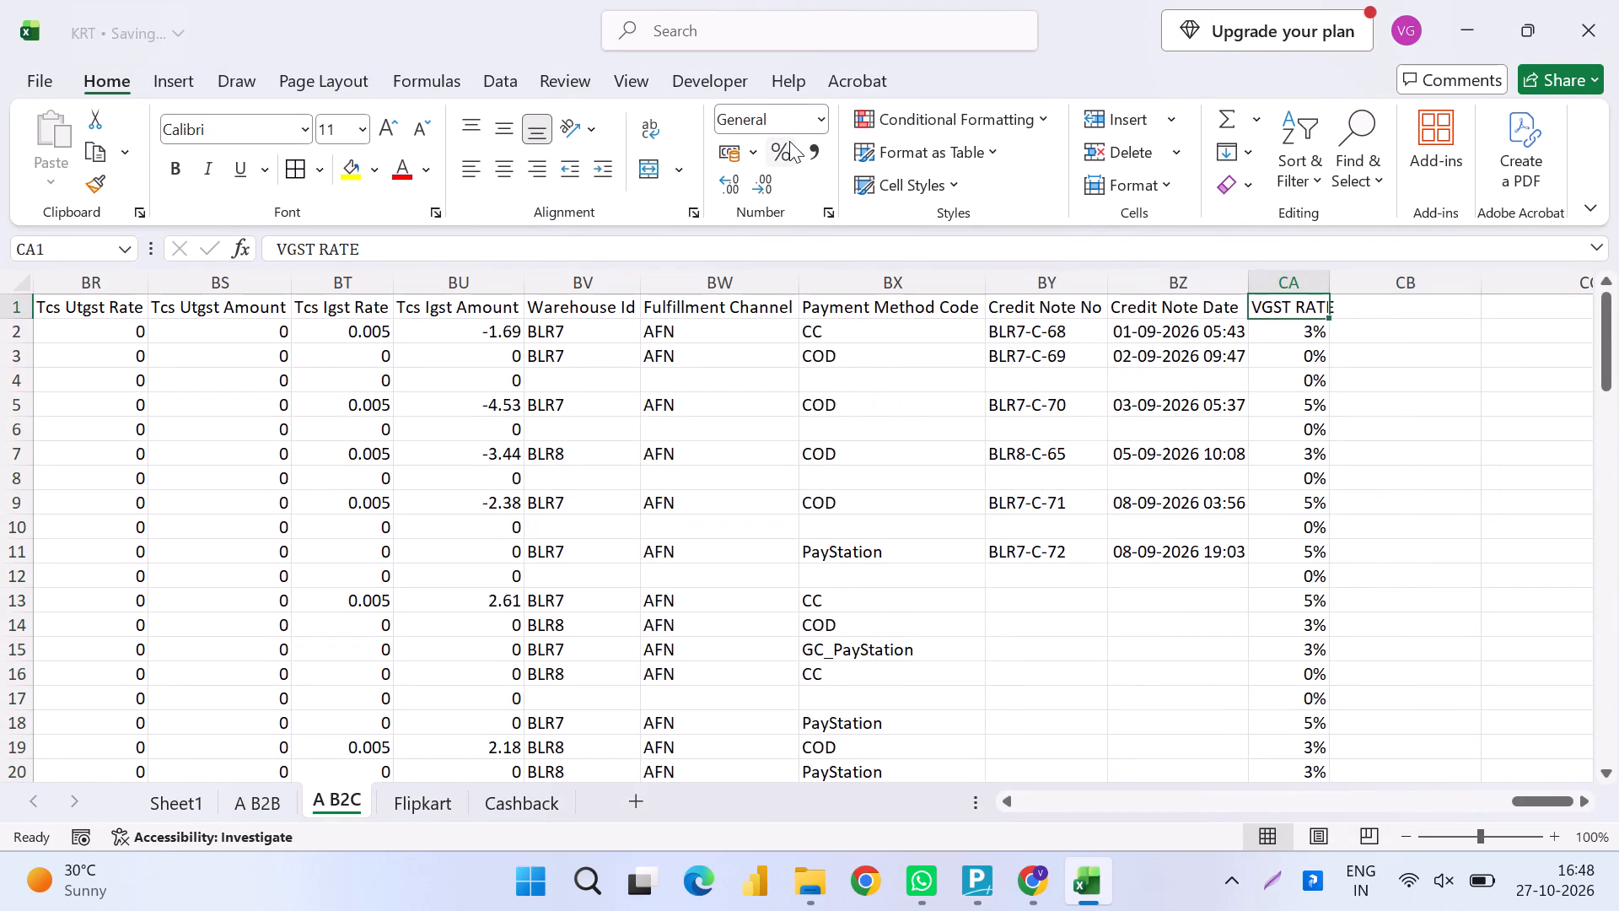
In cell BI2 of the Flipkart sheet, enter =AF2+AH2+AJ2 to add the IGST, CGST and SGST rates.
click(438, 799)
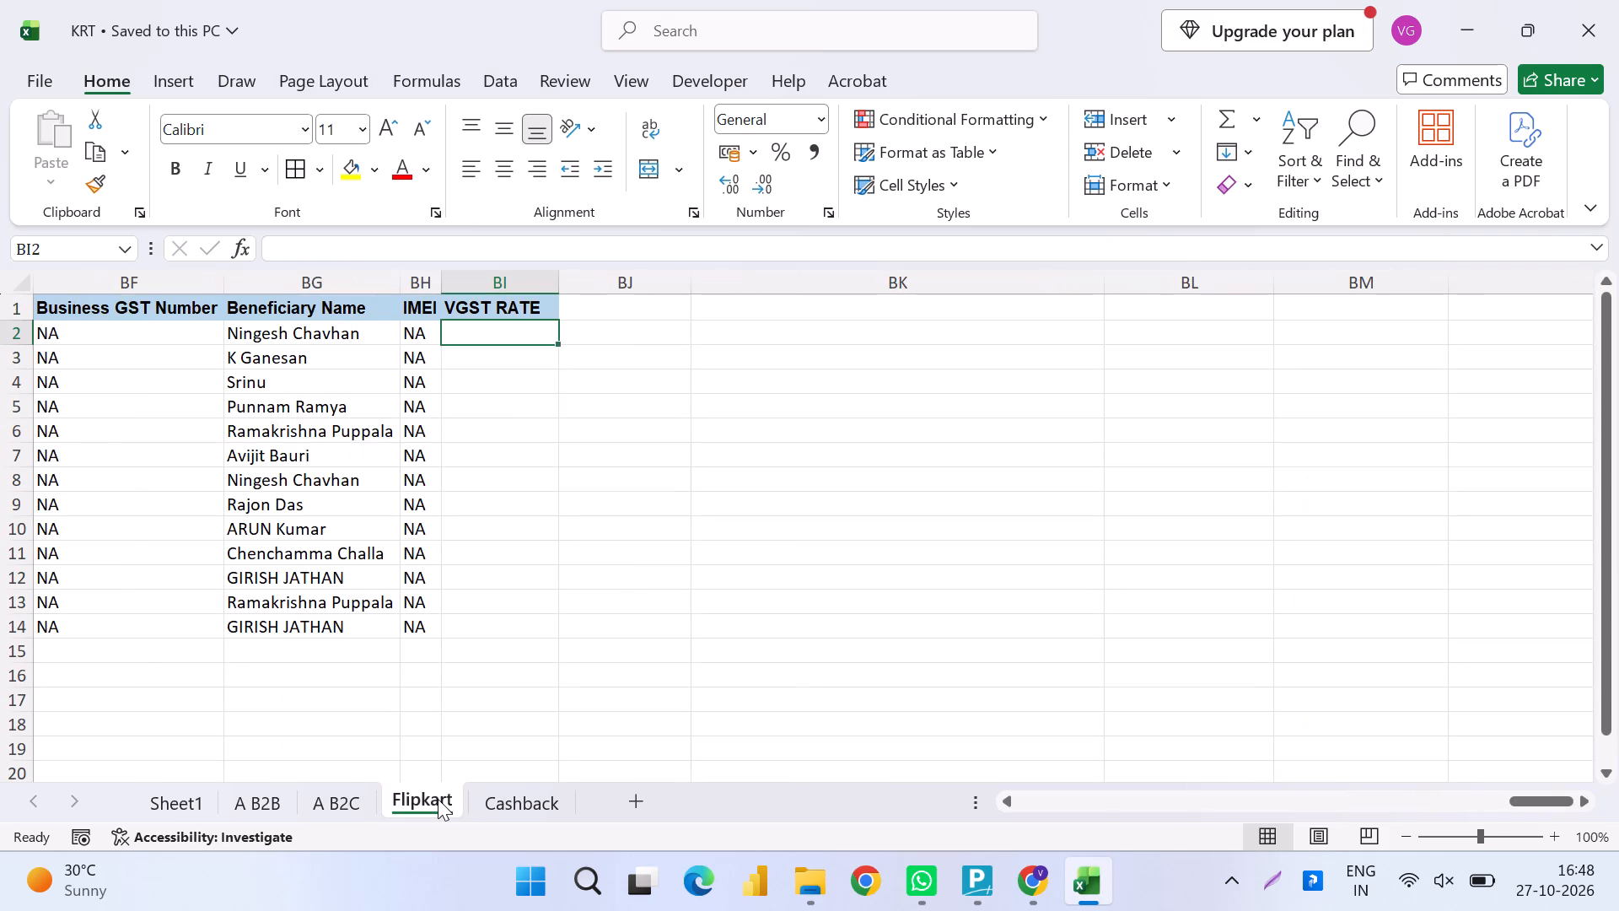
key(Right)
key(Left)
key(equal)
key(Left)
key(Left)
key(Left)
key(Left)
key(Left)
key(Left)
key(Left)
key(Left)
key(Left)
key(Left)
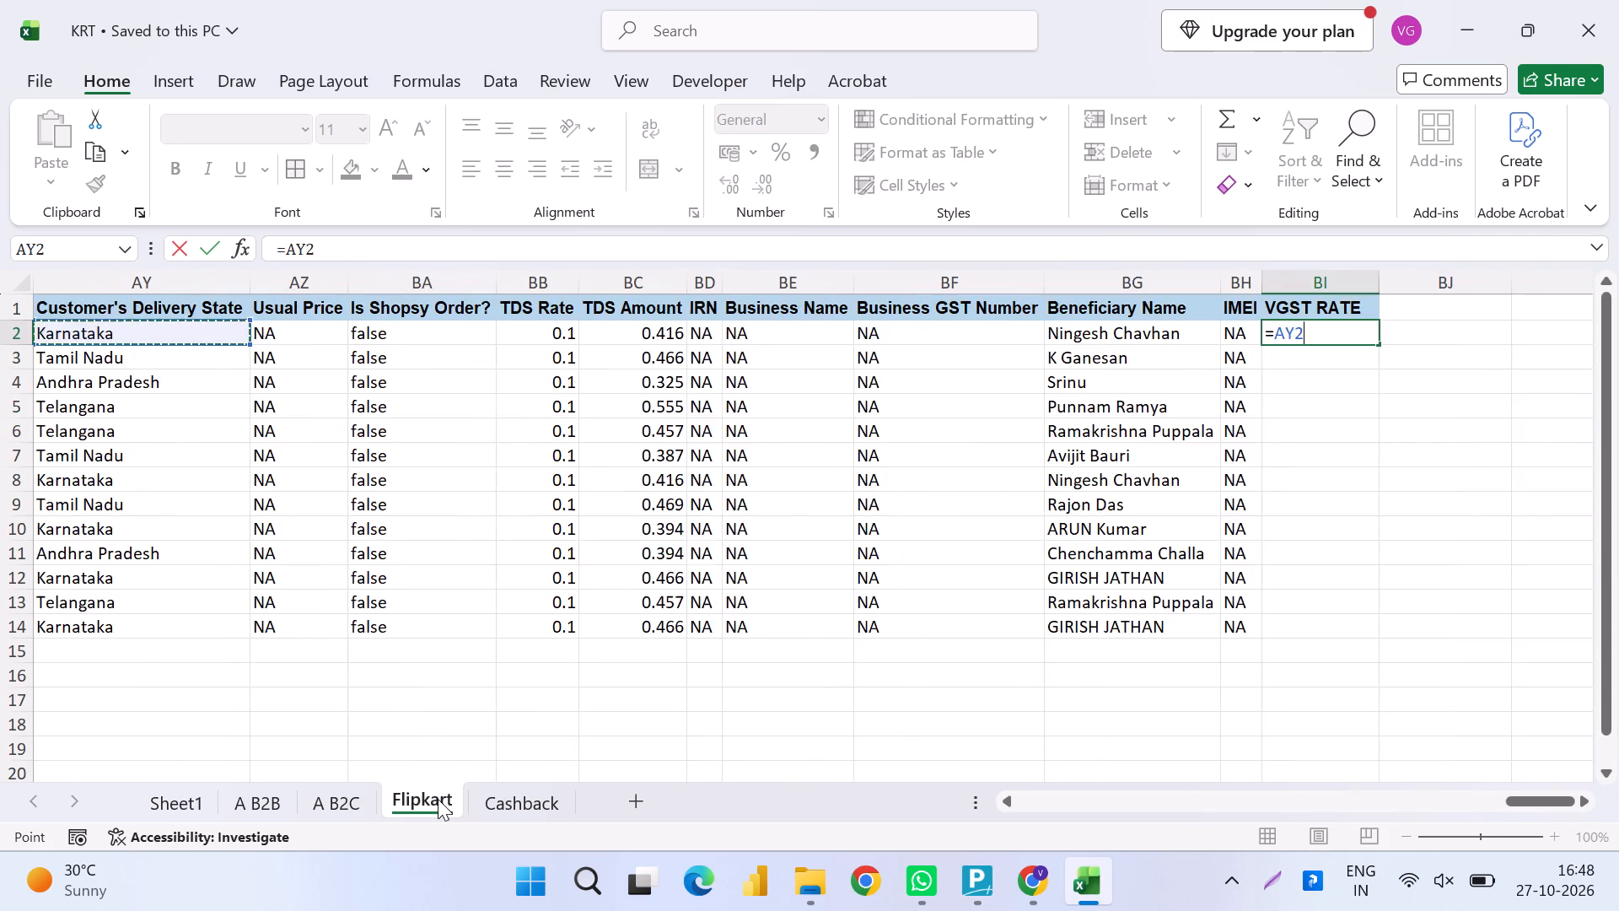
key(Left)
key(Left)
key(Left)
key(Left)
key(Left)
key(Left)
key(Left)
key(Left)
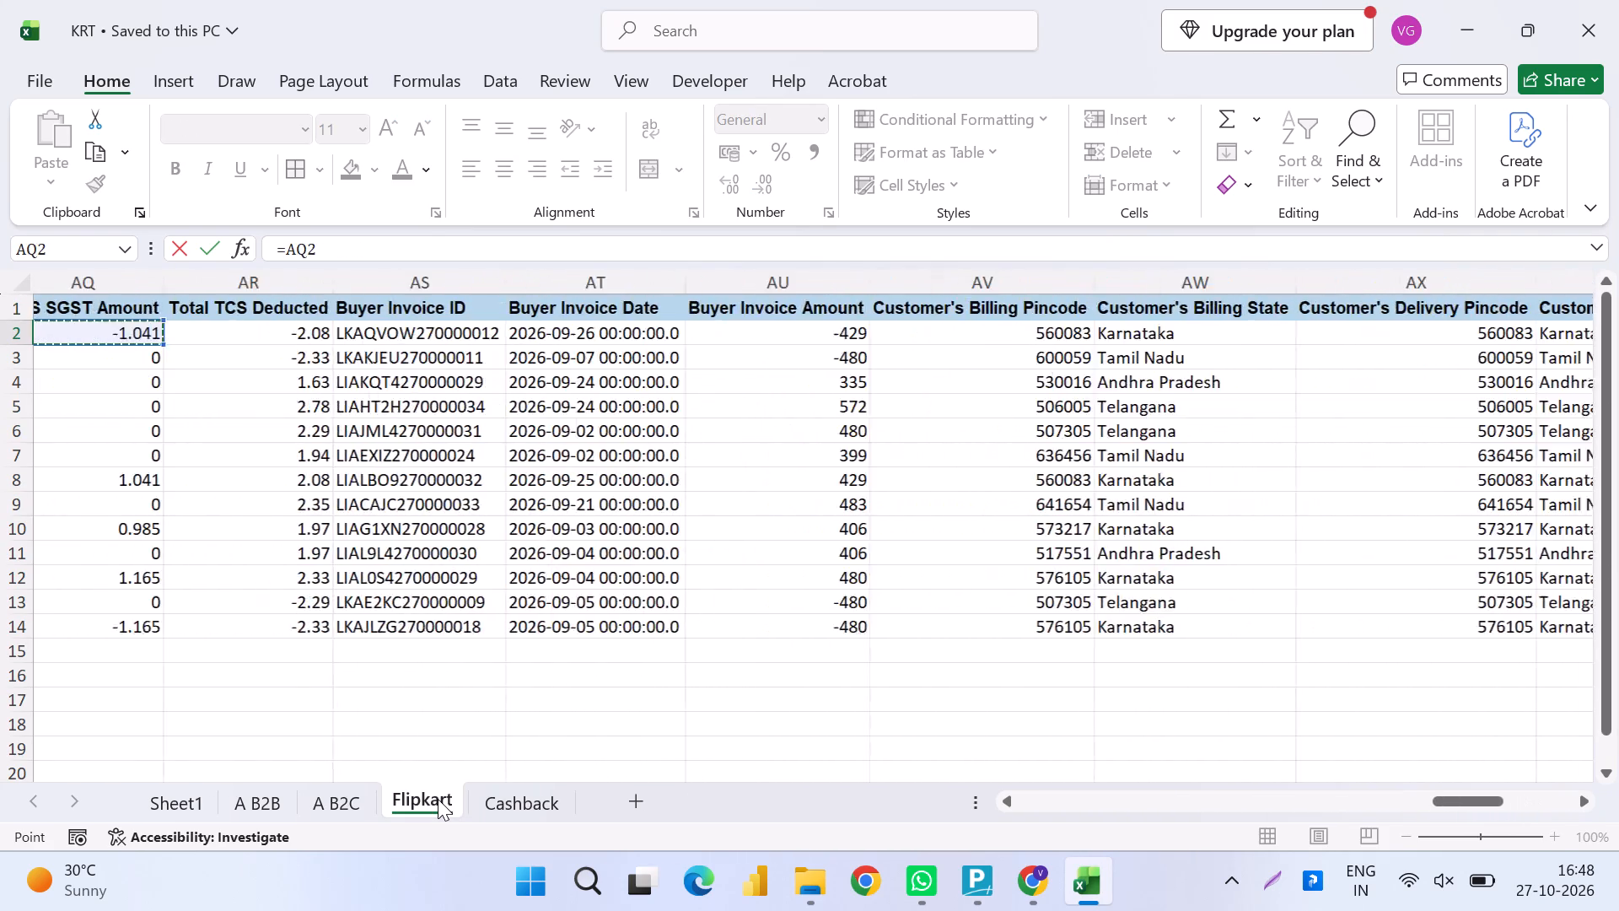
key(Left)
key(Left)
key(Left)
key(Left)
key(Left)
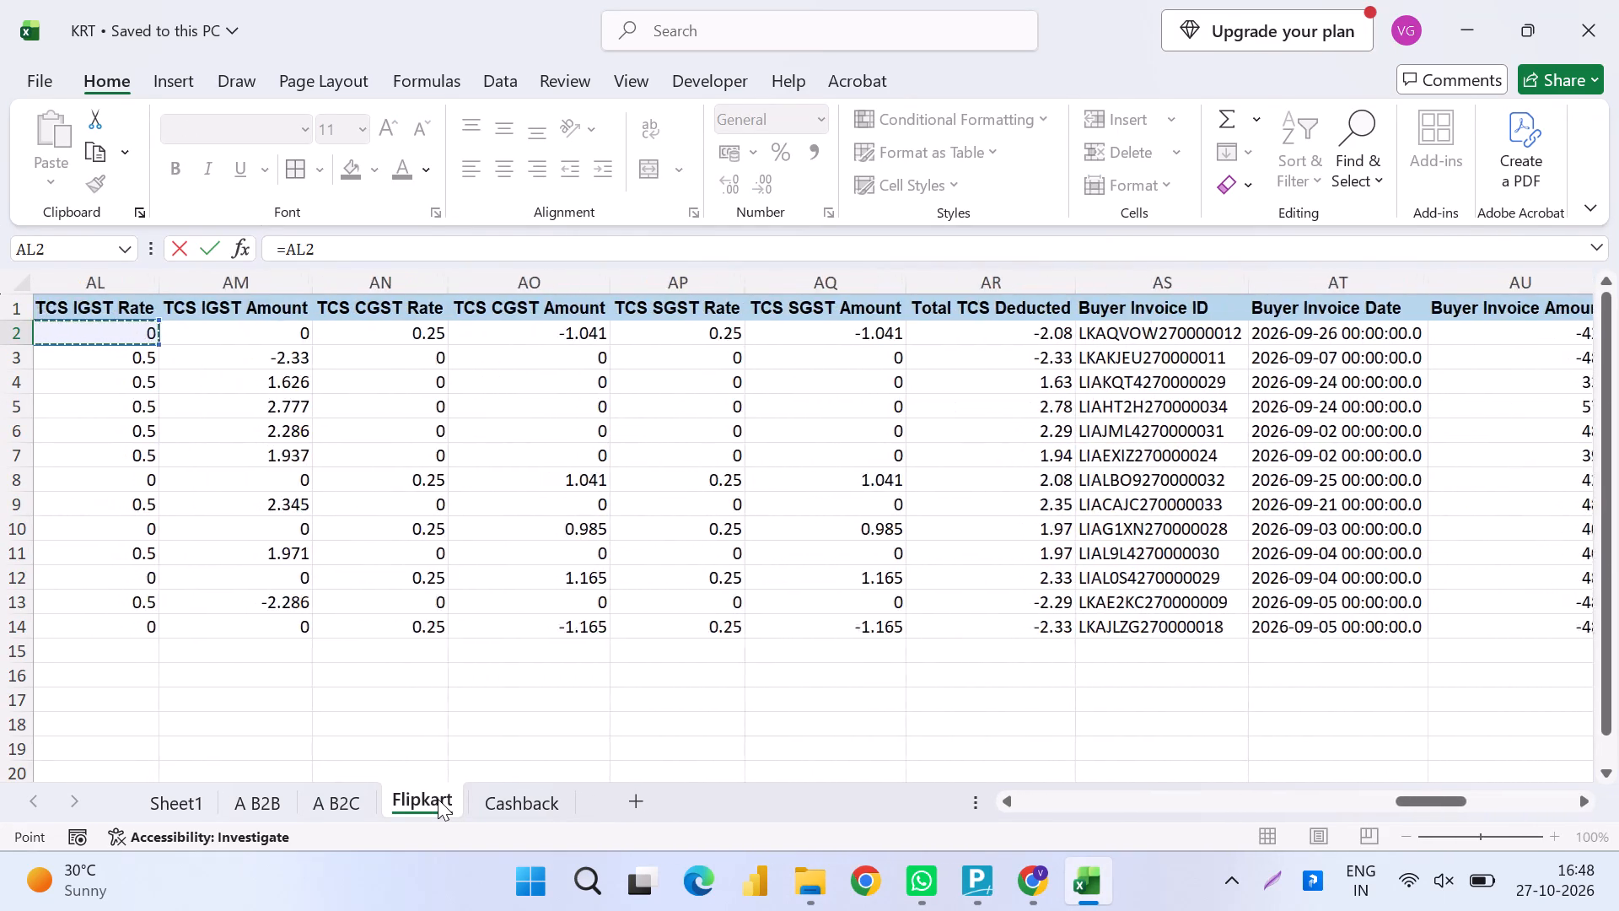
key(Left)
key(Left)
key(Left)
key(Right)
key(Right)
key(Right)
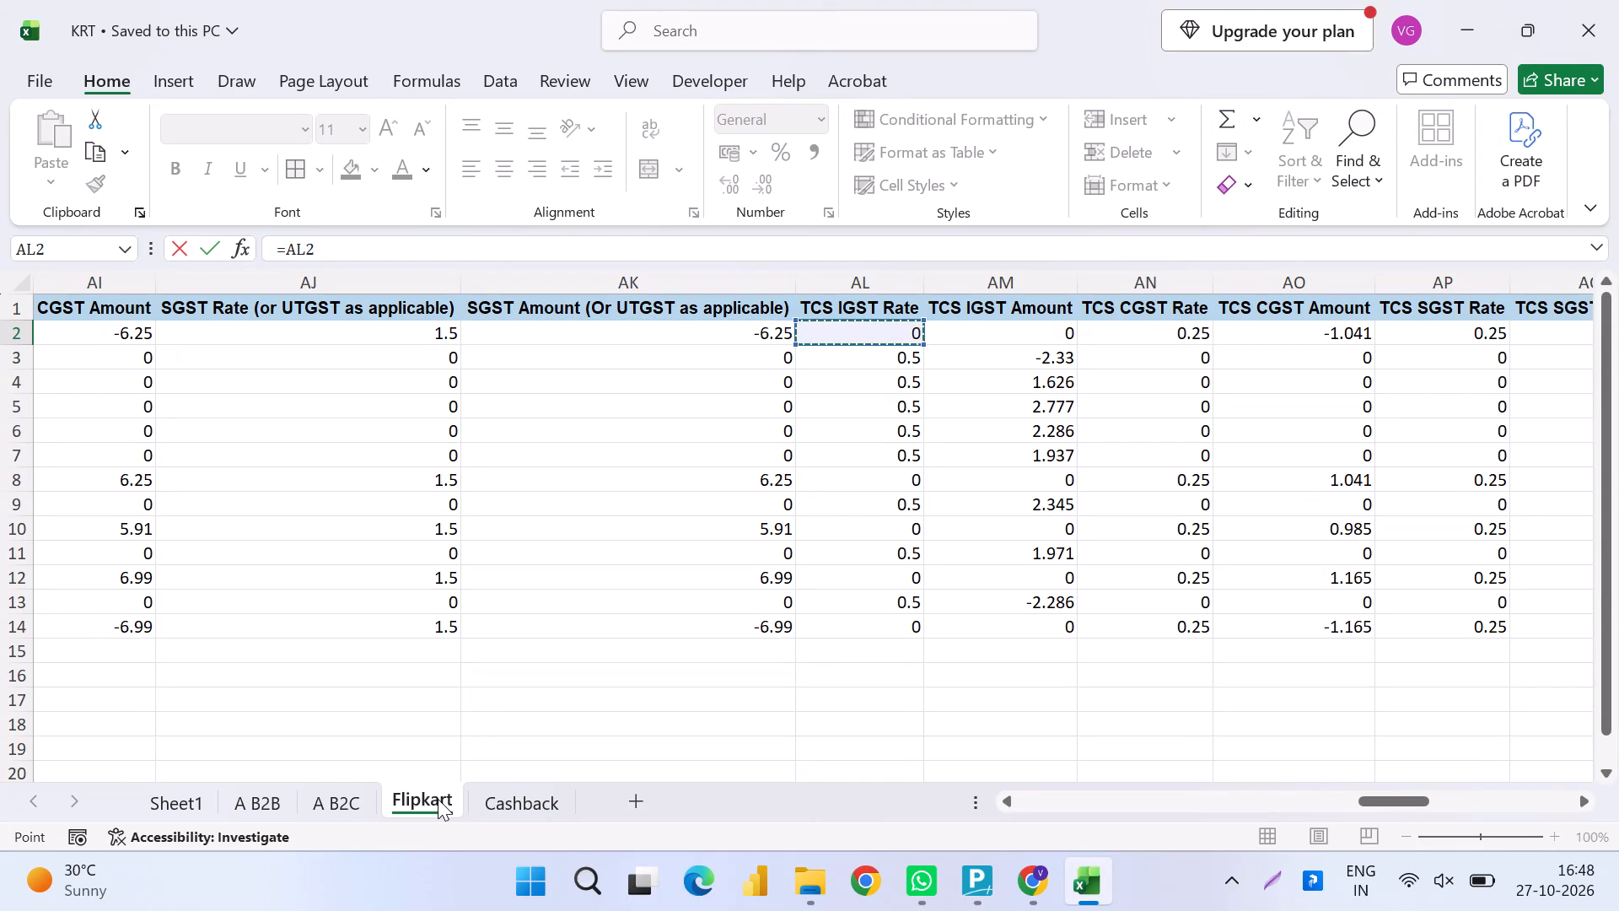
key(Right)
key(shift+plus)
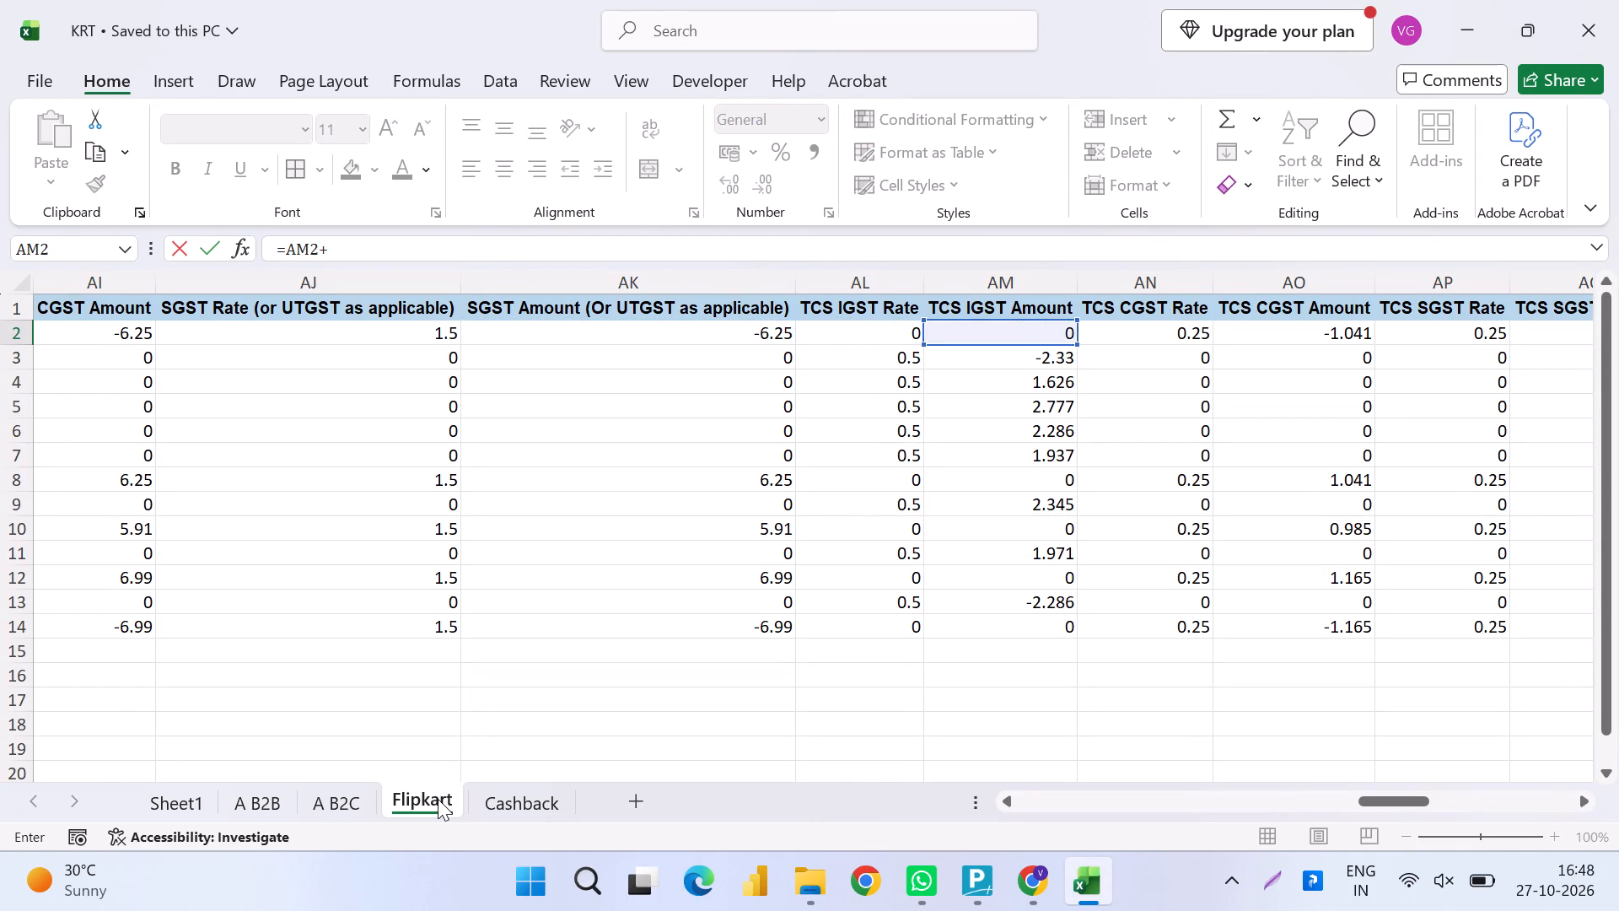
key(BackSpace)
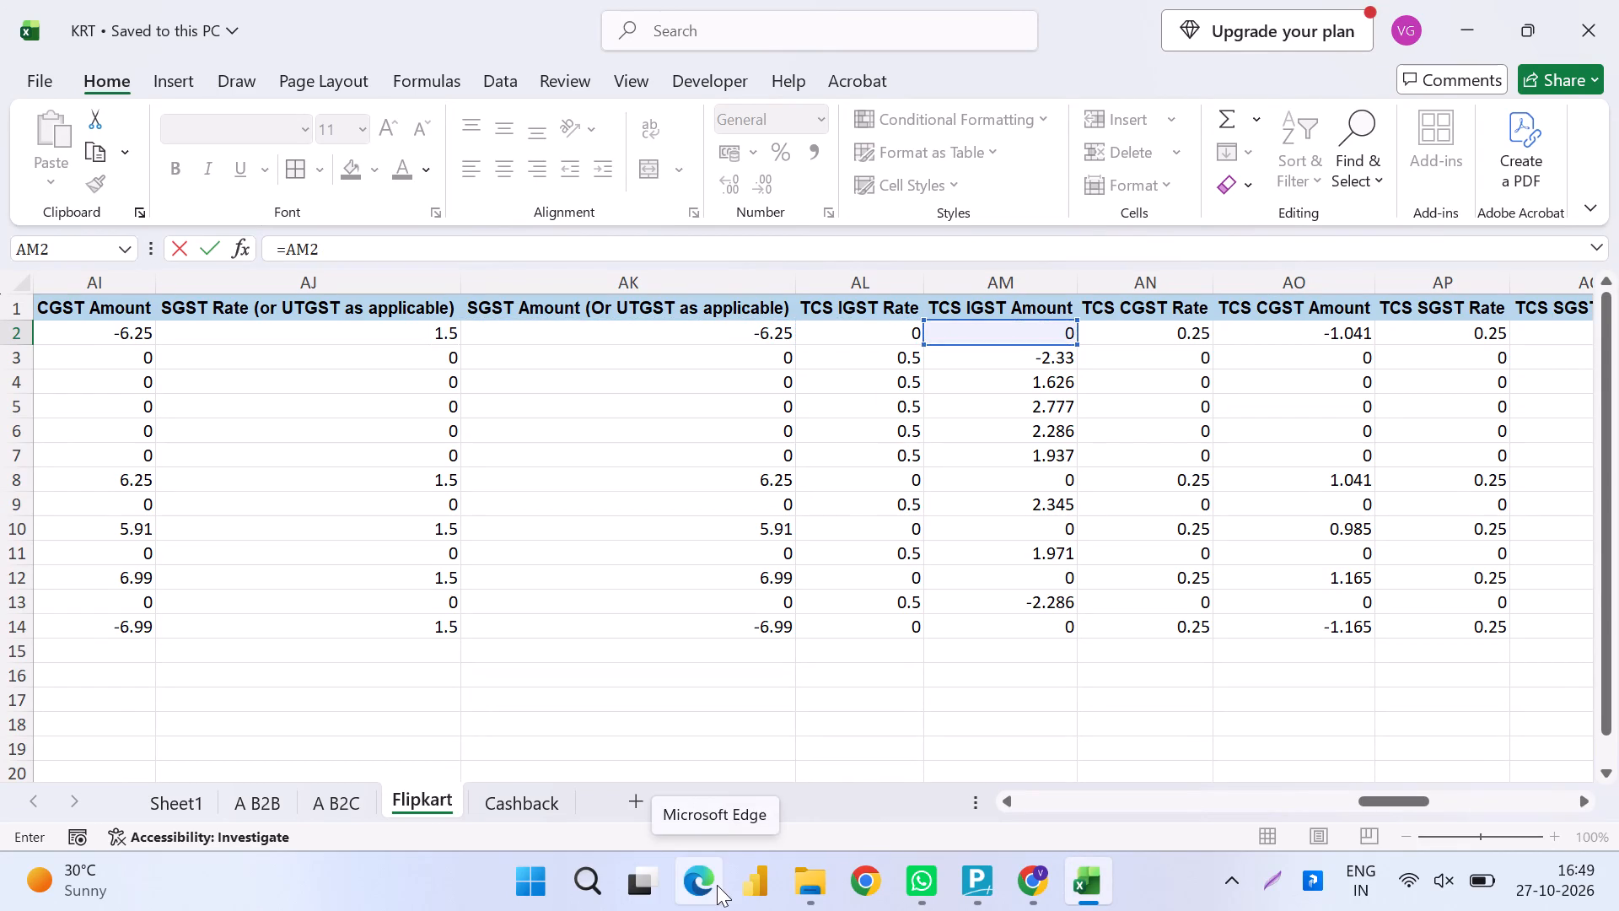
key(BackSpace)
key(BackSpace)
key(BackSpace)
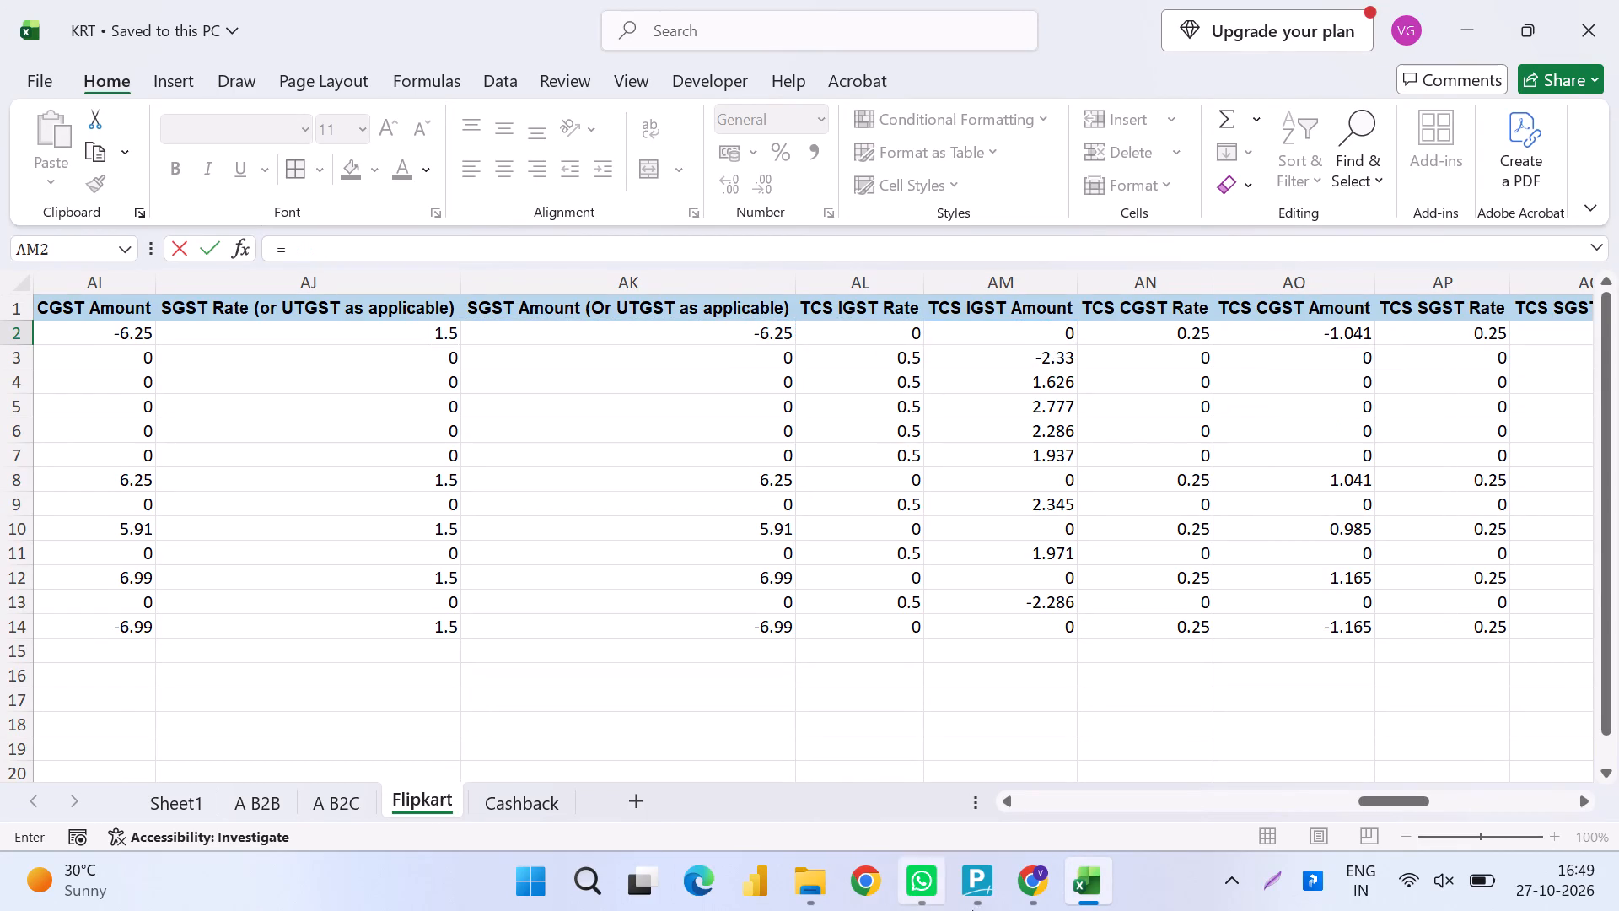
scroll(469, 392, right, 7)
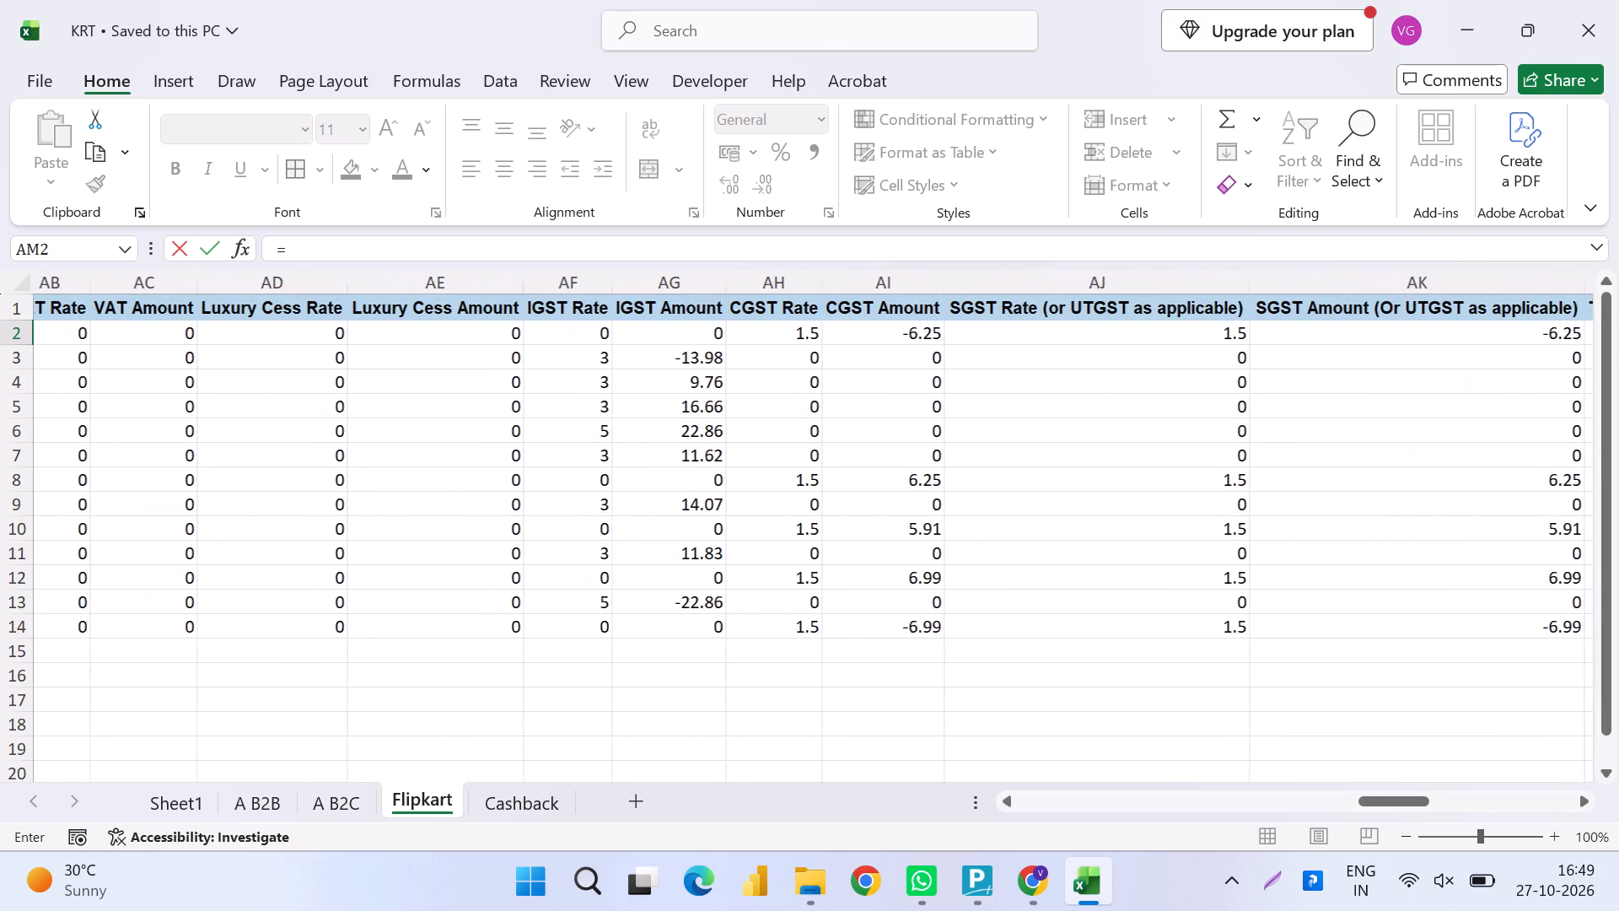
scroll(608, 390, right, 6)
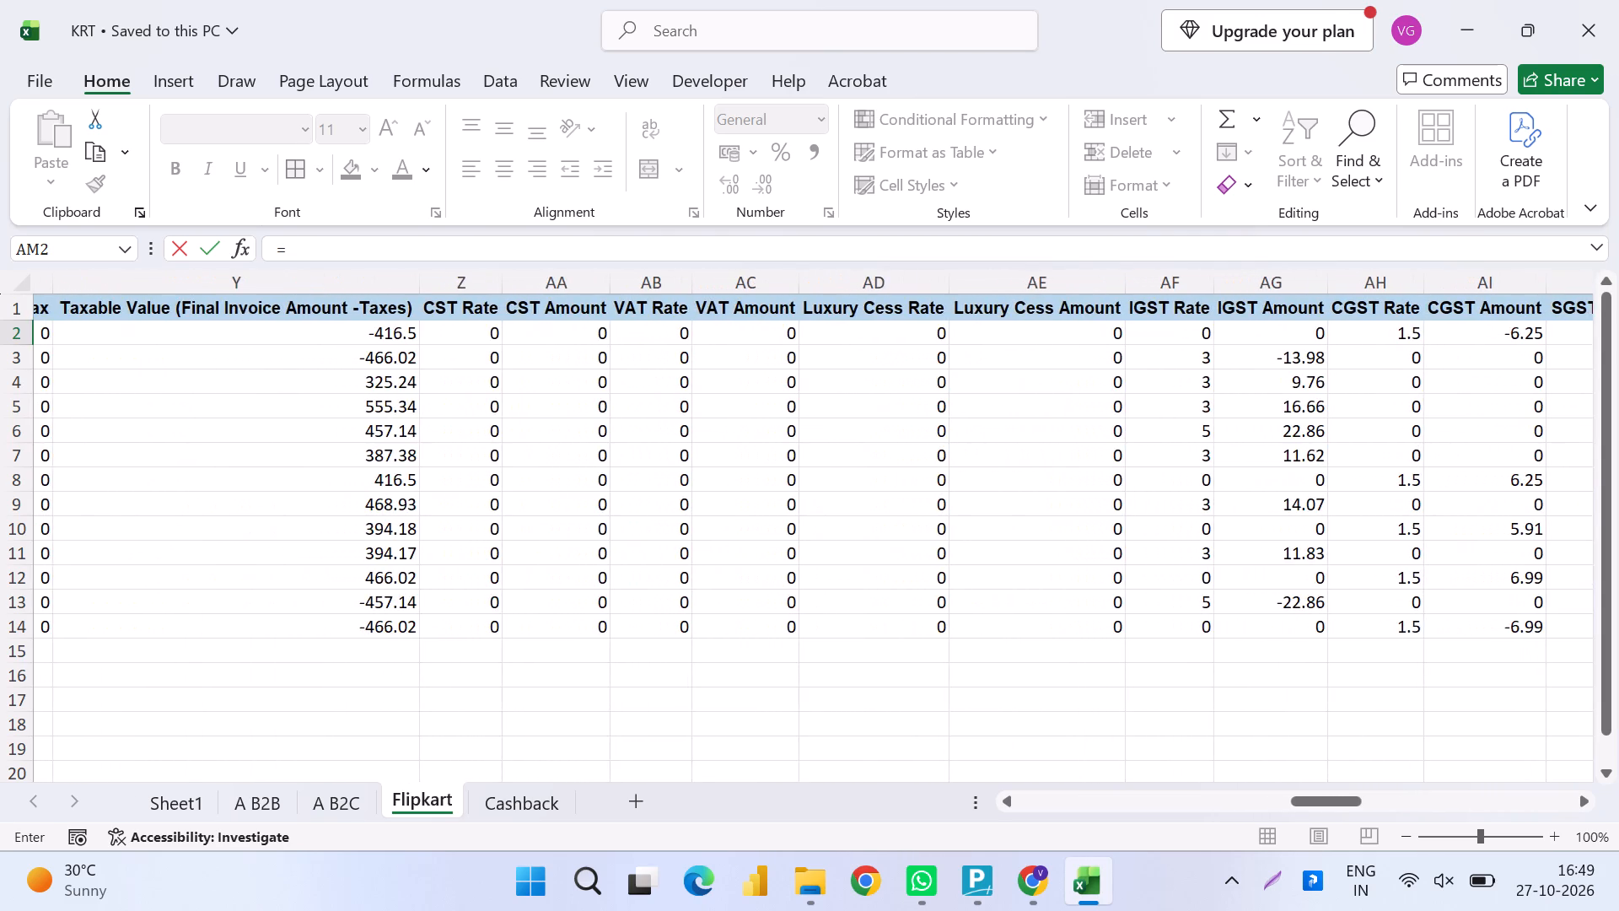
scroll(730, 402, right, 13)
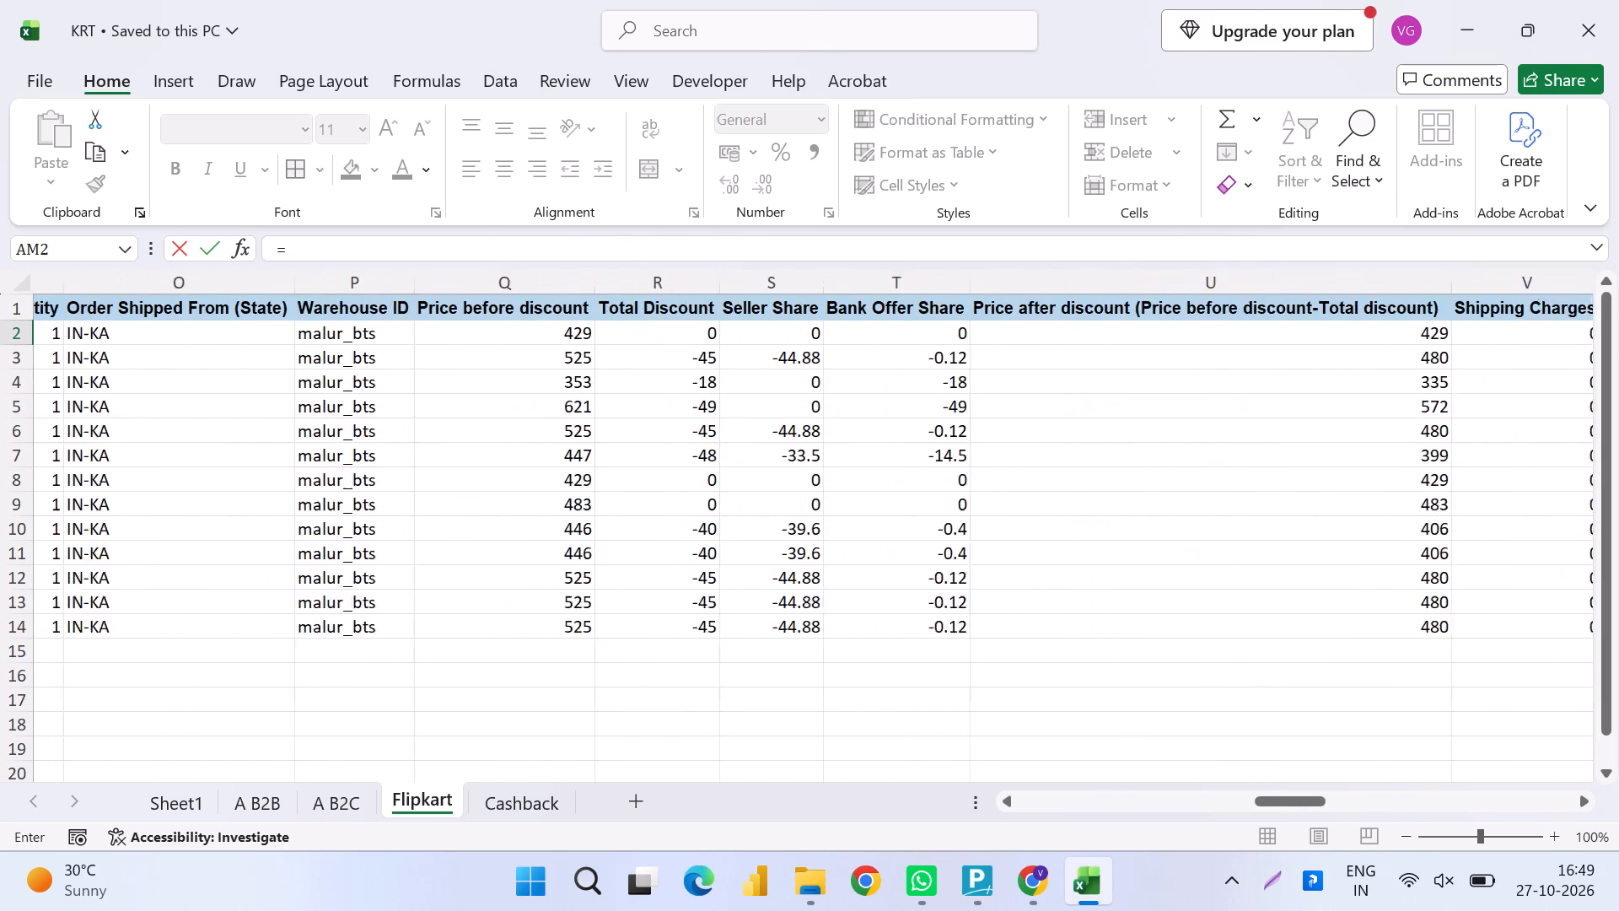
scroll(730, 402, right, 12)
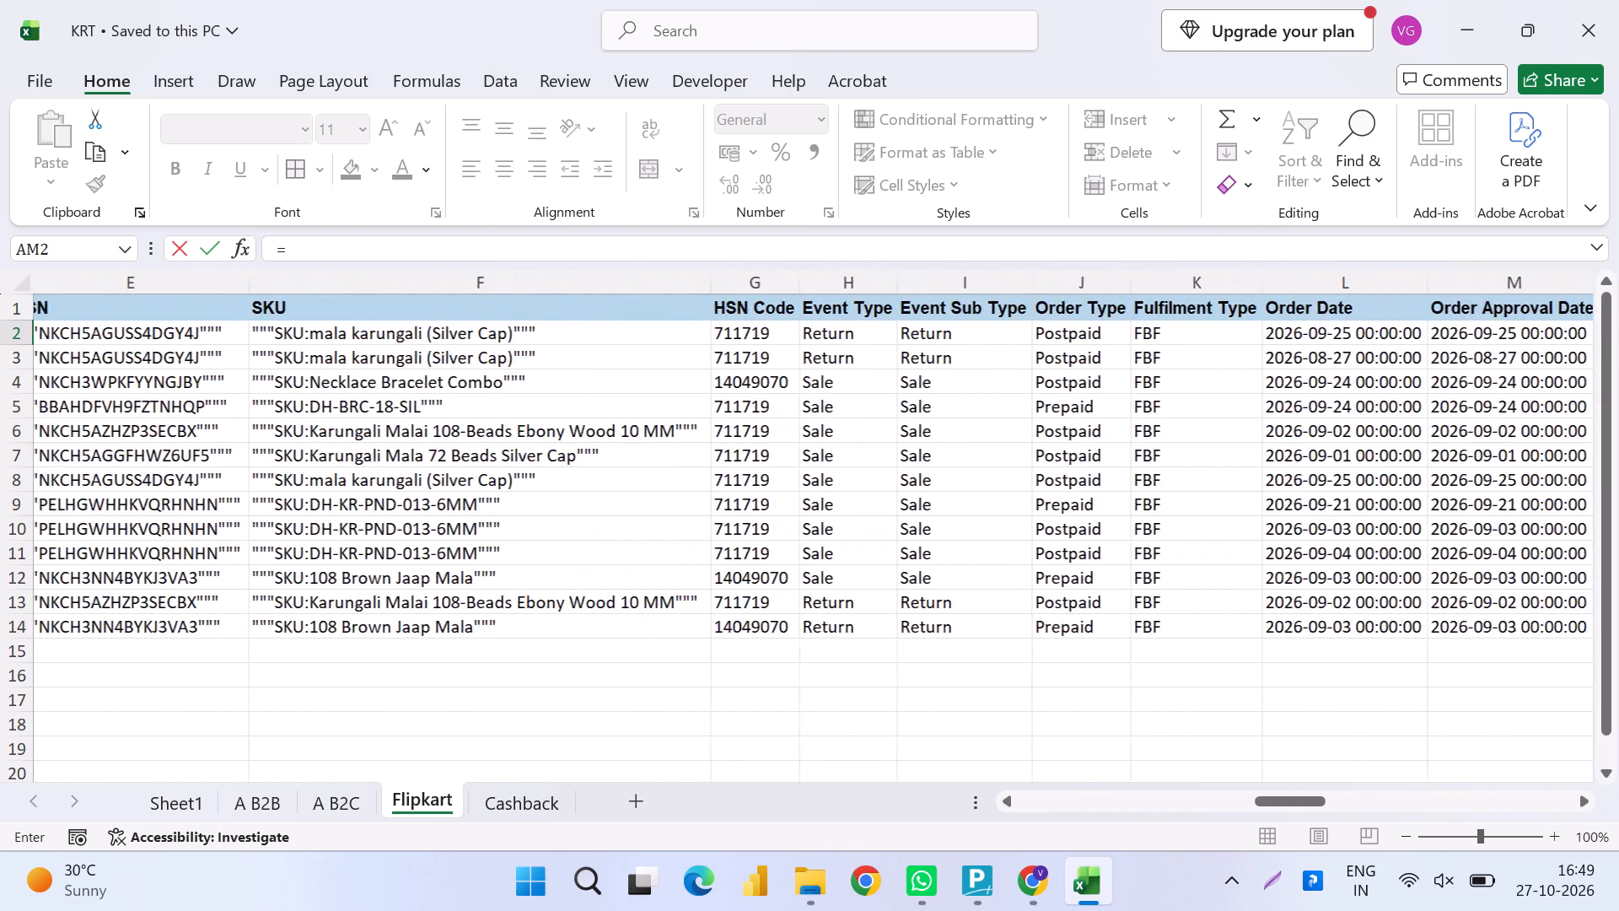
scroll(730, 402, right, 7)
scroll(730, 402, left, 12)
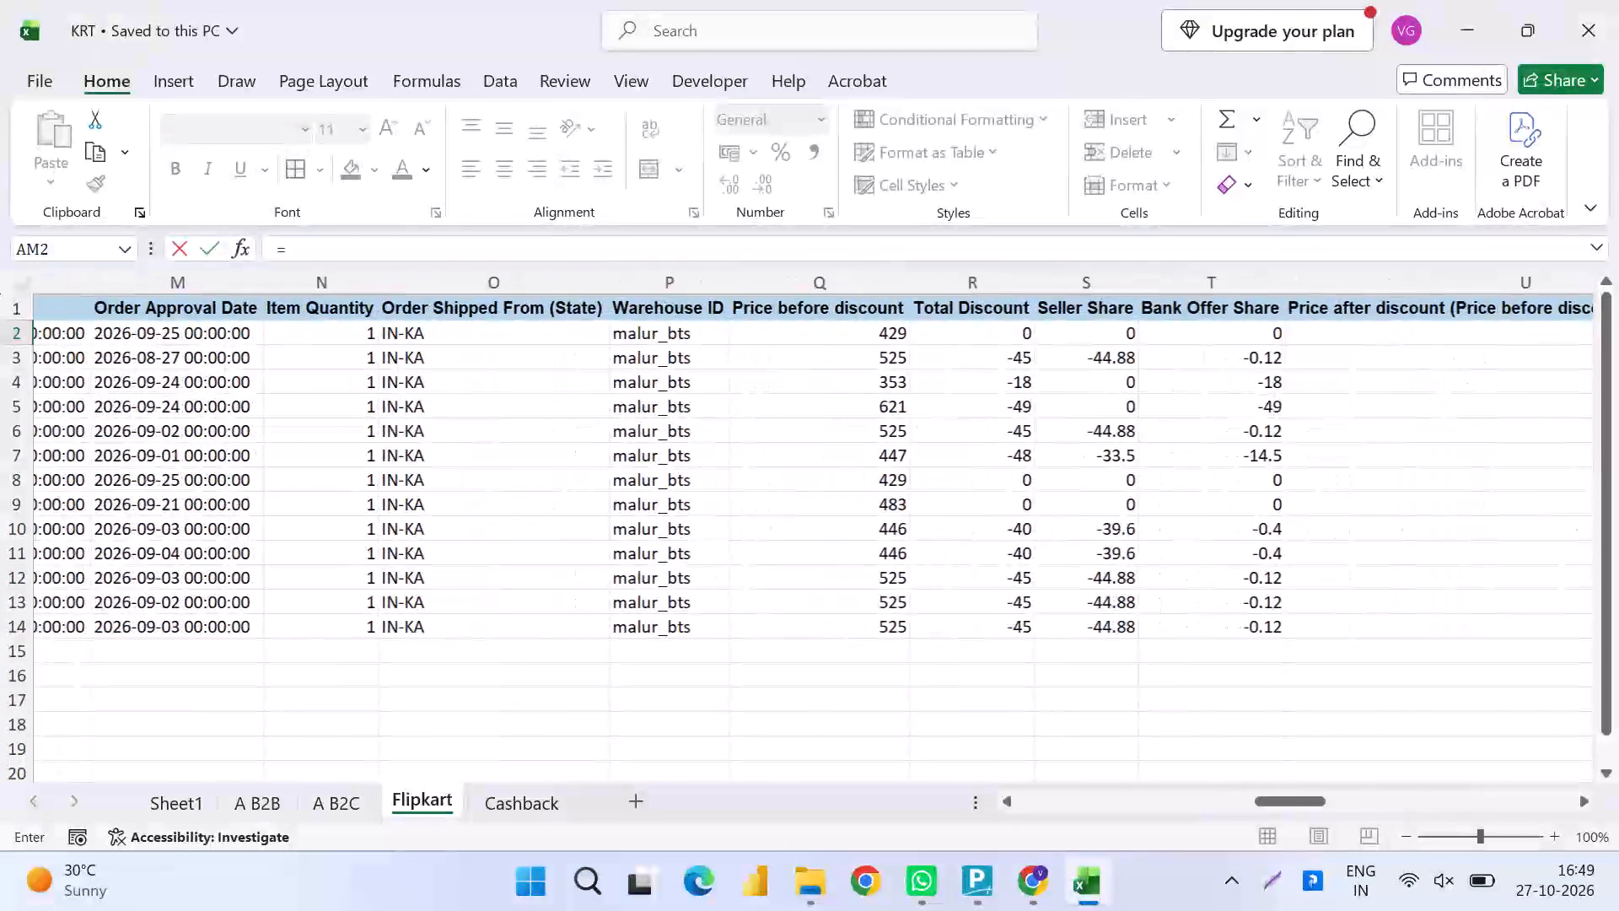
scroll(730, 402, left, 10)
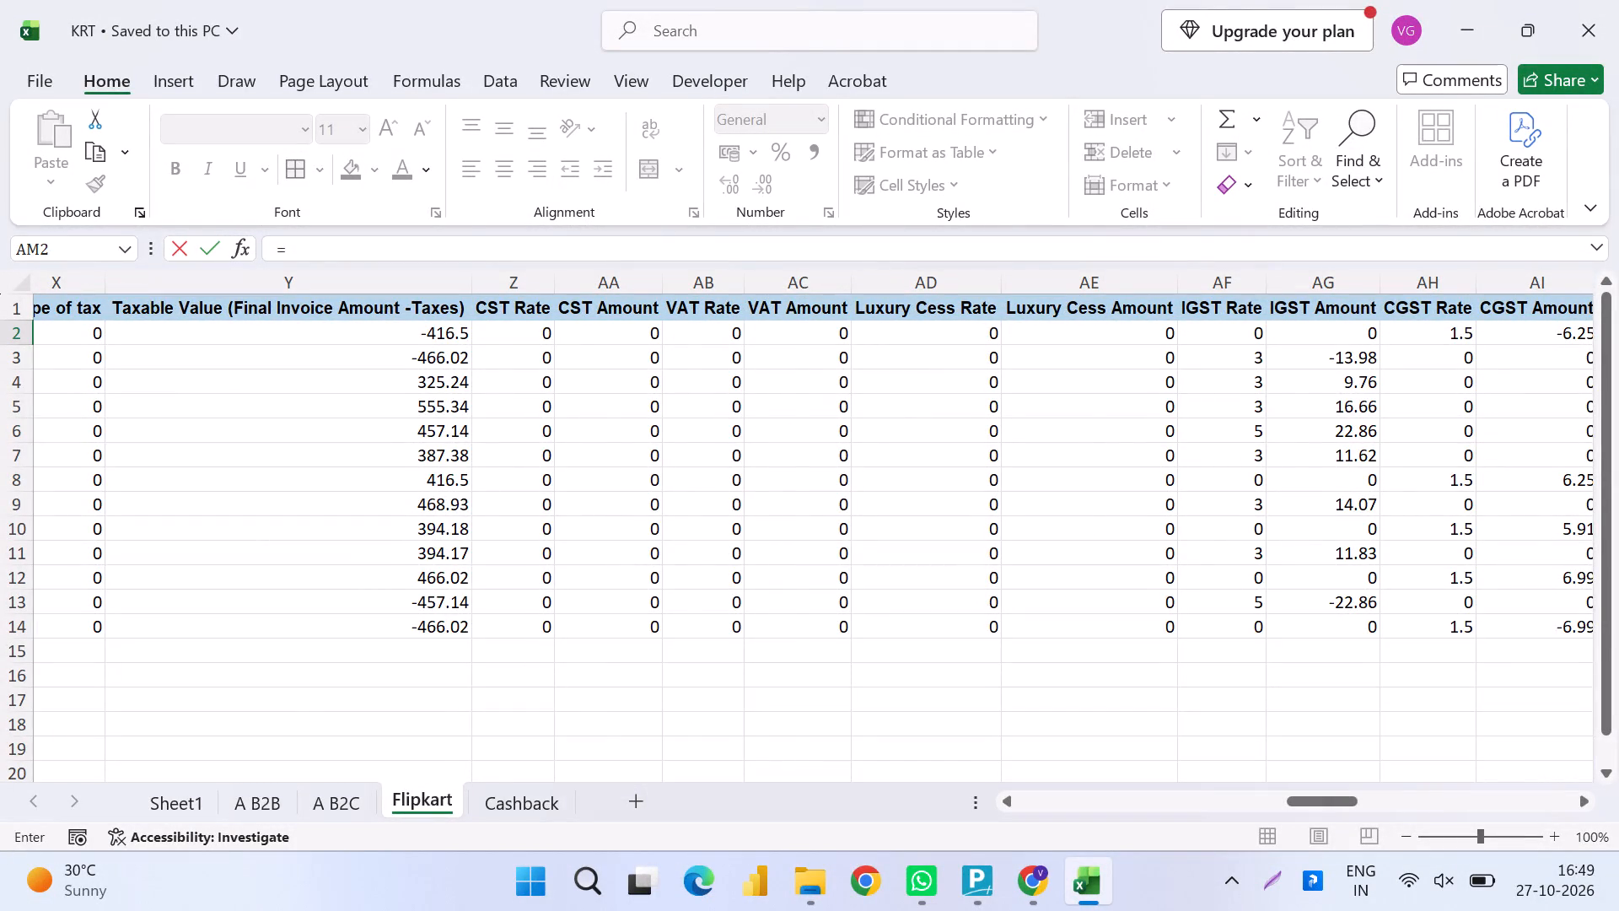
scroll(851, 352, left, 3)
click(963, 337)
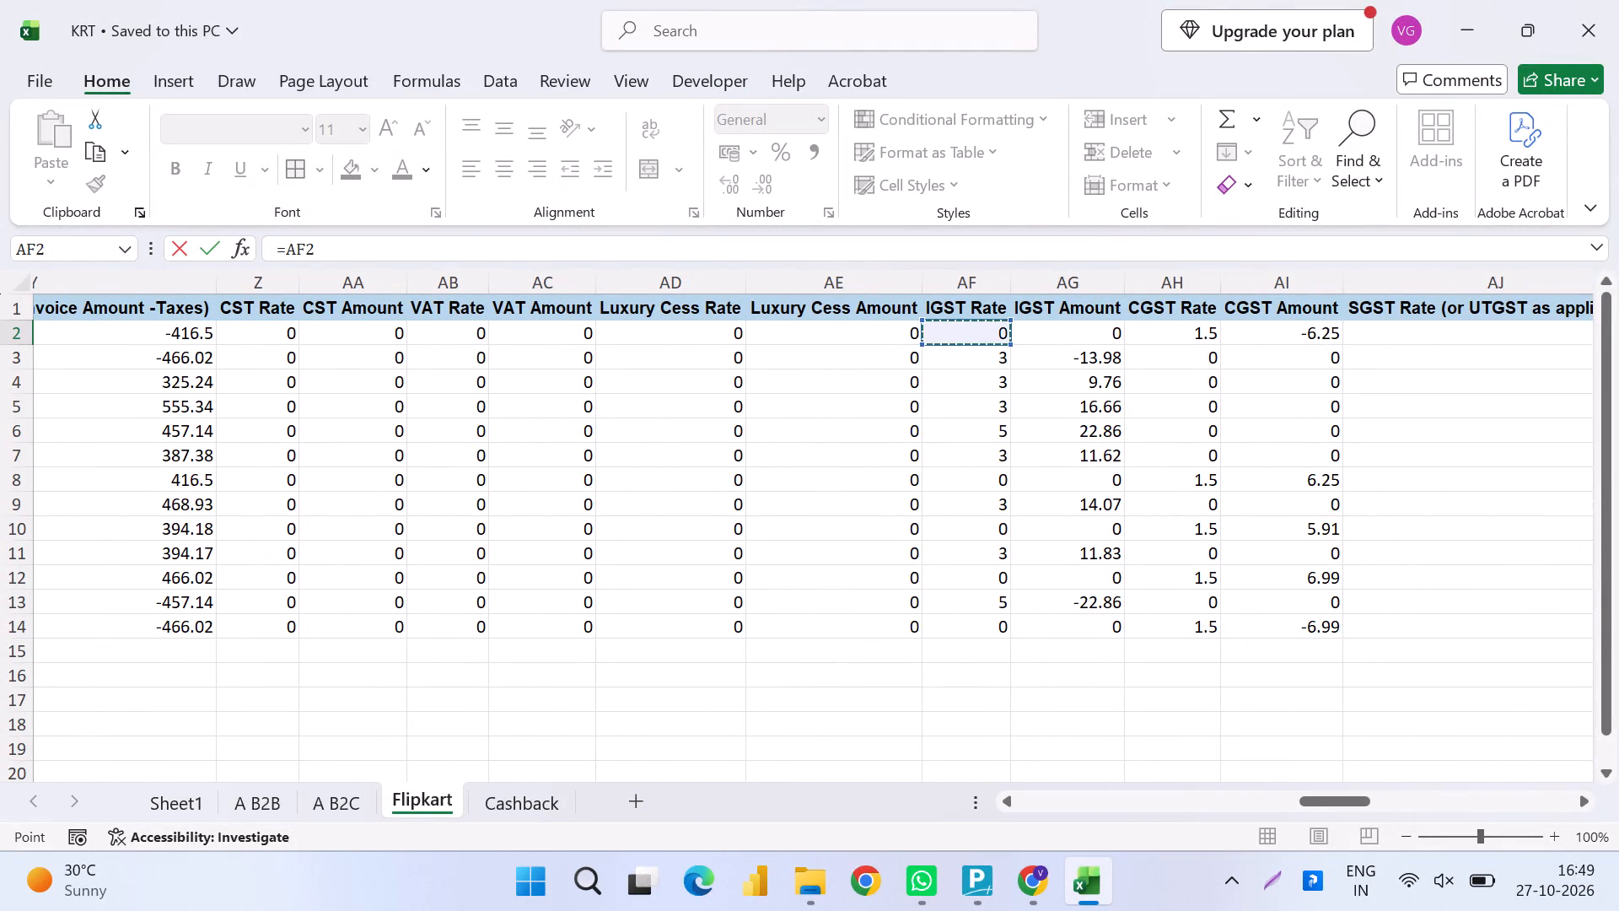
key(shift+plus)
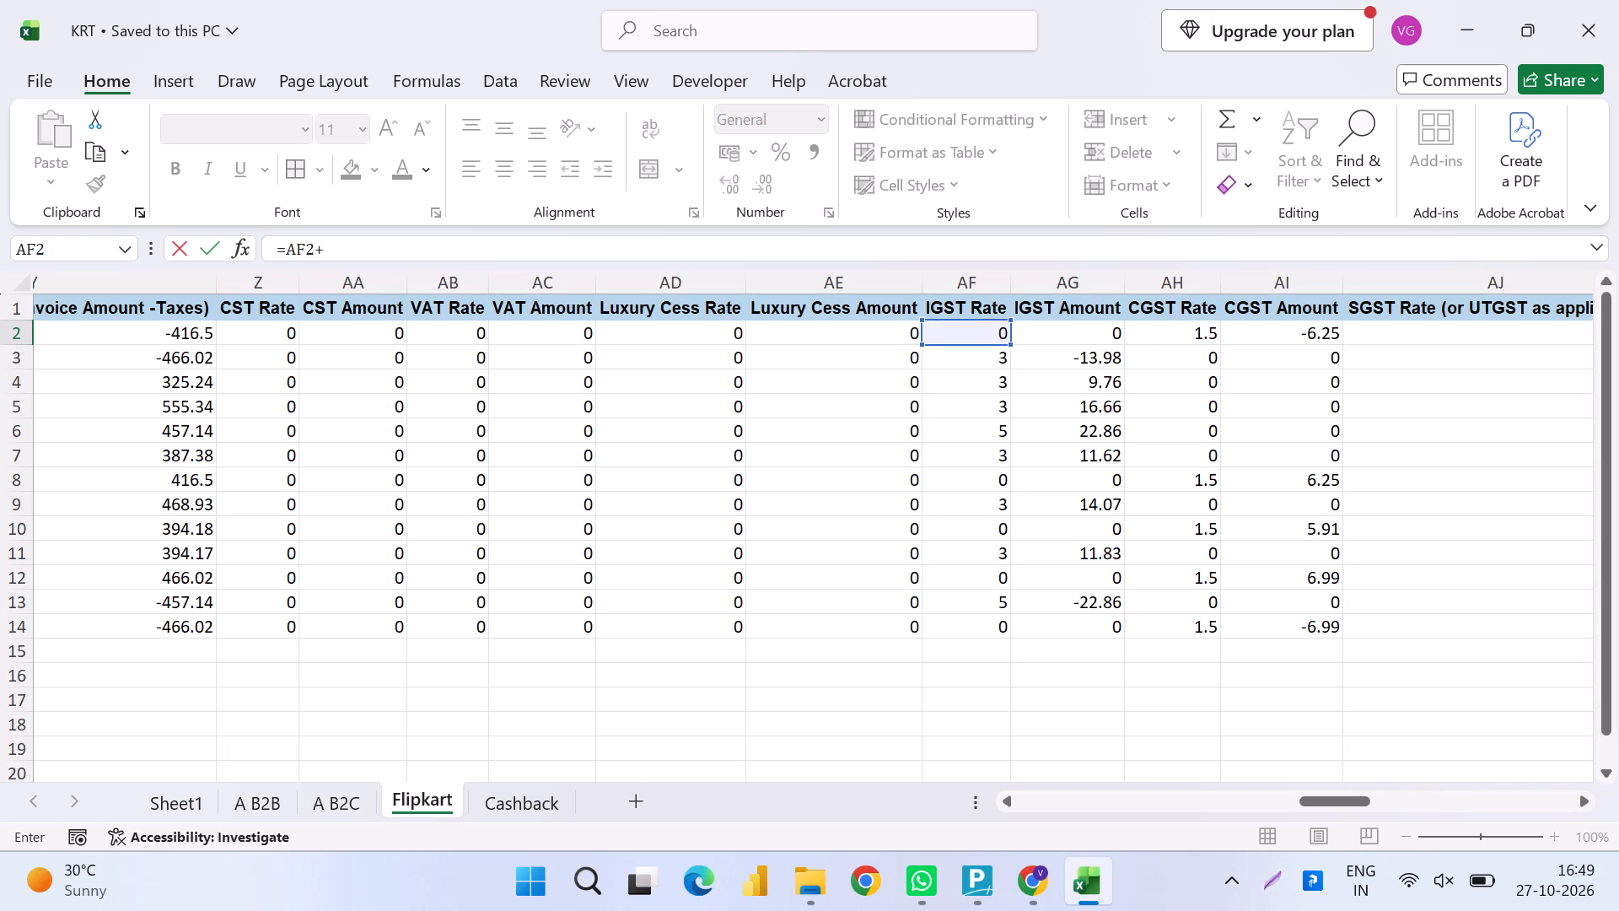
click(1211, 341)
key(shift+plus)
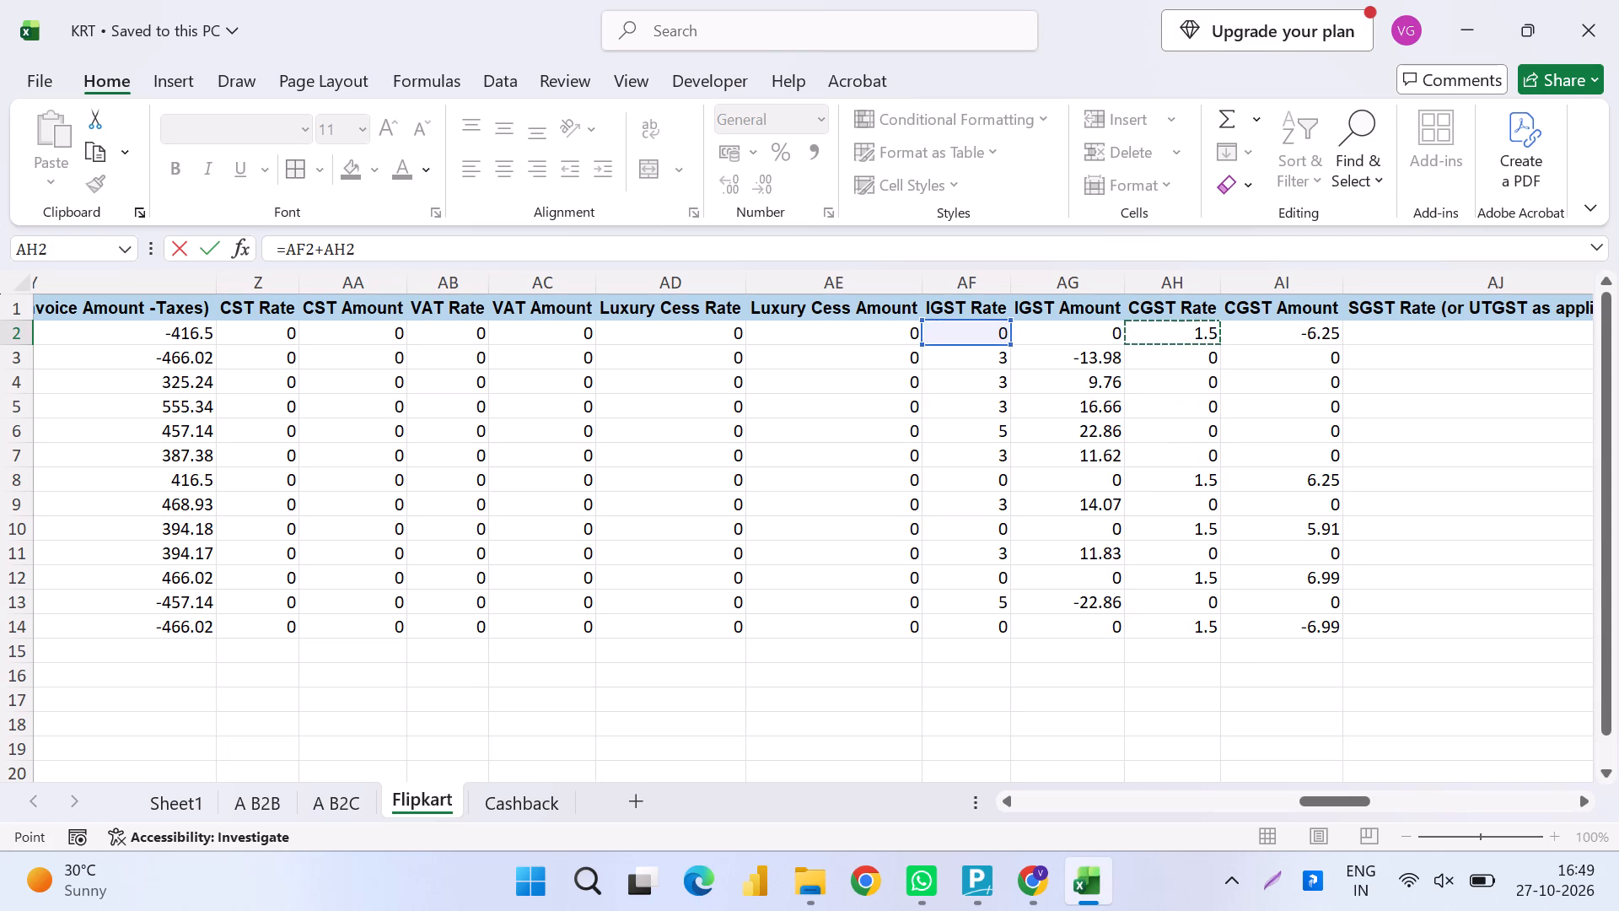
click(1368, 342)
key(Return)
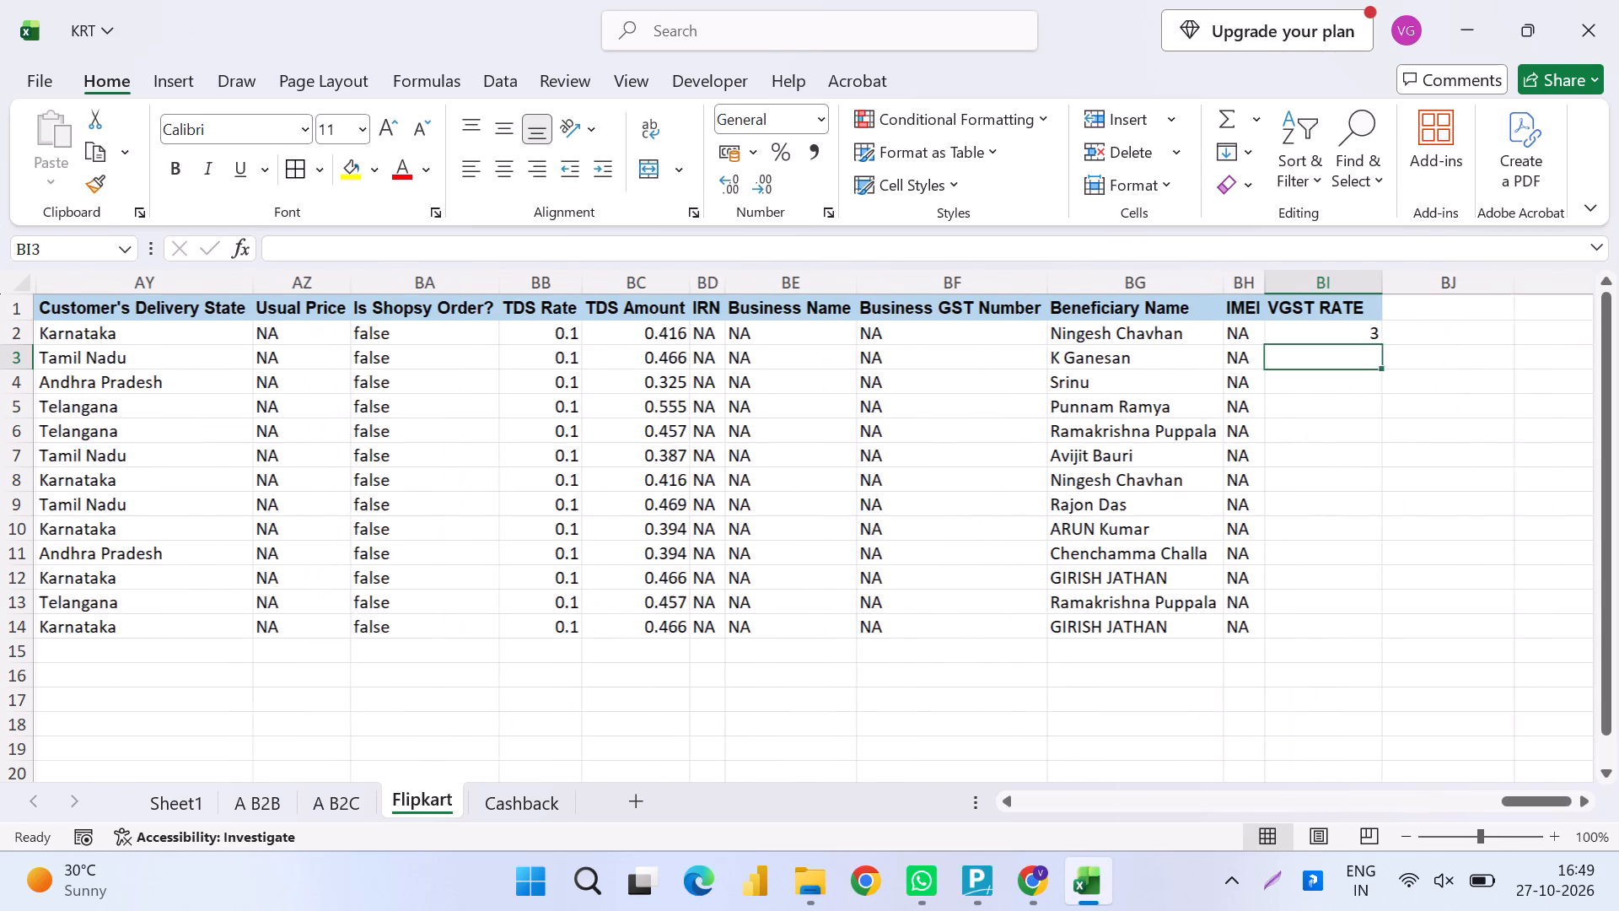
Fill the VGST RATE formula on the Flipkart sheet down from BI2 to the last data row, BI14.
key(Up)
key(shift+Down)
key(shift+Down)
key(shift+Down)
key(shift+Down)
key(shift+Down)
key(shift+Down)
key(shift+Down)
key(shift+Down)
key(shift+Down)
key(shift+Down)
key(shift+Down)
key(shift+Down)
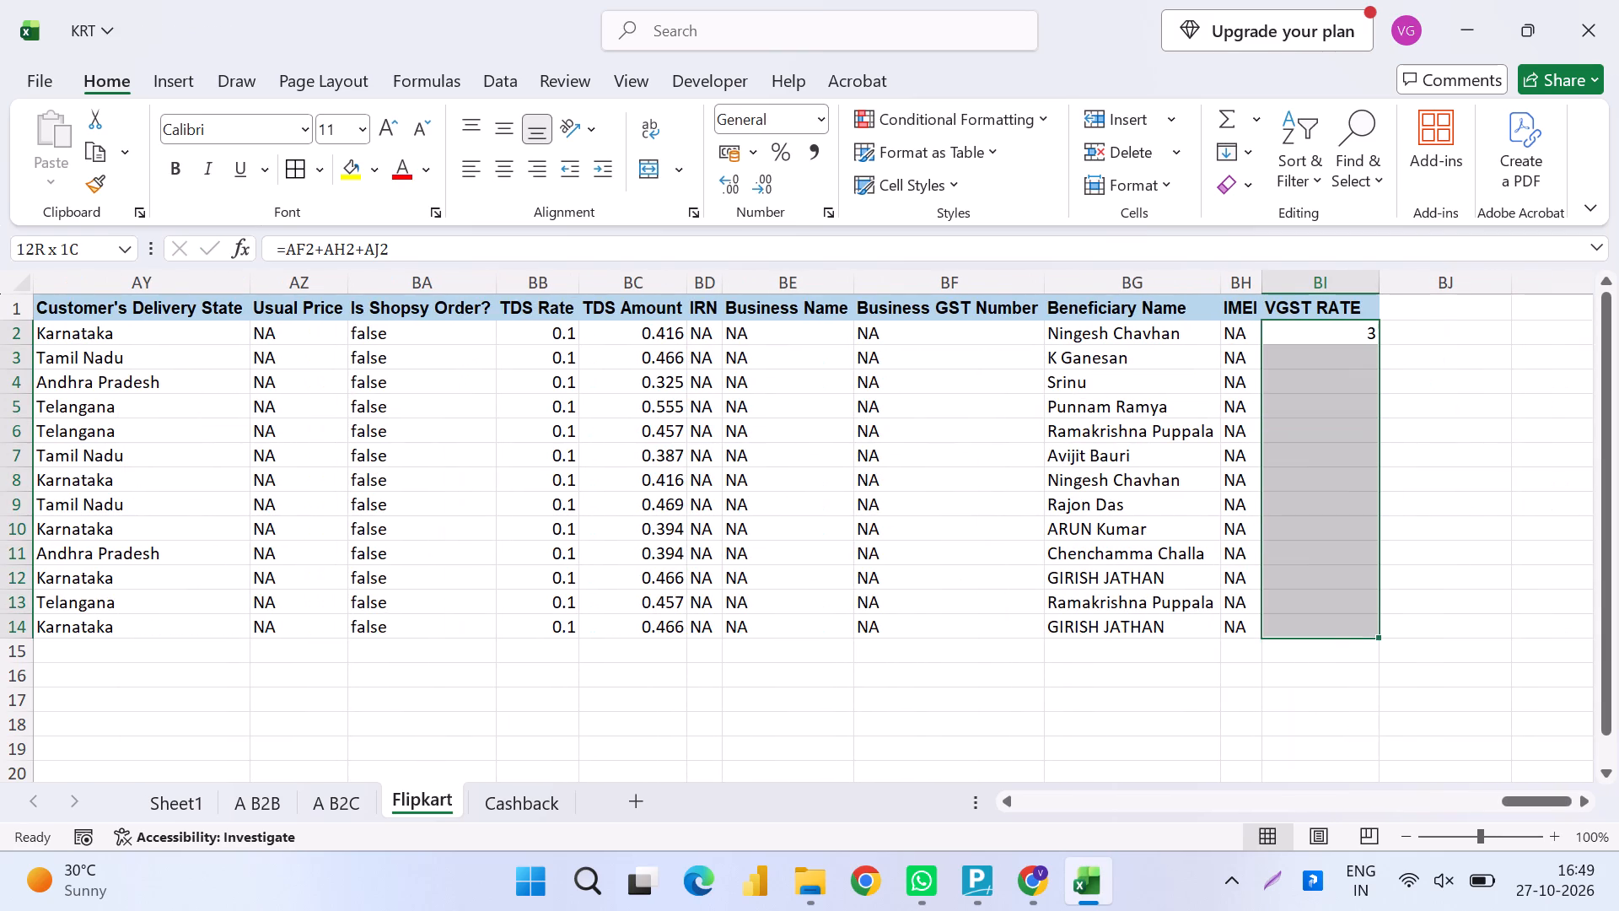
key(ctrl+d)
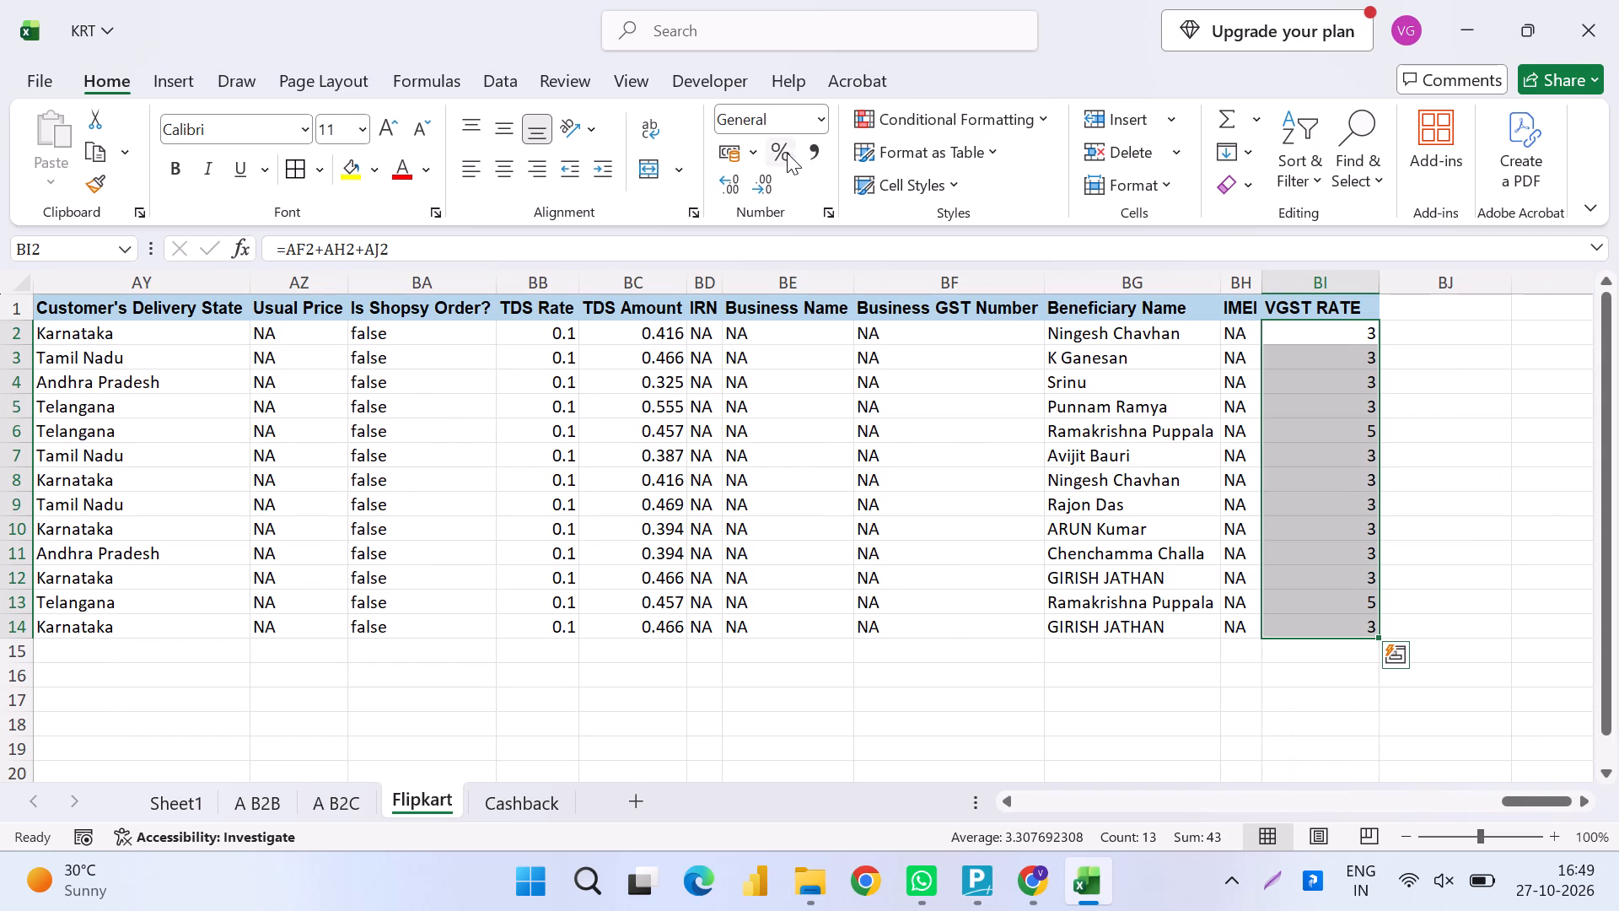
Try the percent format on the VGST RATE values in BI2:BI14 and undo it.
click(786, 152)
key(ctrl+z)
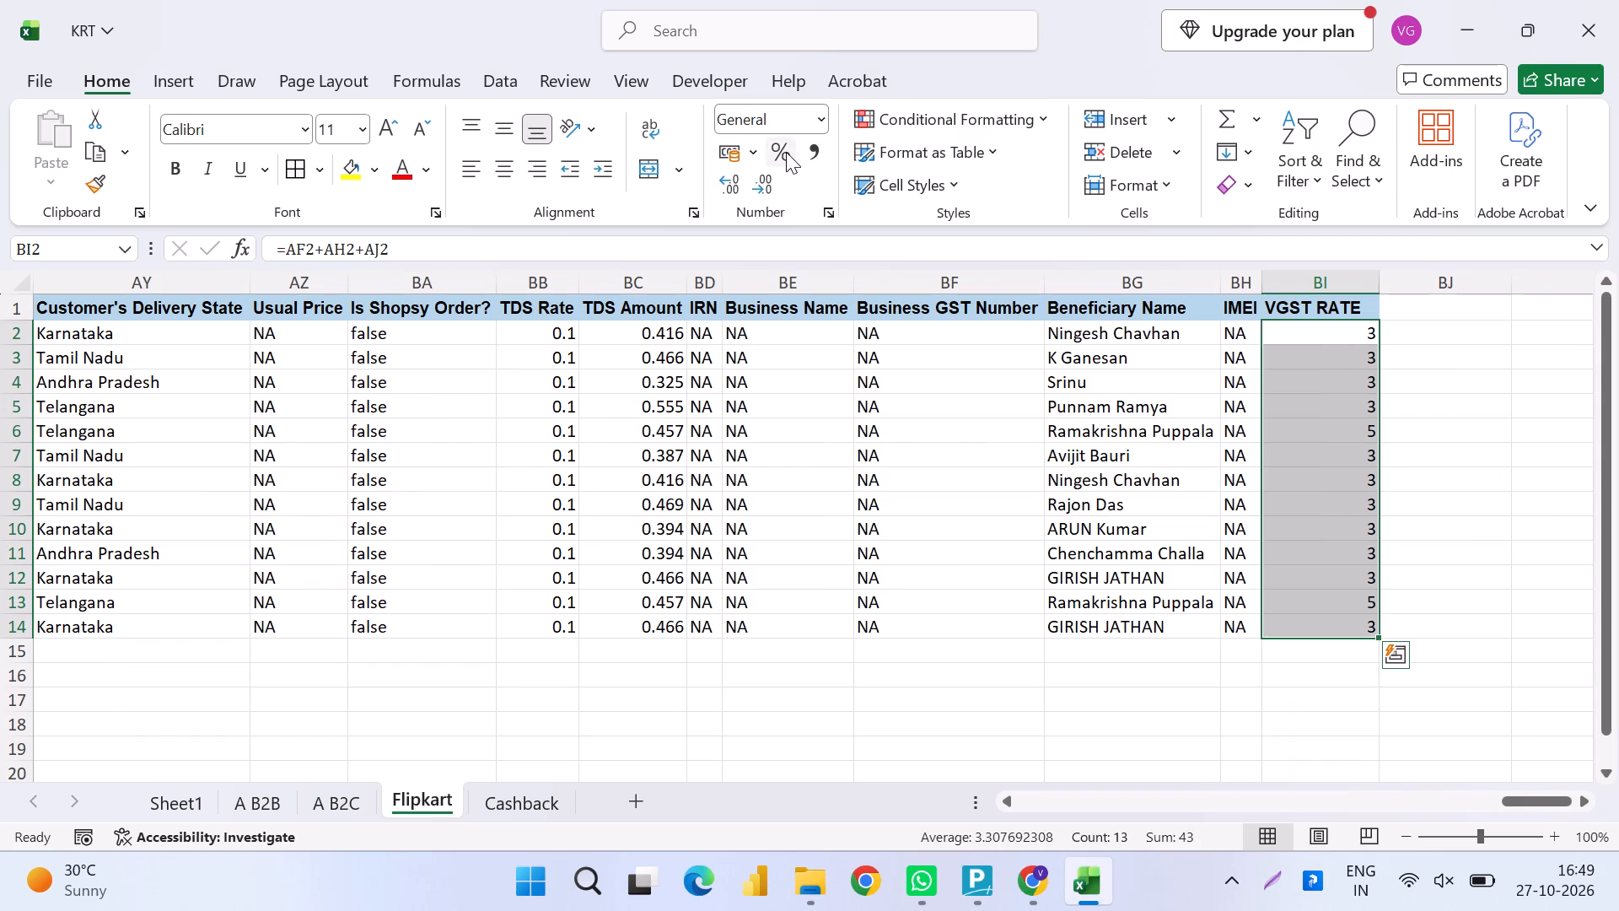
Replace the VGST RATE formulas in BI2:BI14 of the Flipkart sheet with their values and save the workbook.
key(ctrl+c)
key(ctrl+alt+v)
key(ctrl+v)
key(Return)
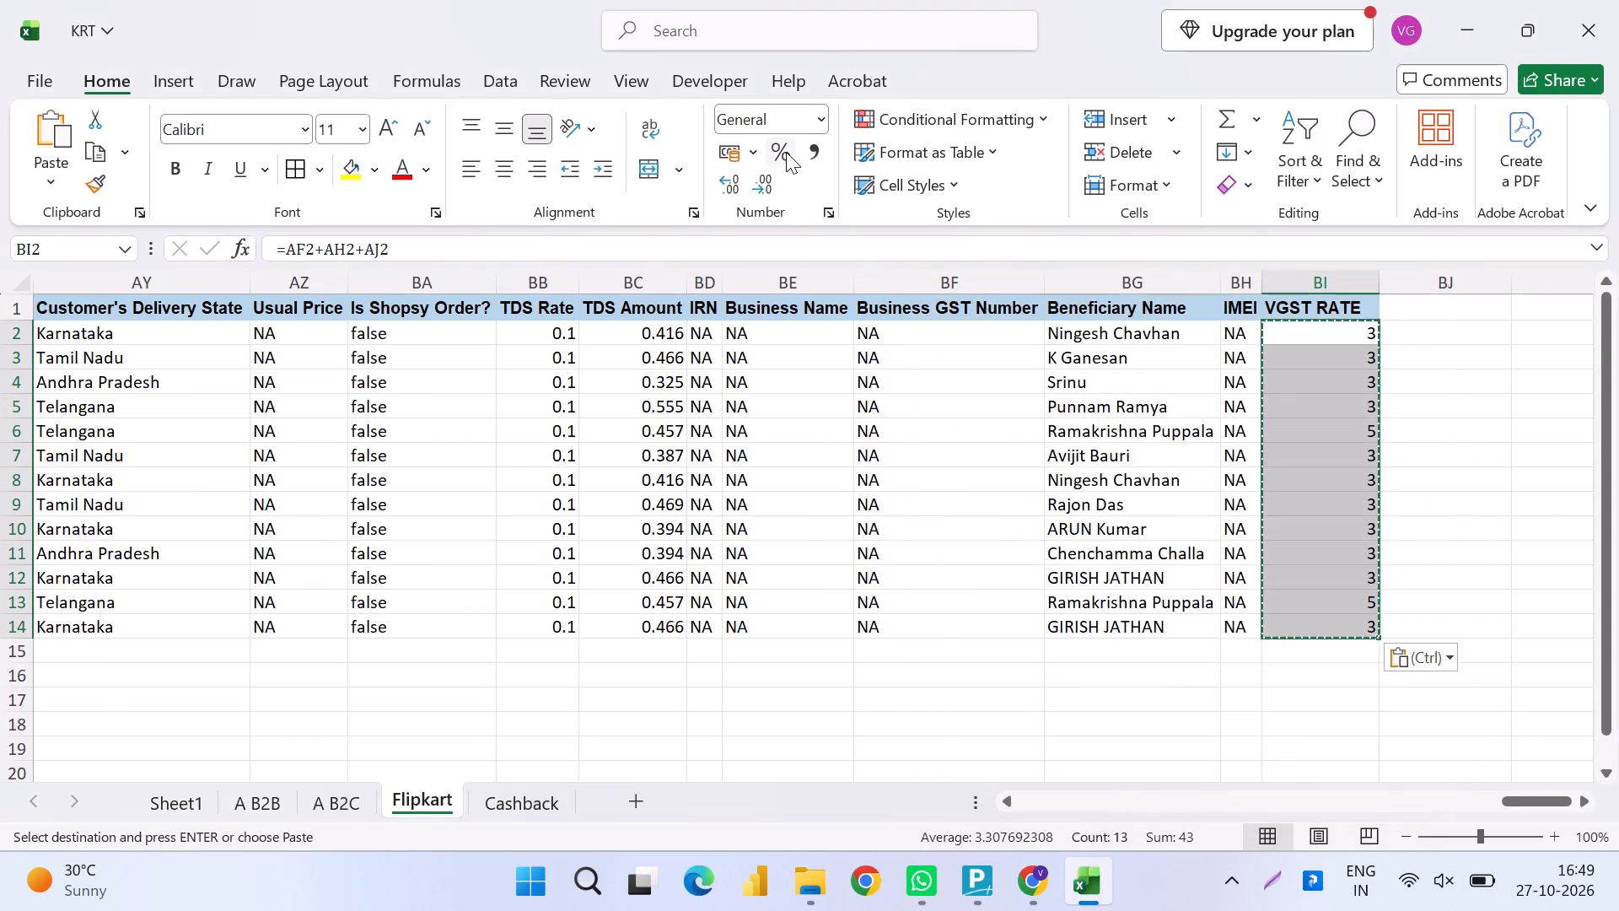
key(ctrl+c)
key(ctrl+alt+v)
key(v)
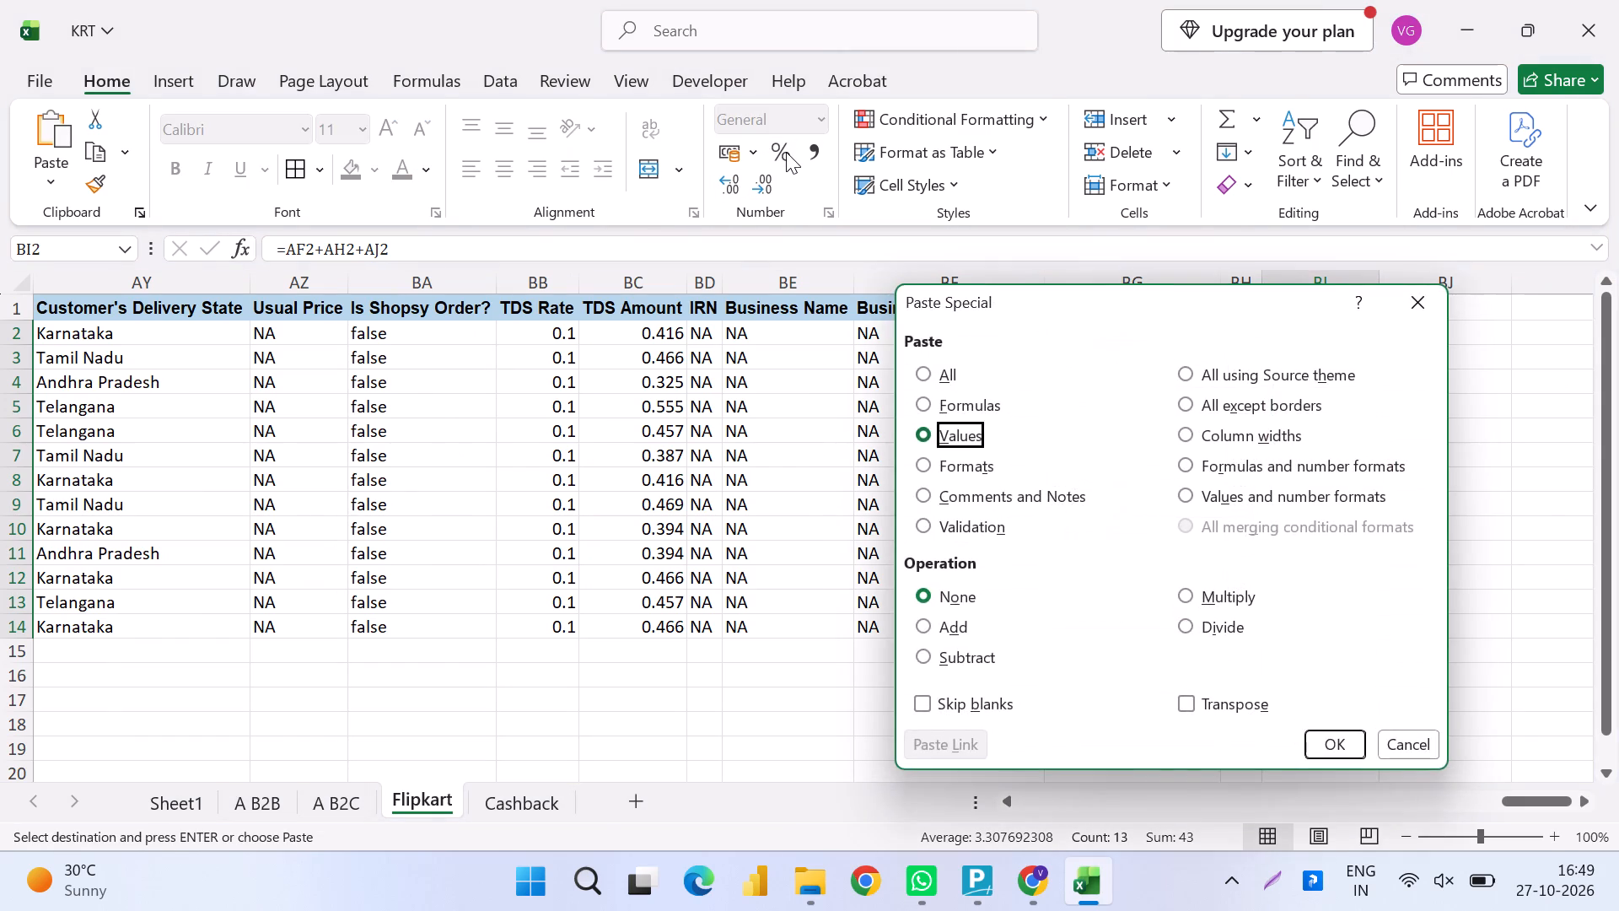
key(Return)
key(ctrl+s)
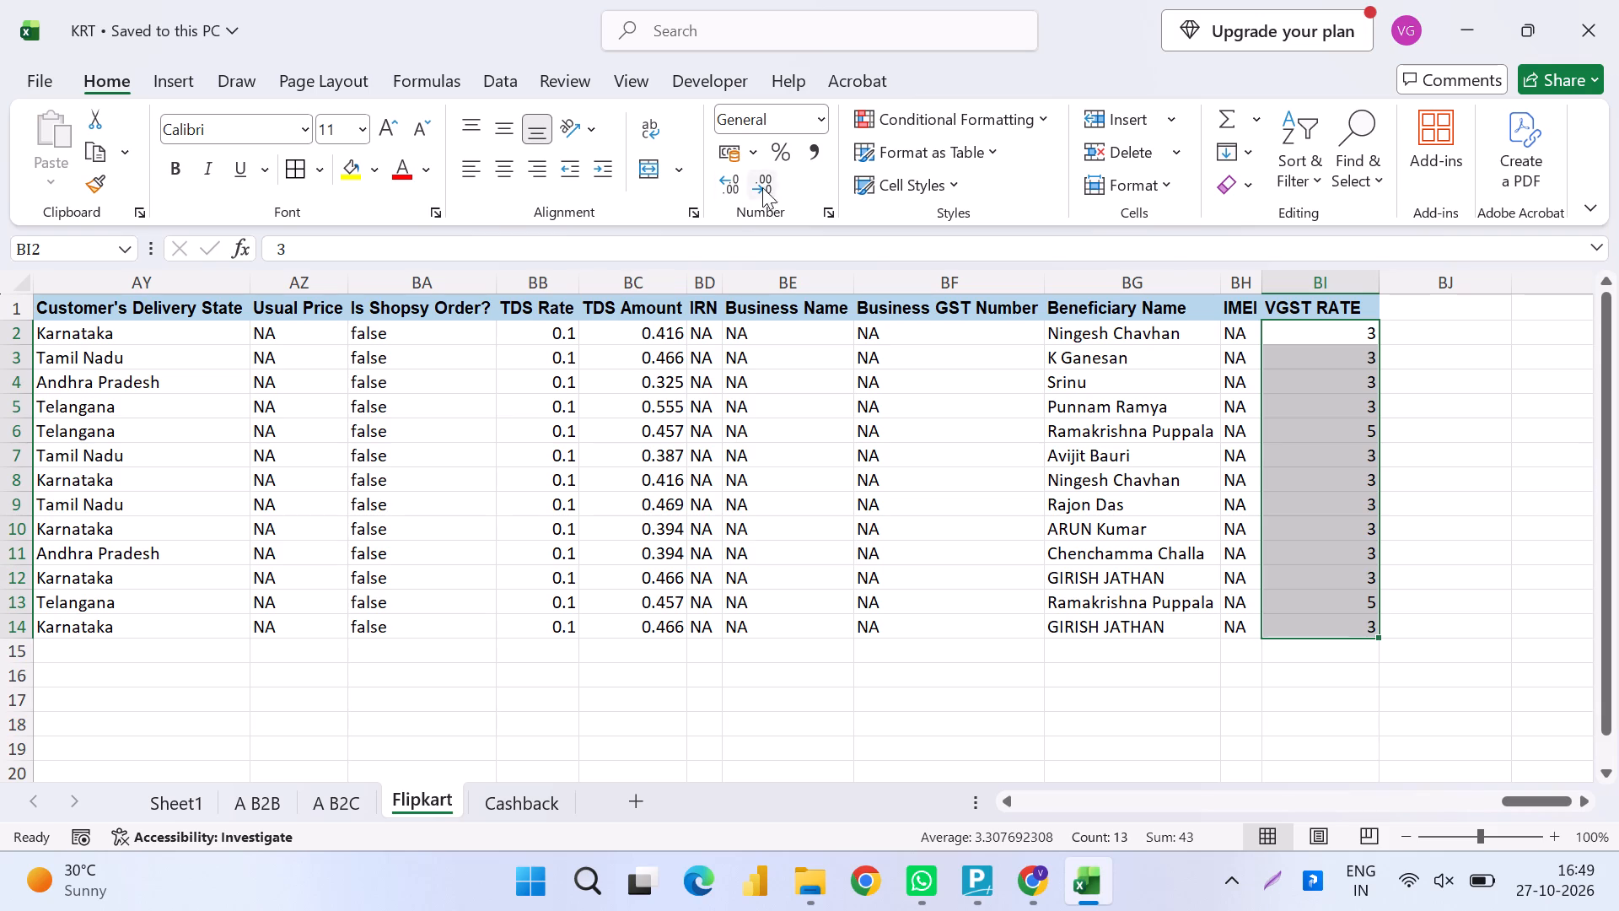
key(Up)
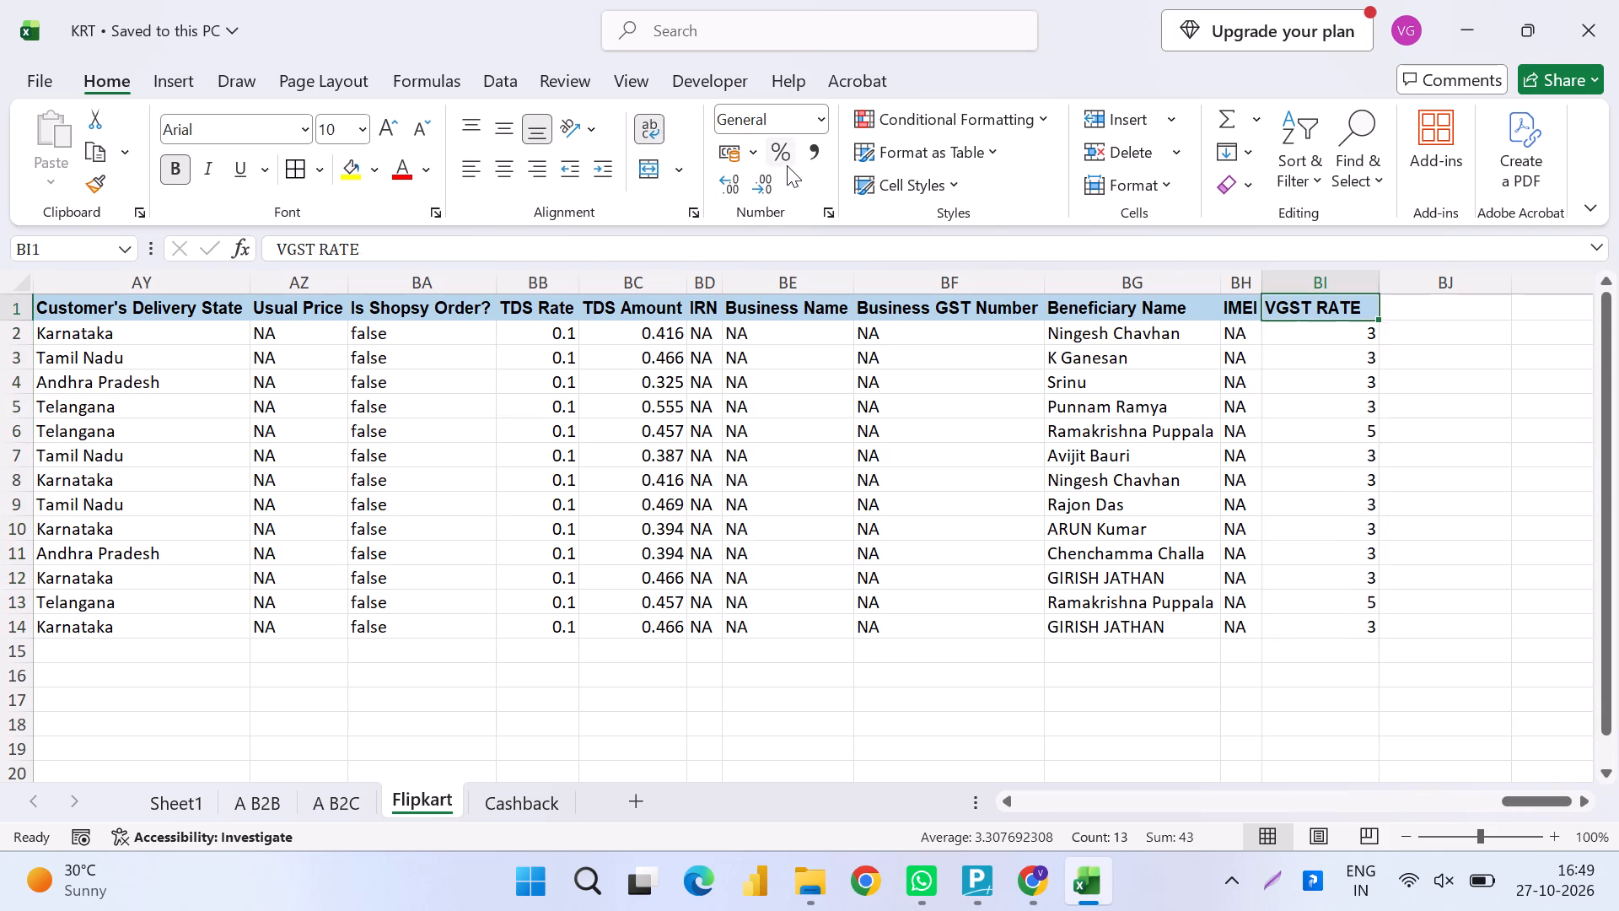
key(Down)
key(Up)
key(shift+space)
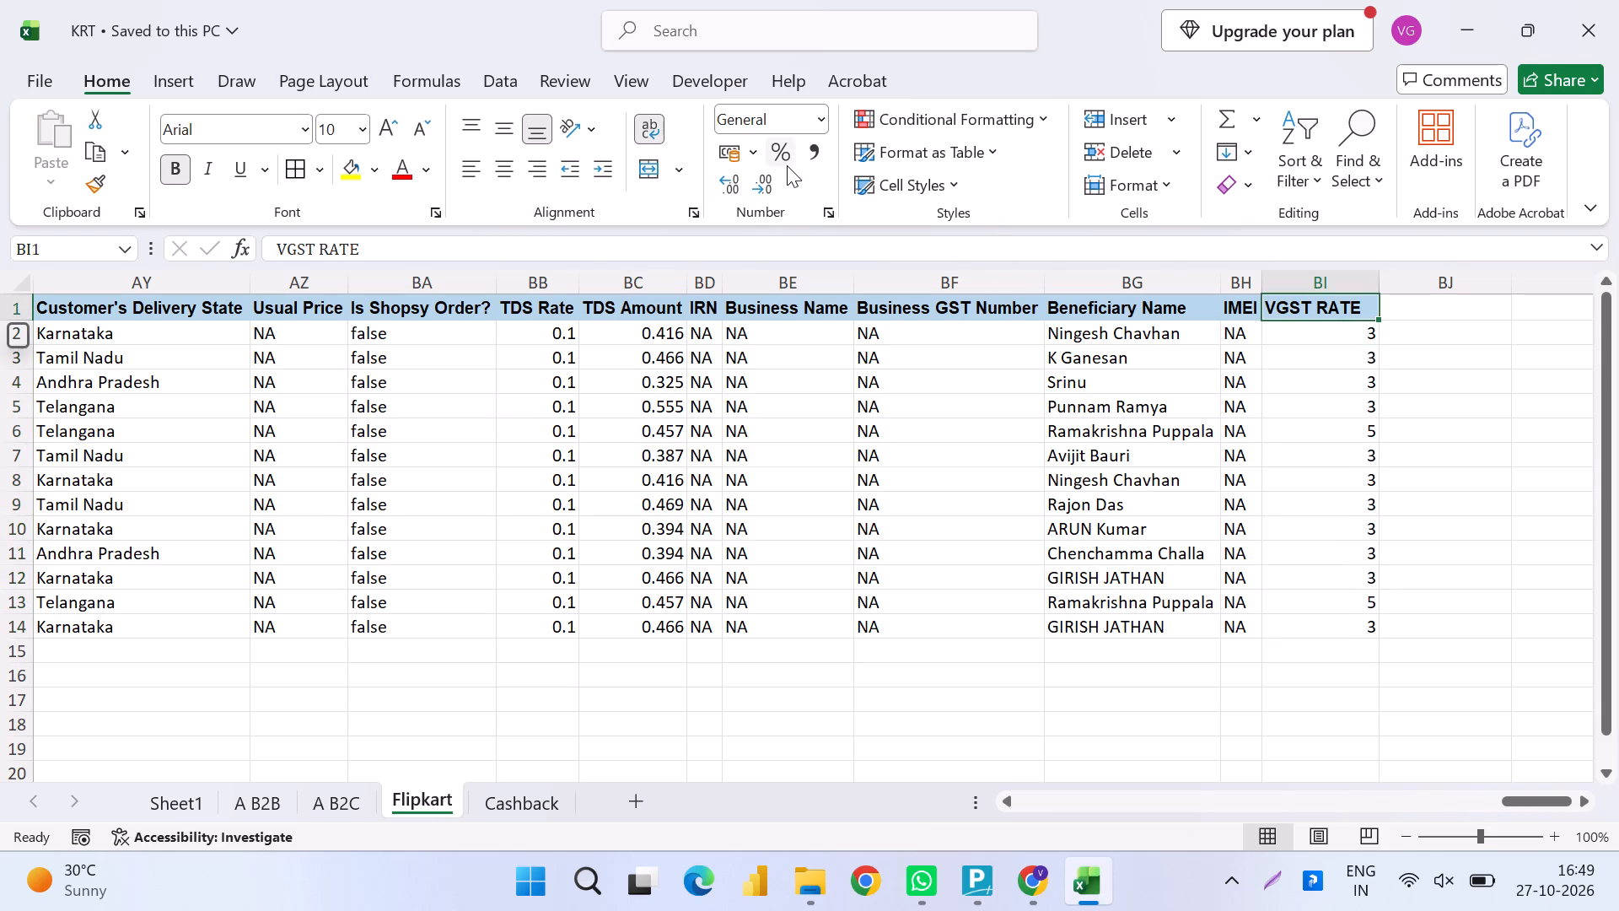
In cell AF2 of the Cashback sheet, enter =L2+N2+P2 to add the IGST, CGST and SGST rates.
click(511, 792)
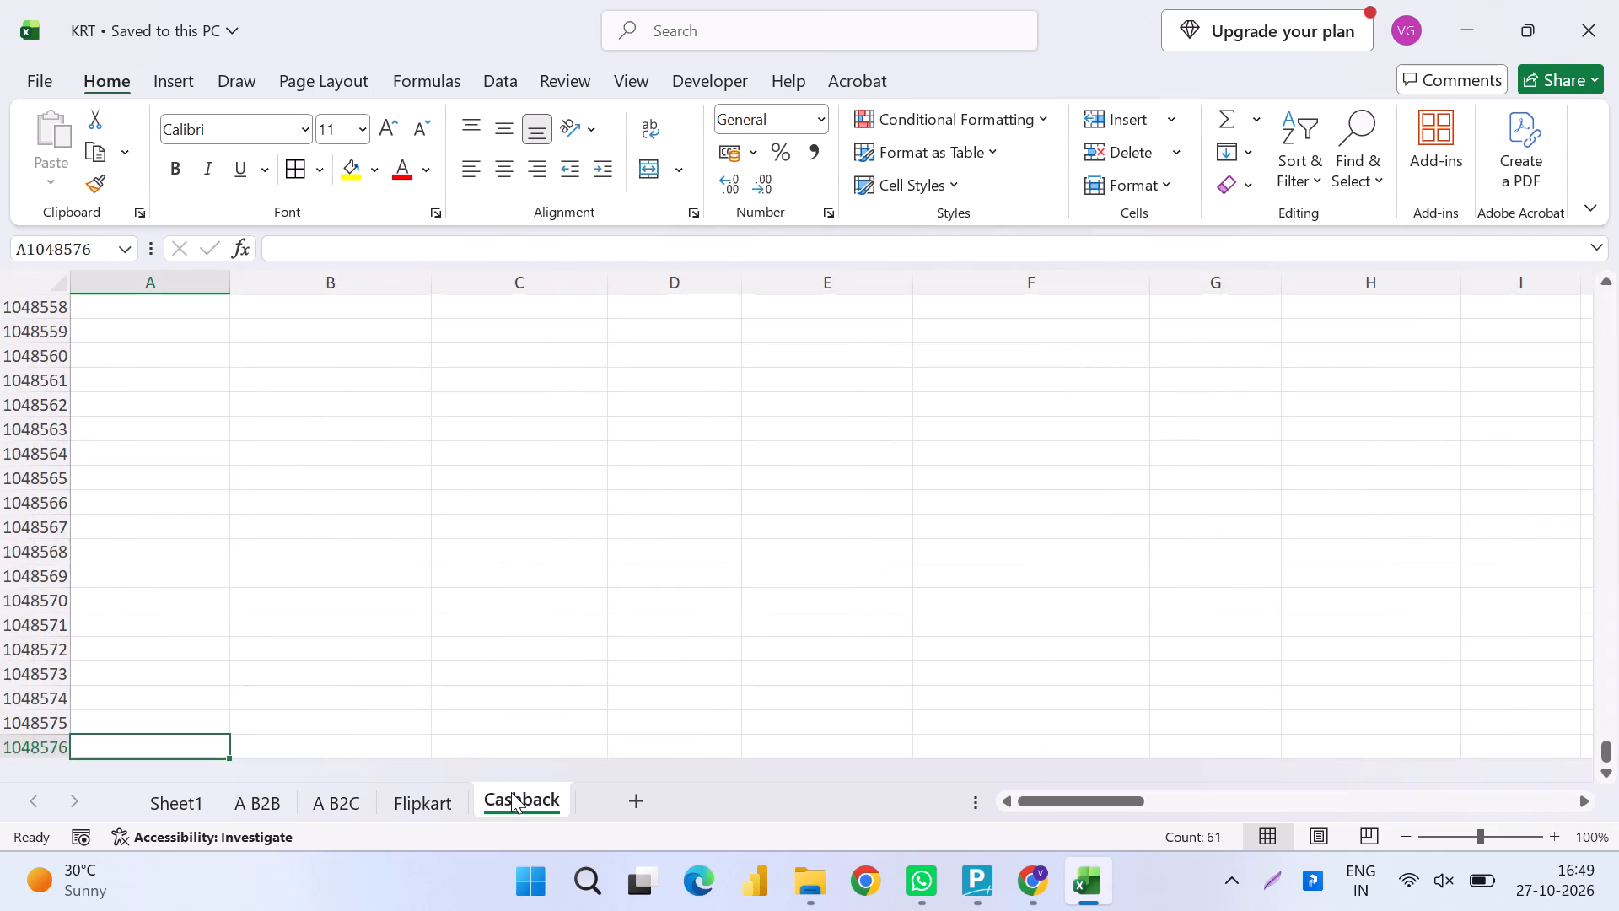
key(Up)
key(ctrl+Up)
key(ctrl+Up)
key(Right)
key(ctrl+Right)
key(ctrl+Right)
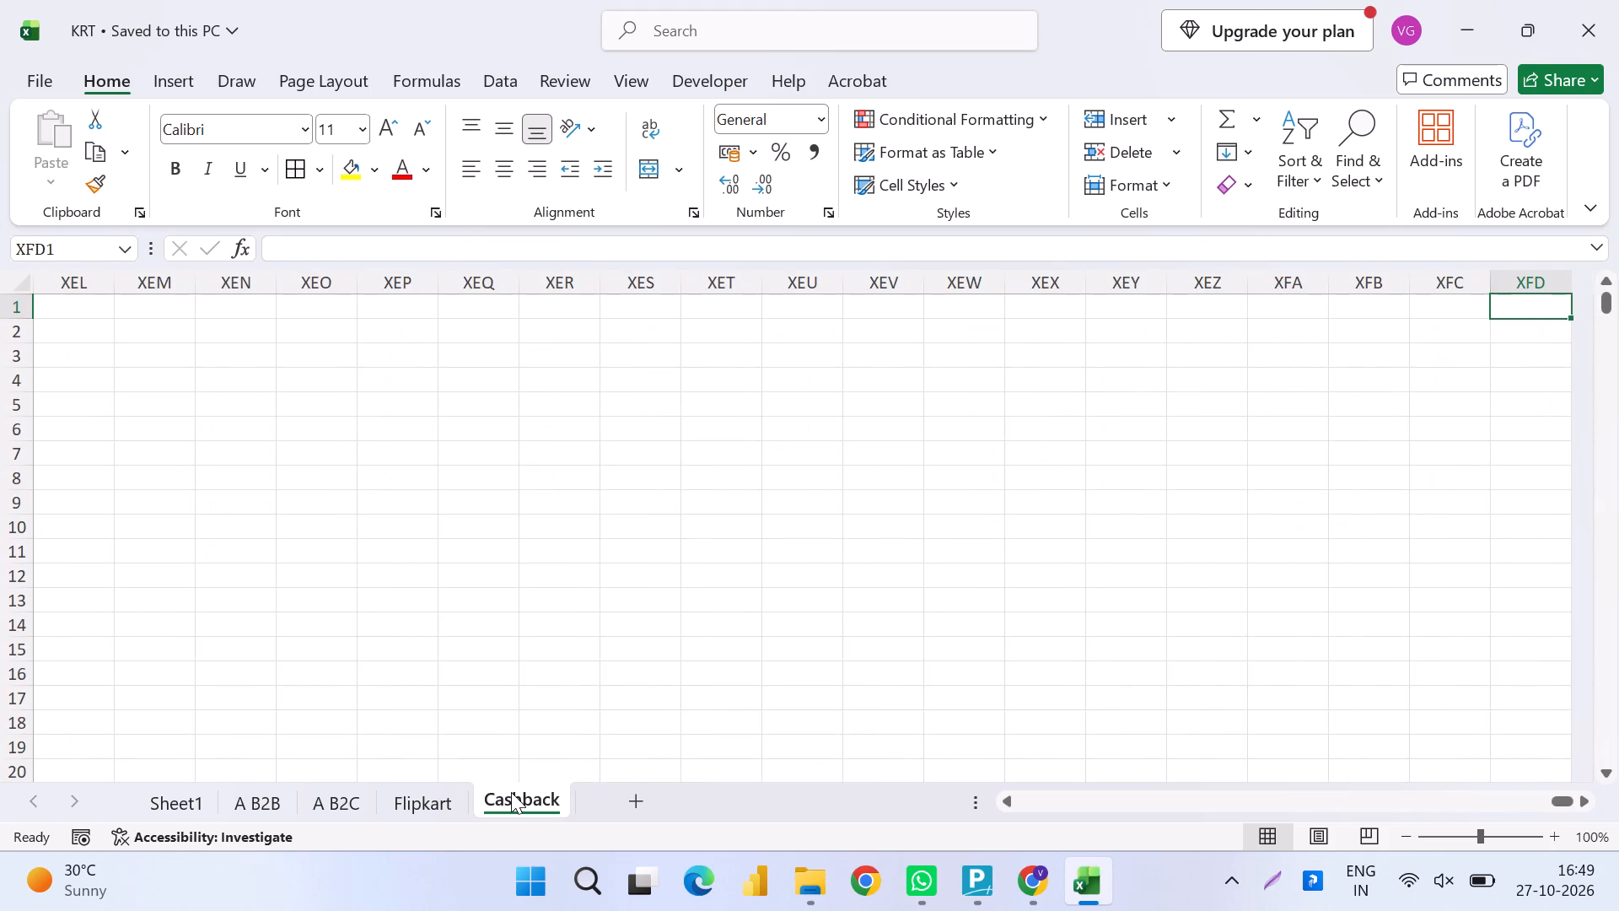
key(ctrl+Left)
key(Left)
key(Down)
key(Right)
key(equal)
key(ctrl+Left)
key(Left)
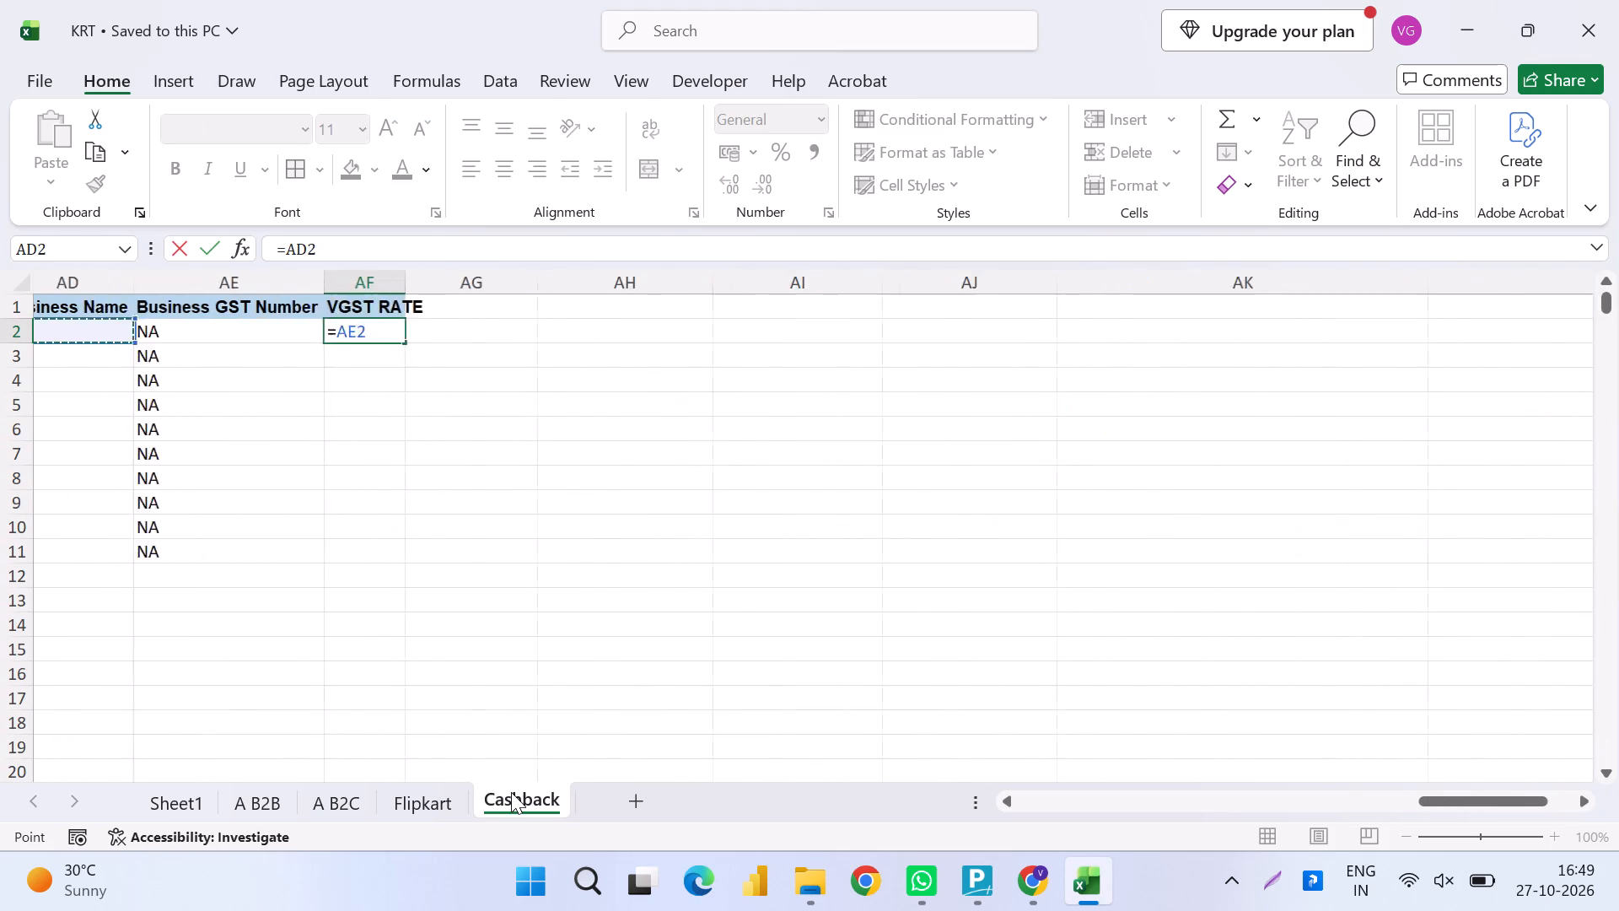
key(Left)
key(Left)
key(Left)
key(Left)
key(Left)
key(Left)
key(Left)
key(Left)
key(Left)
key(Left)
key(Left)
key(Left)
key(Left)
key(Right)
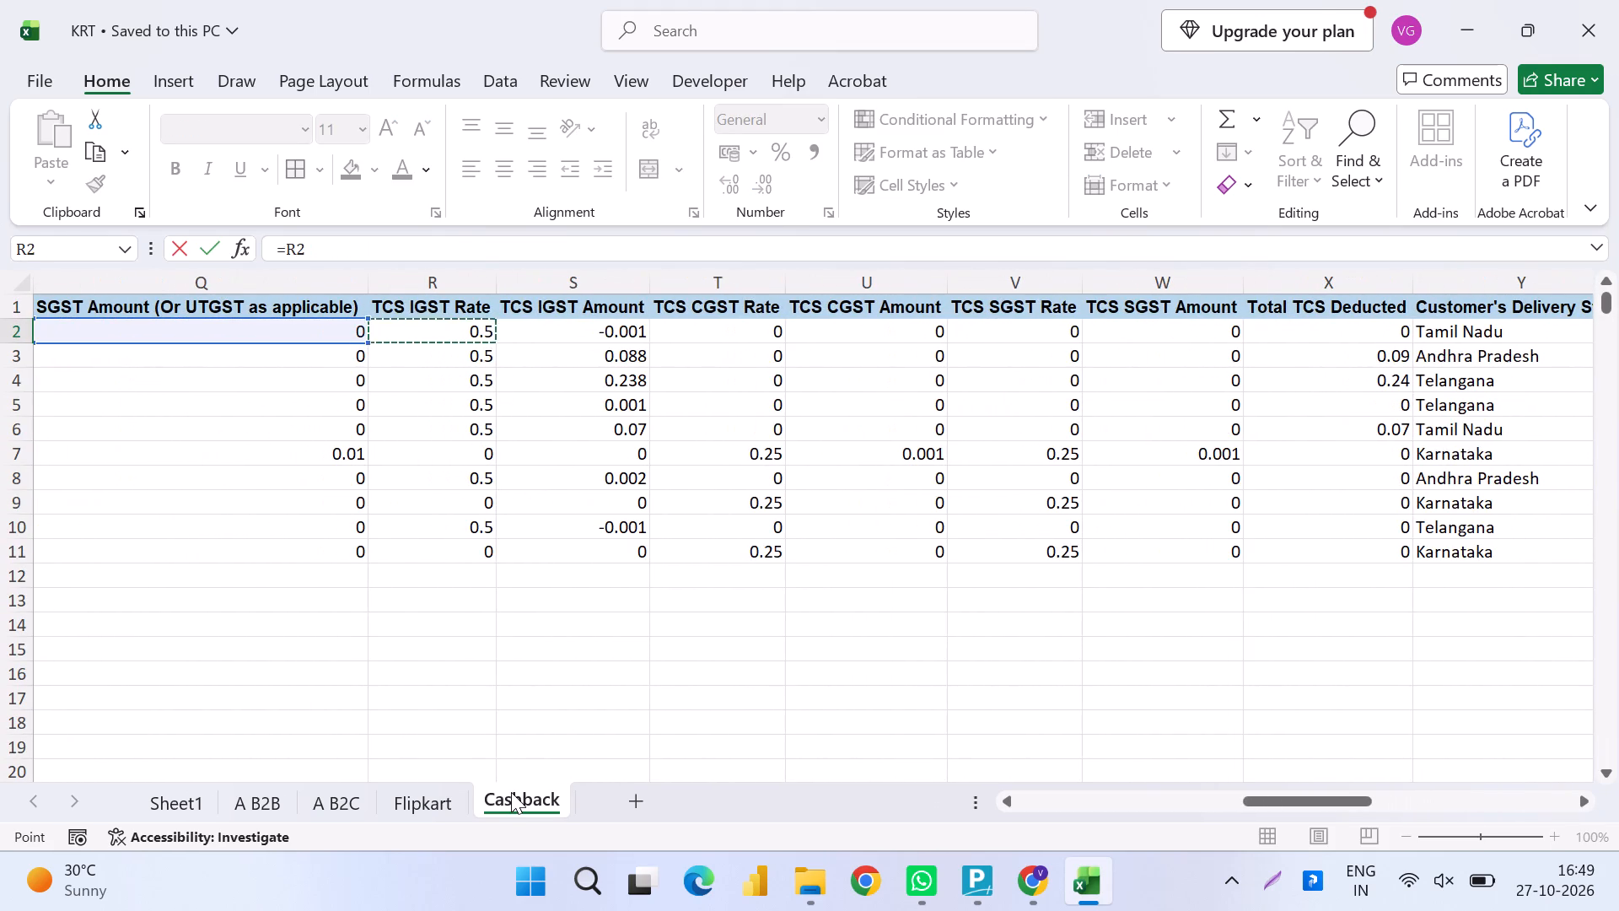
key(Left)
key(Left)
key(Left)
key(Left)
key(Left)
key(Left)
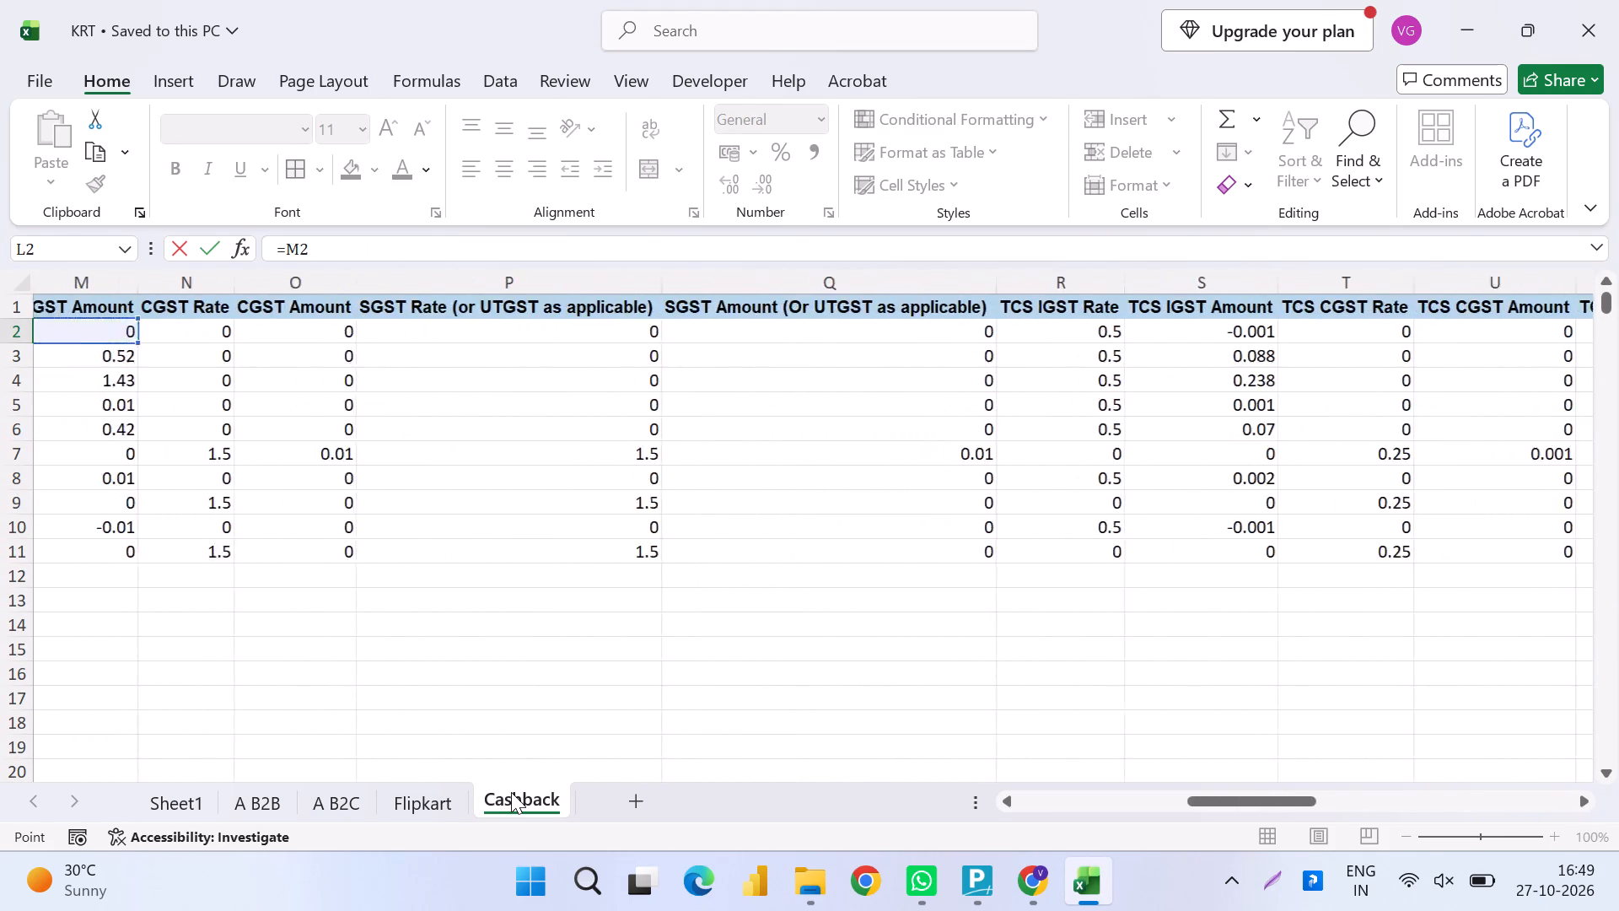
key(Left)
key(Left)
key(Left)
key(Left)
key(Right)
key(Right)
key(Right)
key(Right)
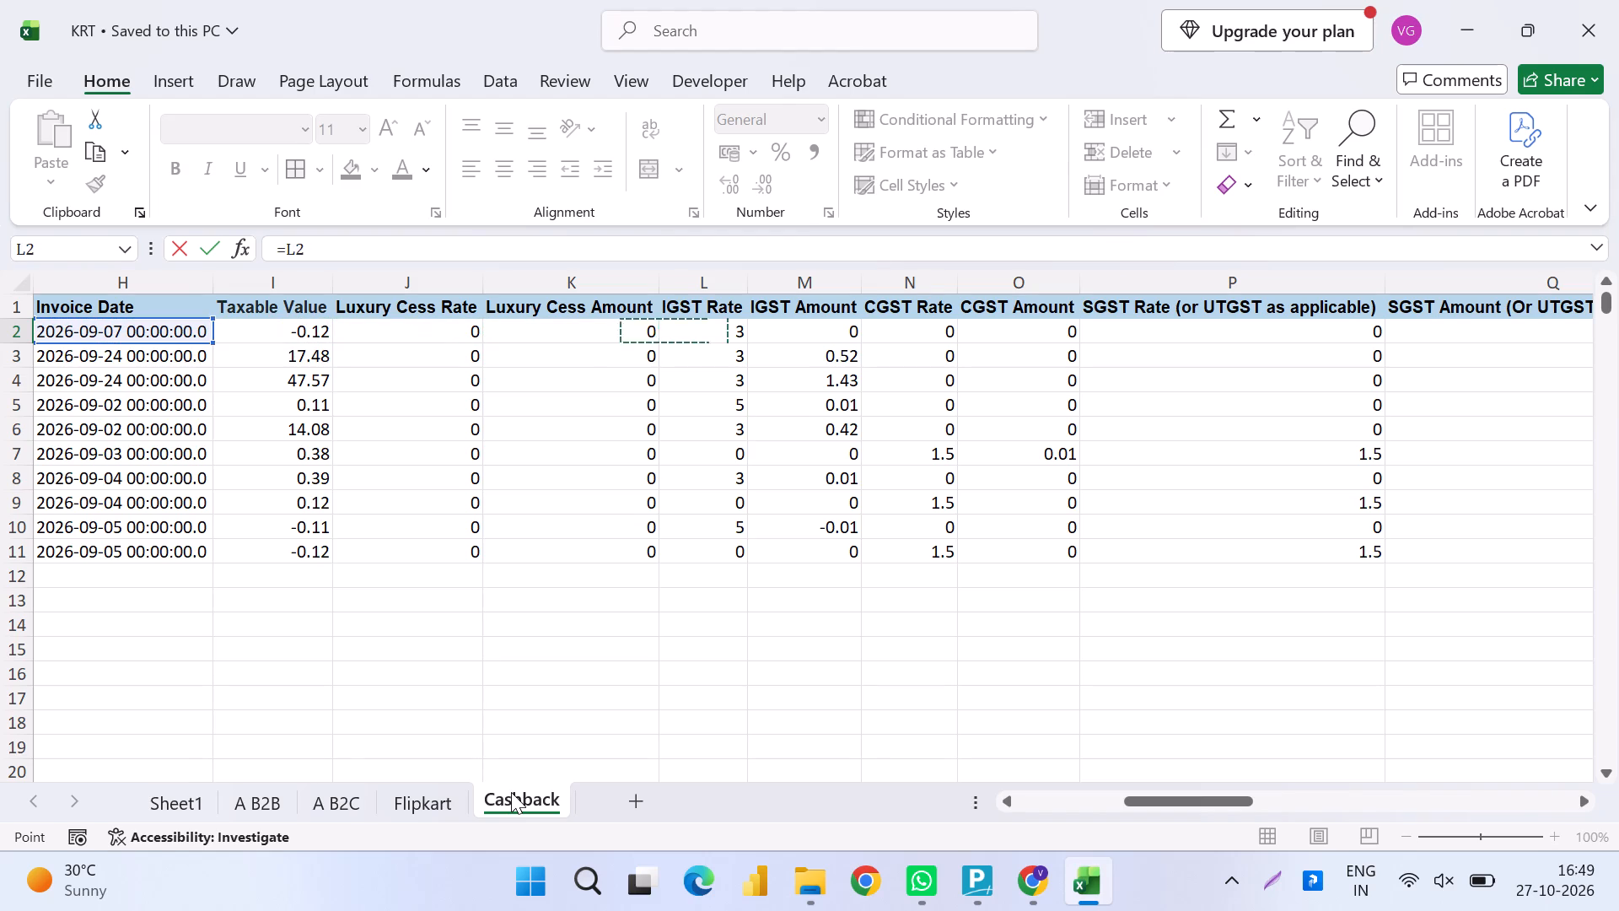
key(Right)
key(Left)
key(shift+plus)
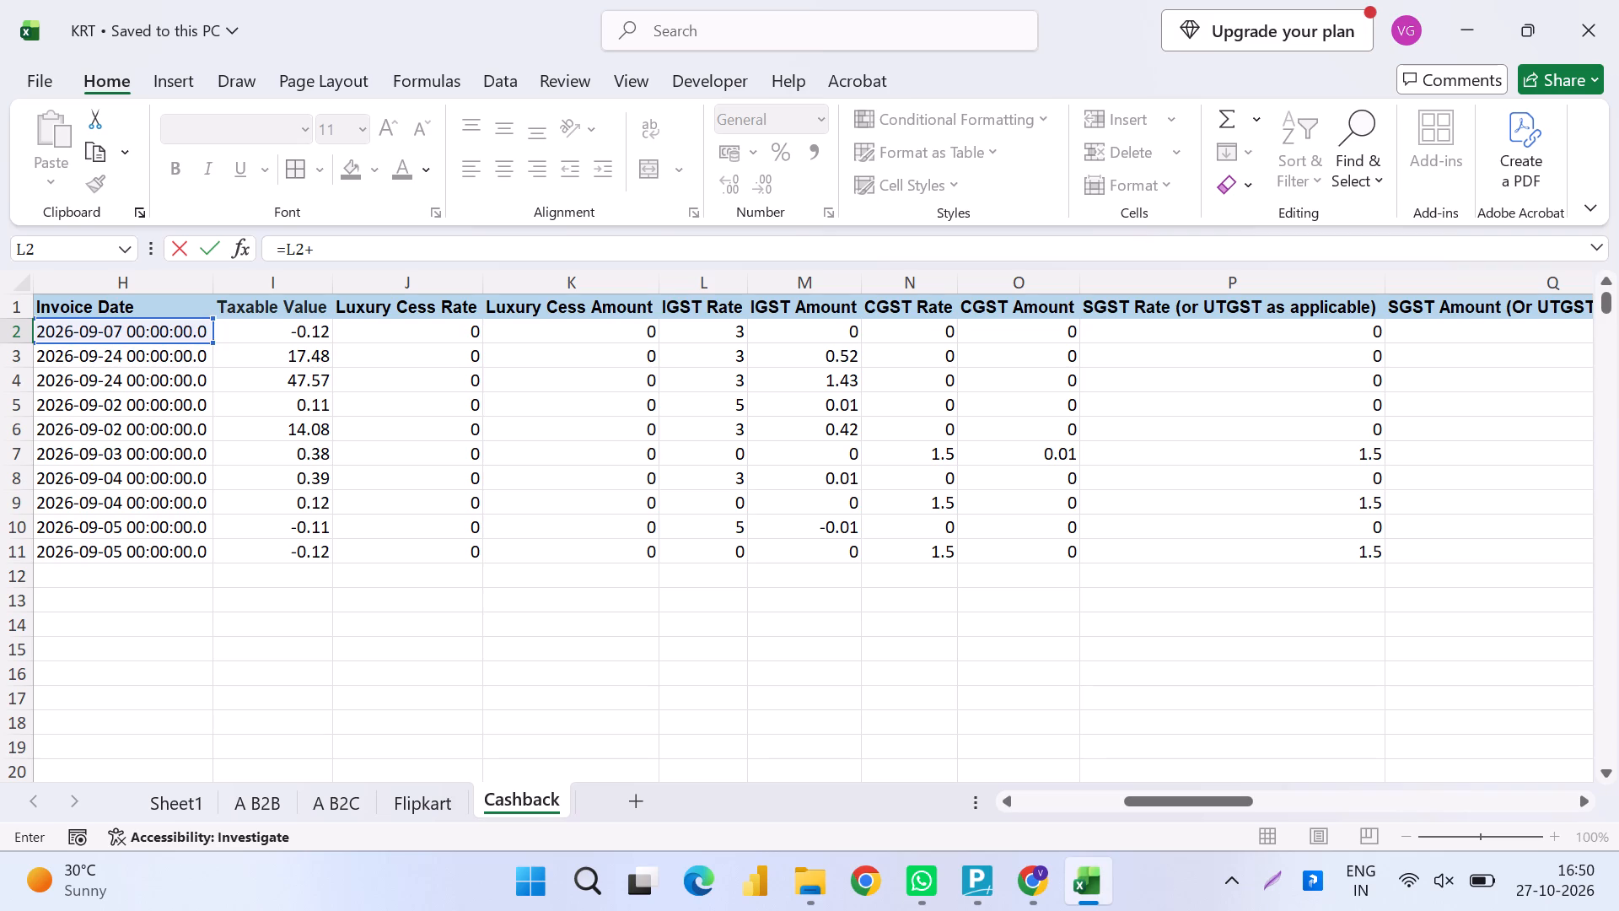
click(907, 328)
key(shift+plus)
click(1239, 329)
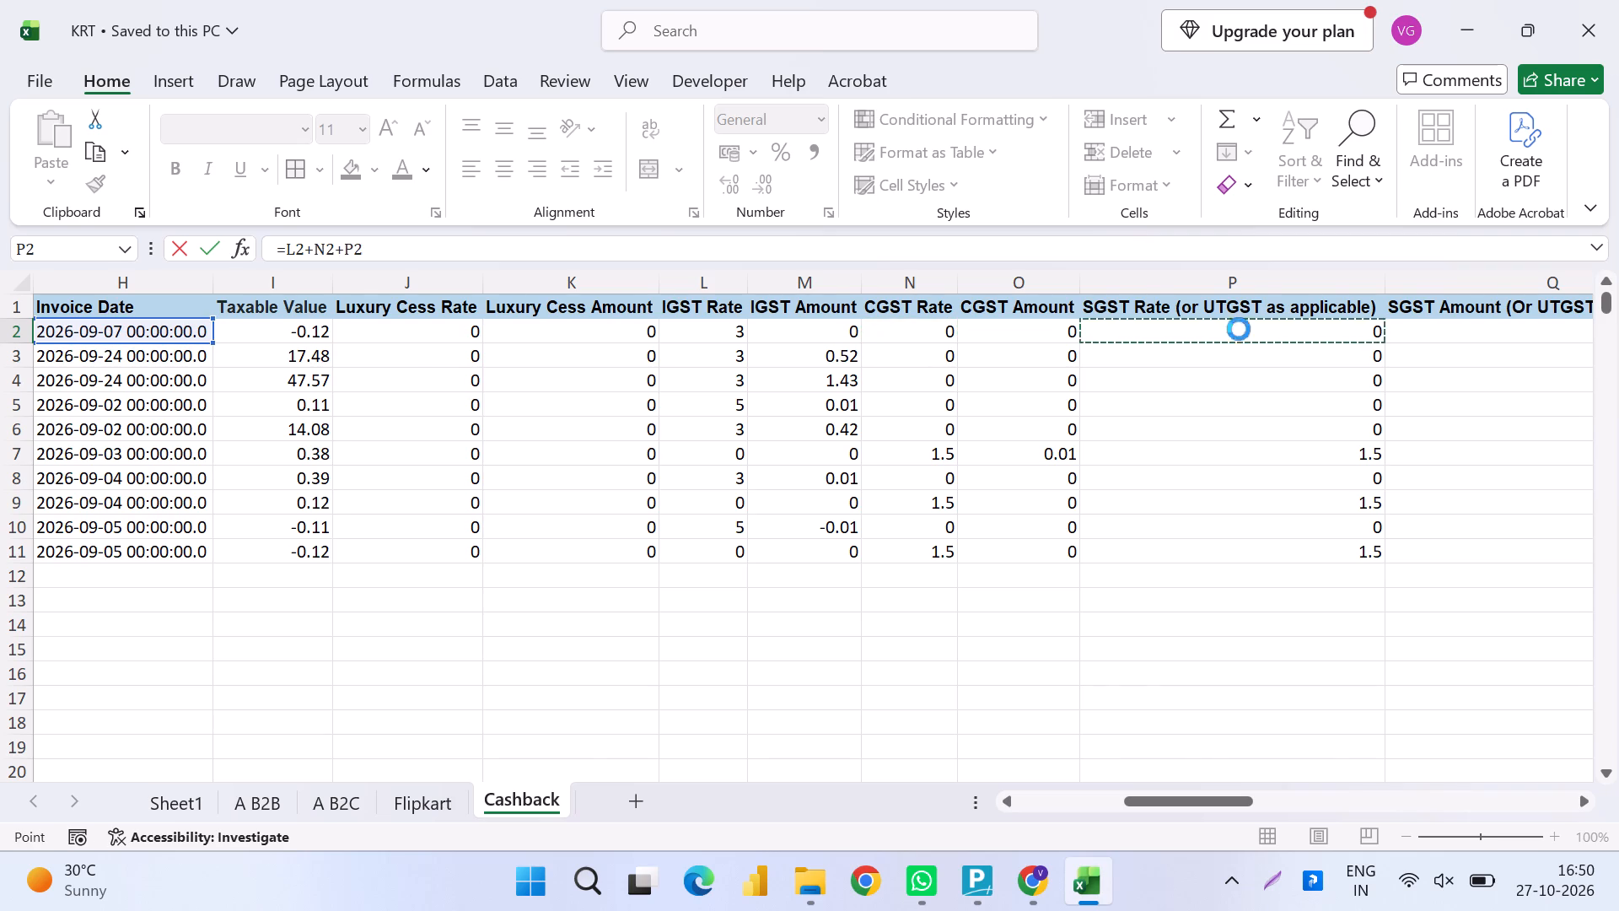
key(Return)
Fill the VGST RATE formula on the Cashback sheet down from AF2 to the last data row, AF11.
key(Up)
key(shift+Down)
key(shift+Down)
key(shift+Down)
key(shift+Down)
key(shift+Down)
key(shift+Down)
key(shift+Down)
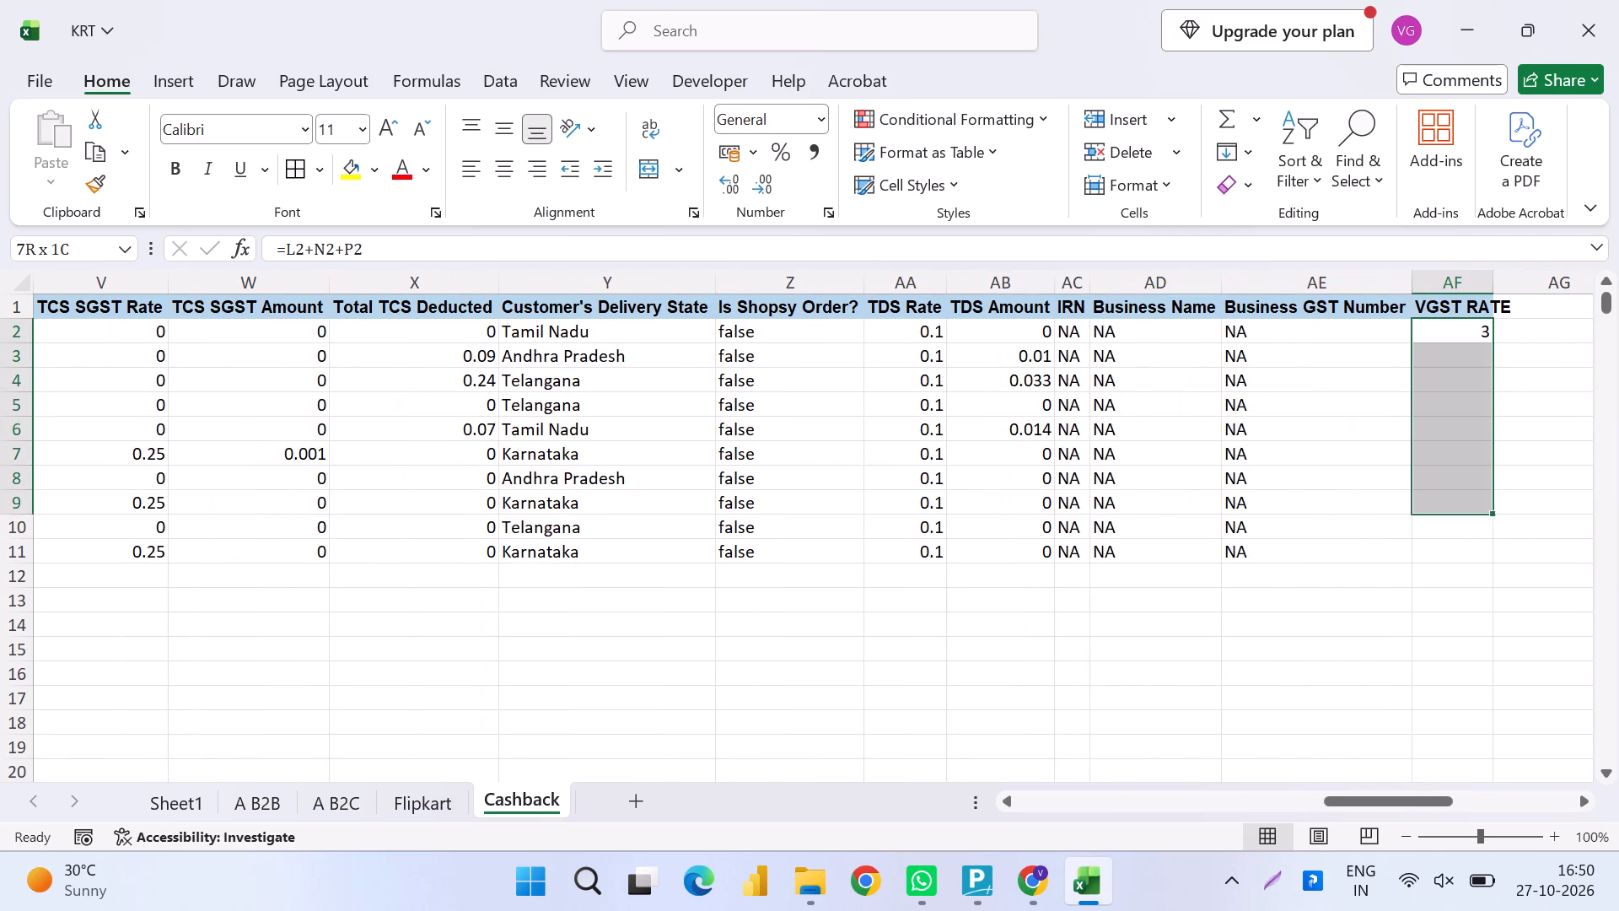
key(shift+Down)
key(shift+Down)
key(ctrl+d)
Replace the VGST RATE formulas in AF2:AF11 of the Cashback sheet with their values and save the workbook.
key(ctrl+c)
key(ctrl+alt+v)
key(v)
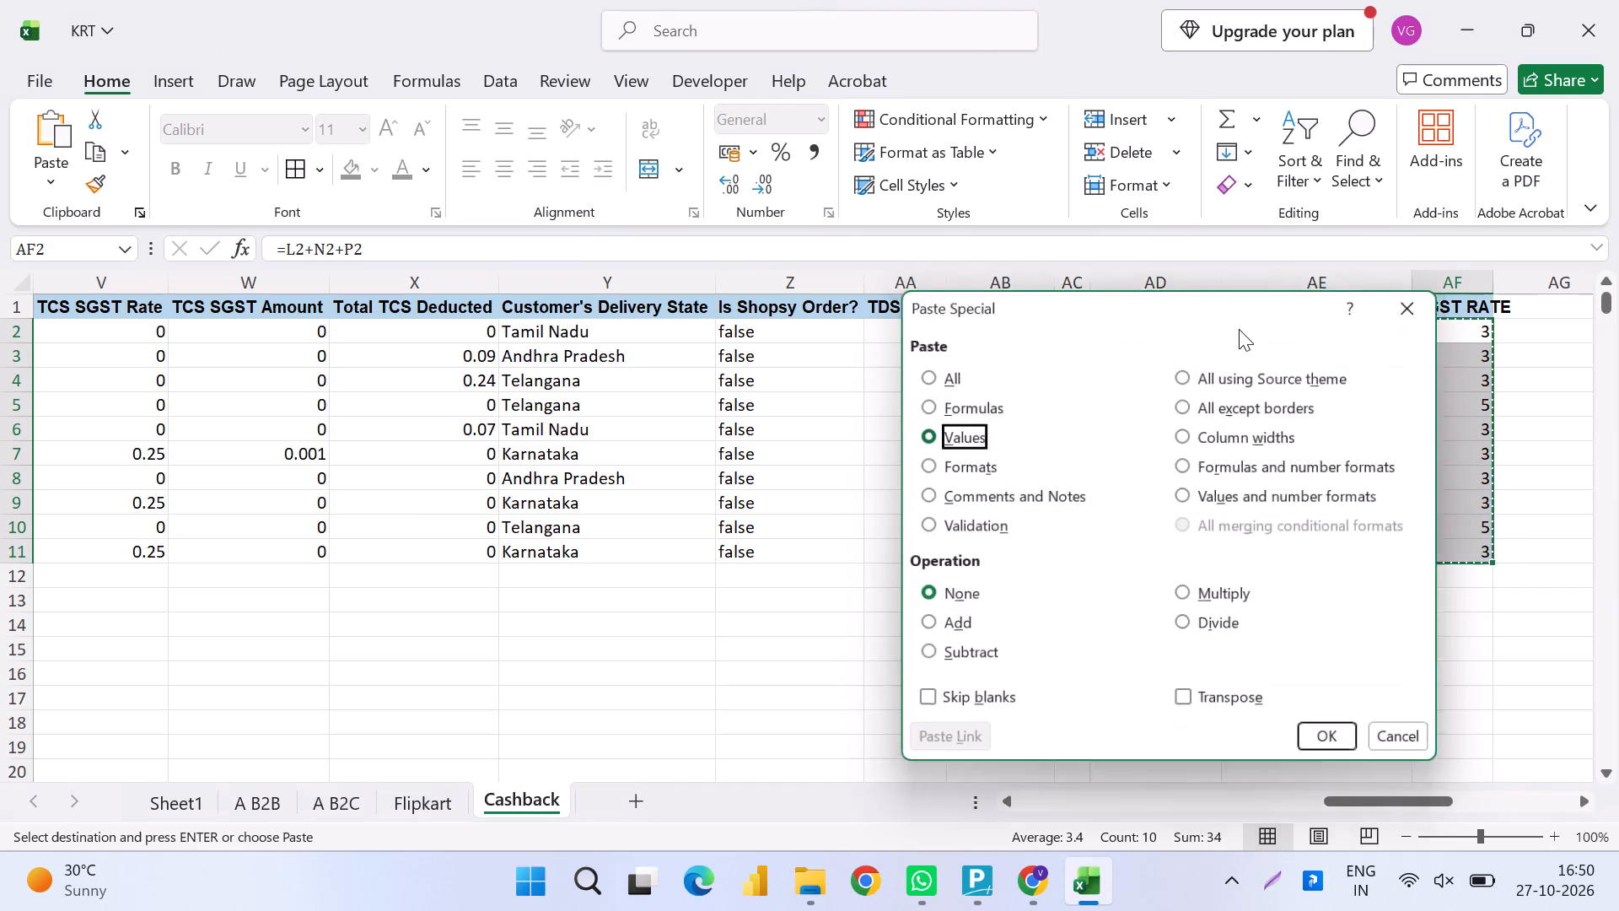
key(Return)
key(ctrl+s)
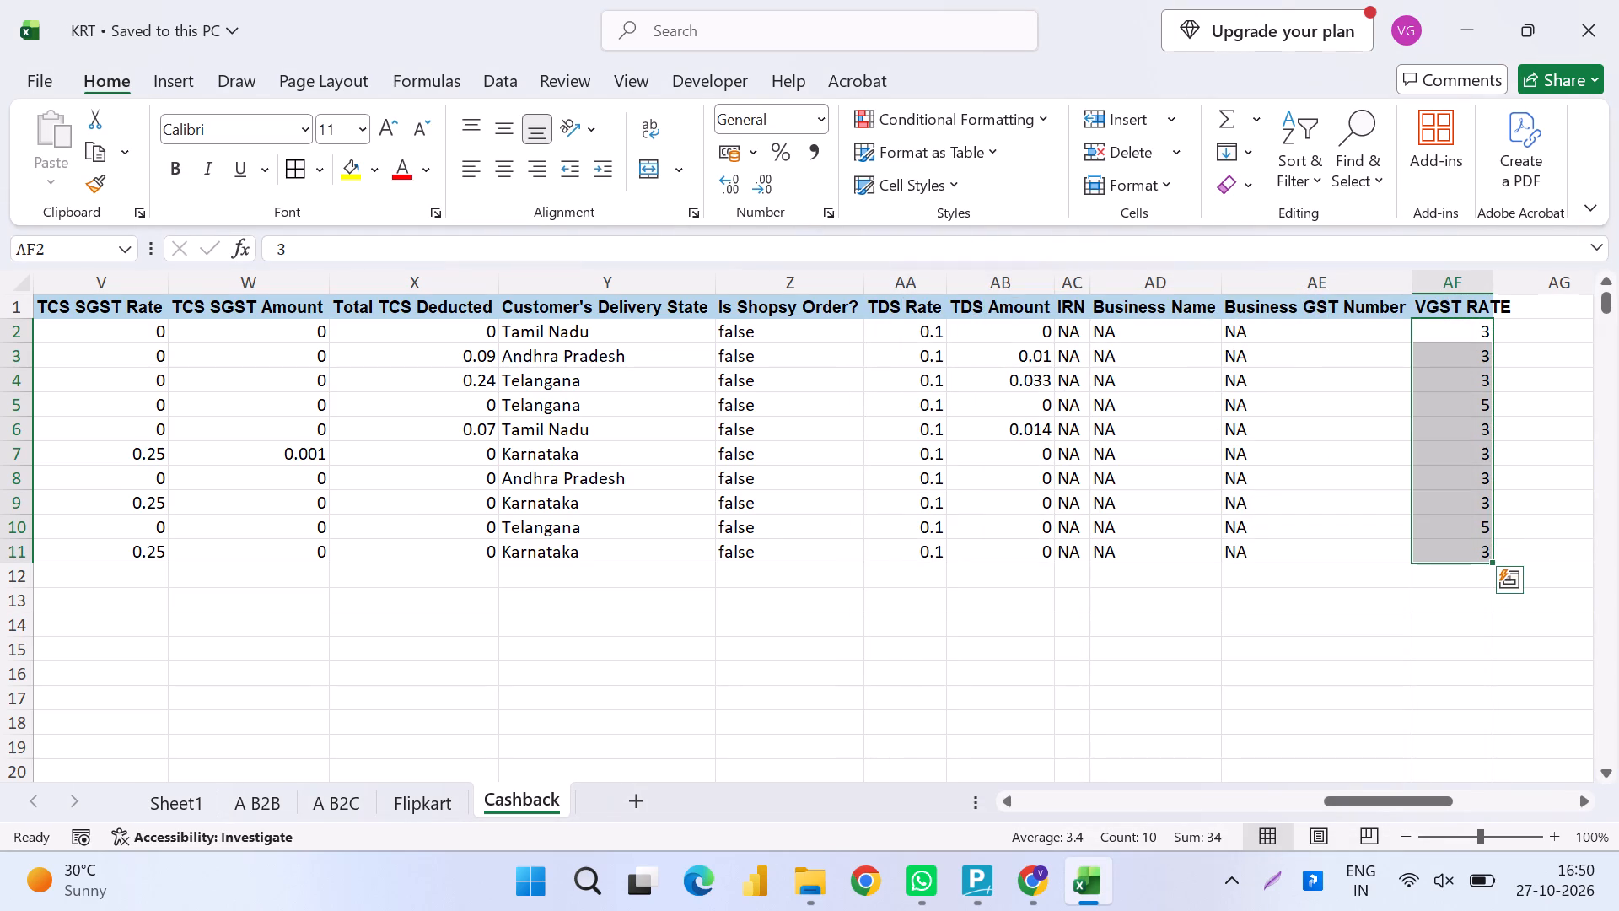
Create a PivotTable from the Cashback data A1:AF11, placed on the same sheet at cell B15.
key(Up)
key(shift+Down)
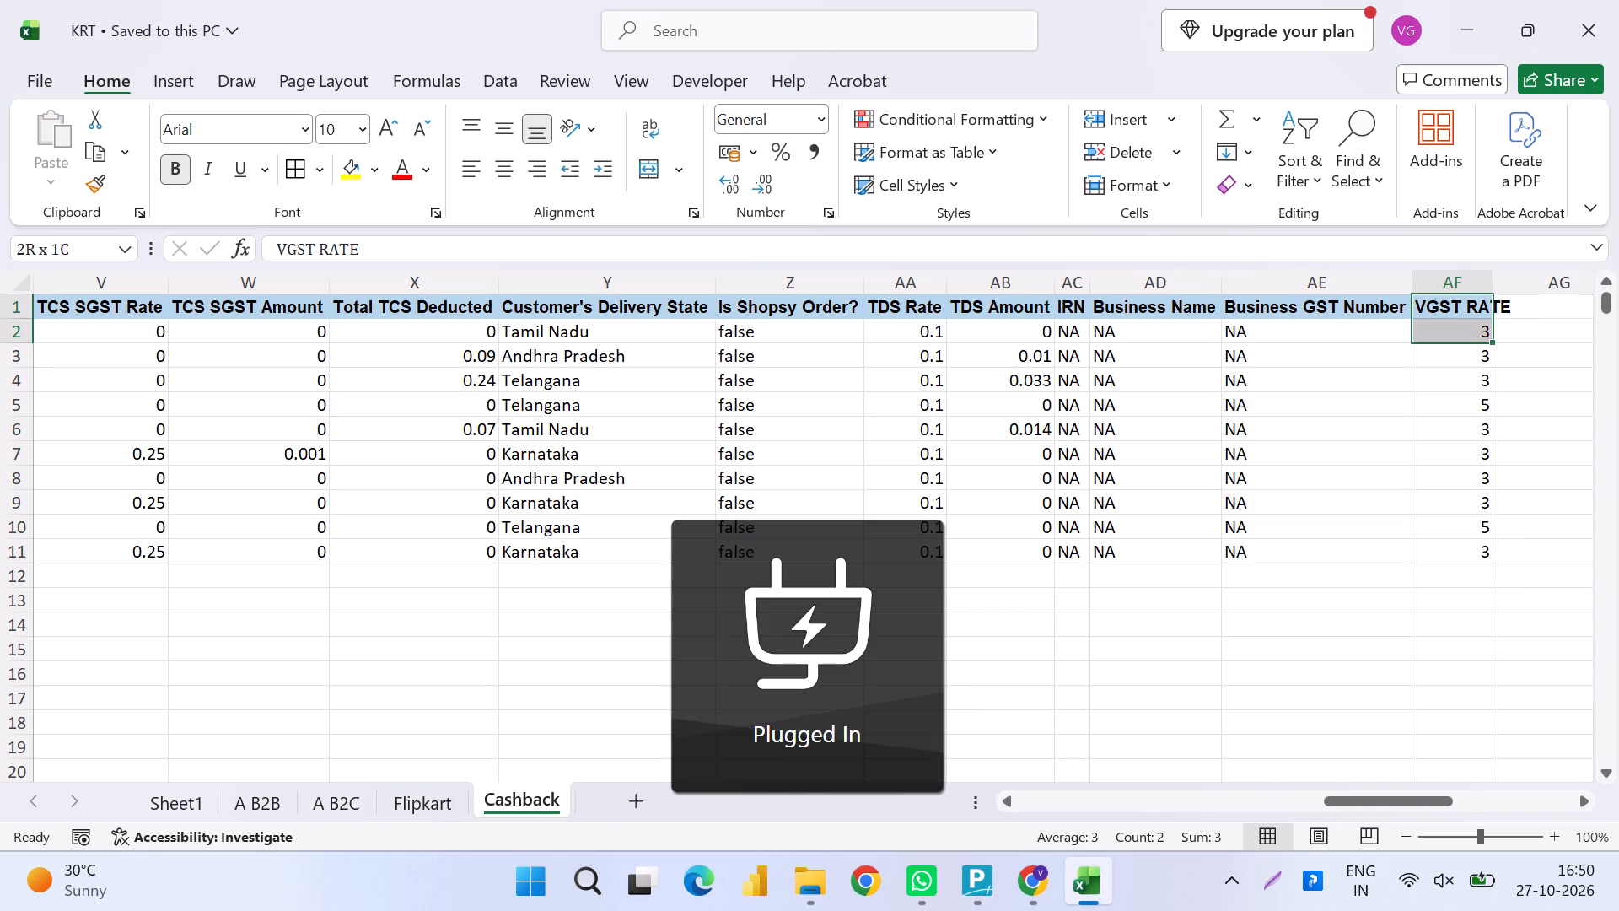
key(ctrl+shift+Down)
key(ctrl+shift+Left)
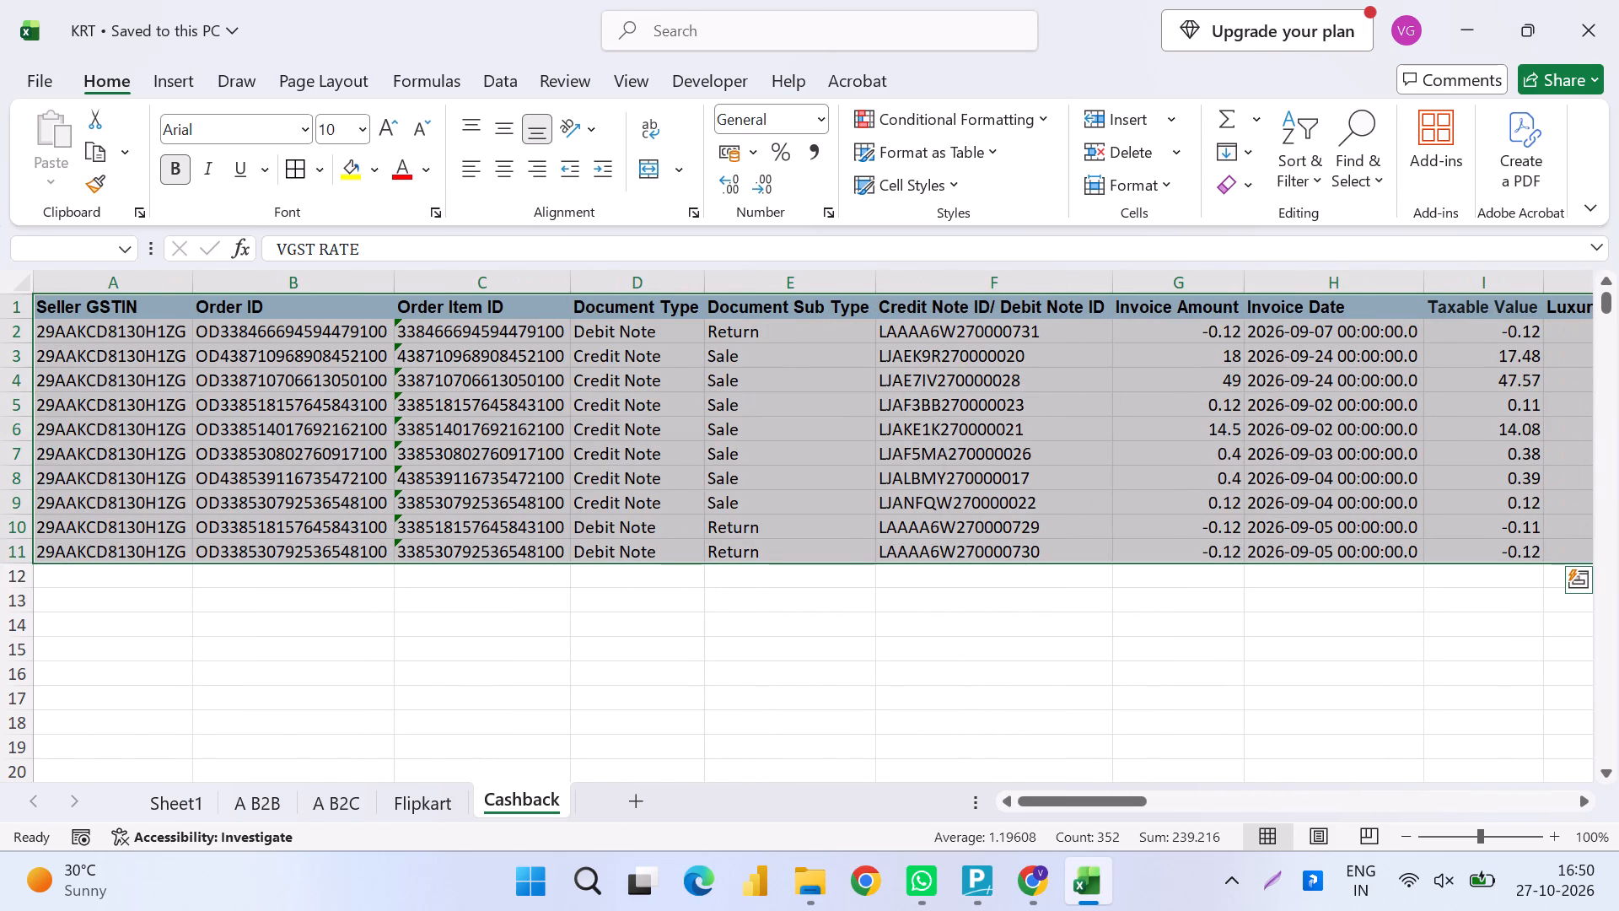
click(184, 92)
click(63, 169)
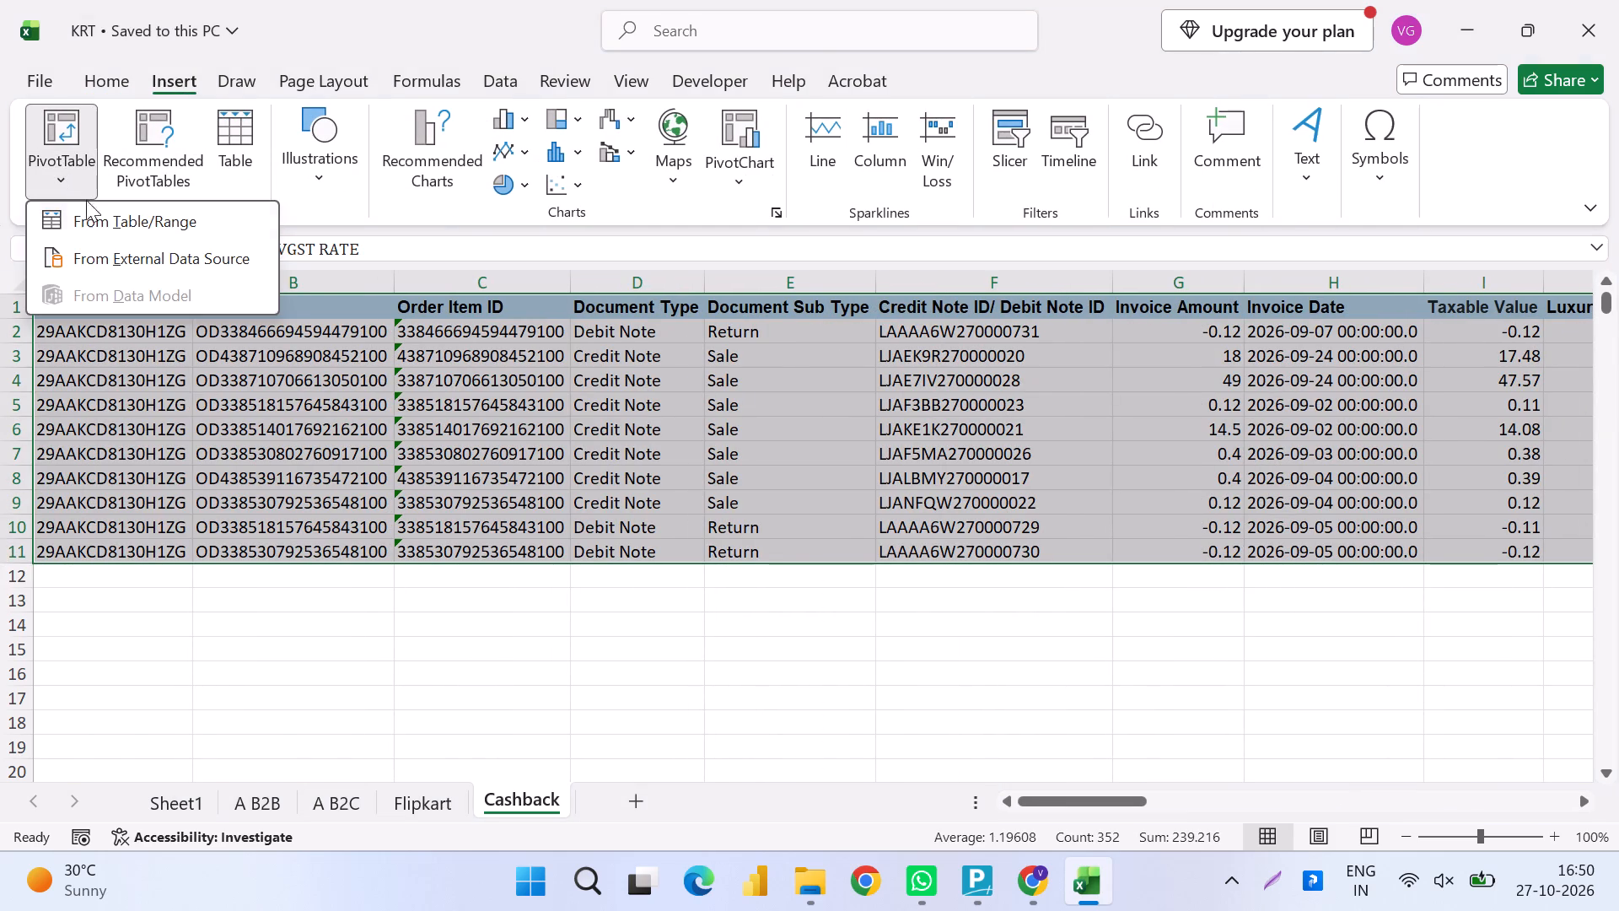
click(103, 220)
scroll(1346, 478, left, 5)
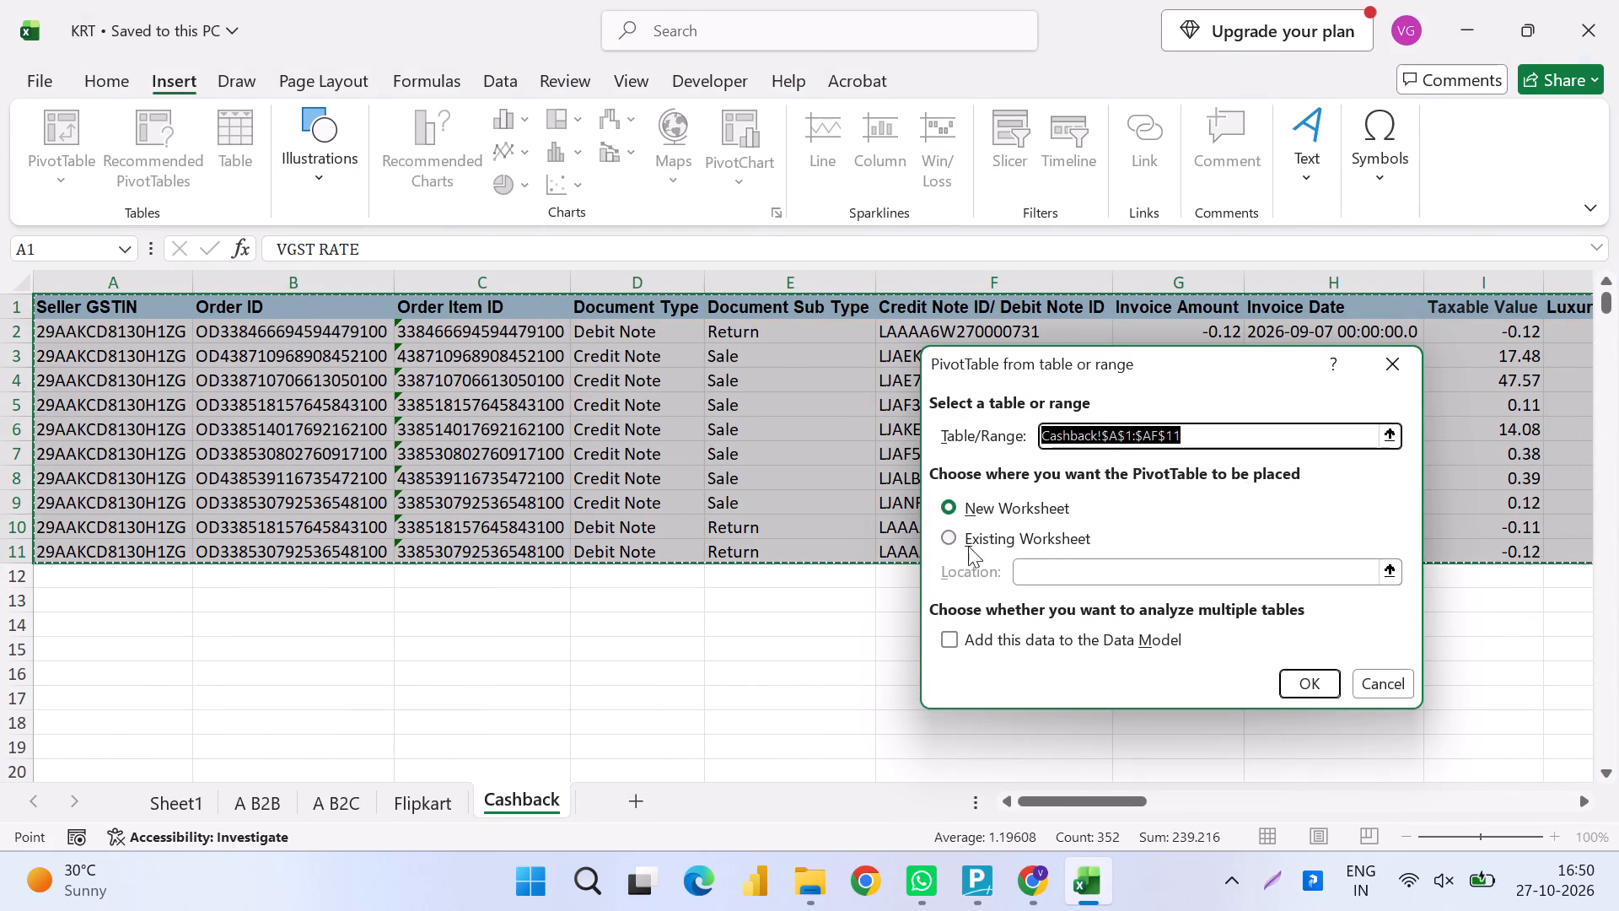
click(965, 544)
click(272, 637)
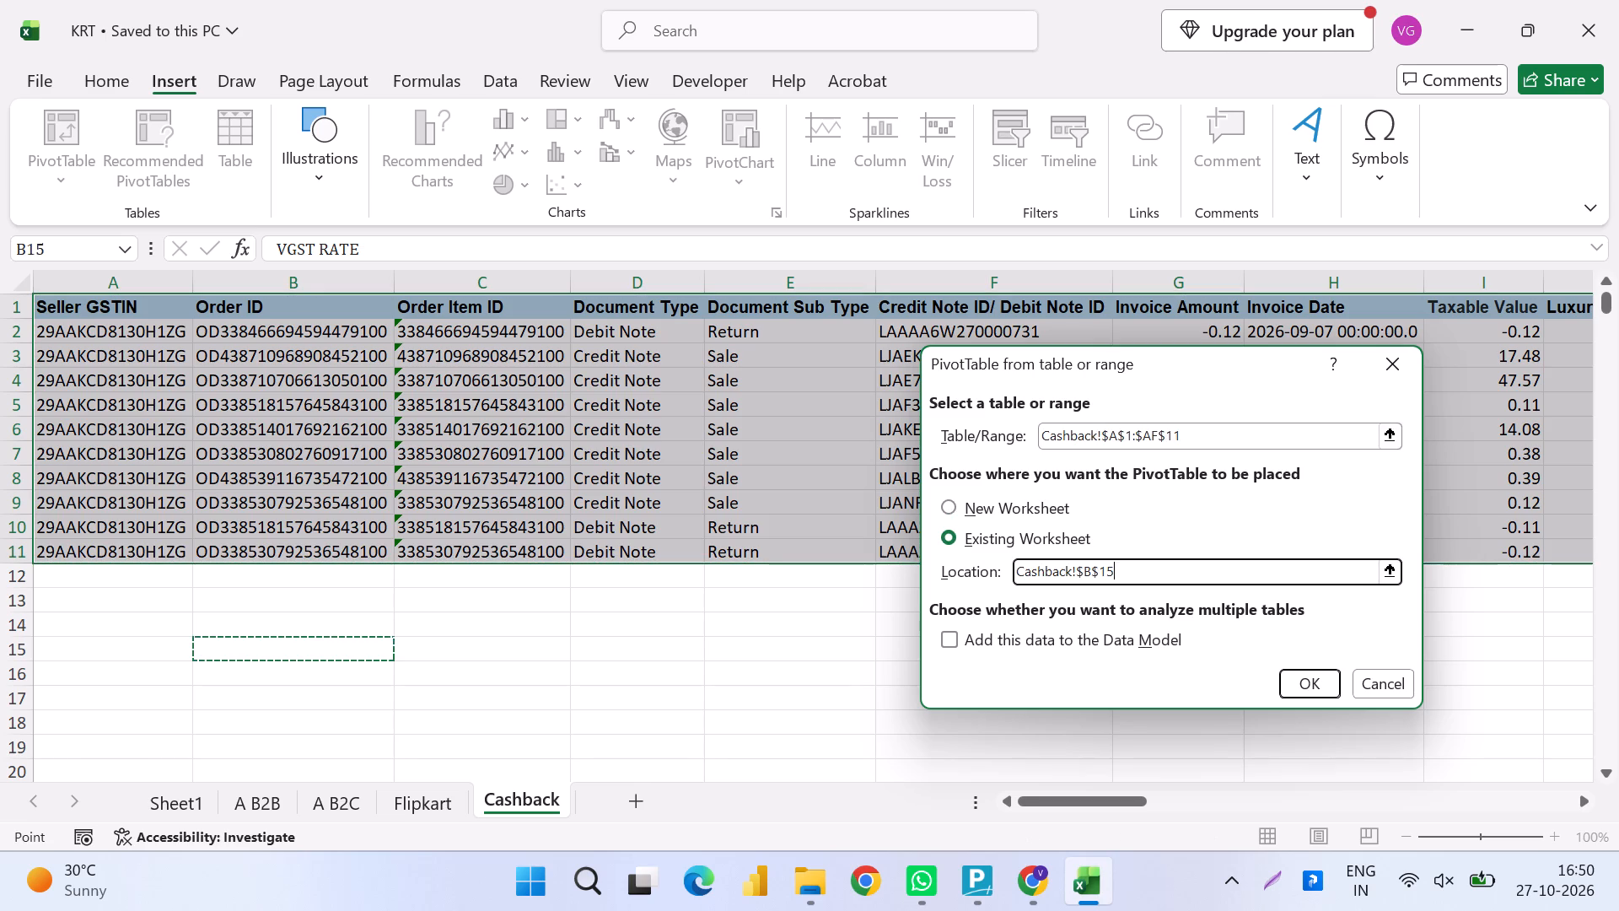
click(1315, 681)
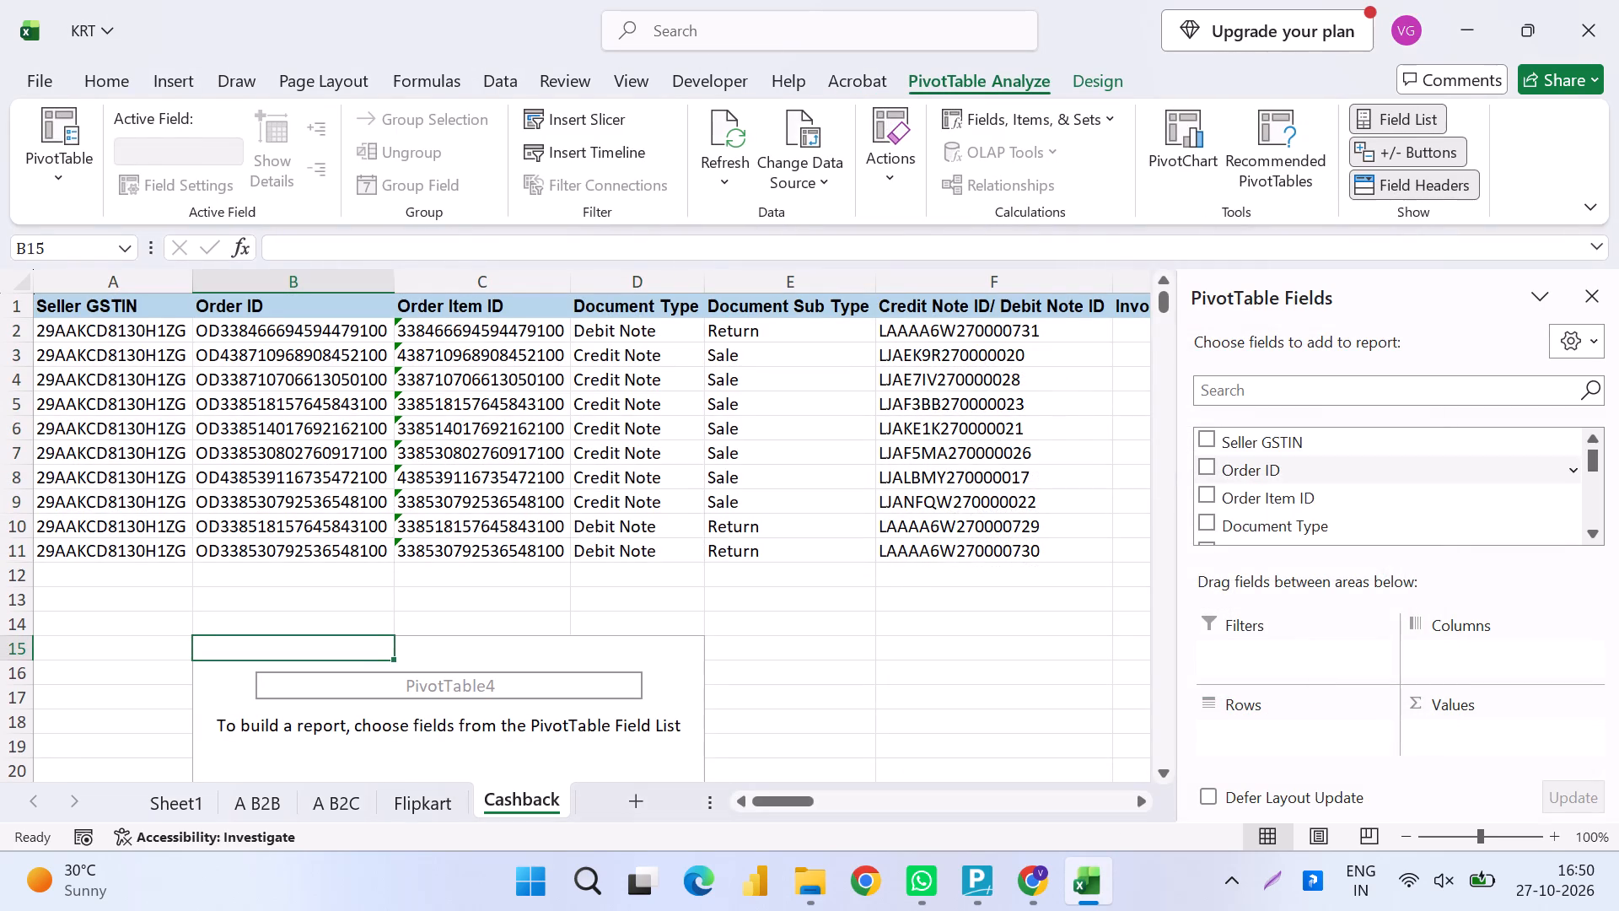
Find the Customer's Delivery State field and add it to the rows of the Cashback PivotTable.
click(1374, 407)
click(1375, 399)
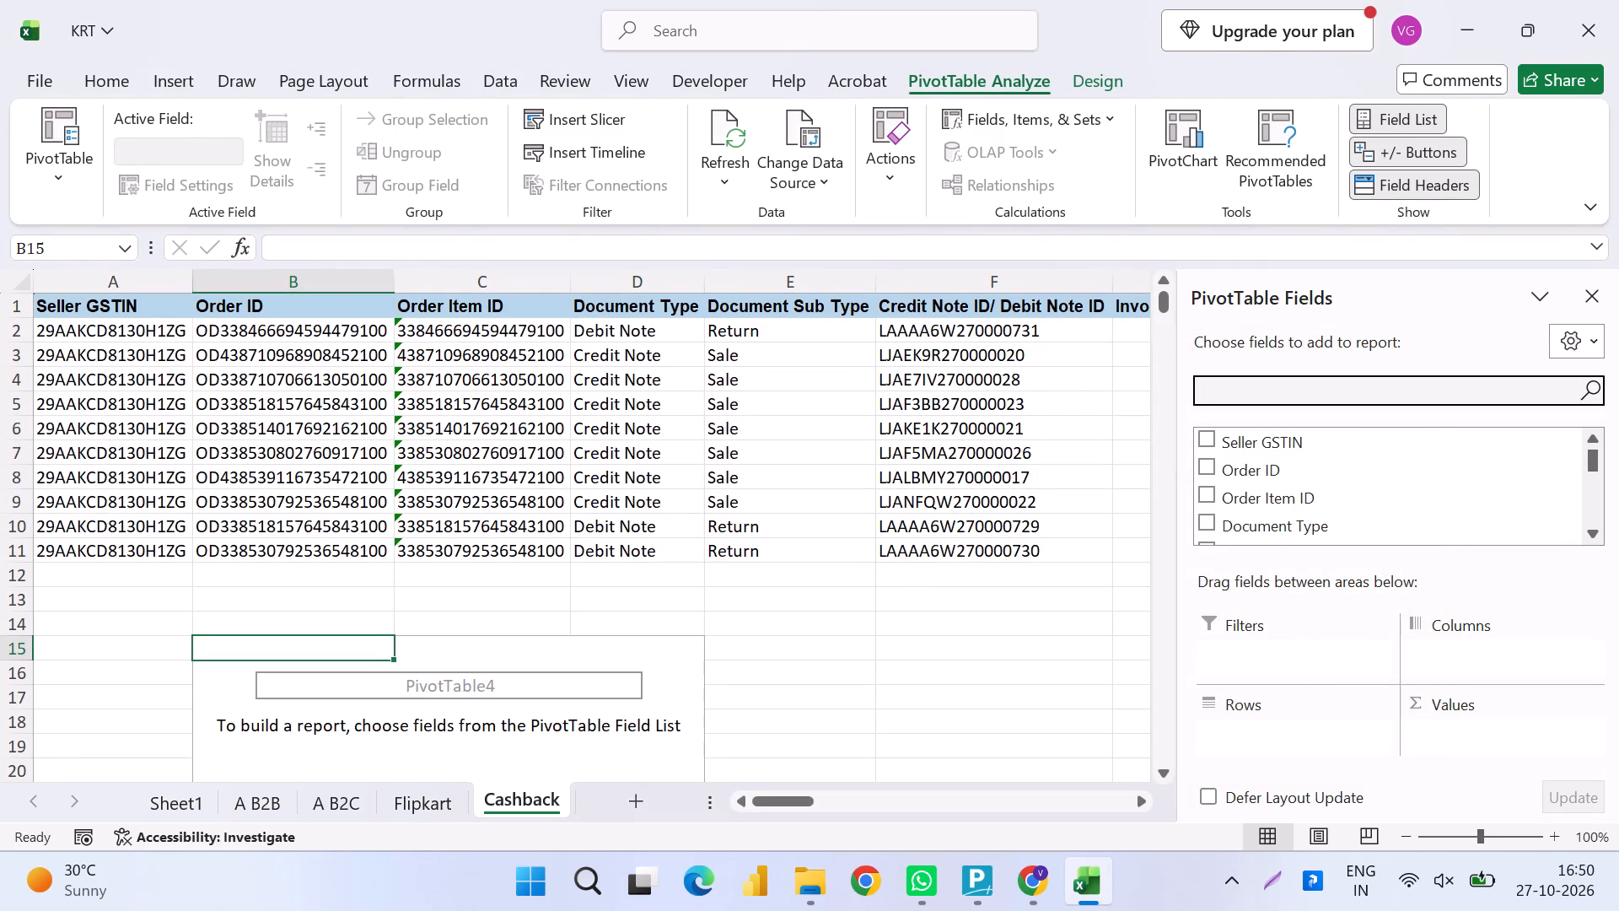
text(gst)
key(BackSpace)
key(BackSpace)
key(BackSpace)
text(state)
click(1258, 445)
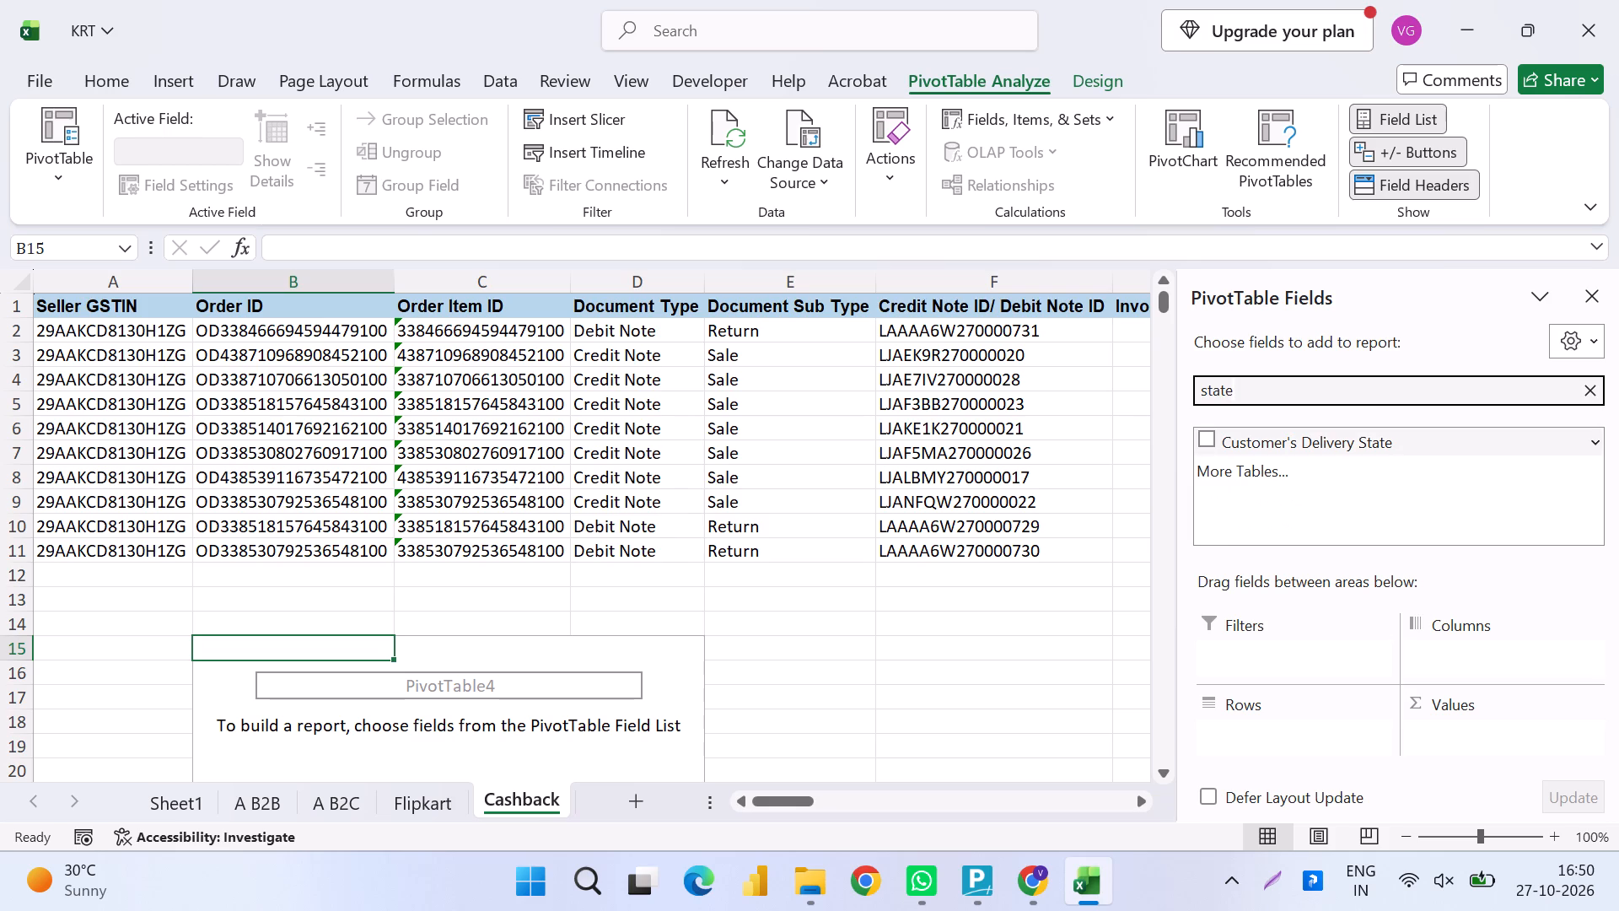
click(1200, 438)
Find the Taxable Value field and add its sum to the values of the Cashback PivotTable.
click(1258, 388)
key(BackSpace)
key(BackSpace)
key(BackSpace)
key(BackSpace)
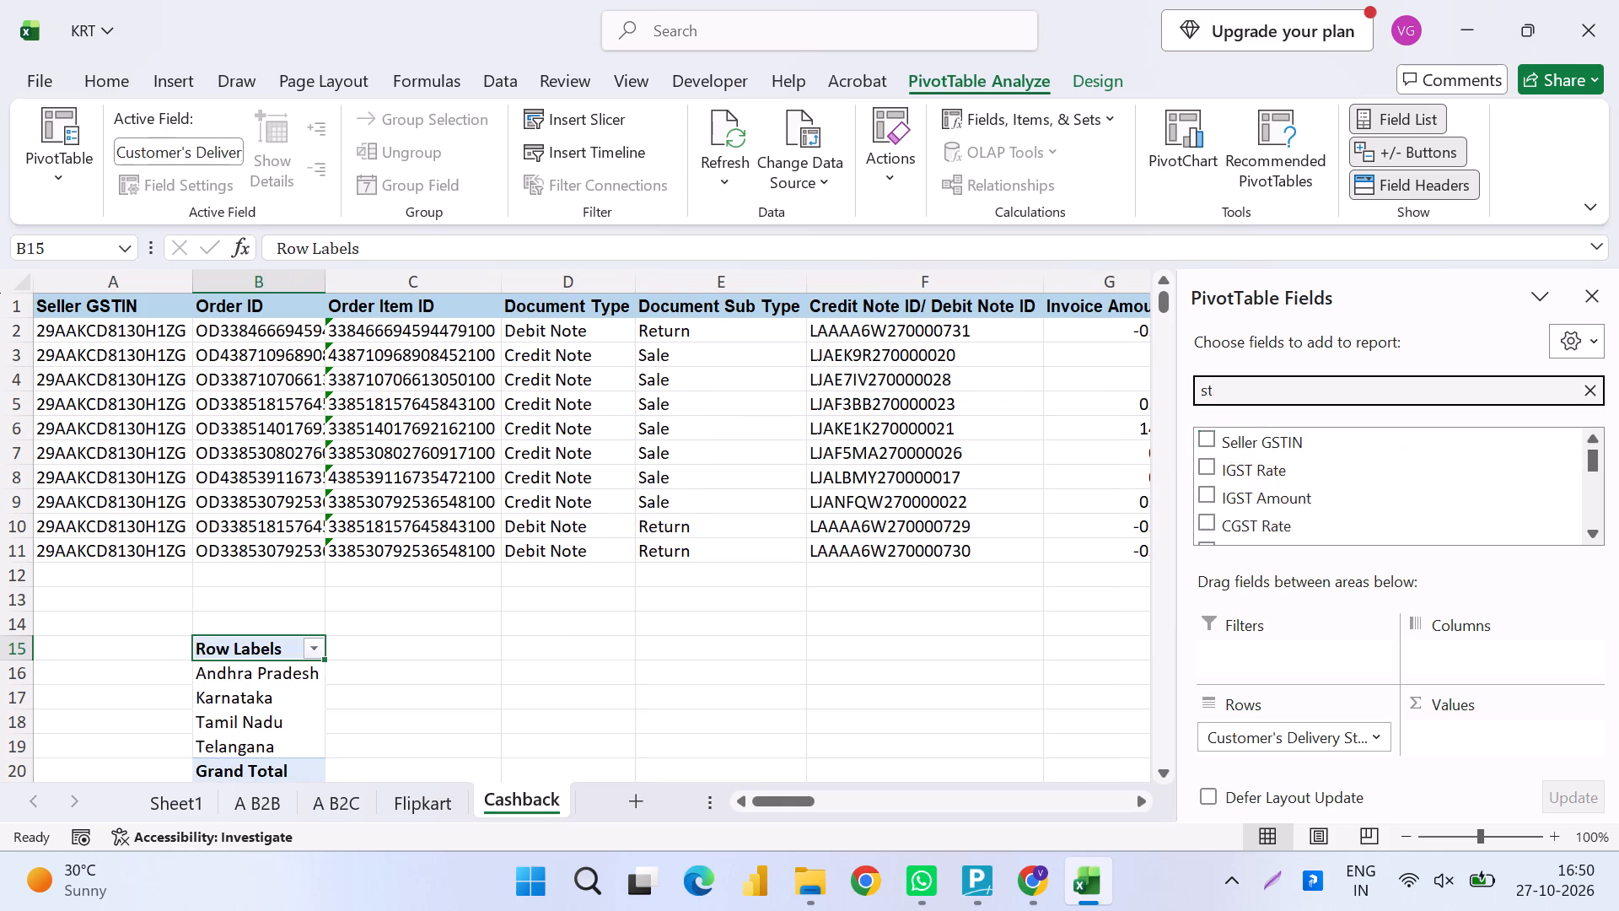
key(BackSpace)
scroll(990, 432, left, 6)
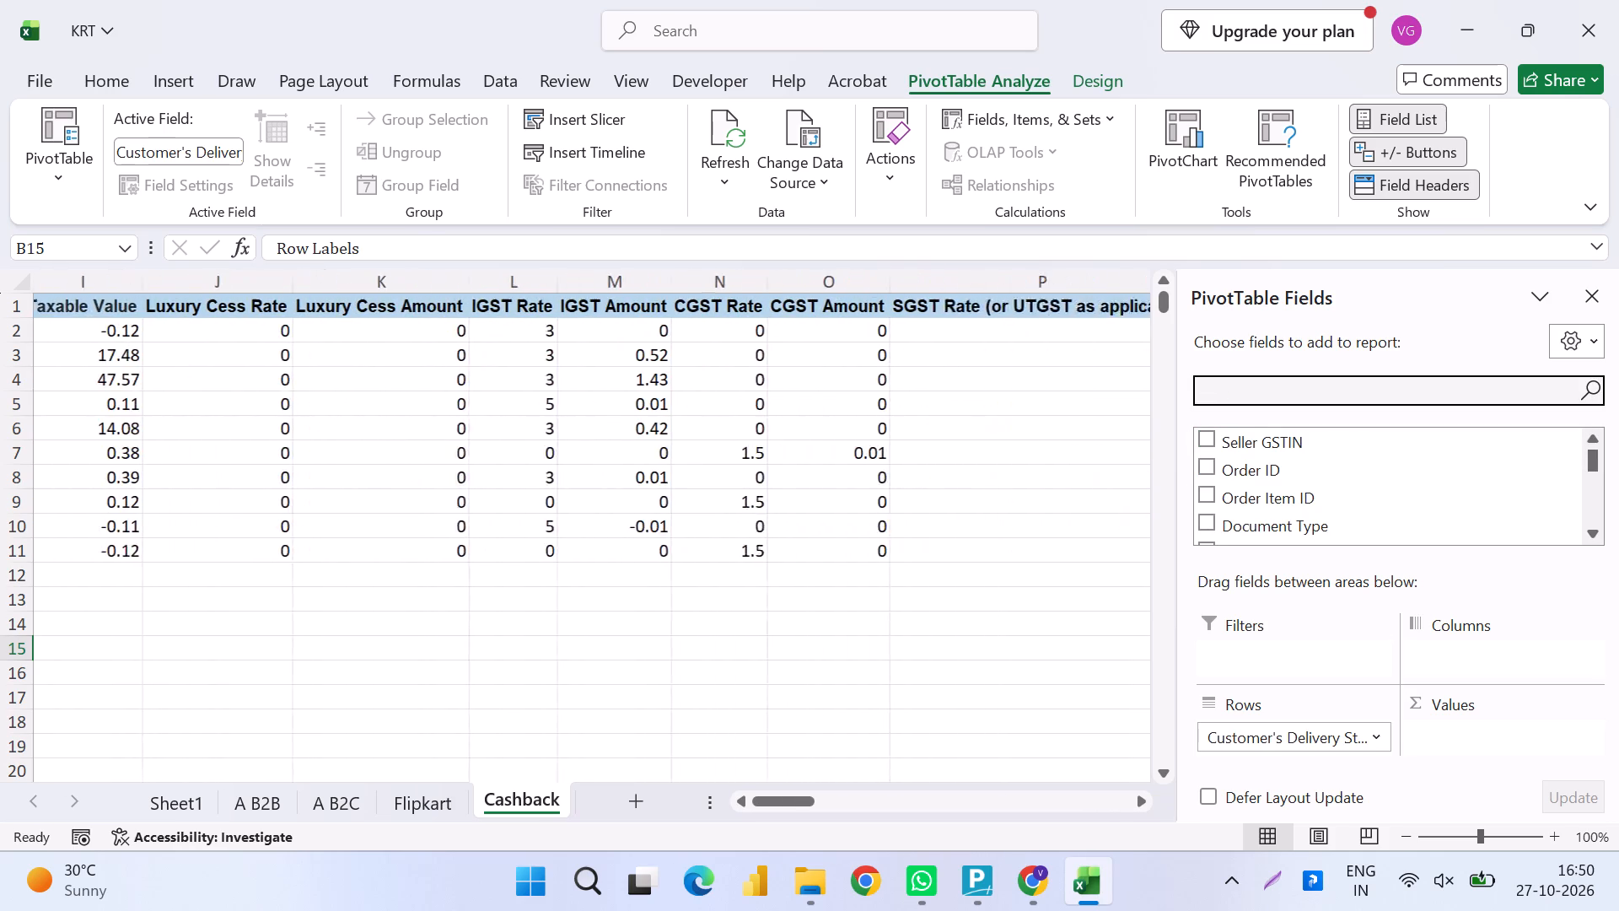
scroll(990, 432, right, 2)
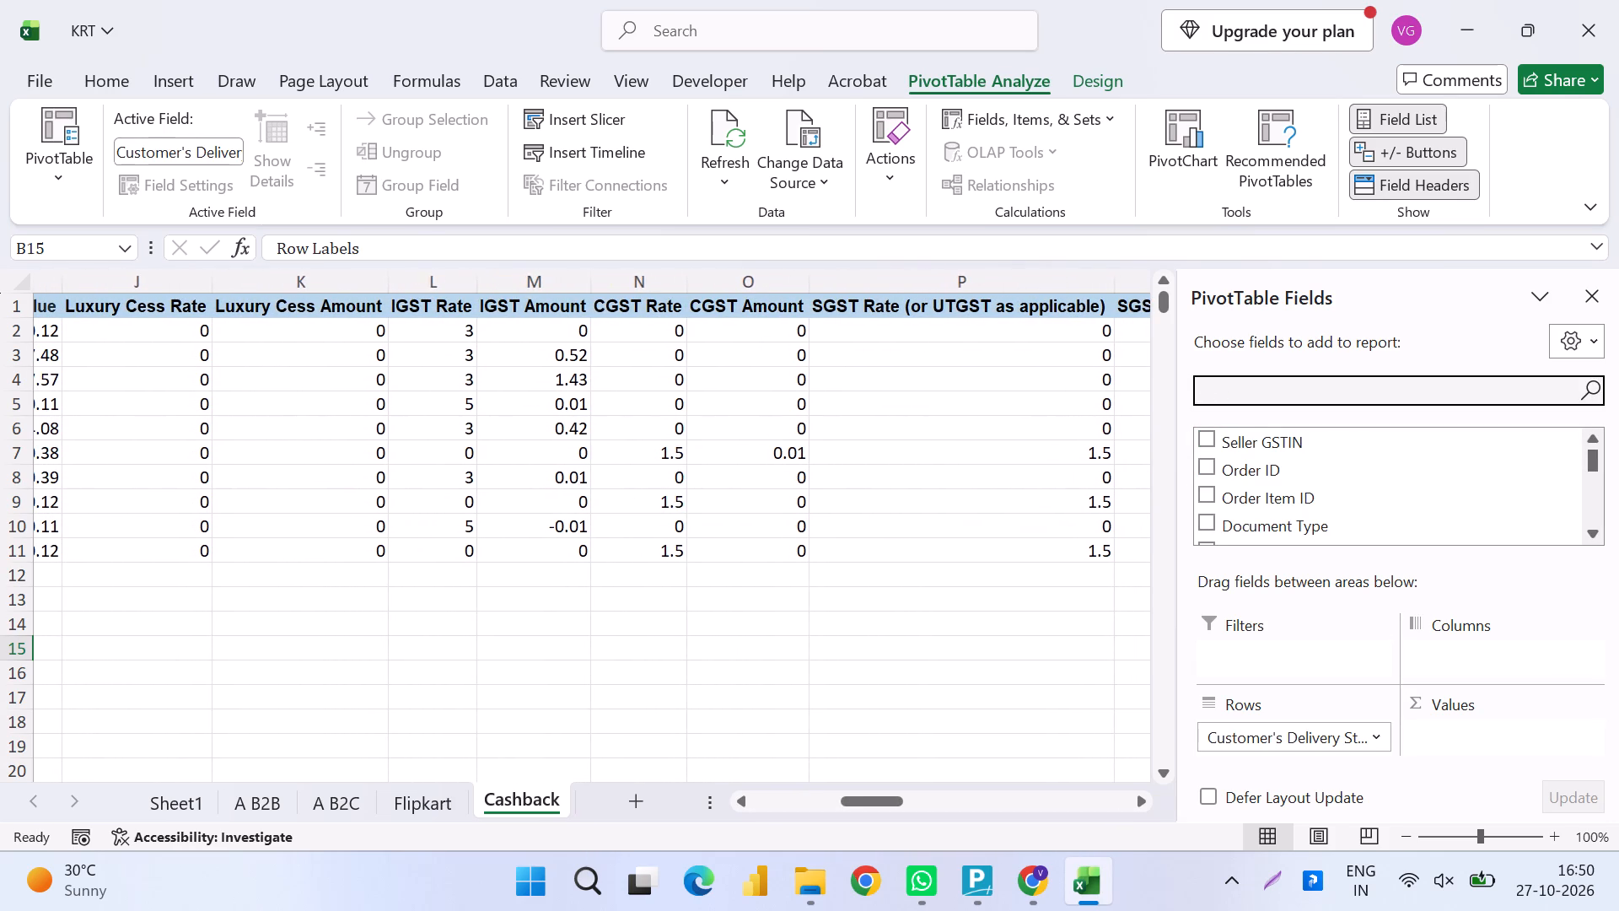
scroll(990, 432, right, 3)
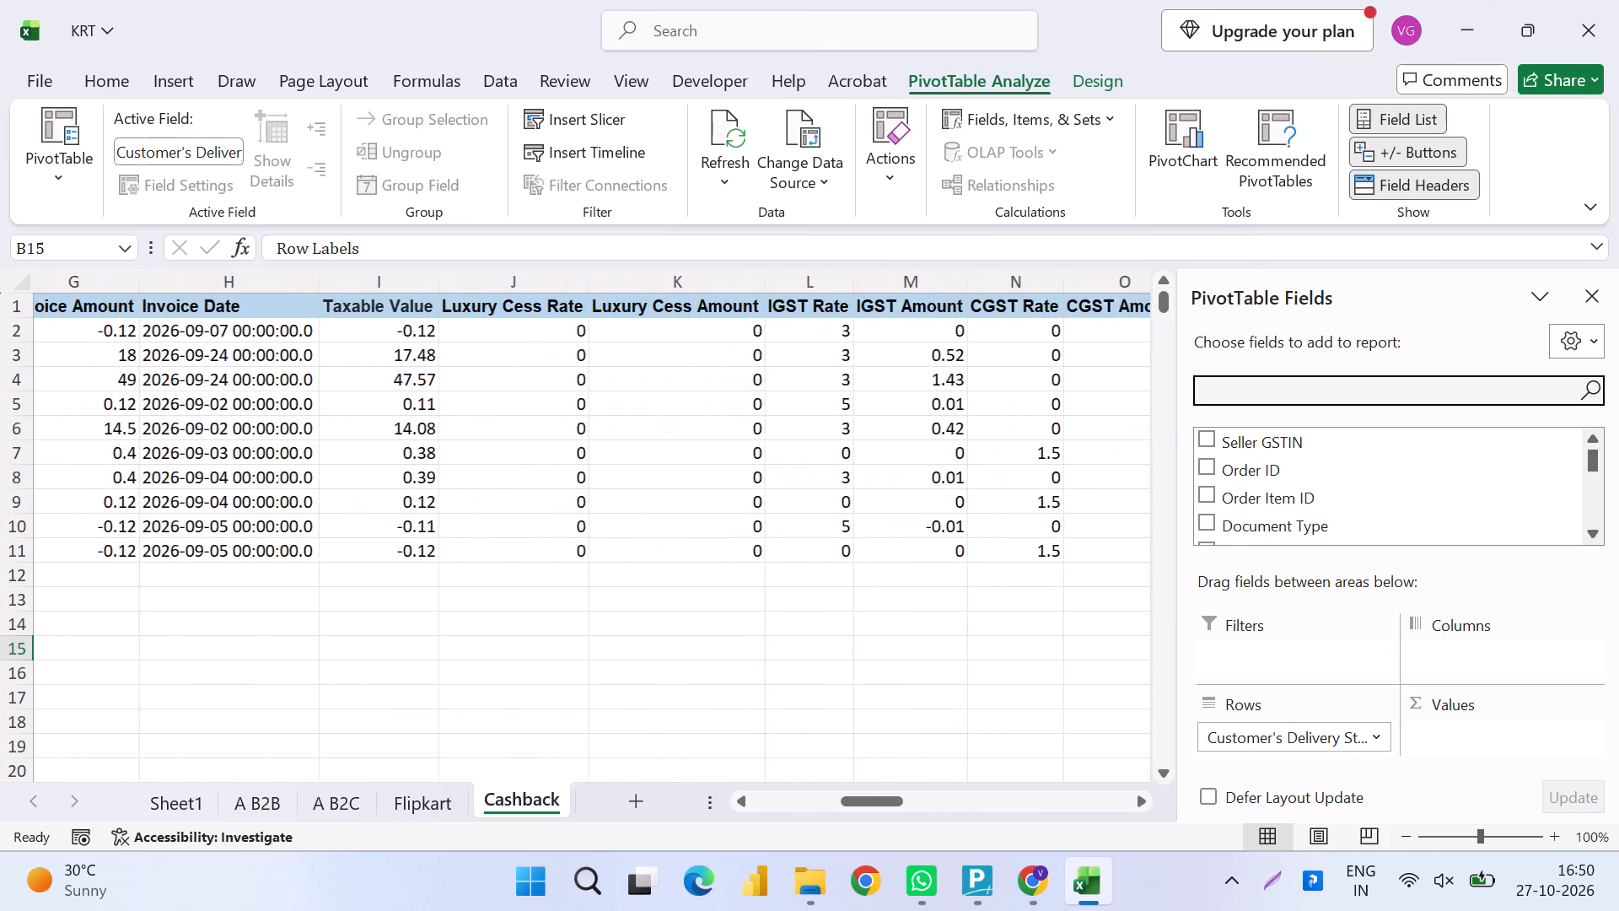
text(taxa)
click(1208, 434)
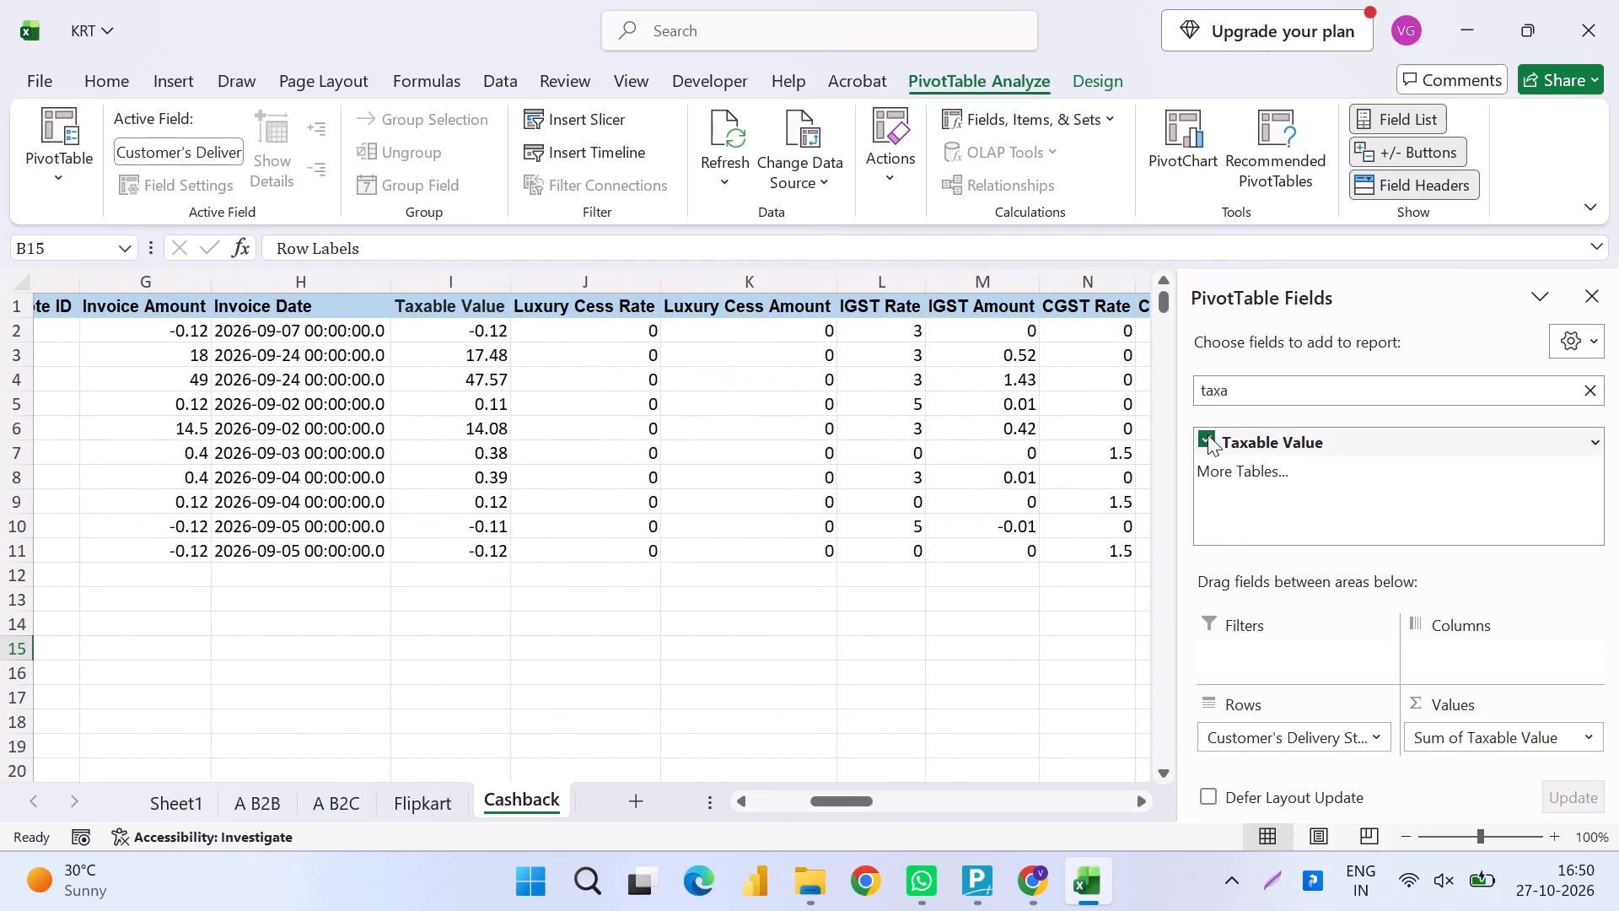
Find the GST fields and add IGST Amount, CGST Amount and SGST Amount to the PivotTable's values.
click(1273, 405)
click(1280, 385)
key(BackSpace)
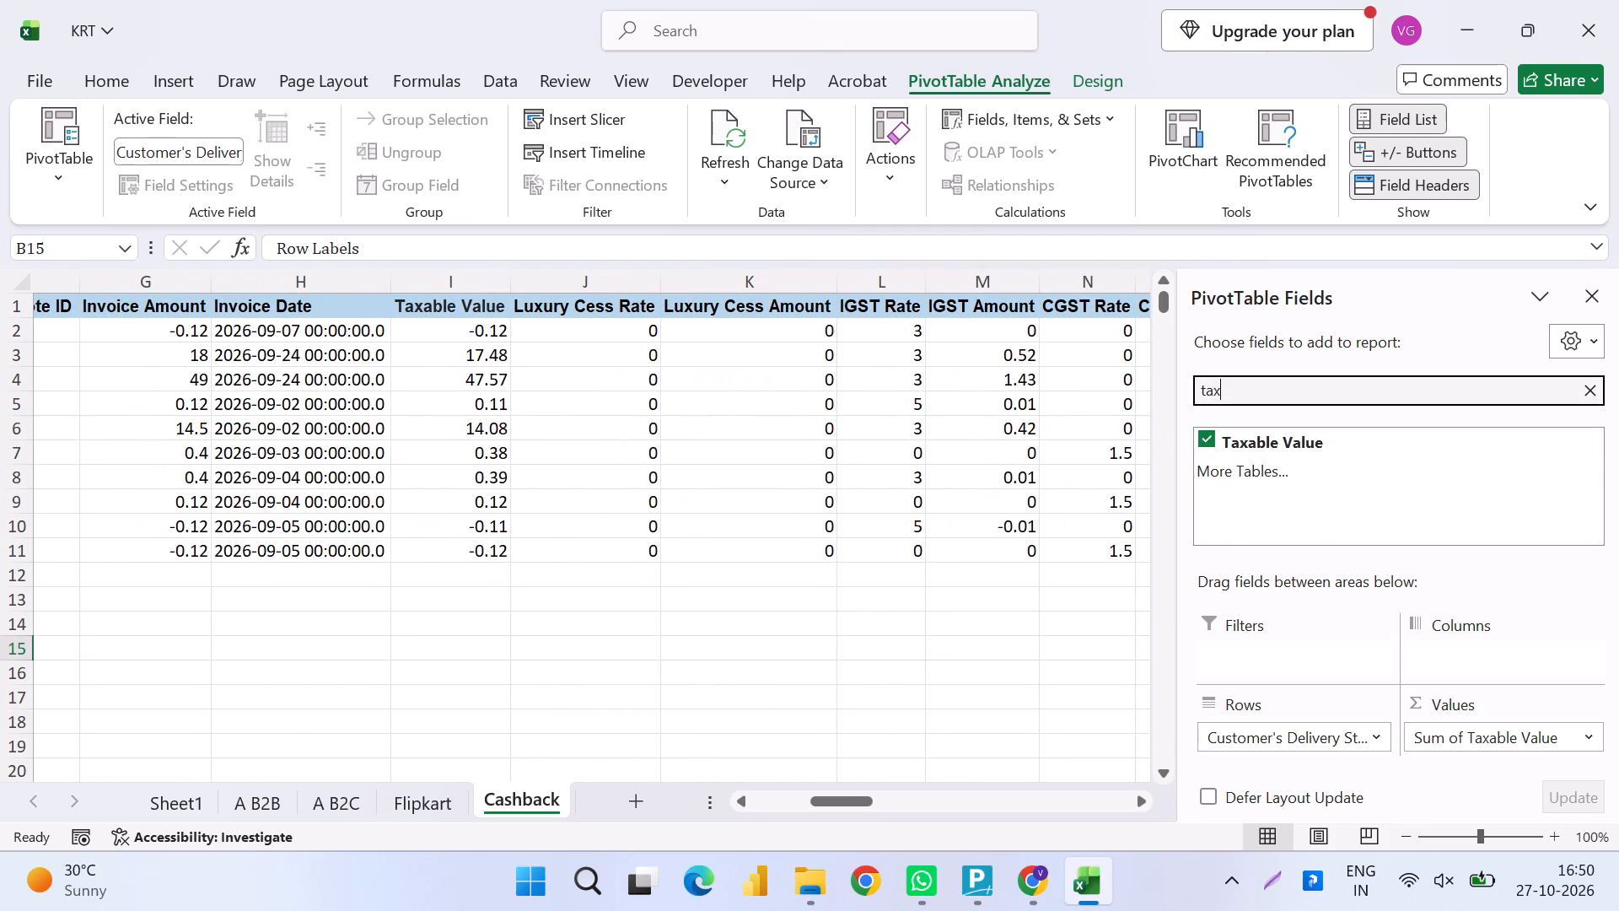
key(BackSpace)
key(BackSpace)
key(BackSpace)
key(BackSpace)
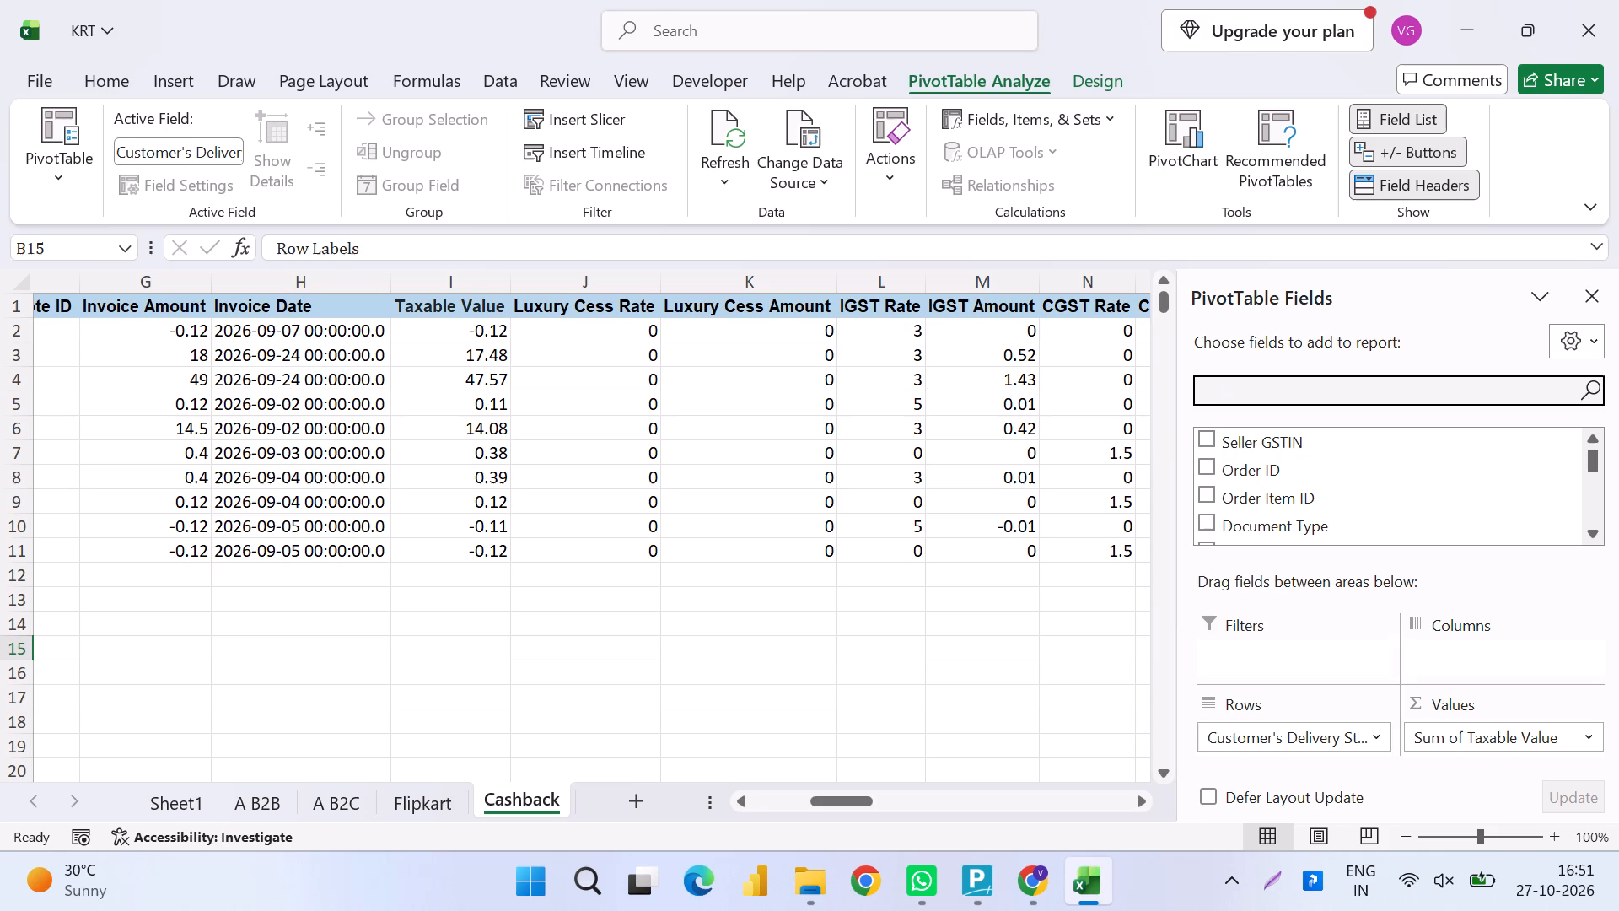
text(gst)
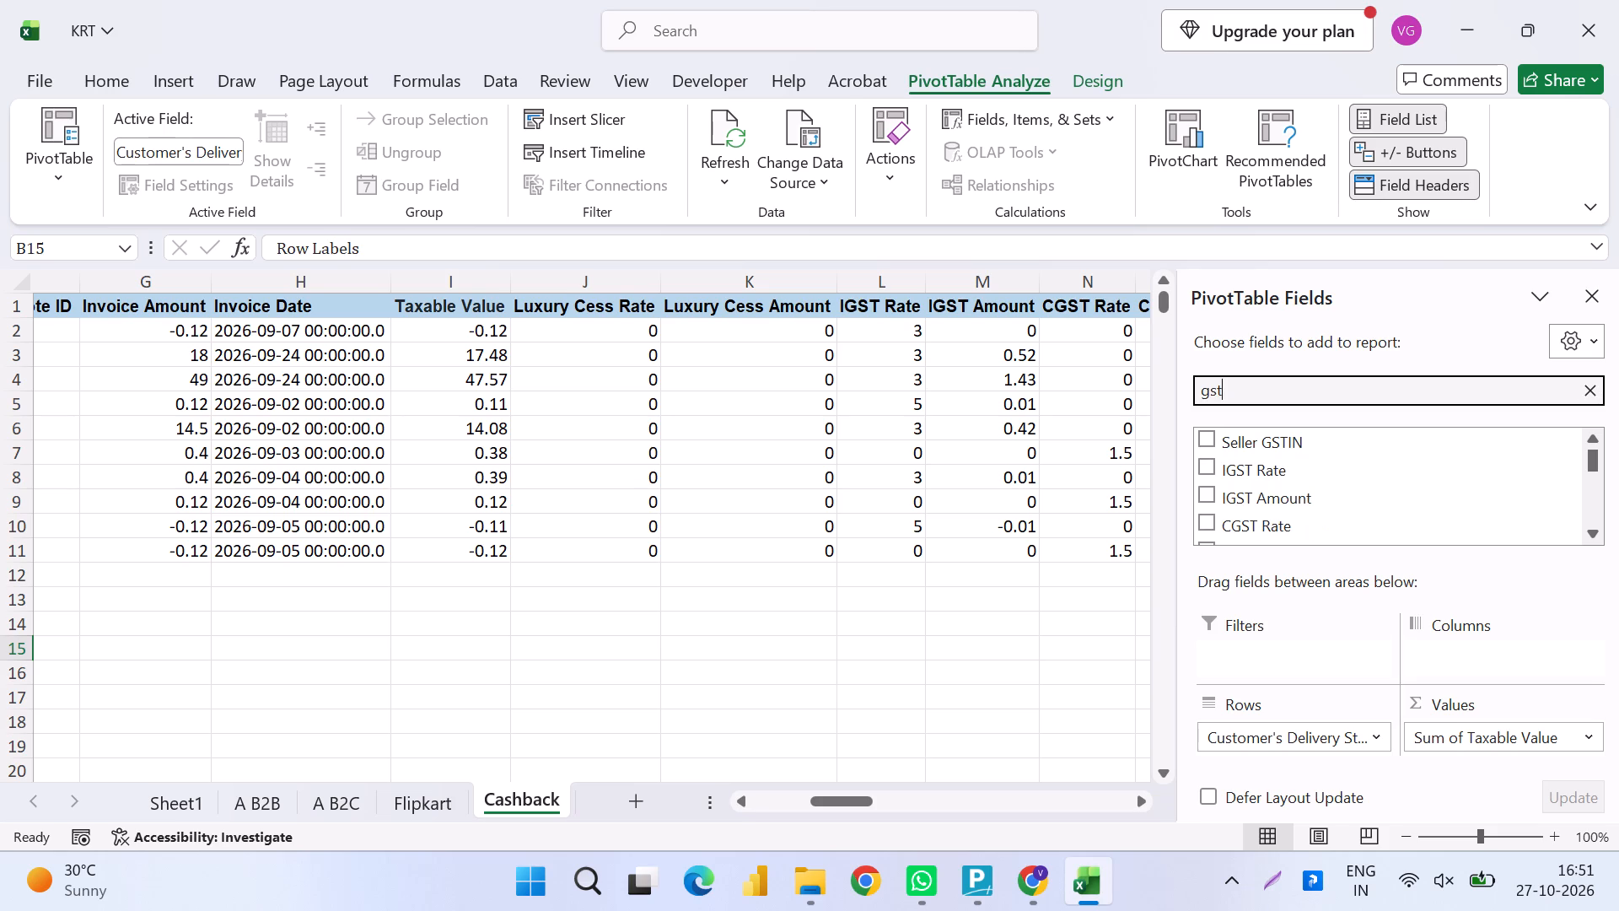
click(1214, 499)
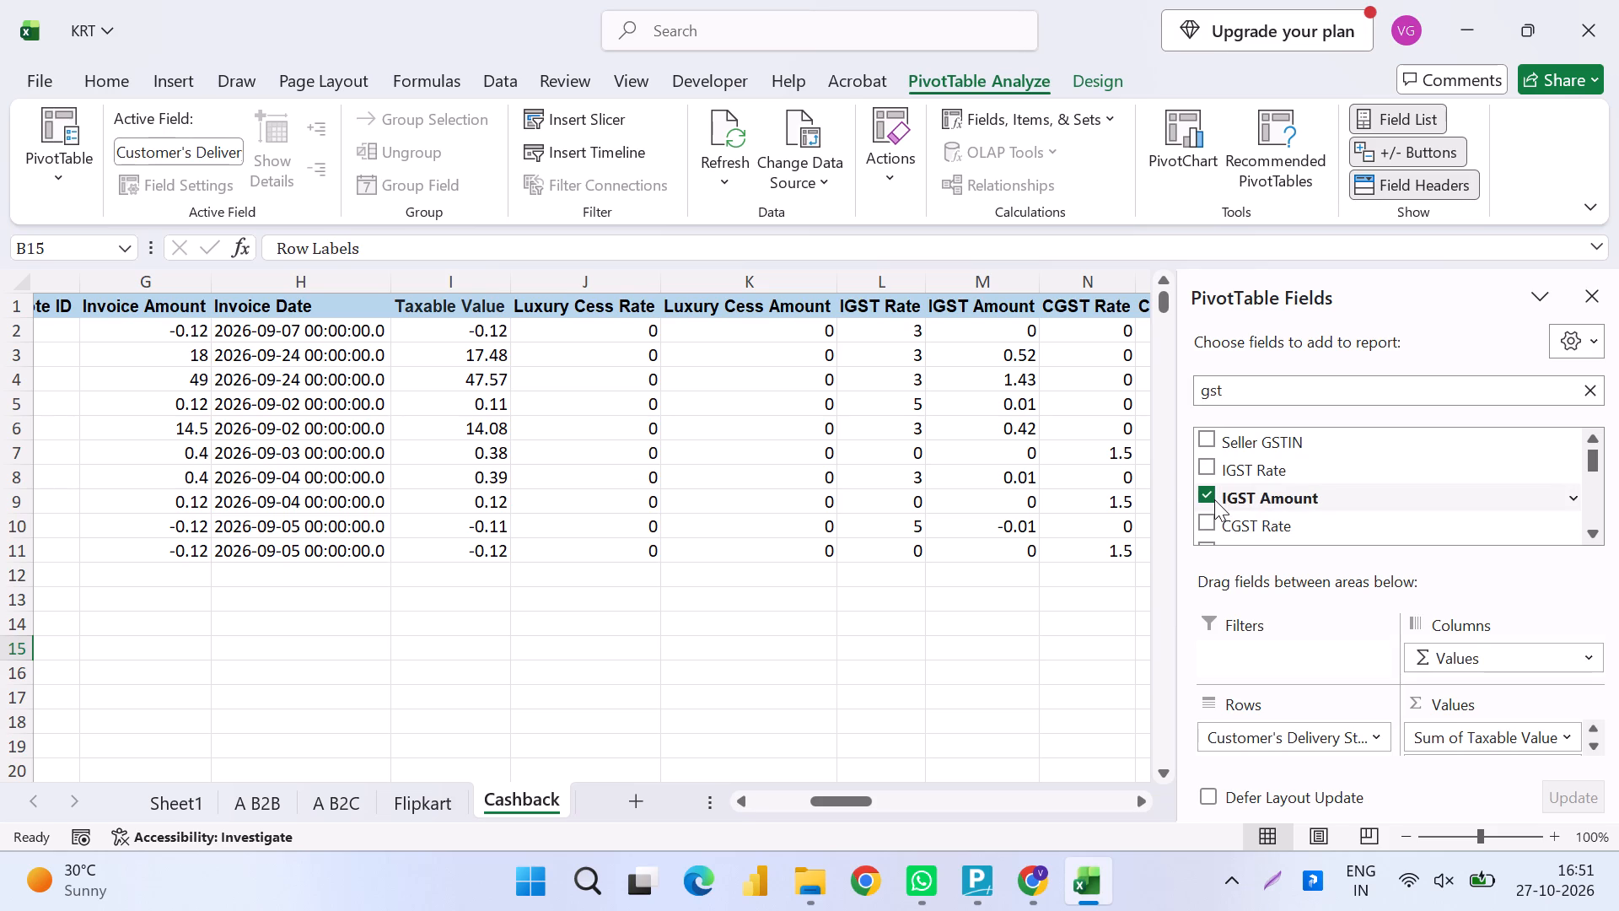
drag(1589, 460, 1589, 472)
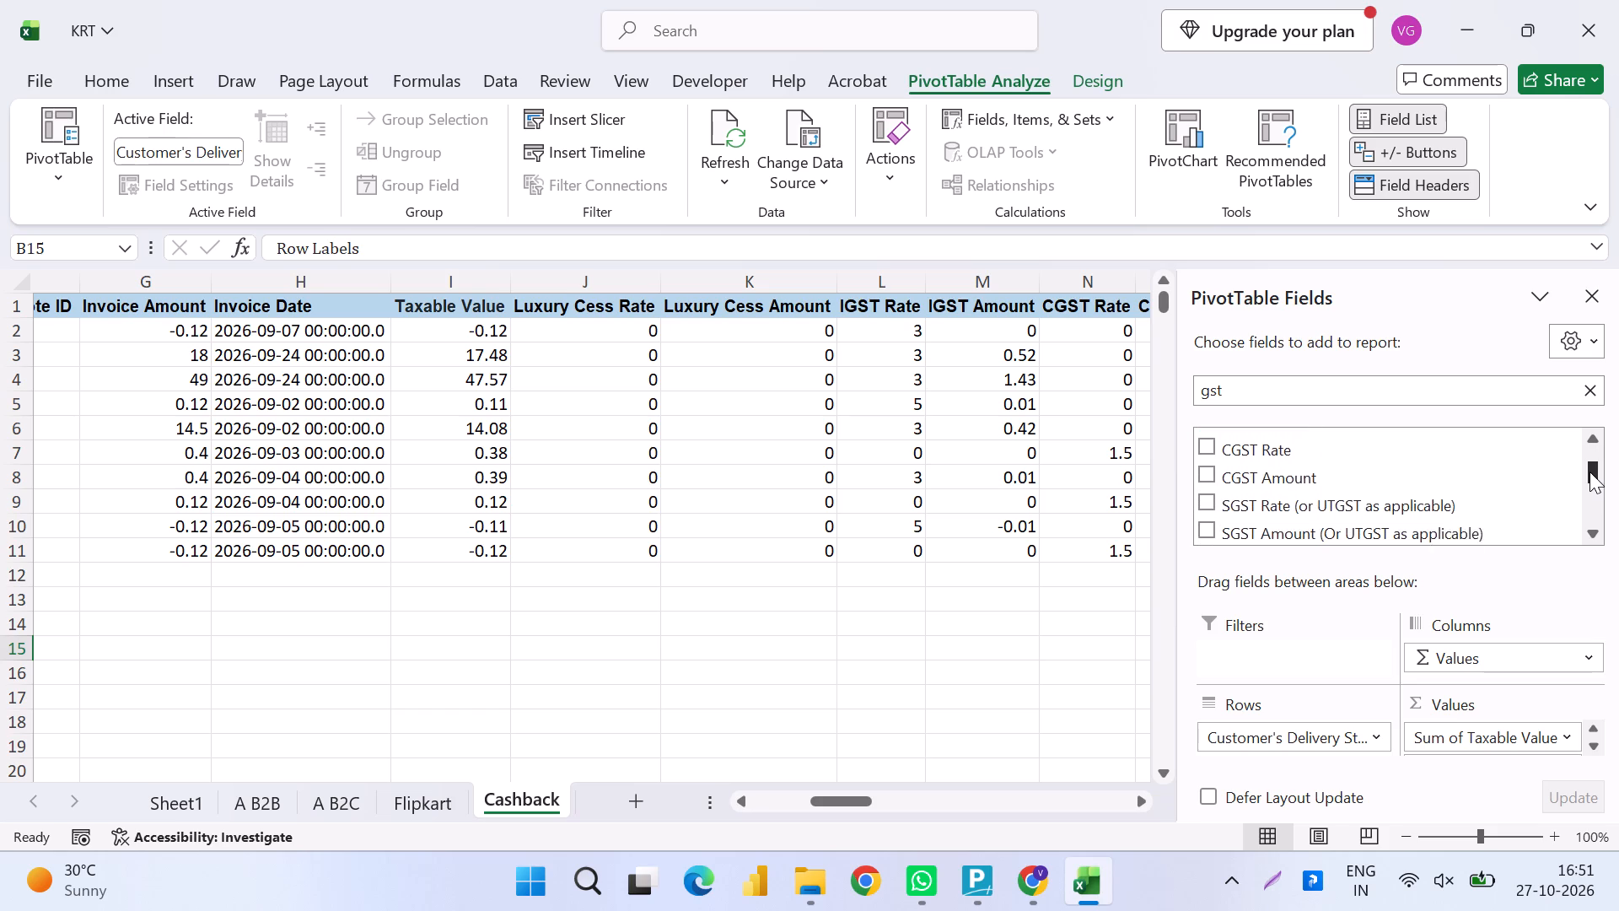
drag(1589, 472, 1590, 474)
click(1209, 455)
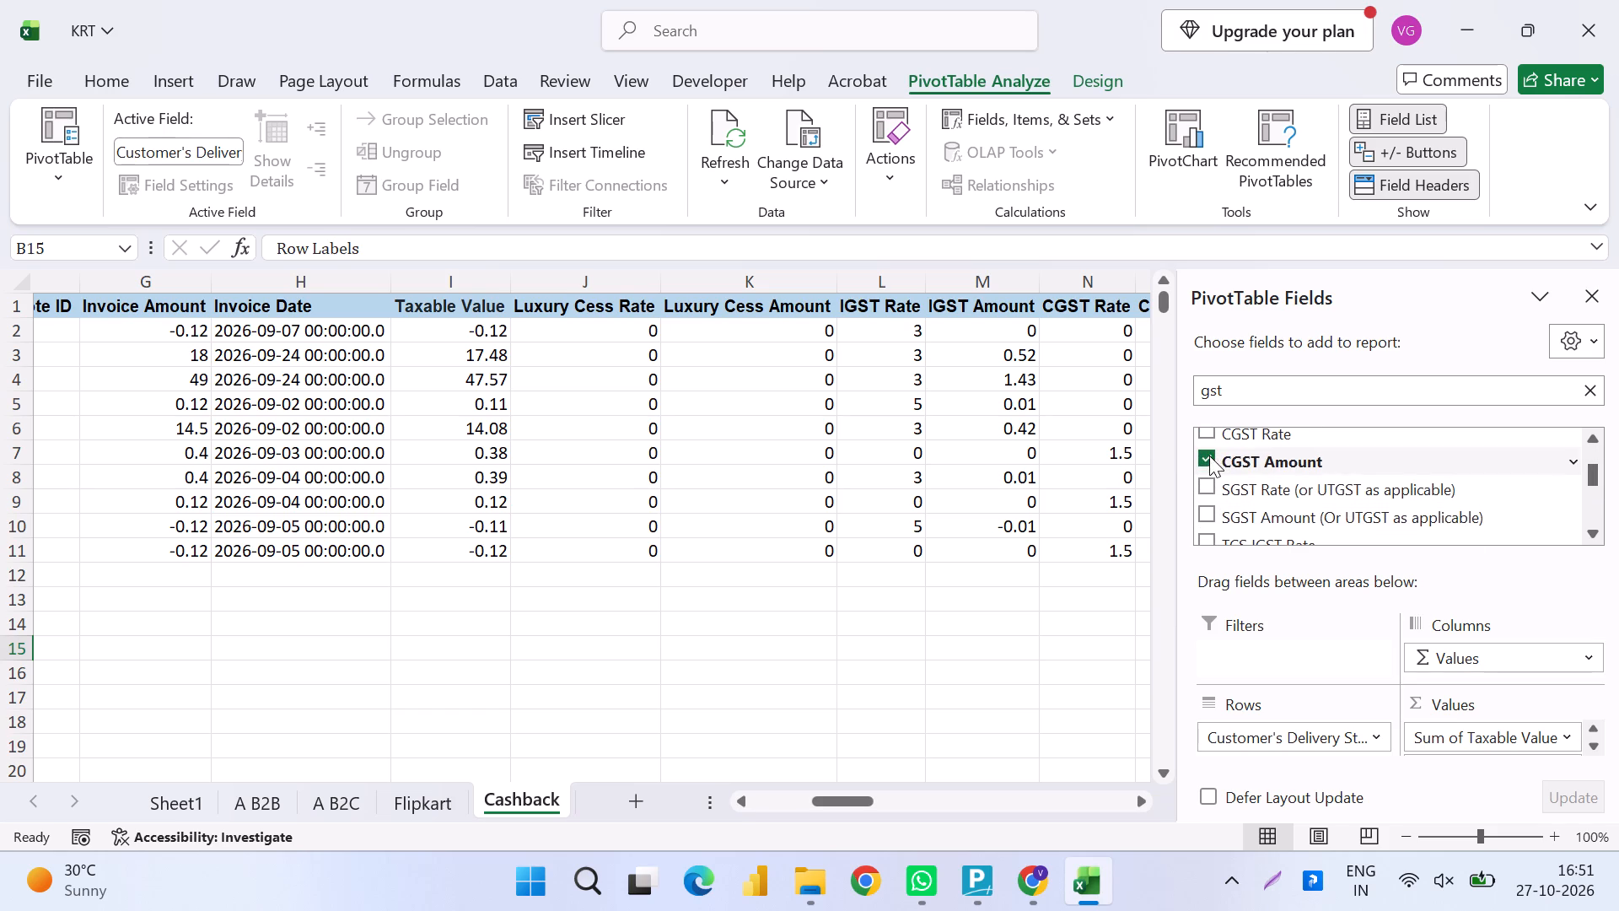
click(1202, 512)
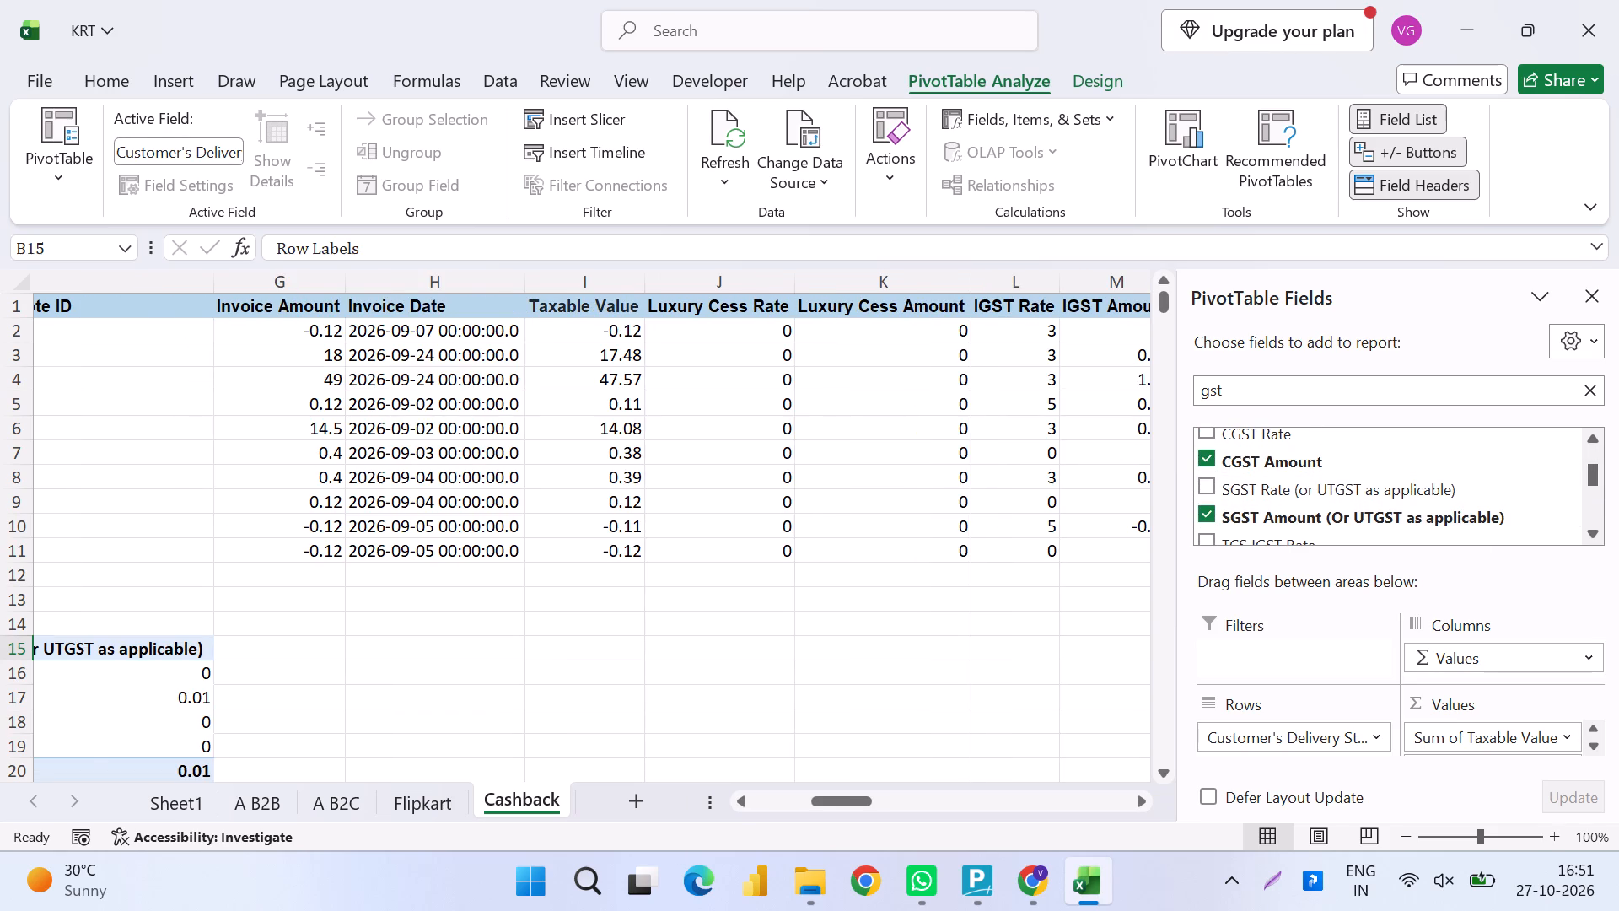
scroll(902, 590, right, 5)
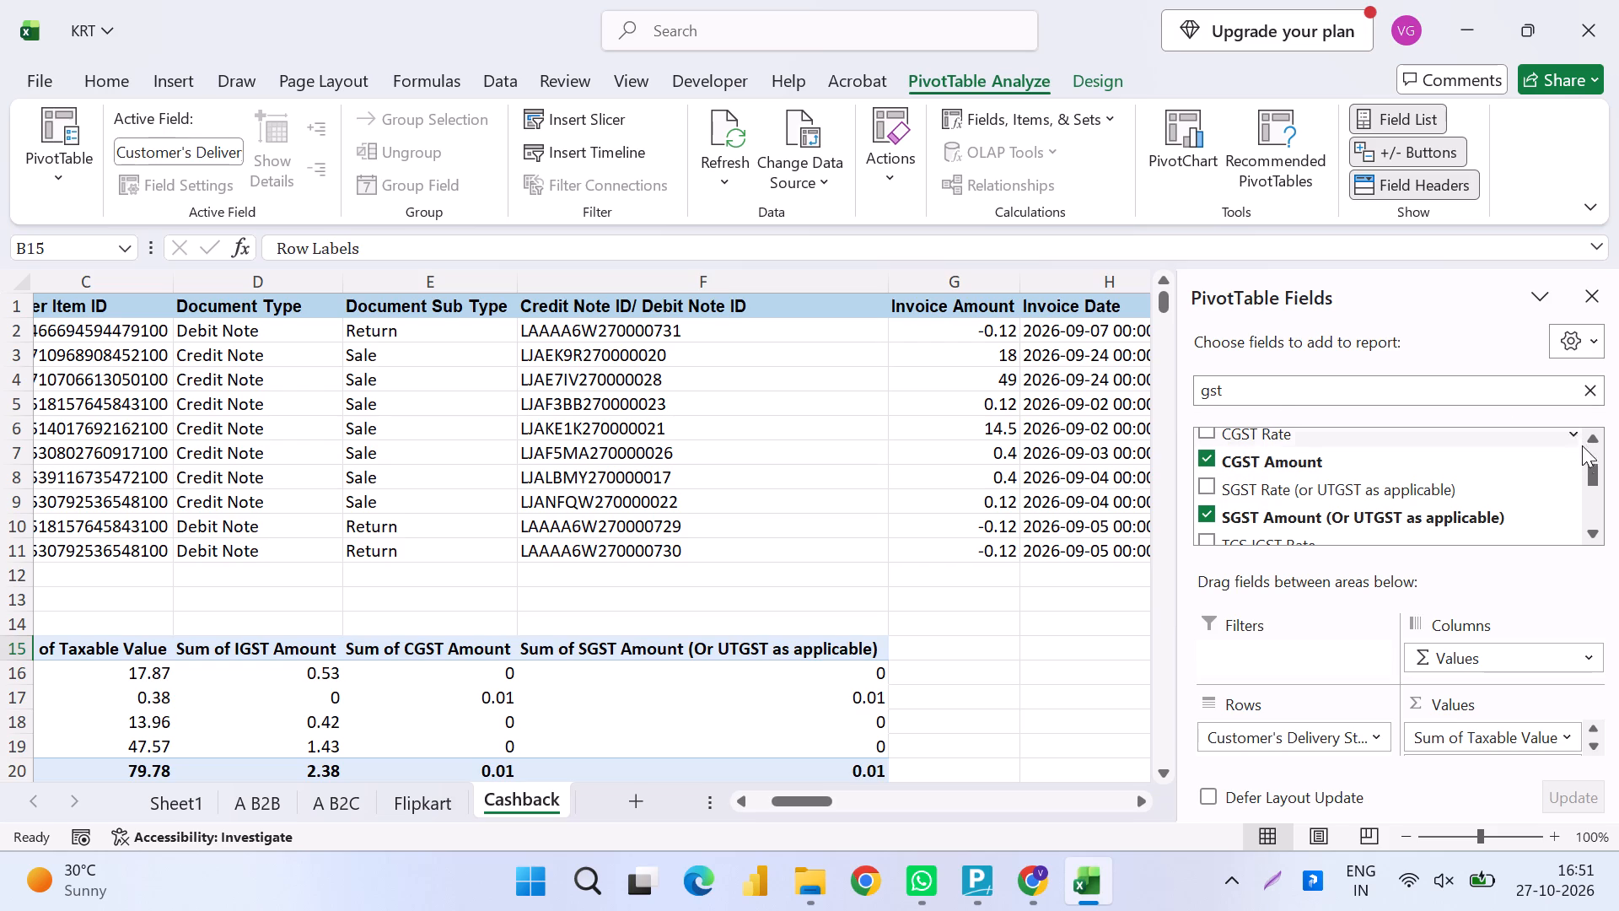
Add the VGST RATE field to the rows of the Cashback PivotTable, beneath Customer's Delivery State.
drag(1593, 466, 1588, 531)
drag(1271, 504, 1250, 768)
scroll(832, 661, right, 2)
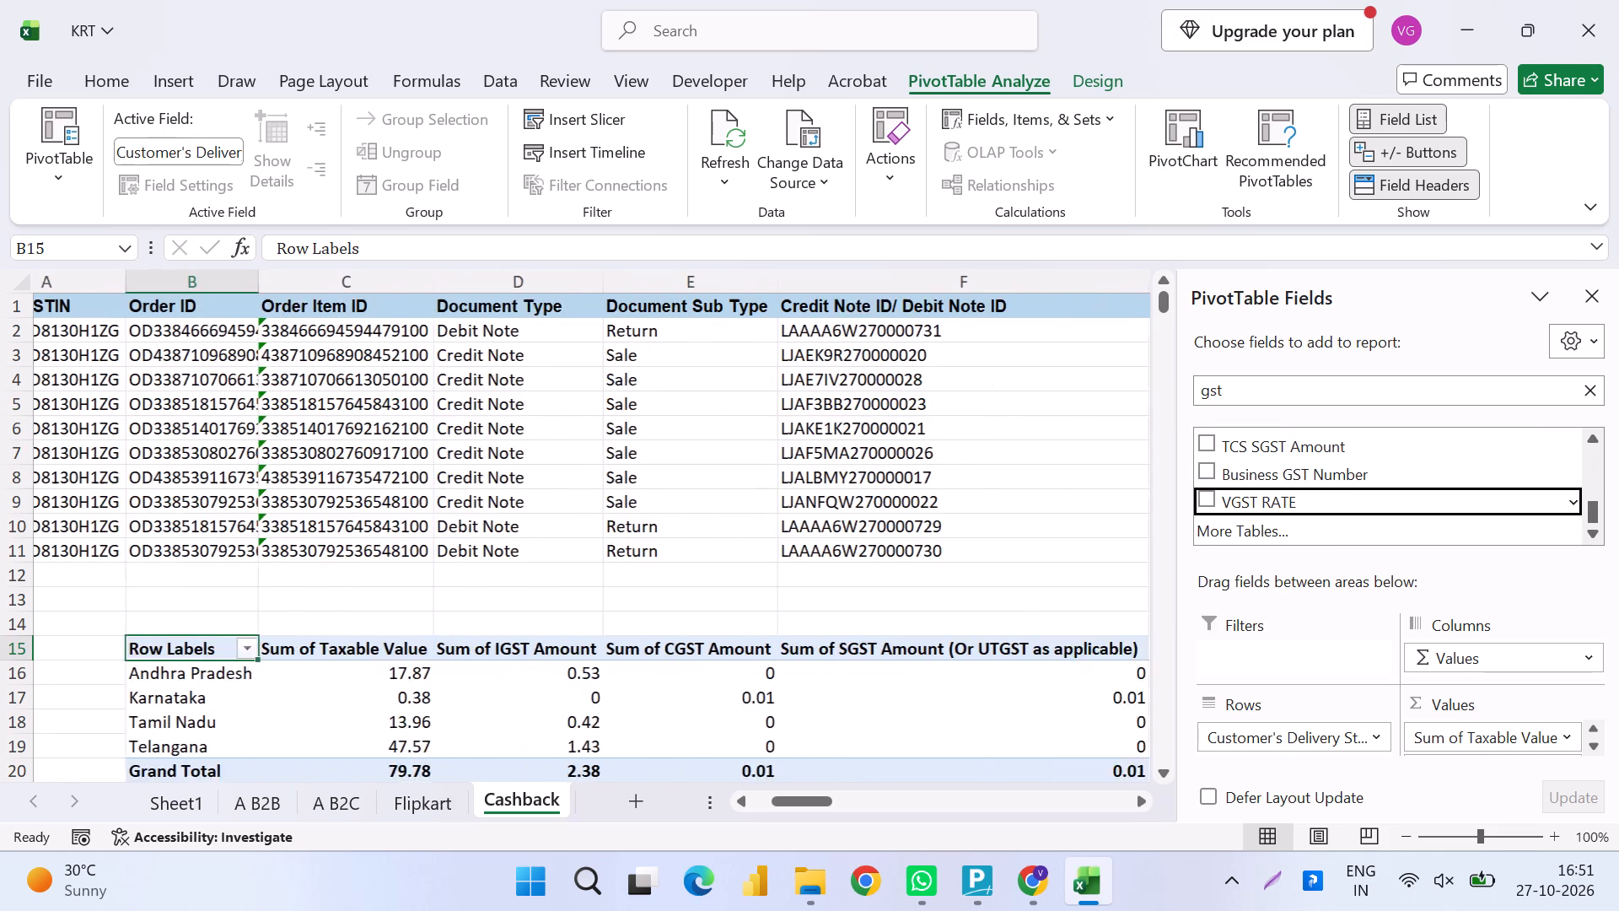
scroll(832, 661, right, 1)
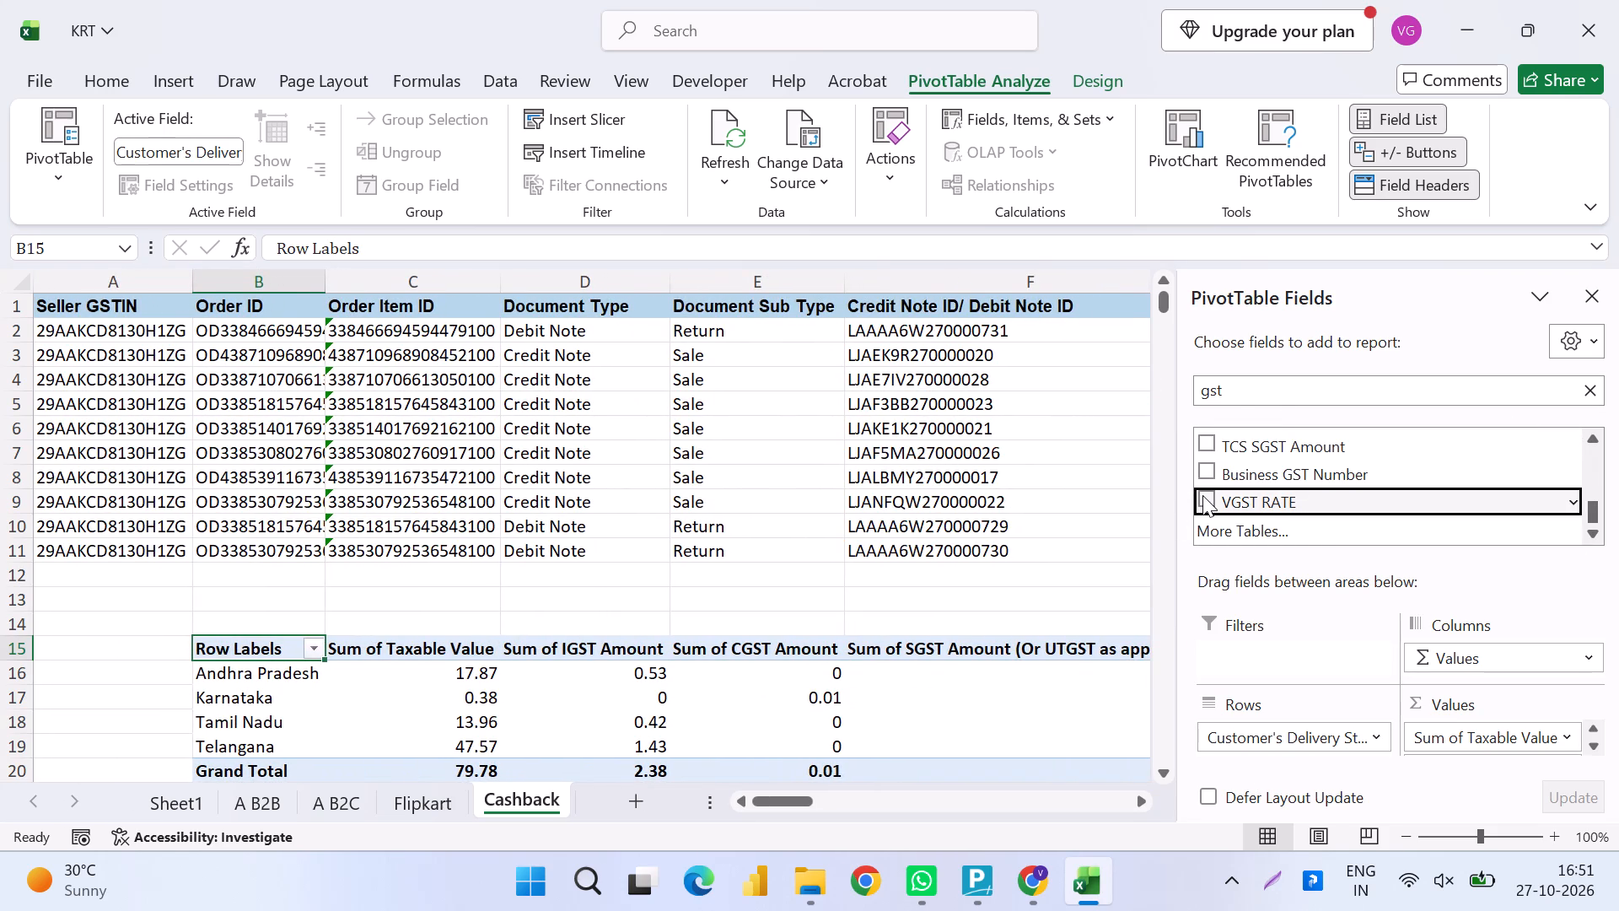
drag(1202, 495, 1241, 741)
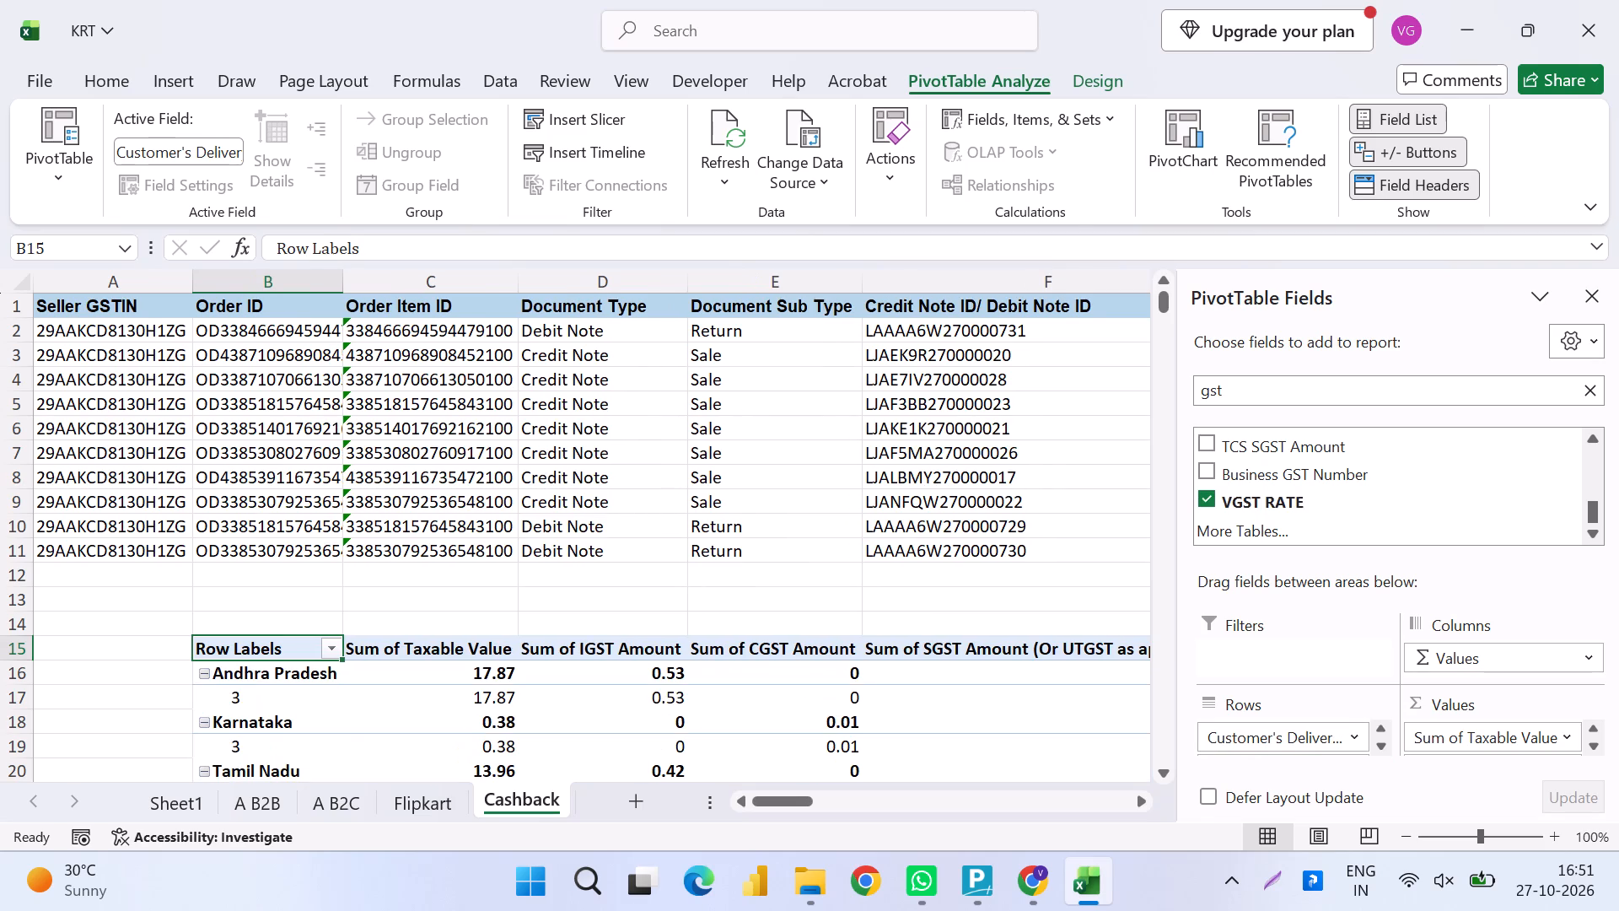
scroll(790, 686, down, 1)
Save the KRT workbook with the finished Cashback PivotTable.
key(ctrl+s)
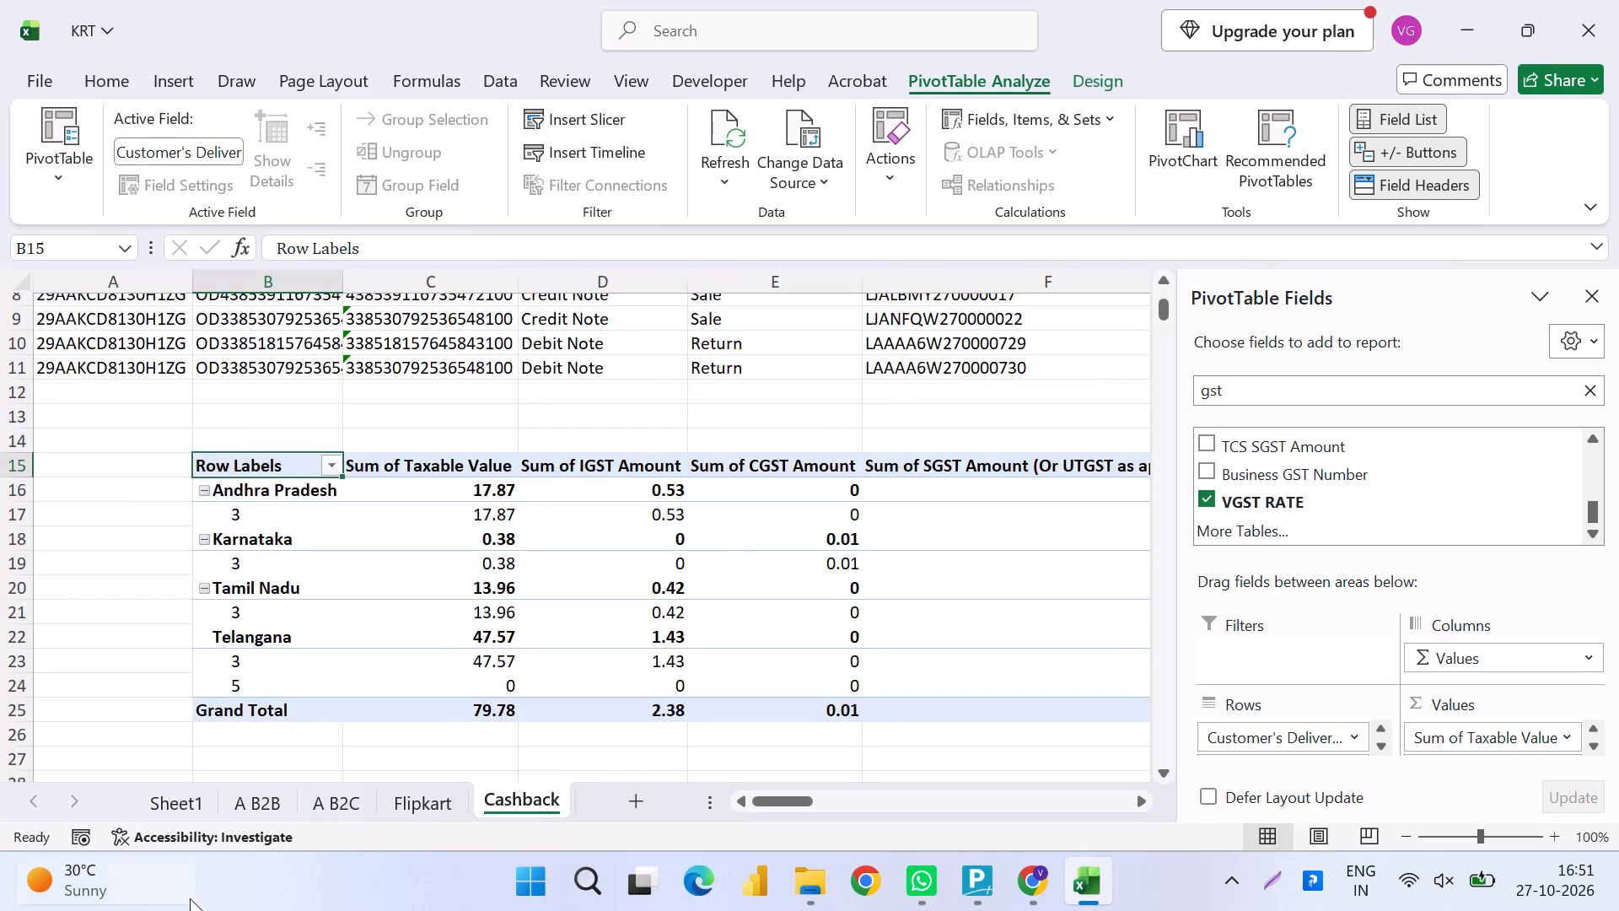
key(ctrl+s)
key(ctrl+s)
key(ctrl+s)
click(509, 720)
key(ctrl+s)
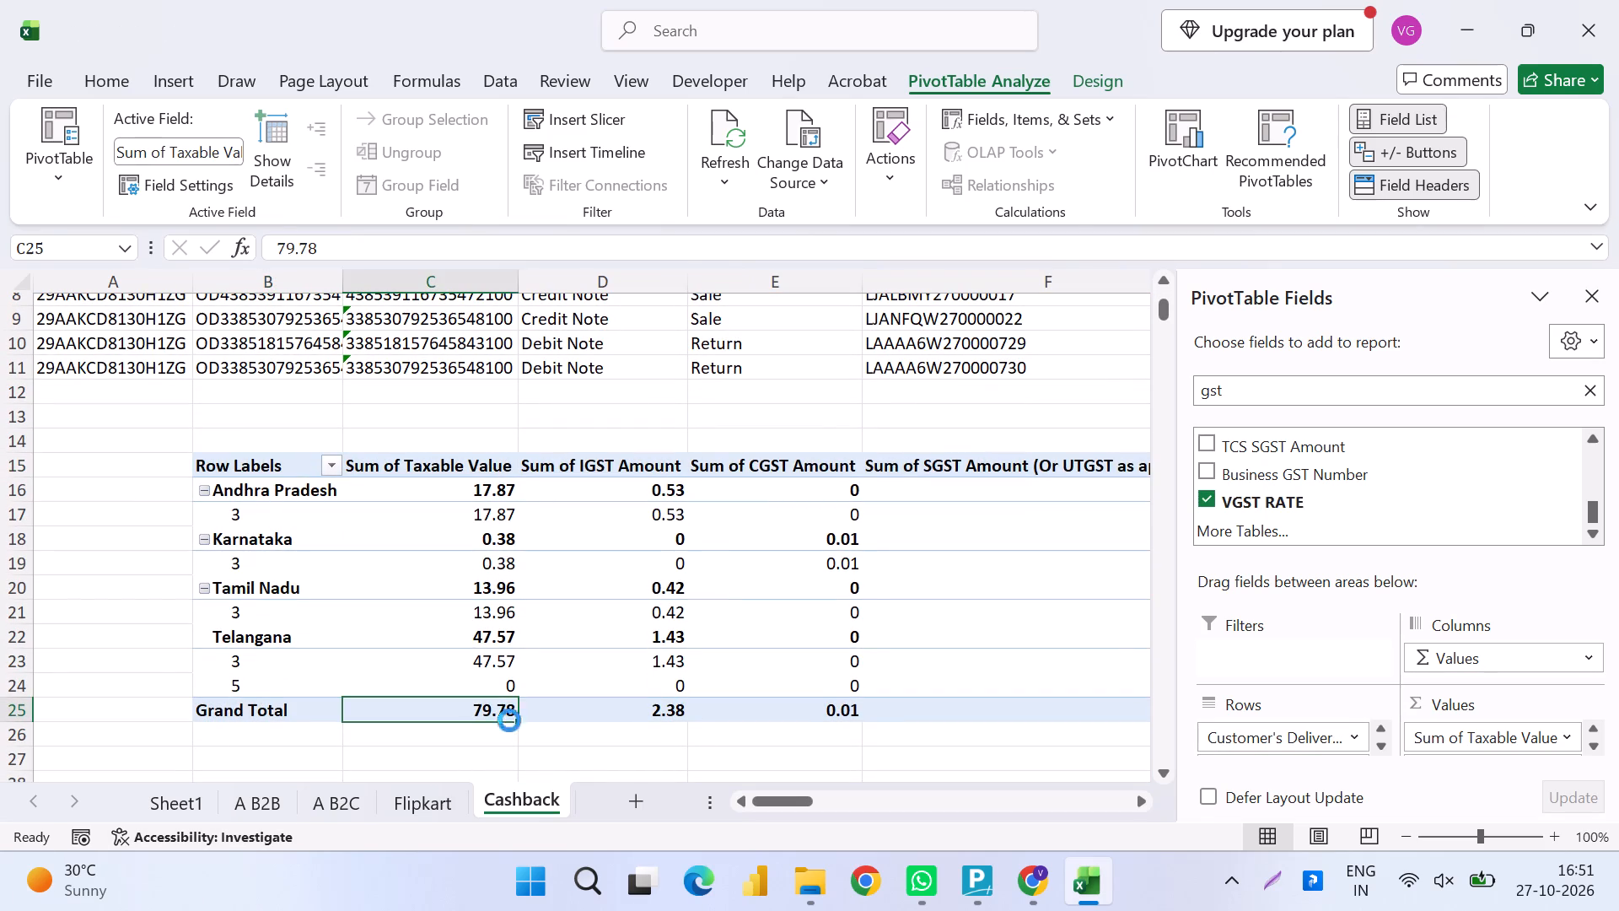
key(ctrl+s)
Create a PivotTable from the Flipkart data A1:BI14, placed on the same sheet at cell A16.
click(438, 799)
key(ctrl+Up)
key(ctrl+Left)
key(ctrl+Left)
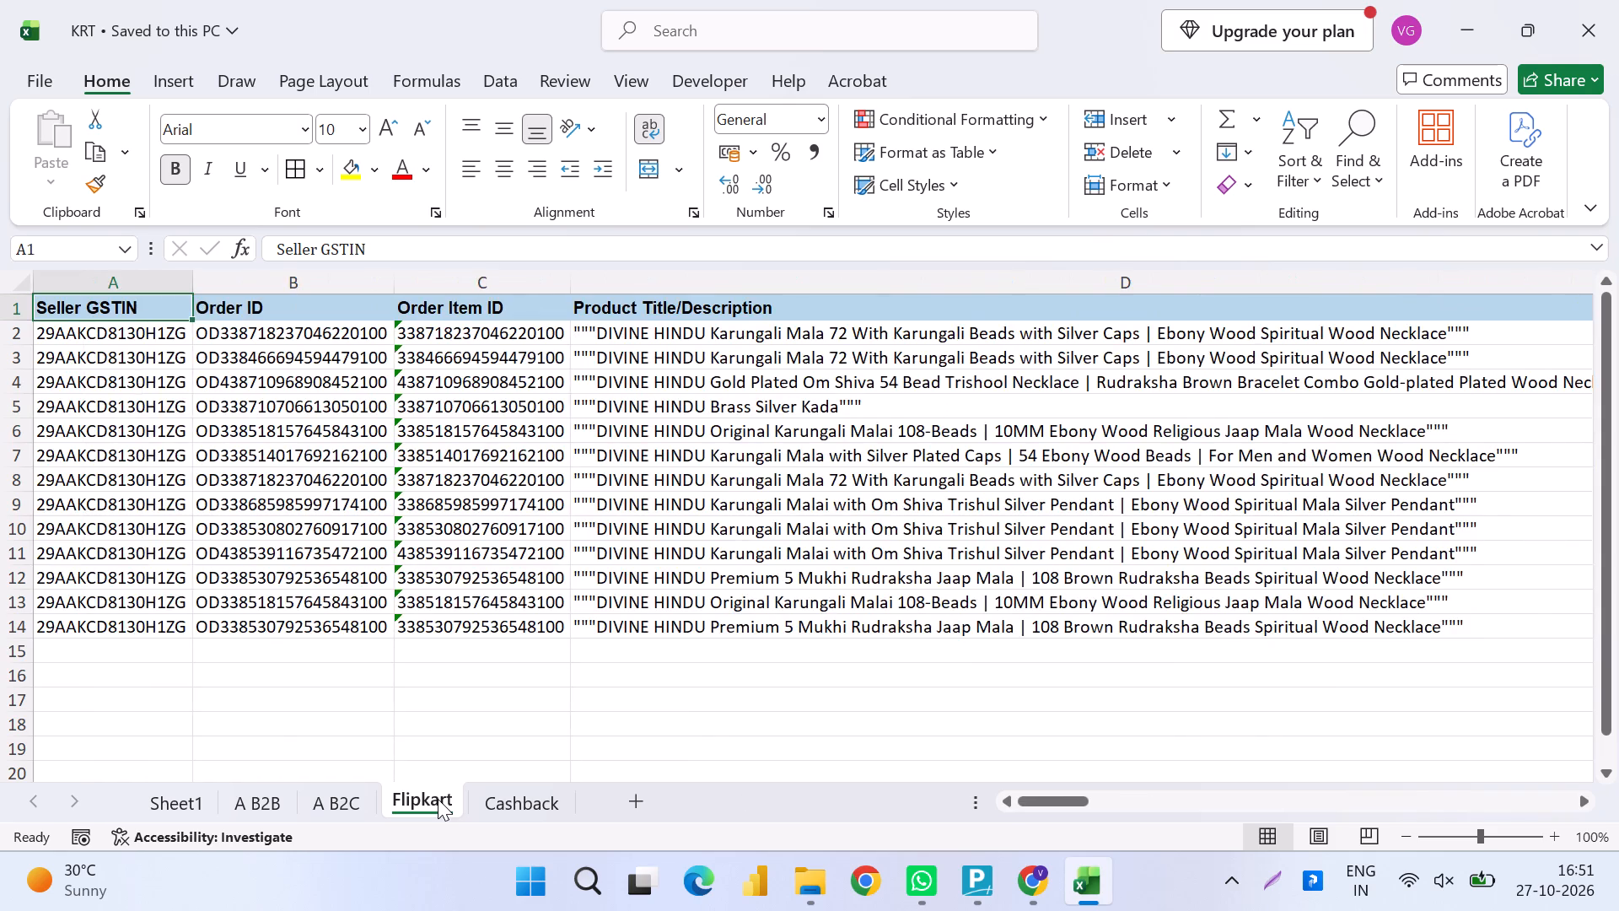
key(ctrl+shift+Right)
key(ctrl+shift+Down)
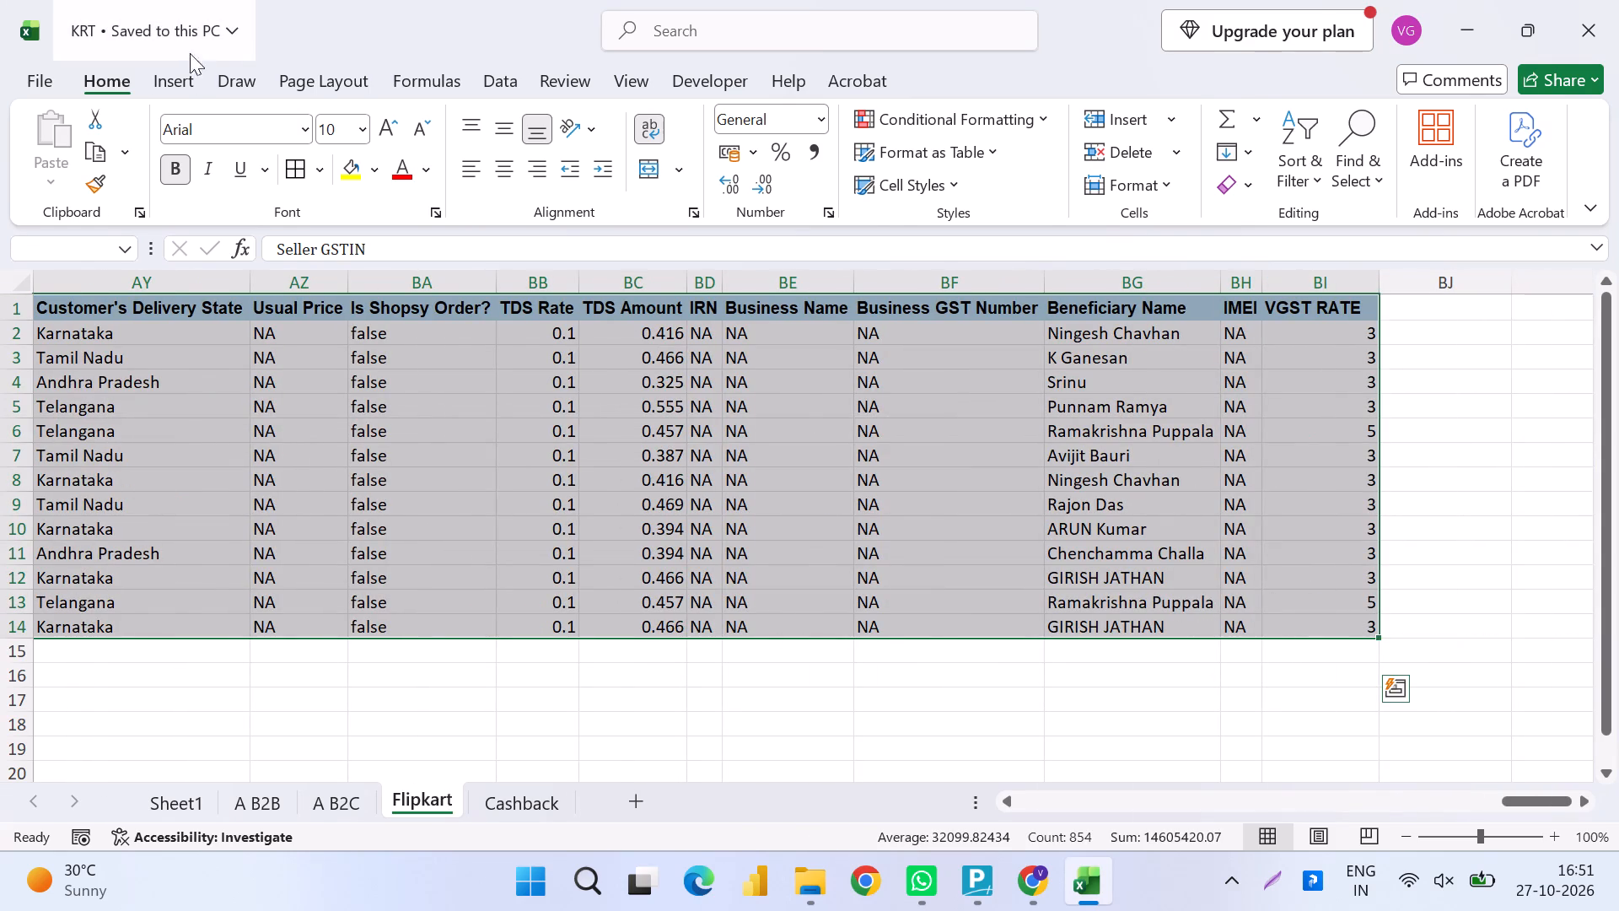
click(177, 73)
click(57, 148)
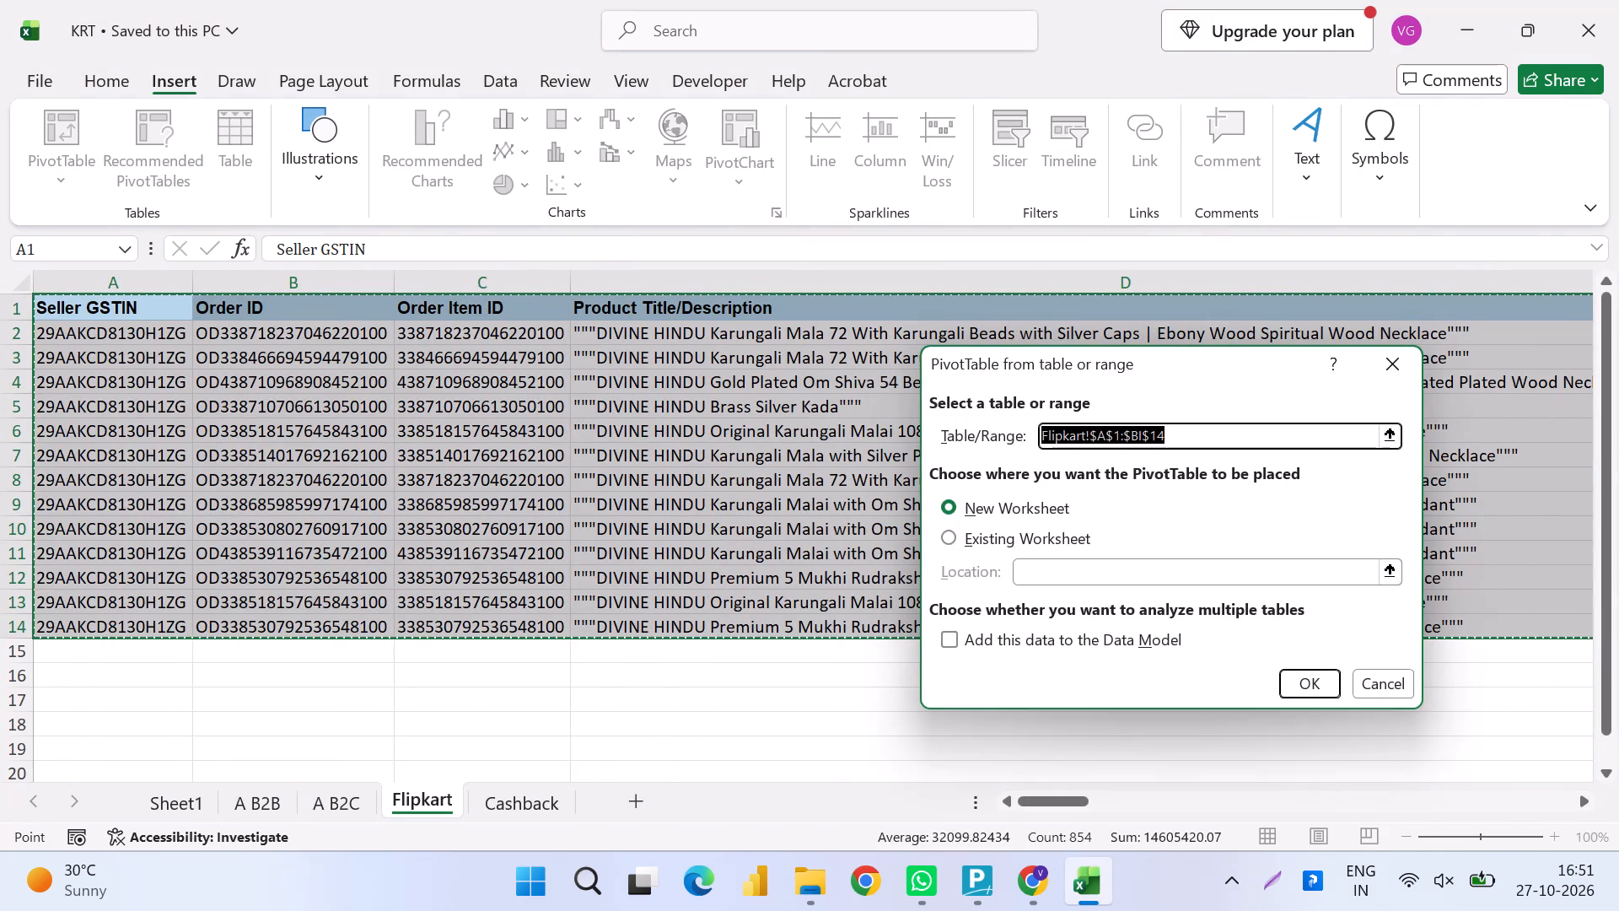
click(993, 528)
click(169, 678)
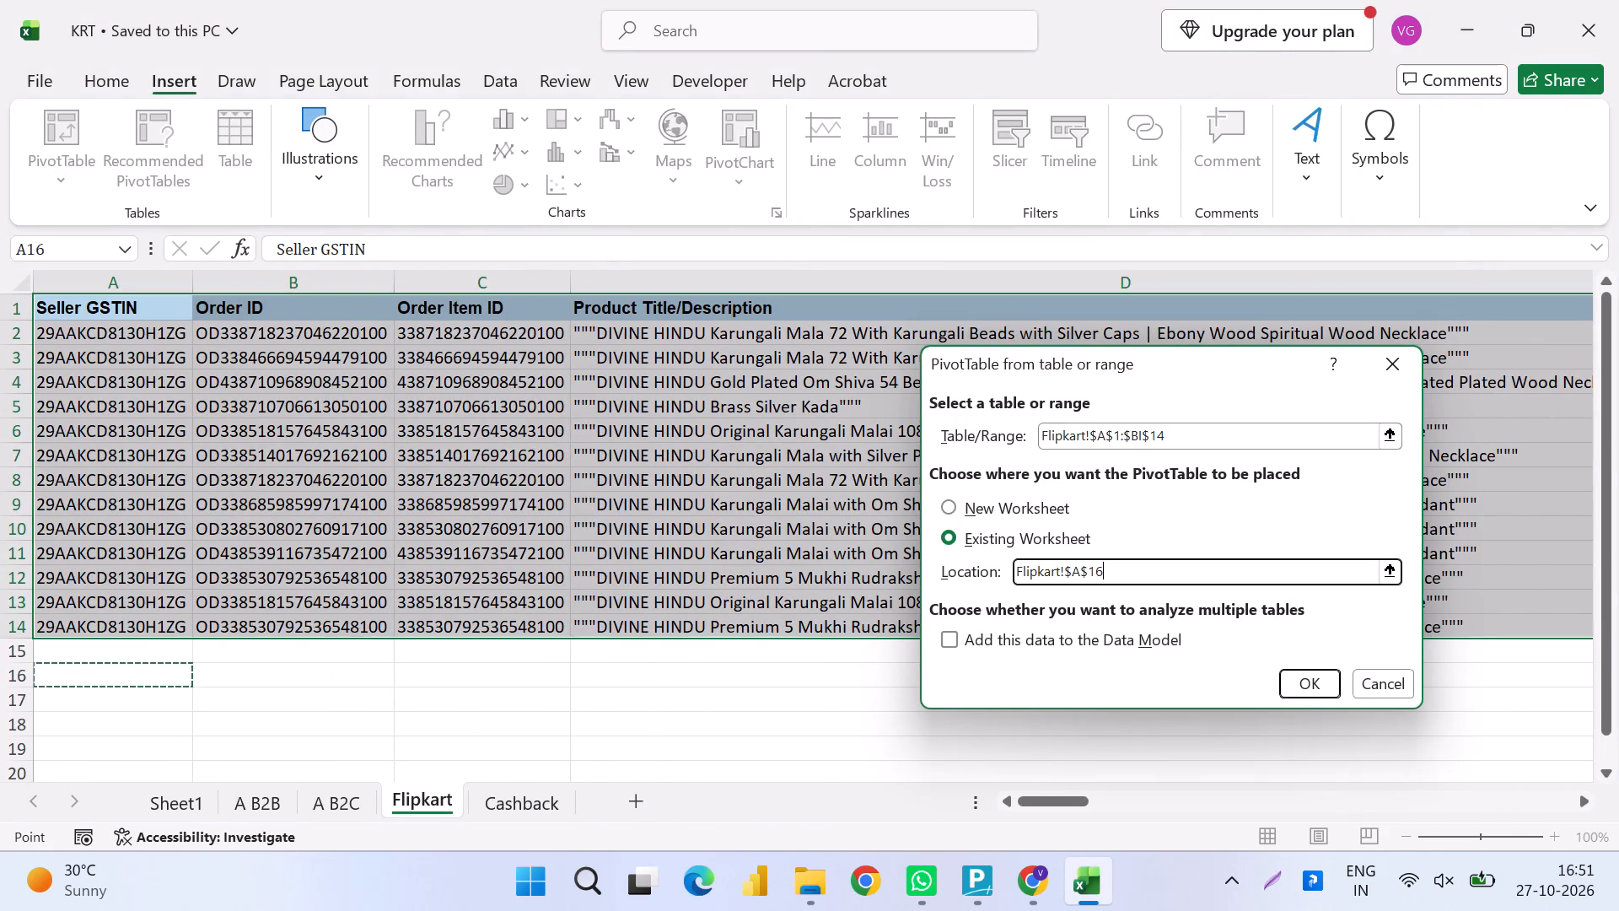
click(1307, 681)
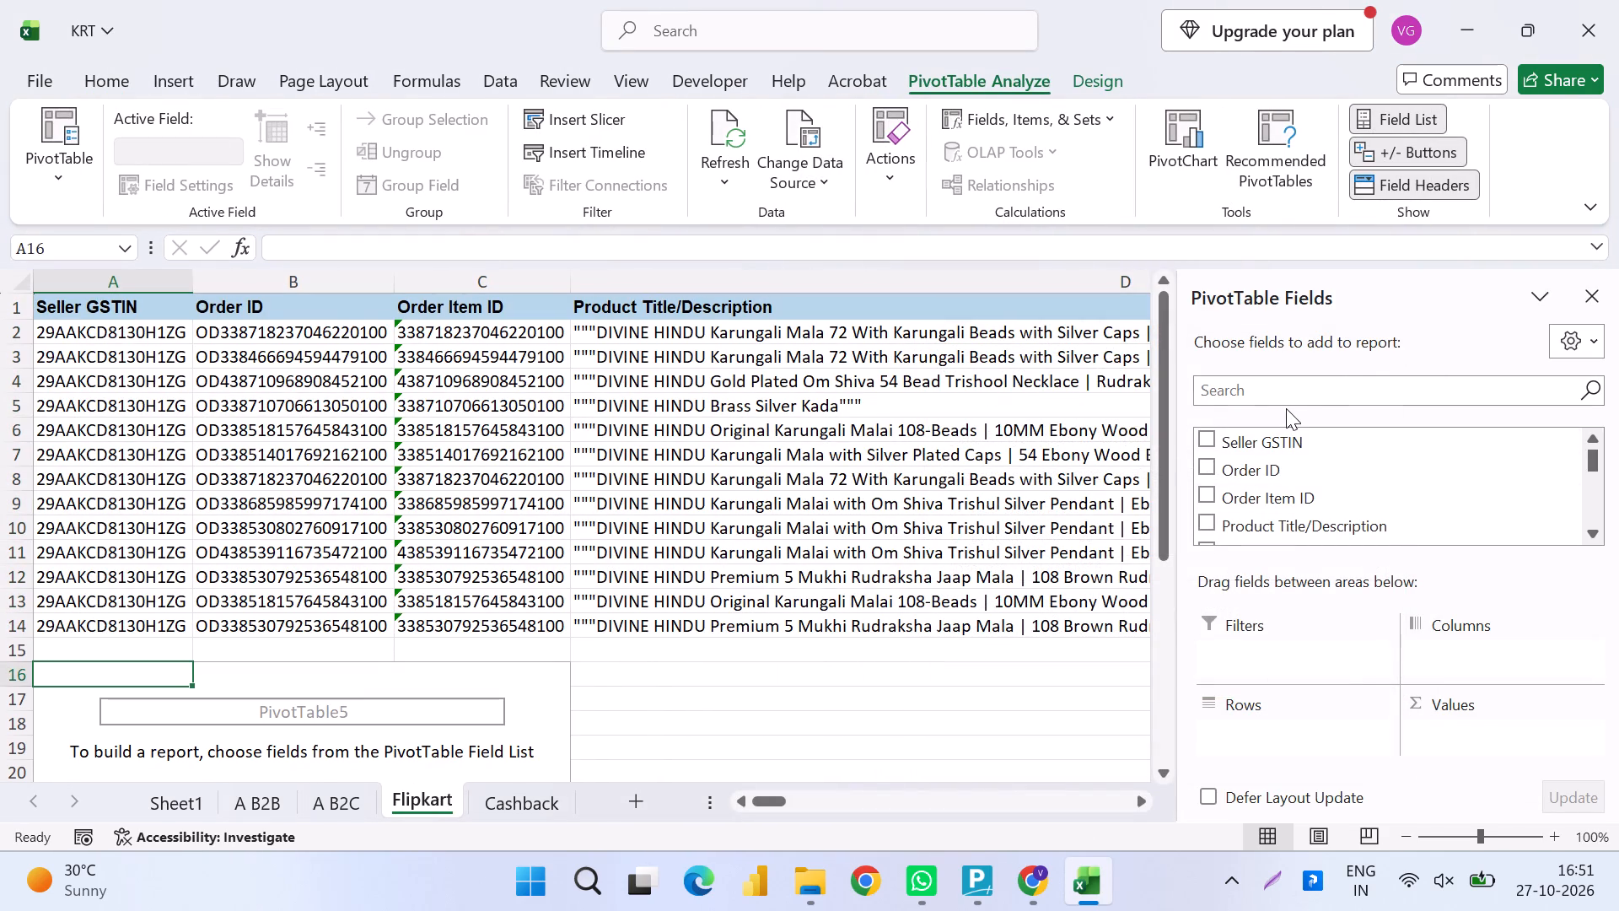
Find the Customer's Delivery State field and add it to the rows of the Flipkart PivotTable.
click(1286, 407)
click(1296, 400)
text(state)
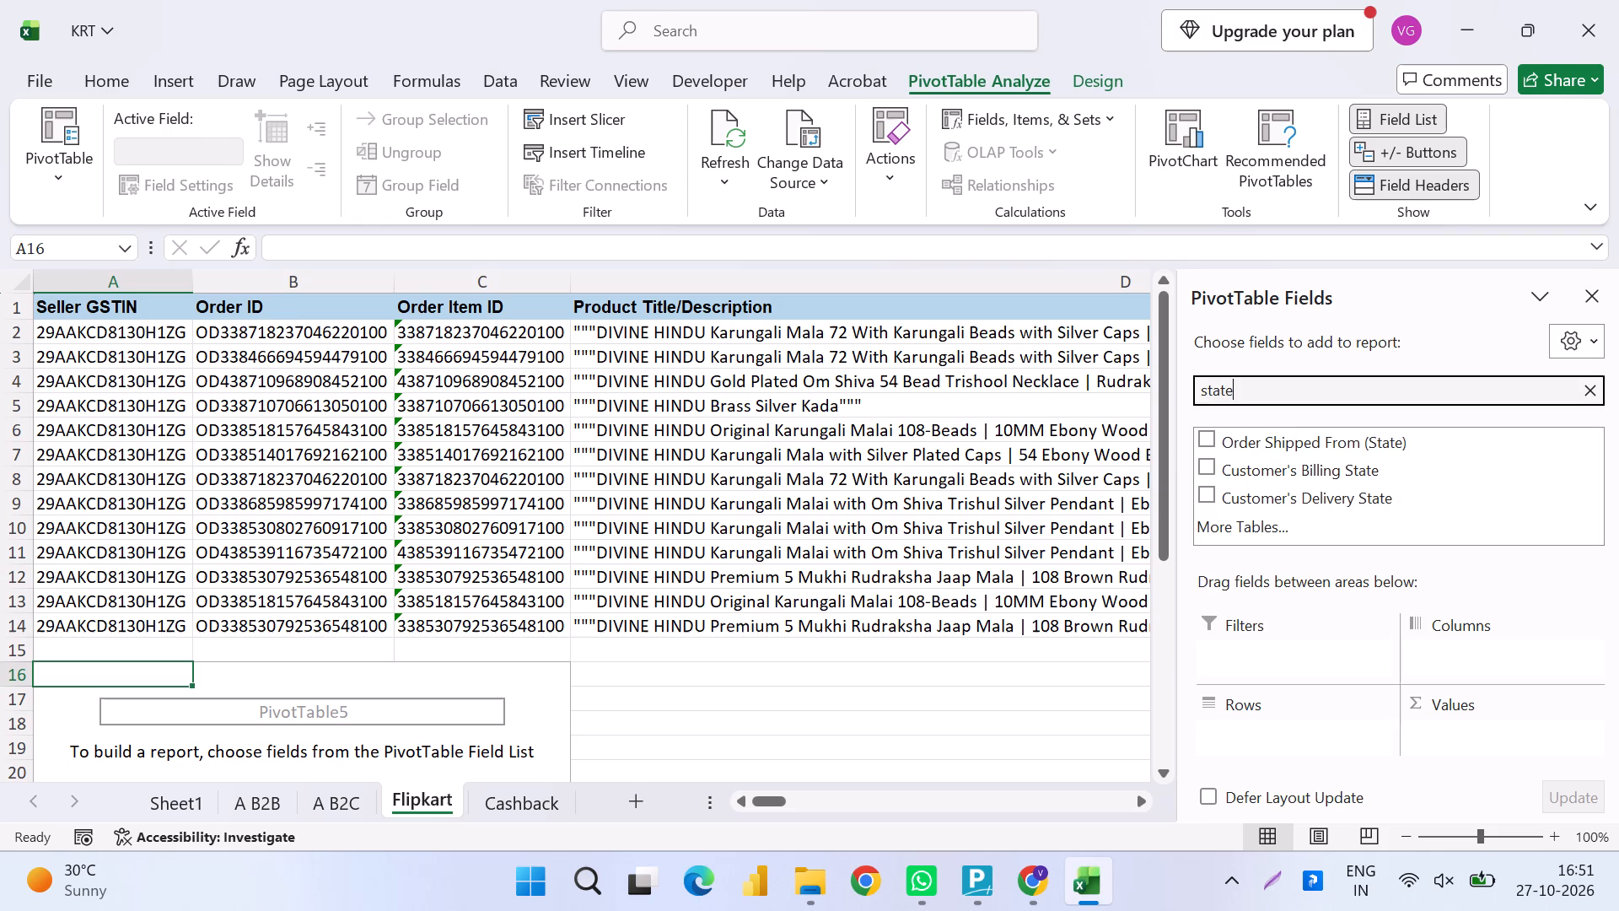
click(1202, 497)
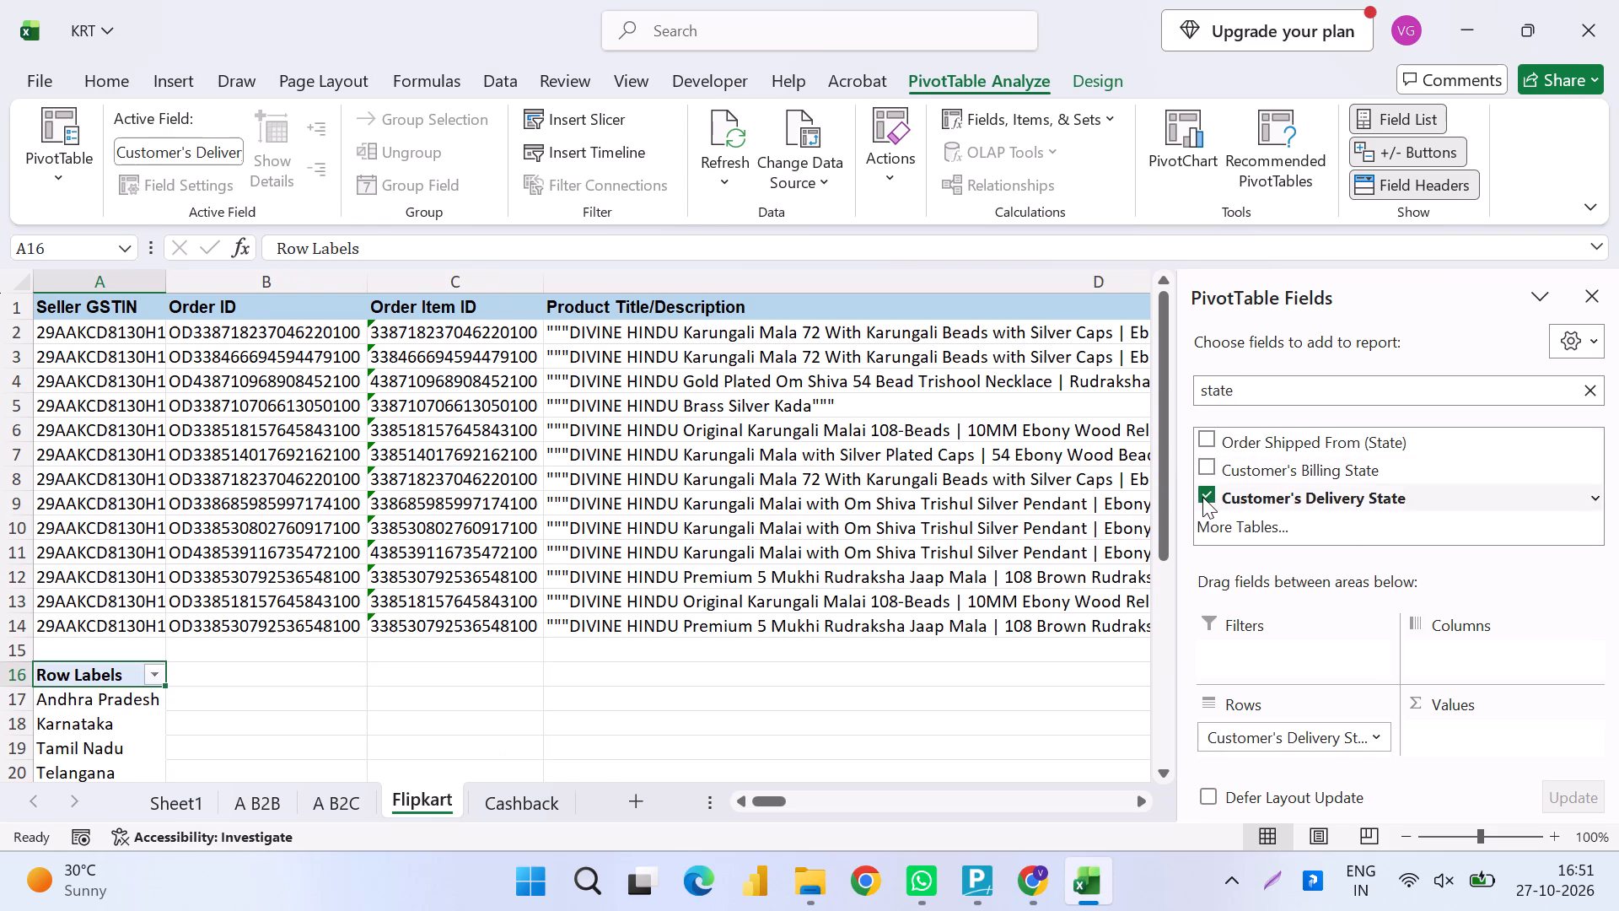
Find Taxable Value (Final Invoice Amount -Taxes) and add its sum to the values of the Flipkart PivotTable.
click(1303, 383)
key(BackSpace)
key(BackSpace)
key(BackSpace)
key(BackSpace)
key(BackSpace)
key(BackSpace)
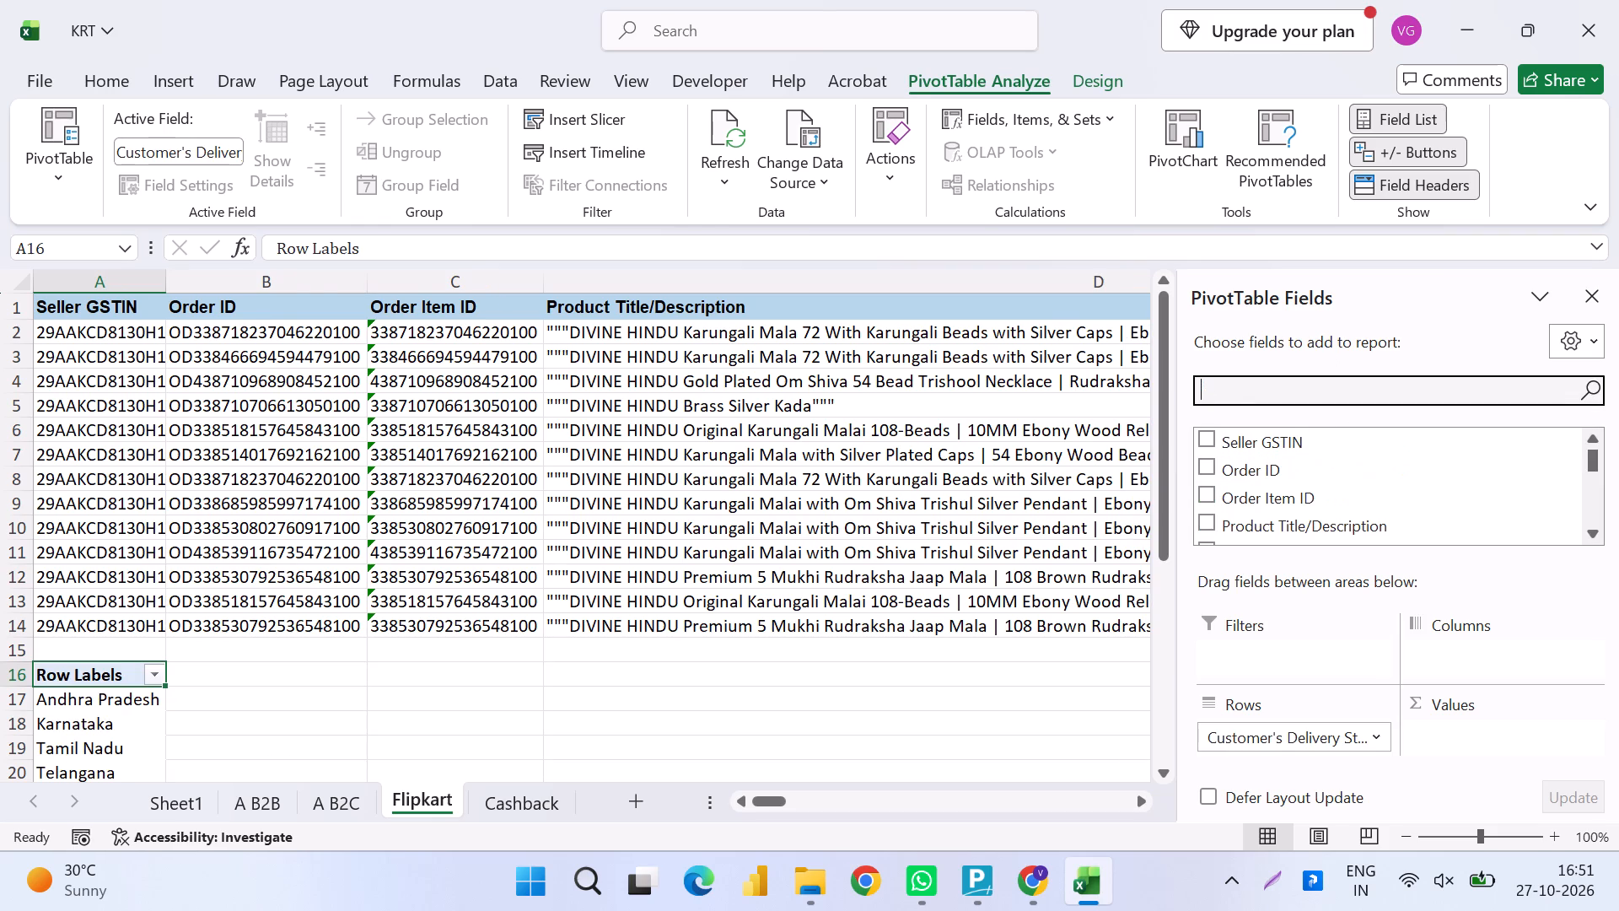
text(taxa)
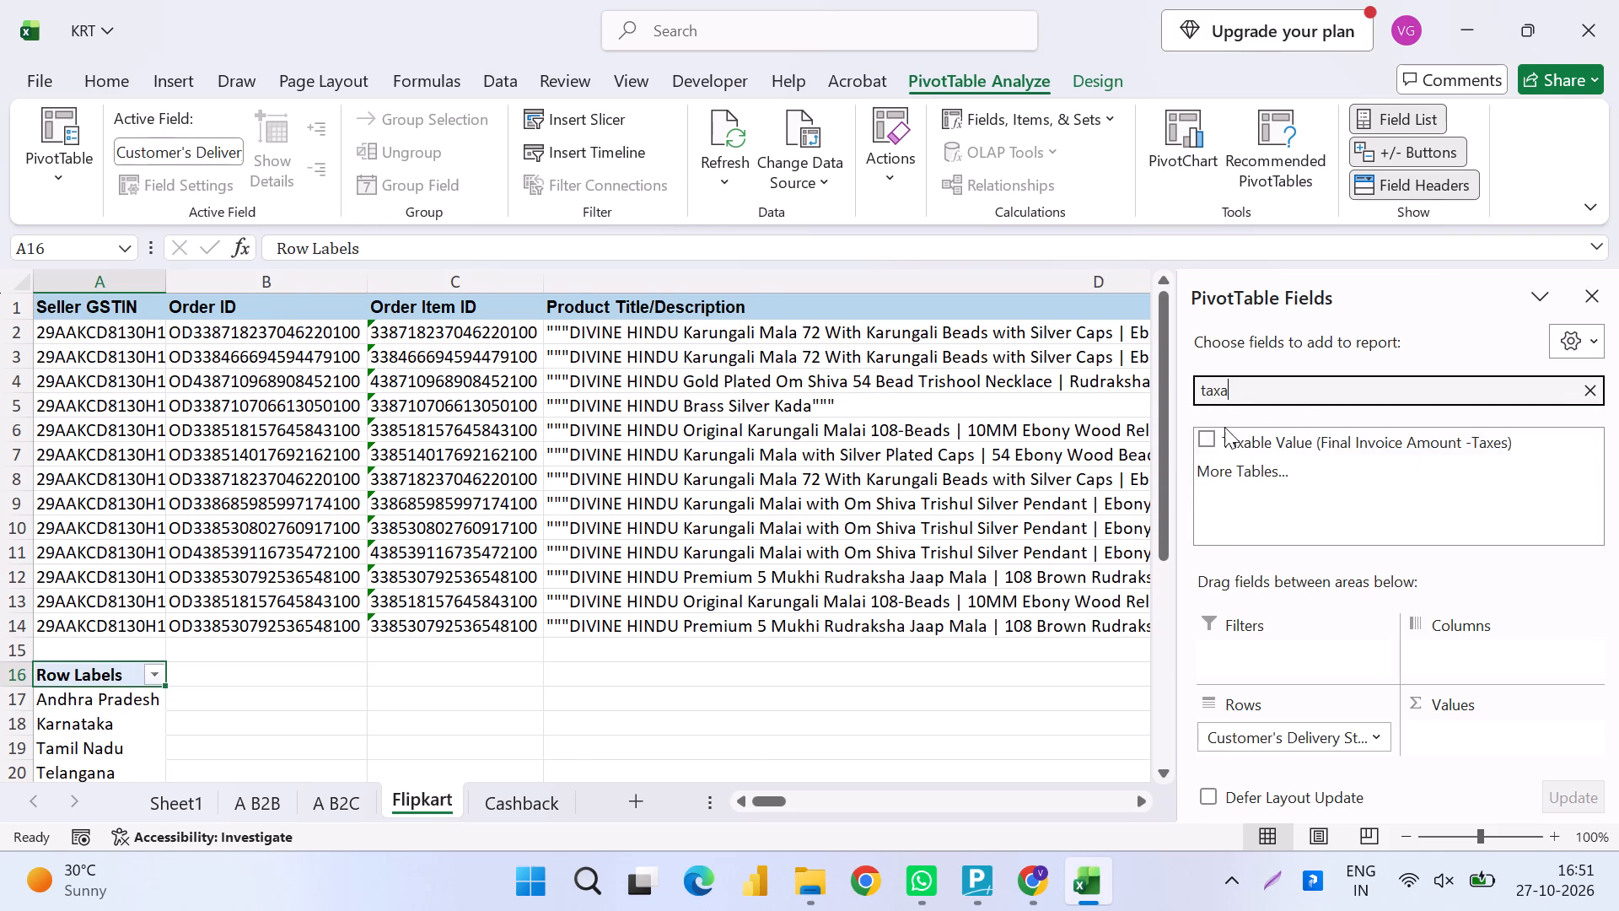
click(1213, 432)
Find the GST fields and add IGST Amount, CGST Amount and SGST Amount to the Flipkart PivotTable's values.
click(1288, 390)
key(BackSpace)
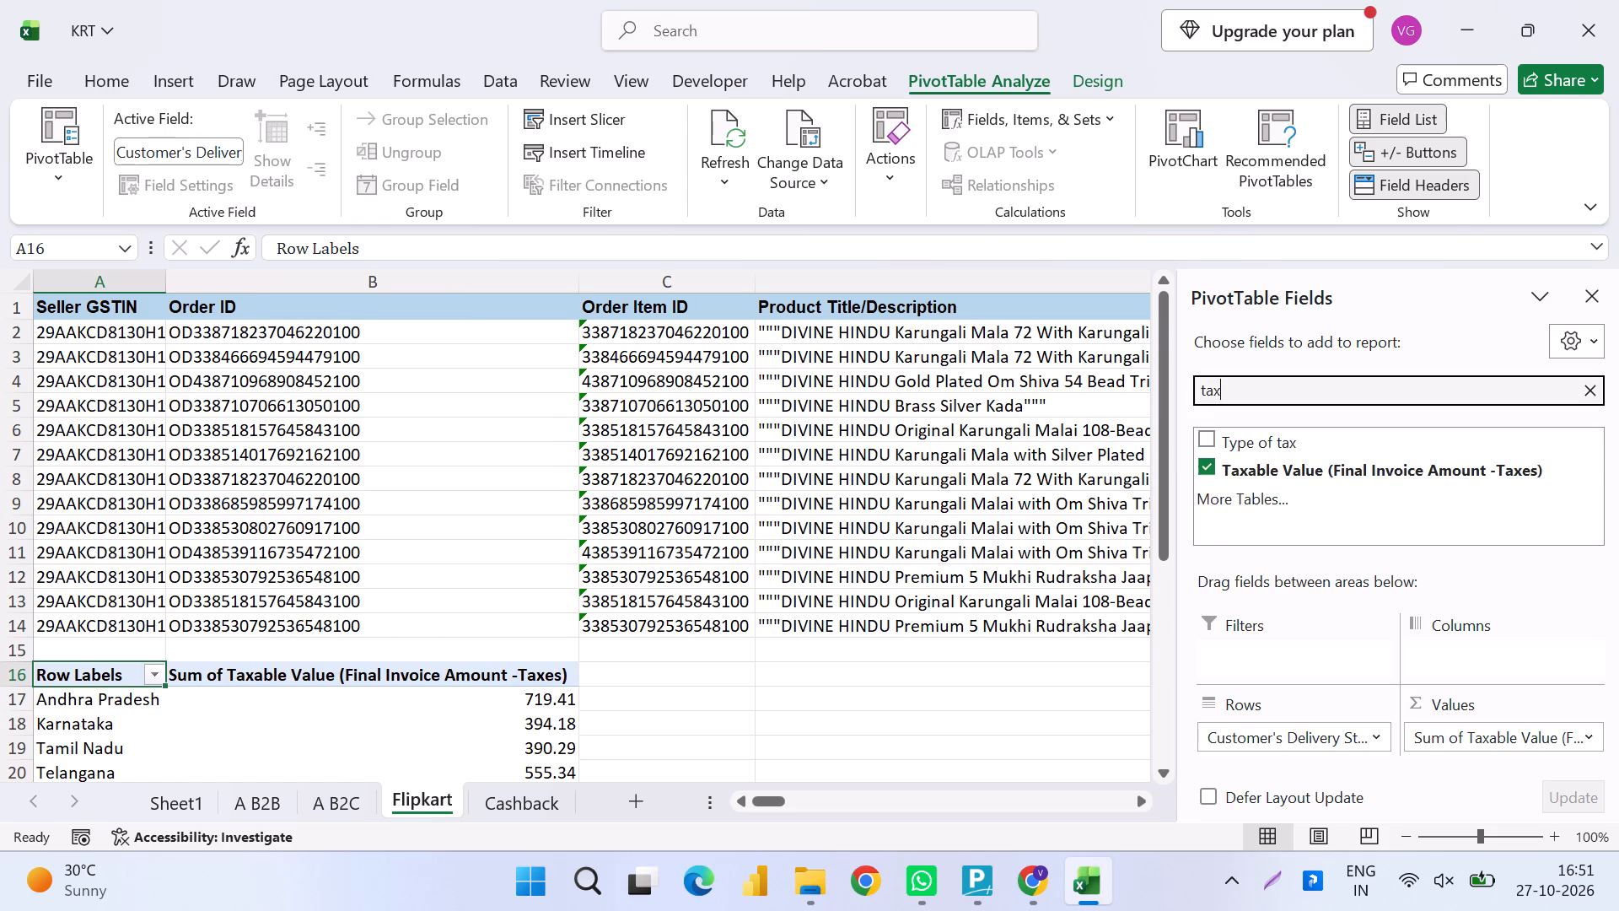
key(BackSpace)
key(BackSpace)
key(BackSpace)
key(BackSpace)
text(gst)
click(1218, 486)
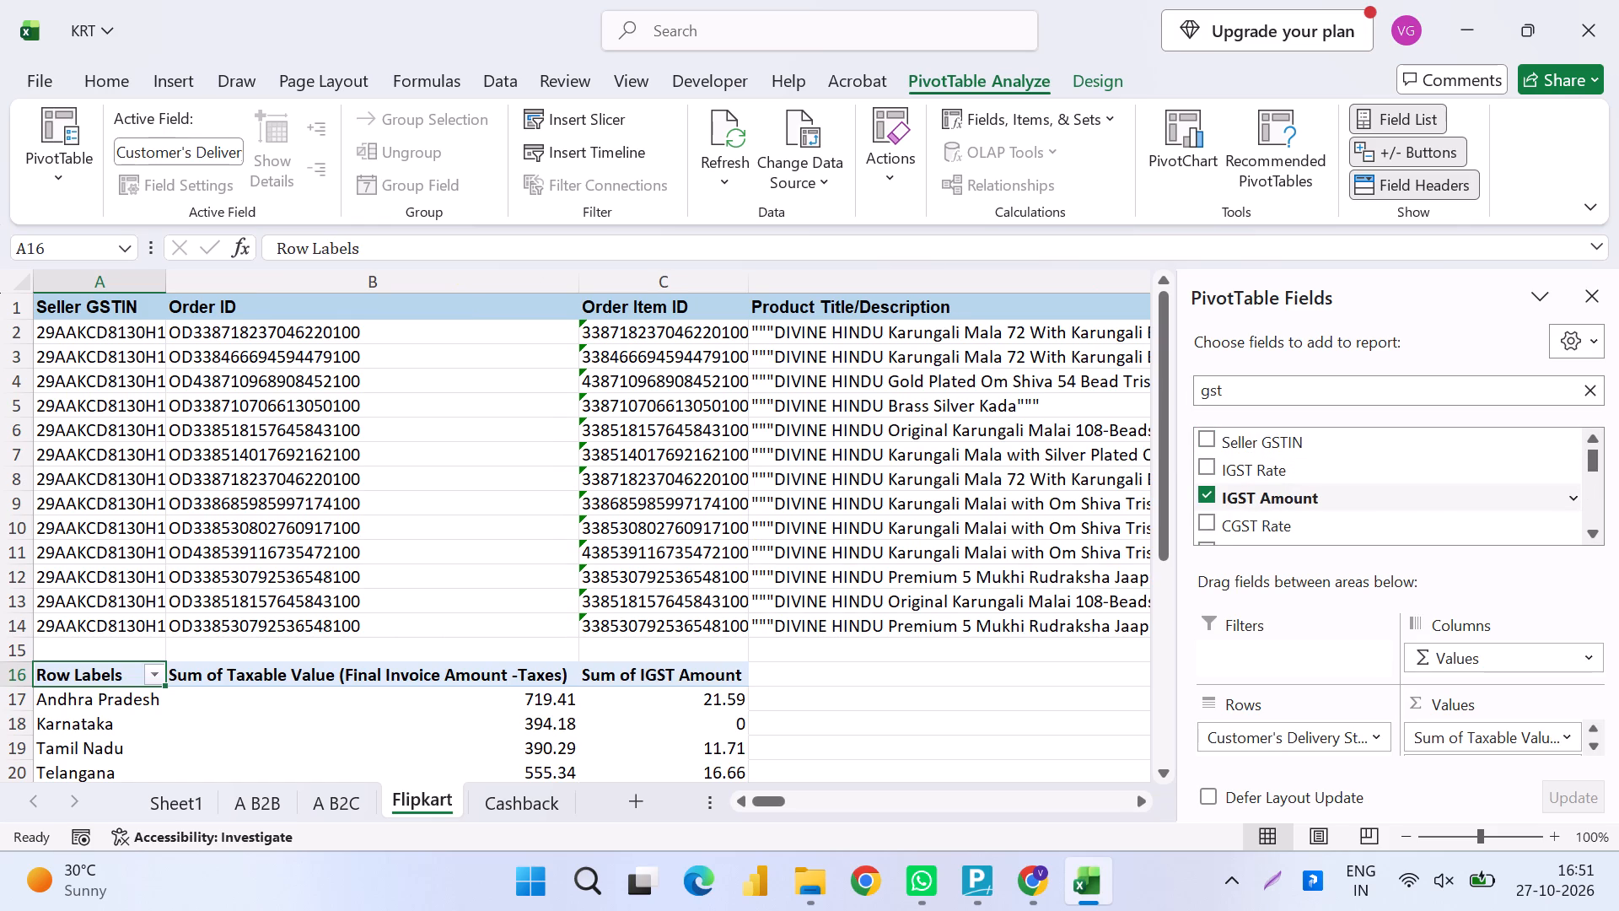
click(1595, 483)
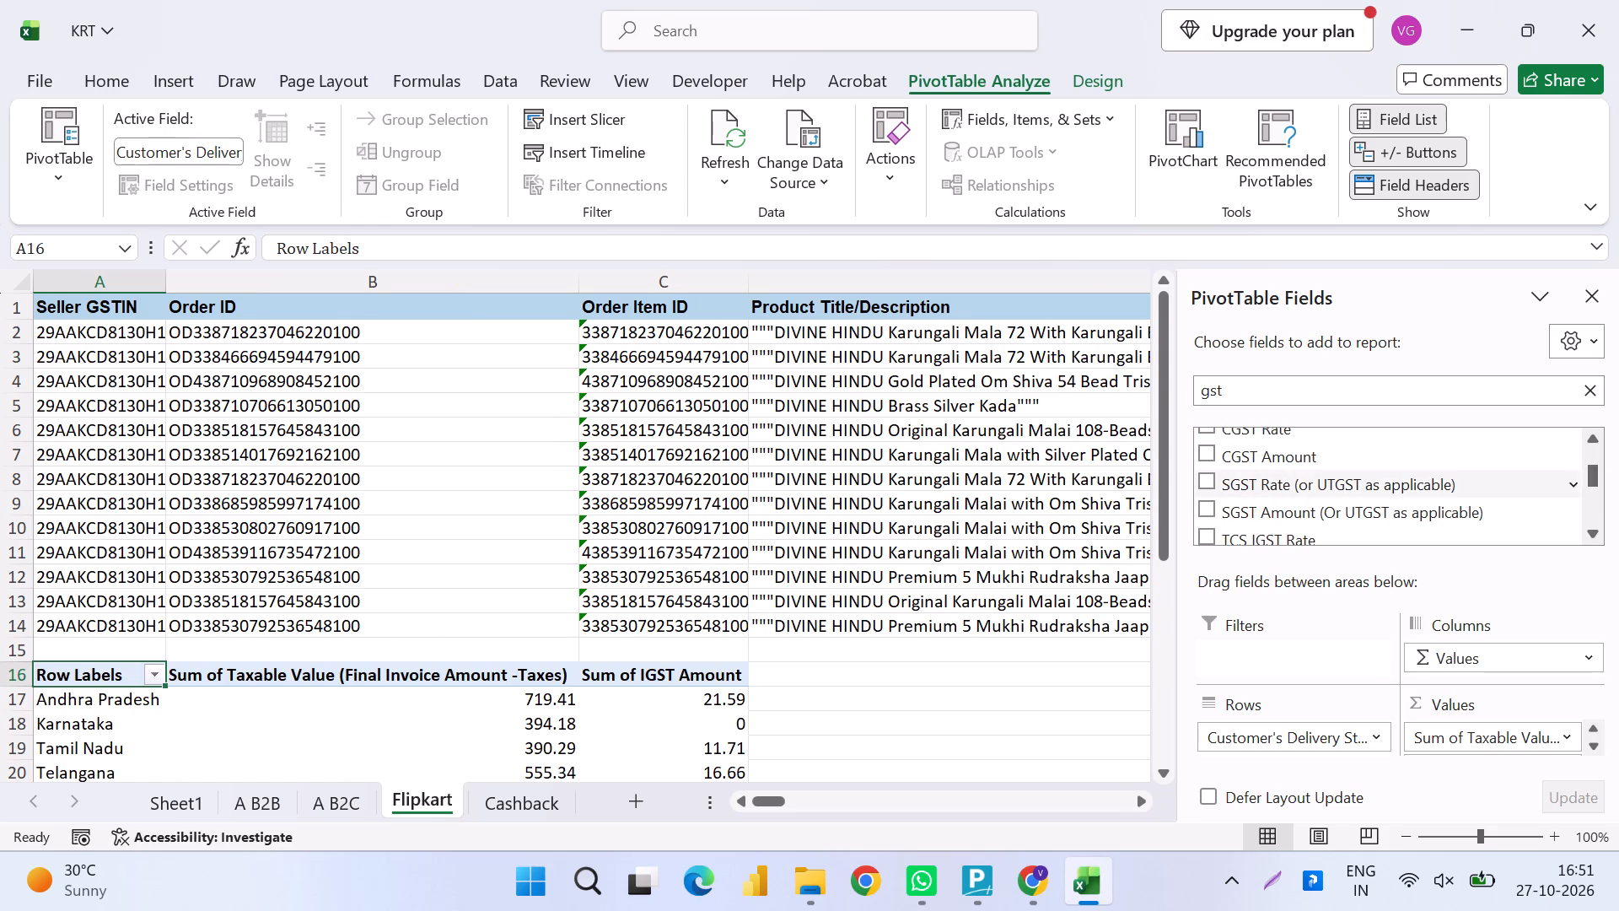
click(1200, 460)
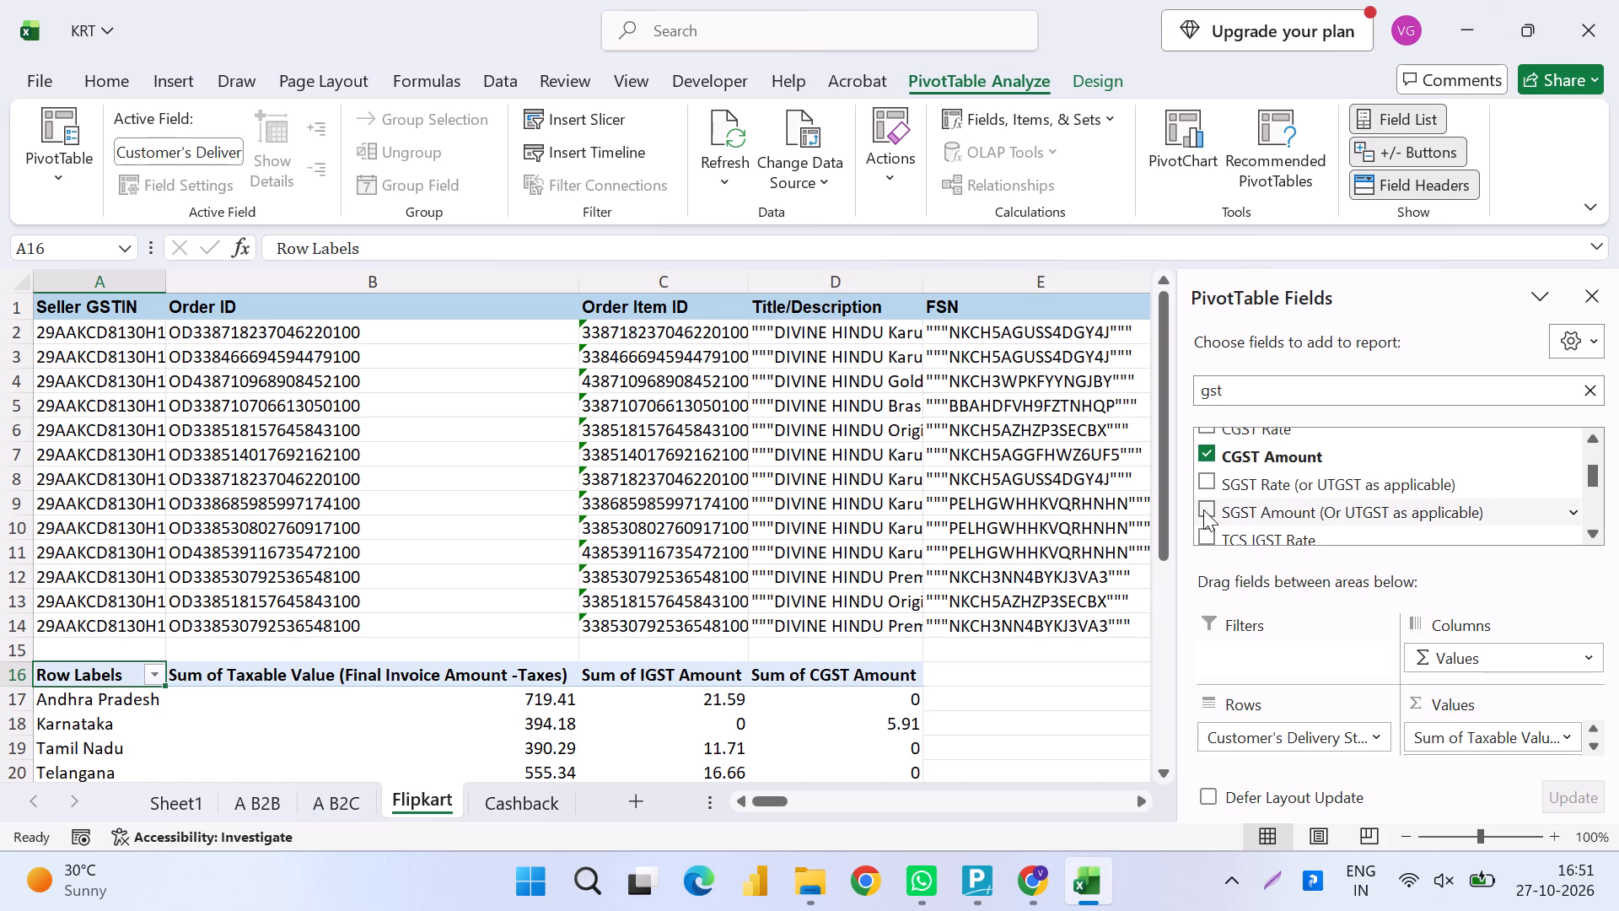
click(1203, 509)
Find VGST RATE, add it beneath the delivery state in the Flipkart PivotTable's rows, and save the workbook.
click(1279, 398)
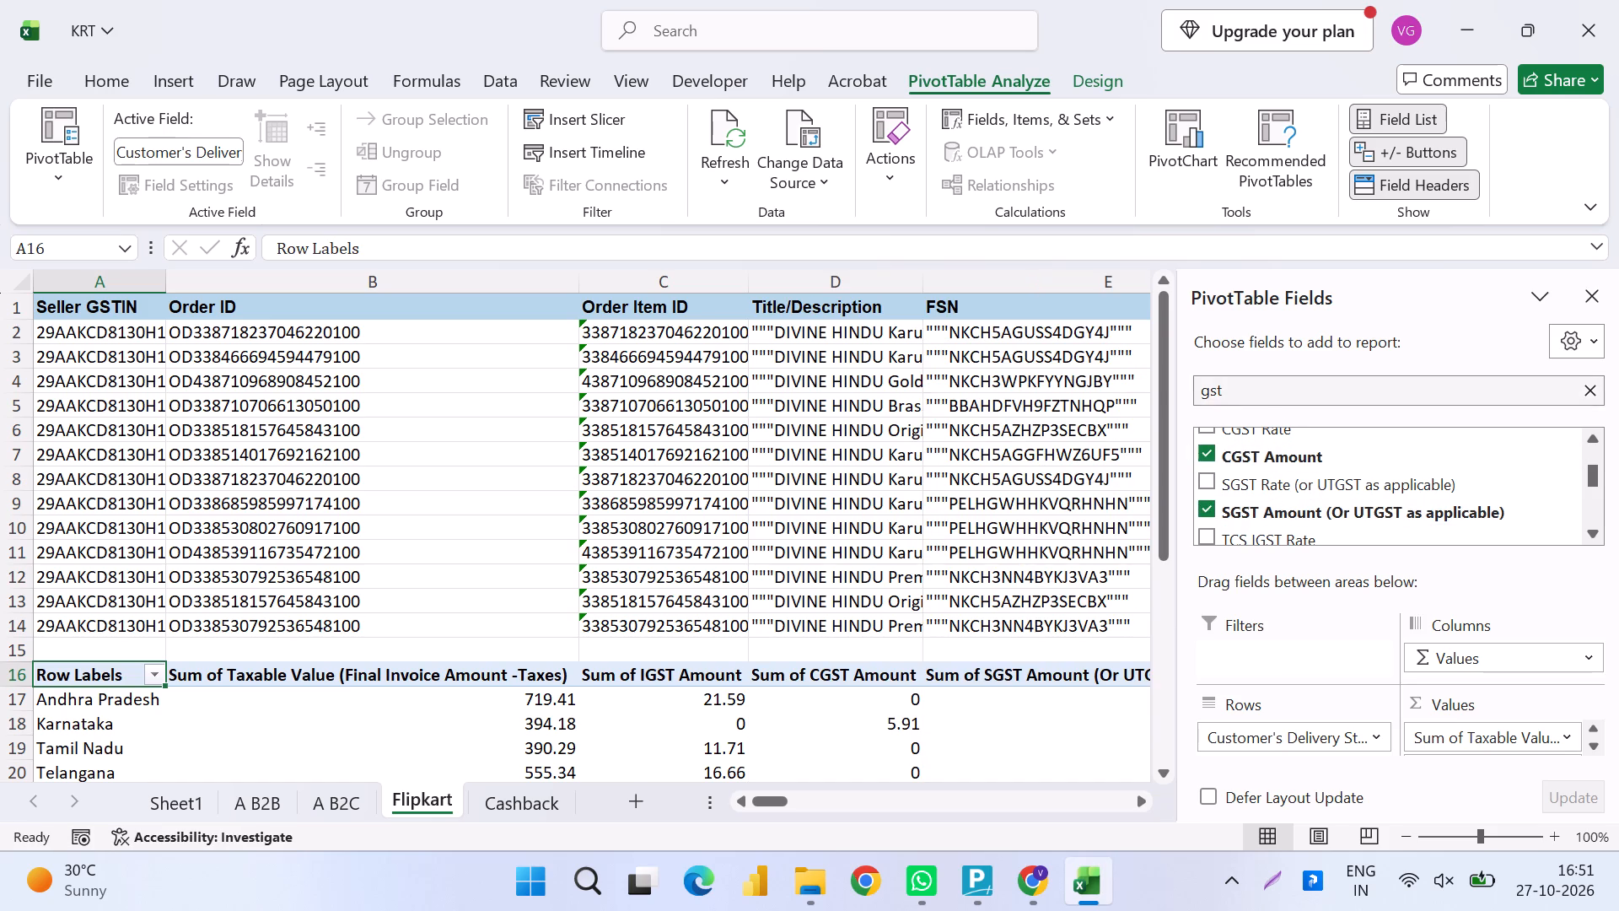
key(BackSpace)
key(BackSpace)
key(BackSpace)
key(BackSpace)
text(vgst)
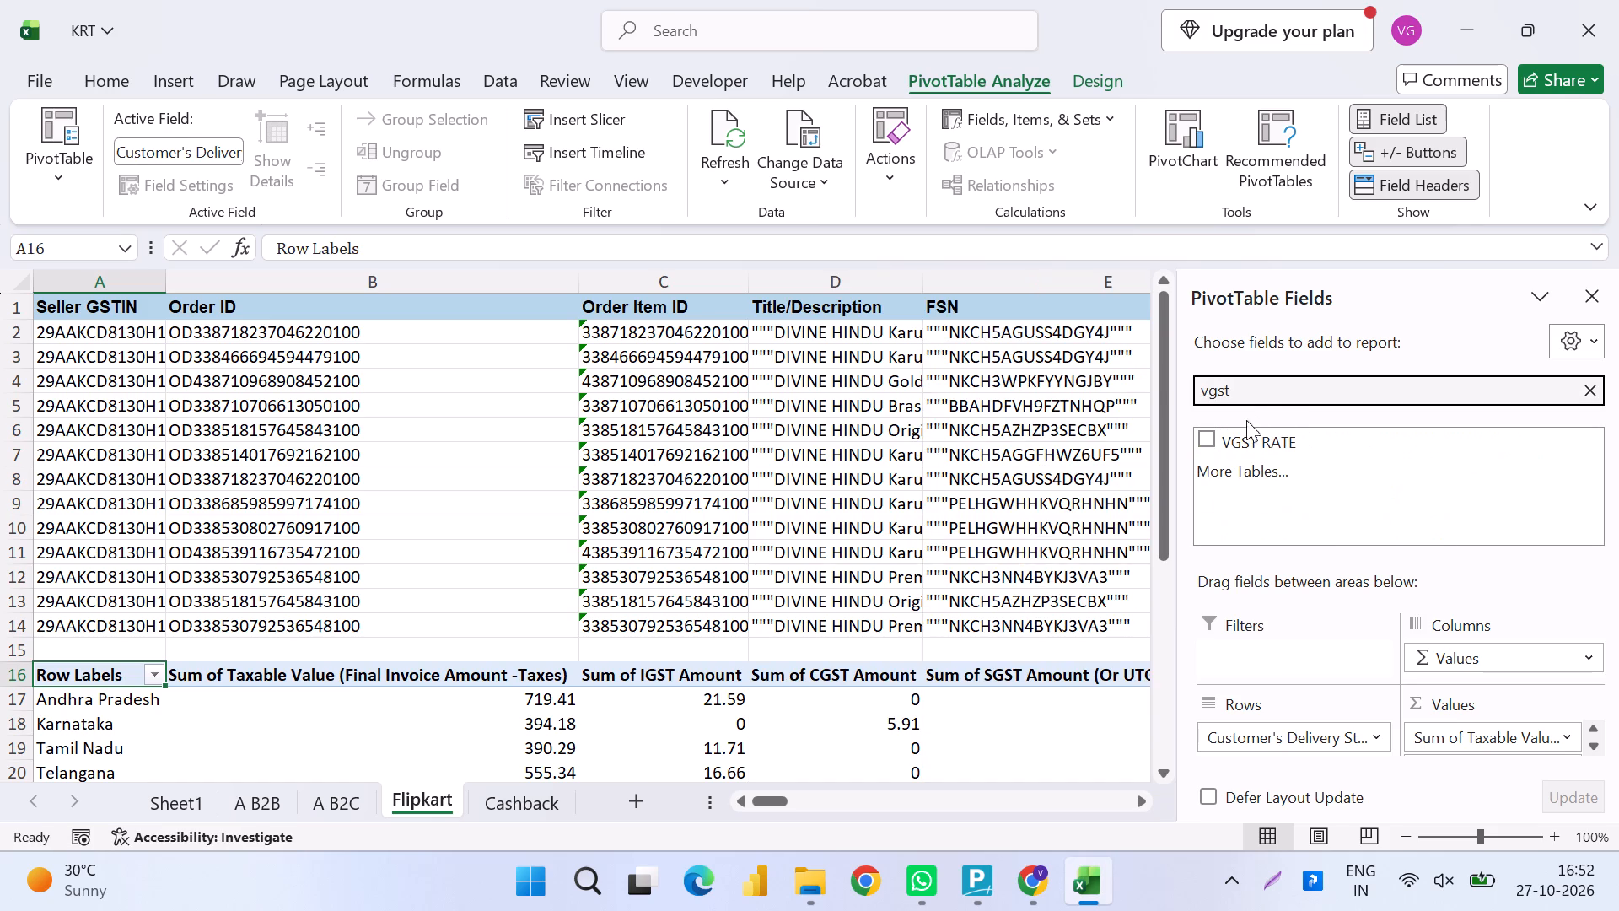
click(1238, 425)
click(1237, 427)
drag(1225, 439, 1256, 757)
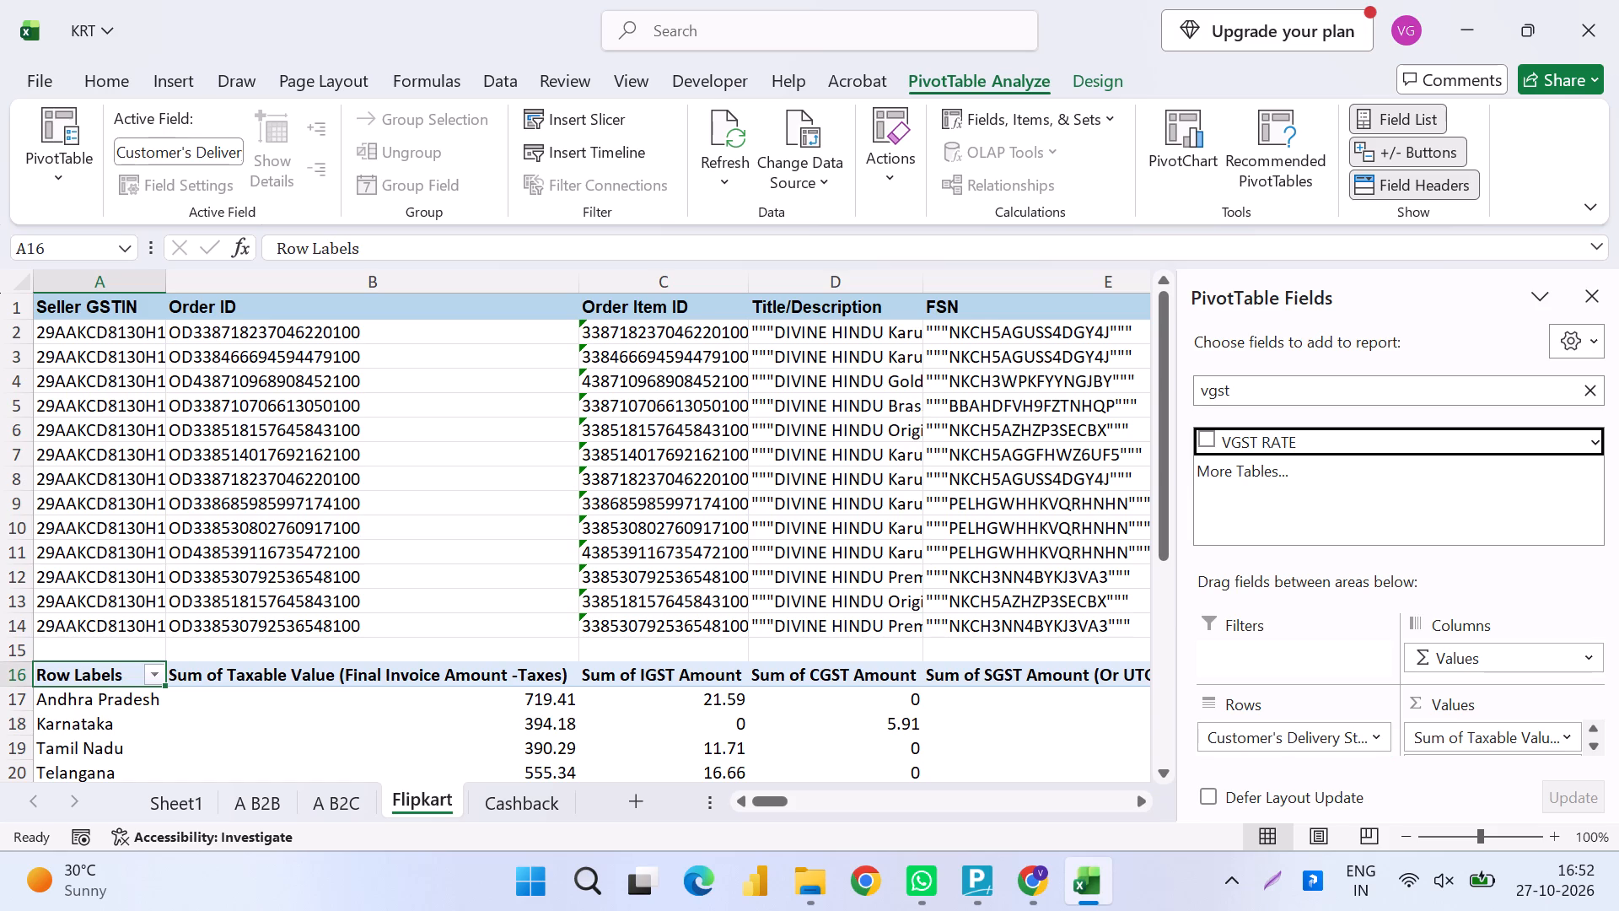
drag(1256, 757, 1265, 746)
scroll(635, 640, down, 2)
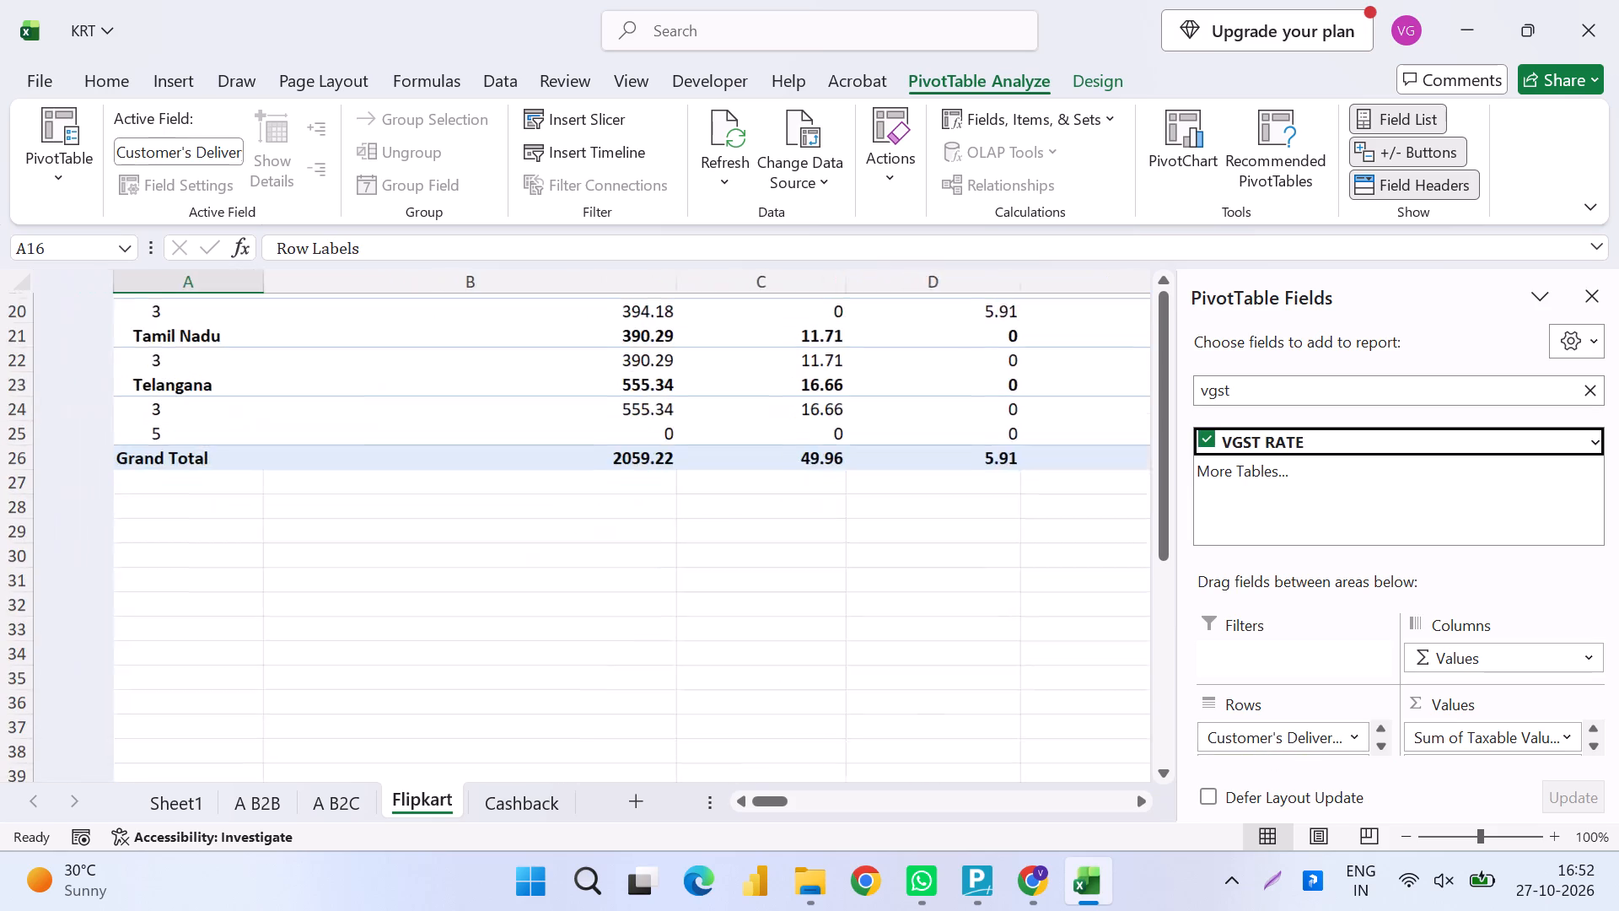
scroll(635, 640, down, 1)
key(ctrl+s)
Create a PivotTable from the A B2C data A1:CA89, placed on the same sheet at cell CC2.
click(339, 808)
key(ctrl+Up)
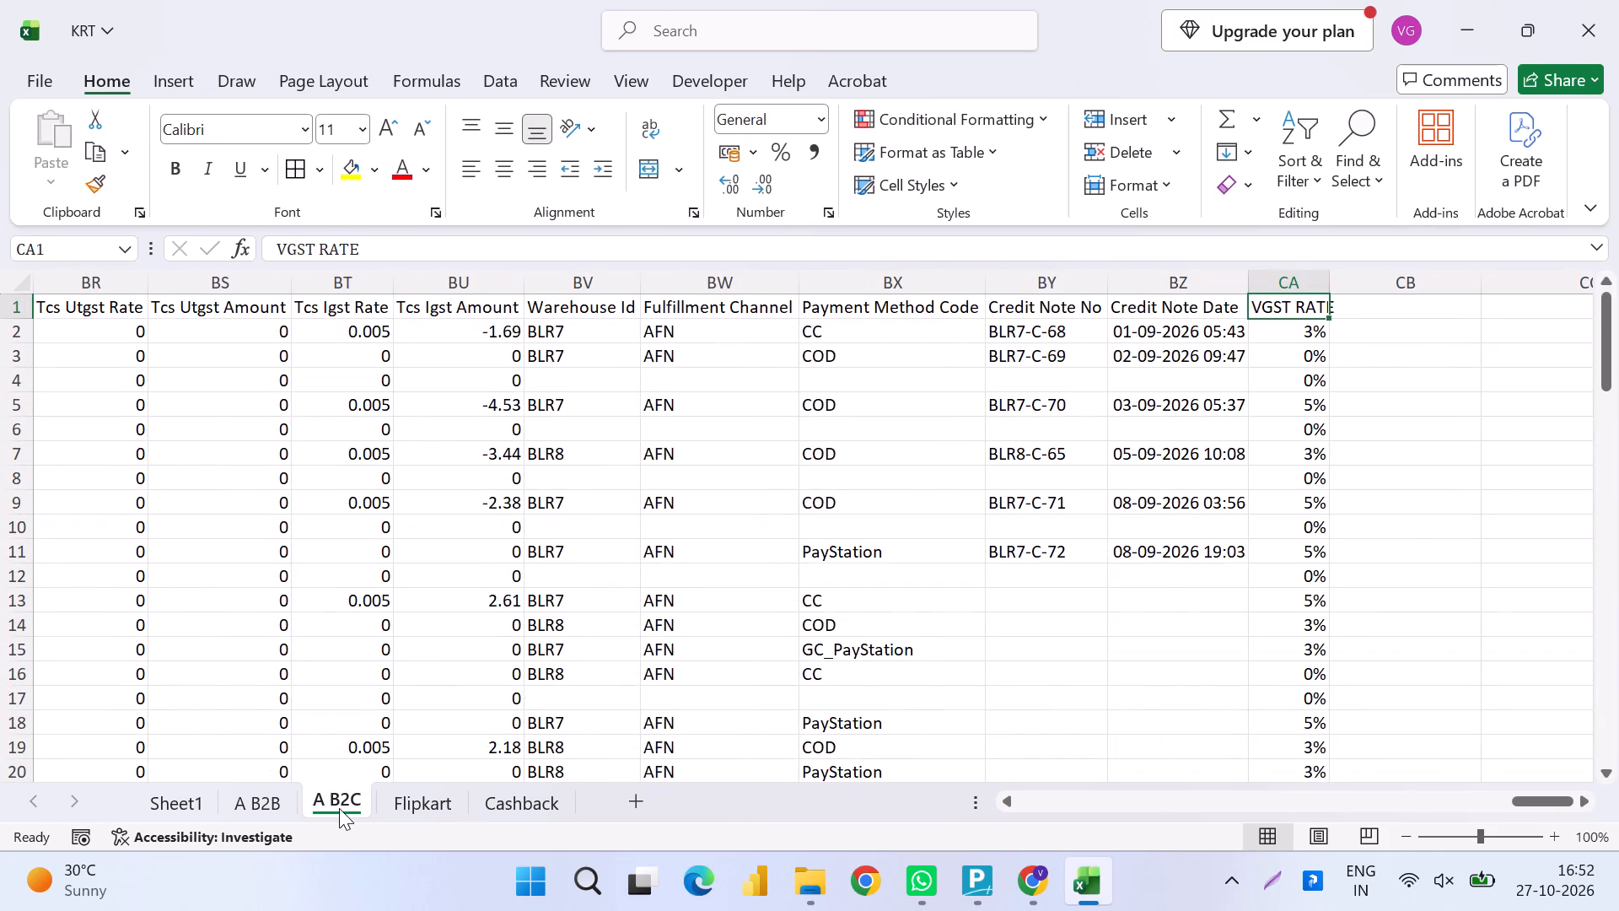
key(ctrl+Up)
key(ctrl+Left)
key(ctrl+Up)
key(ctrl+Left)
key(ctrl+shift+Right)
key(ctrl+shift+Down)
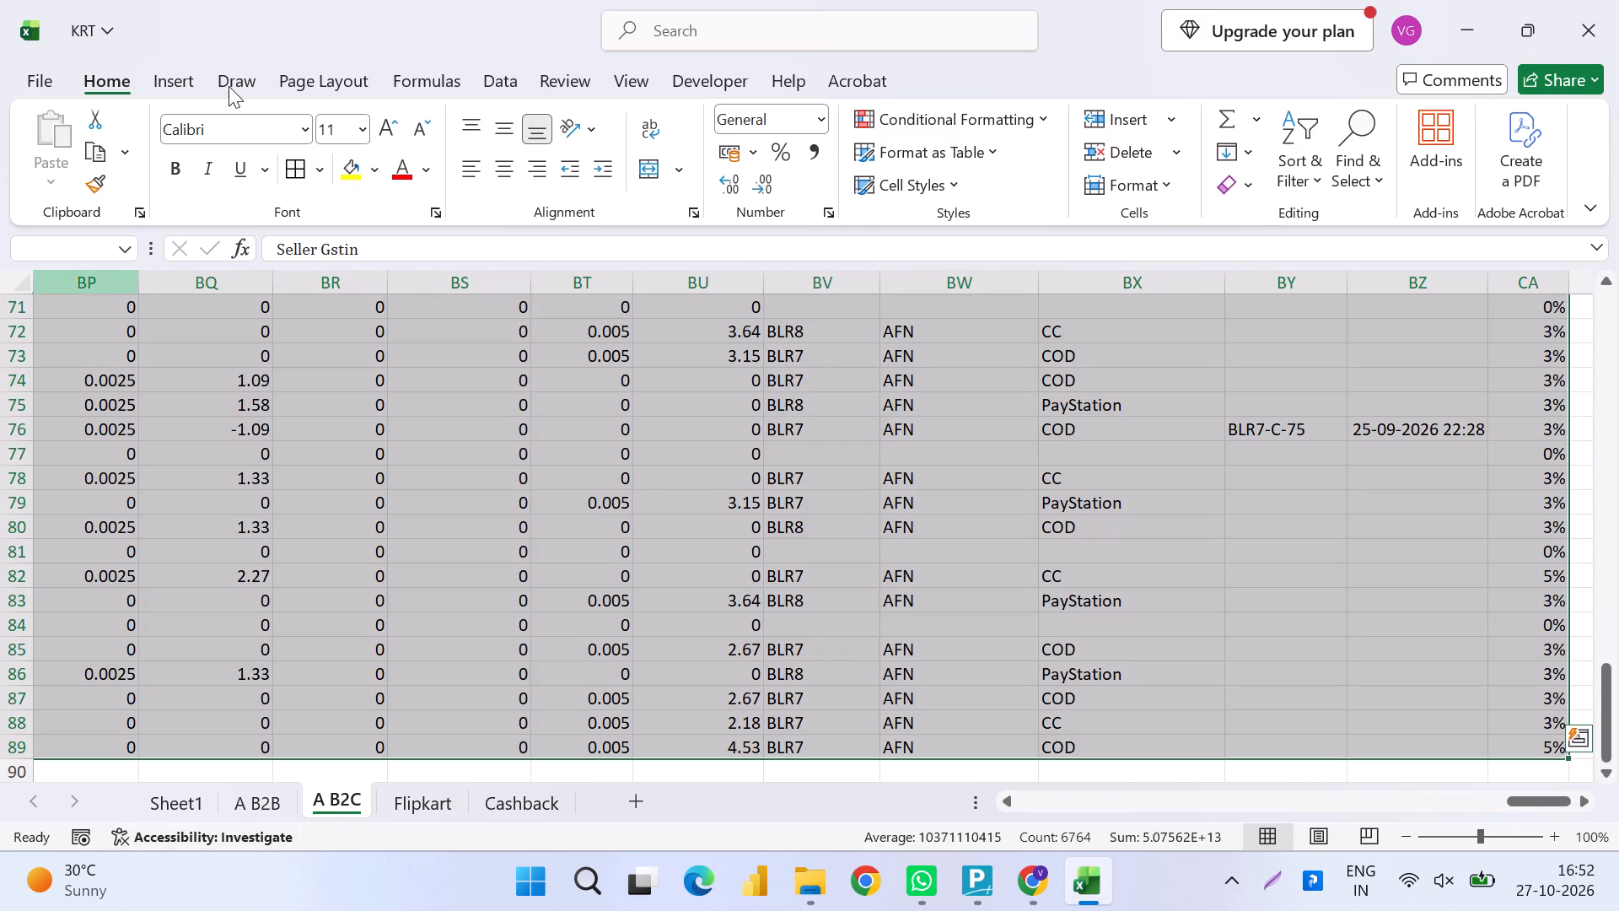
click(184, 70)
click(61, 193)
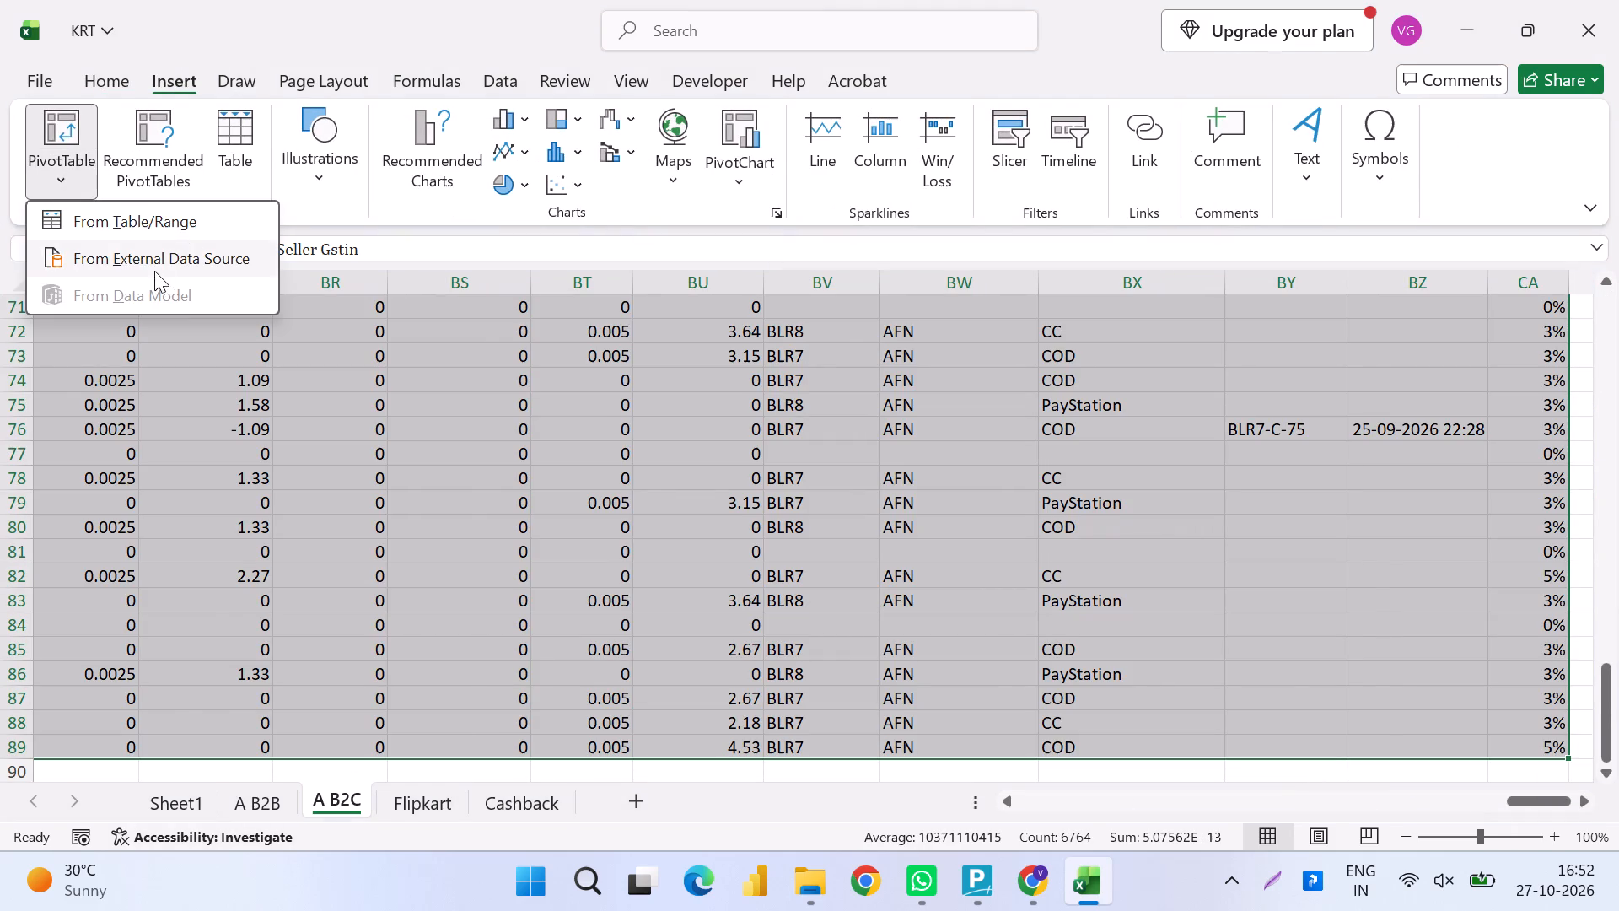
click(131, 222)
scroll(1119, 425, left, 10)
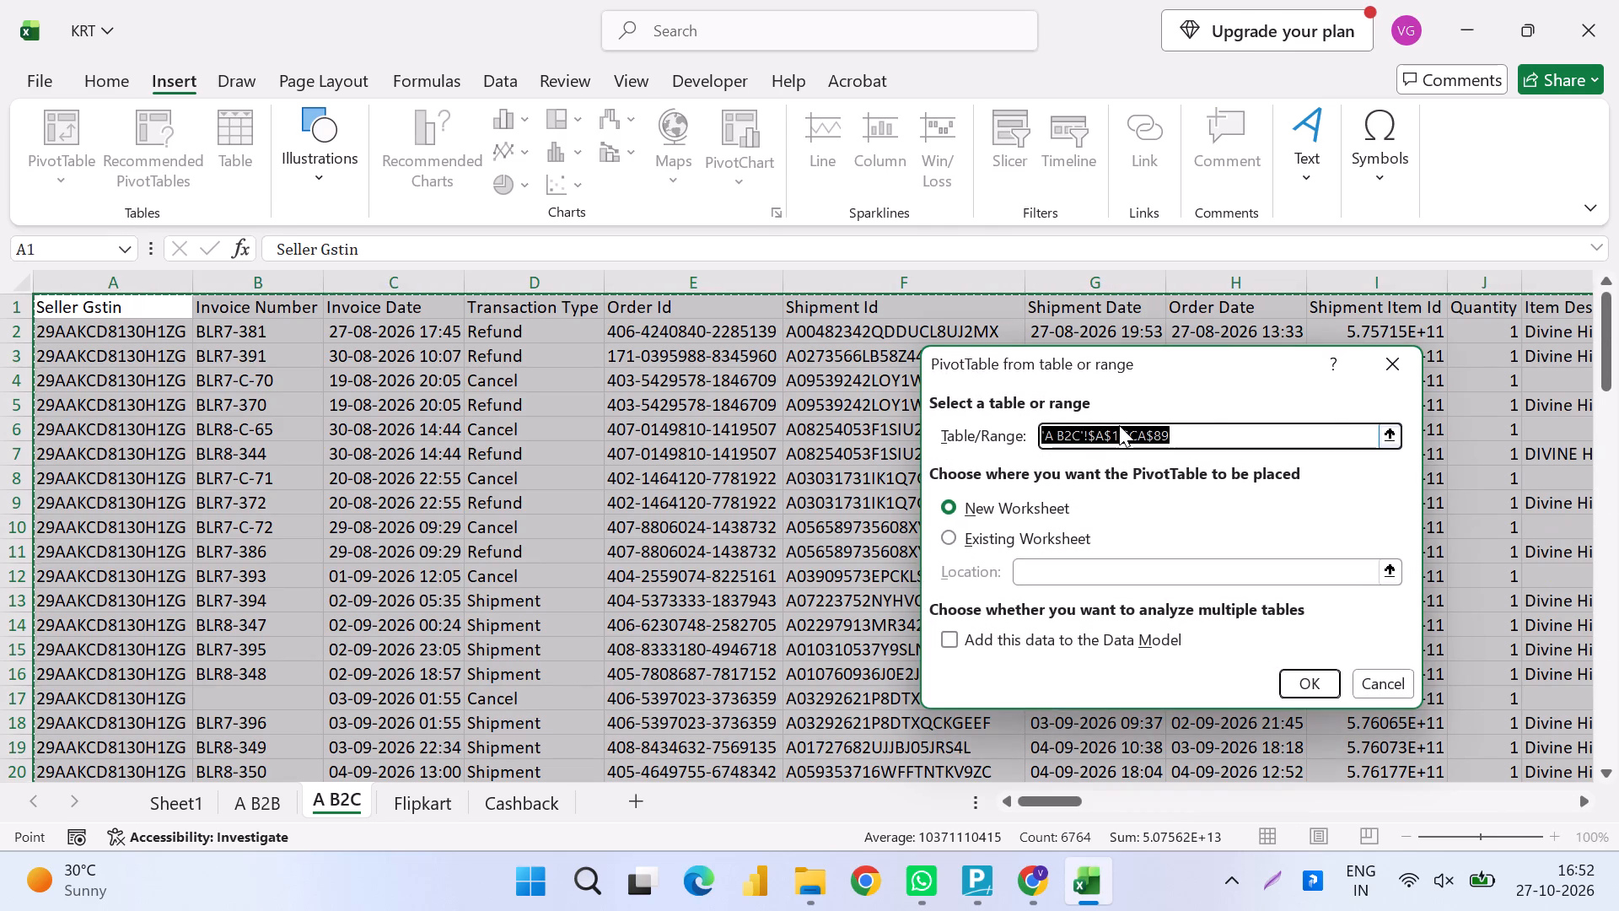
scroll(1433, 373, left, 19)
scroll(1433, 373, left, 4)
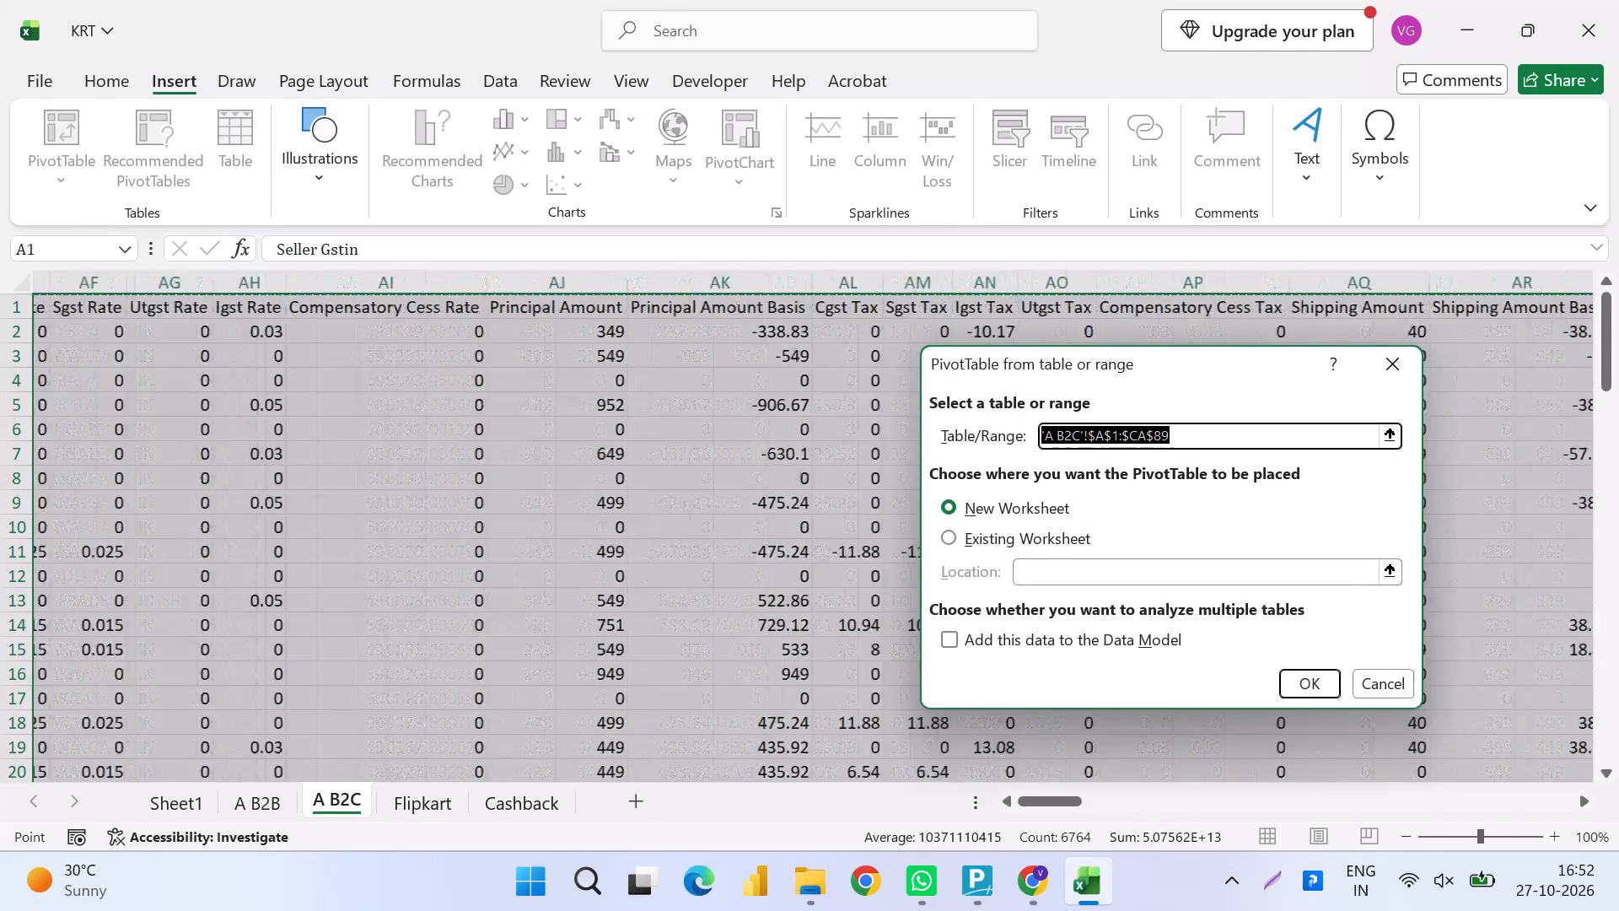
scroll(1433, 373, left, 12)
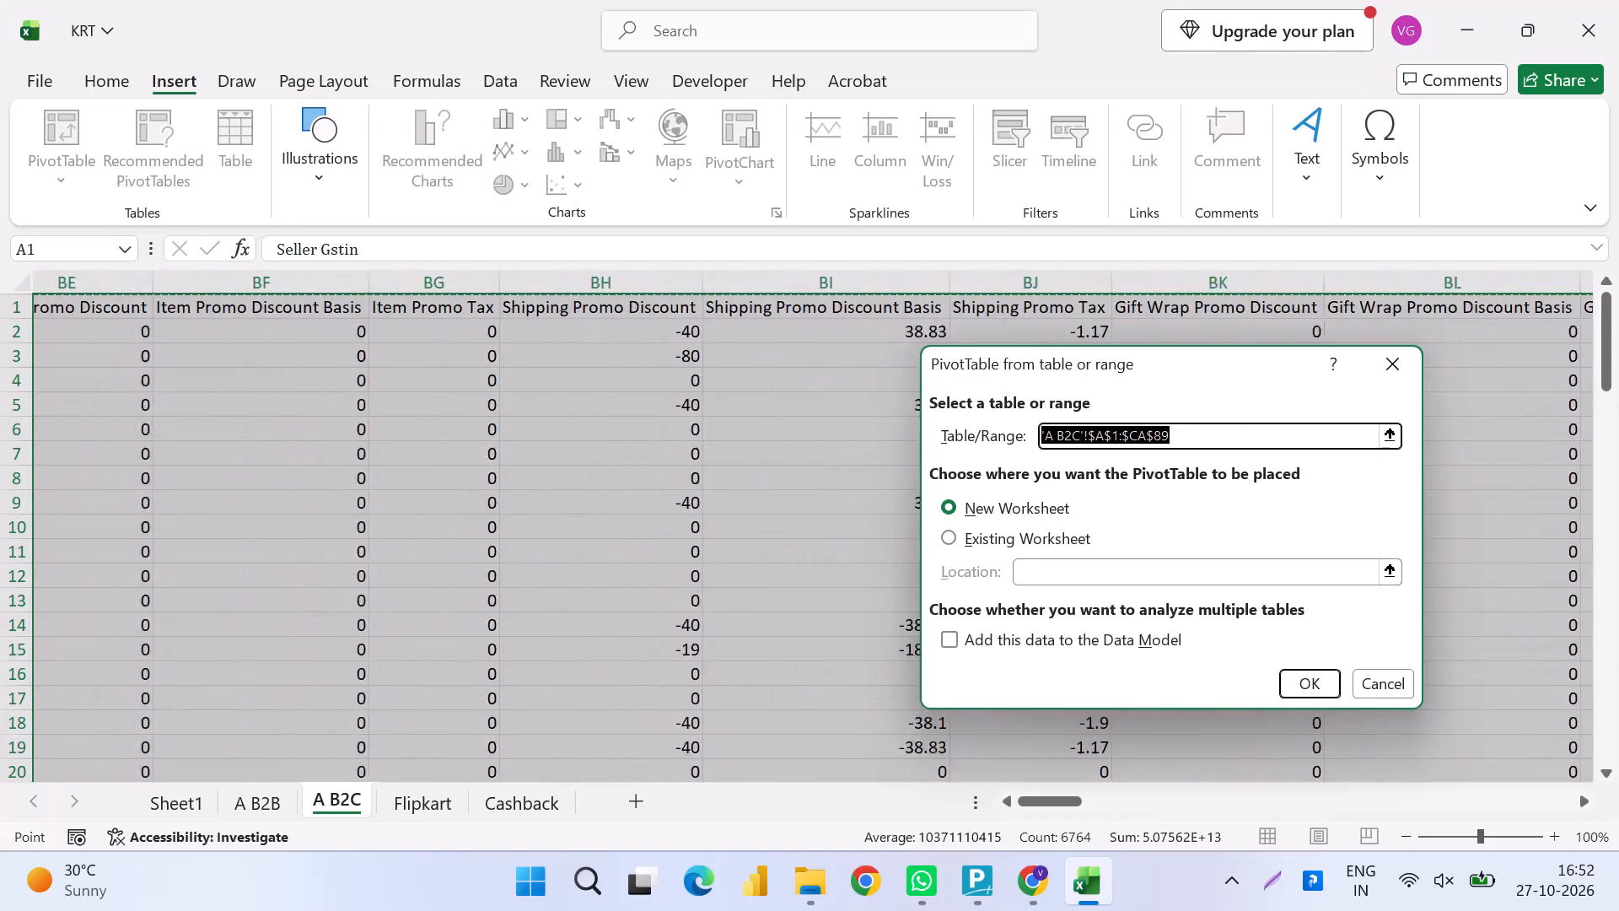
scroll(1433, 373, left, 1)
click(1060, 537)
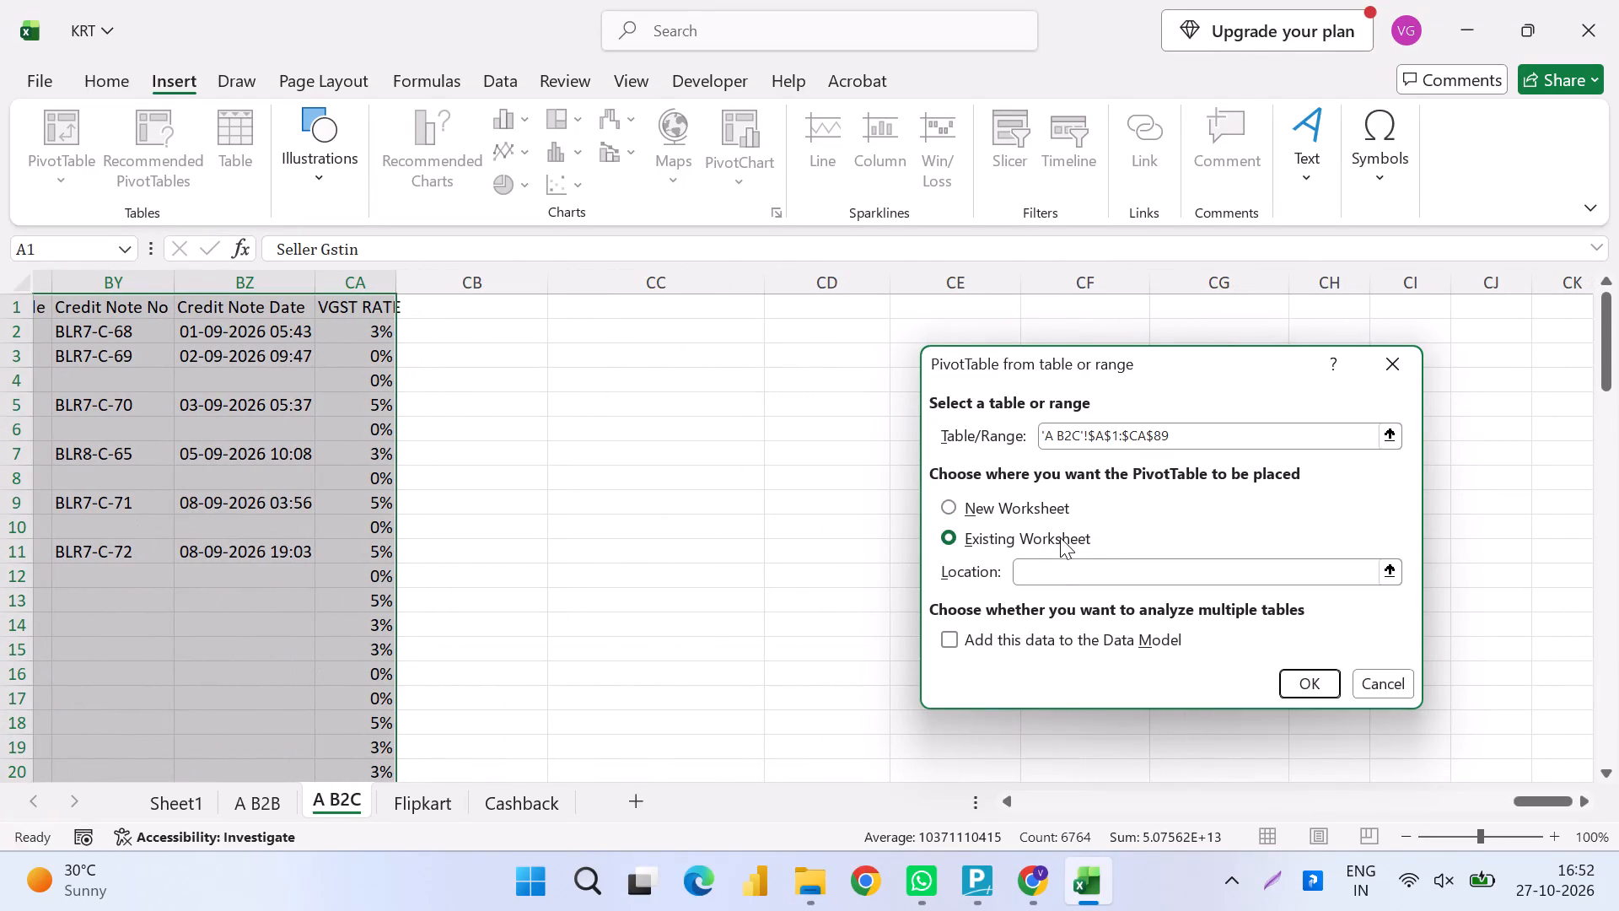
click(573, 321)
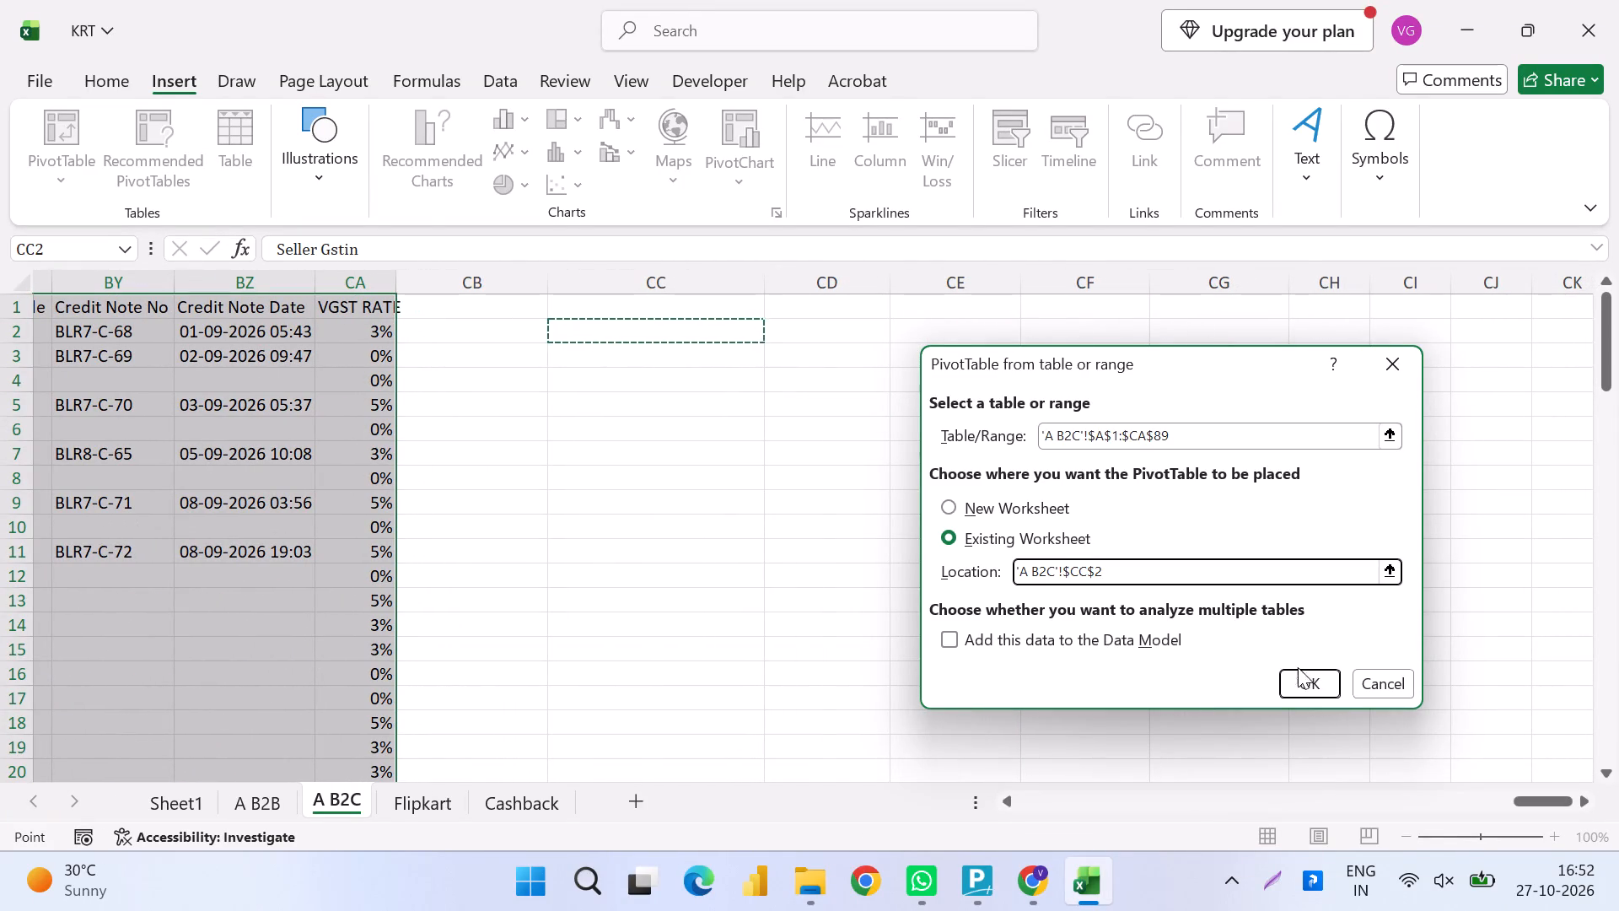
click(1310, 674)
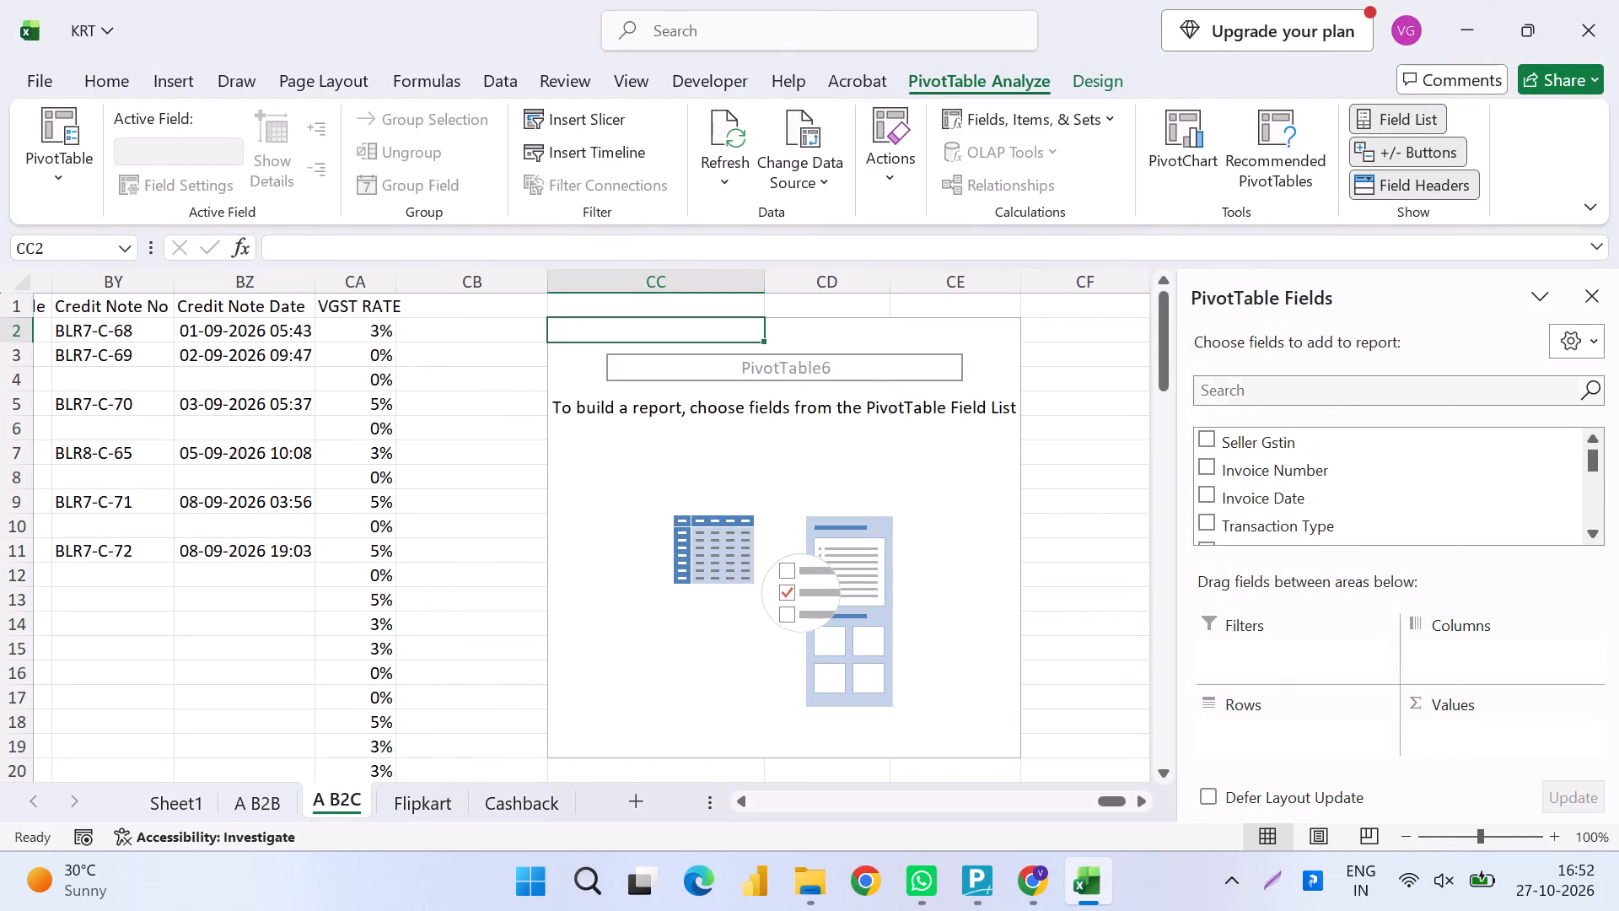
Find the Ship To State field and add it to the rows of the A B2C PivotTable.
click(1338, 389)
text(state)
click(1214, 489)
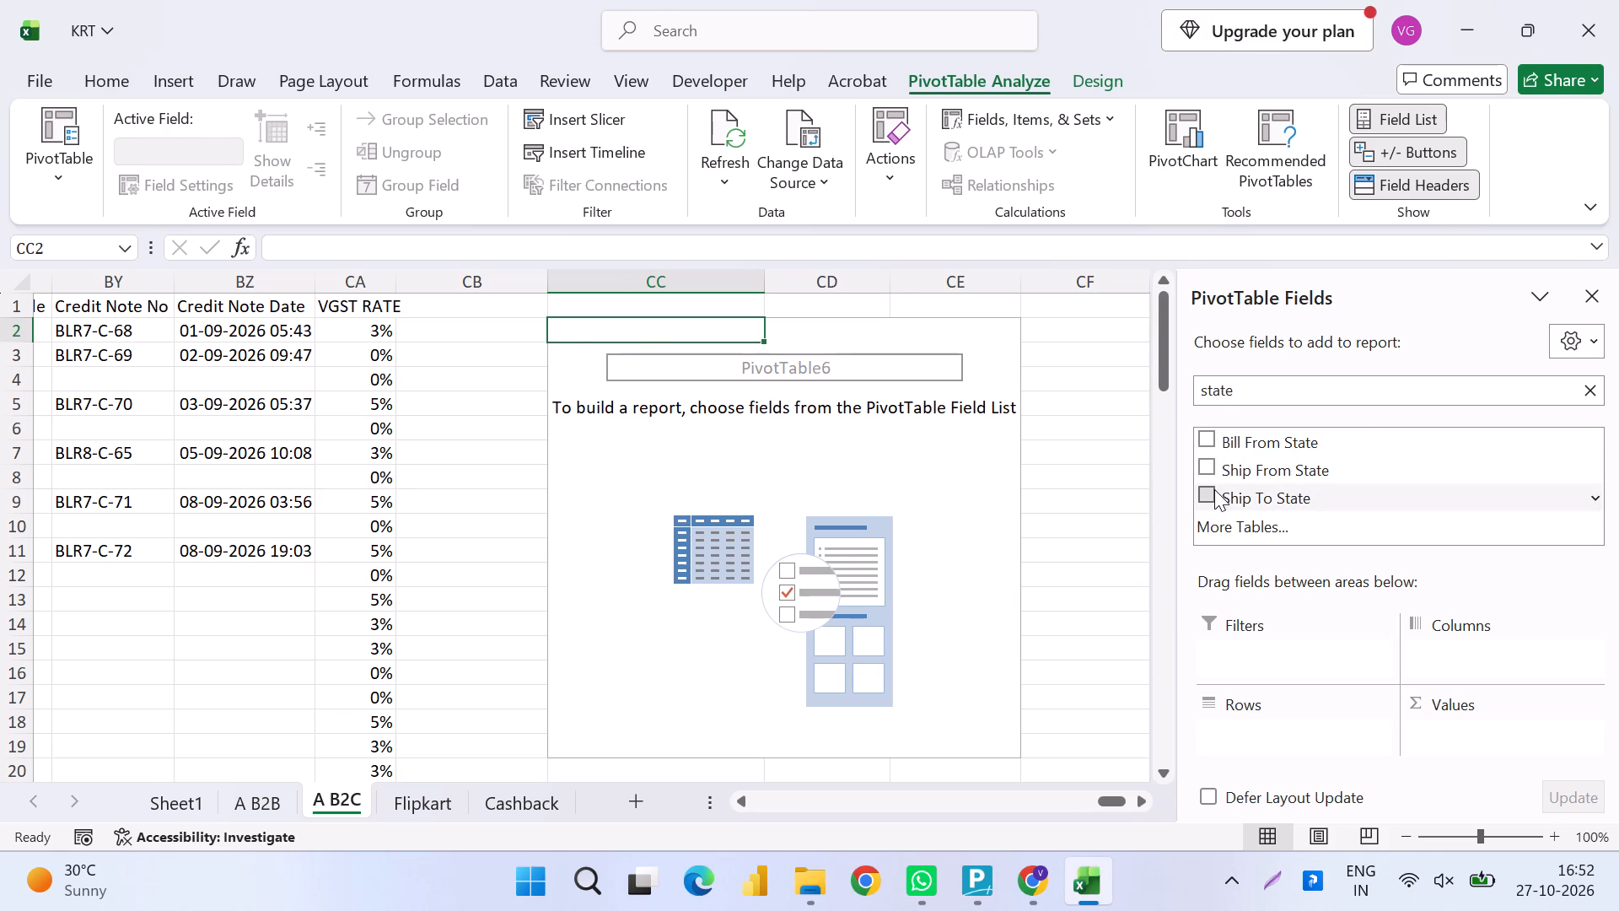
Find VGST RATE and add it beneath Ship To State in the rows of the A B2C PivotTable.
click(1272, 395)
key(BackSpace)
key(BackSpace)
key(BackSpace)
key(BackSpace)
key(BackSpace)
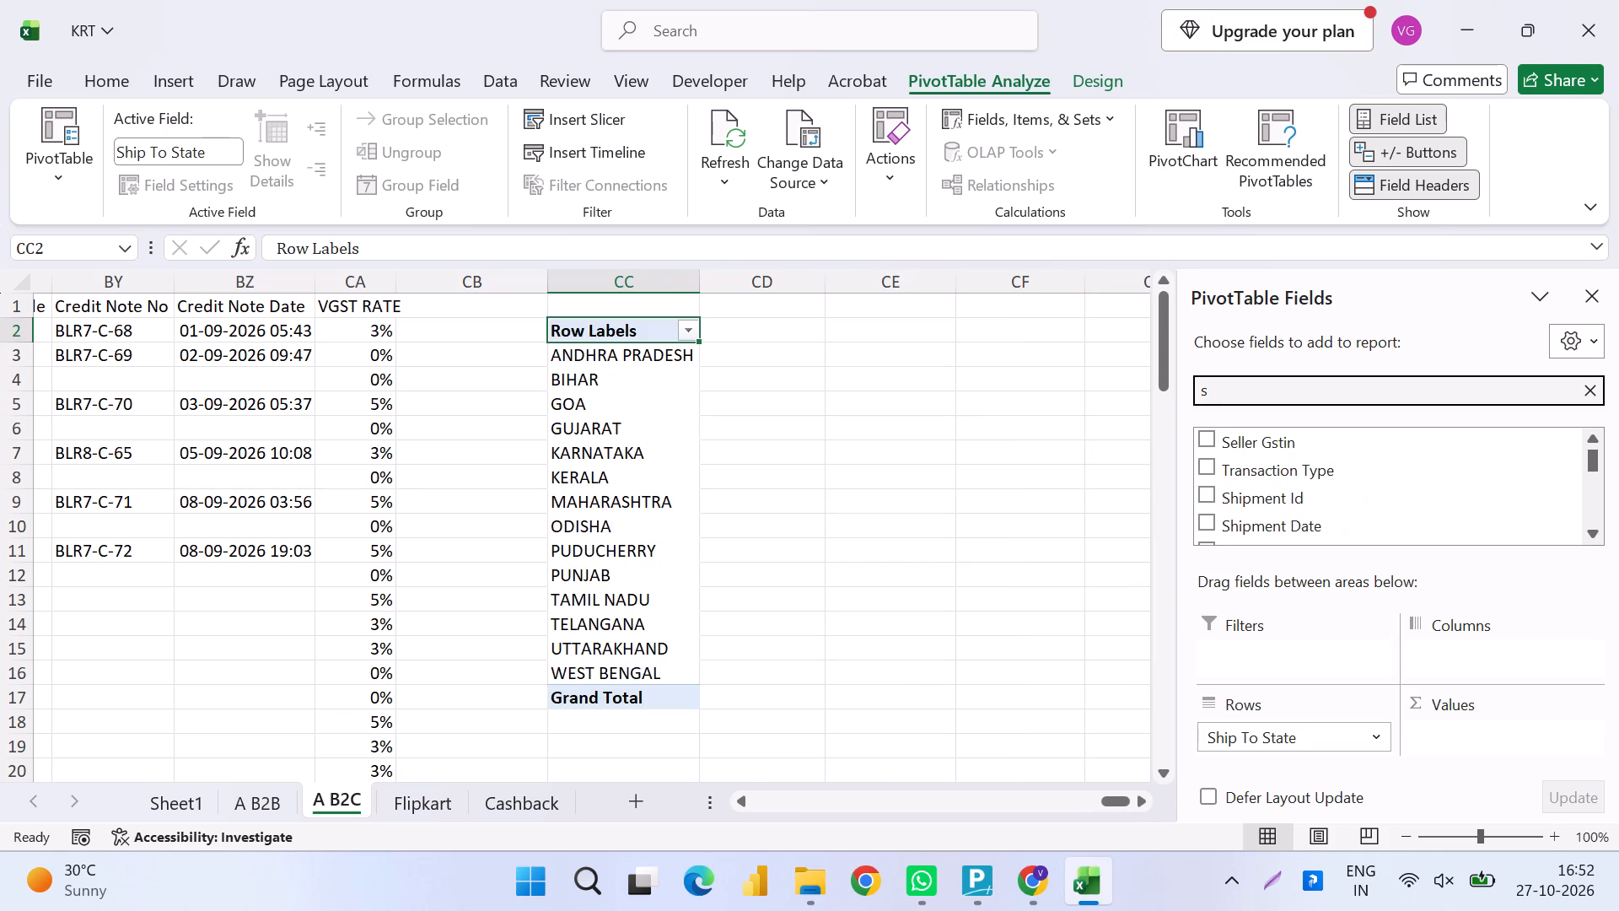
key(BackSpace)
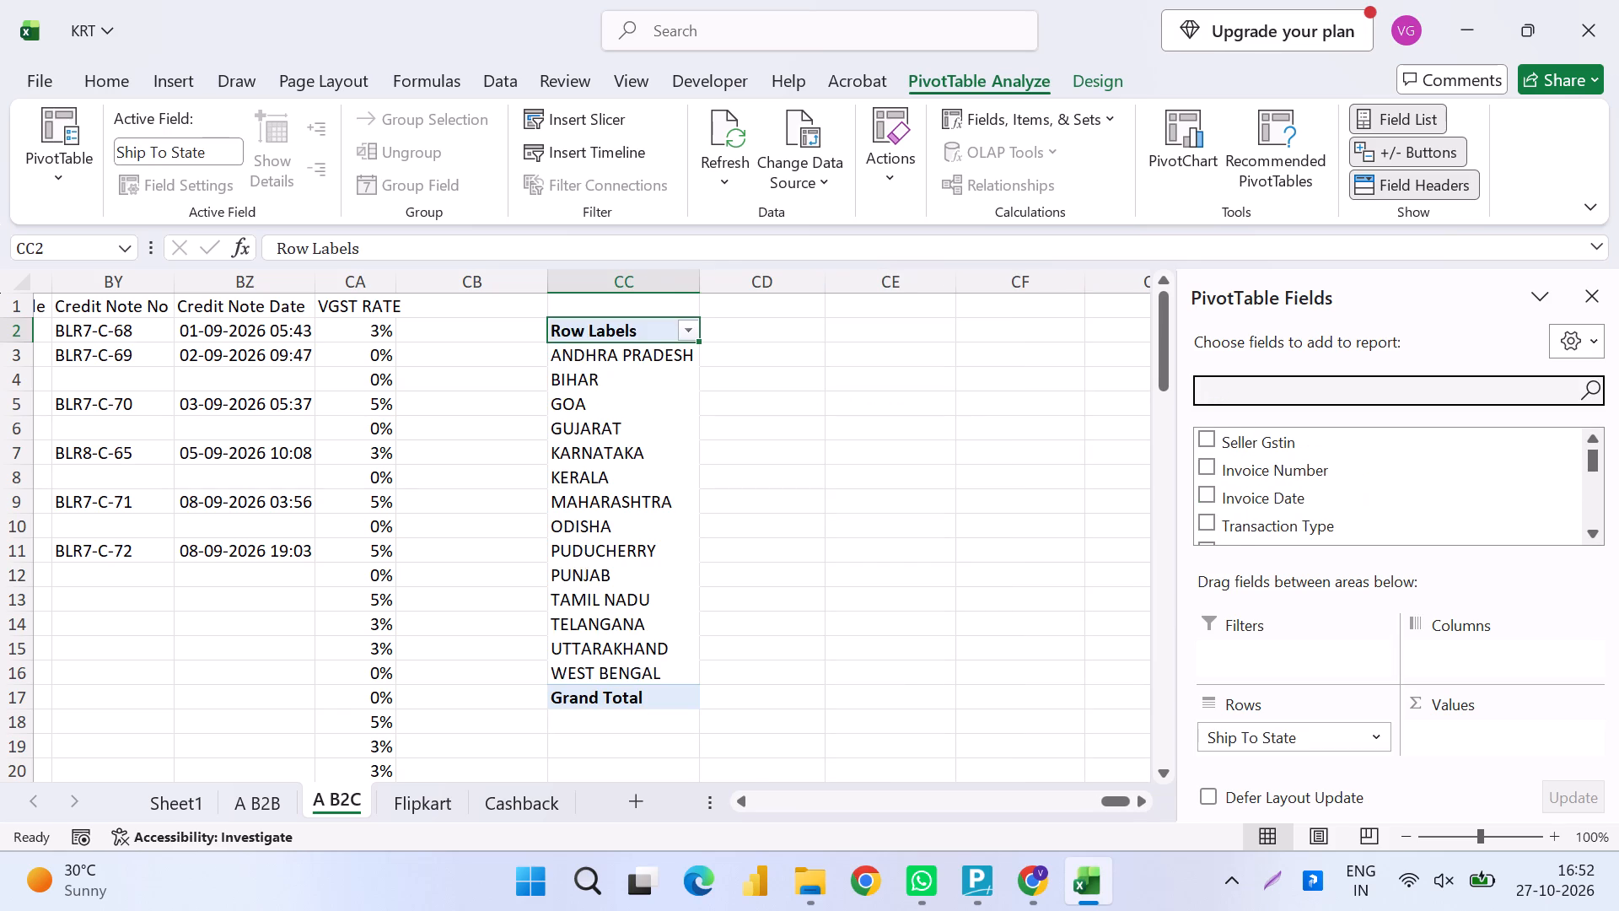
text(vrat)
key(BackSpace)
key(BackSpace)
key(BackSpace)
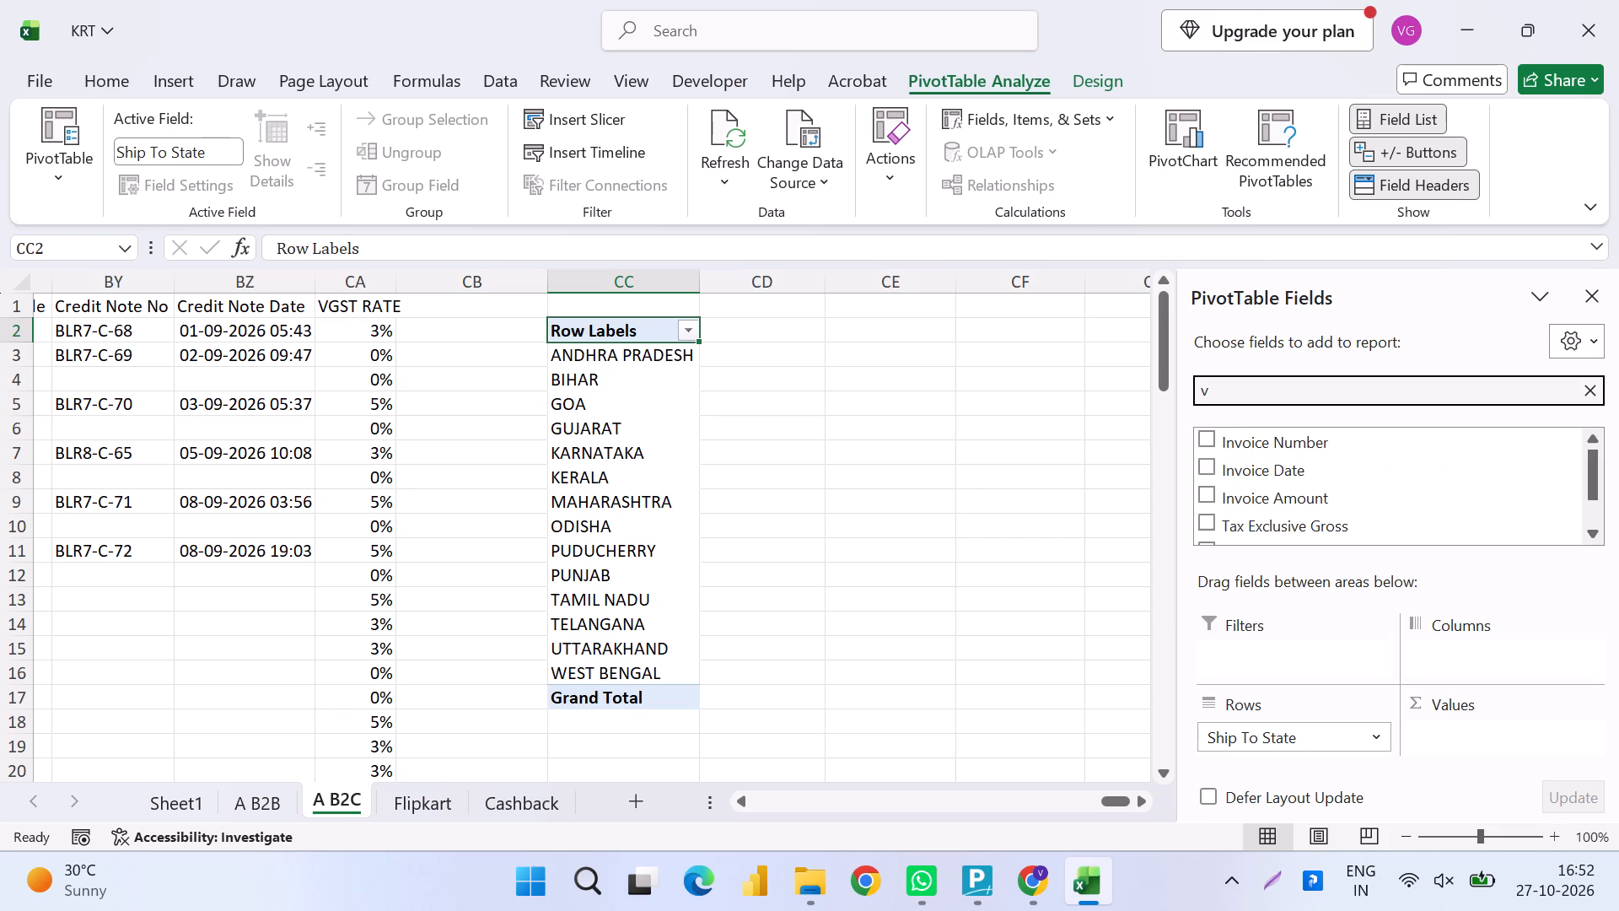
text(gst)
drag(1214, 435, 1236, 747)
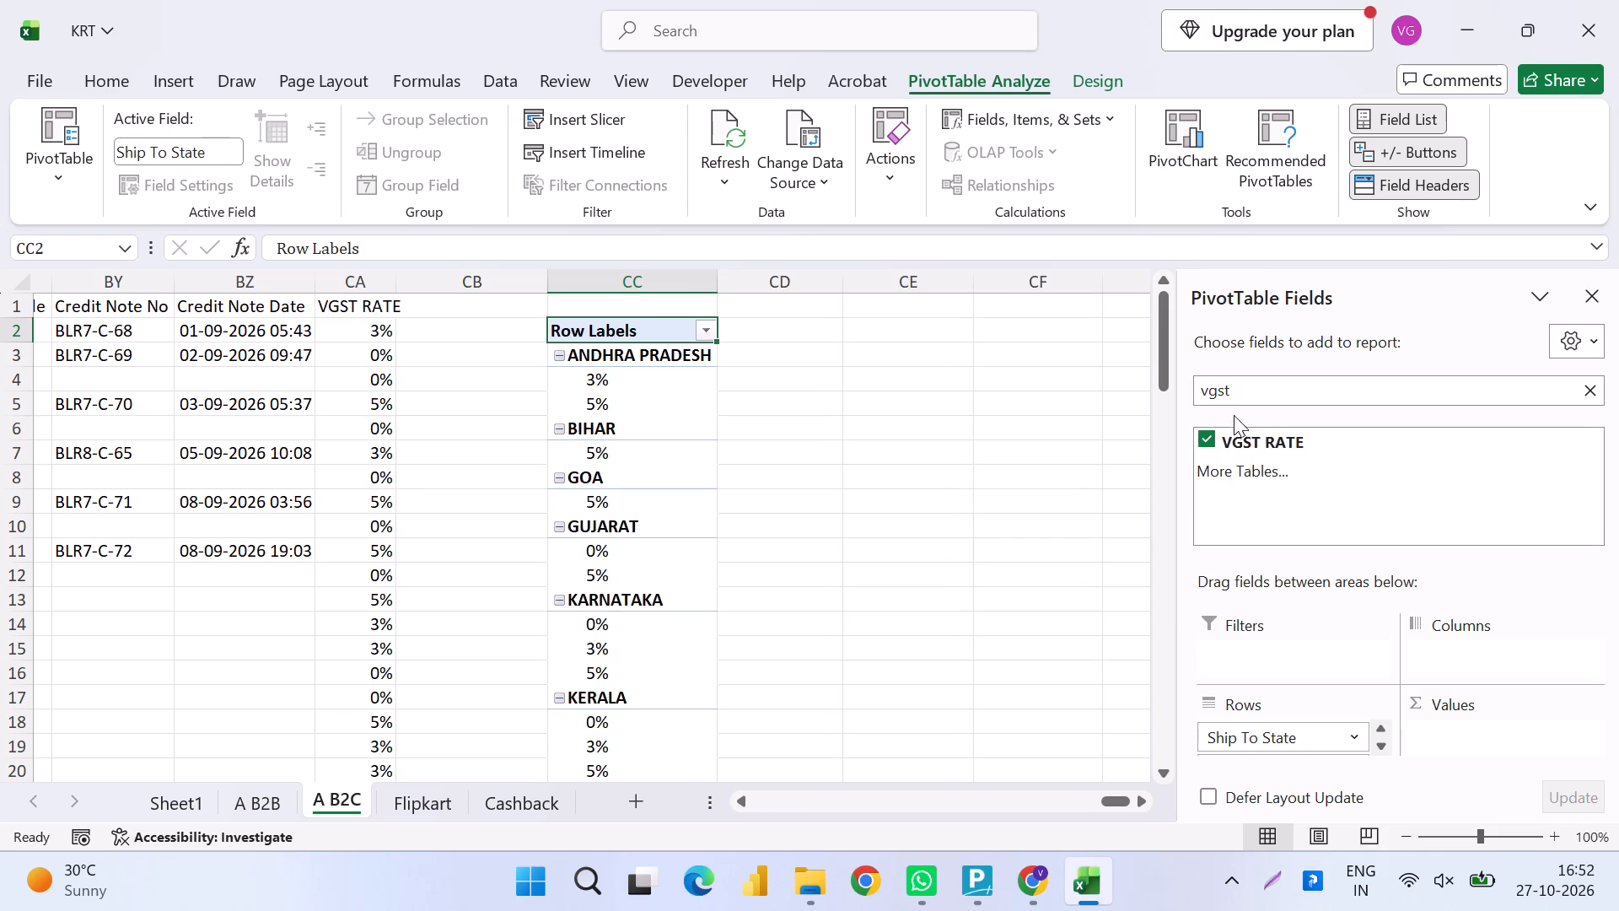
Look through the field list for the taxable value field and add Tax Exclusive Gross to the A B2C PivotTable's values.
click(1246, 400)
key(BackSpace)
key(BackSpace)
key(BackSpace)
key(BackSpace)
key(BackSpace)
text(taxa)
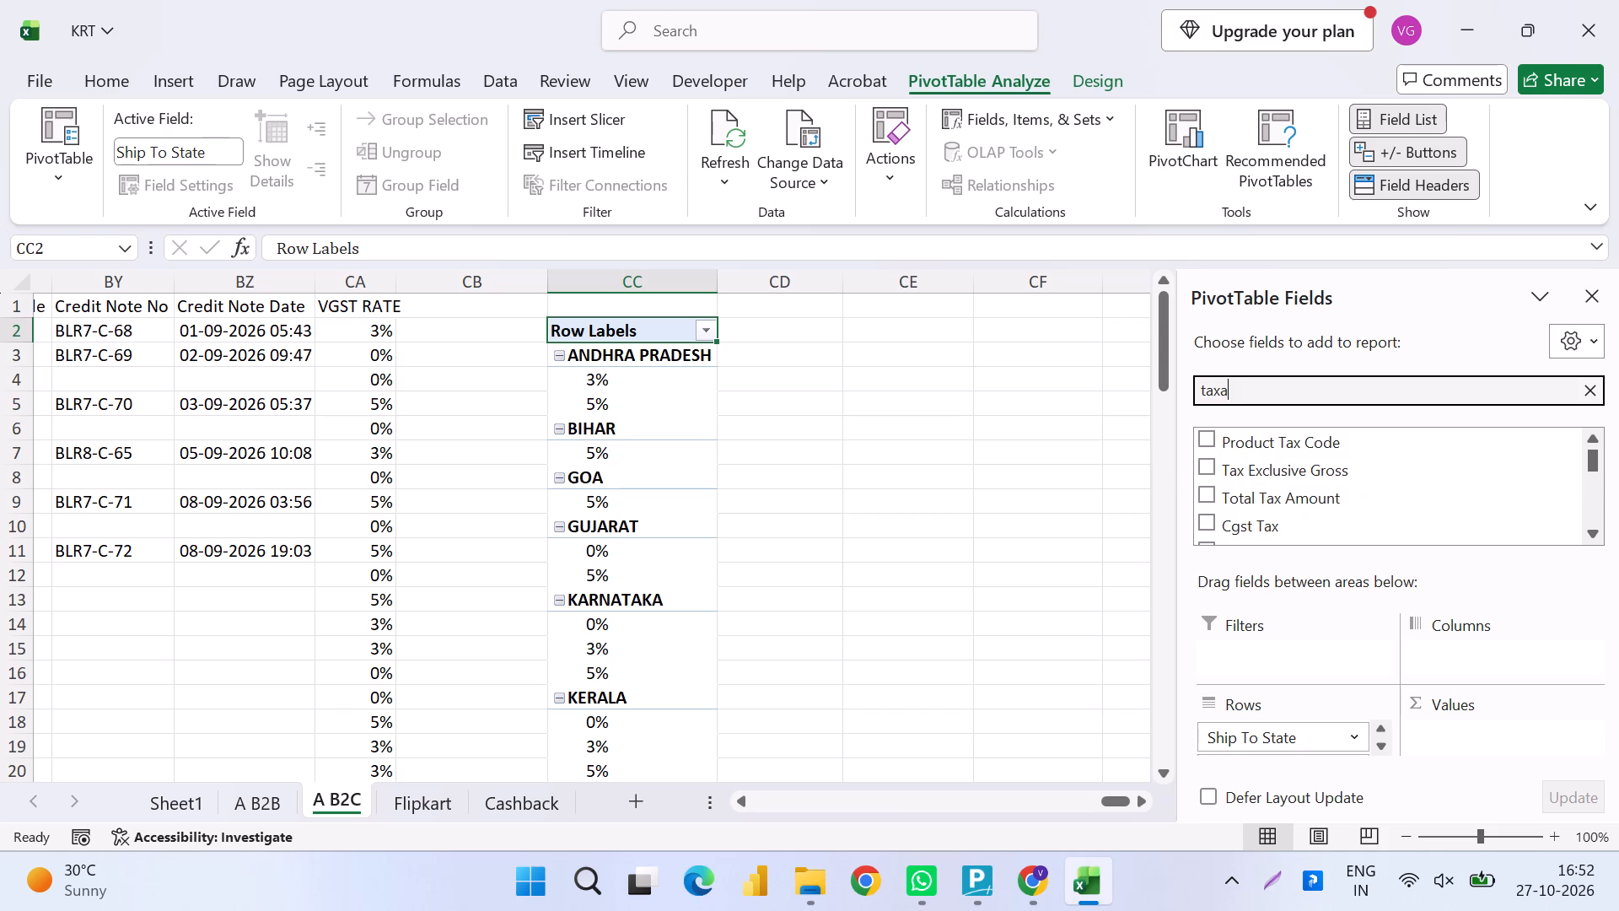
key(BackSpace)
key(BackSpace)
key(BackSpace)
key(BackSpace)
key(BackSpace)
text(value)
key(BackSpace)
key(BackSpace)
key(BackSpace)
key(BackSpace)
key(BackSpace)
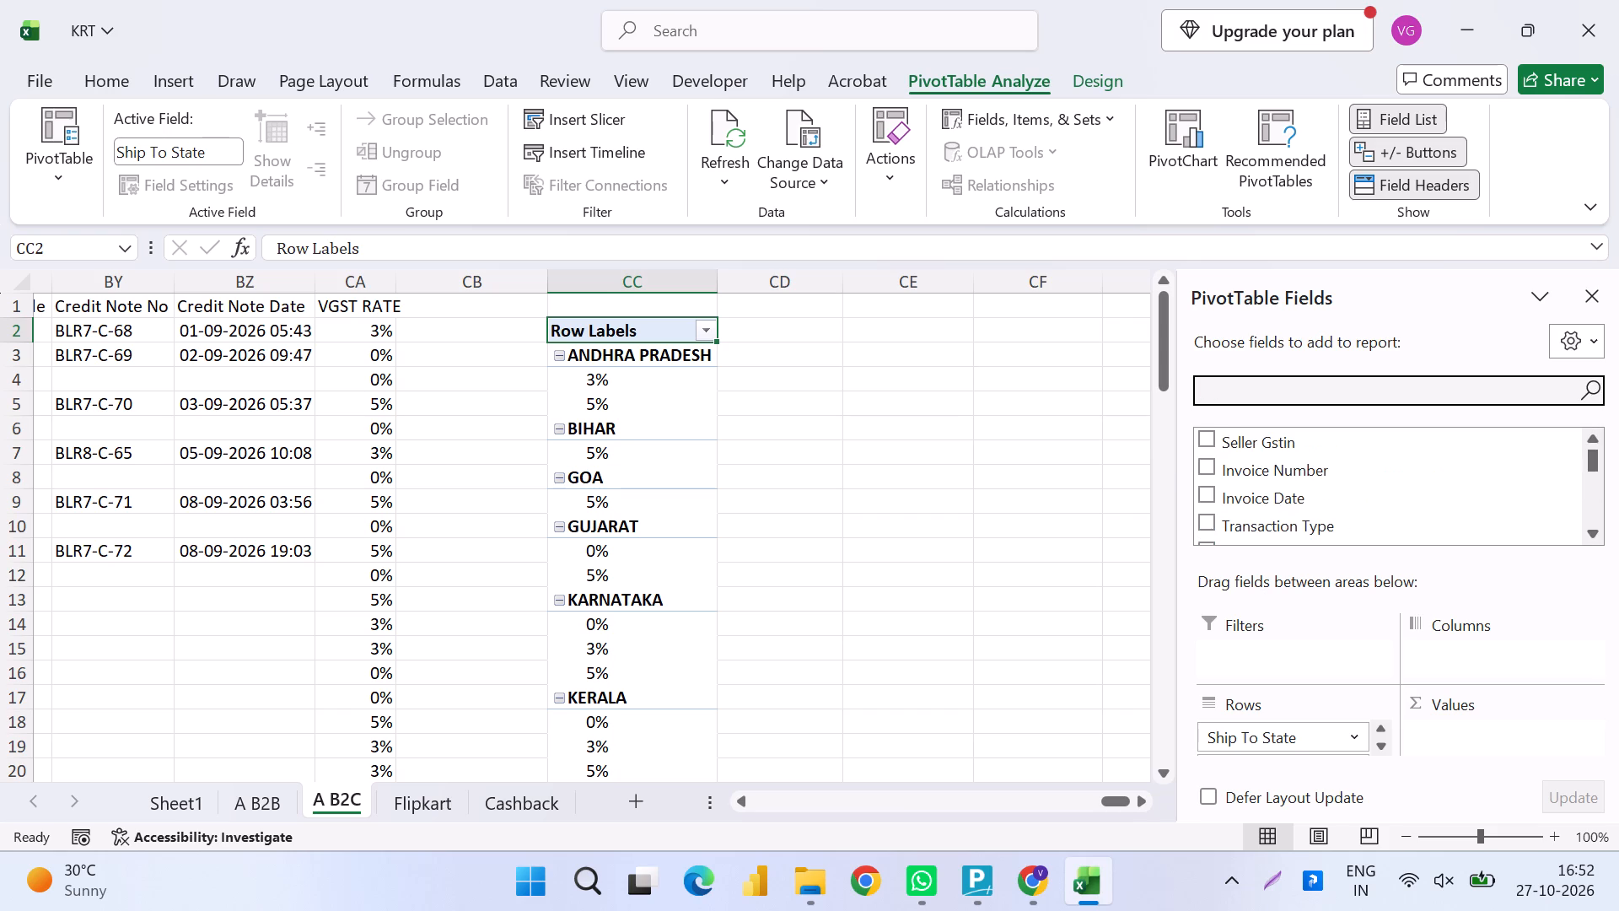
text(total)
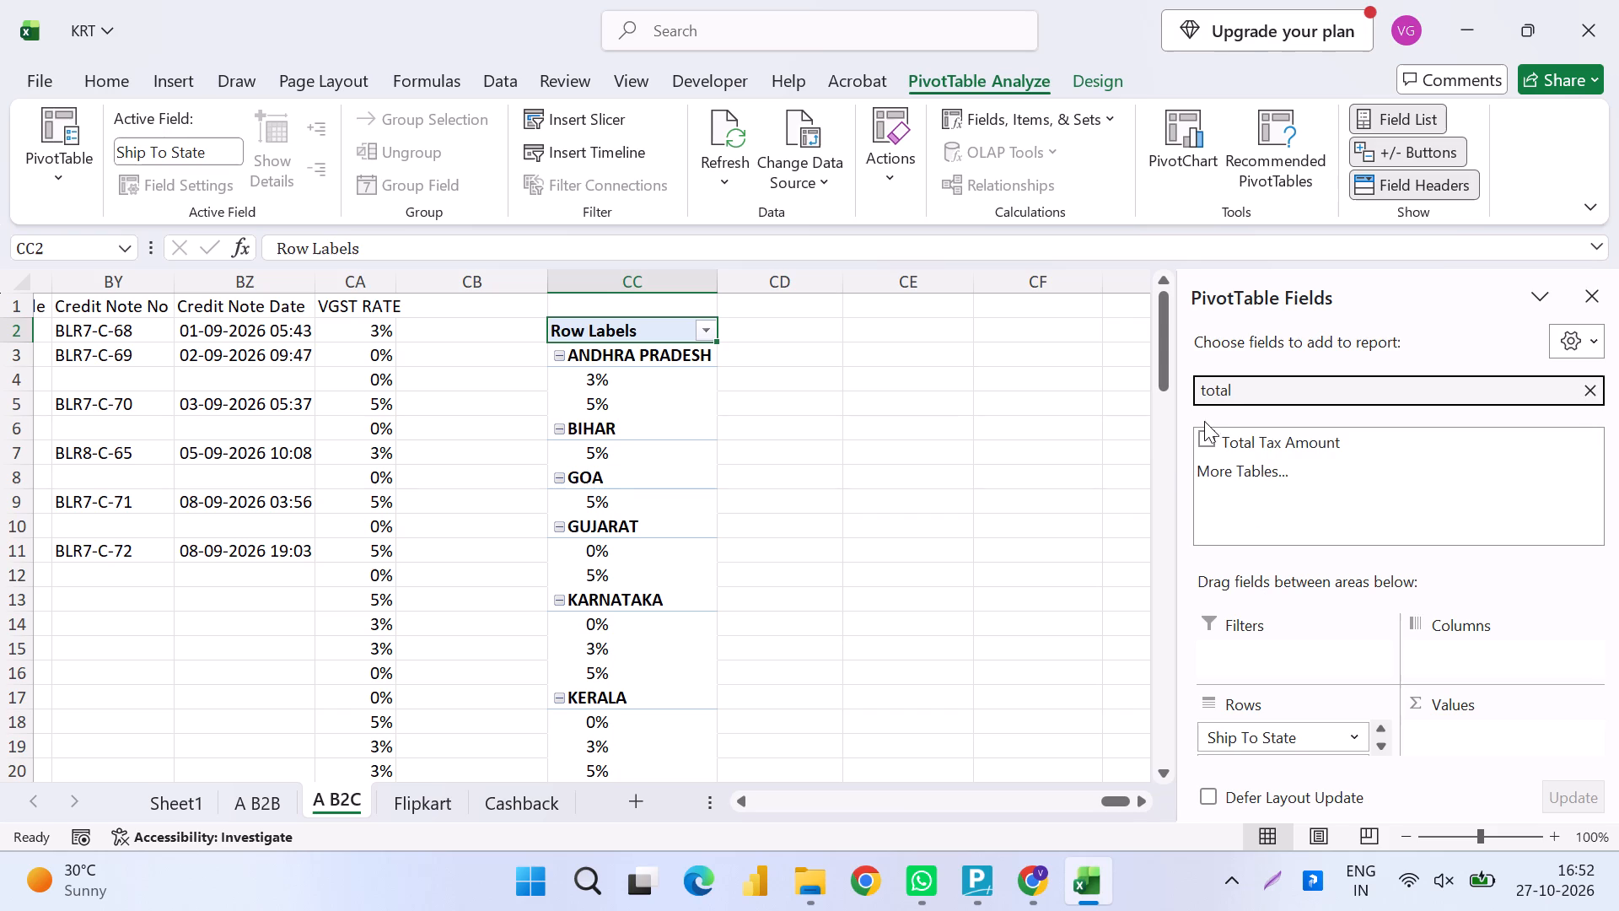
key(BackSpace)
key(BackSpace)
key(BackSpace)
key(BackSpace)
key(BackSpace)
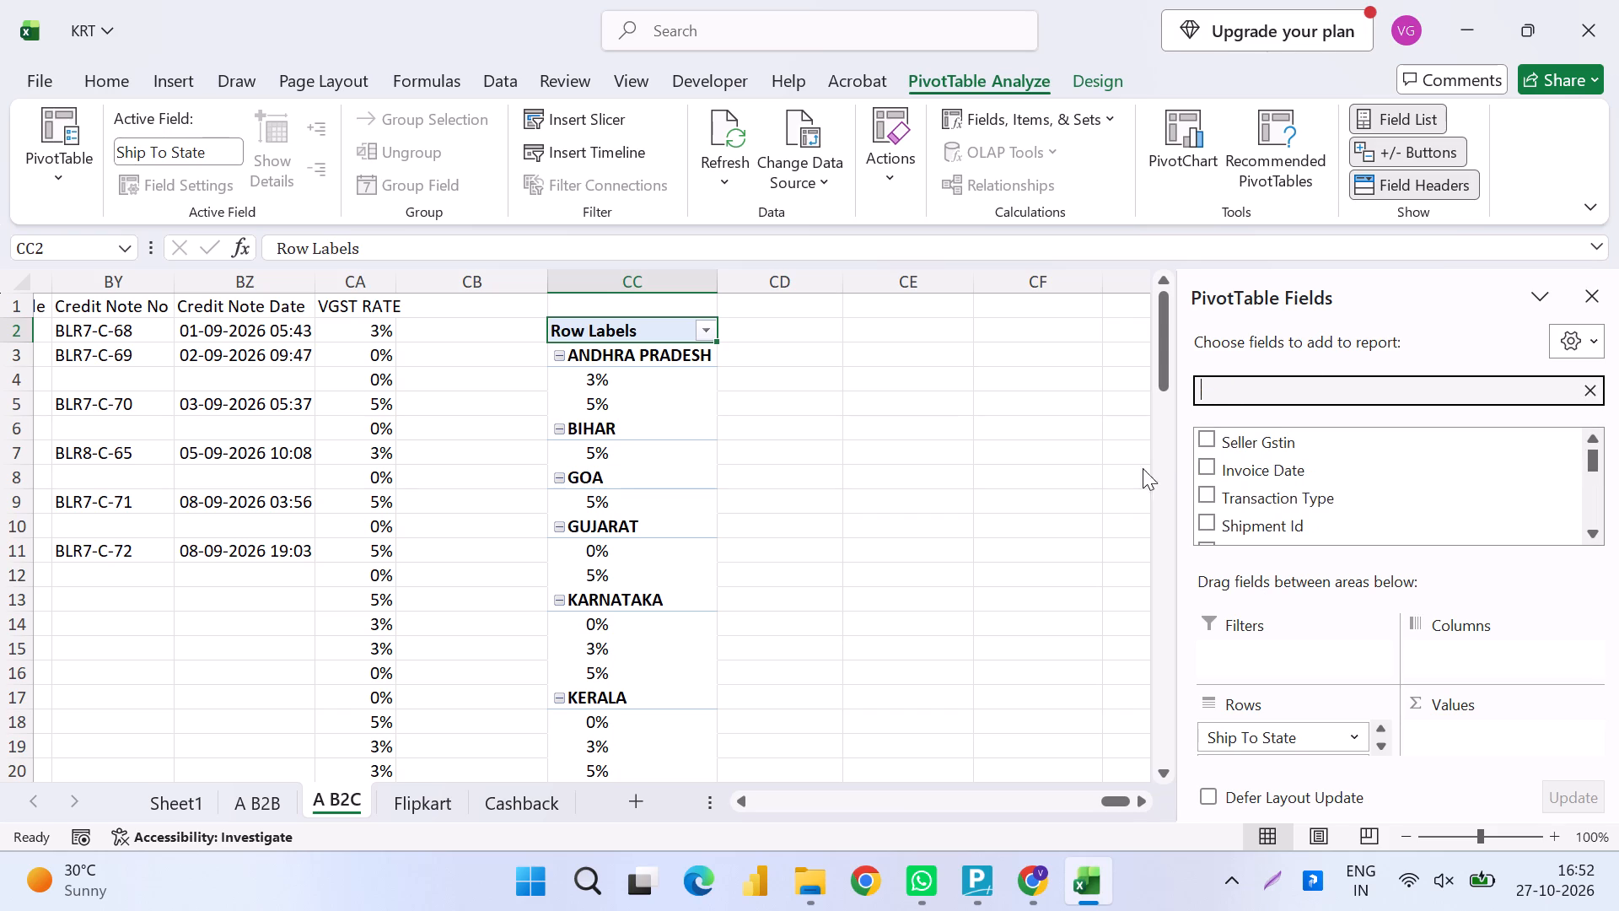
click(1594, 472)
click(1594, 481)
click(1594, 482)
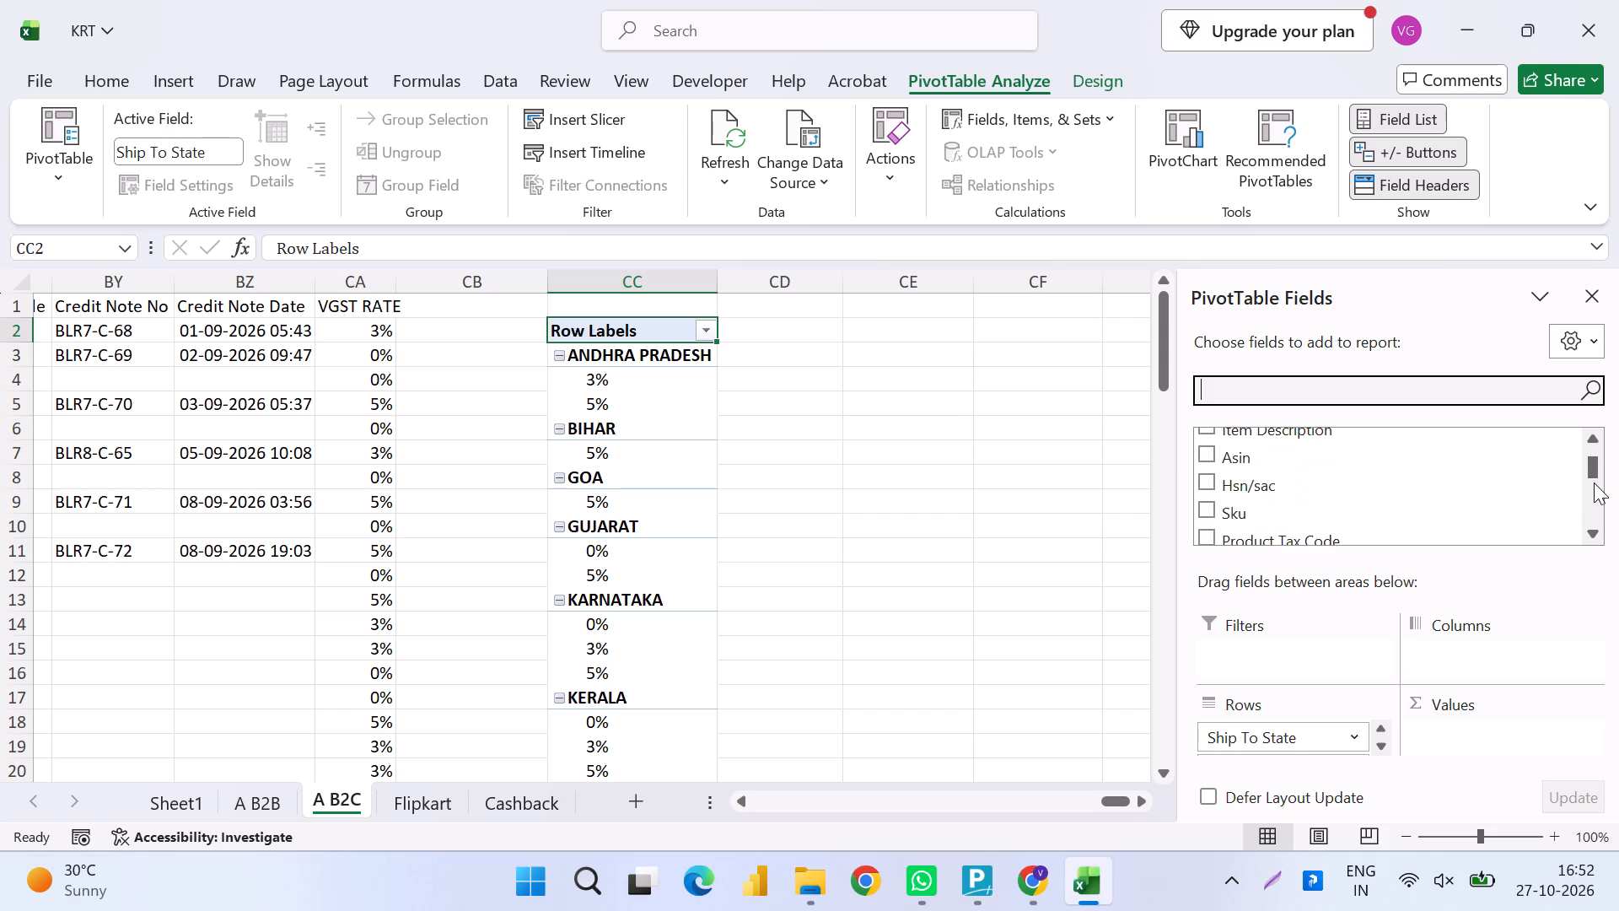
click(1594, 482)
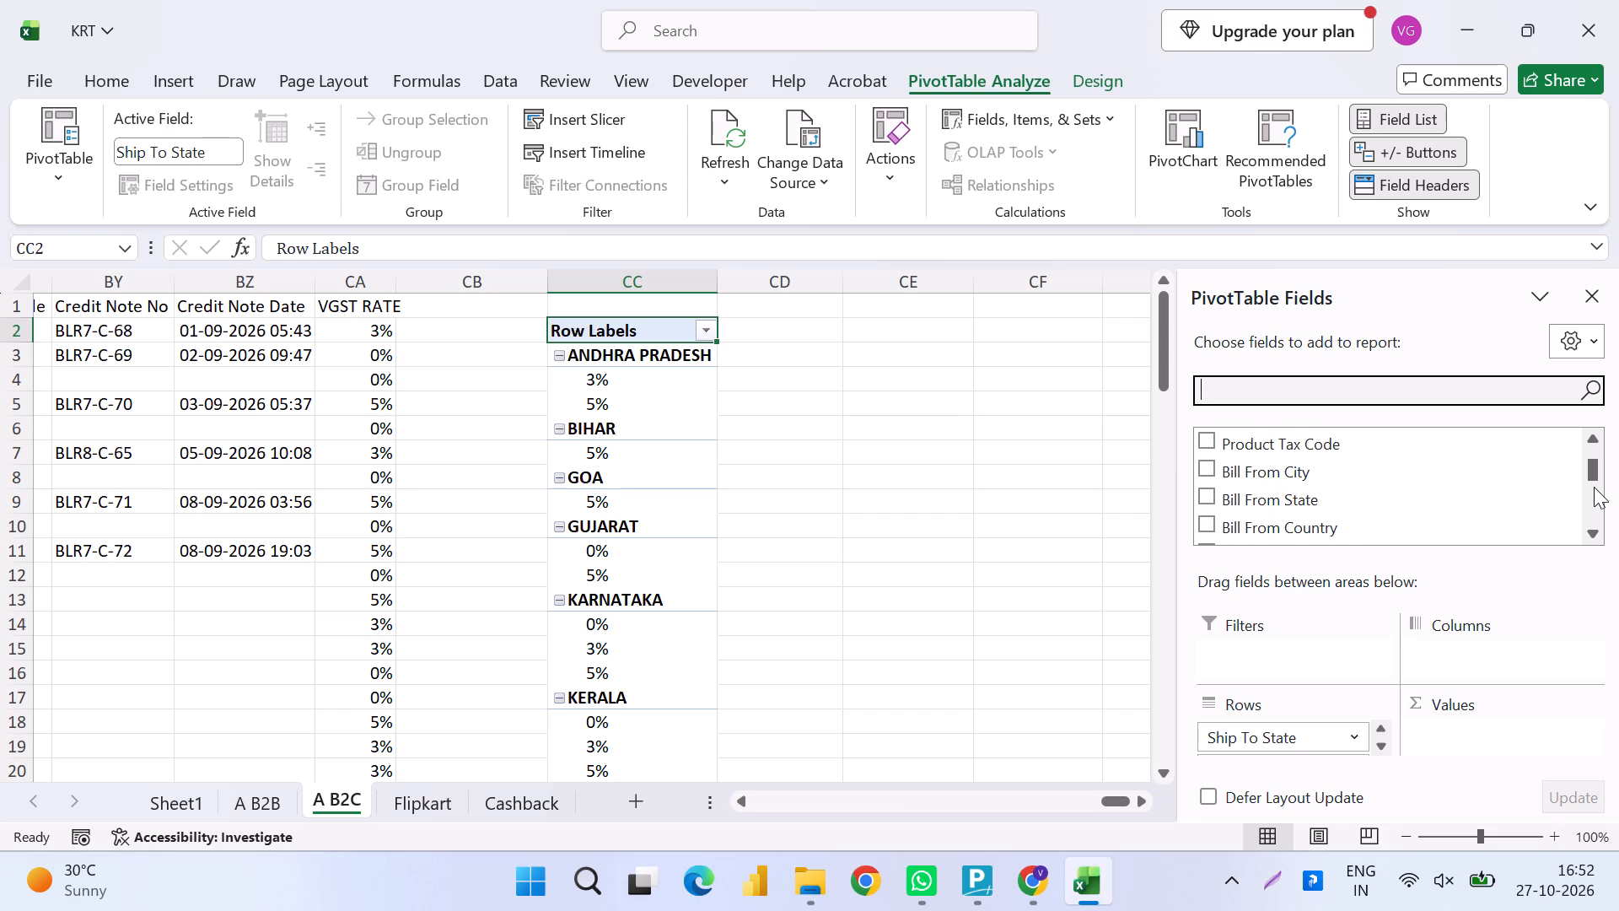
click(1594, 487)
click(1594, 509)
click(1594, 509)
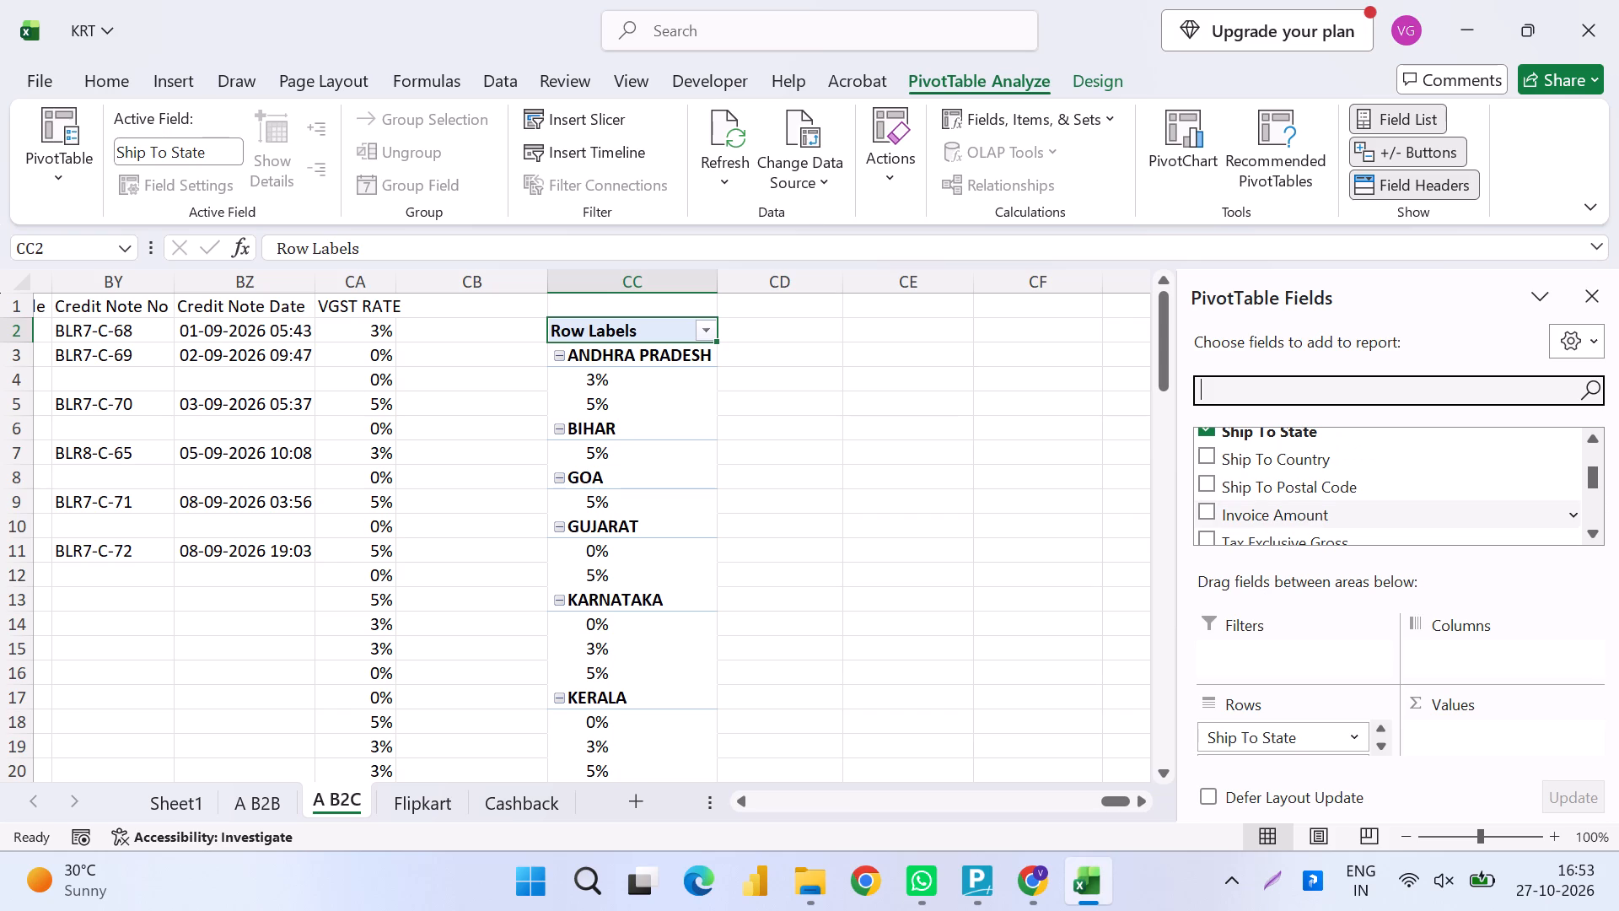
drag(1208, 534, 1474, 736)
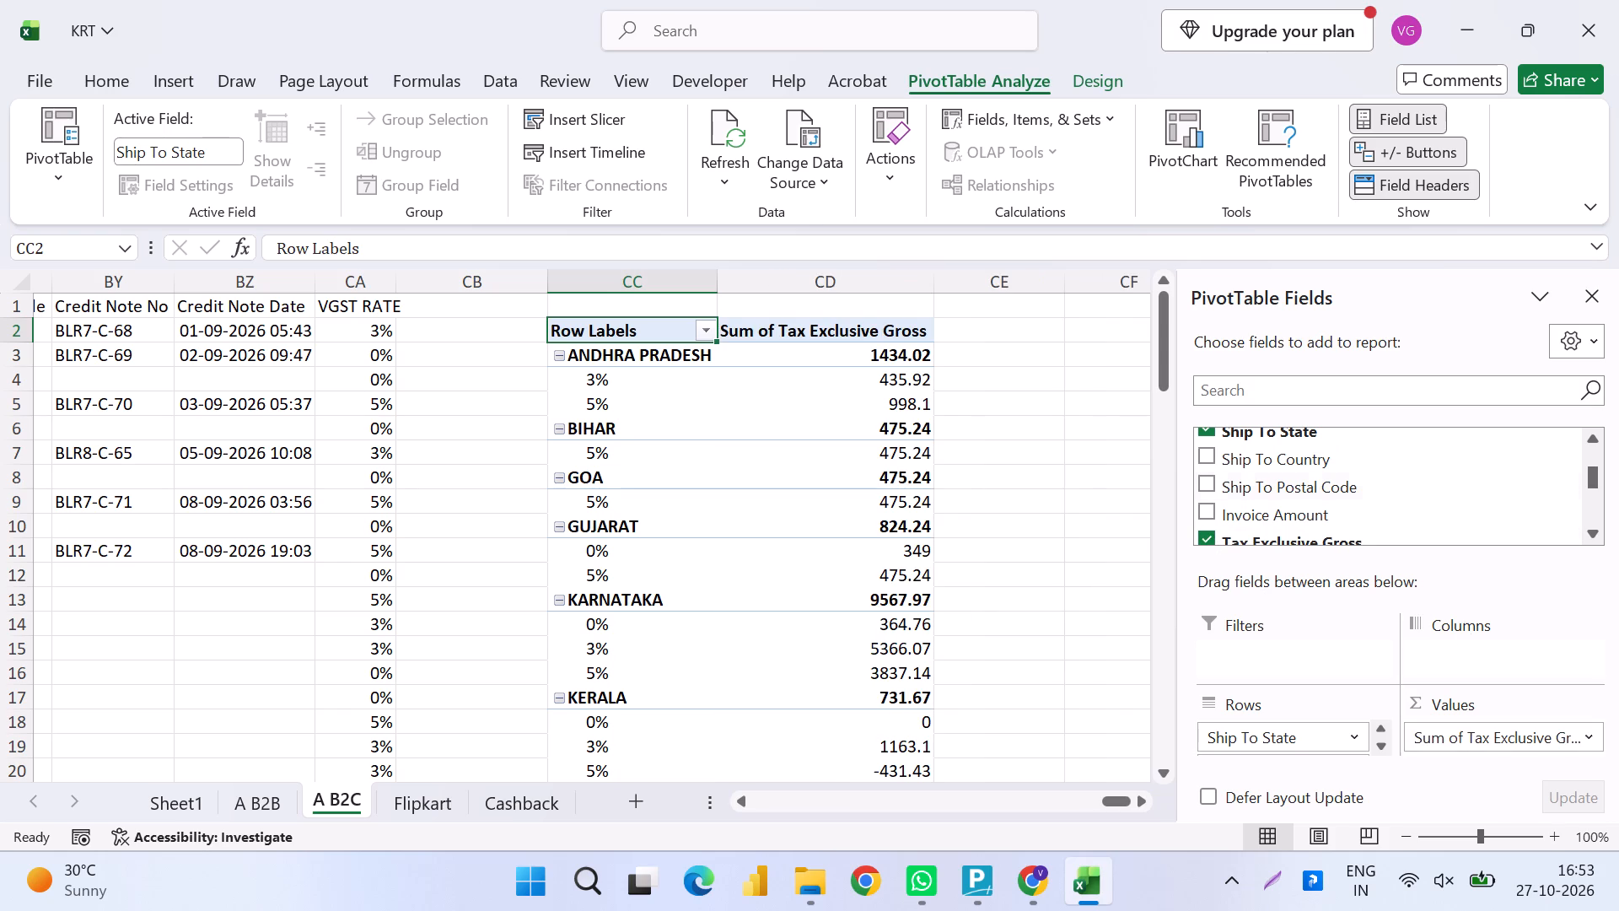
Find the Igst Tax field among the GST fields and add it to the A B2C PivotTable's values.
click(1380, 384)
text(gst)
drag(1595, 509, 1589, 477)
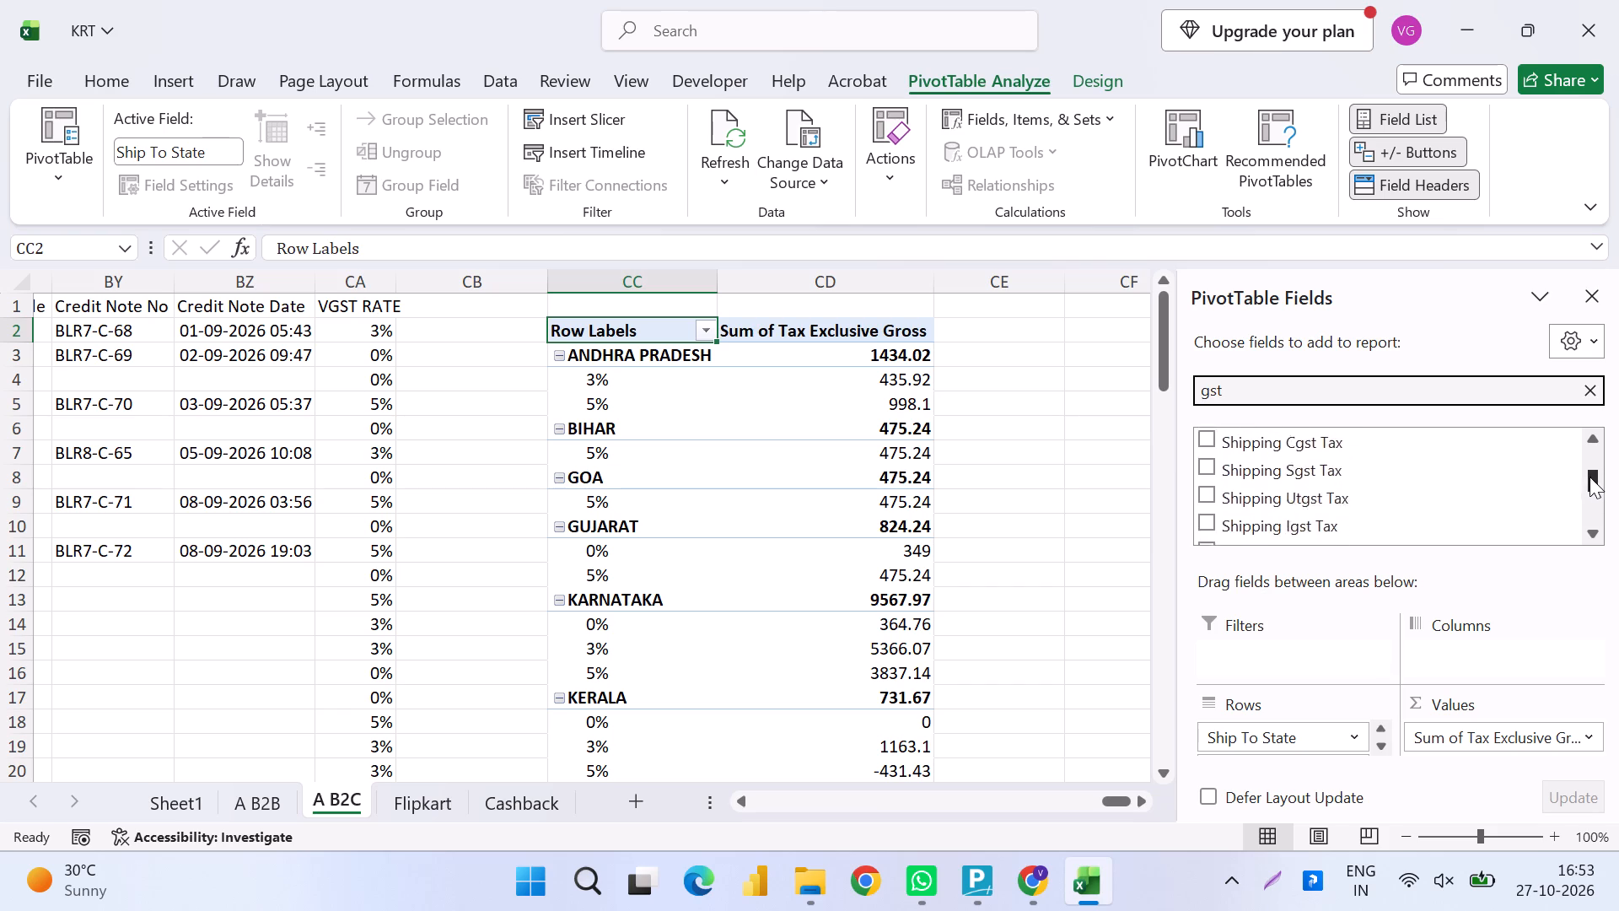
drag(1589, 477, 1573, 429)
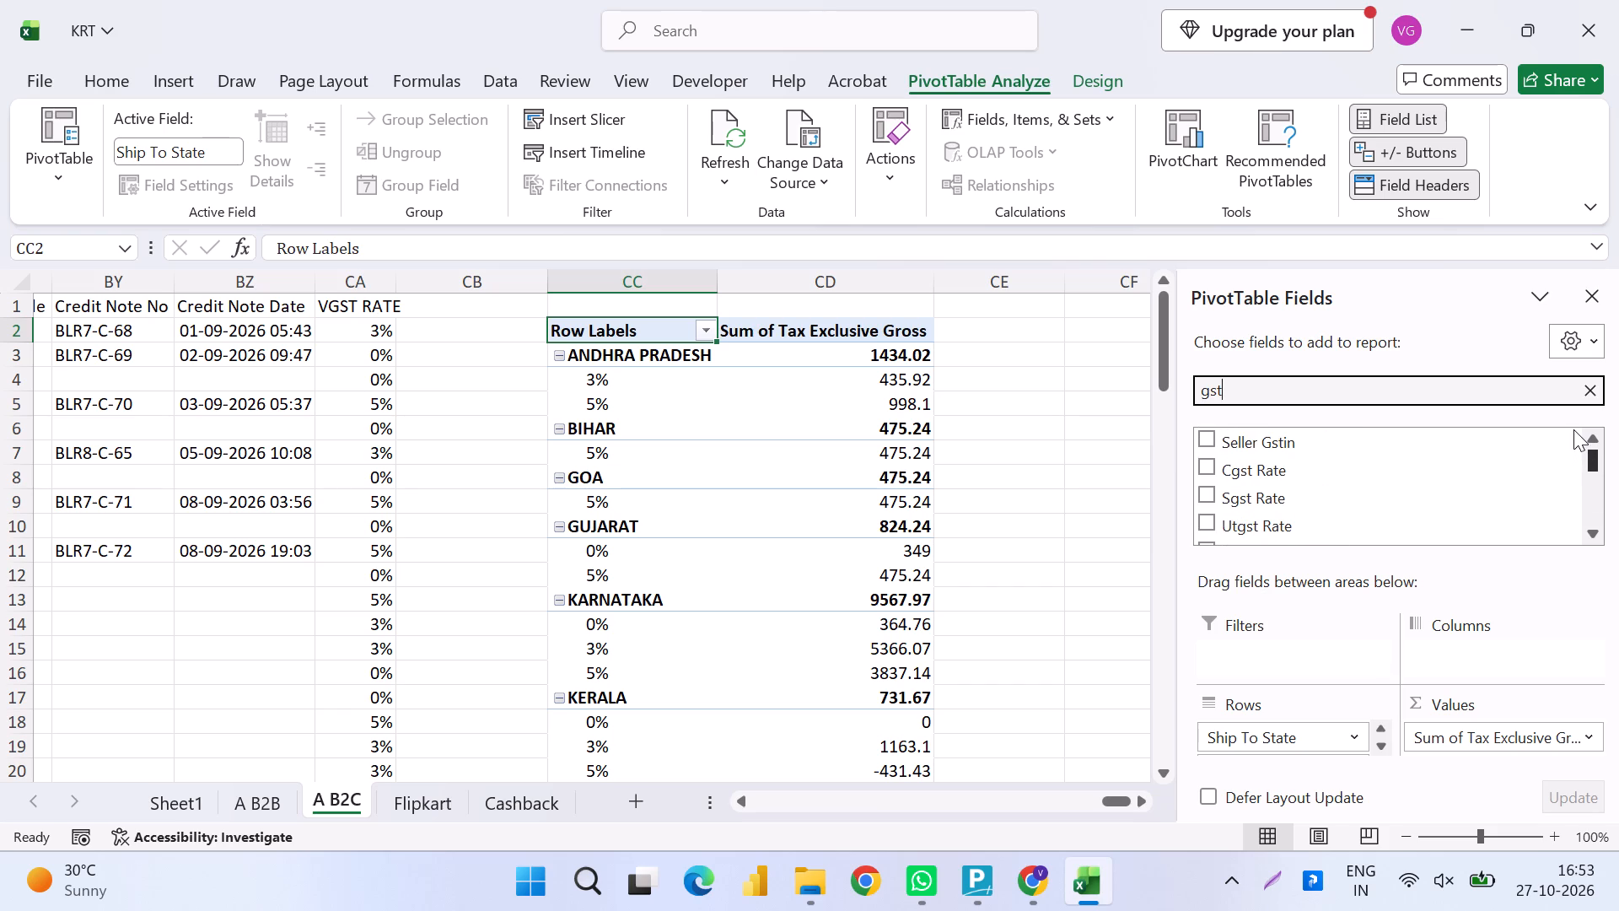
drag(1573, 429, 1578, 450)
drag(1578, 450, 1581, 463)
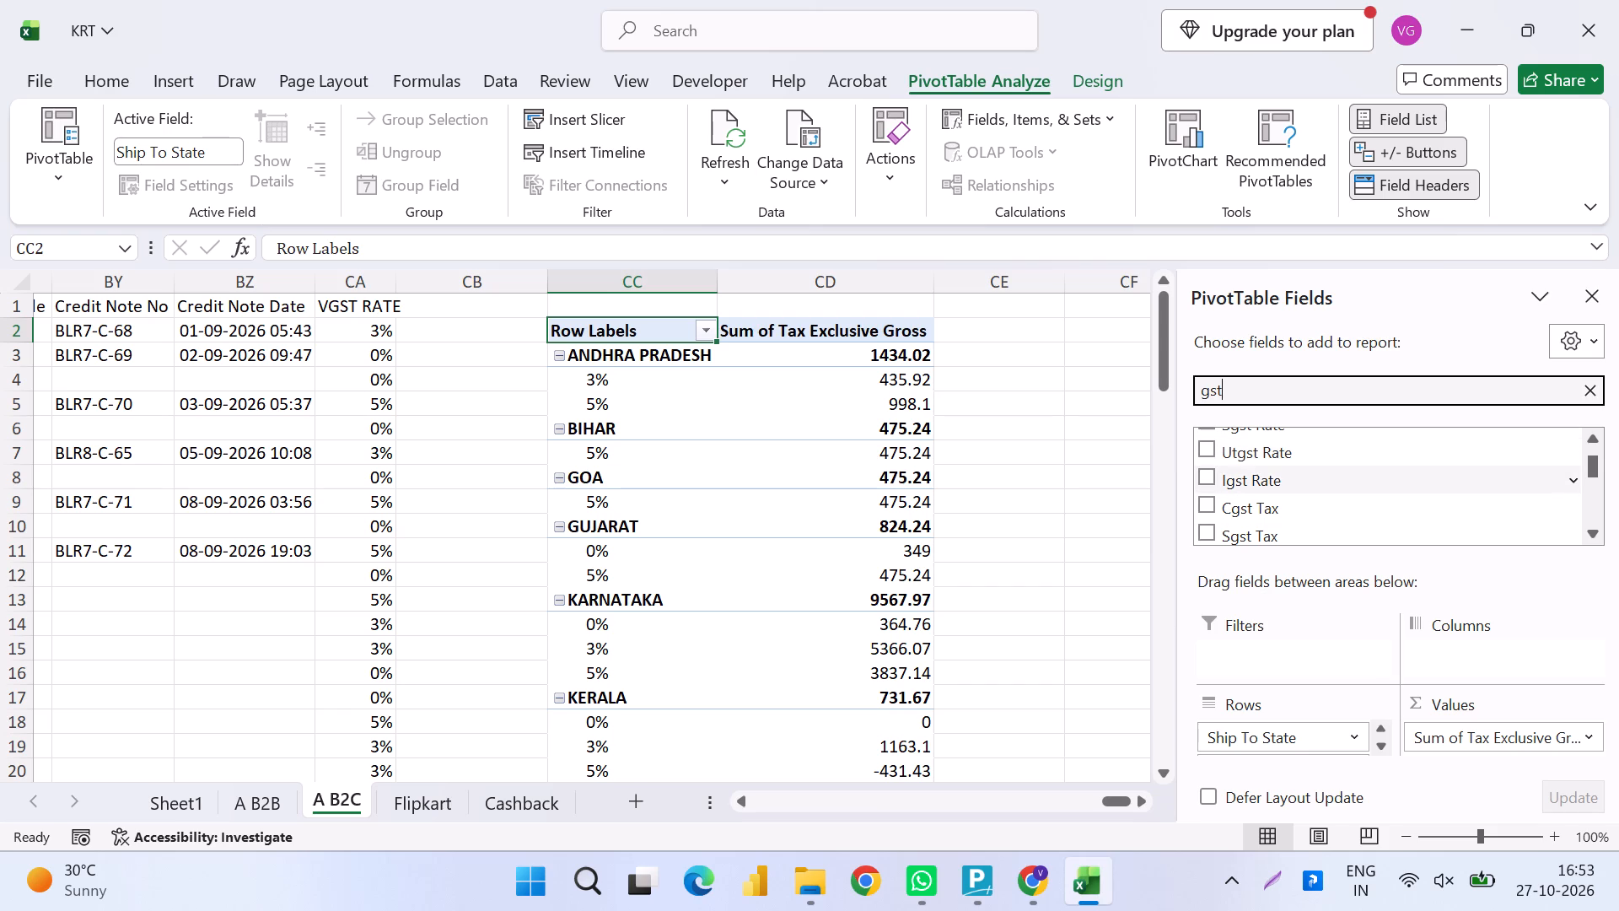
click(1432, 493)
scroll(1432, 493, down, 1)
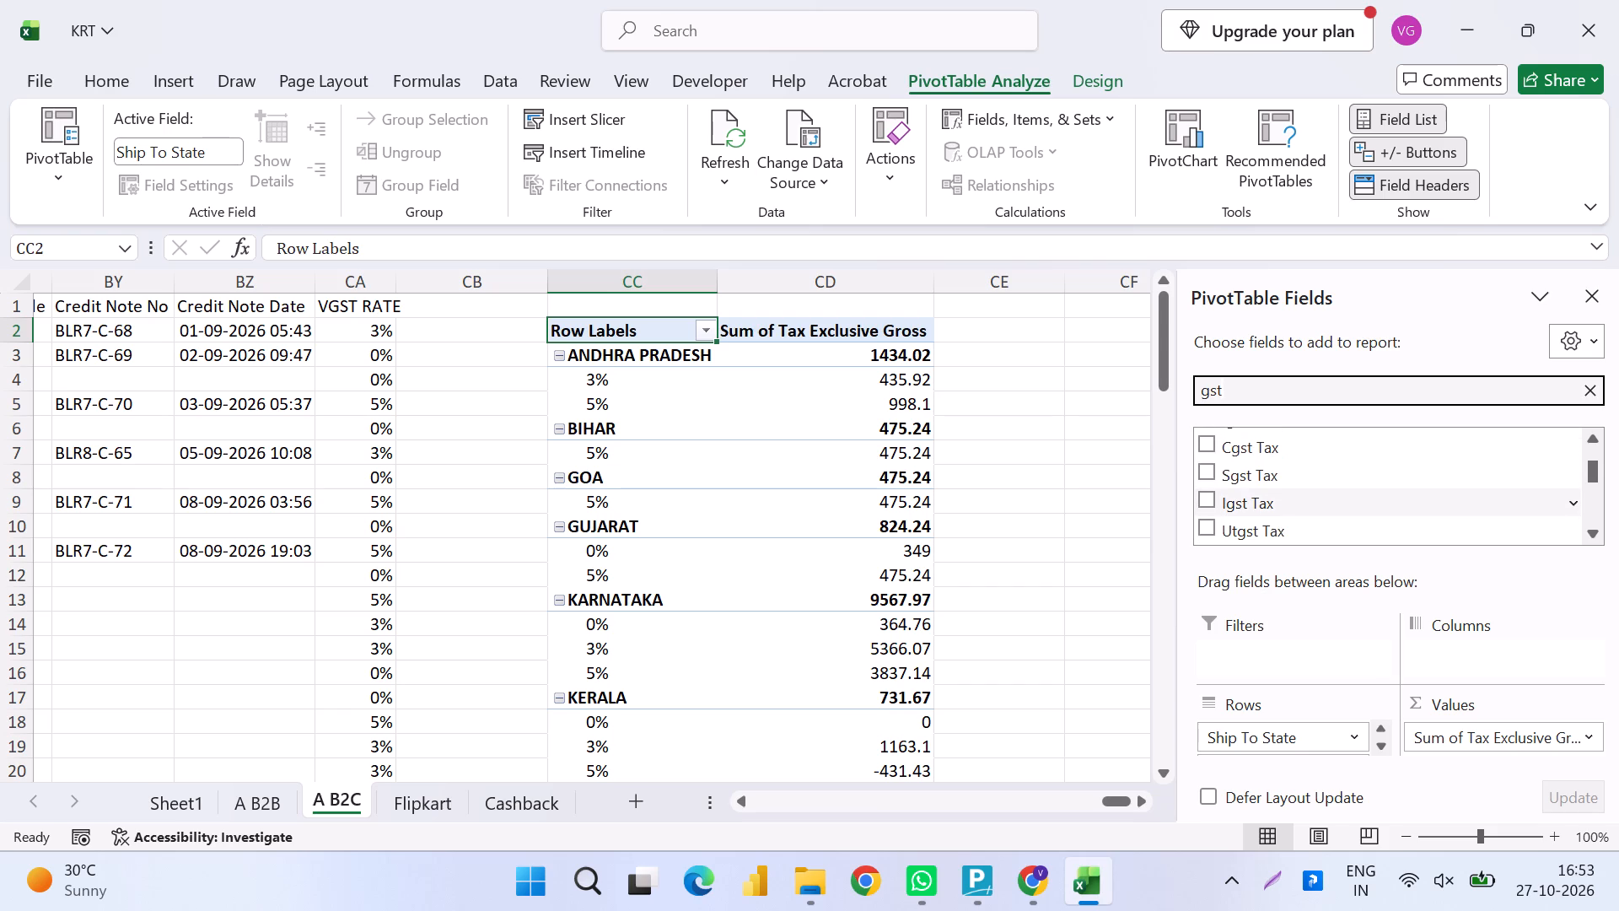
scroll(1432, 493, down, 1)
click(1591, 503)
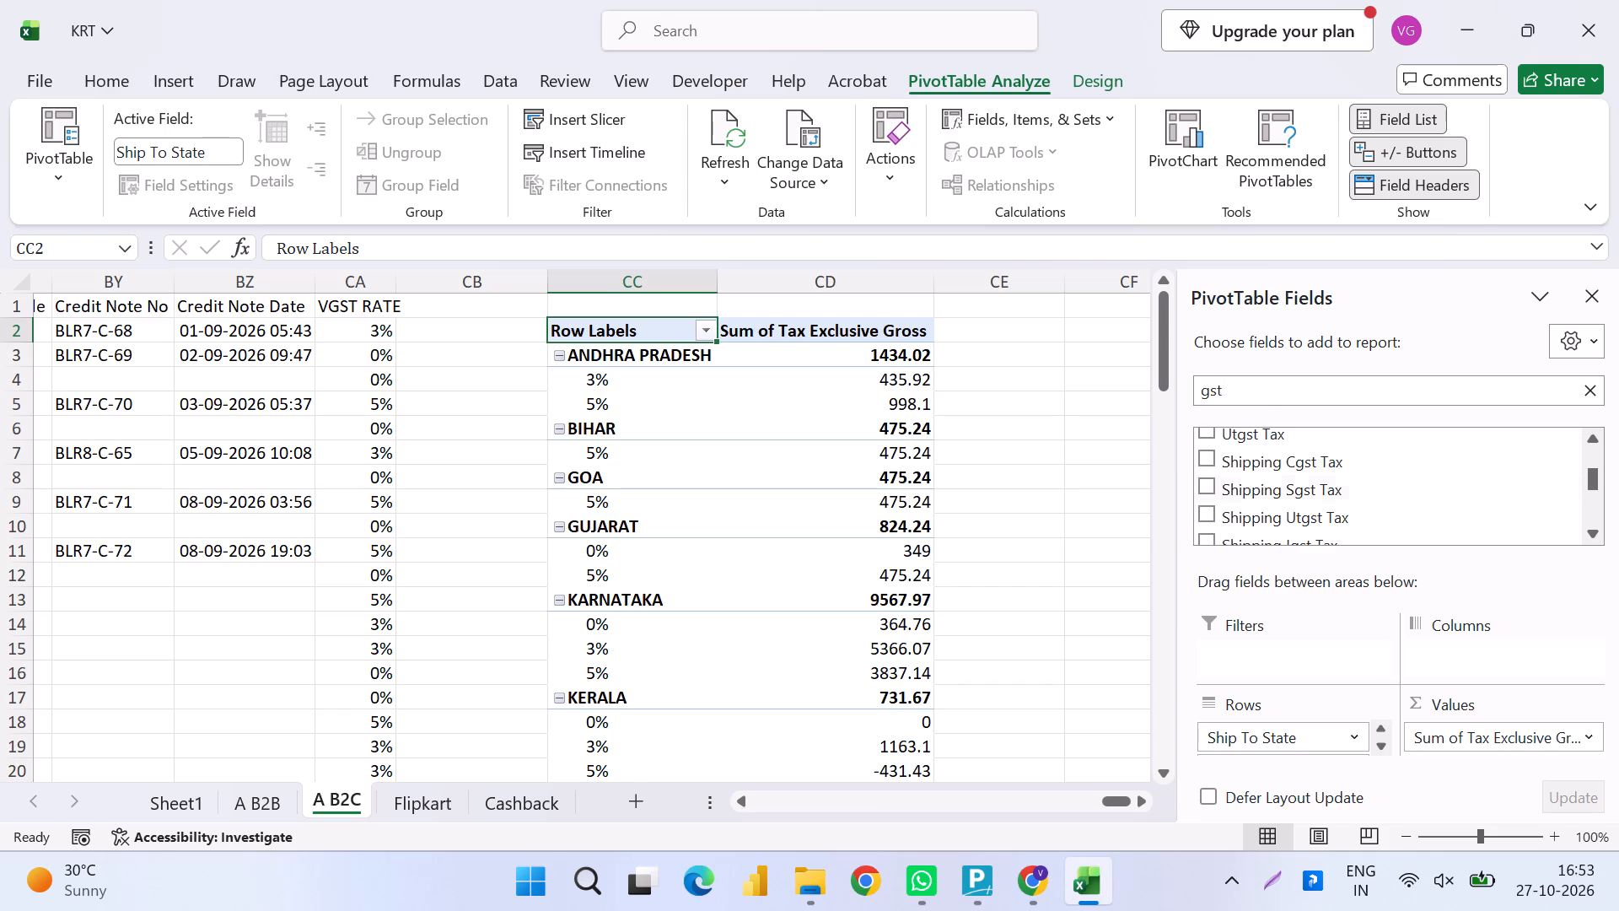
click(1342, 385)
key(ctrl+Left)
key(ctrl+Left)
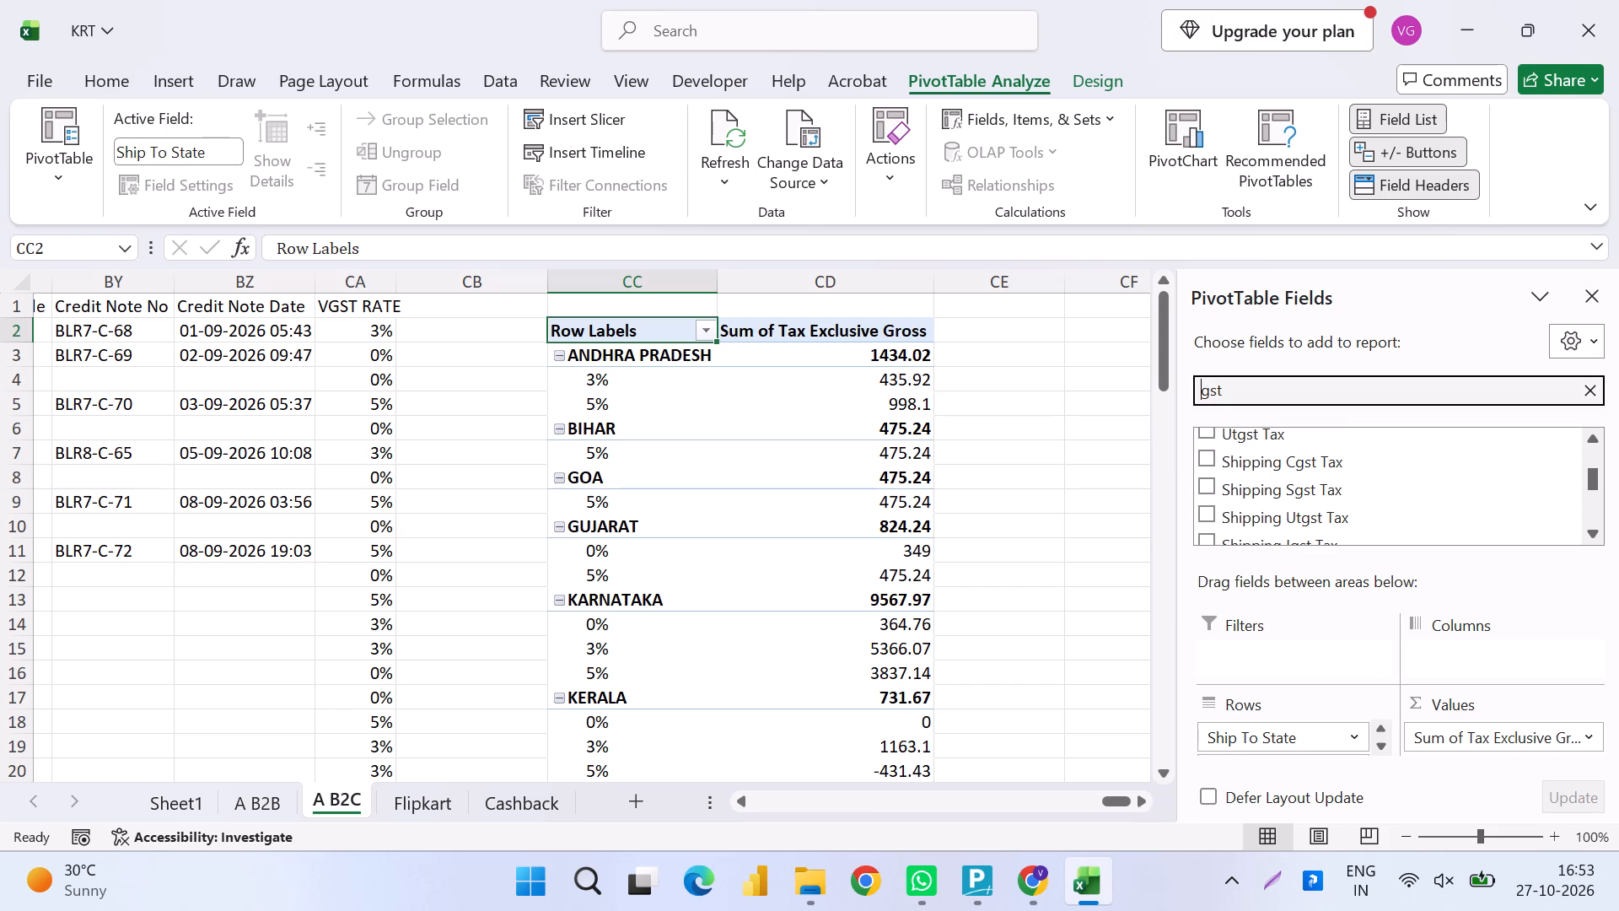
key(i)
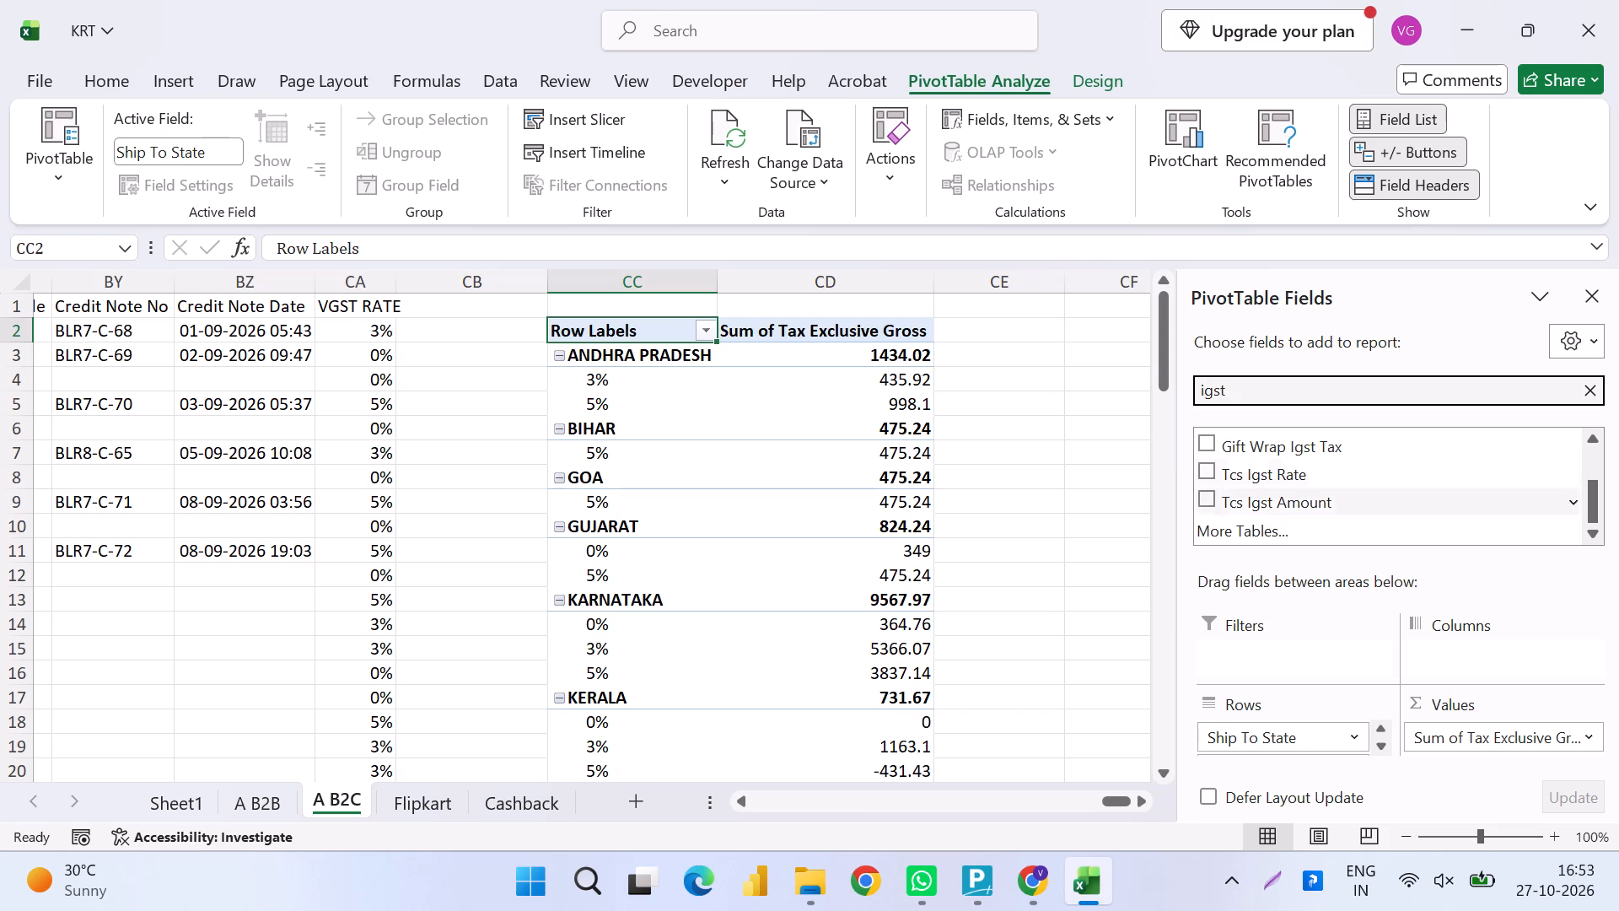
click(1592, 458)
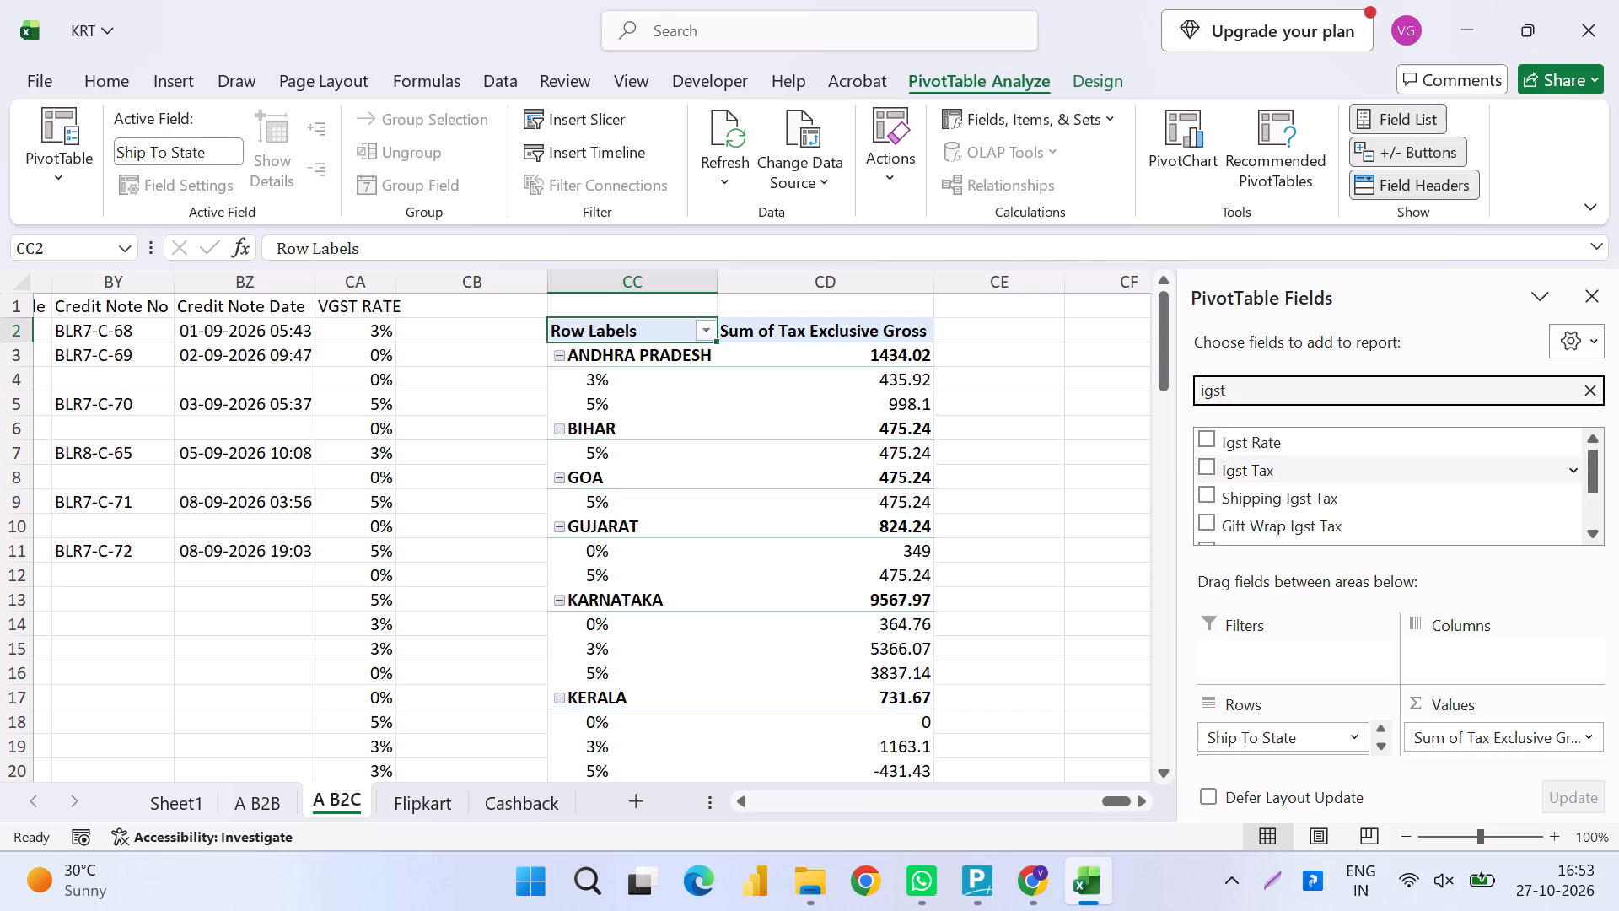
click(1208, 460)
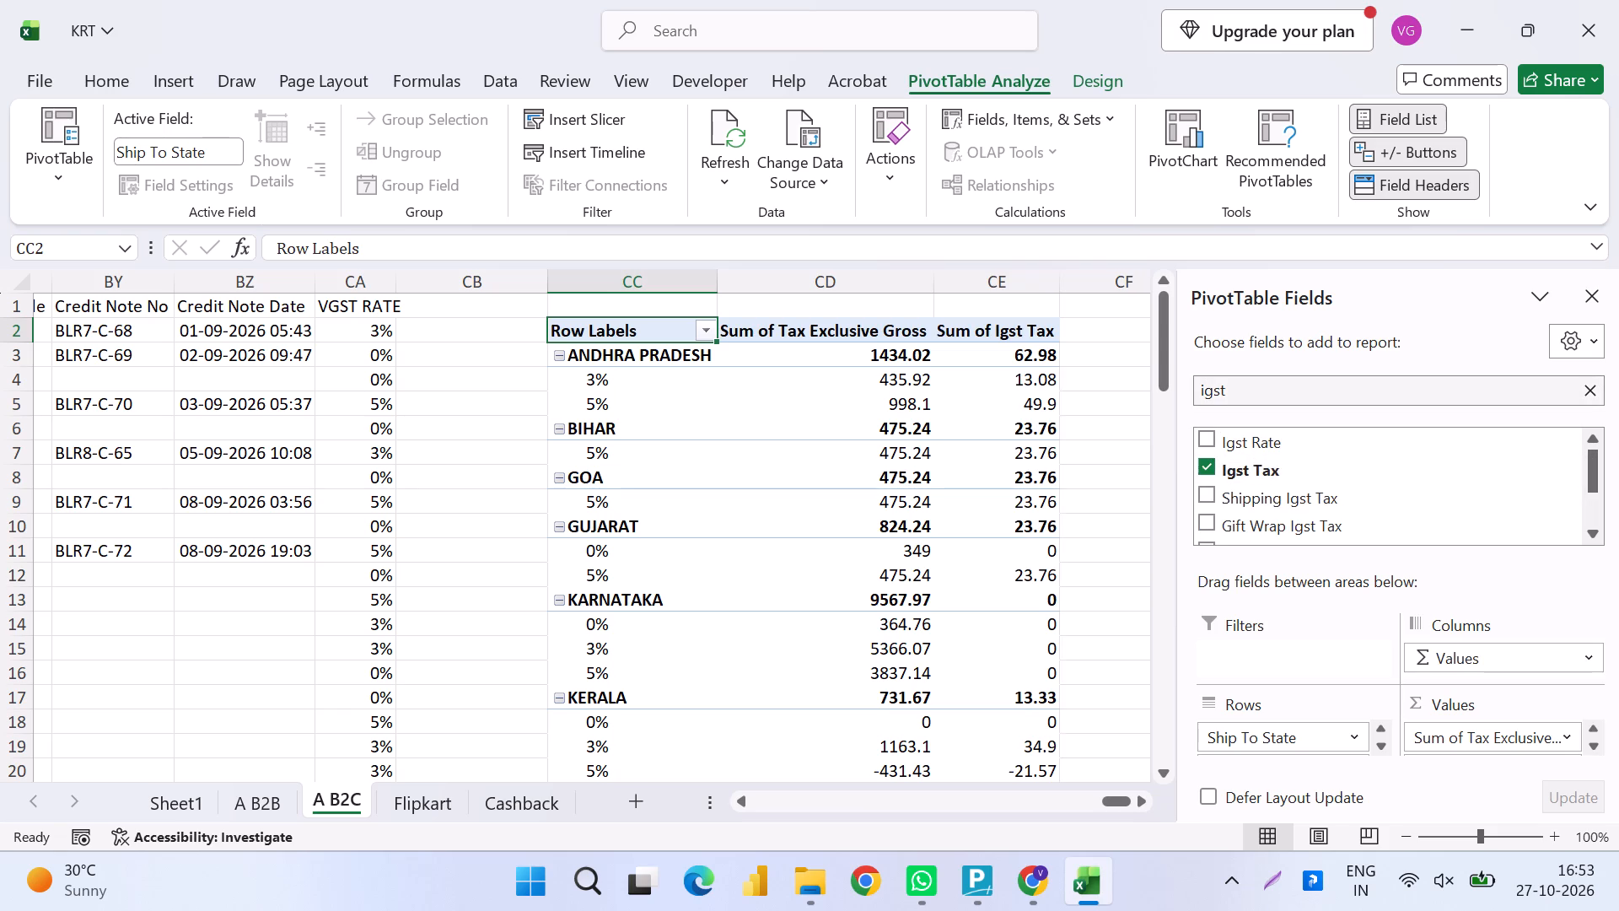
Find the Cgst Tax and Sgst Tax fields and add both to the A B2C PivotTable's values.
click(1208, 391)
key(BackSpace)
key(c)
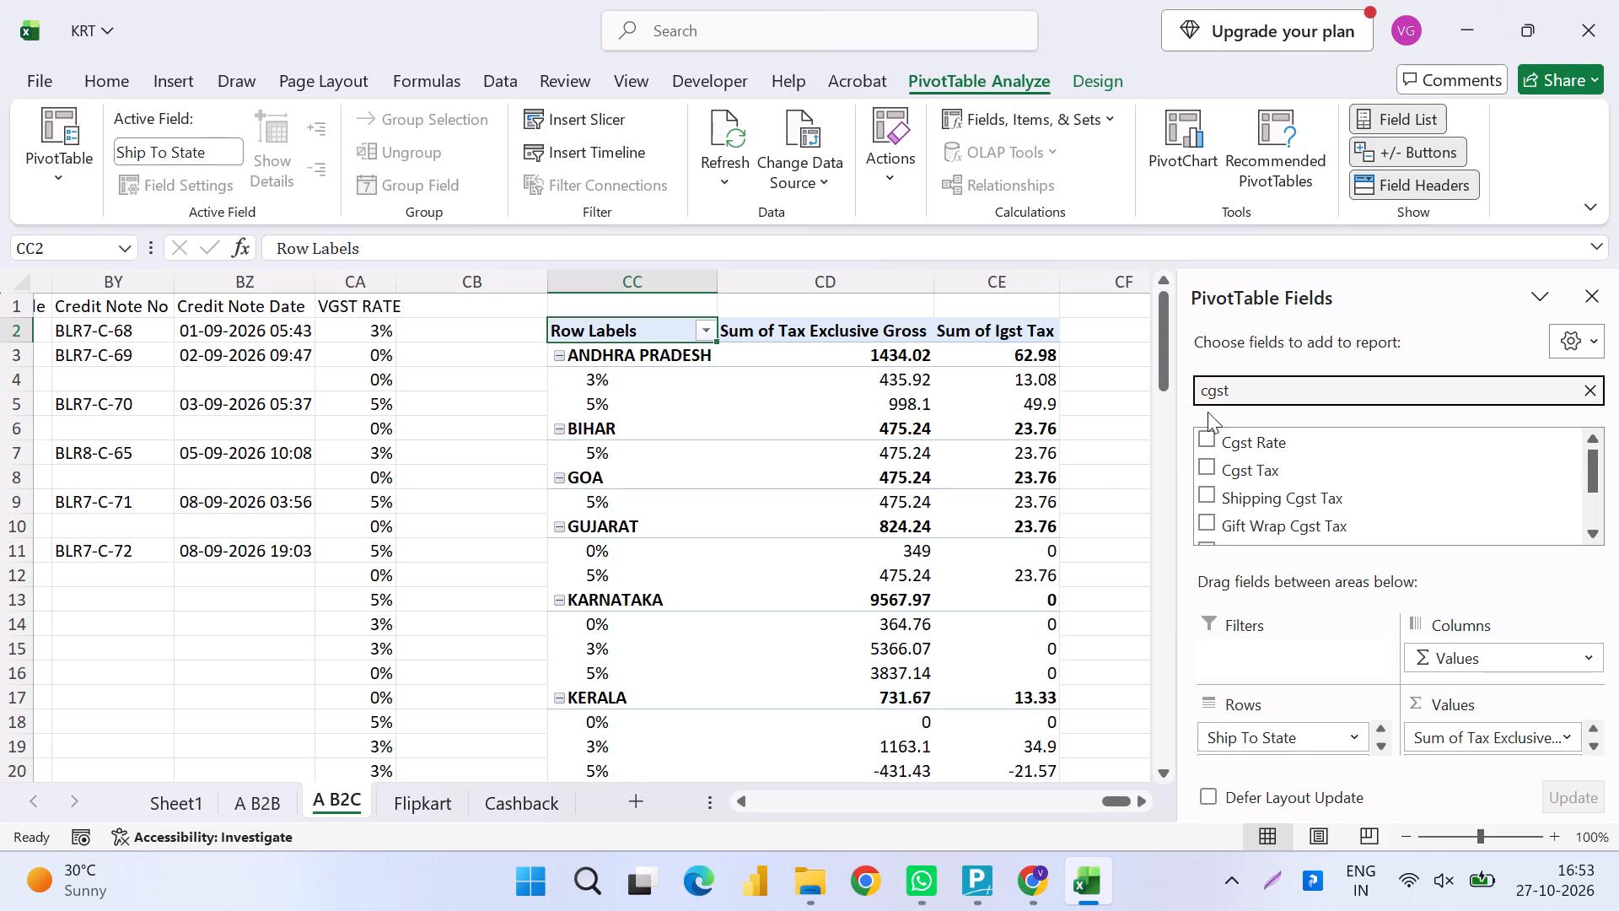
click(1209, 458)
click(1212, 394)
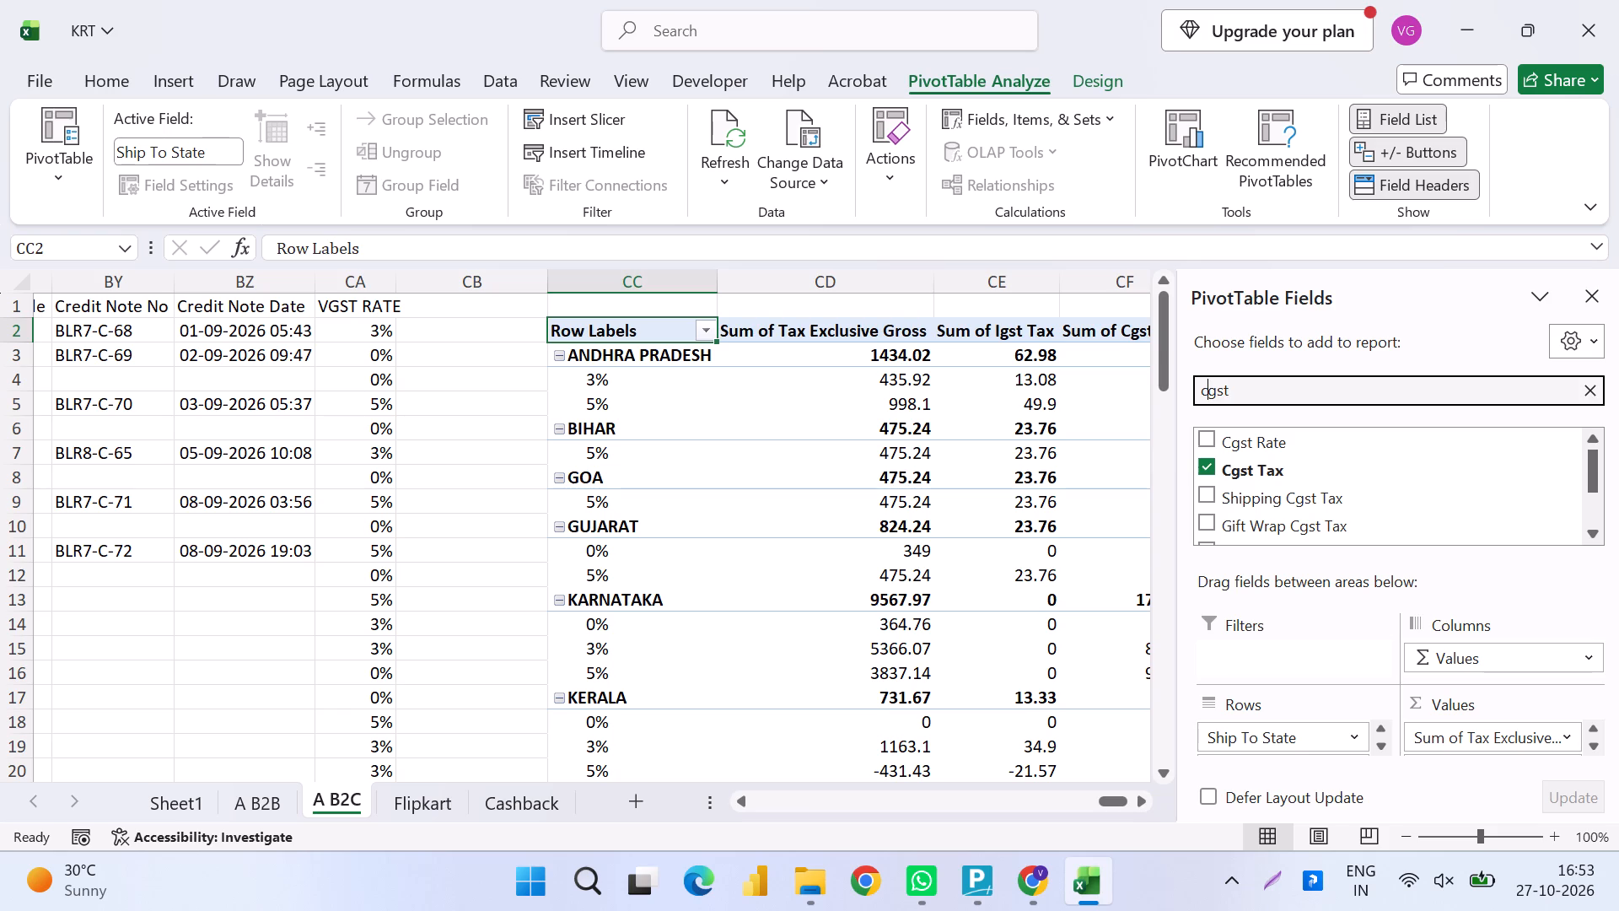
key(BackSpace)
key(s)
click(1211, 461)
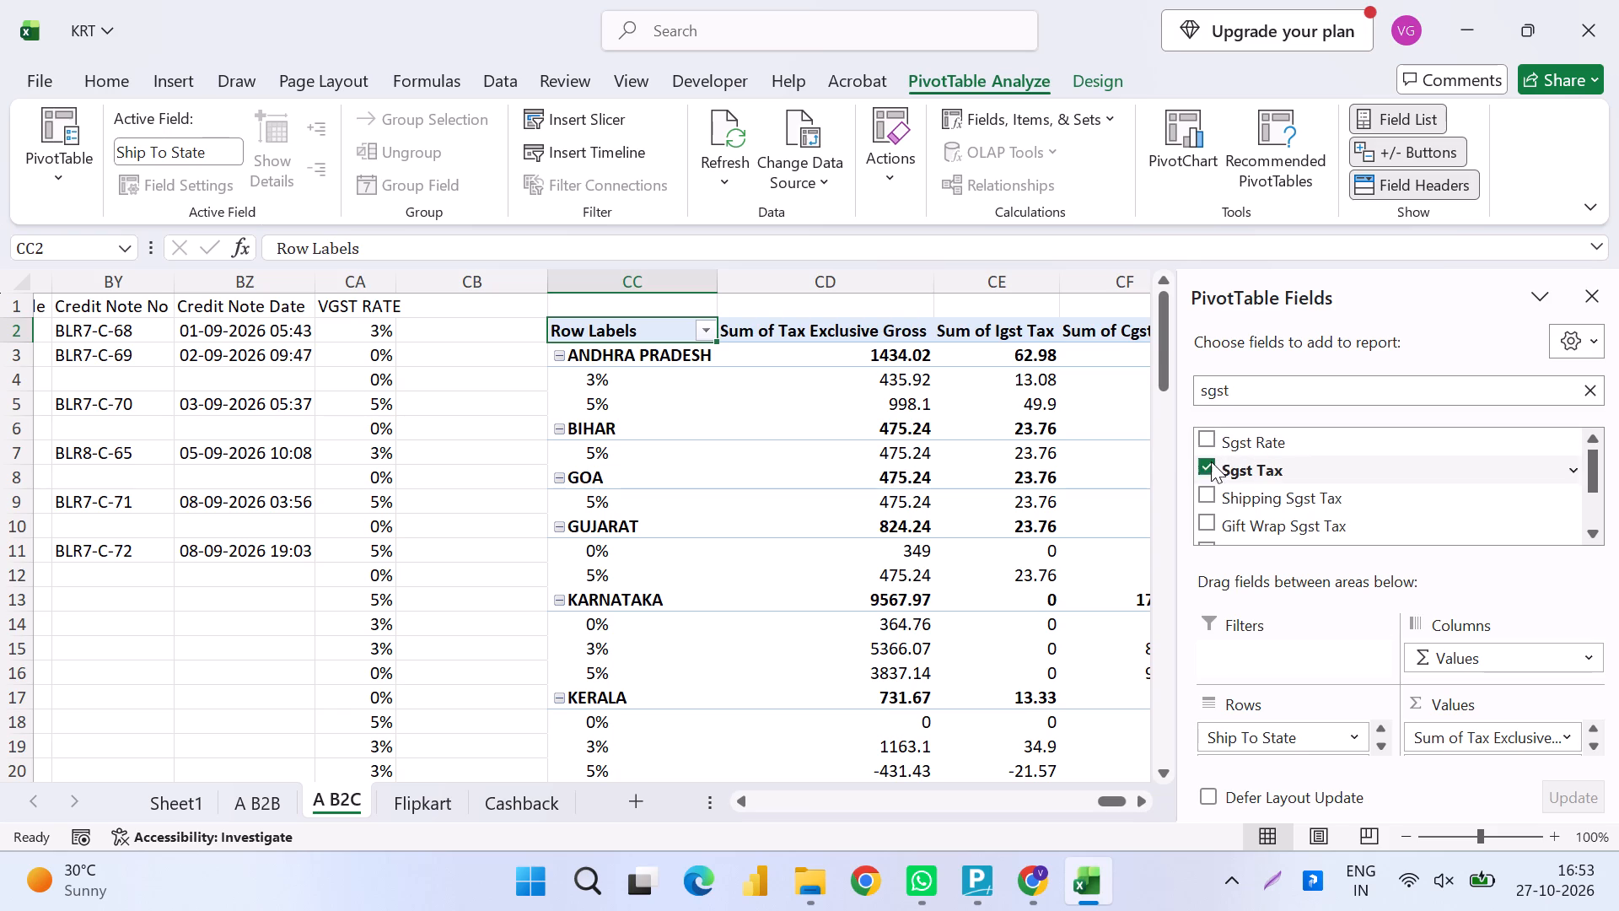
Copy the entire A B2C PivotTable starting at CC2 and paste its formats and values into Sheet1 at cell M1.
click(1027, 451)
key(Right)
key(Right)
key(Right)
key(Right)
key(Left)
key(Up)
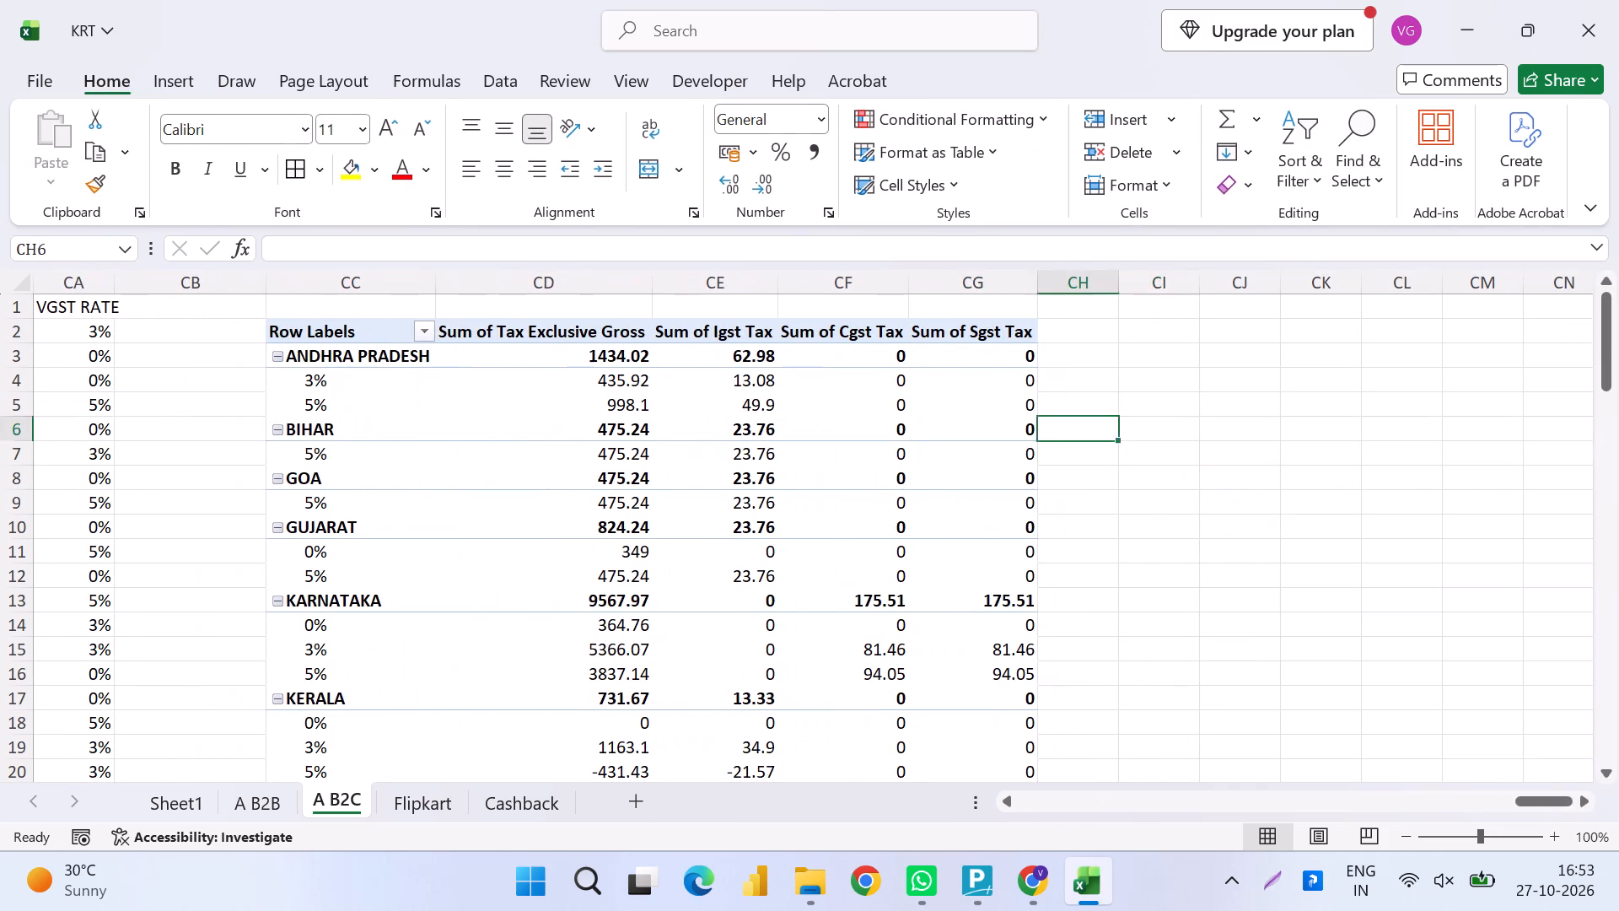
key(Left)
key(Up)
key(Left)
key(Up)
key(Left)
key(Left)
key(Up)
key(Left)
key(Up)
key(Left)
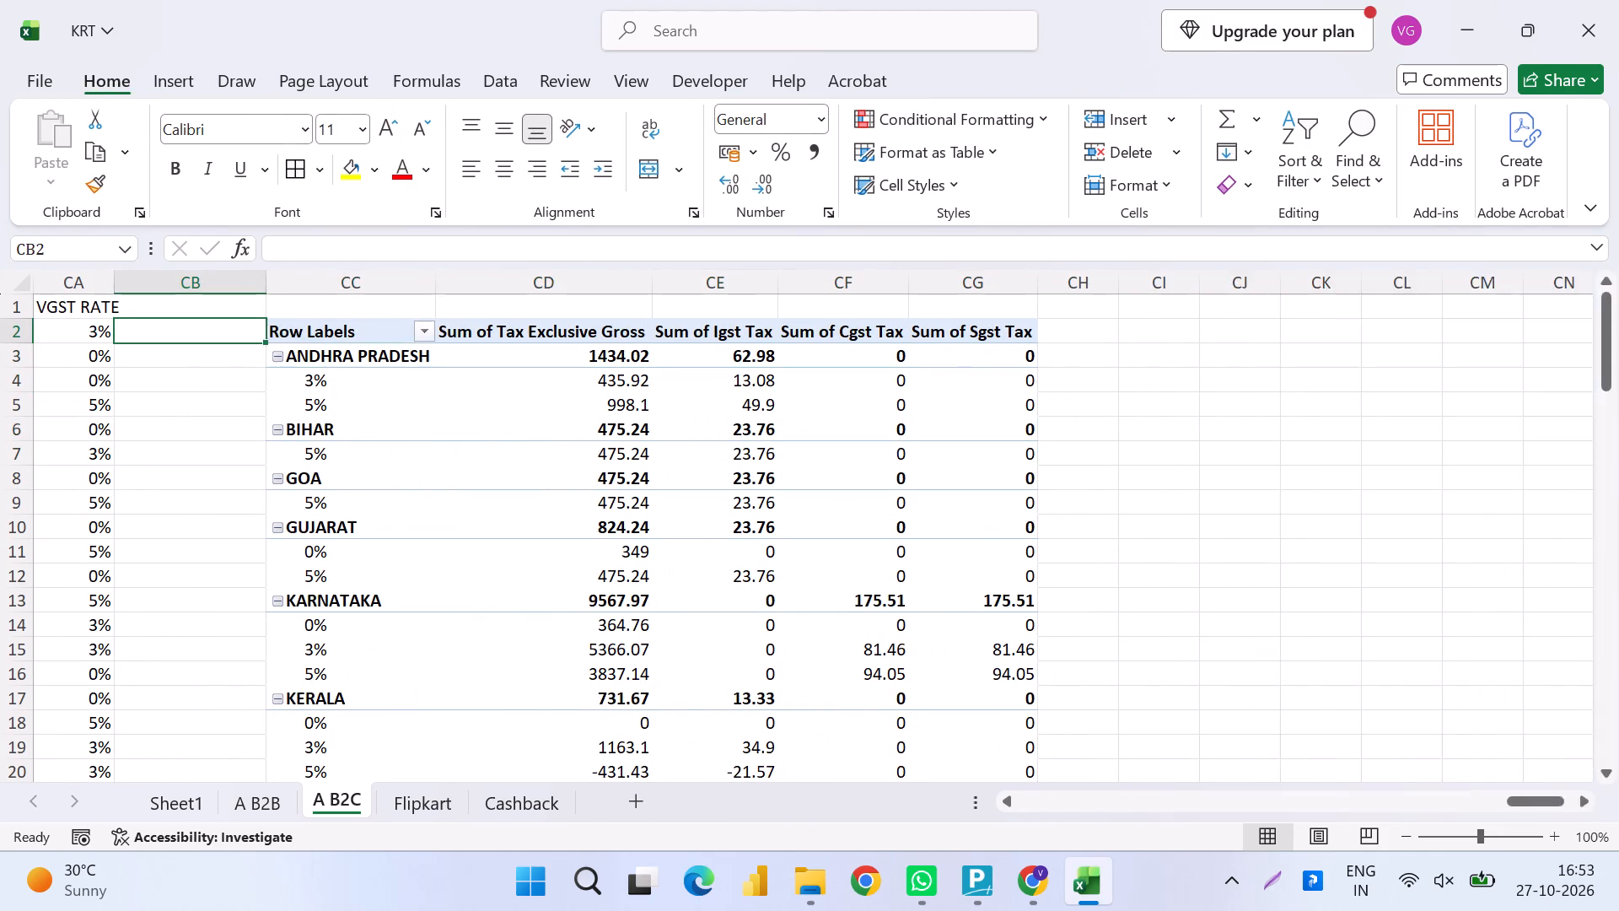
key(Right)
key(ctrl+shift+Right)
key(ctrl+shift+Down)
key(ctrl+c)
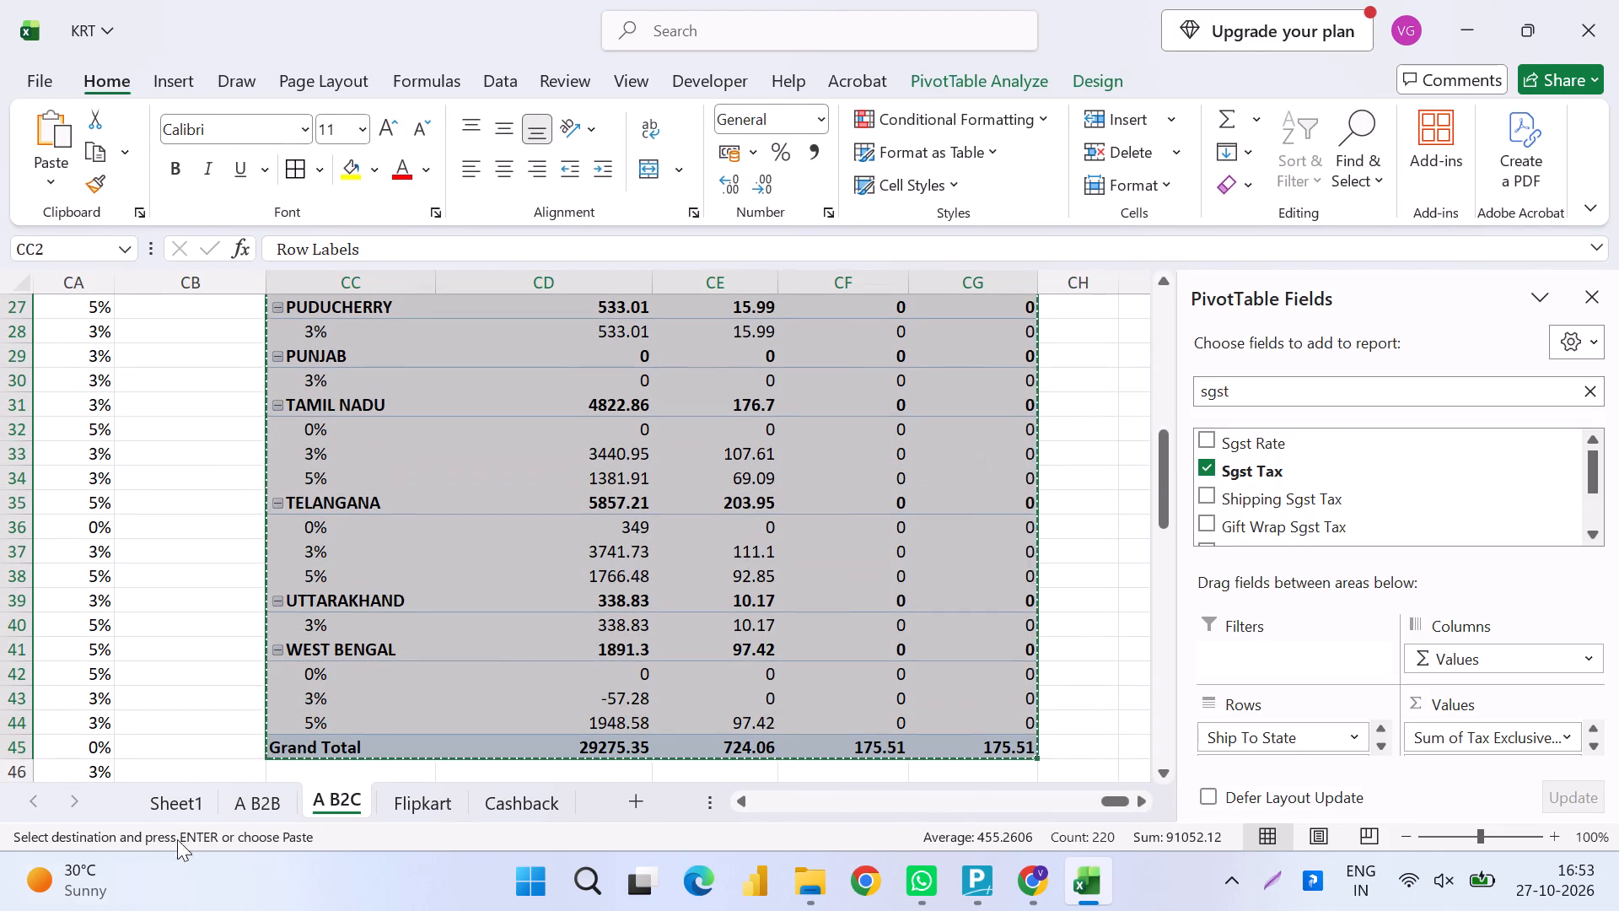
click(159, 808)
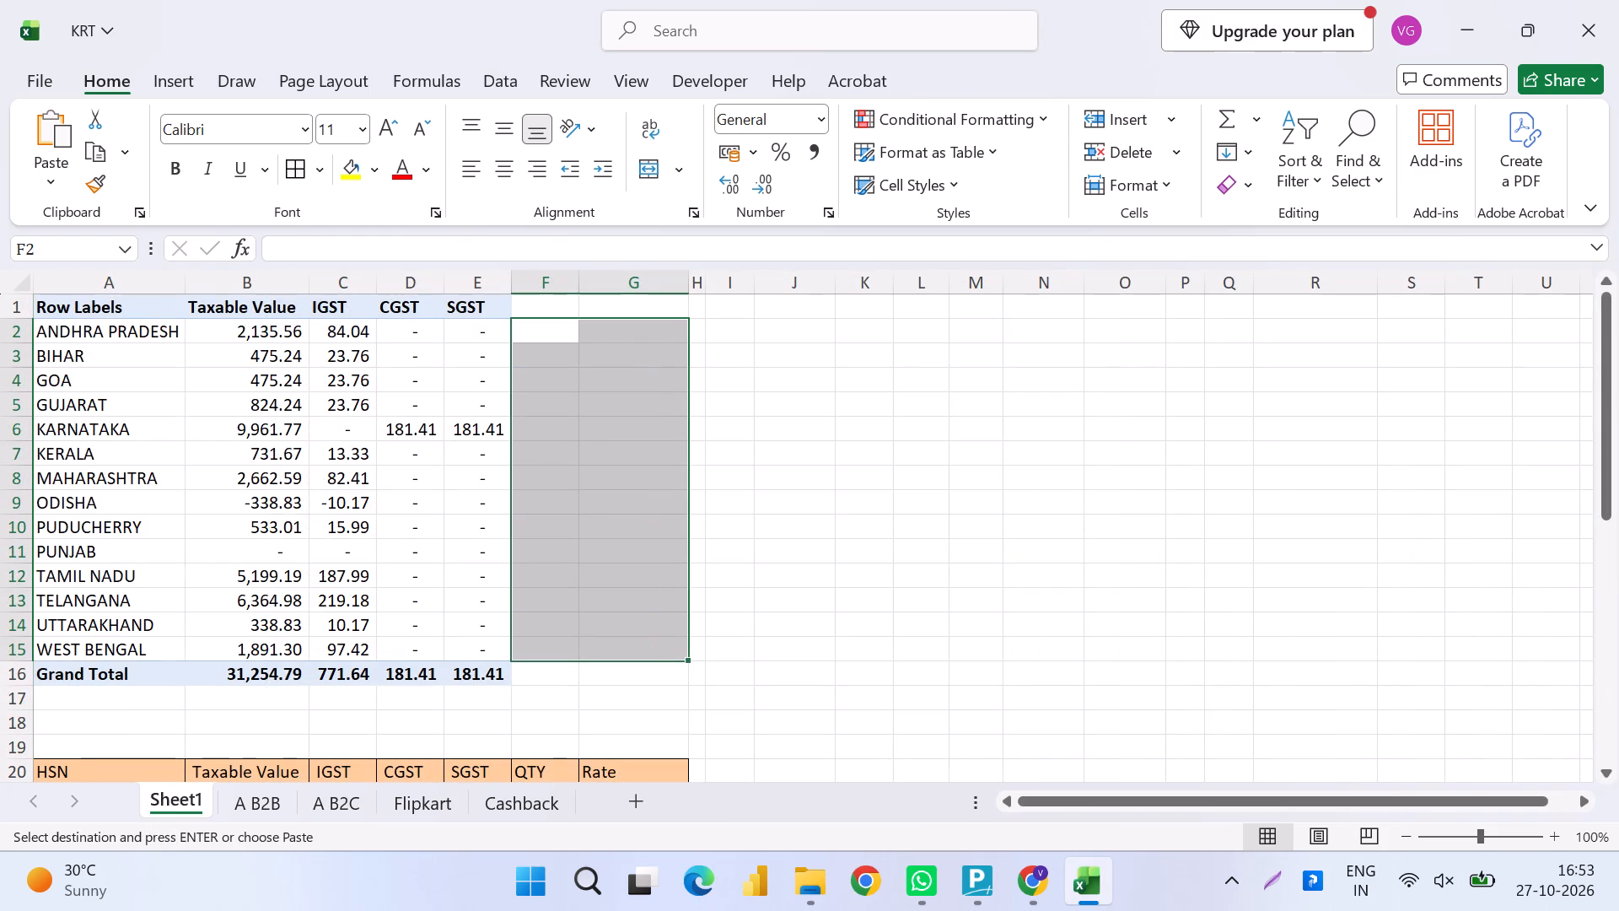
click(999, 318)
key(ctrl+alt+v)
key(Down)
key(Down)
key(Down)
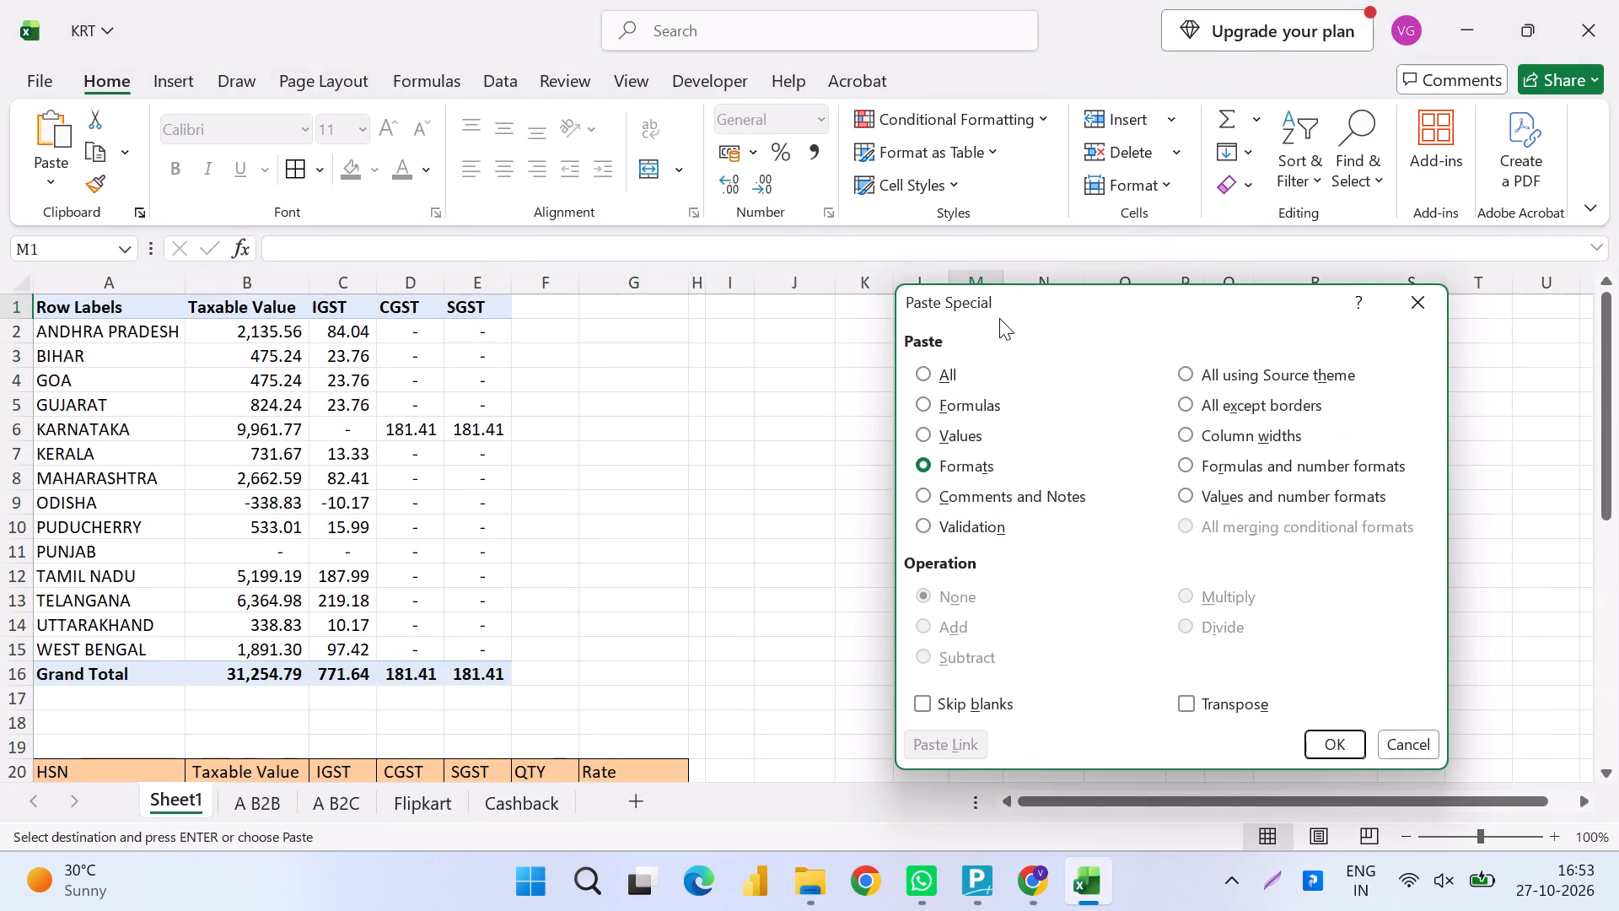
key(Return)
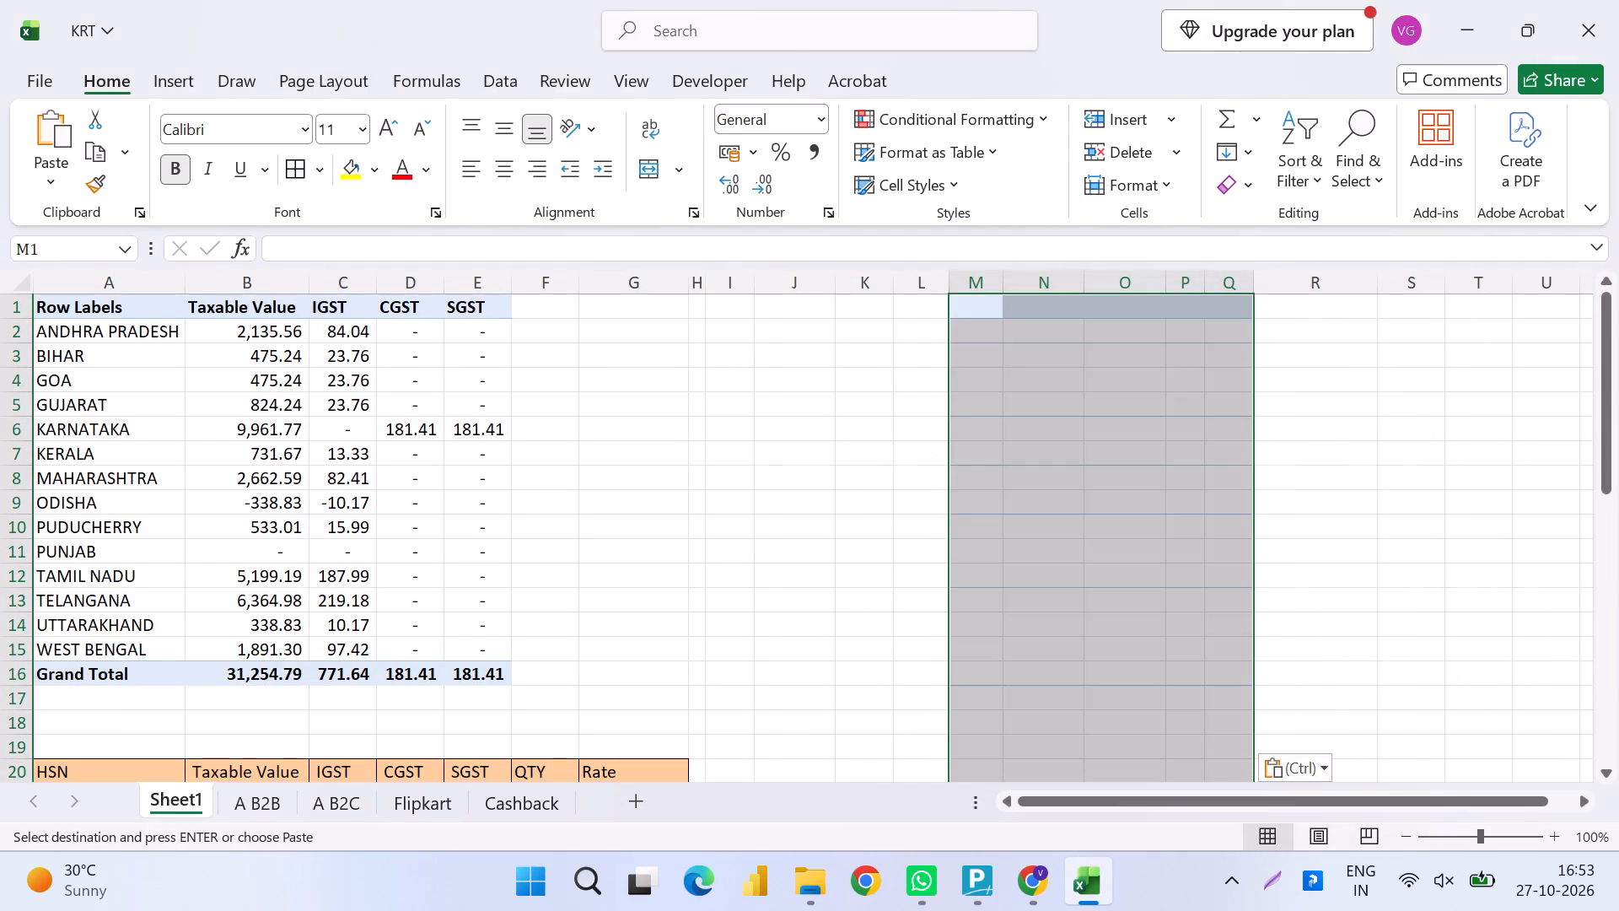
key(ctrl+alt+v)
key(Down)
key(Down)
key(Return)
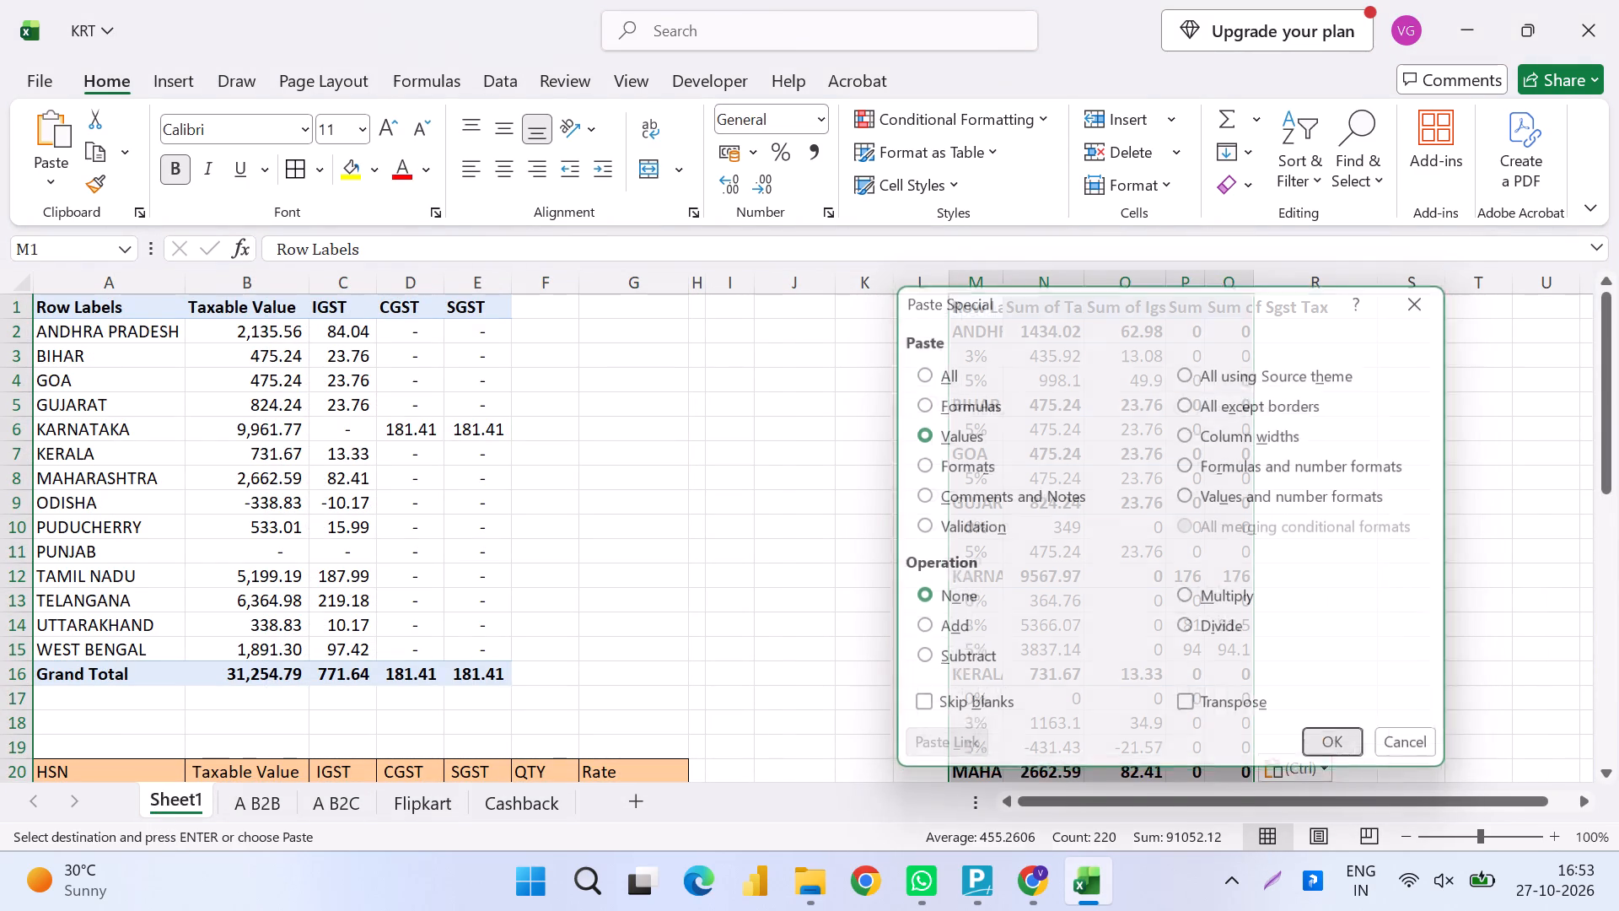
AutoFit the column widths of the pasted state-wise, rate-wise table on Sheet1.
key(alt+h)
key(Escape)
key(Escape)
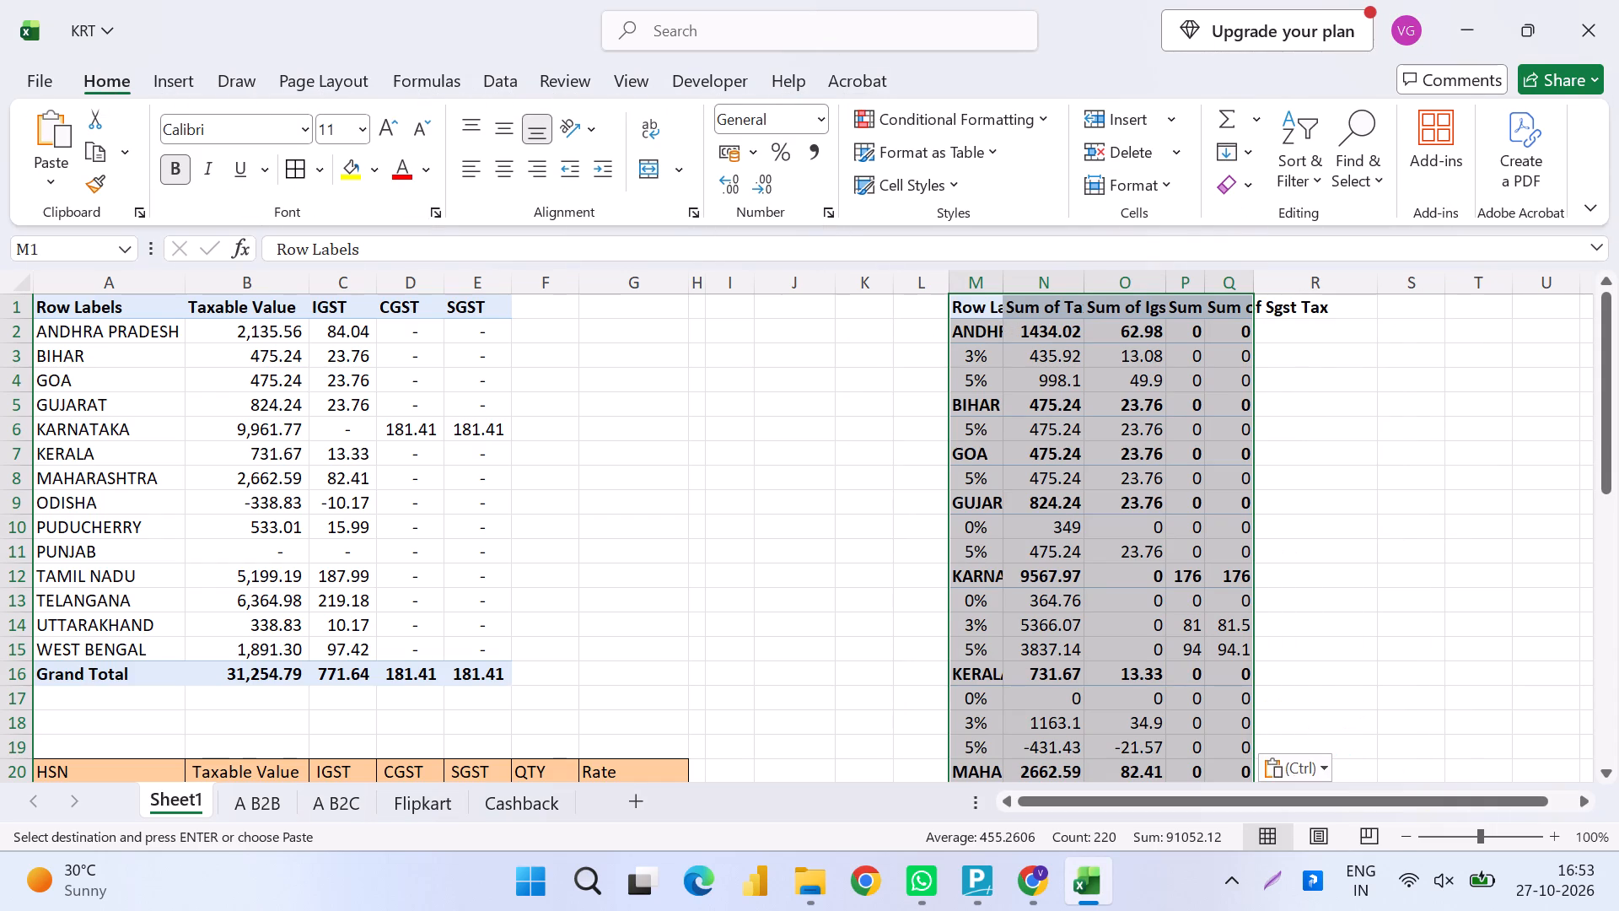
key(alt+h)
text(oi)
Clear all contents and formatting from the pasted table's Grand Total row, M44:Q44, and save the workbook.
key(ctrl+Down)
key(Down)
key(Up)
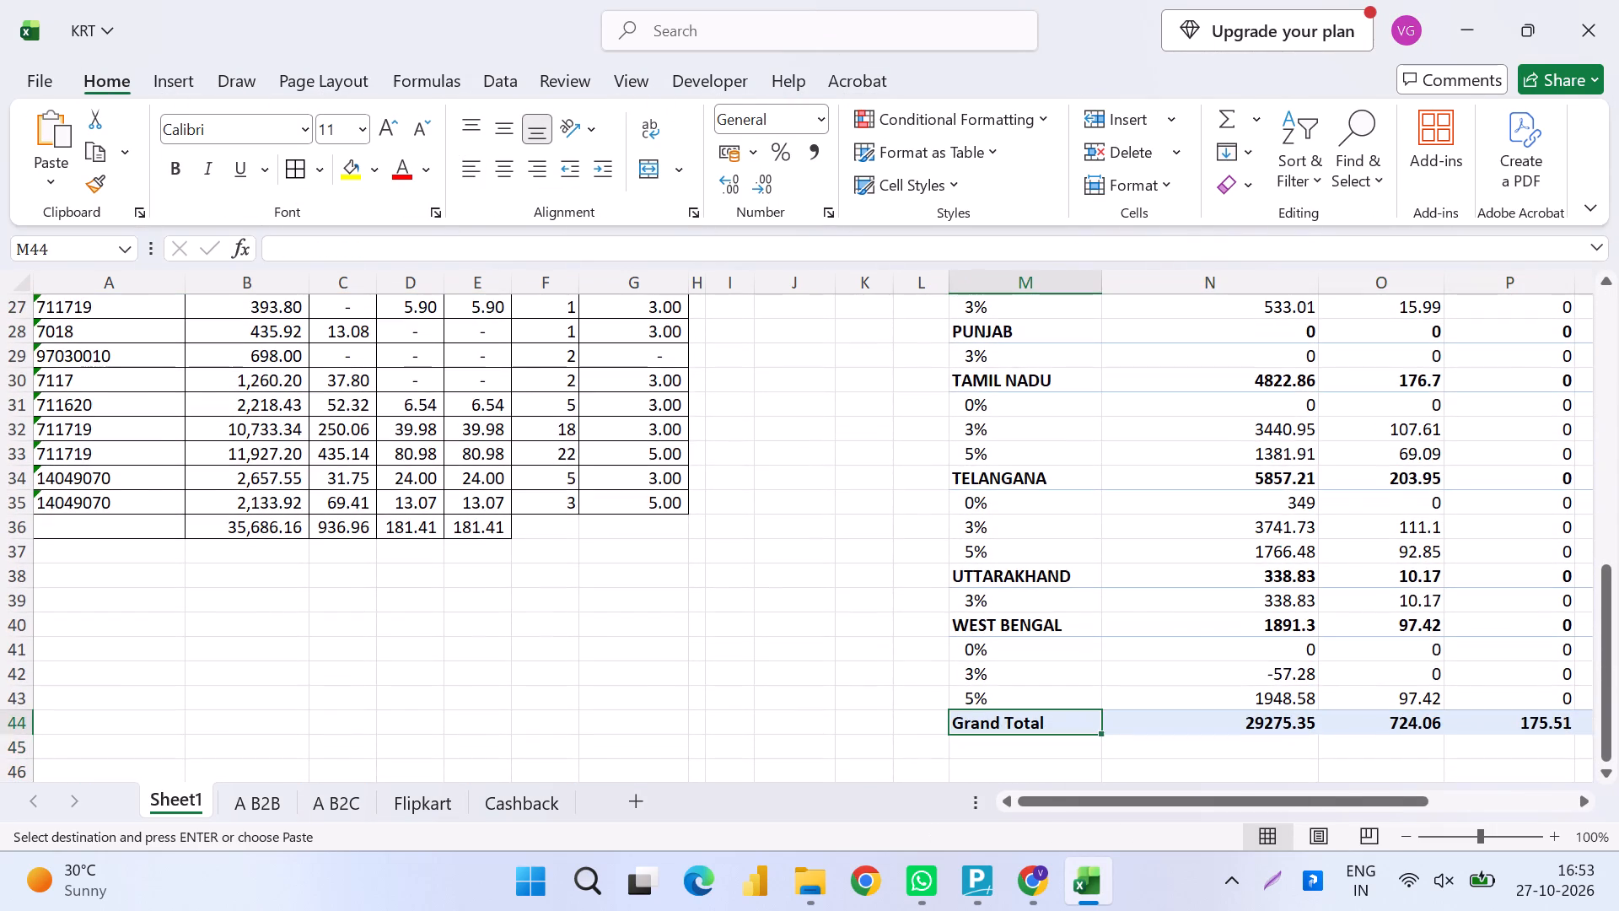
key(ctrl+shift+Right)
key(alt+h)
text(ea)
key(ctrl+s)
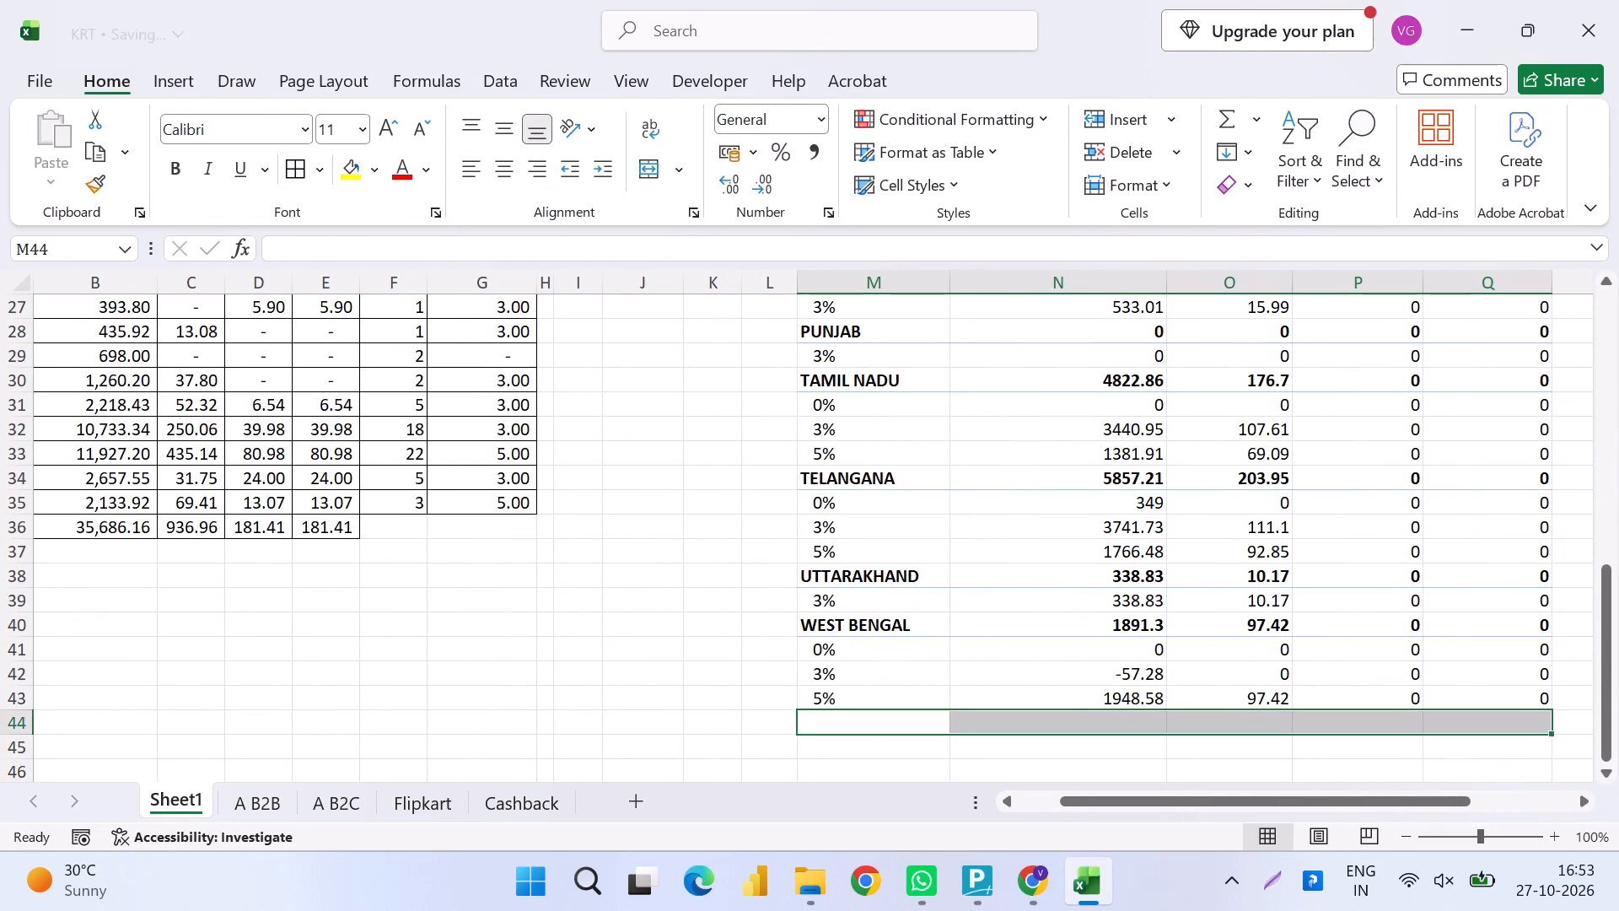
Copy the Flipkart PivotTable's state and rate rows, from Andhra Pradesh down, leaving out the header and Grand Total rows.
click(430, 804)
key(ctrl+Up)
key(ctrl+Up)
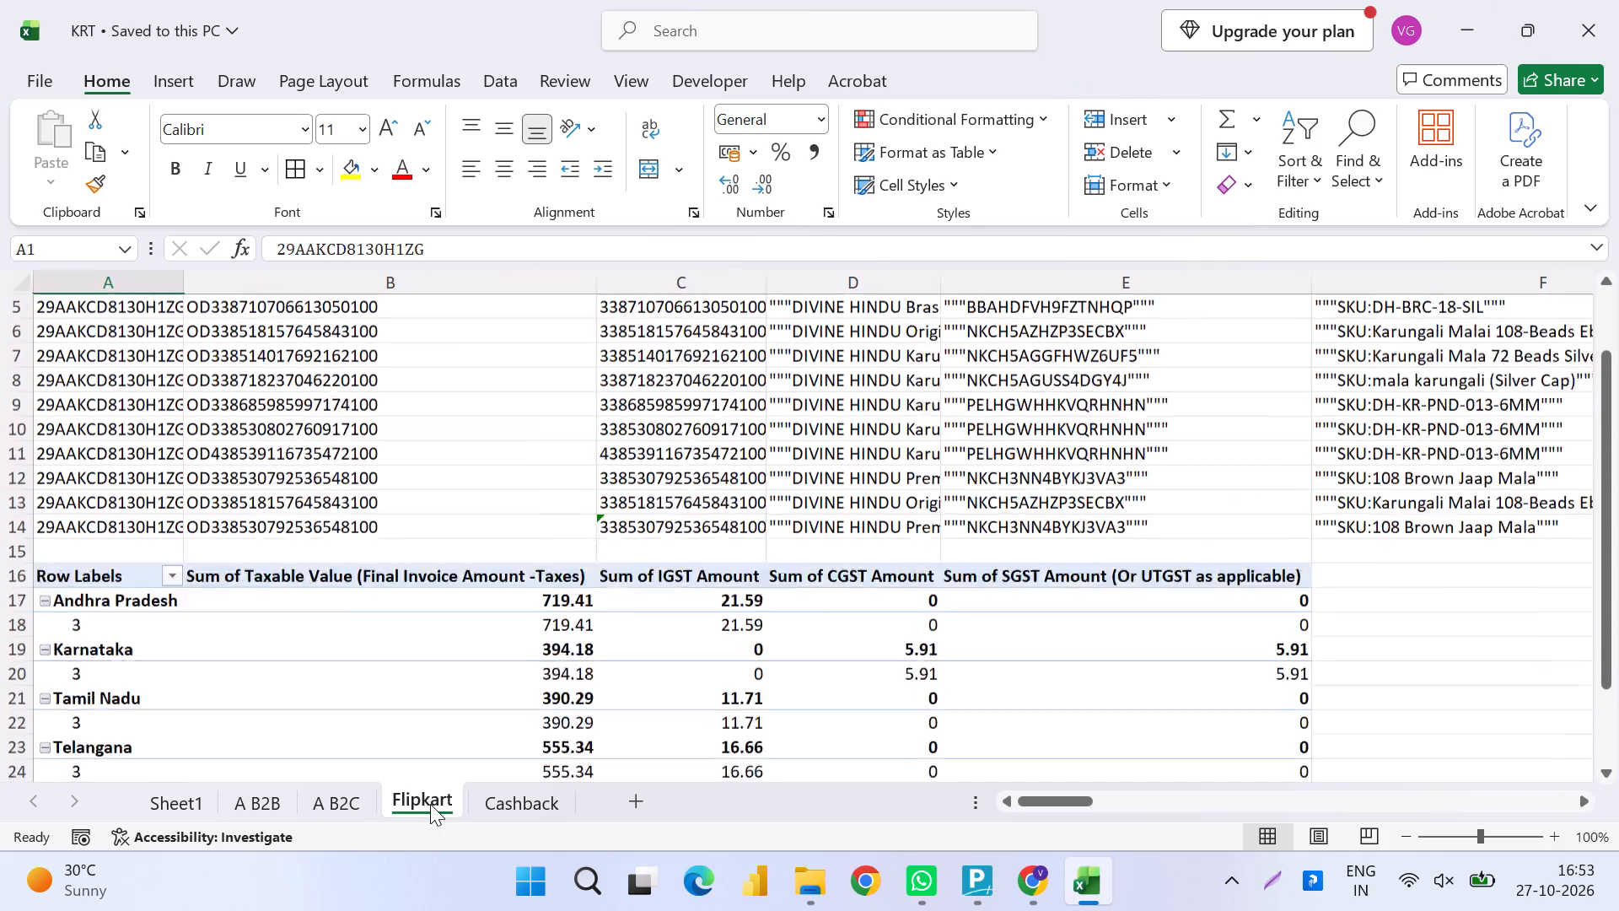
key(Down)
key(ctrl+Down)
key(Down)
key(Down)
key(Down)
key(ctrl+shift+Right)
key(ctrl+shift+Down)
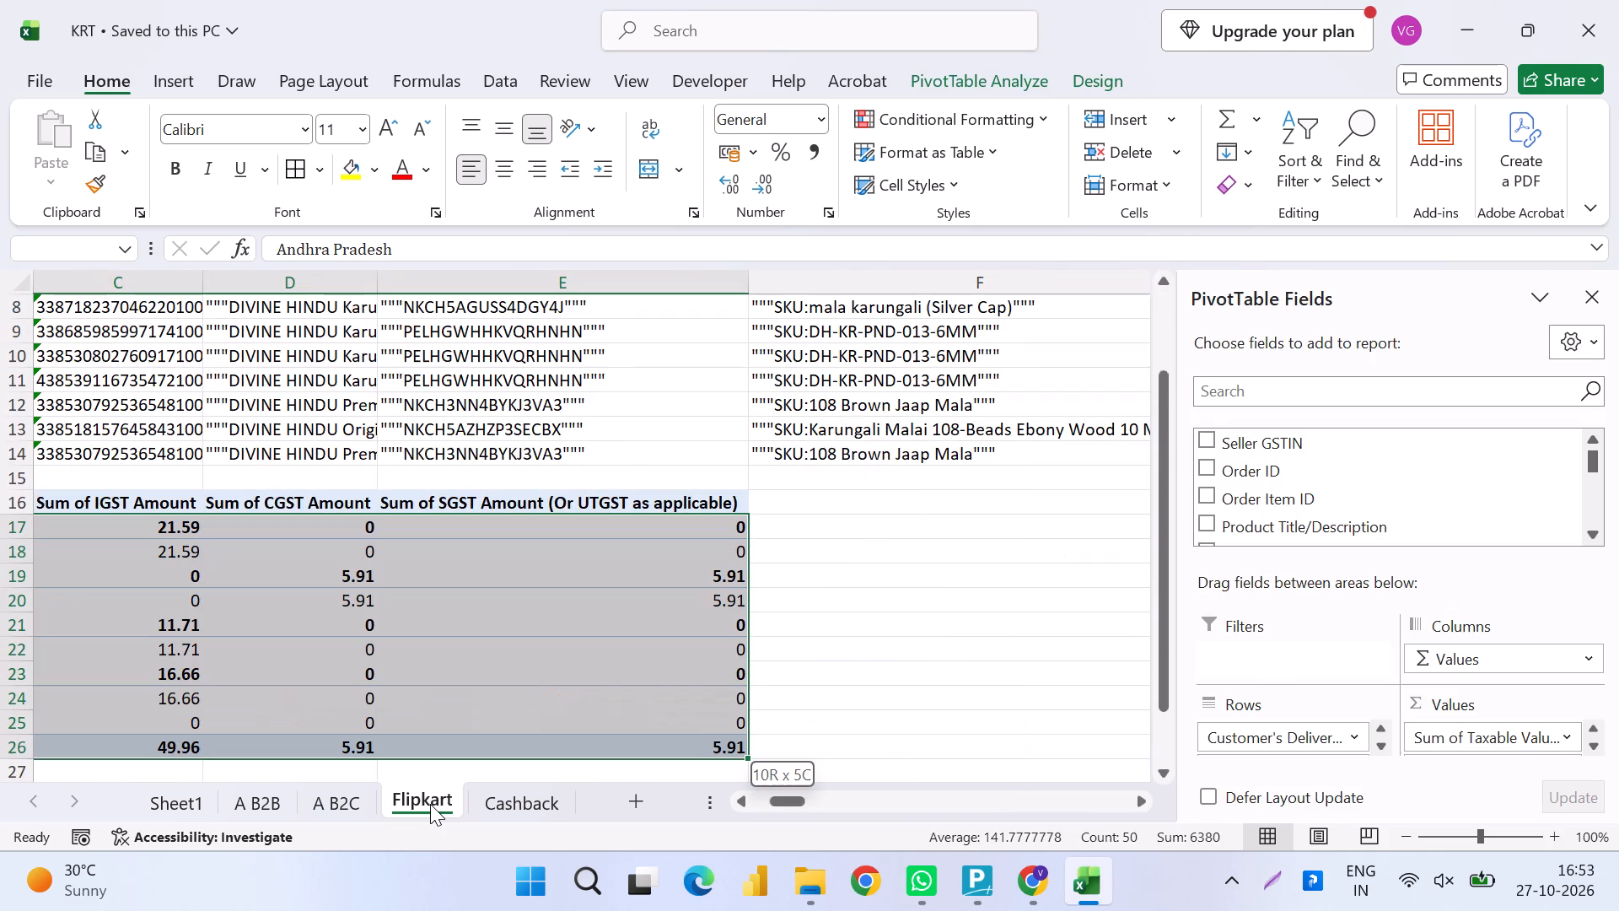
key(shift+Up)
key(ctrl+c)
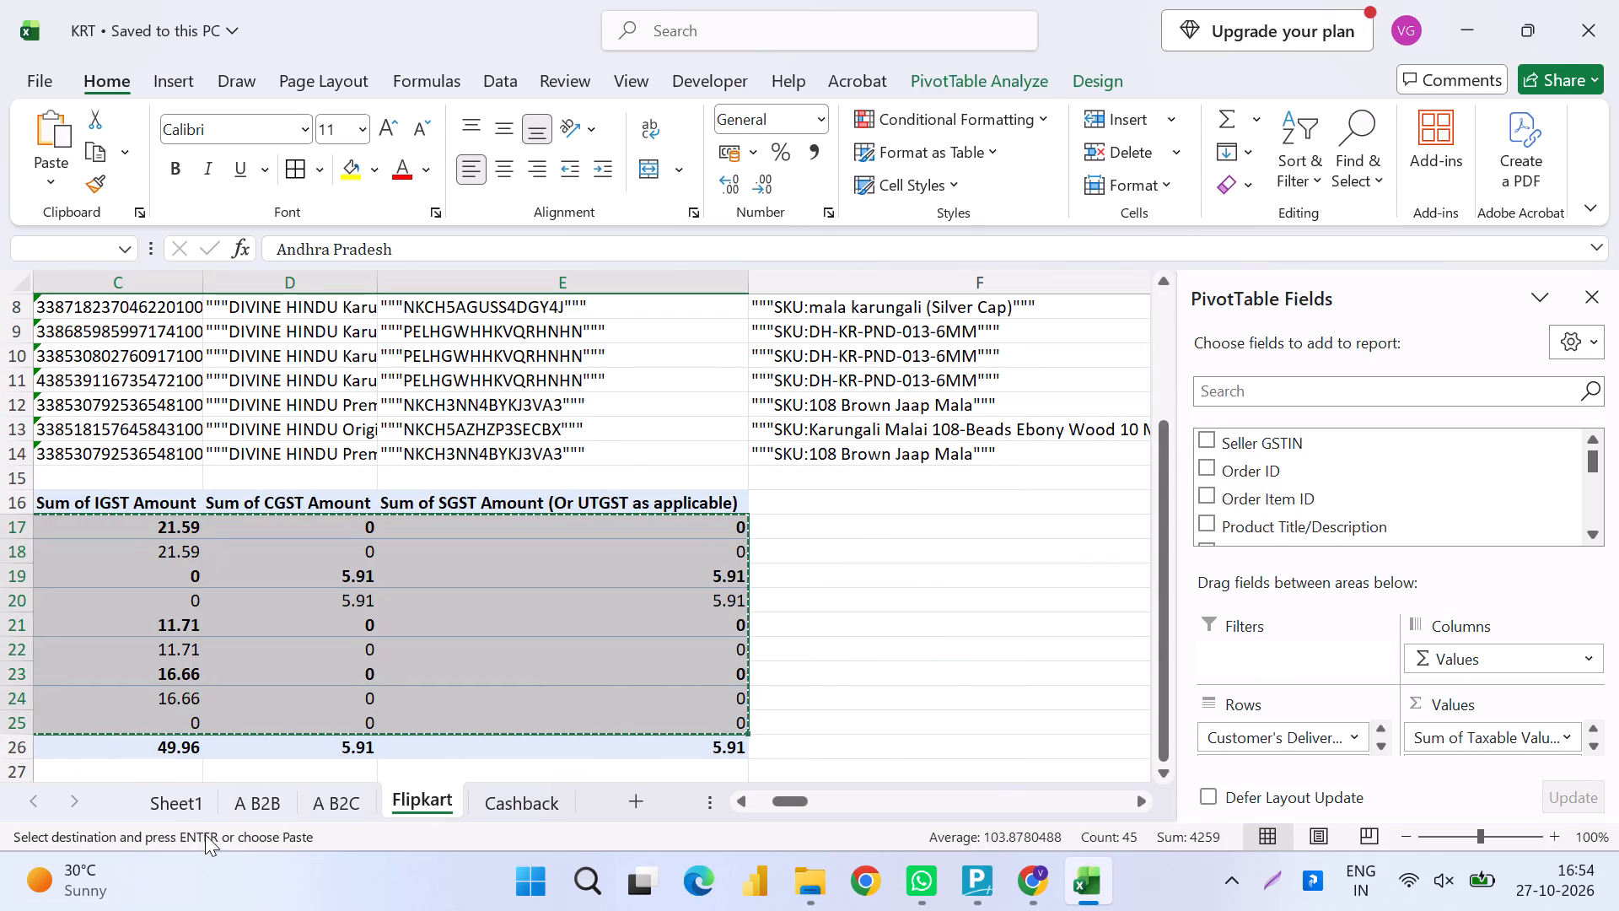
Paste the copied Flipkart rows into Sheet1 at cell S1 as values plus formats.
click(167, 800)
scroll(1217, 375, up, 7)
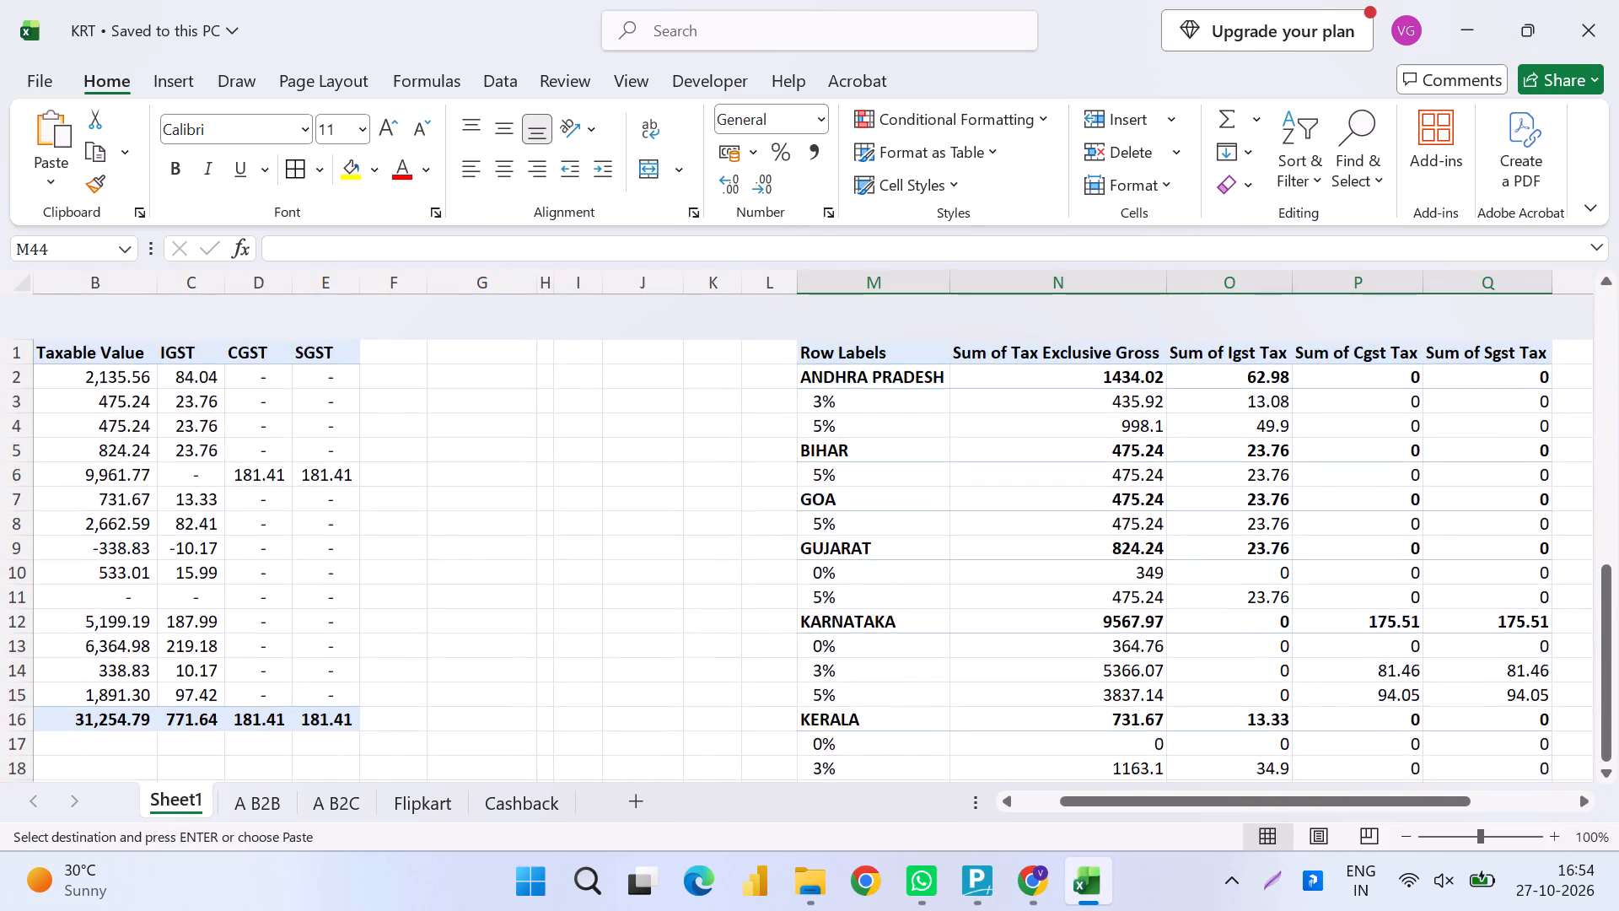
scroll(1217, 375, up, 1)
click(1293, 334)
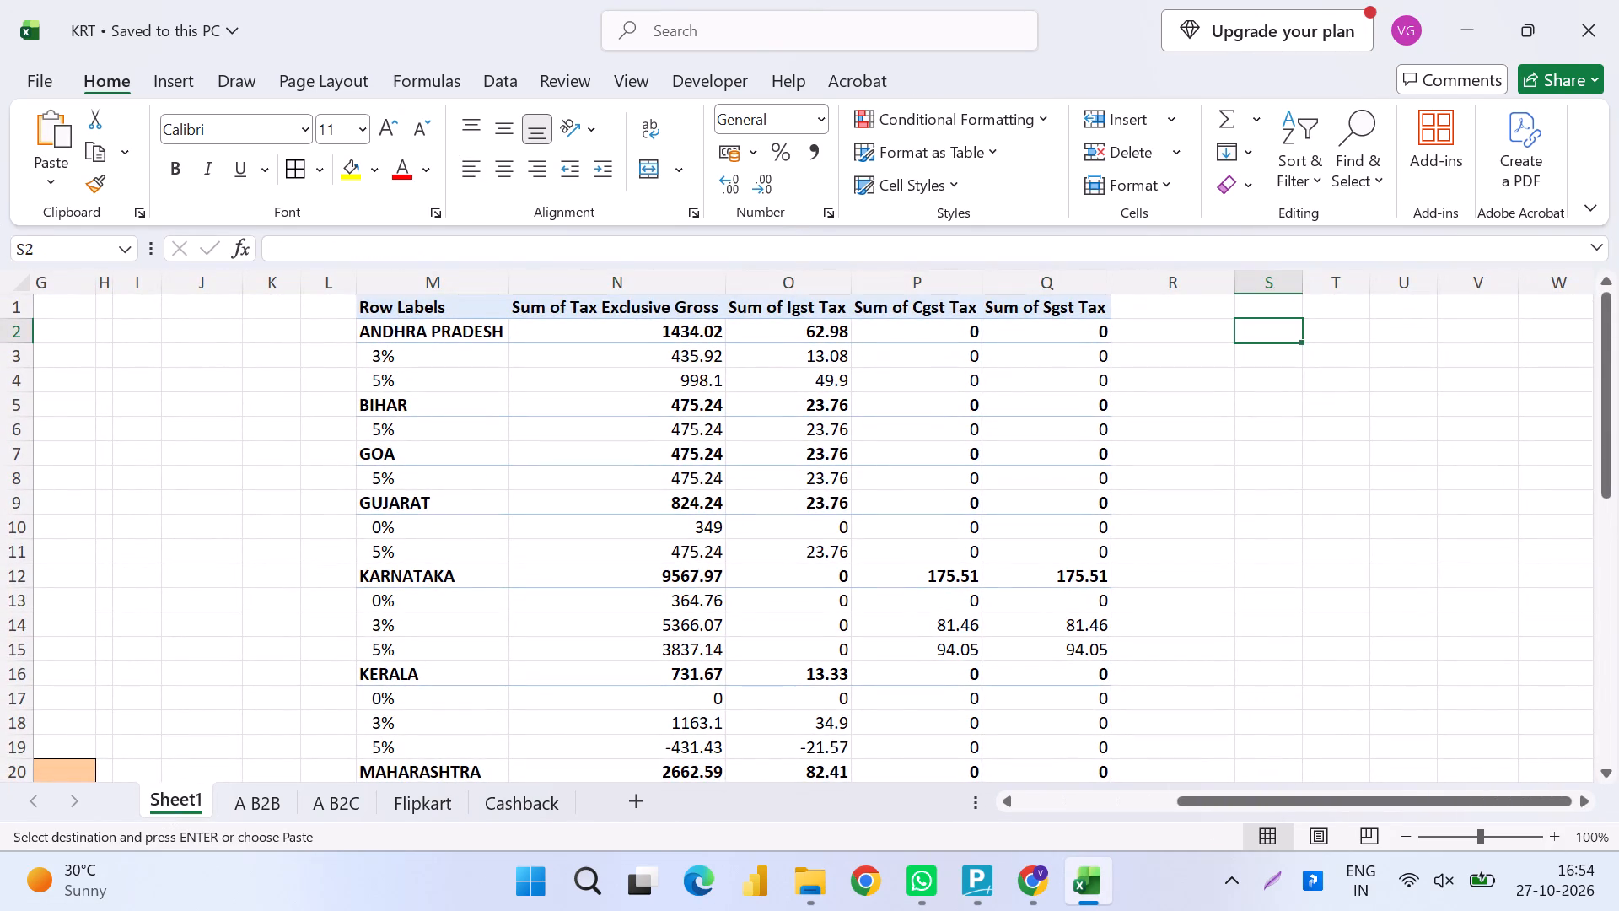
key(Up)
key(ctrl+alt+v)
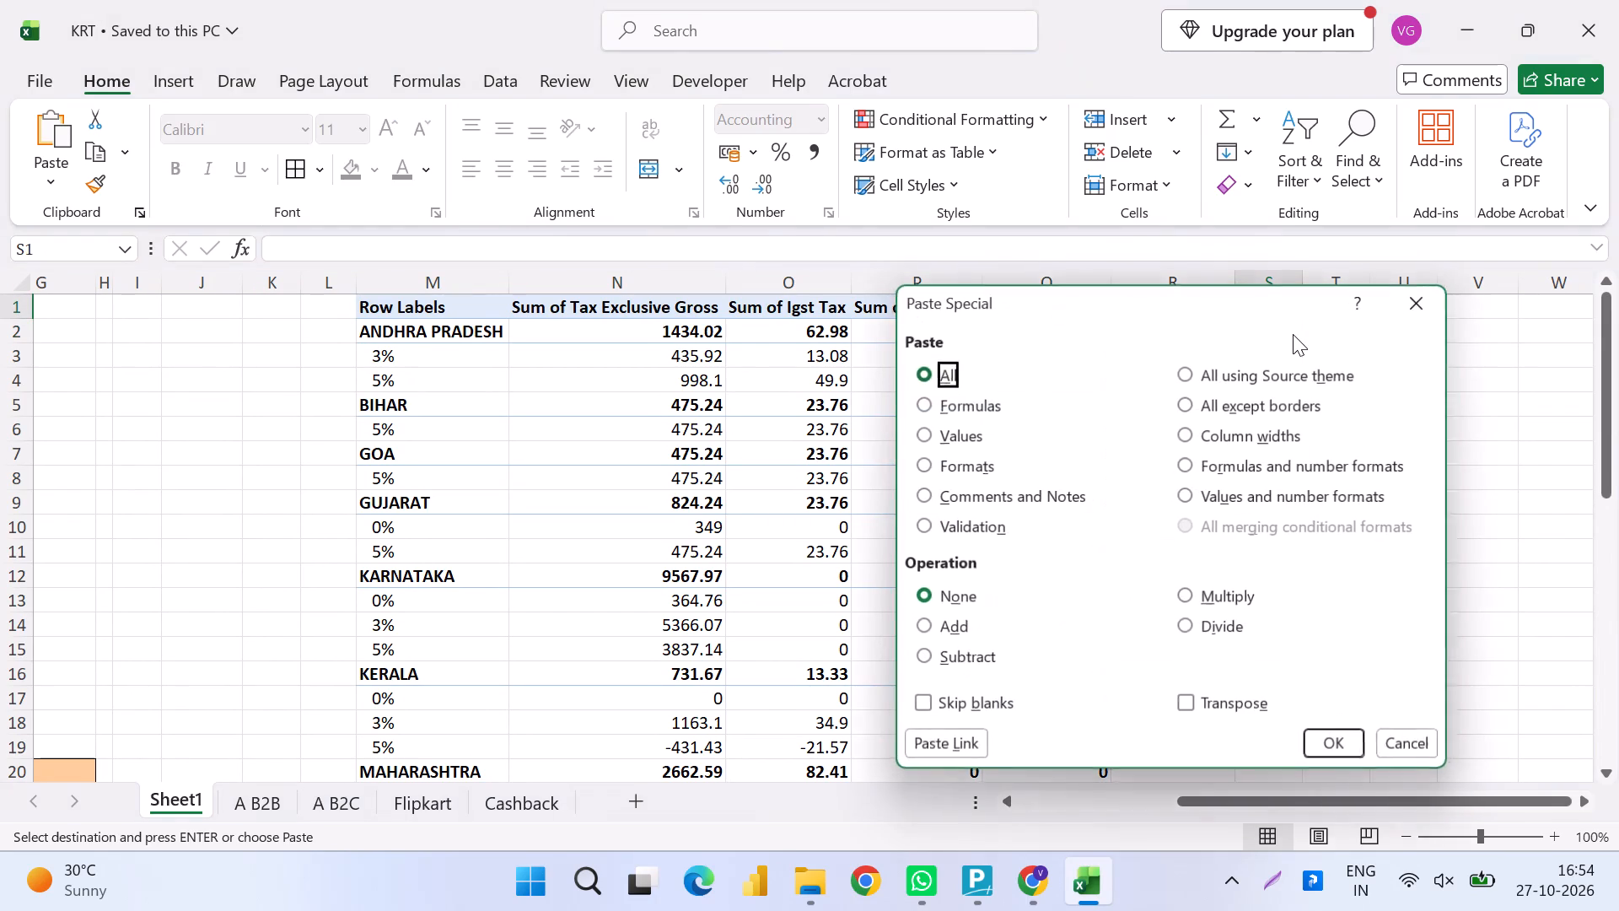
key(Down)
key(Down)
key(Return)
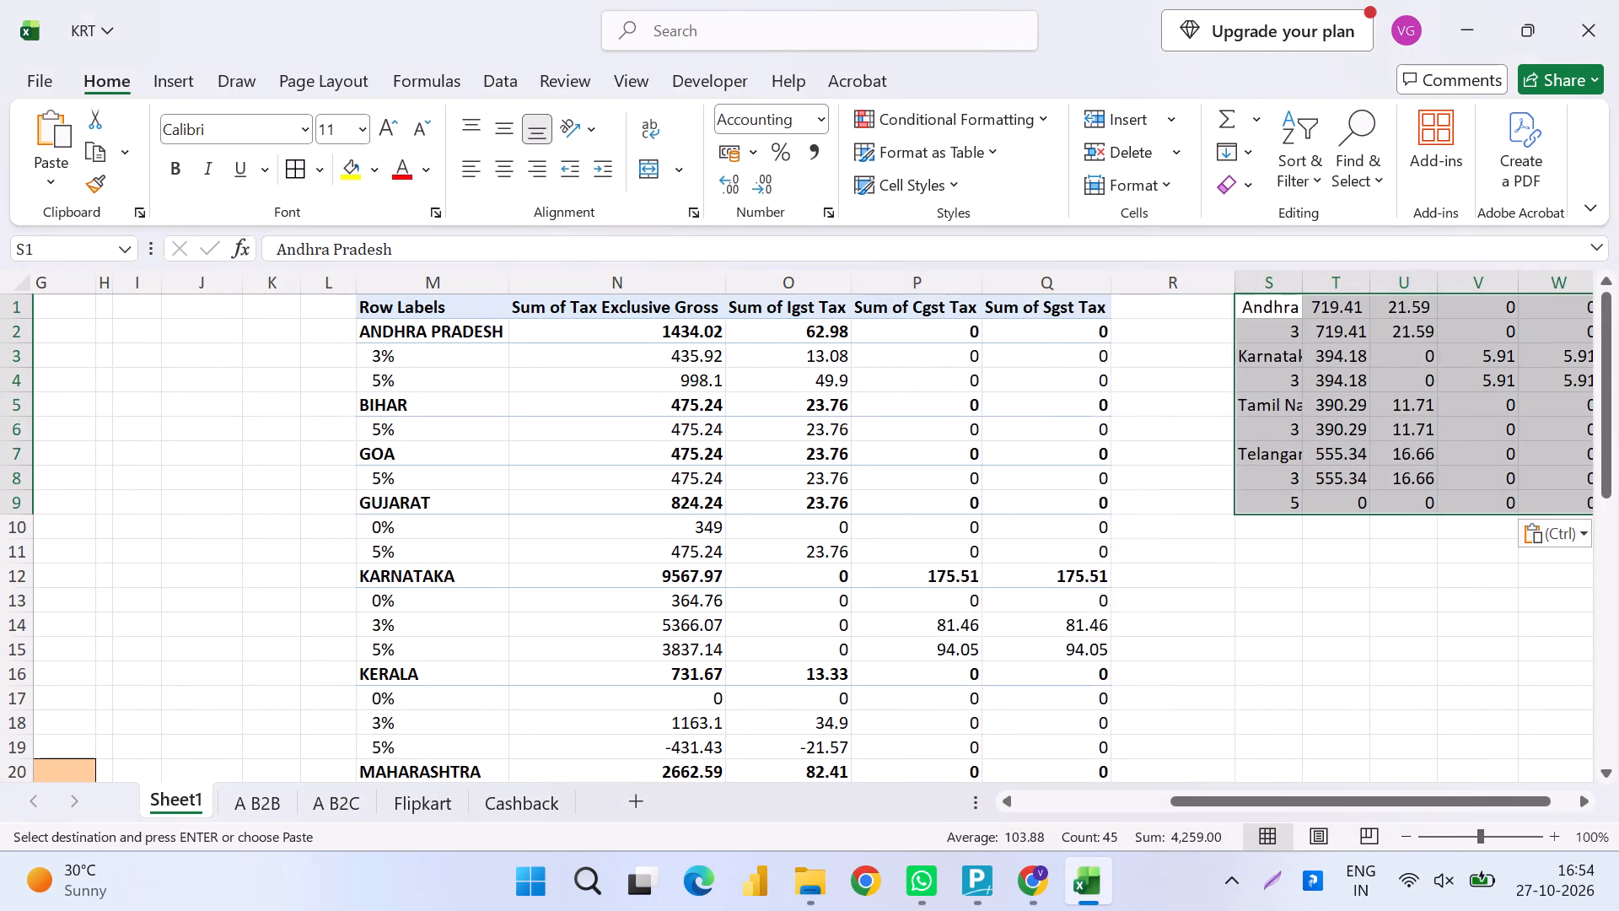
key(ctrl+alt+v)
key(Down)
key(Down)
key(Down)
key(Return)
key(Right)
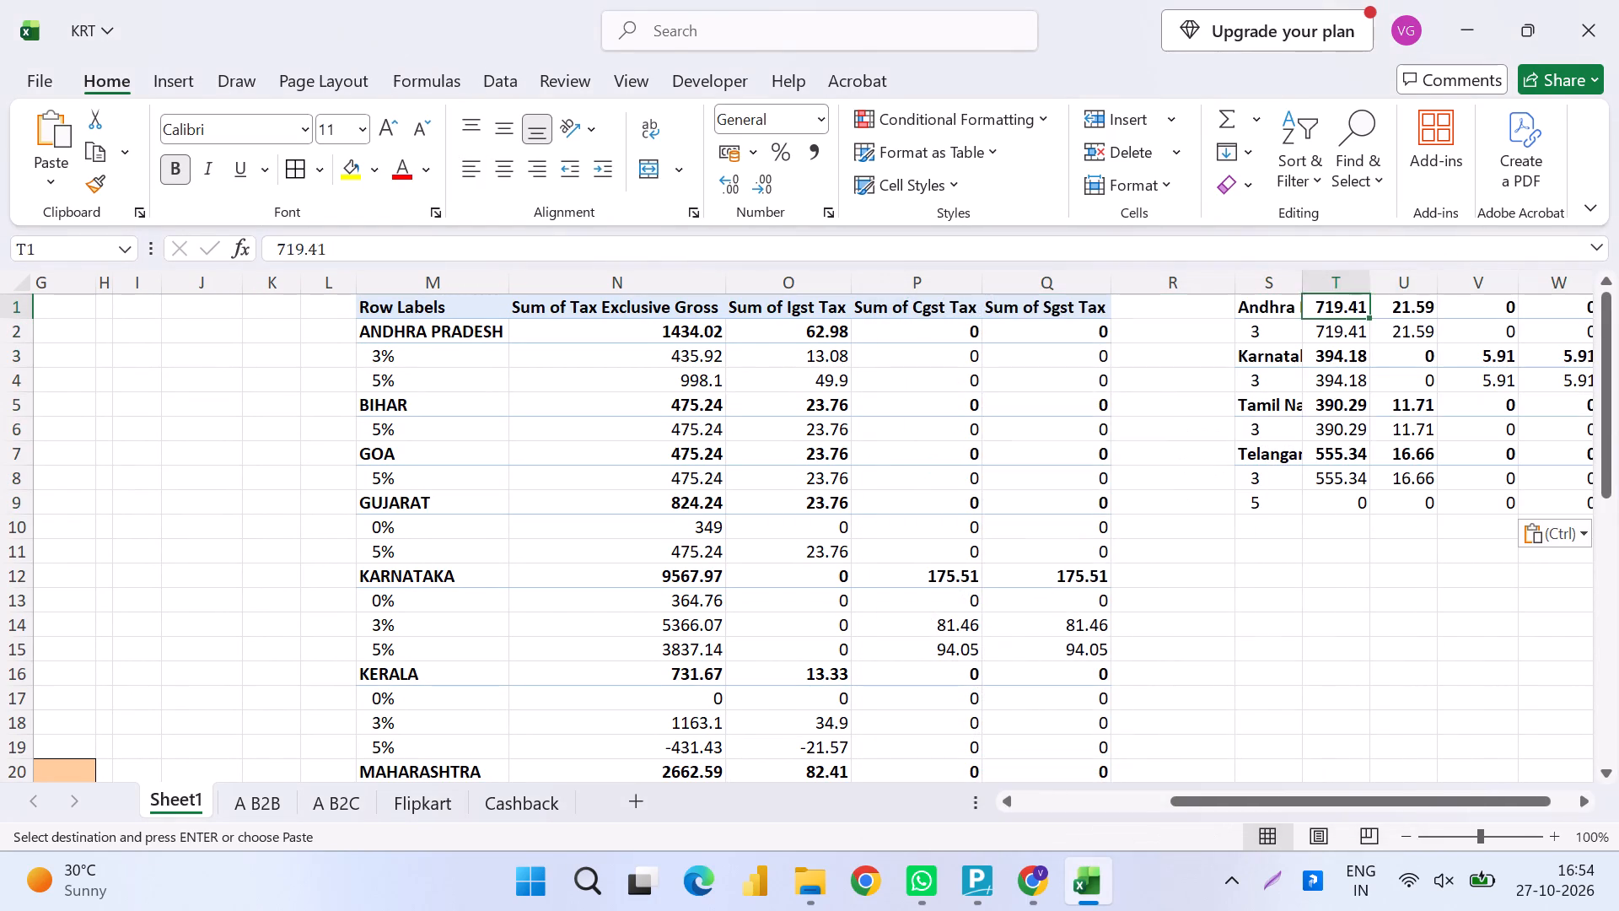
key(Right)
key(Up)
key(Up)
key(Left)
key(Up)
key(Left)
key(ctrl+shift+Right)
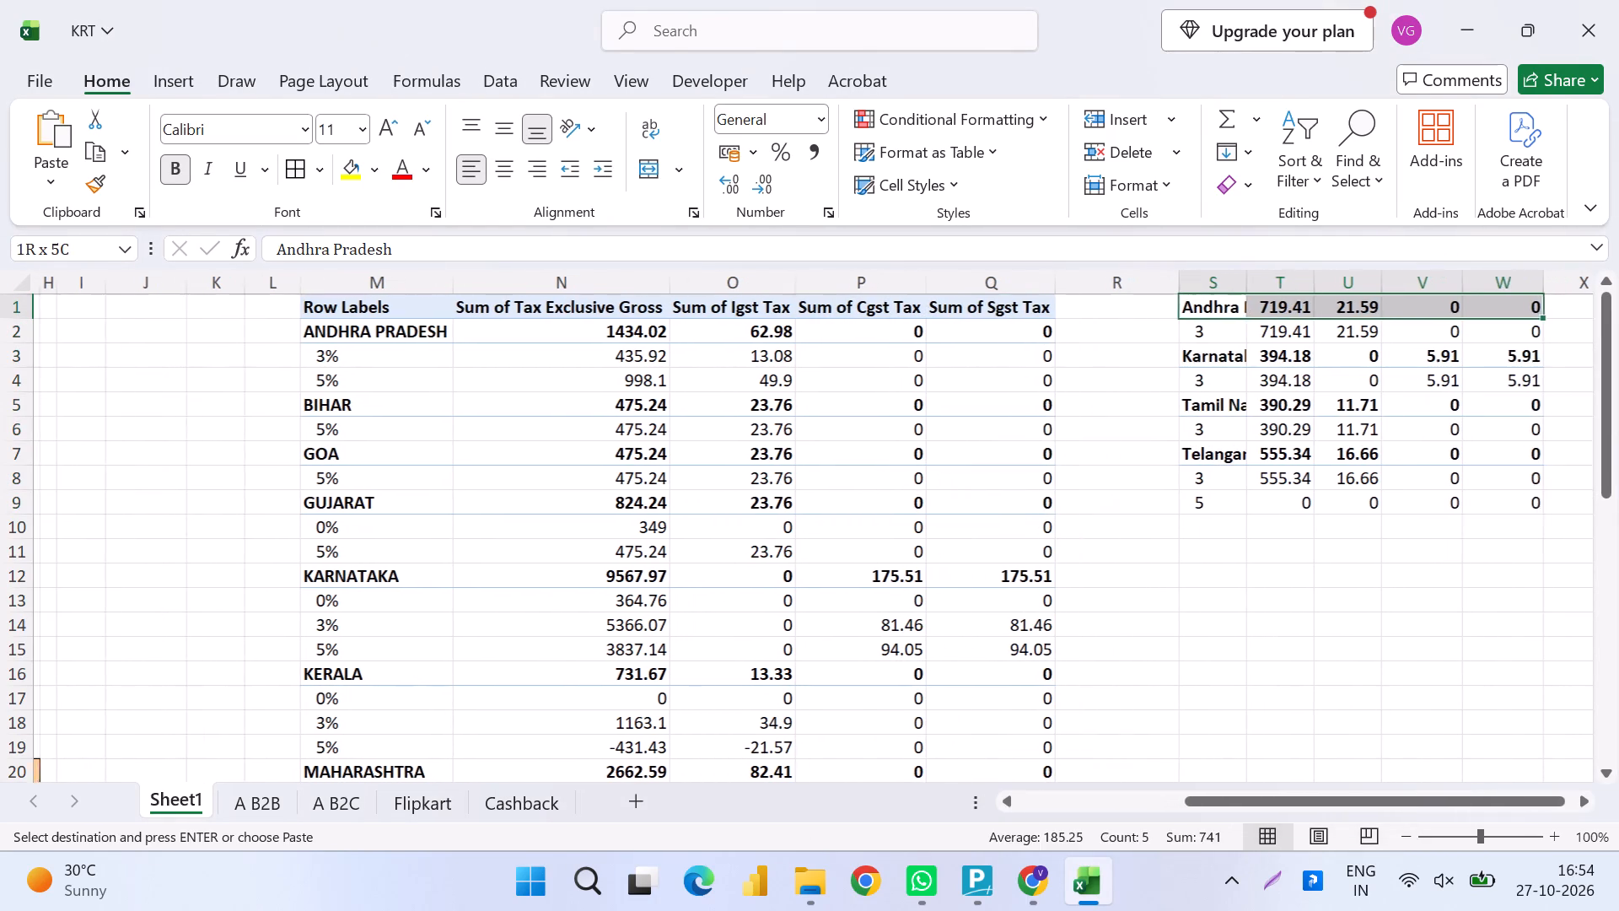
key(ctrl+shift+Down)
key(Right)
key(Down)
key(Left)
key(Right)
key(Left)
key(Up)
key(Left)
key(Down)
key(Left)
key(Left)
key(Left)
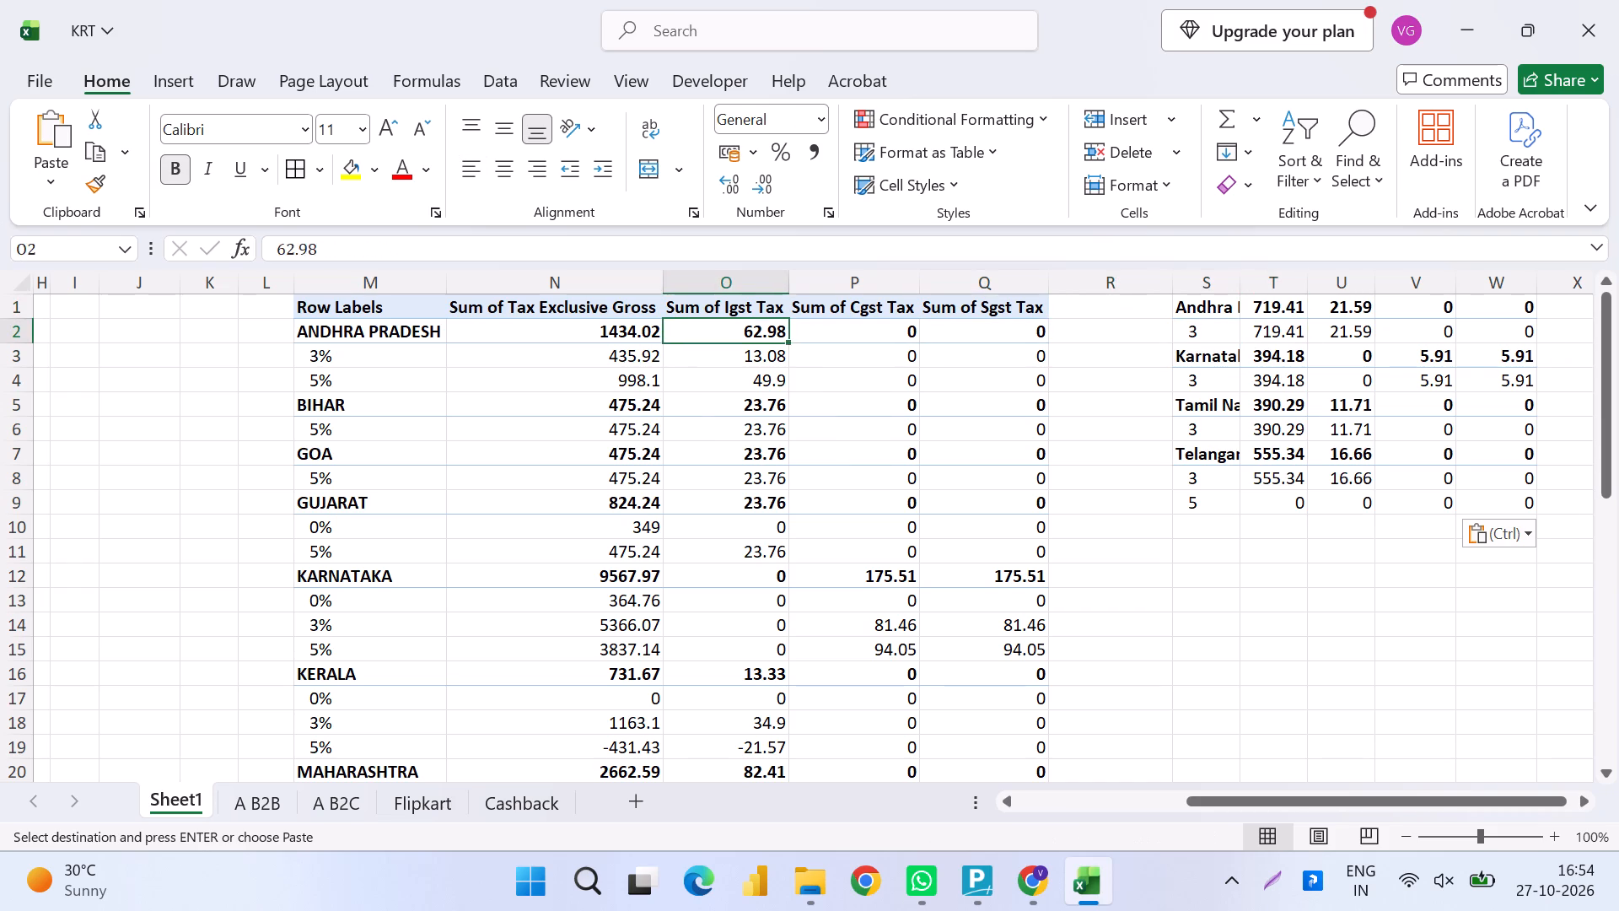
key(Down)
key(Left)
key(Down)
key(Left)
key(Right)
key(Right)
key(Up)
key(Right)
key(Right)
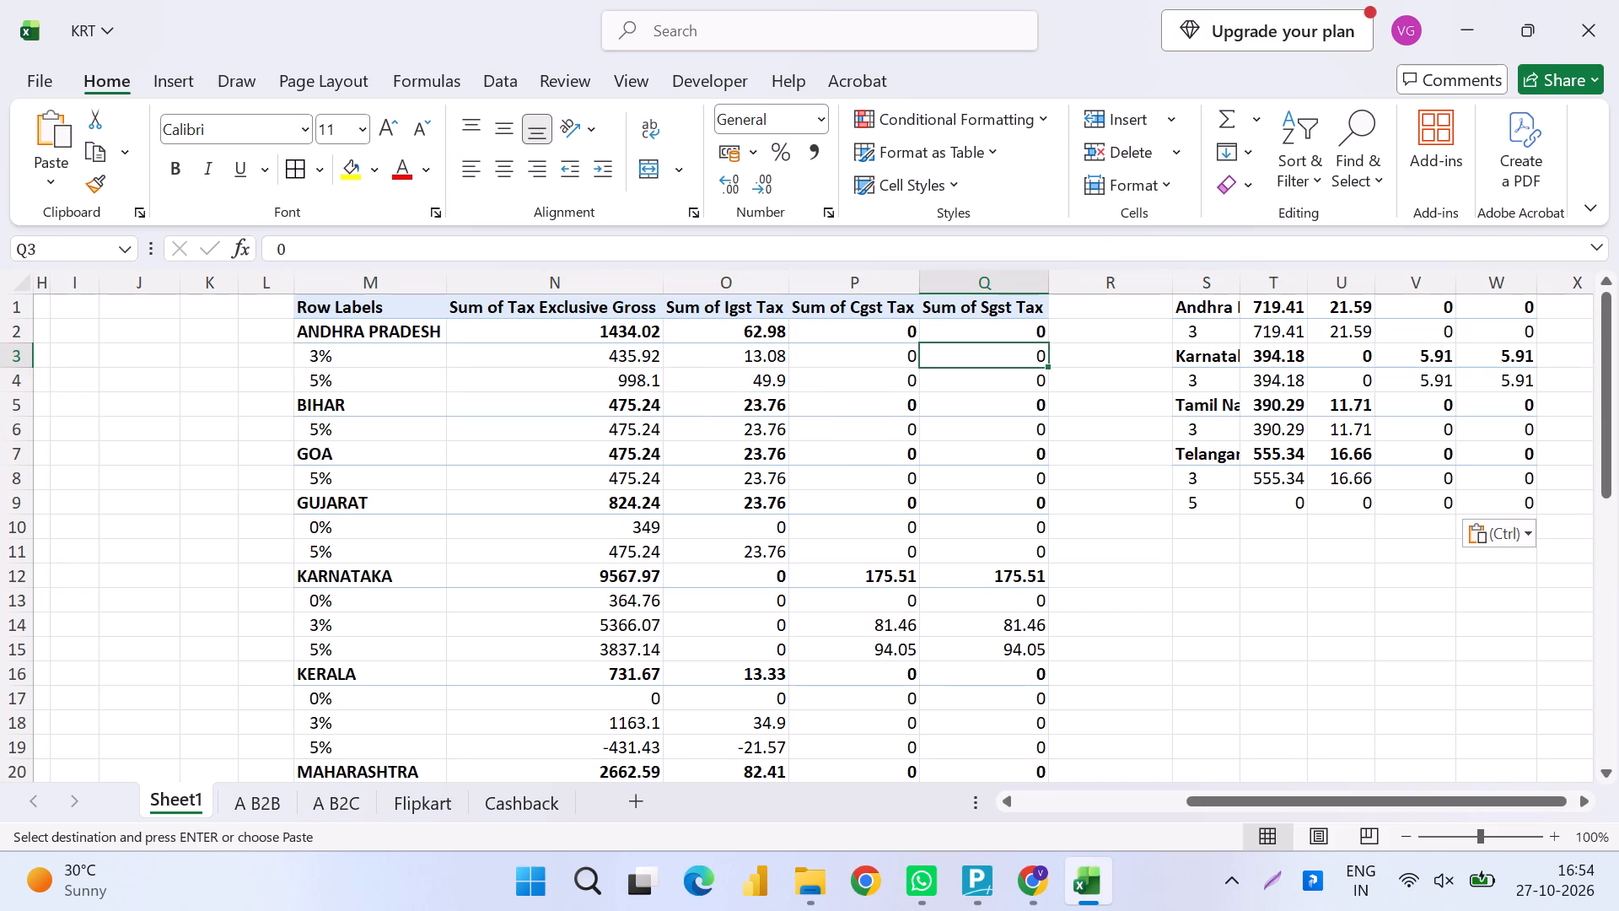
In Sheet1 cell Y2, enter =N3+T2 to add the A B2C and Flipkart taxable values for Andhra Pradesh at 3%.
key(Right)
key(Right)
key(Right)
key(Up)
key(Left)
key(Right)
key(Right)
key(Right)
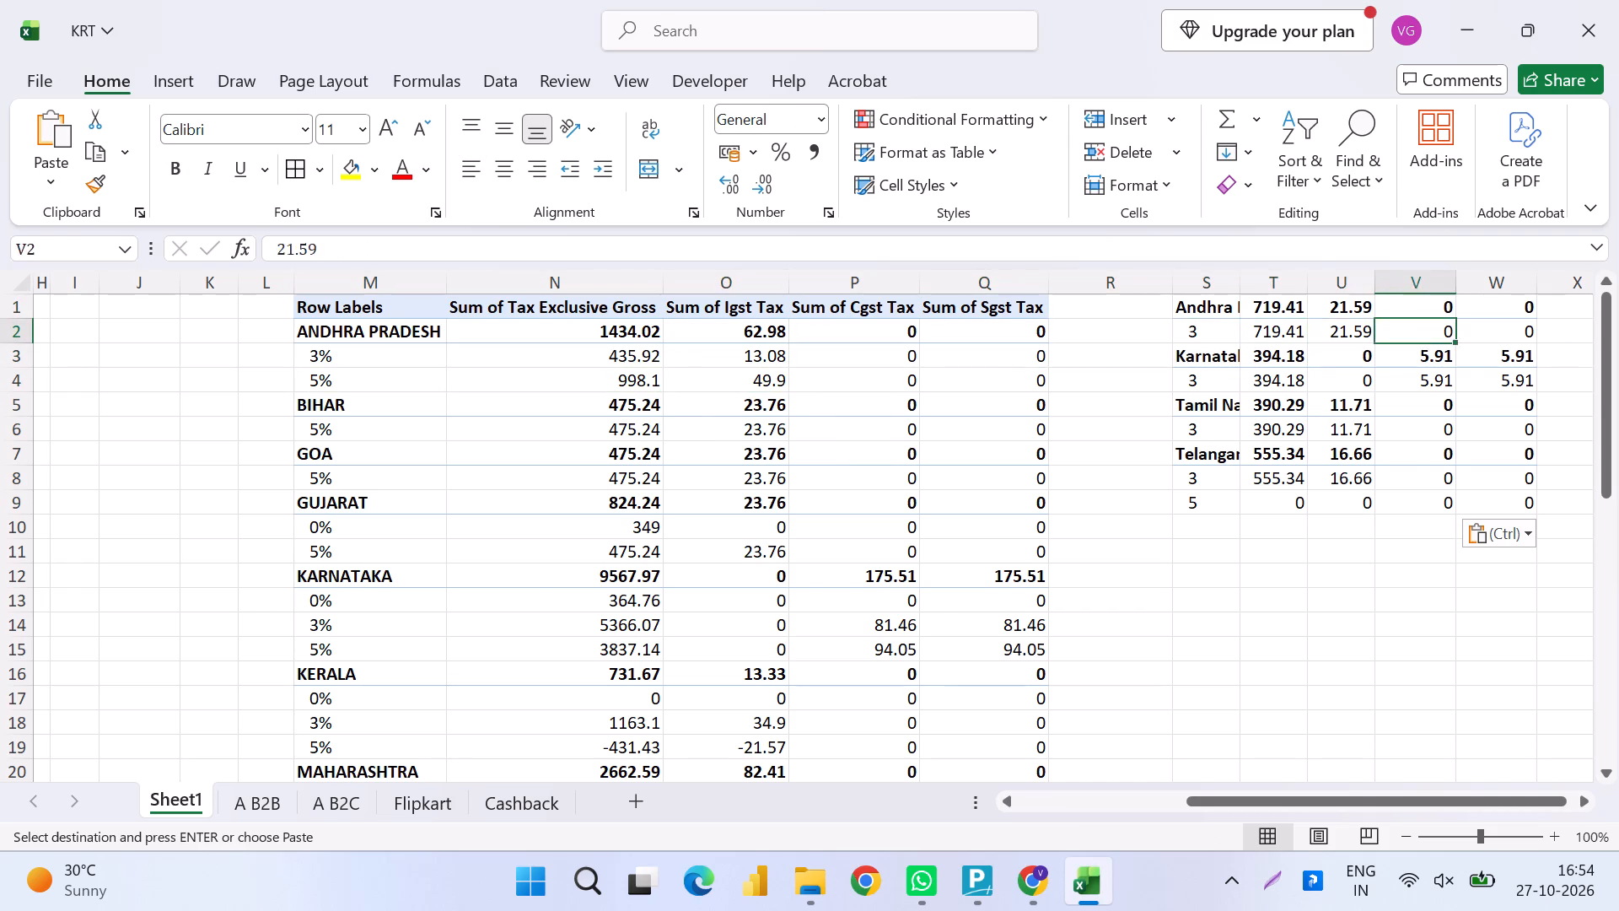
key(Right)
key(Right)
key(Right)
key(equal)
key(Left)
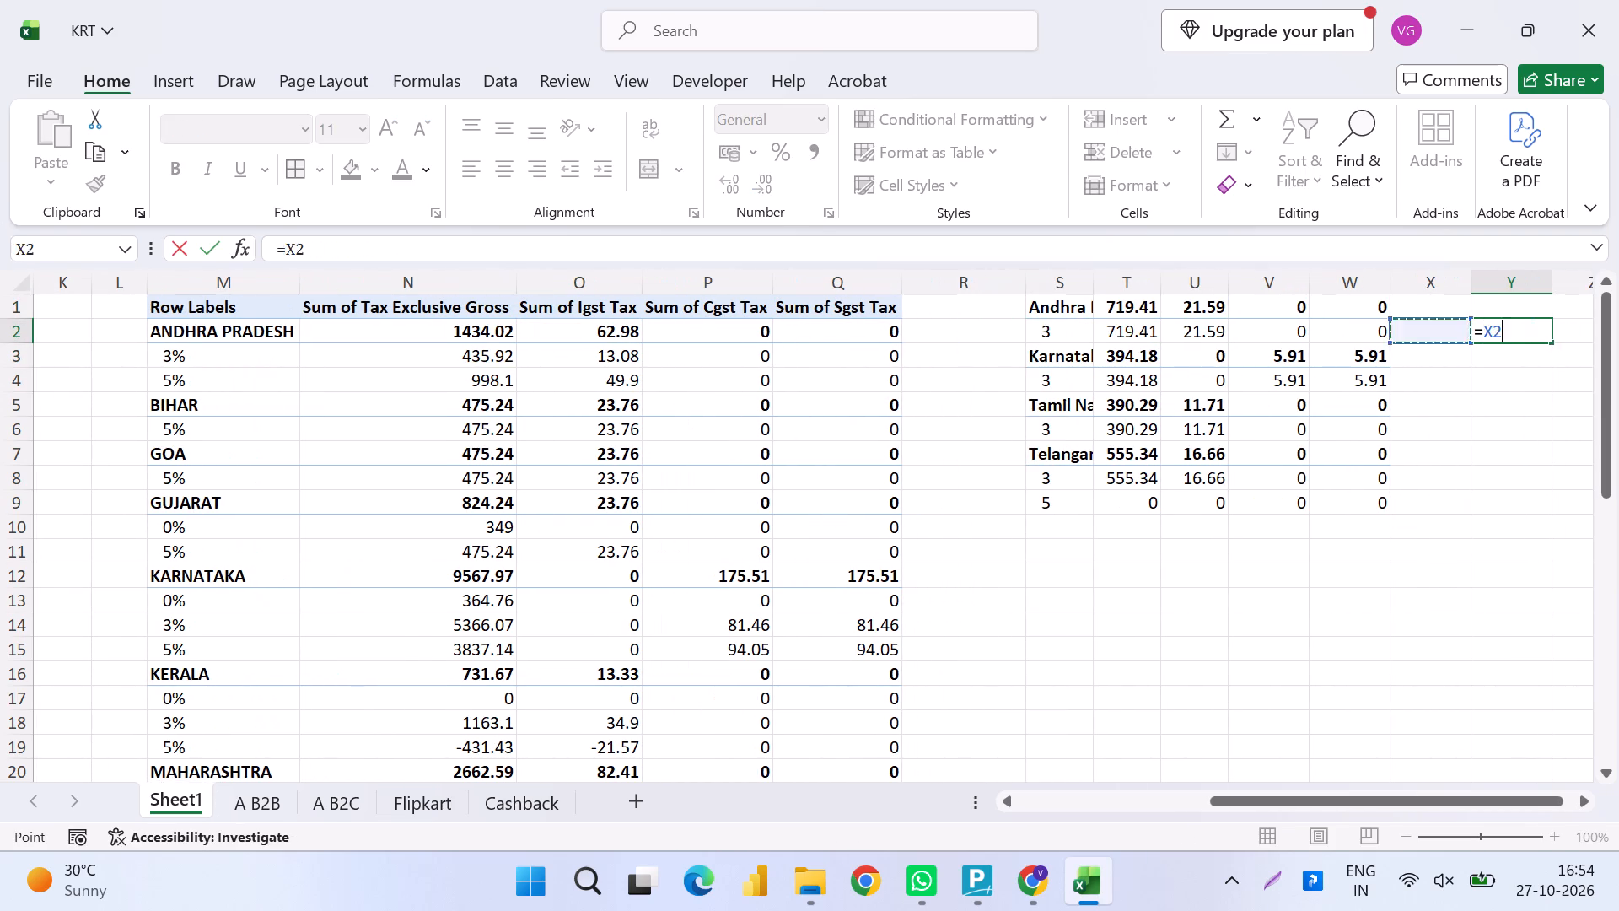
key(Left)
key(Left)
key(Left)
key(Left)
key(Left)
key(Left)
key(Left)
key(Left)
key(Down)
key(Left)
key(Left)
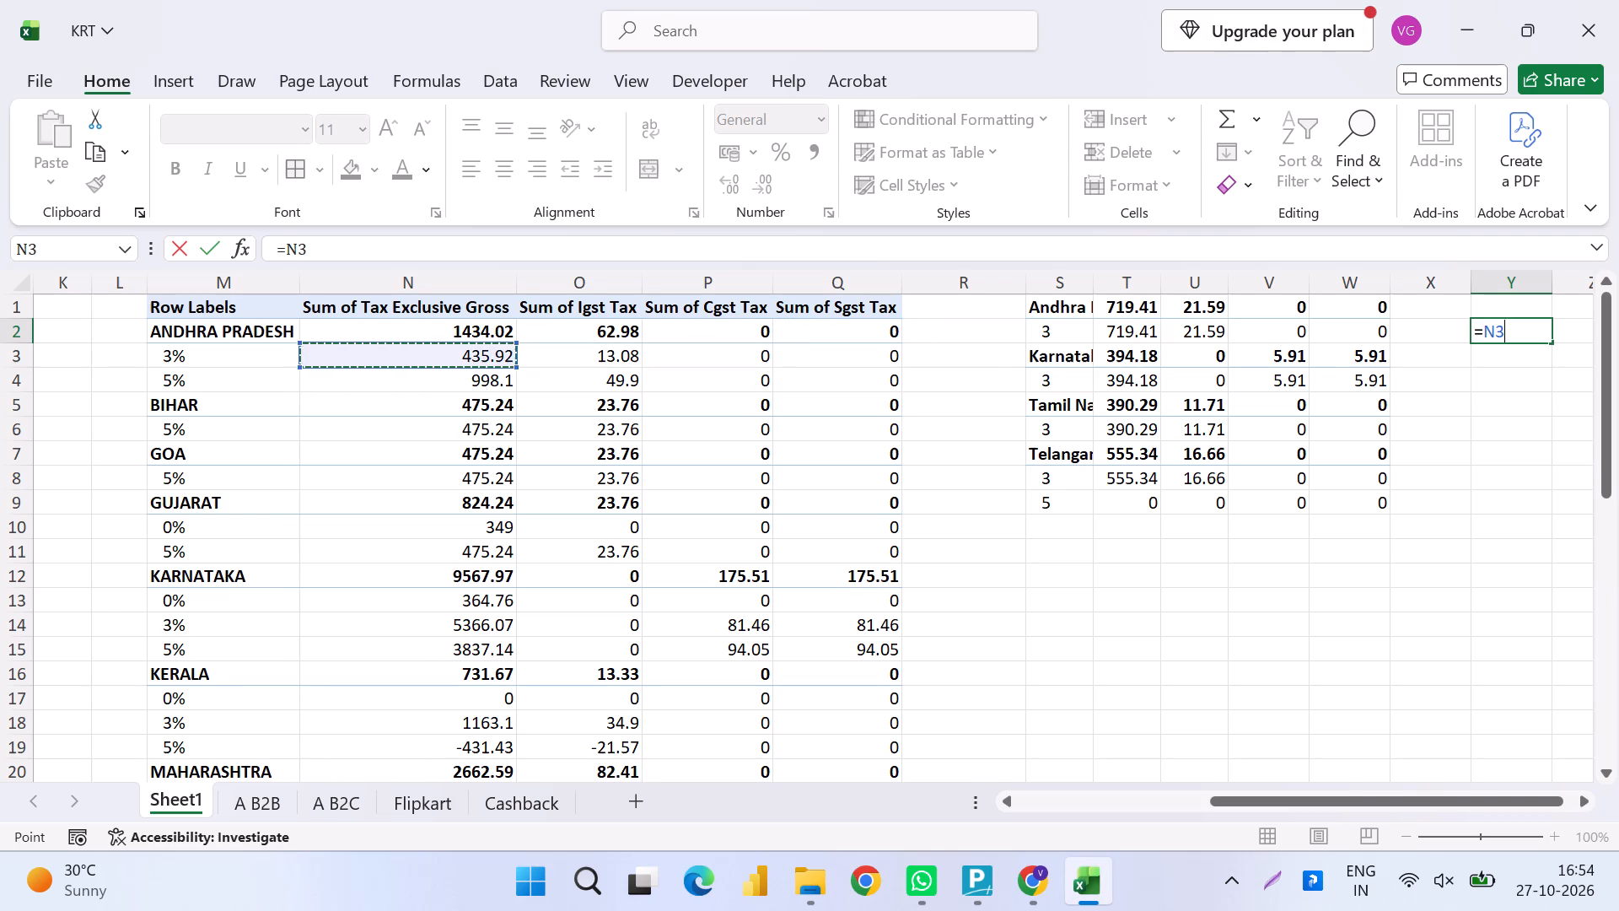
key(shift+plus)
key(Left)
key(Left)
key(Left)
key(Left)
key(Left)
key(Return)
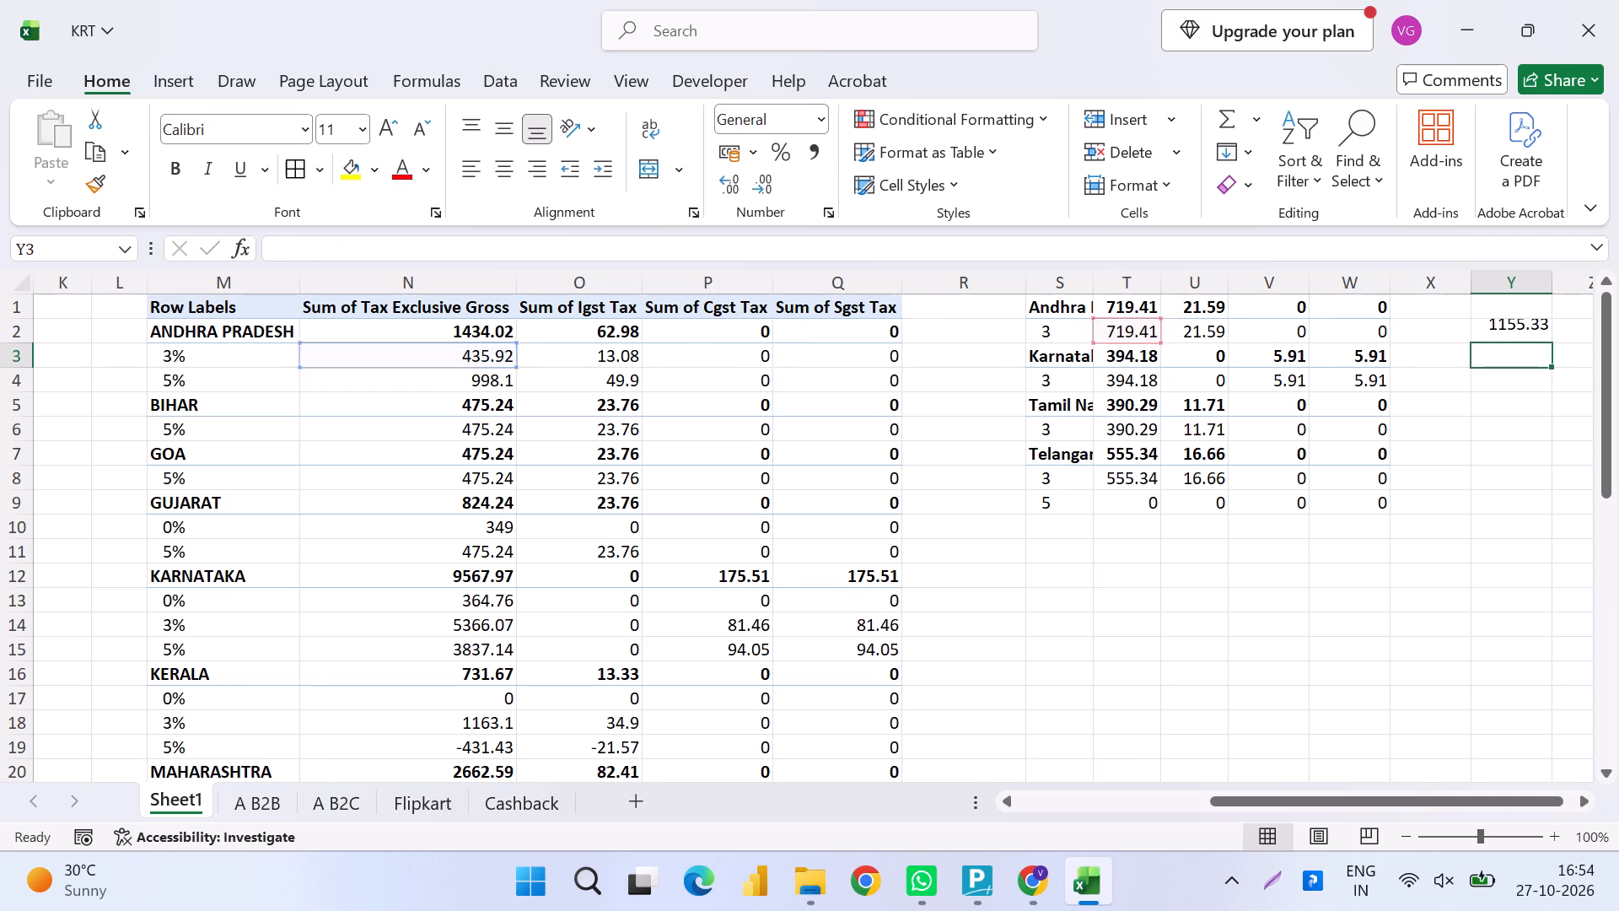
Fill the Y2 formula across through AB2 to combine the IGST, CGST and SGST amounts as well.
key(Up)
key(Right)
key(ctrl+r)
key(Right)
key(ctrl+r)
key(Right)
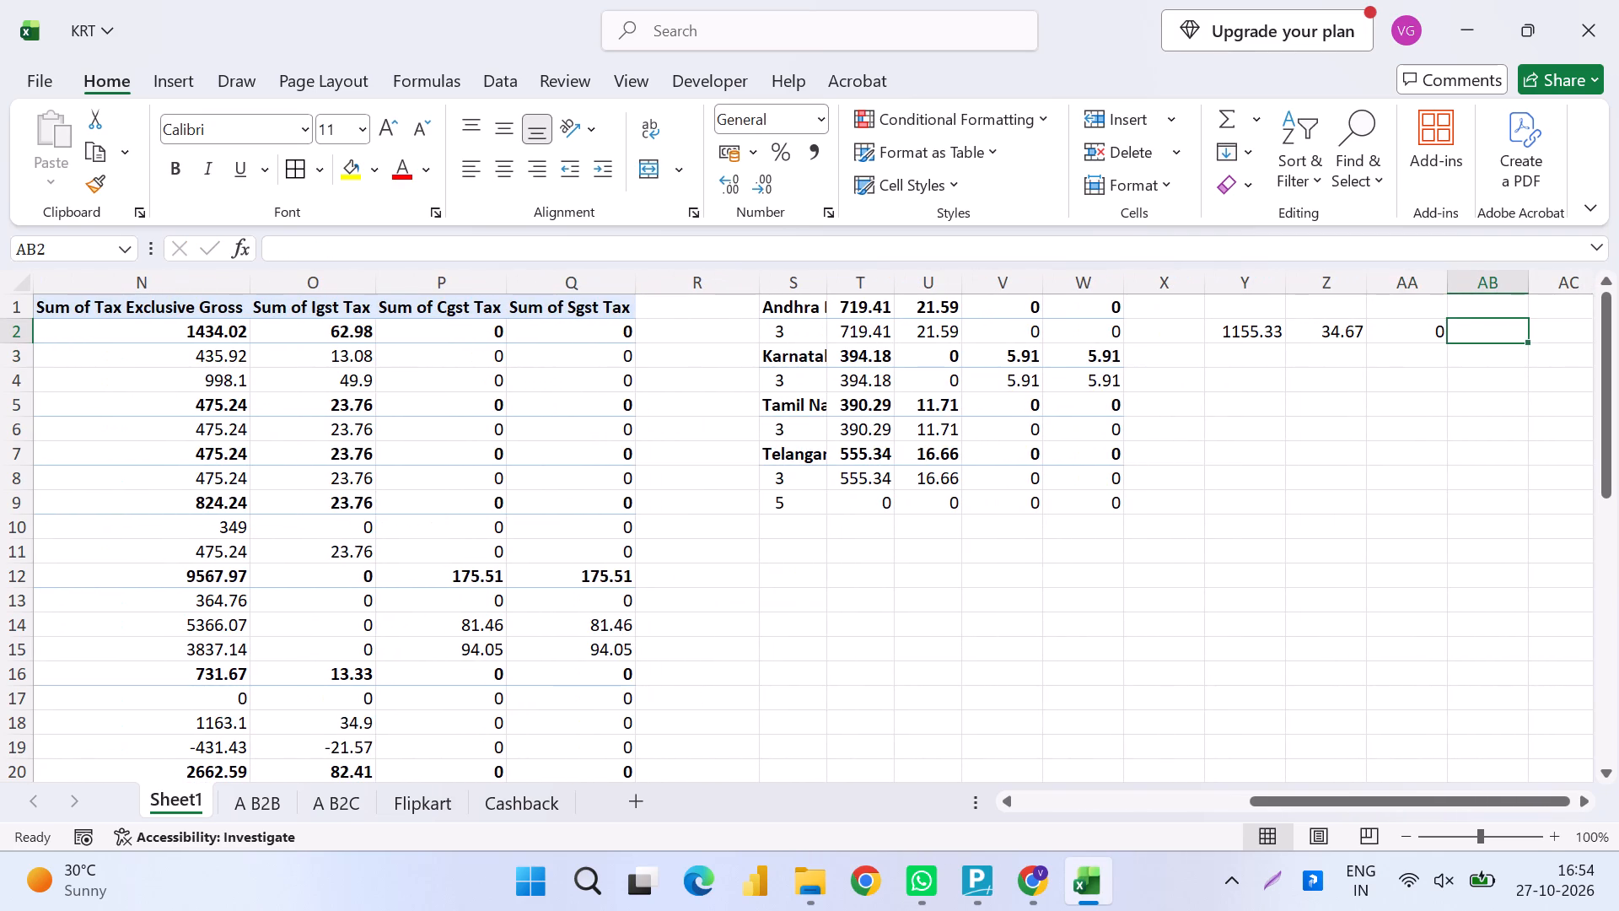
key(ctrl+r)
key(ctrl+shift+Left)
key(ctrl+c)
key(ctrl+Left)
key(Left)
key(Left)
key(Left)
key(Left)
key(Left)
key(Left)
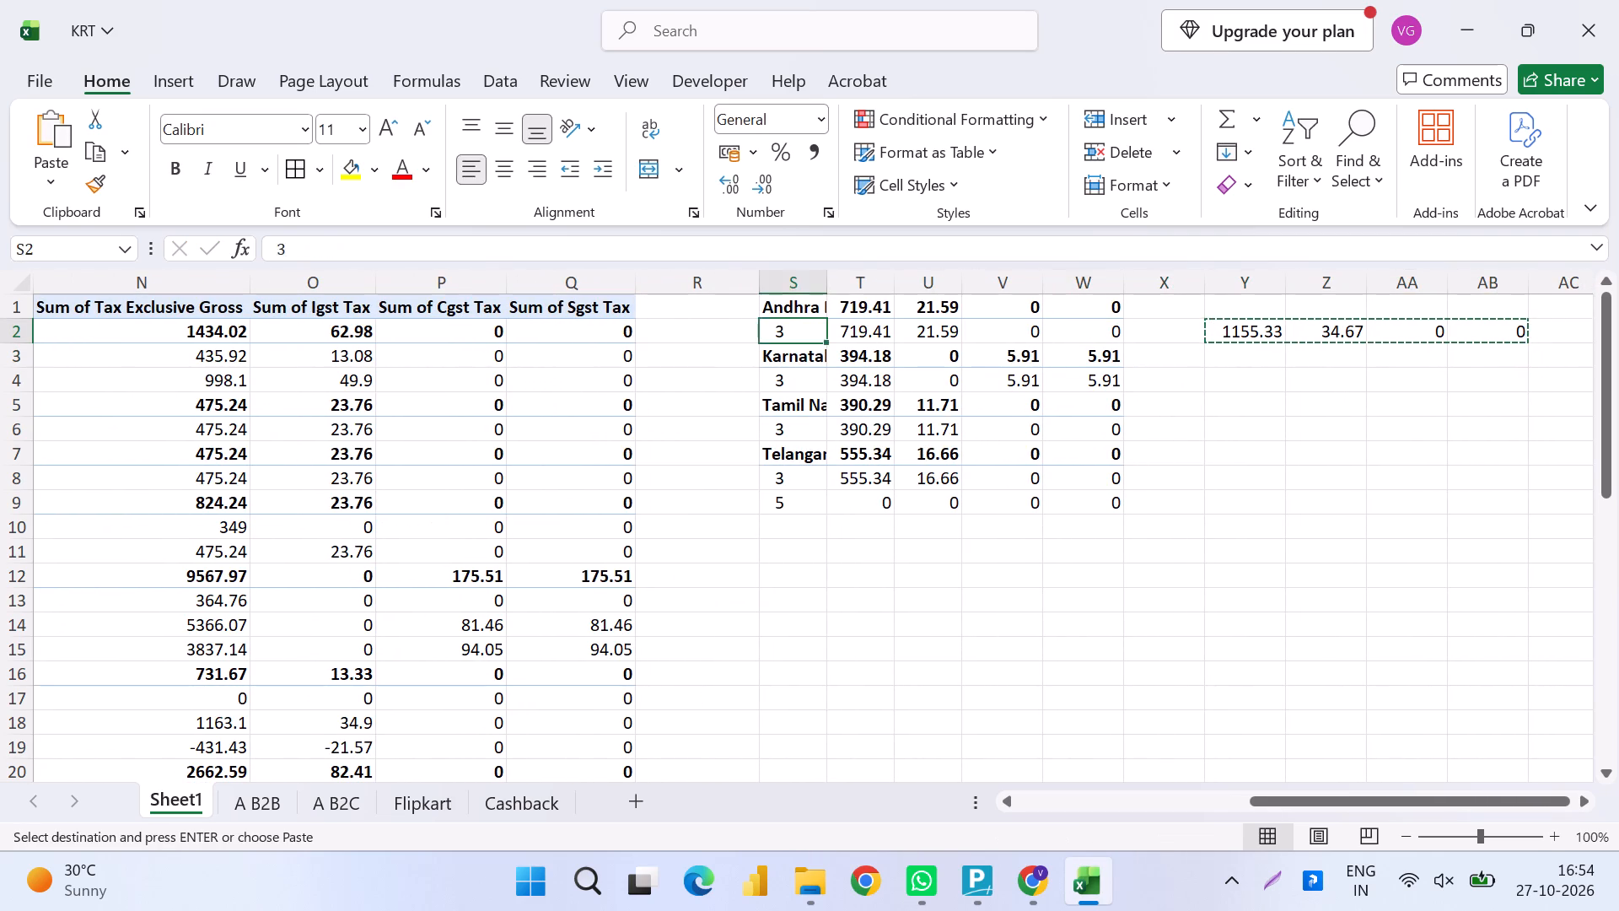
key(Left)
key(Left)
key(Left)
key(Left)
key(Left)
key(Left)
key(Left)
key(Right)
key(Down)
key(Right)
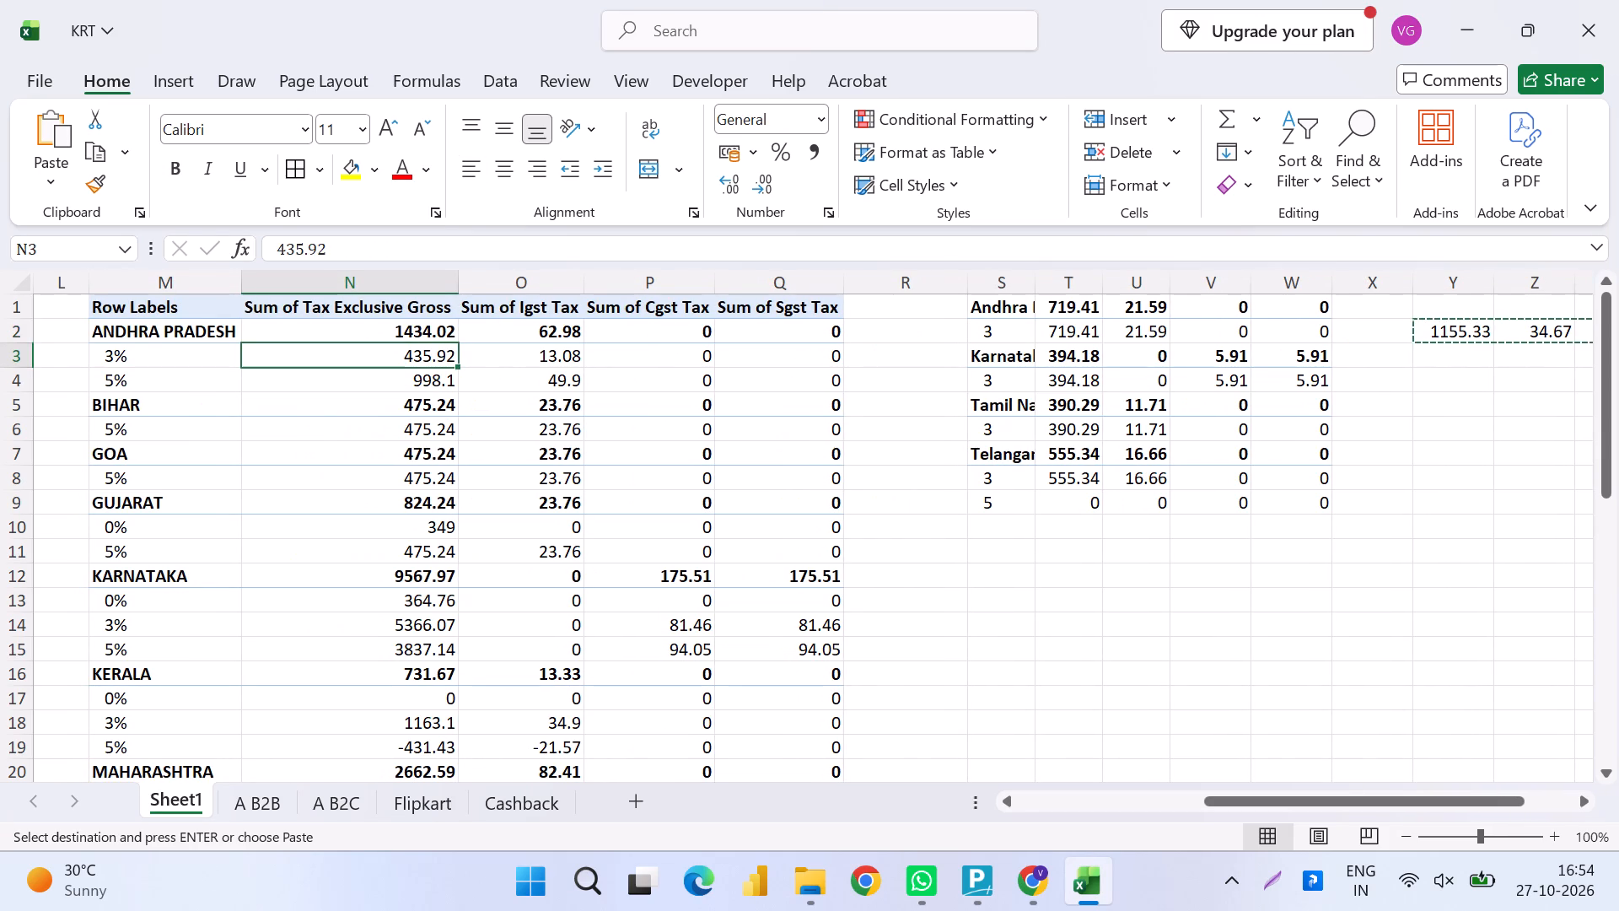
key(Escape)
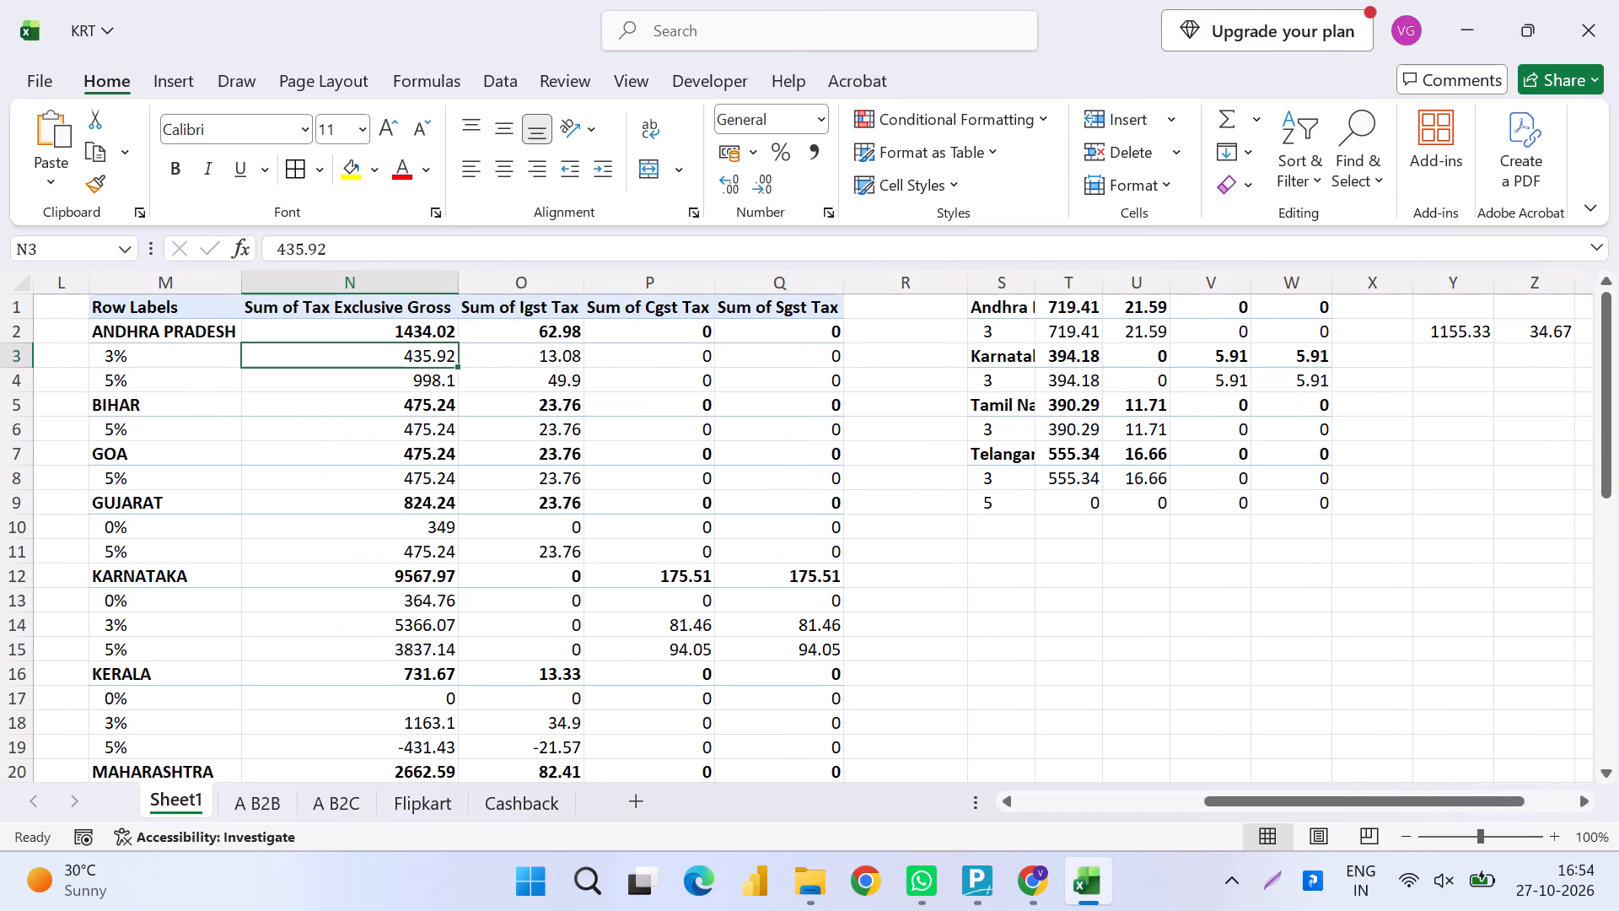
Copy the entire Cashback PivotTable from Row Labels at B15 through its Grand Total row.
click(520, 792)
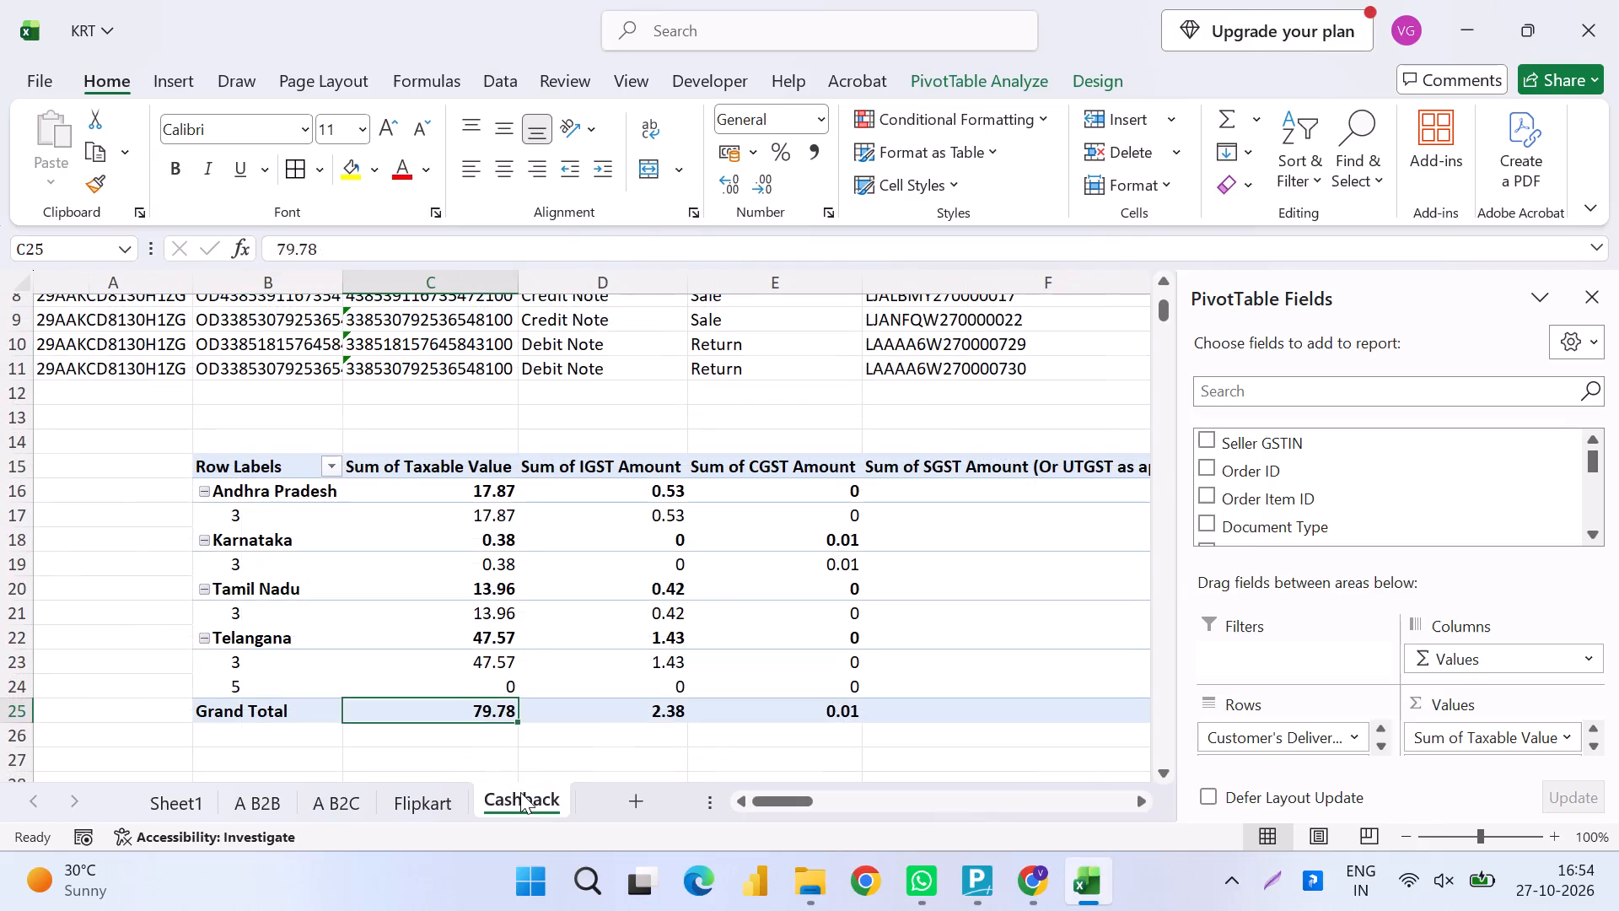
key(Up)
key(Left)
key(Up)
key(Left)
key(Up)
key(Up)
key(Up)
key(Up)
key(Up)
key(Up)
key(Up)
key(Right)
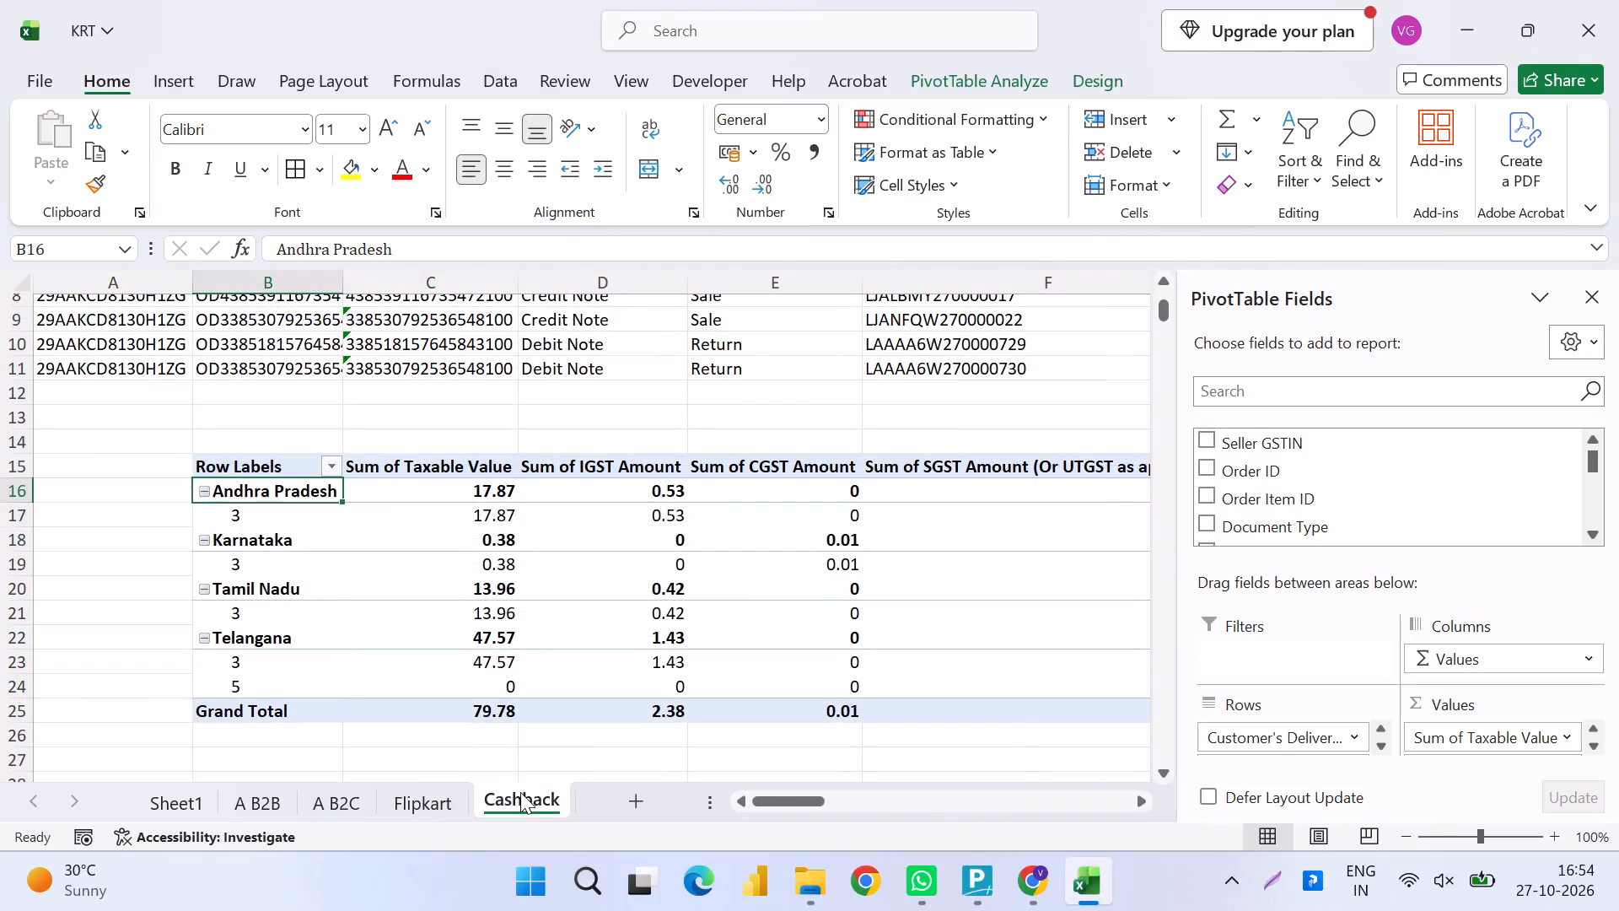
key(Up)
key(ctrl+shift+Right)
key(ctrl+shift+Down)
key(ctrl+c)
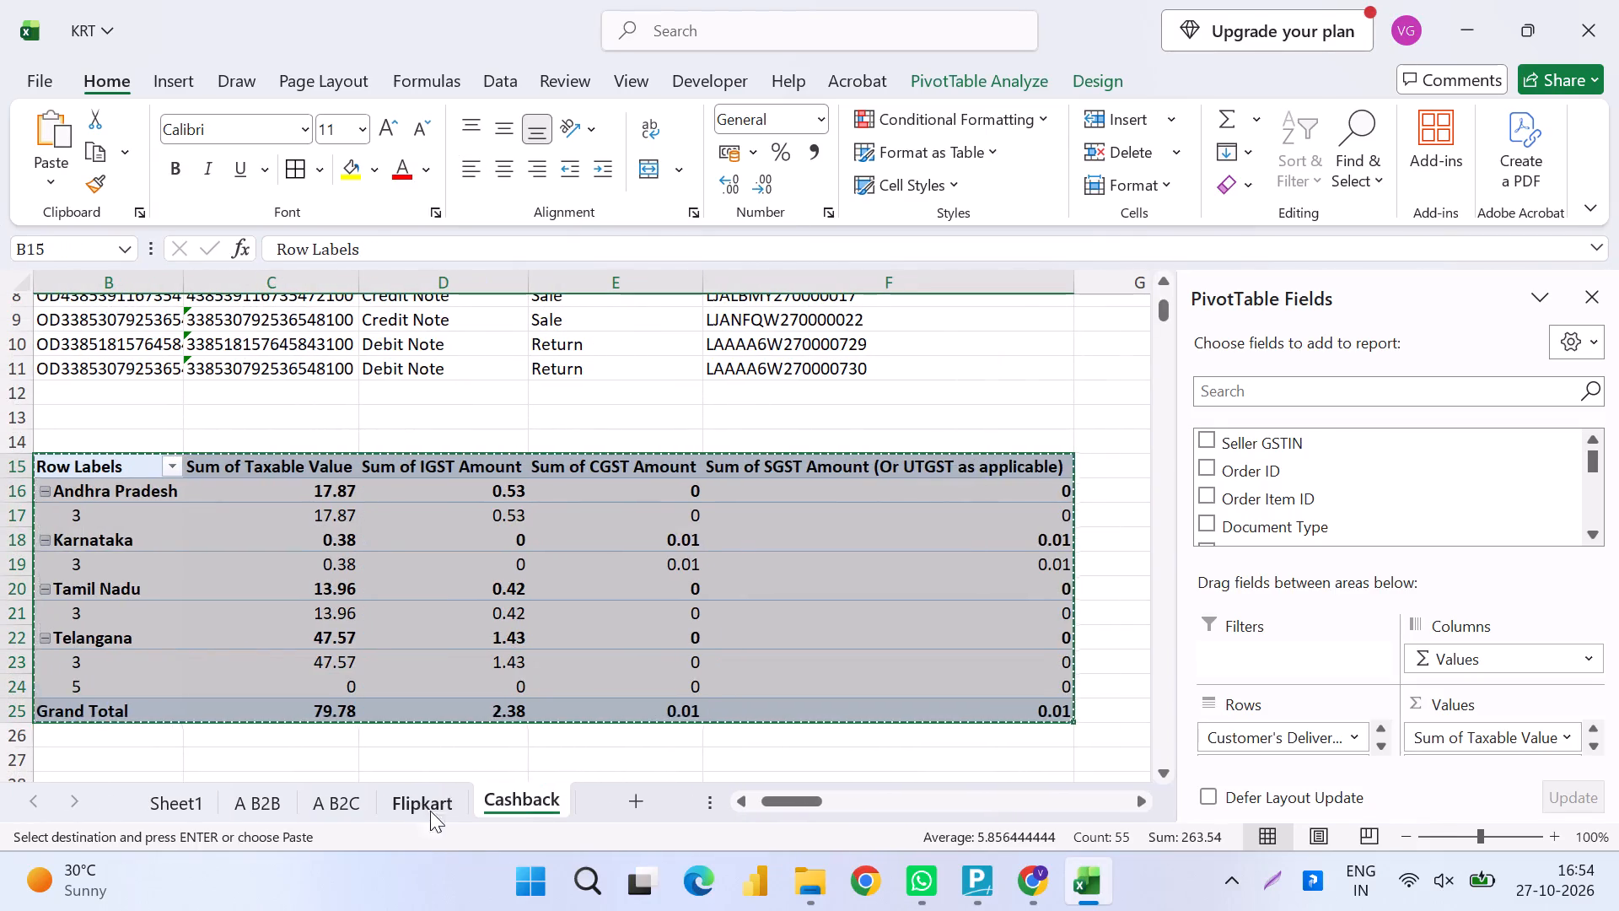
Paste the copied Cashback table into Sheet1 at cell S11, below the Flipkart rows, as values plus formats.
click(420, 795)
click(235, 800)
click(143, 805)
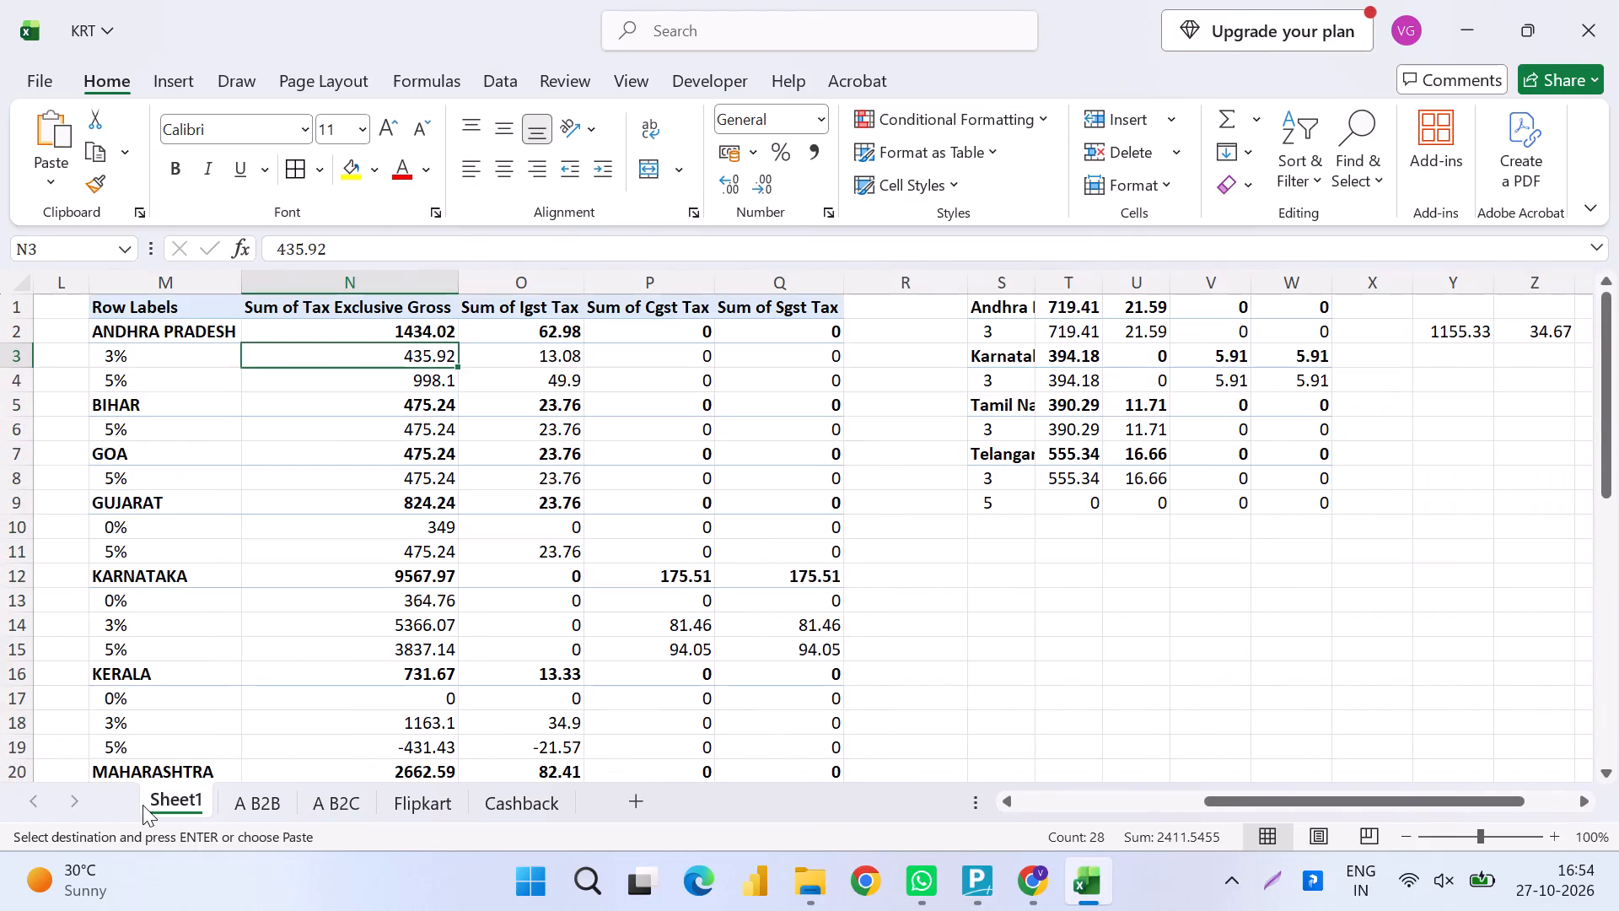
key(Right)
key(Right)
key(Right)
key(Right)
key(Right)
key(Right)
key(Down)
key(Down)
key(Down)
key(Down)
key(Down)
key(Down)
key(Down)
key(Left)
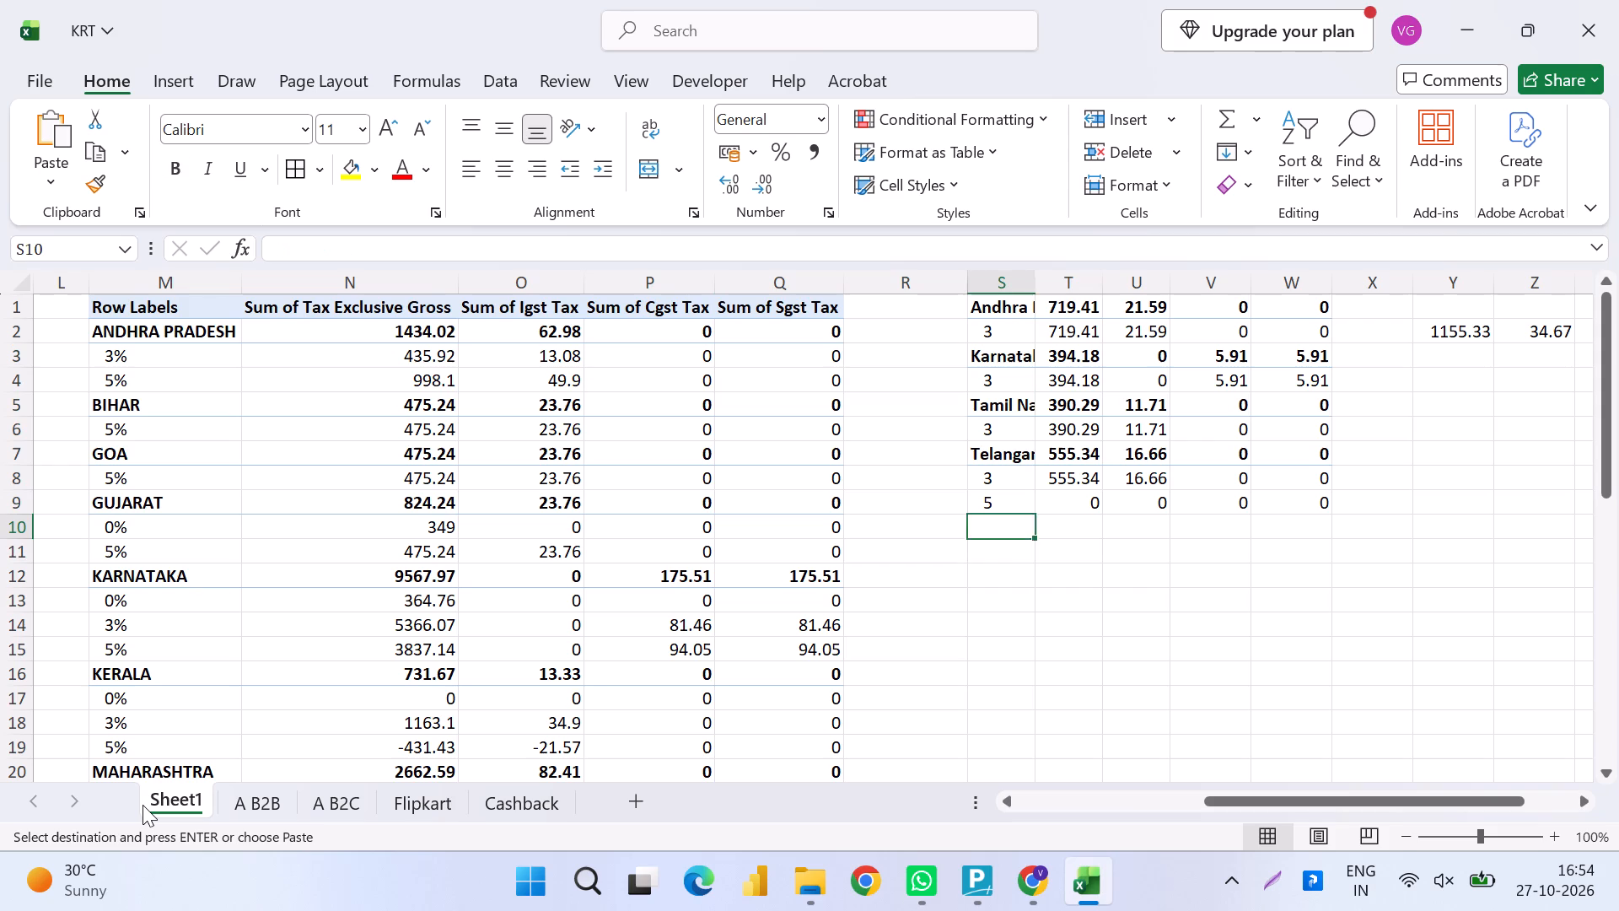
key(Down)
key(ctrl+alt+v)
key(v)
key(Return)
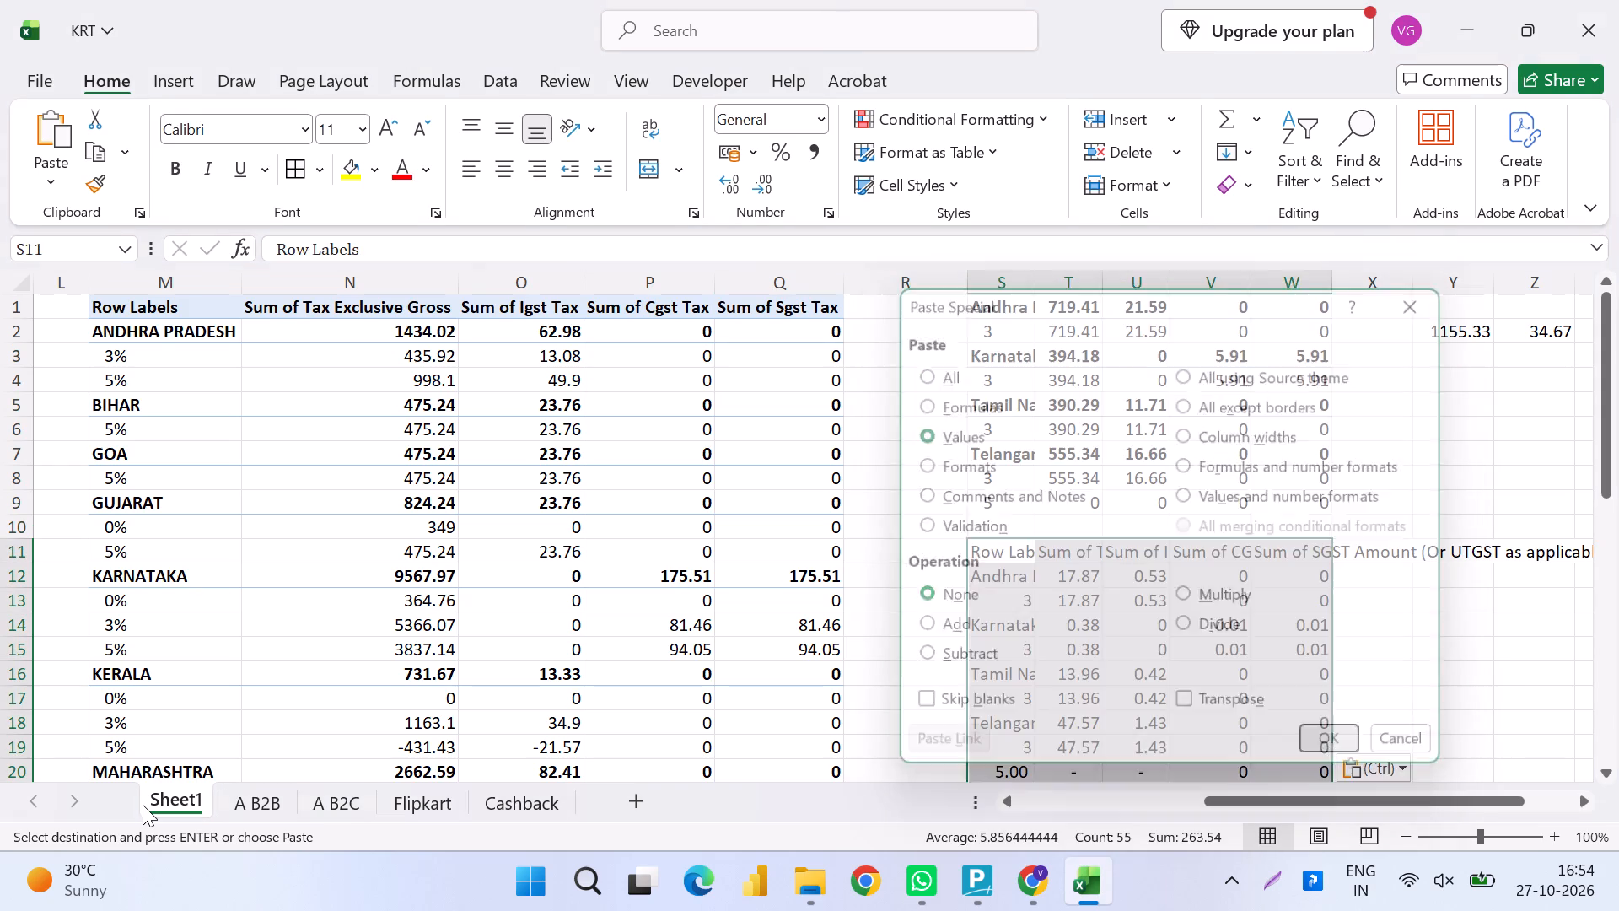
key(ctrl+alt+v)
key(Down)
key(Down)
key(Down)
key(Return)
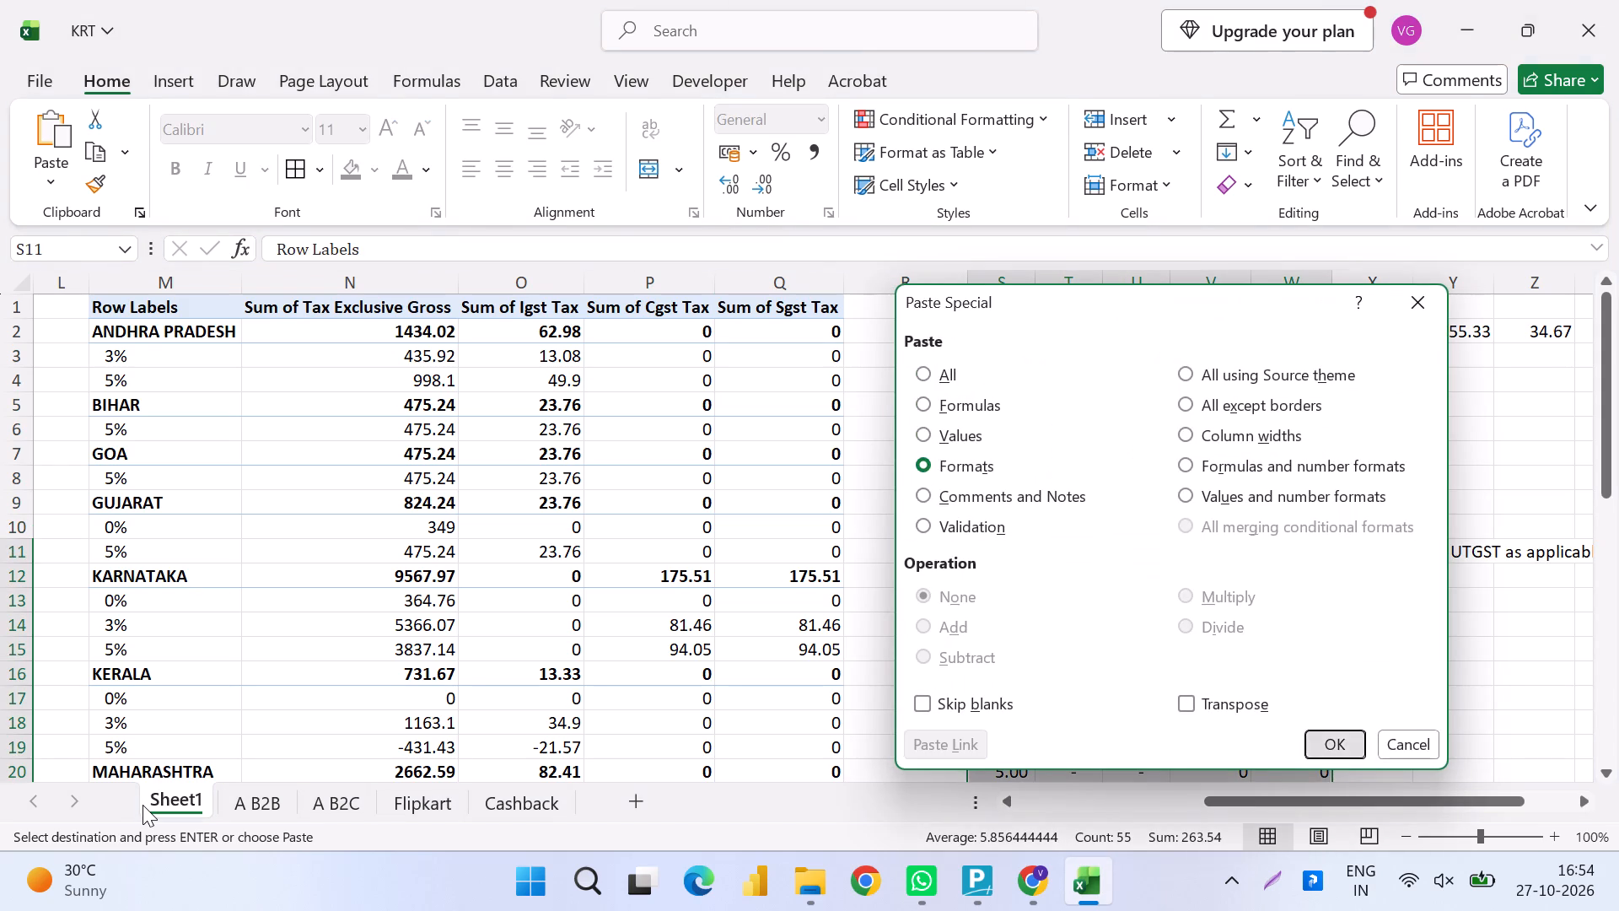
AutoFit the widths of Sheet1 columns S to W holding the Flipkart rows and the Cashback table.
key(ctrl+Up)
key(ctrl+Up)
key(ctrl+Up)
key(ctrl+shift+Right)
key(ctrl+shift+Down)
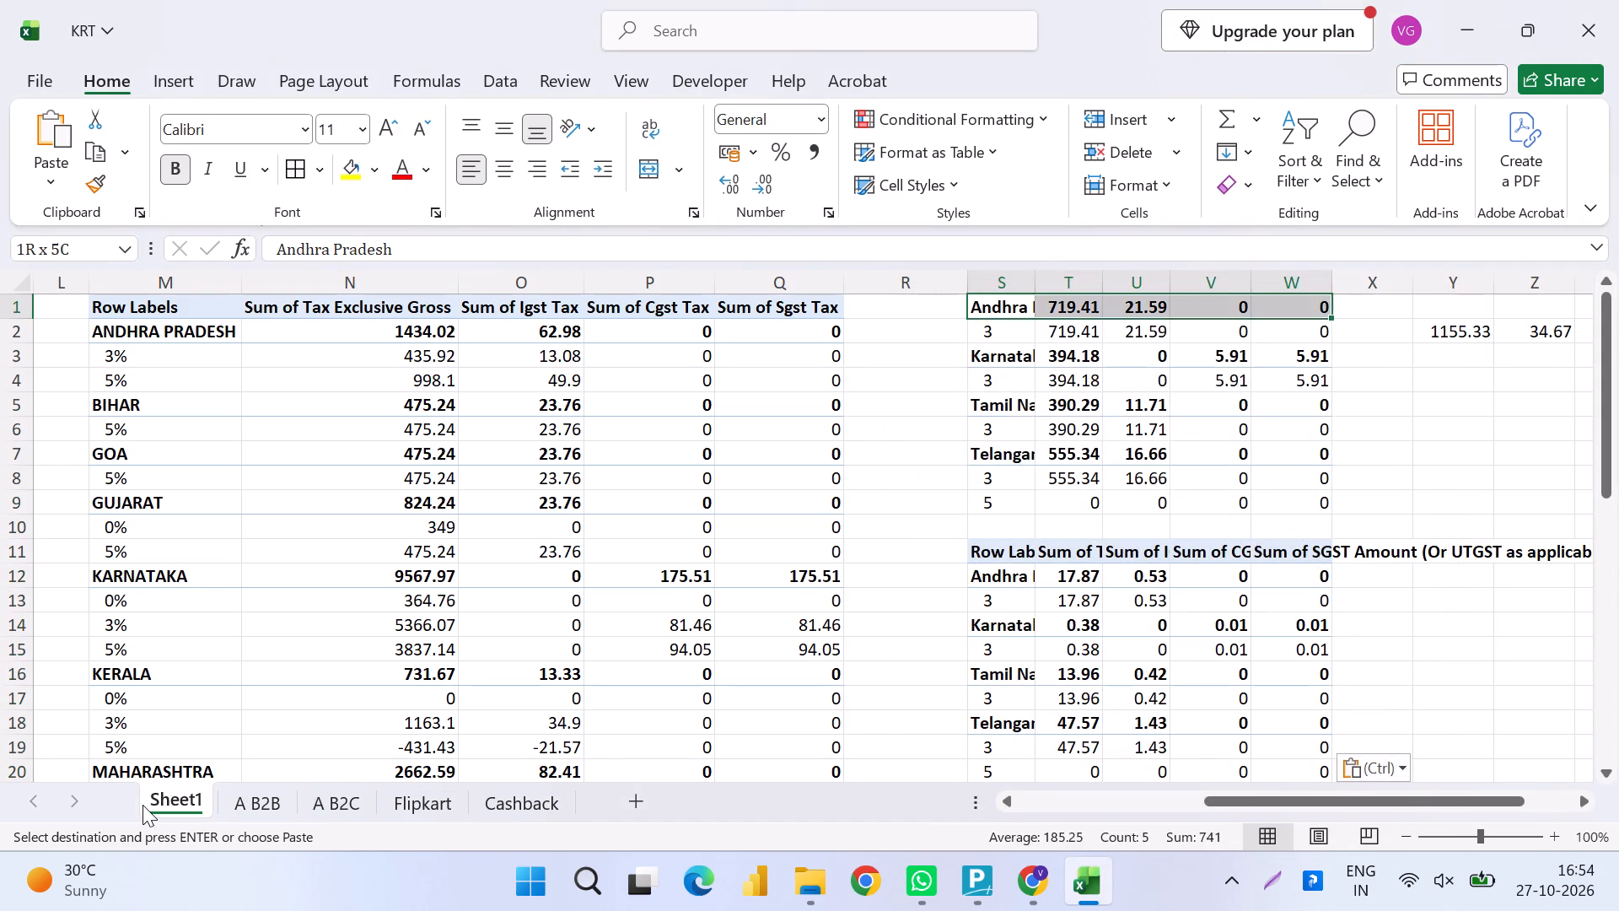
key(ctrl+shift+Right)
key(ctrl+shift+Down)
key(ctrl+shift+Down)
key(ctrl+shift+Down)
key(alt+h)
text(oi)
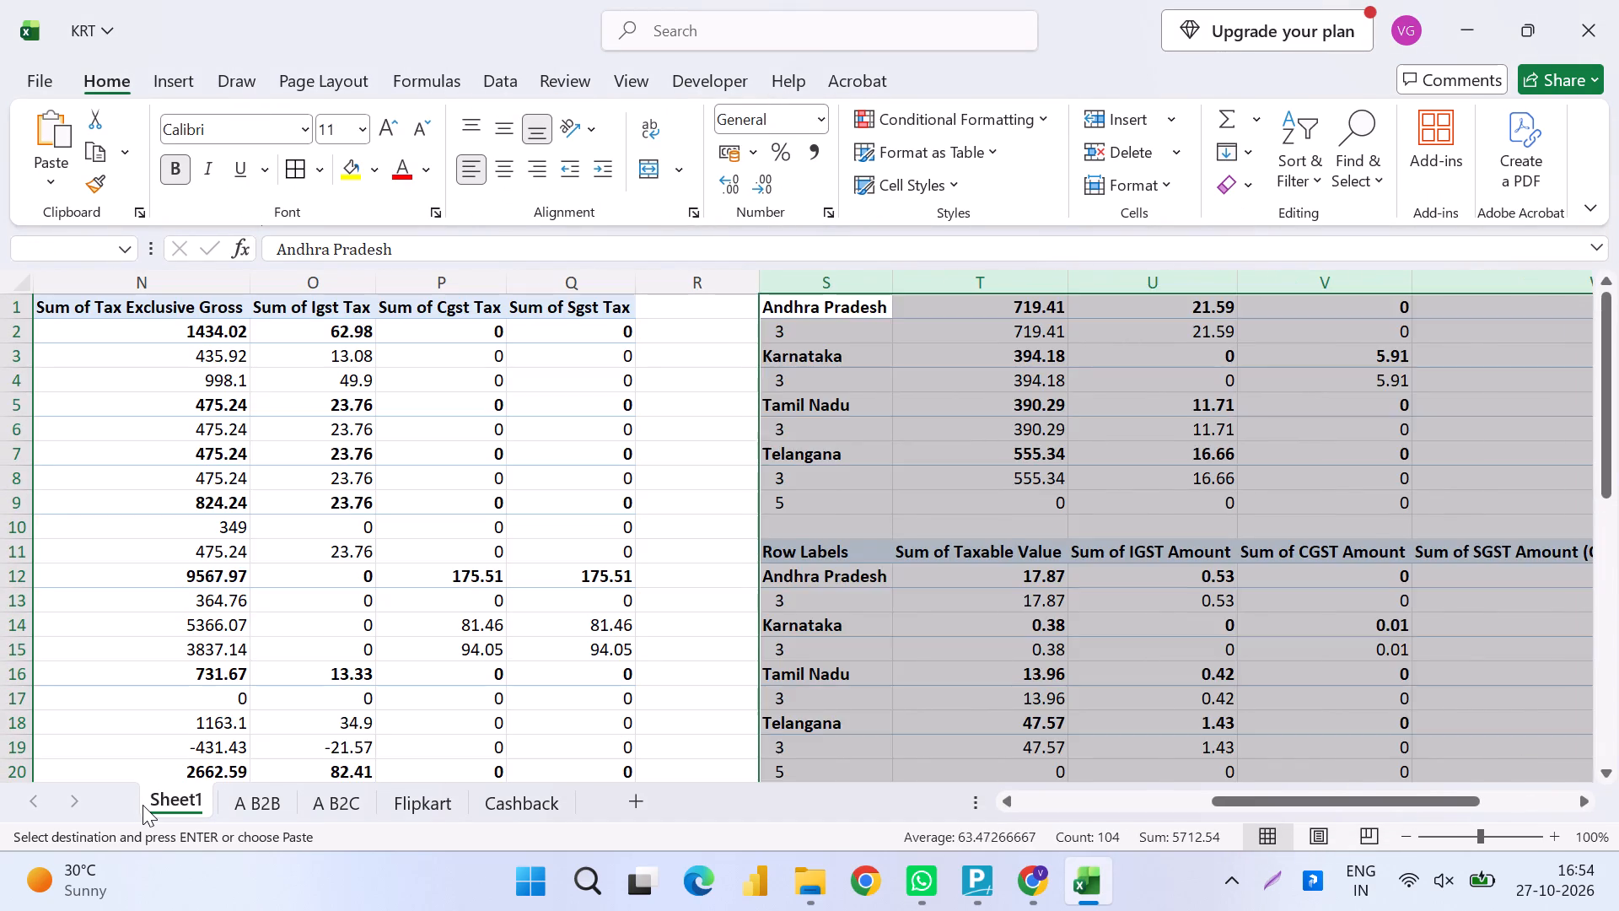
Move the whole Flipkart and Cashback block in columns S to W down one row so it starts at S2.
key(ctrl+Up)
key(Up)
key(Up)
key(ctrl+shift+Right)
key(ctrl+shift+Down)
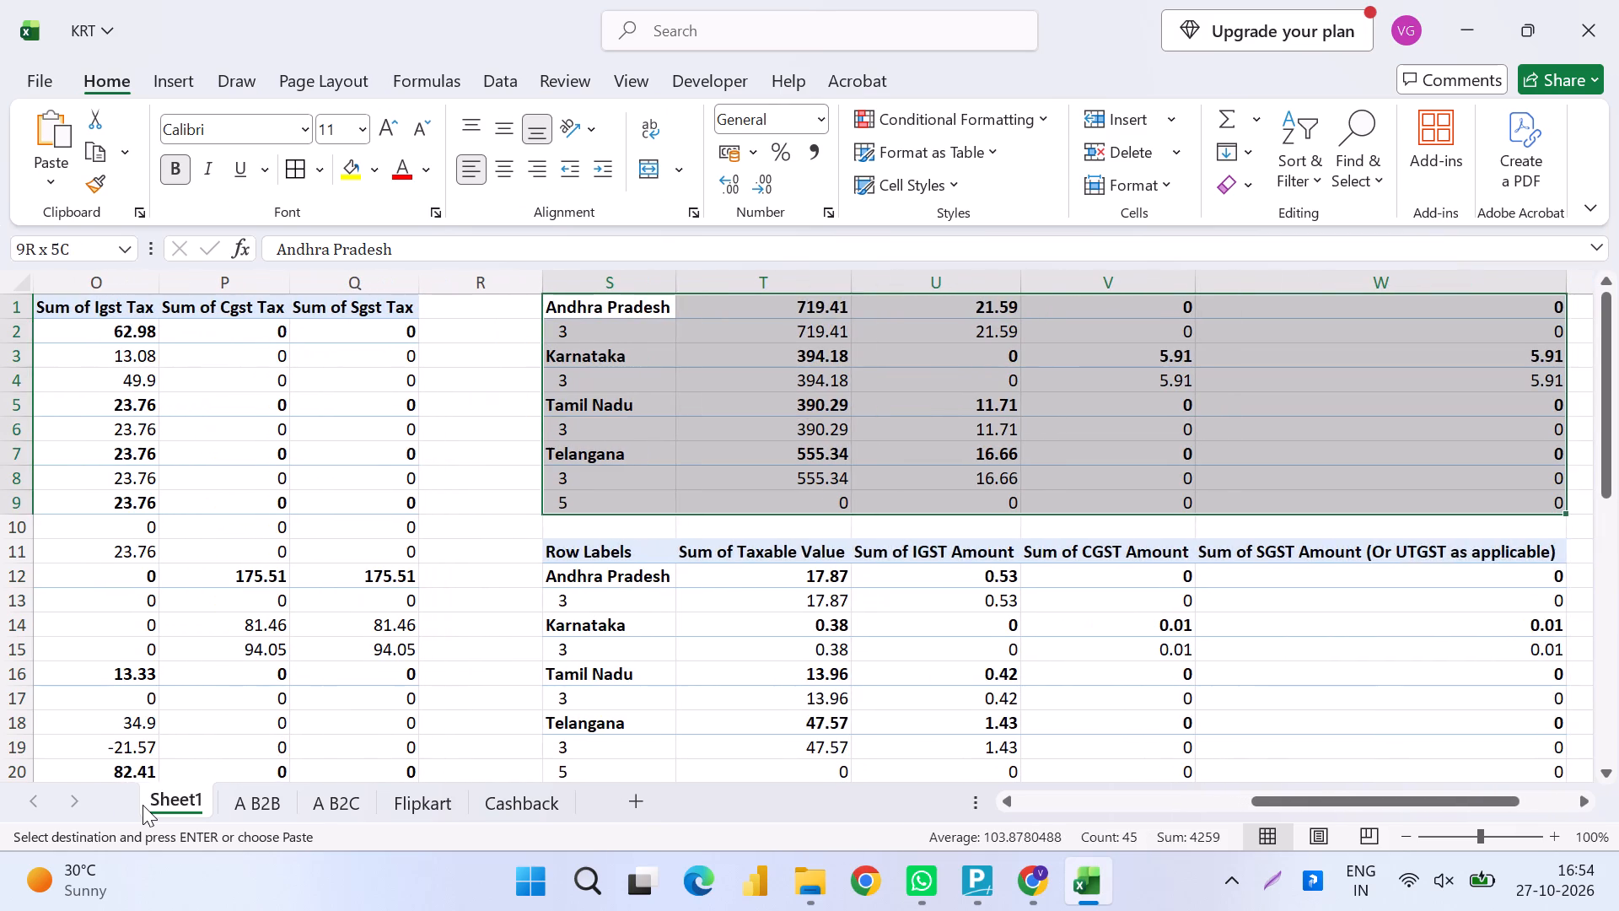
key(ctrl+shift+Down)
key(ctrl+shift+Down)
key(ctrl+x)
key(Down)
key(Return)
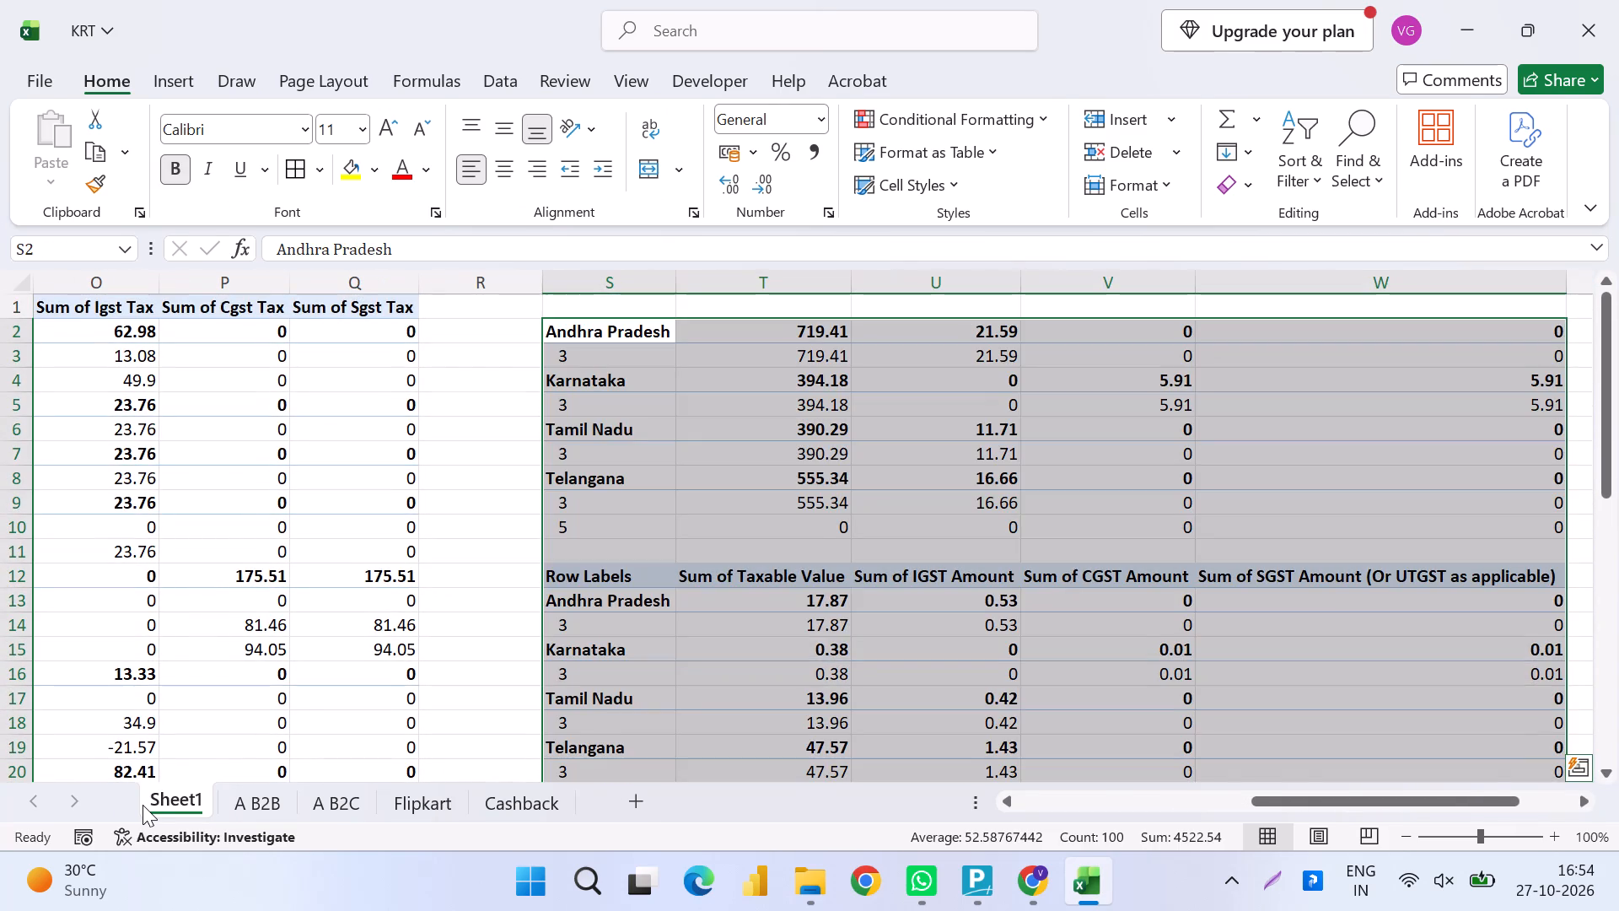
Copy the Cashback header row S12:W12 into S1 as the header above the Flipkart rows.
key(Down)
key(Down)
key(ctrl+Down)
key(Down)
key(Down)
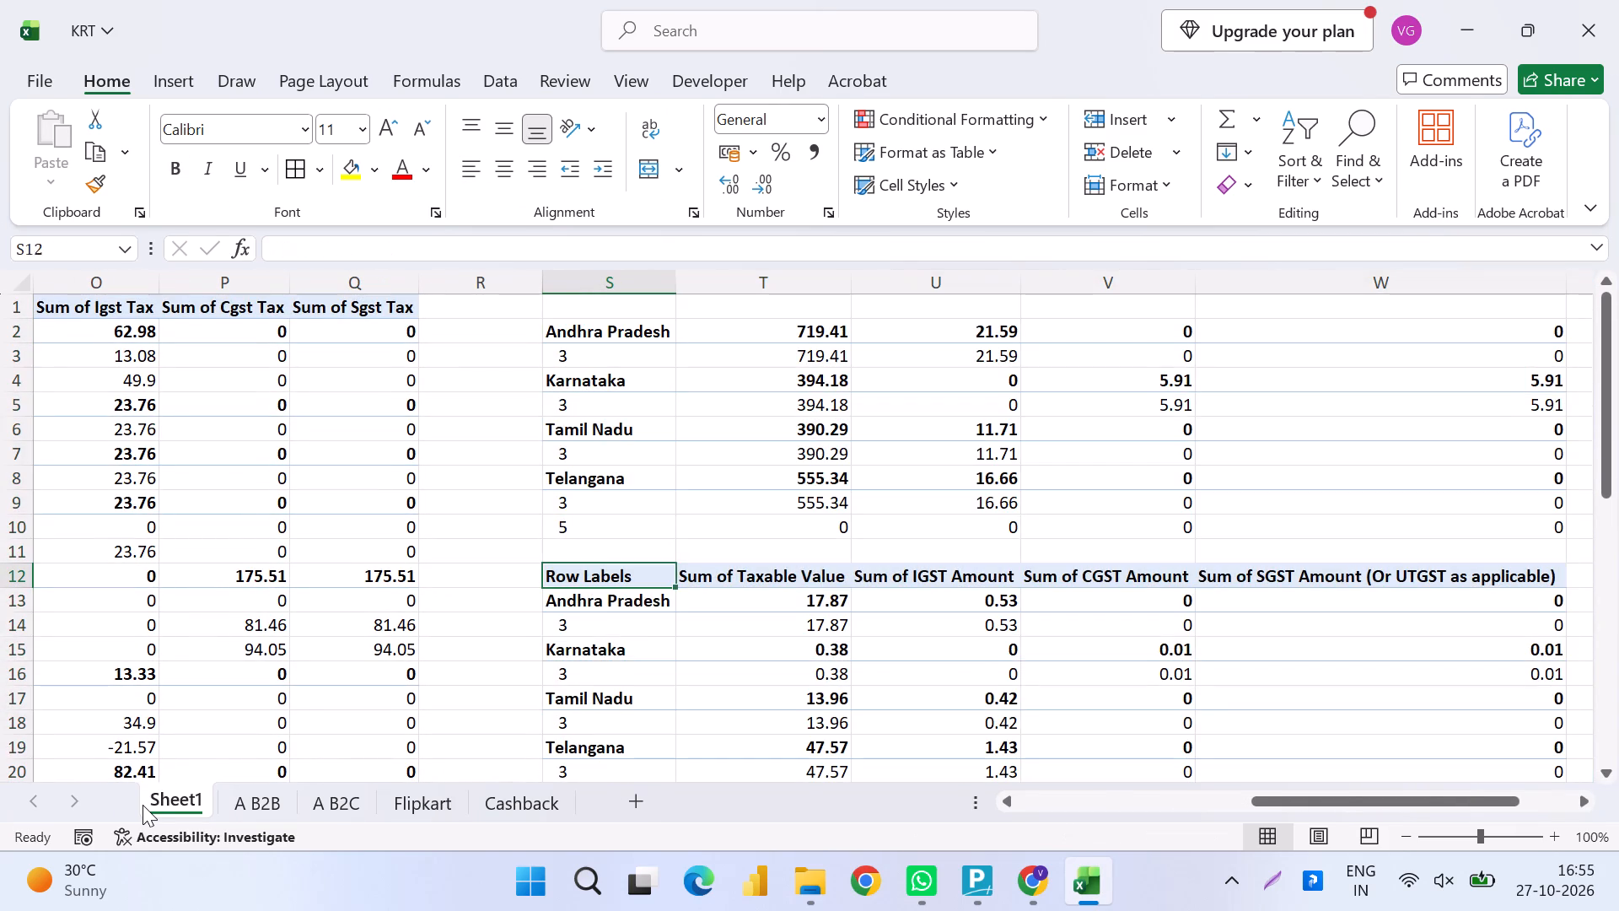
key(ctrl+shift+Right)
key(ctrl+c)
key(ctrl+Up)
key(Up)
key(Up)
key(Up)
key(ctrl+Up)
key(Up)
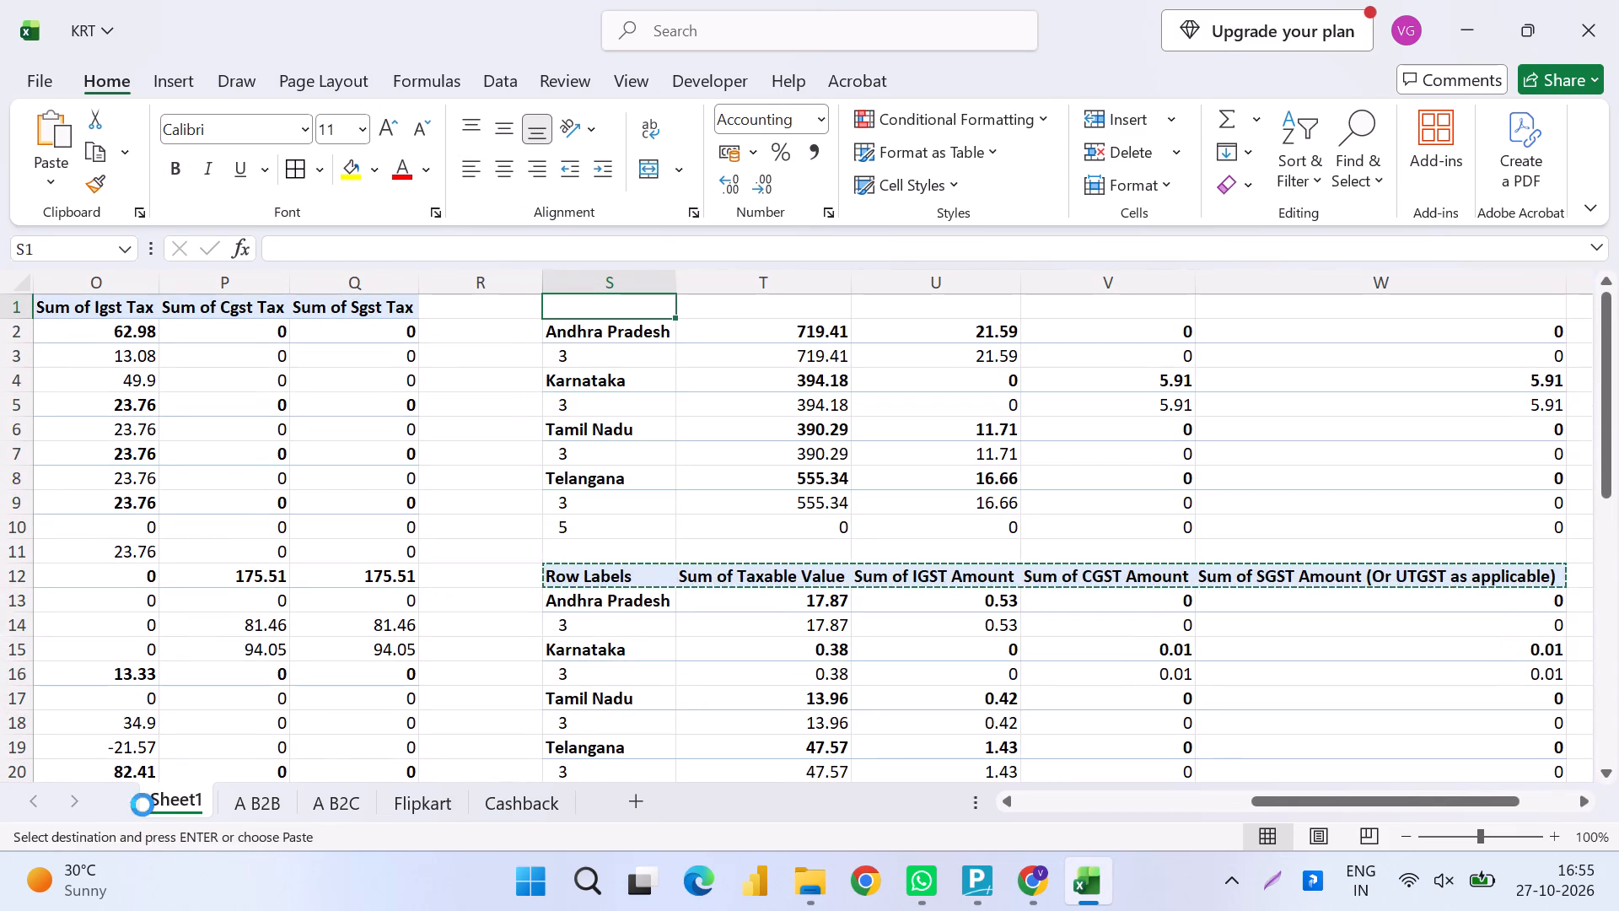
key(Return)
Compare the state and rate rows of the Flipkart table with those of the Cashback table in column S.
key(Down)
key(Right)
key(Down)
key(Left)
key(Right)
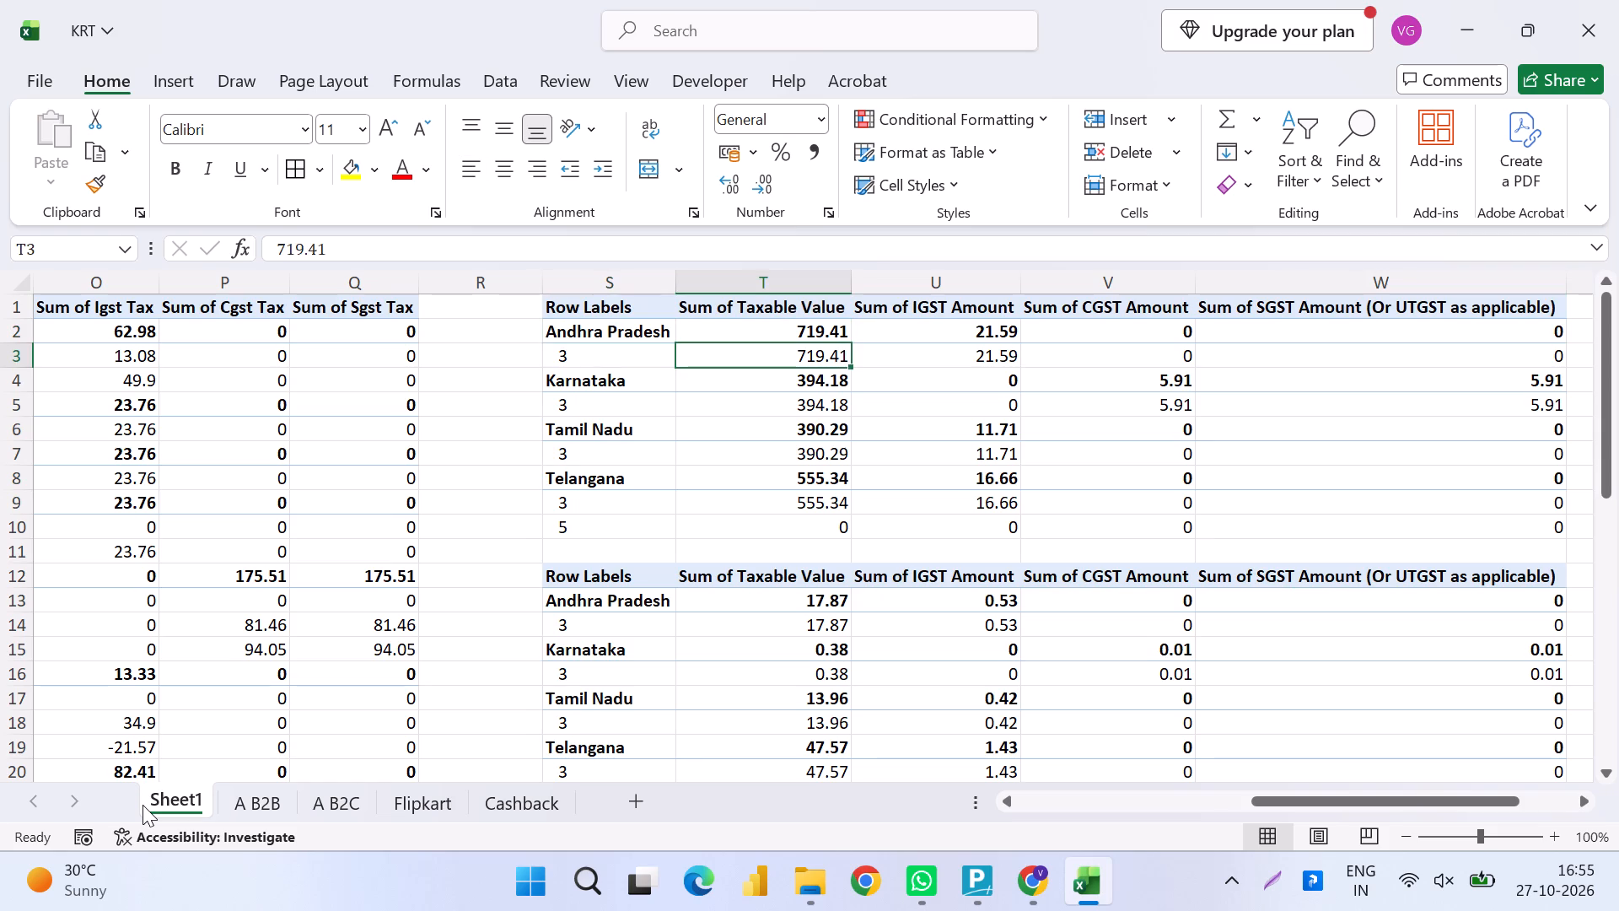
key(Down)
key(Left)
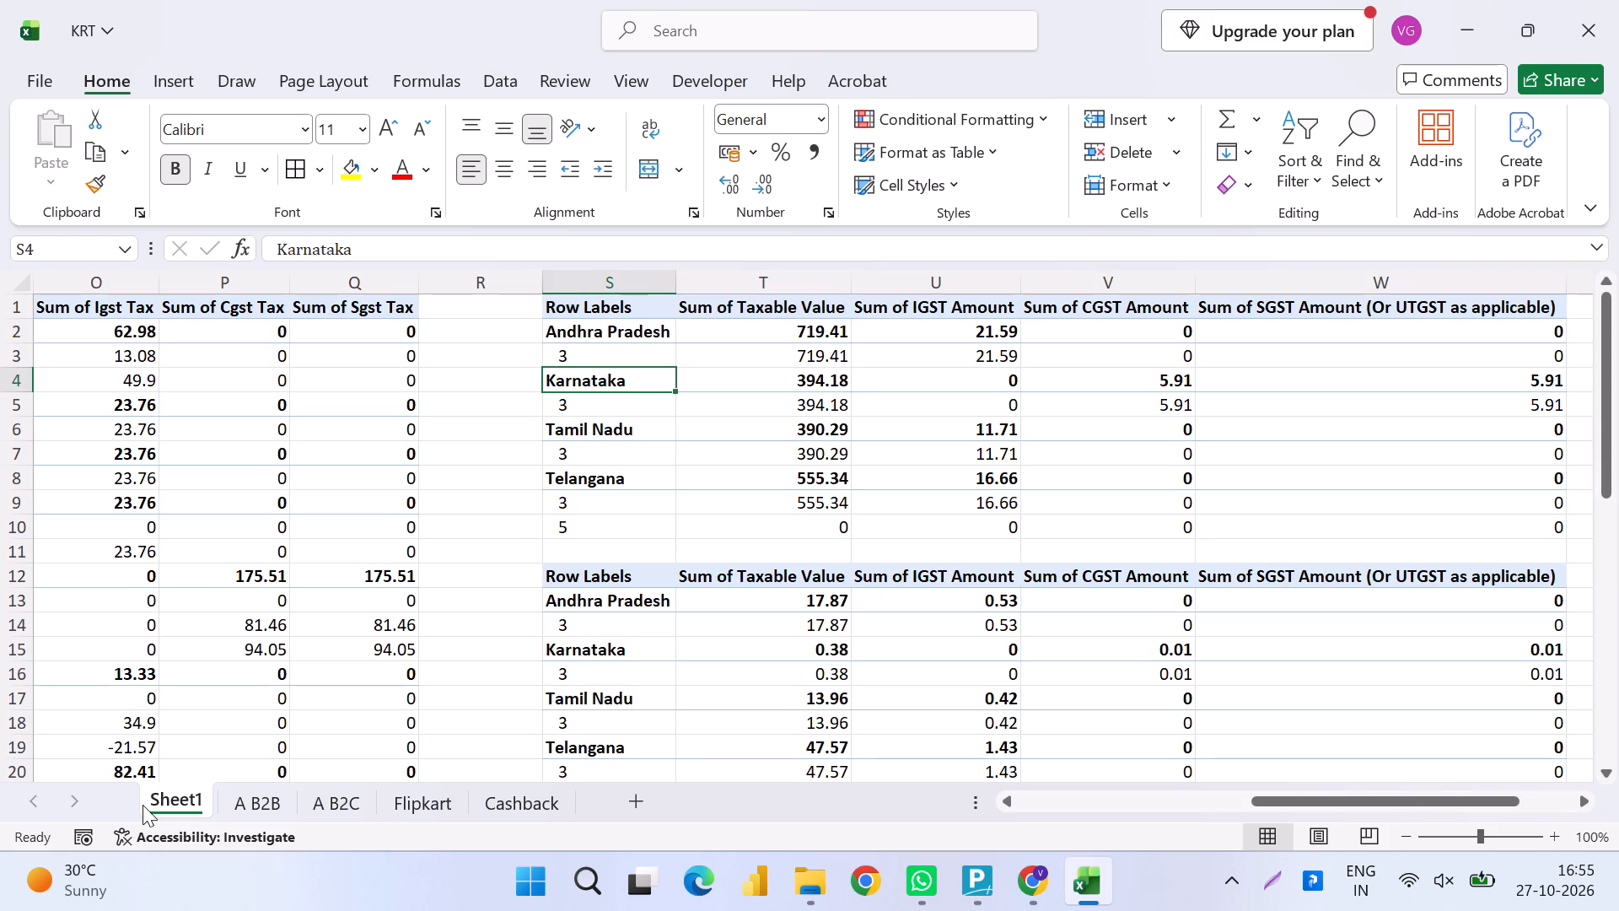
key(Down)
key(Down)
key(Down)
key(Down)
key(Down)
key(Down)
key(Down)
key(Down)
key(Down)
key(Down)
key(Down)
key(Down)
key(Down)
key(Down)
key(Down)
key(Down)
key(Down)
key(Down)
key(Down)
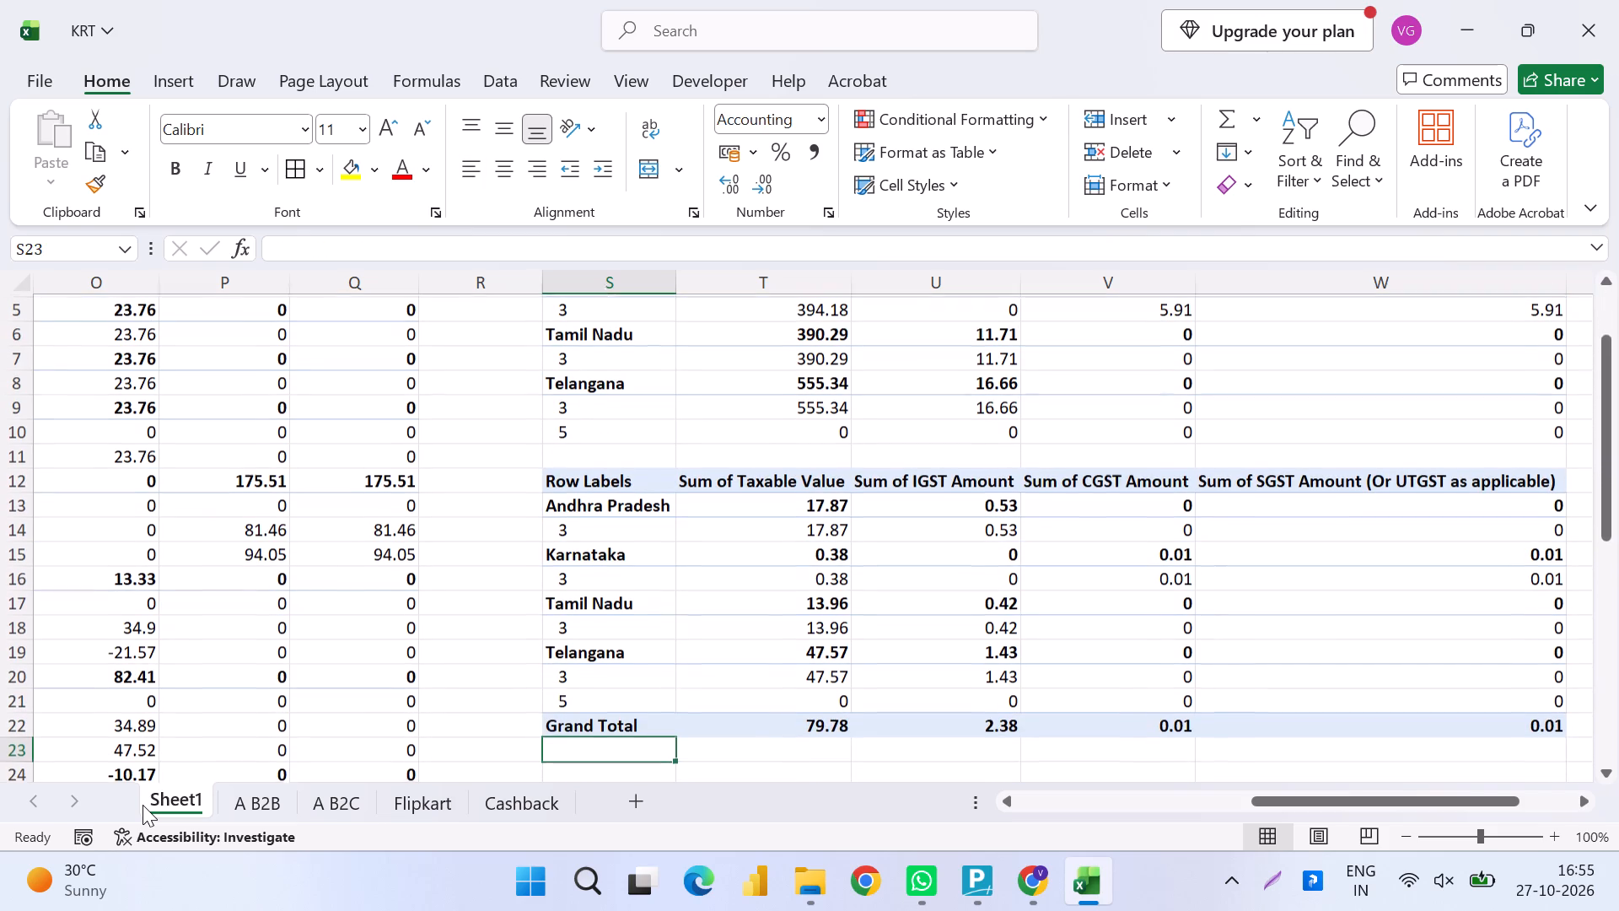
key(Up)
key(Down)
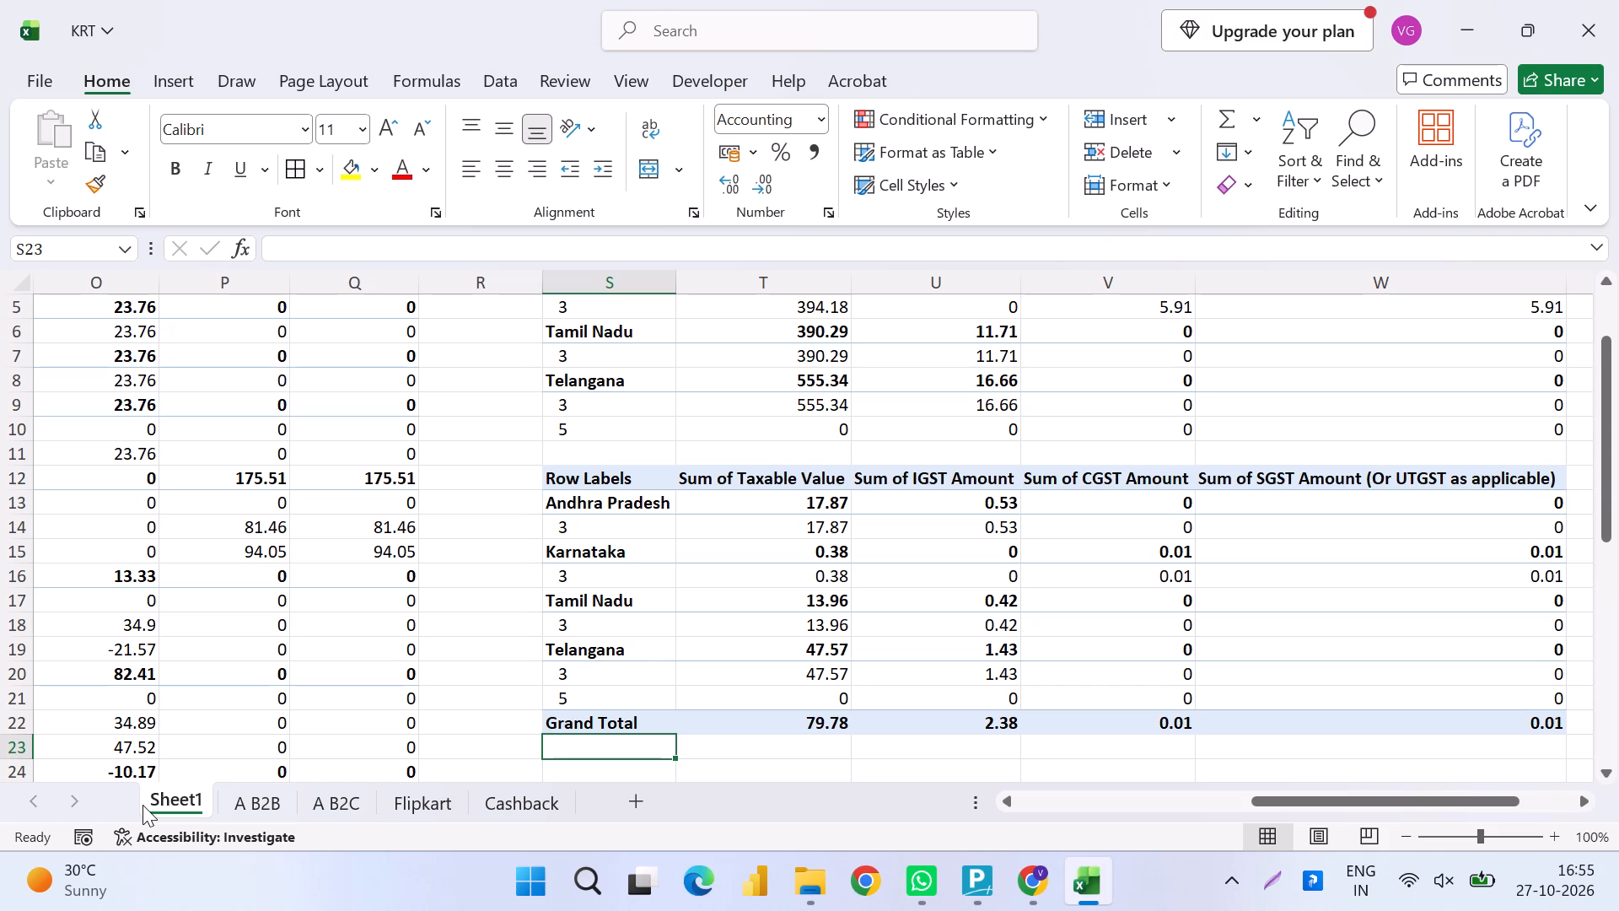
key(Up)
key(Up)
key(Up)
key(Up)
key(Up)
key(Up)
key(Up)
key(Up)
key(Up)
key(Up)
key(Up)
key(Up)
key(Up)
key(Up)
key(Up)
key(Up)
key(Up)
key(Up)
key(Up)
key(Up)
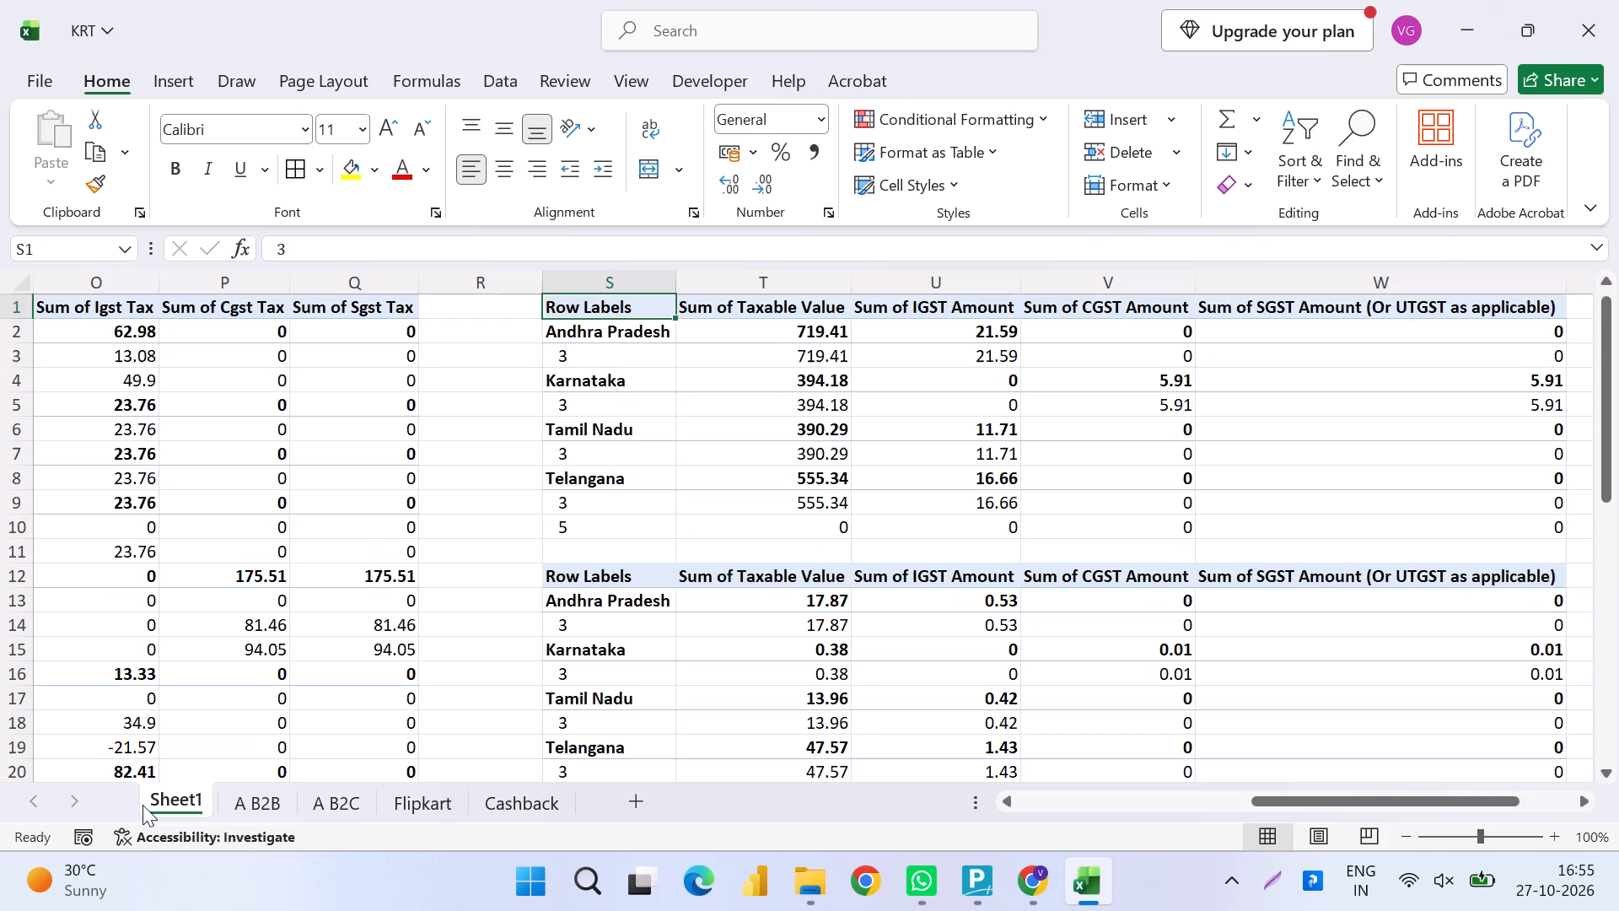
key(Down)
key(Down)
key(Down)
key(Down)
key(Down)
key(Down)
key(Down)
key(Down)
key(Down)
key(Down)
key(Down)
key(Down)
key(Down)
key(Down)
key(Down)
key(Down)
key(Down)
key(Down)
key(Down)
key(Down)
key(Down)
key(Down)
key(Down)
key(Down)
key(Down)
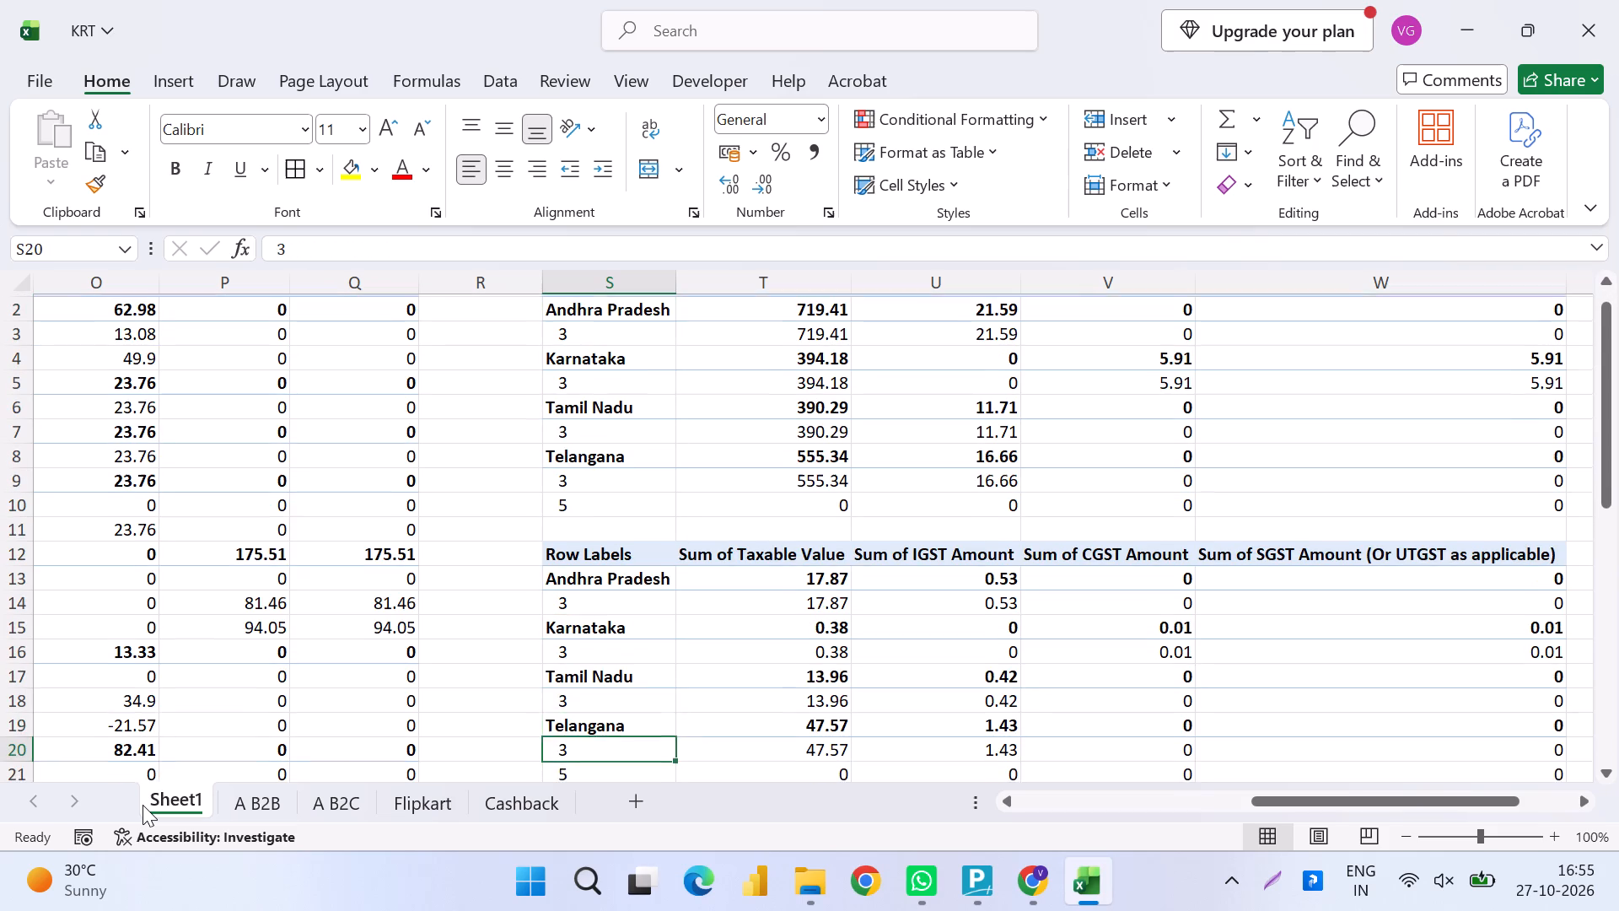
In cell T23, below the Cashback Grand Total, enter =T3-T14 to subtract Andhra Pradesh's 3% Cashback taxable value from Flipkart's.
key(Up)
key(Up)
key(Up)
key(Right)
key(Up)
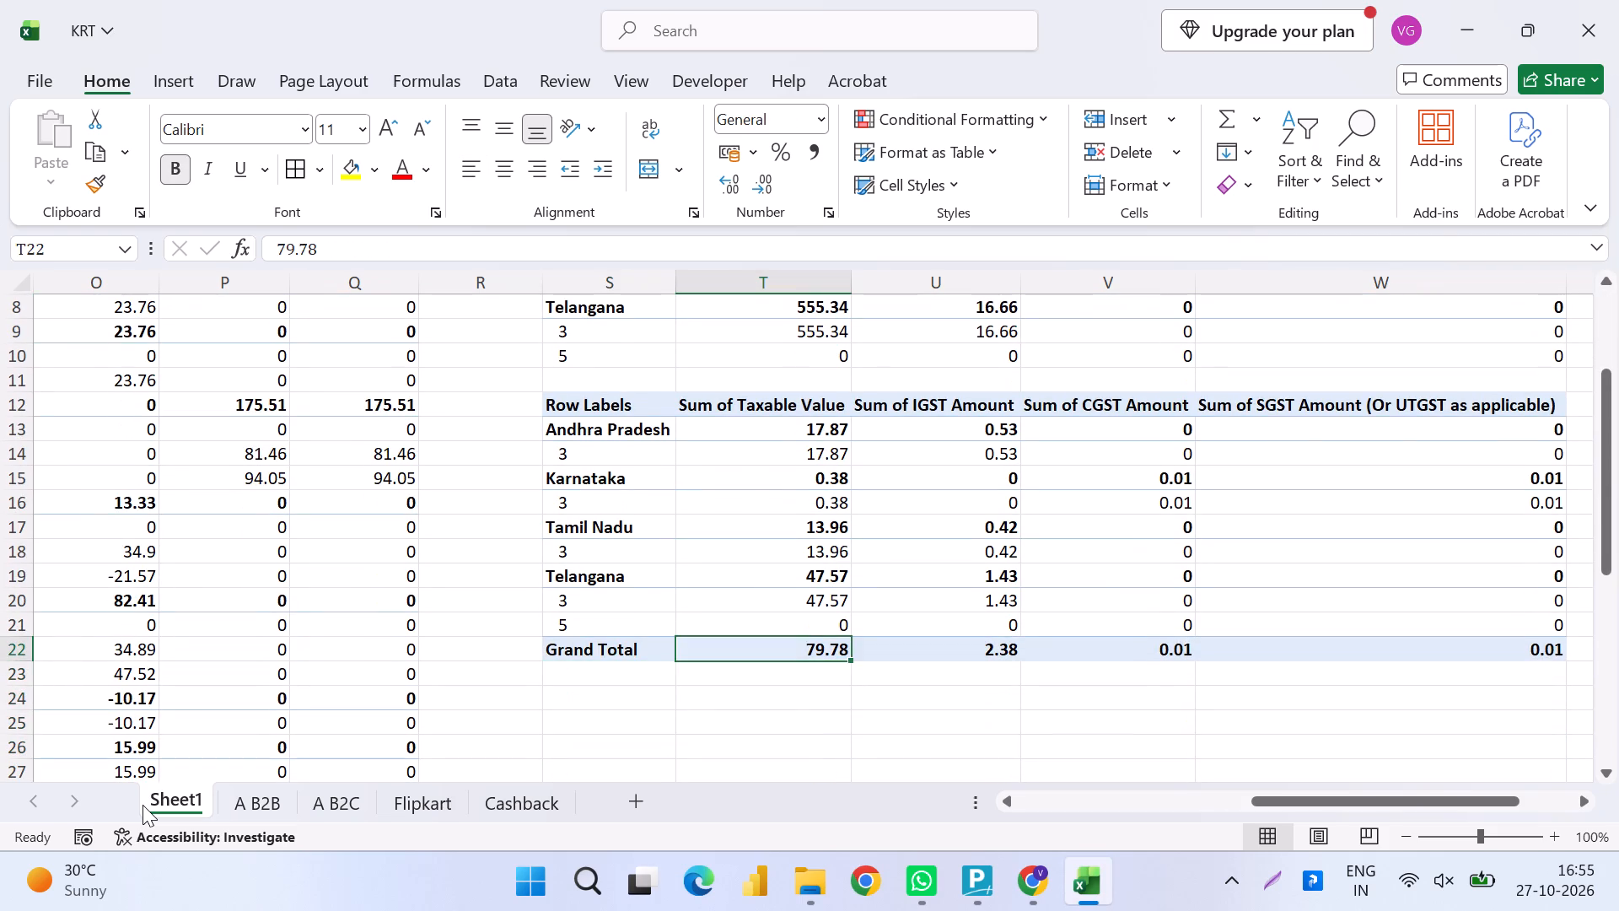
key(Left)
key(Up)
key(Left)
key(Up)
key(Right)
key(Down)
key(Down)
key(Down)
key(Right)
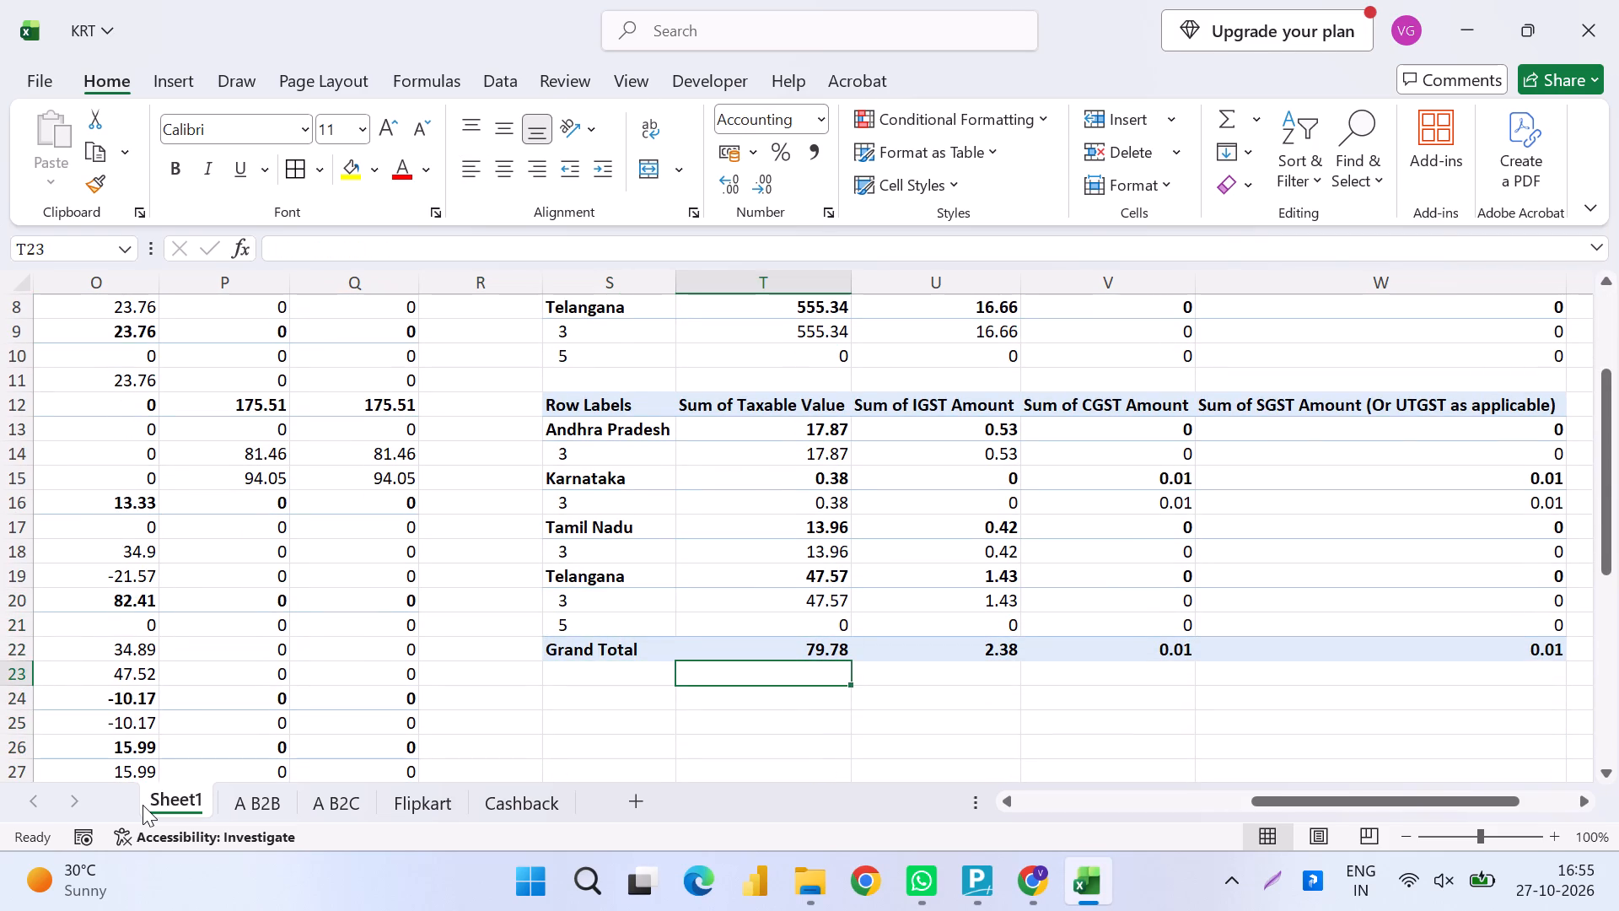
key(equal)
key(Up)
key(Down)
key(Up)
key(Up)
key(Up)
key(Up)
key(Up)
key(Up)
key(Up)
key(Up)
key(Up)
key(Up)
key(Up)
key(Up)
key(Up)
key(Up)
key(Up)
key(Up)
key(Up)
key(Up)
key(Up)
key(Up)
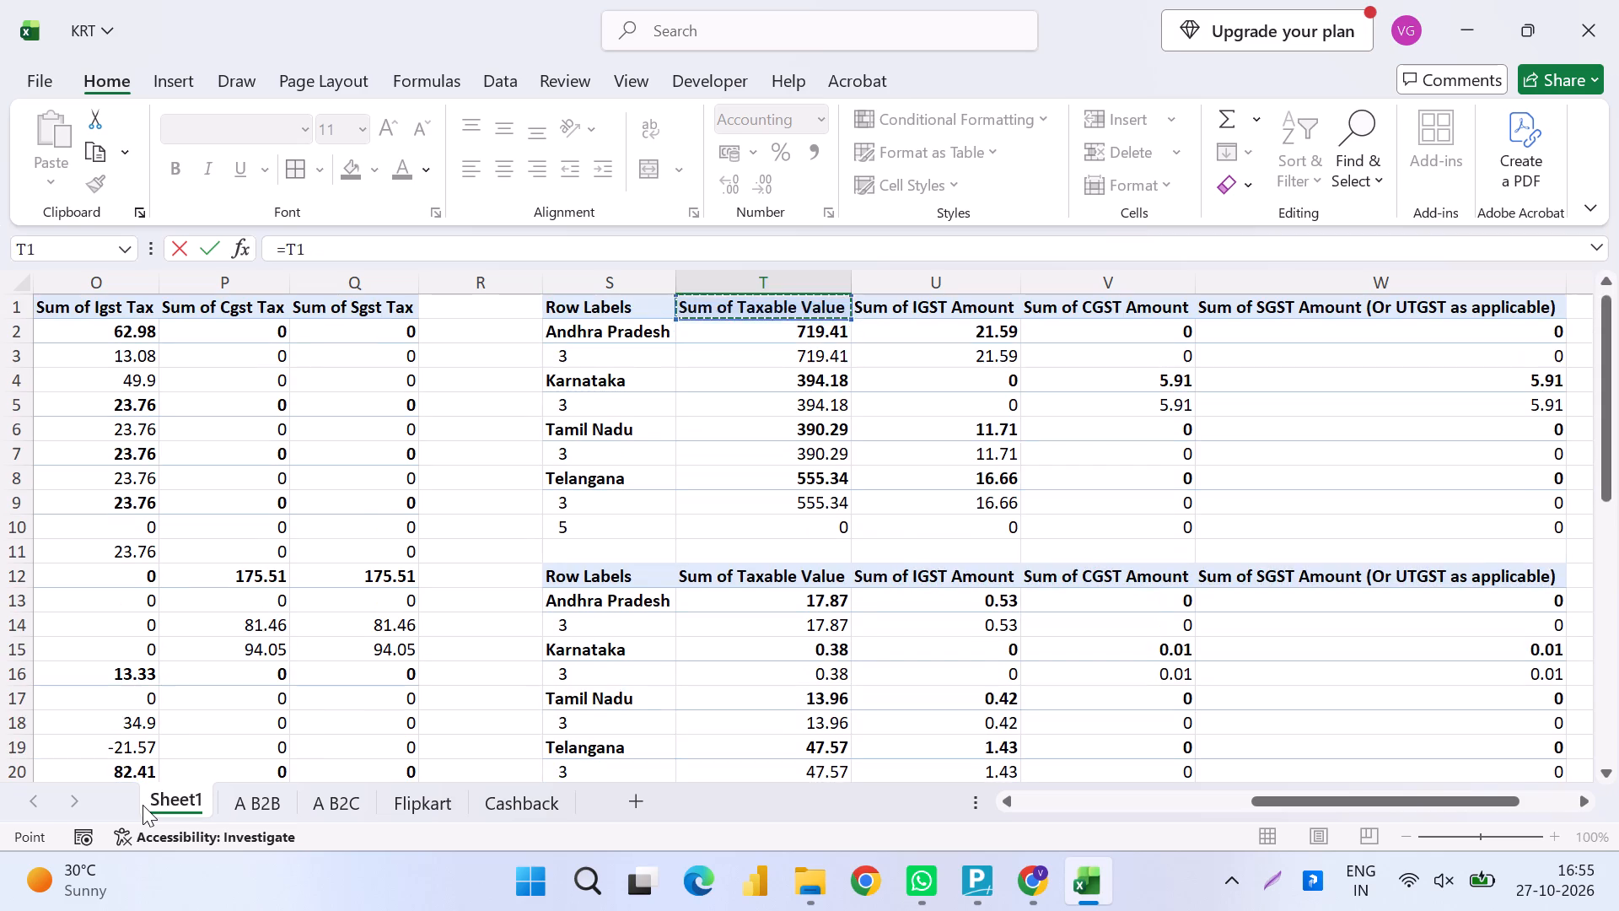
key(Down)
key(Down)
key(minus)
key(Up)
key(Up)
key(Up)
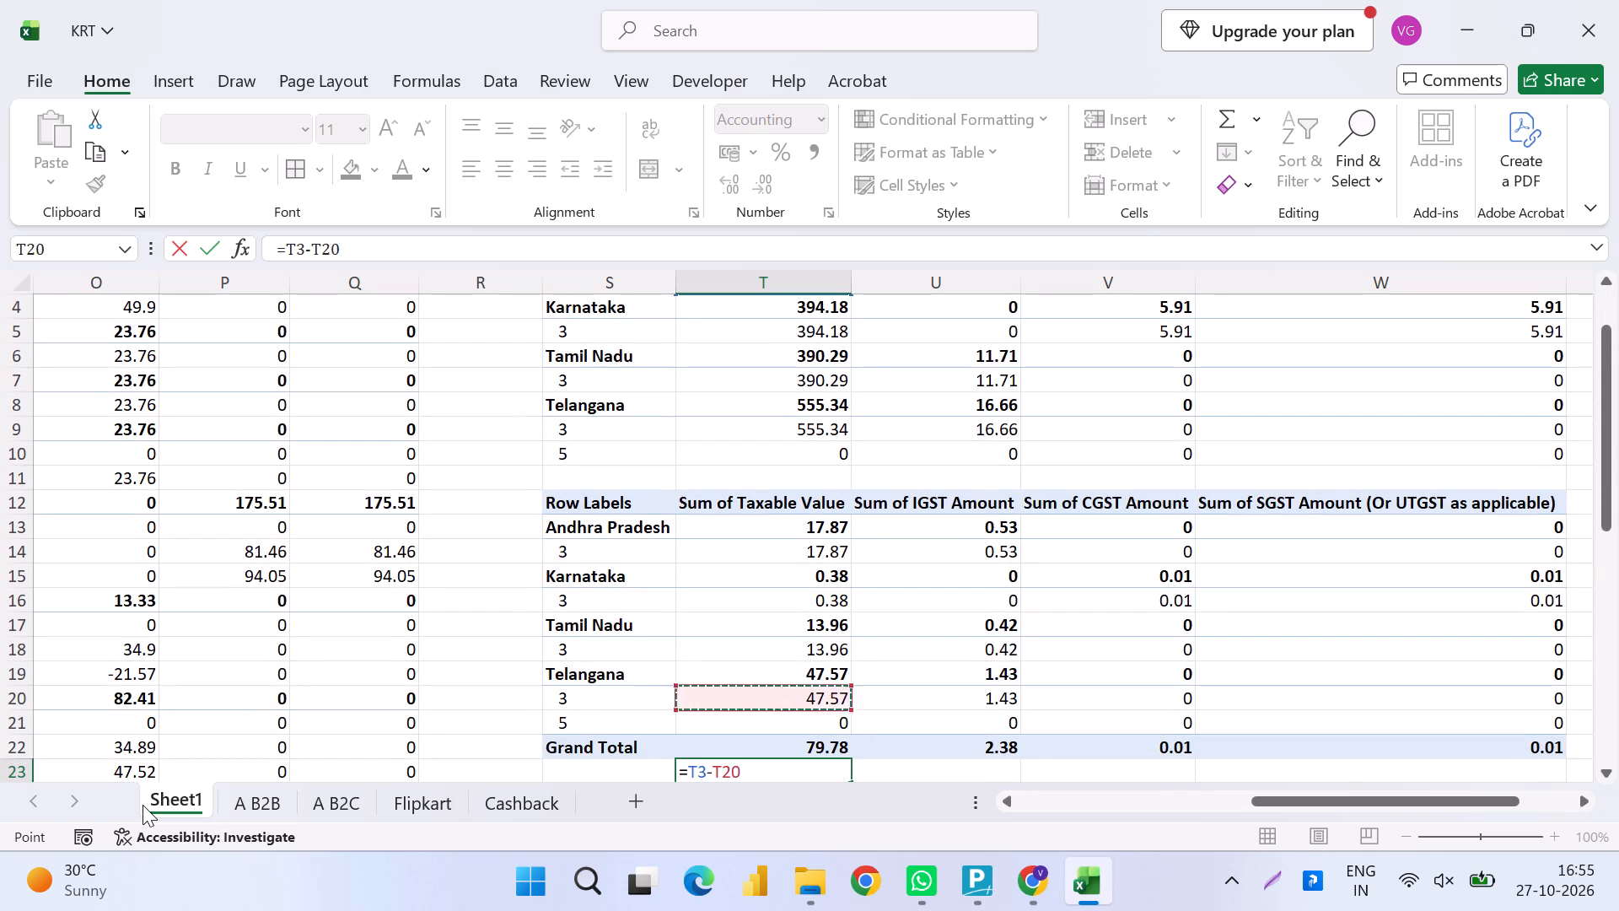
key(Up)
key(Up)
key(Up)
key(Up)
key(Up)
key(Up)
key(Return)
key(Up)
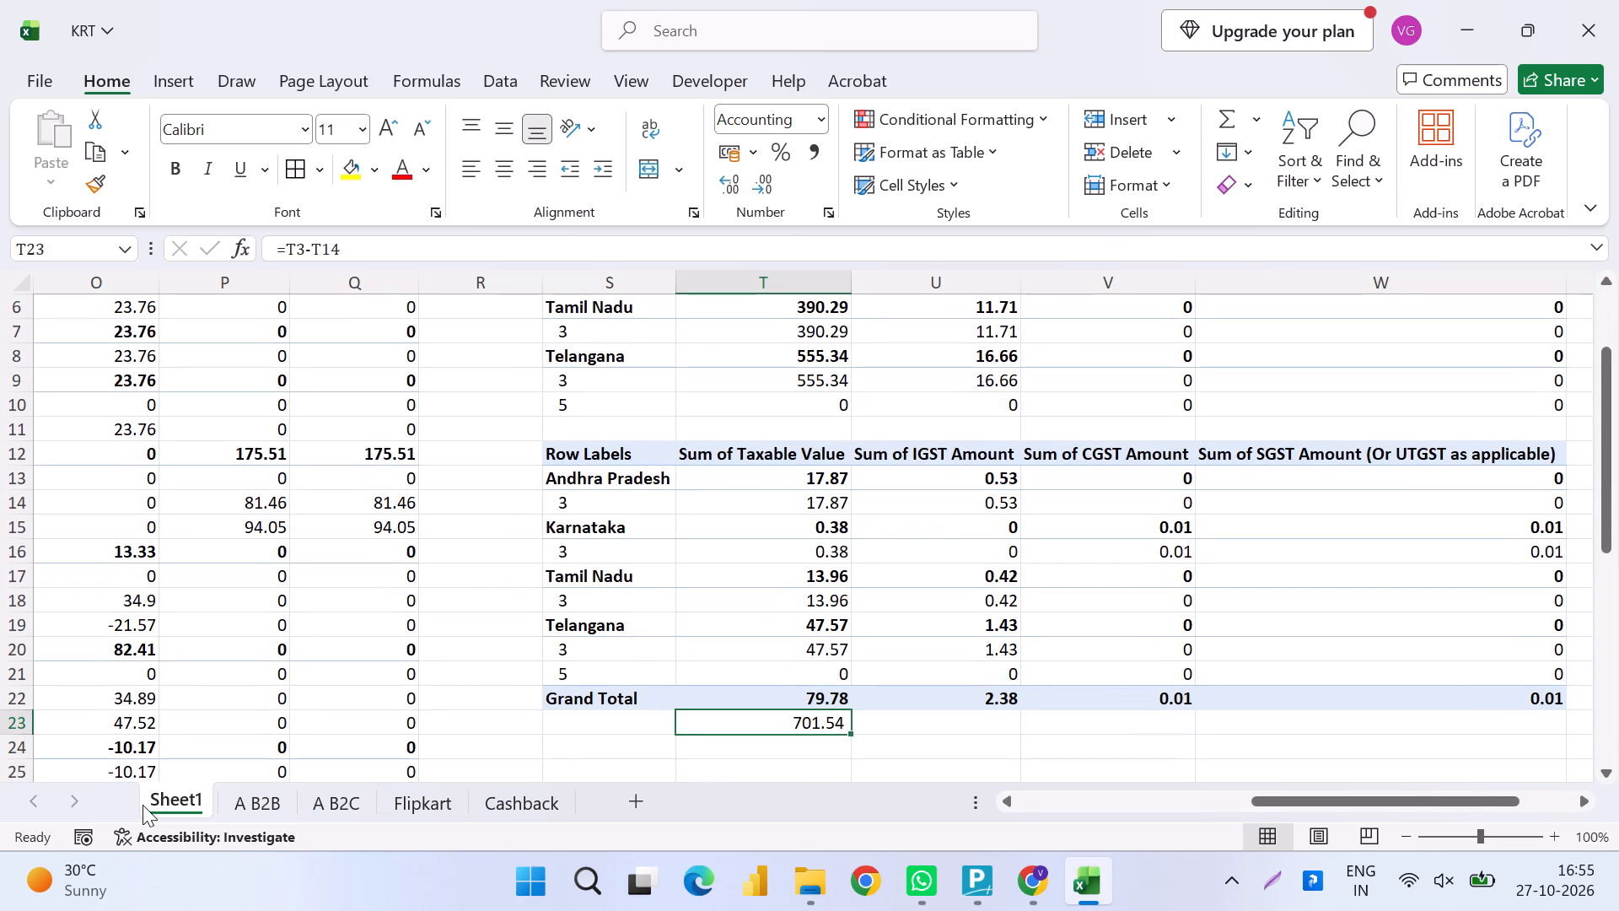
Fill the Andhra Pradesh difference formula from T23 across to W23 for the IGST, CGST and SGST columns.
key(shift+Right)
key(shift+Right)
key(shift+Right)
key(shift+Right)
key(shift+Left)
key(ctrl+r)
Copy the net results in T23:W23 and paste them as values over Flipkart's Andhra Pradesh 3% row, T3:W3.
key(ctrl+c)
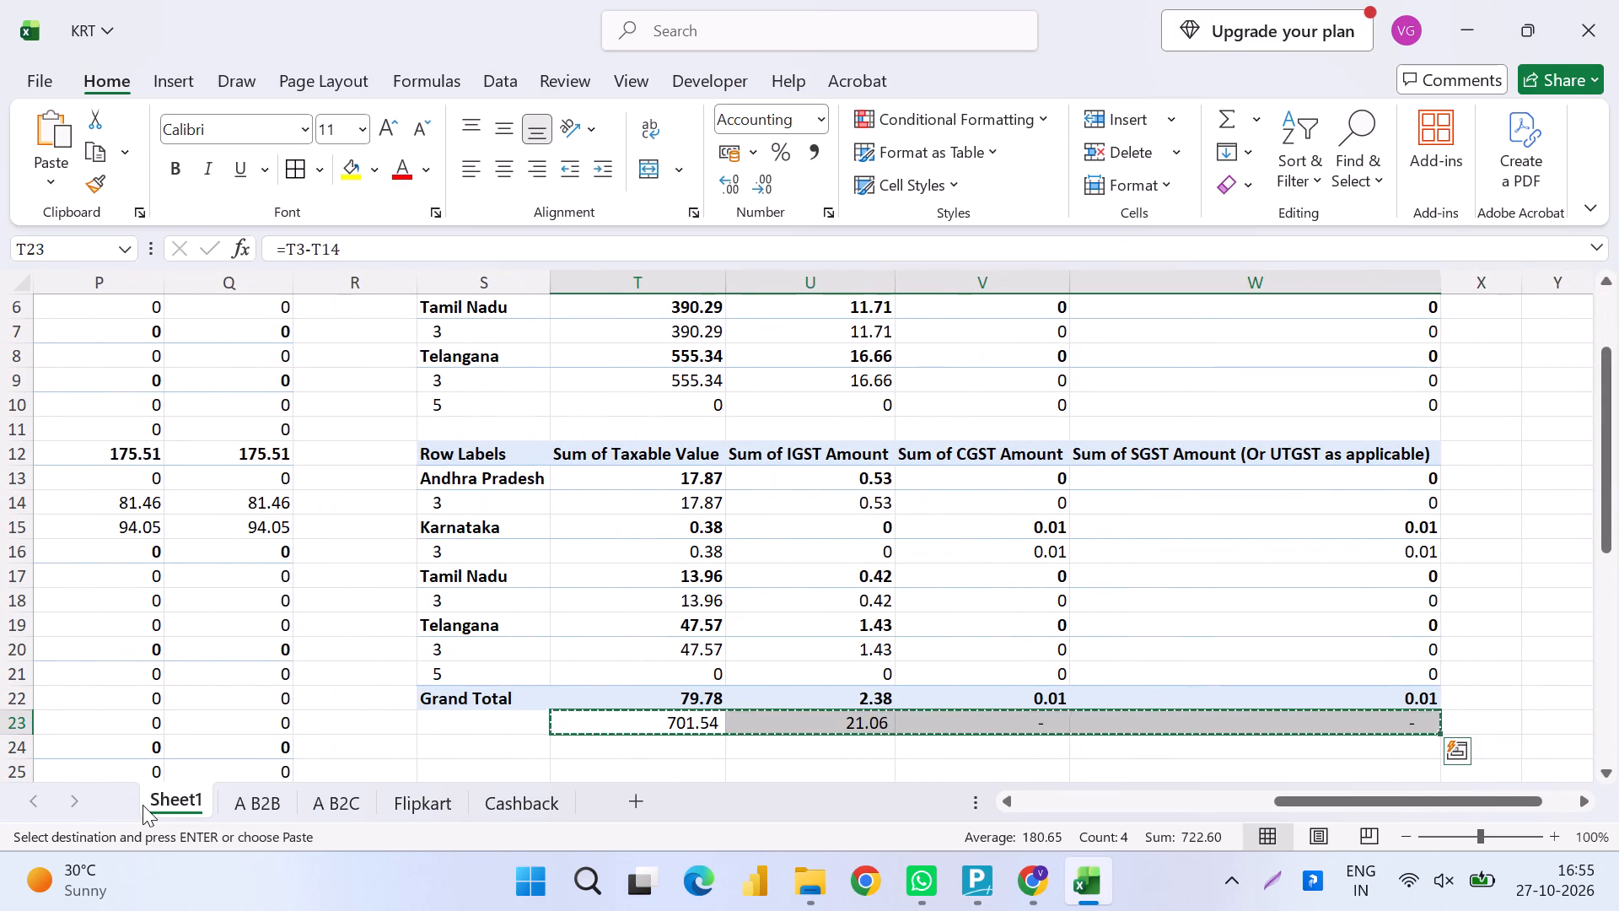
key(ctrl+Up)
key(ctrl+Up)
key(ctrl+Up)
key(ctrl+Up)
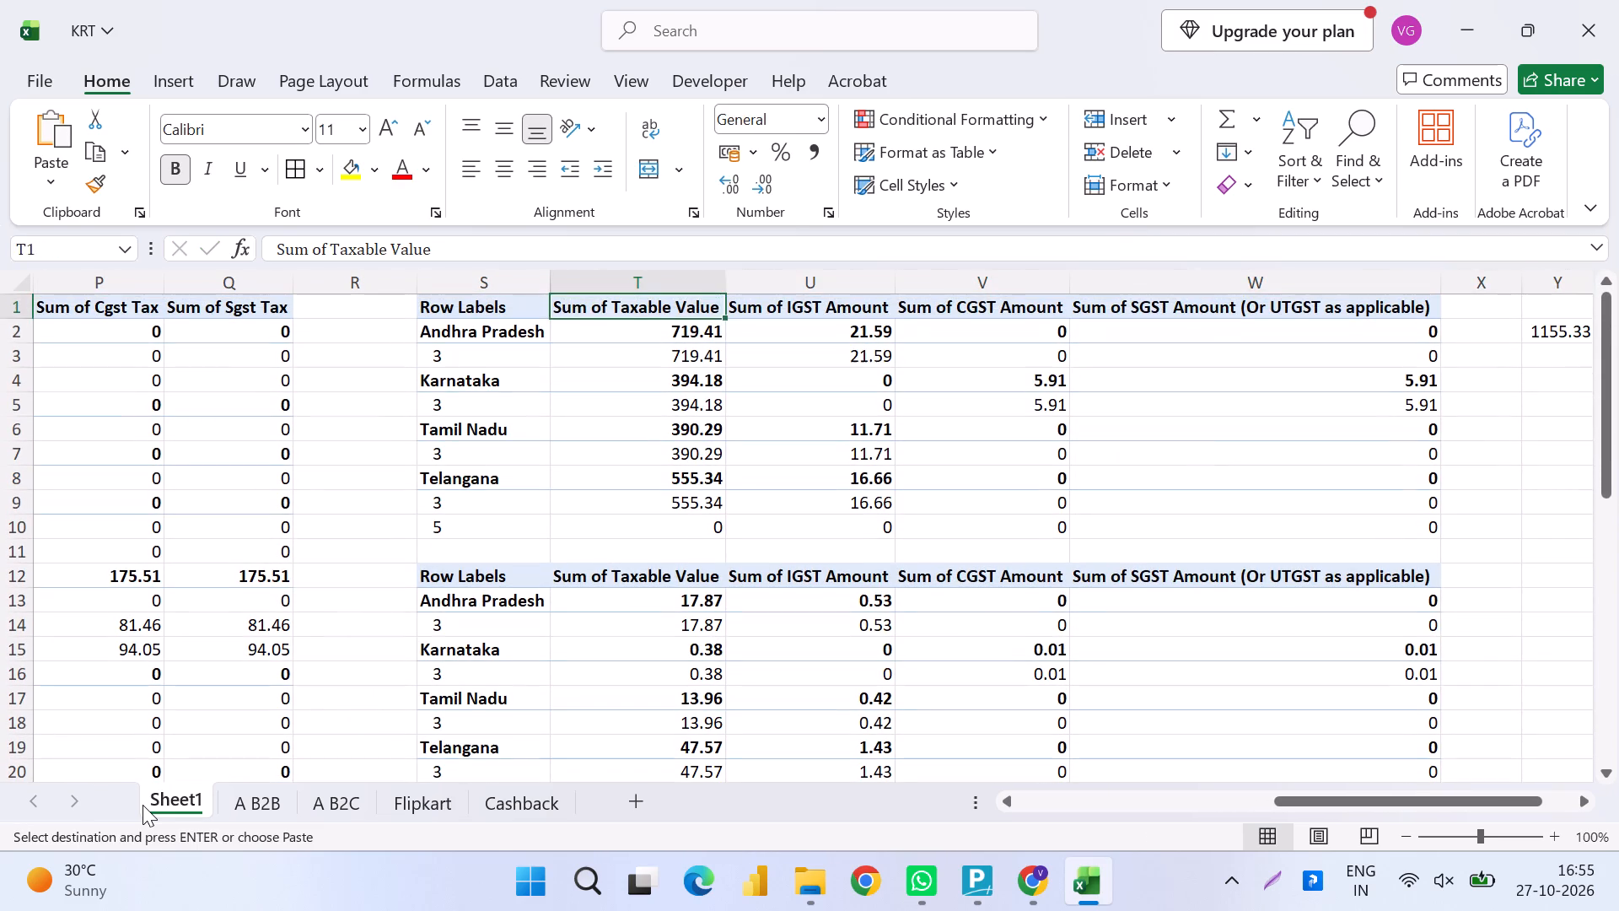
key(Down)
key(Down)
key(ctrl+alt+v)
key(v)
key(Return)
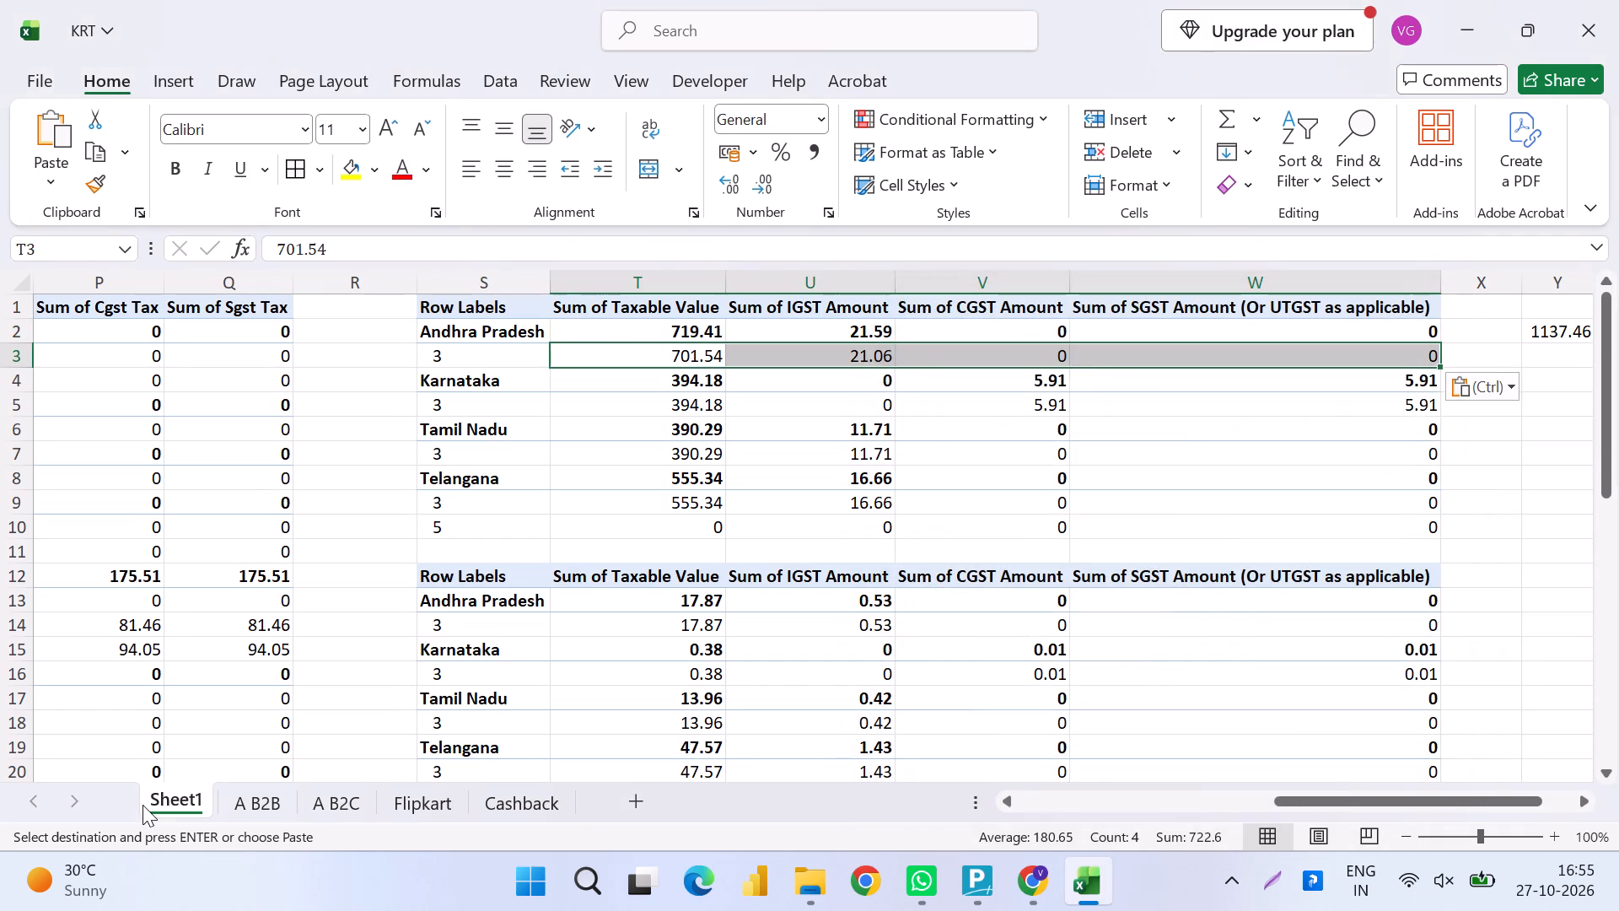
Clear the state subtotal amounts in columns T to W of the Flipkart table, rows 2, 4, 6 and 8.
key(Up)
key(ctrl+shift+Right)
key(Delete)
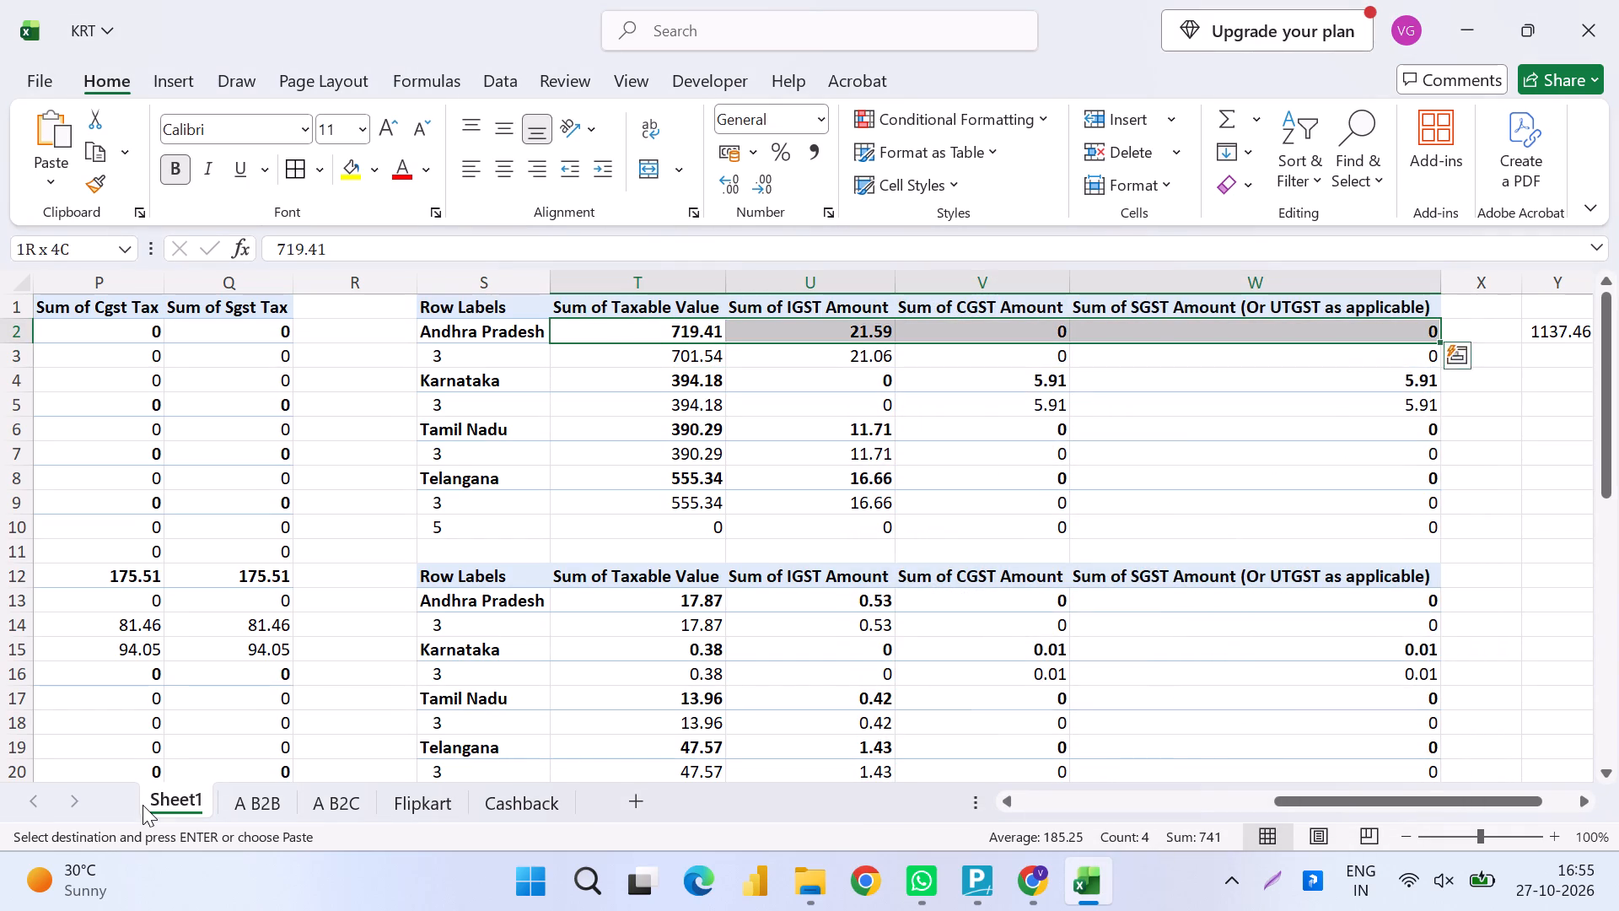
key(Up)
key(Down)
key(Down)
key(Down)
key(ctrl+shift+Right)
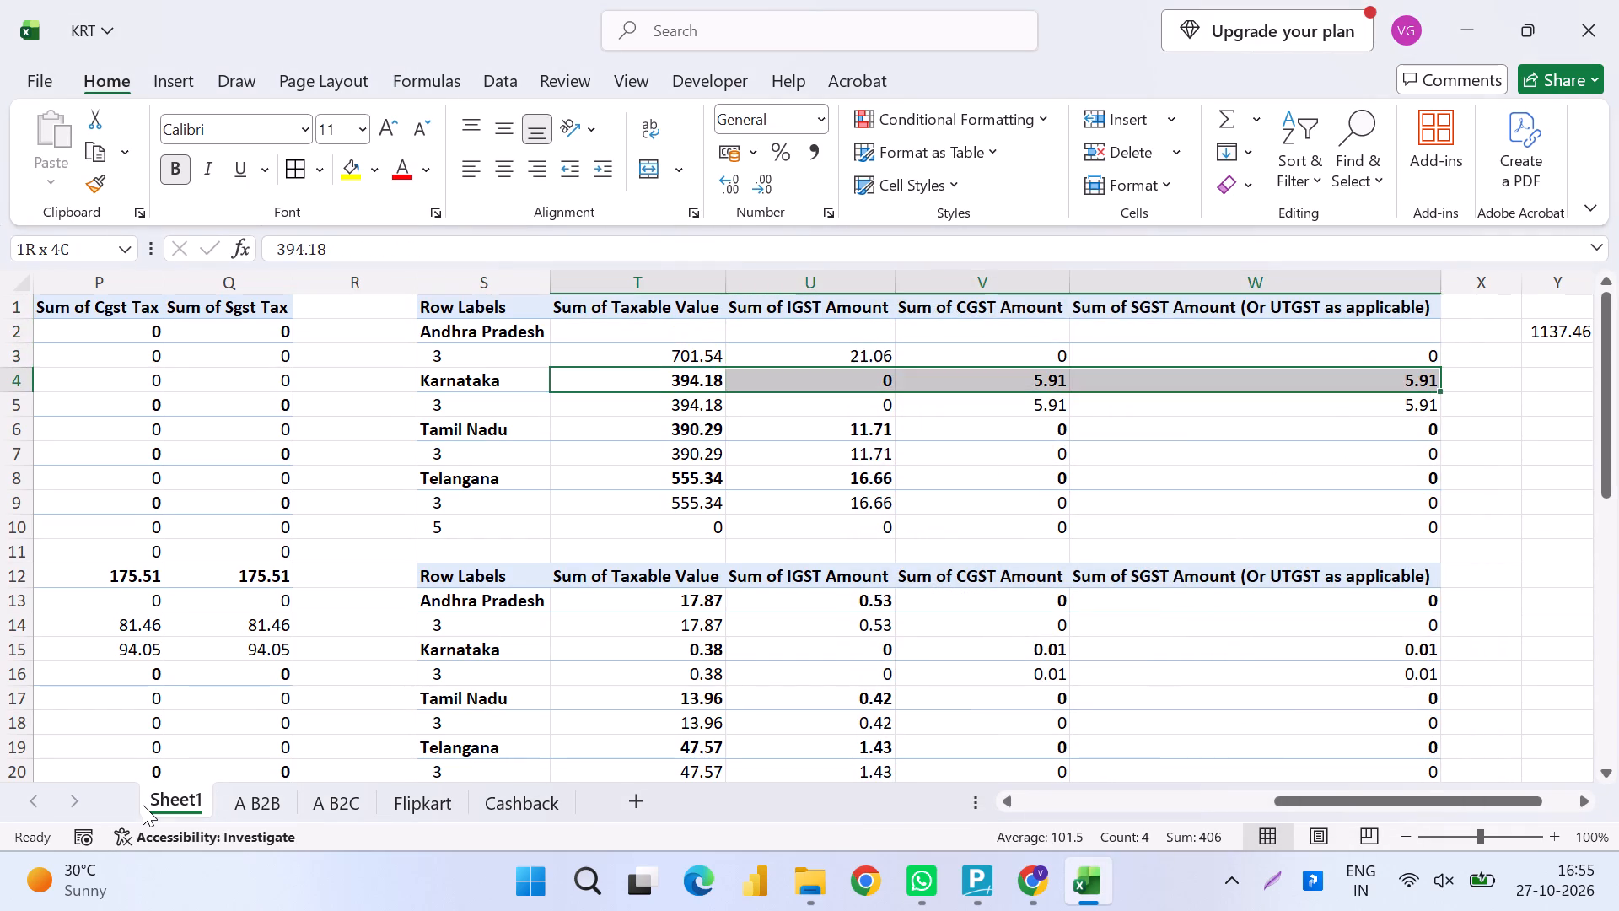
key(Delete)
key(Down)
key(Down)
key(ctrl+shift+Right)
key(Delete)
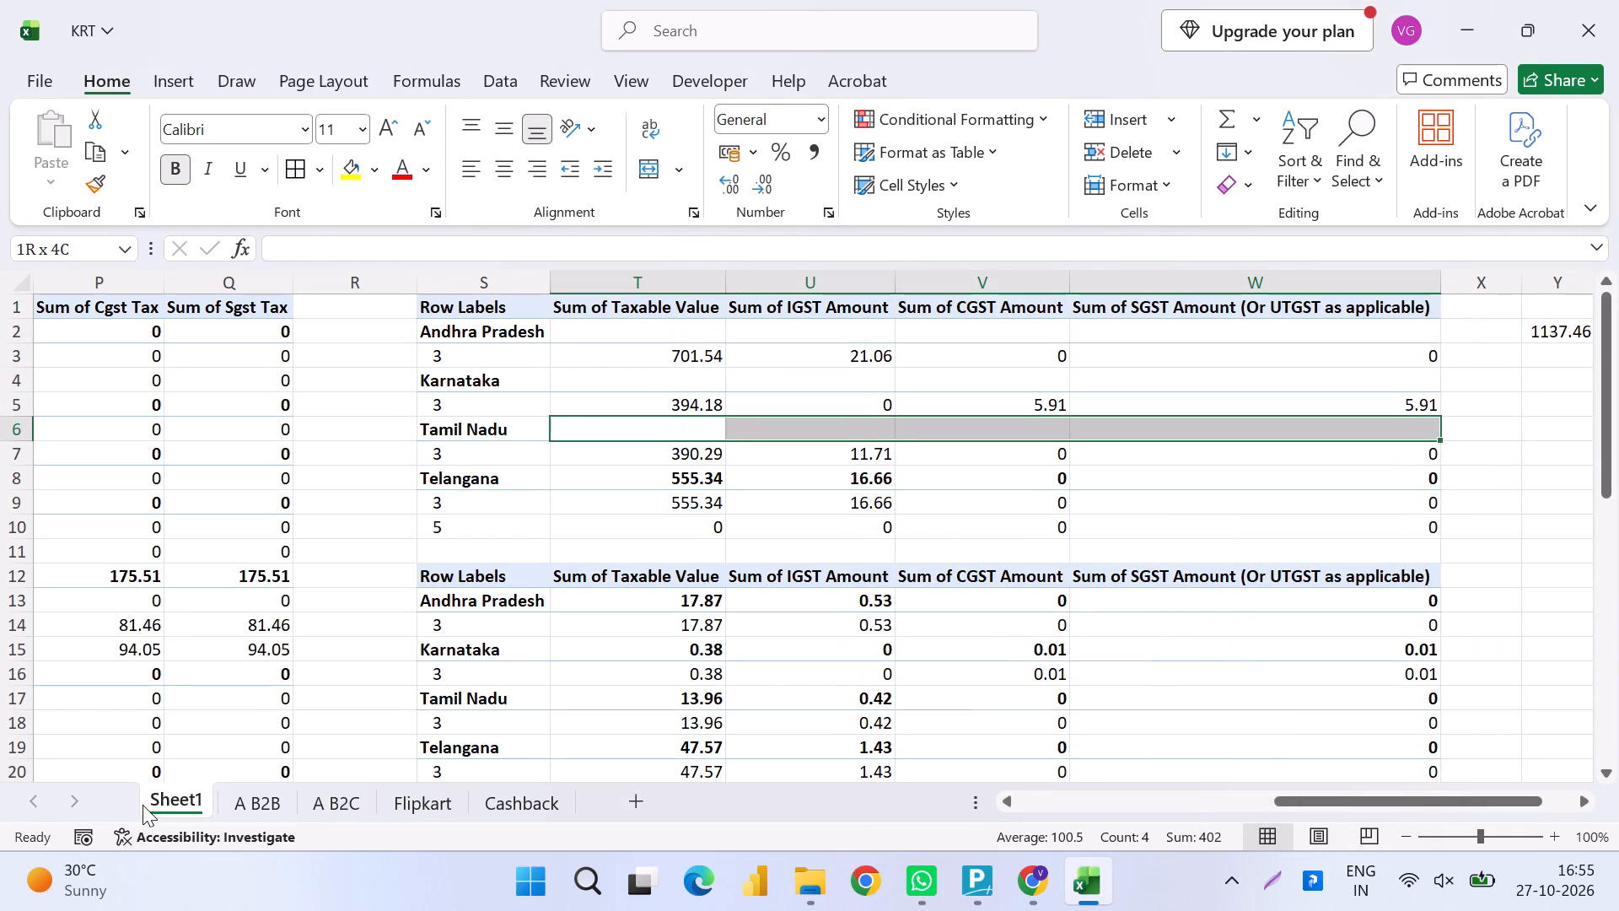
key(Down)
key(Down)
key(ctrl+shift+Right)
key(Delete)
Clear the state subtotal amounts in columns T to W of the Cashback table, rows 13, 15, 17 and 19.
key(Down)
key(Down)
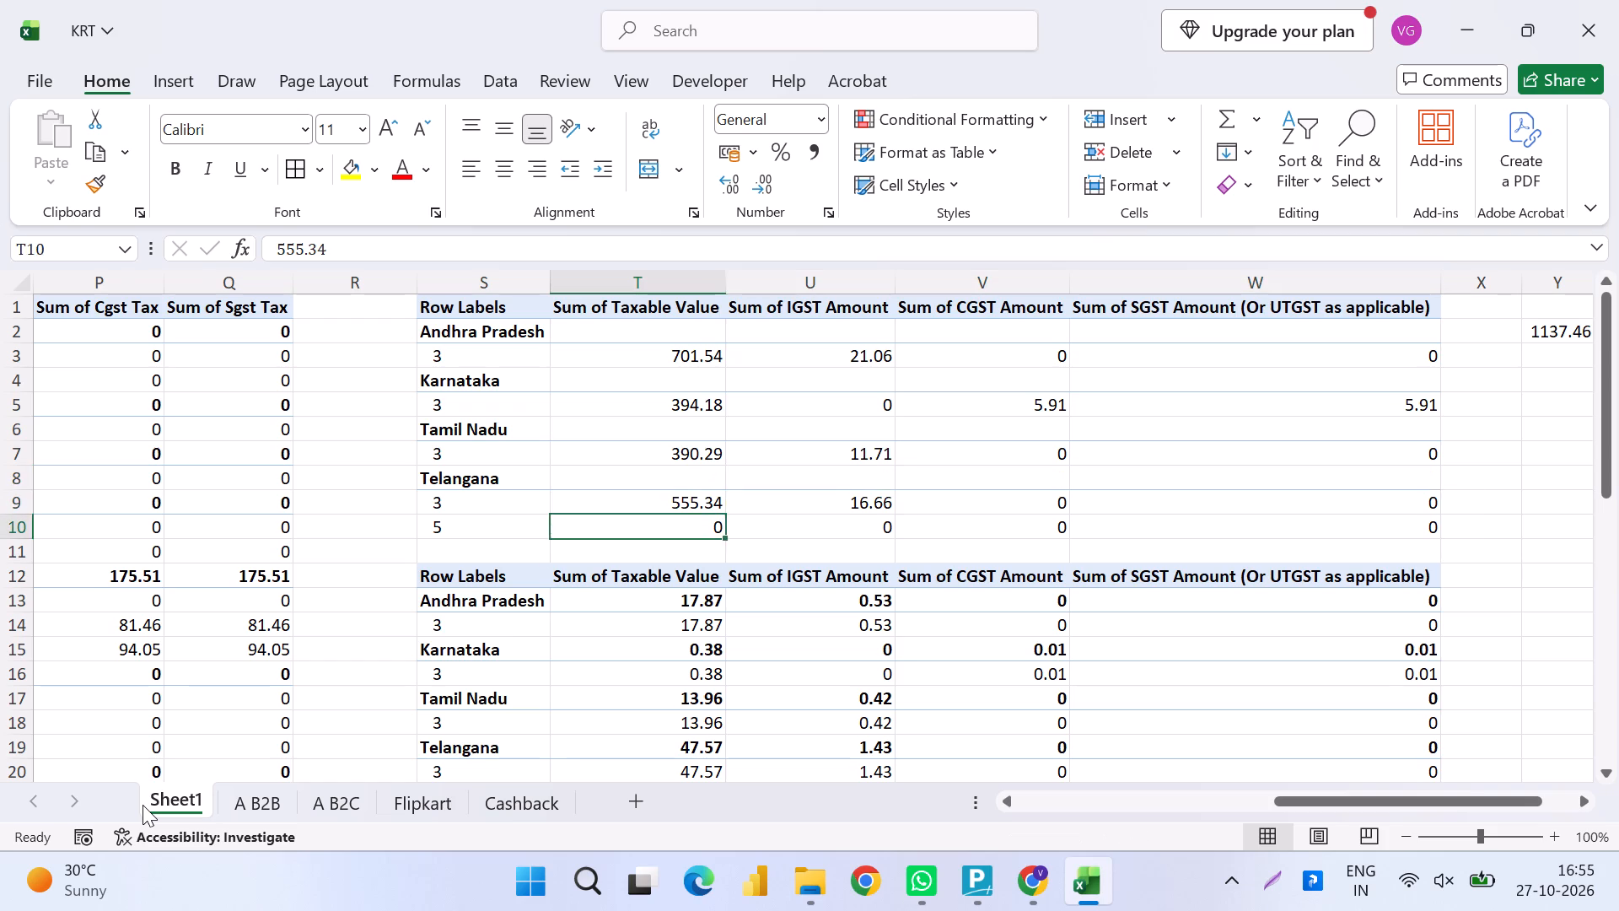
key(Down)
key(Down)
key(Down)
key(ctrl+shift+Right)
key(Delete)
key(Down)
key(Down)
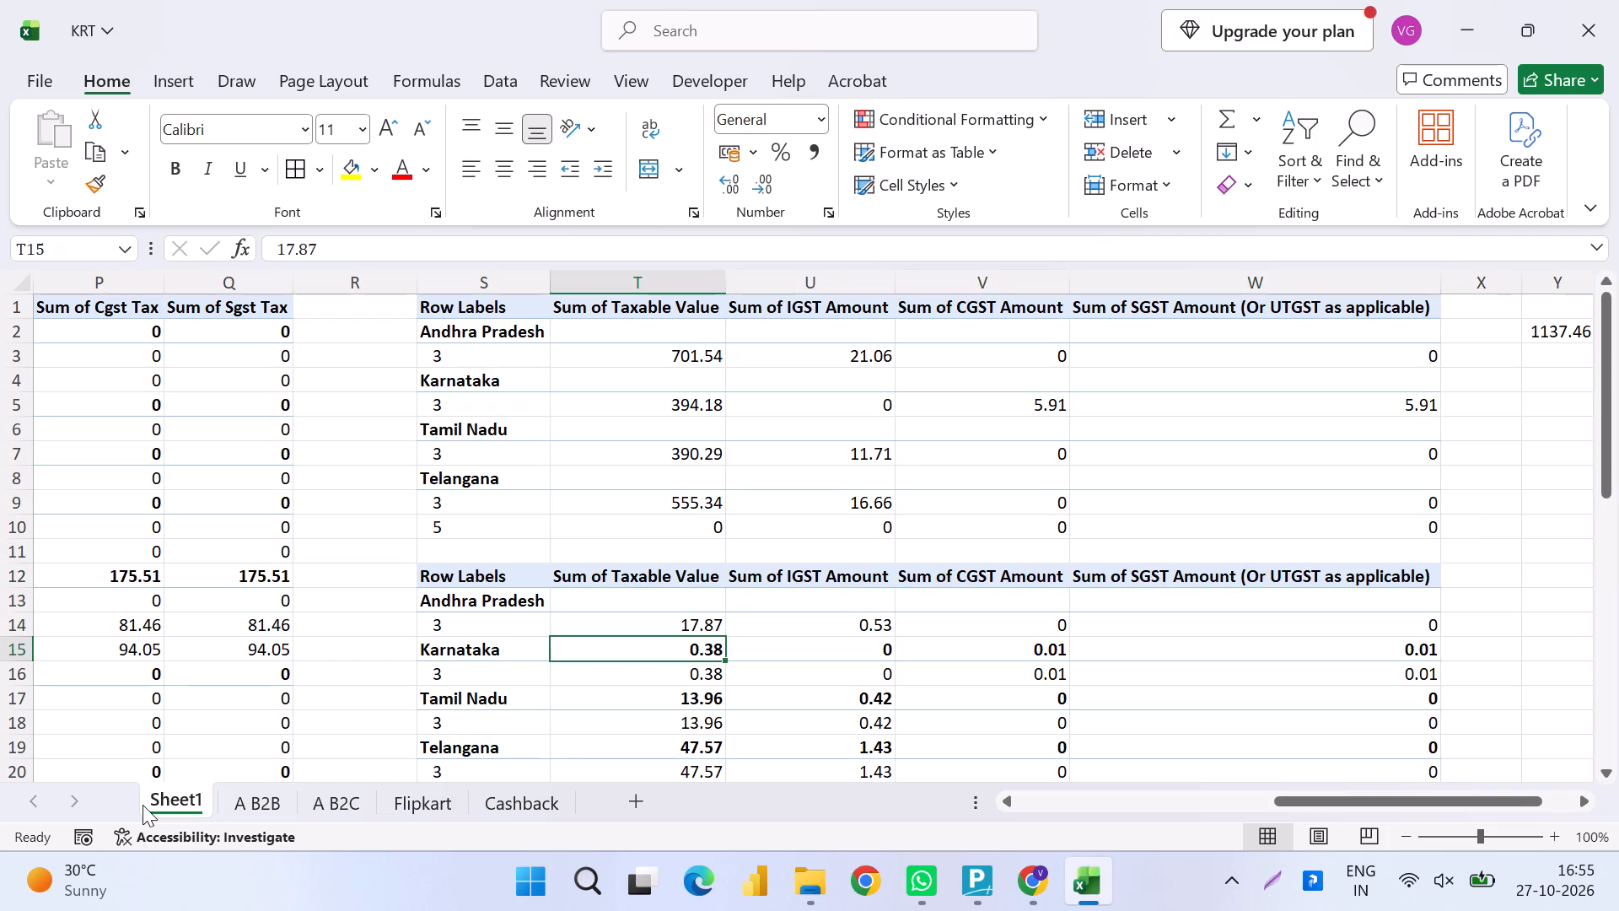
key(ctrl+shift+Right)
key(Delete)
key(Down)
key(Down)
key(Down)
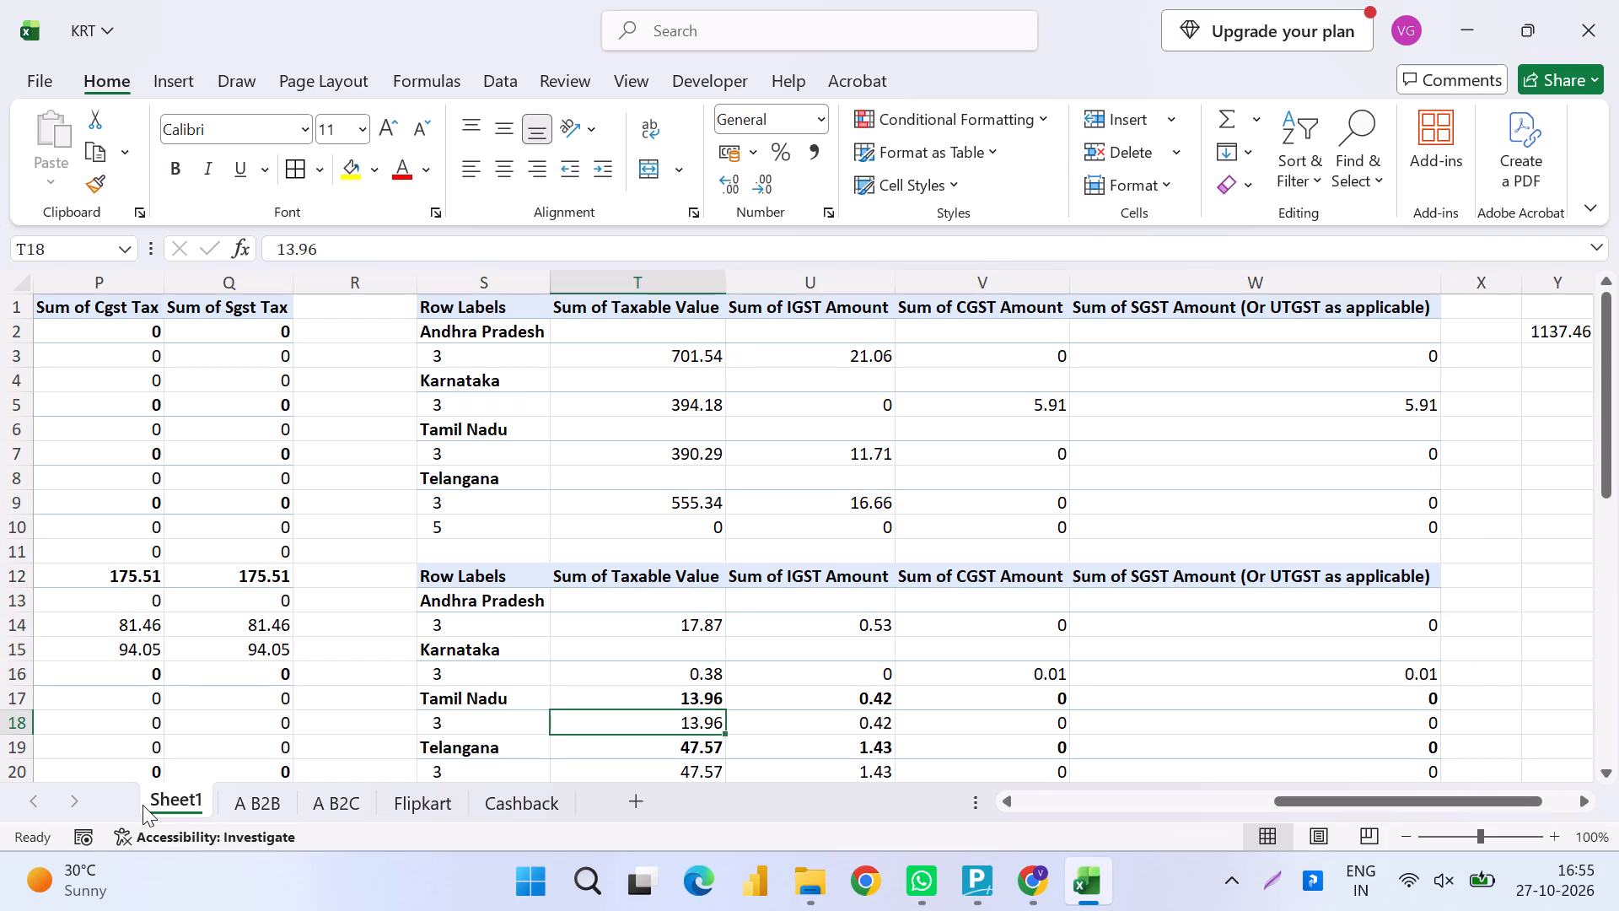
key(Up)
key(ctrl+shift+Right)
key(Delete)
key(Down)
key(Down)
key(ctrl+shift+Right)
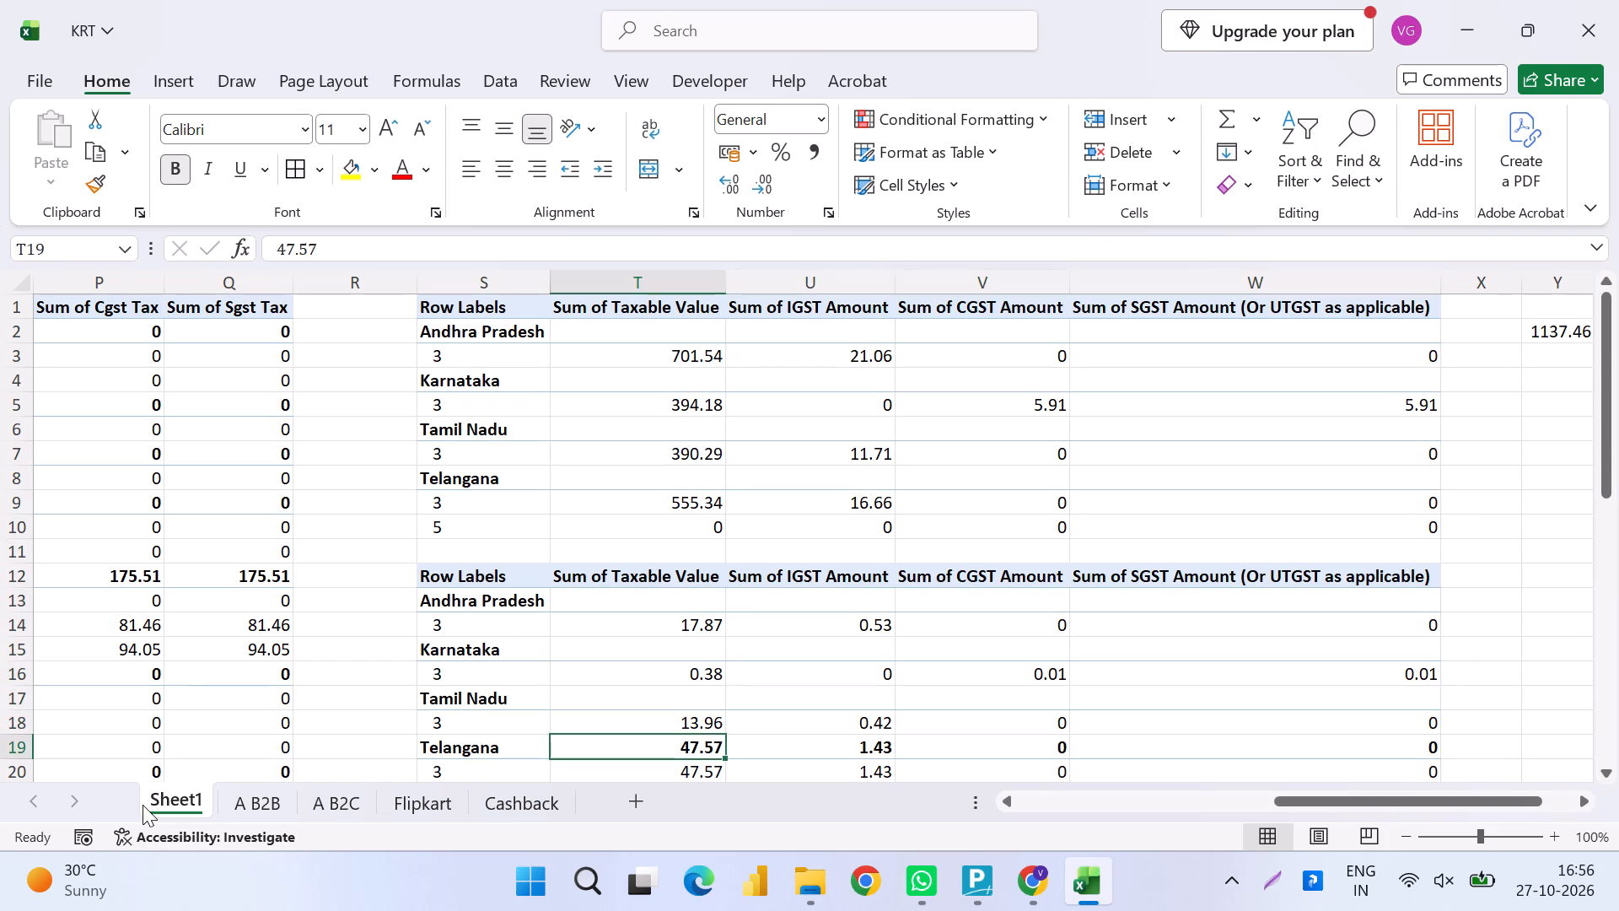
key(Delete)
Replace the formula in T23 with =T5-T16 to subtract Karnataka's 3% Cashback taxable value from Flipkart's.
key(Down)
key(Down)
key(Down)
key(Down)
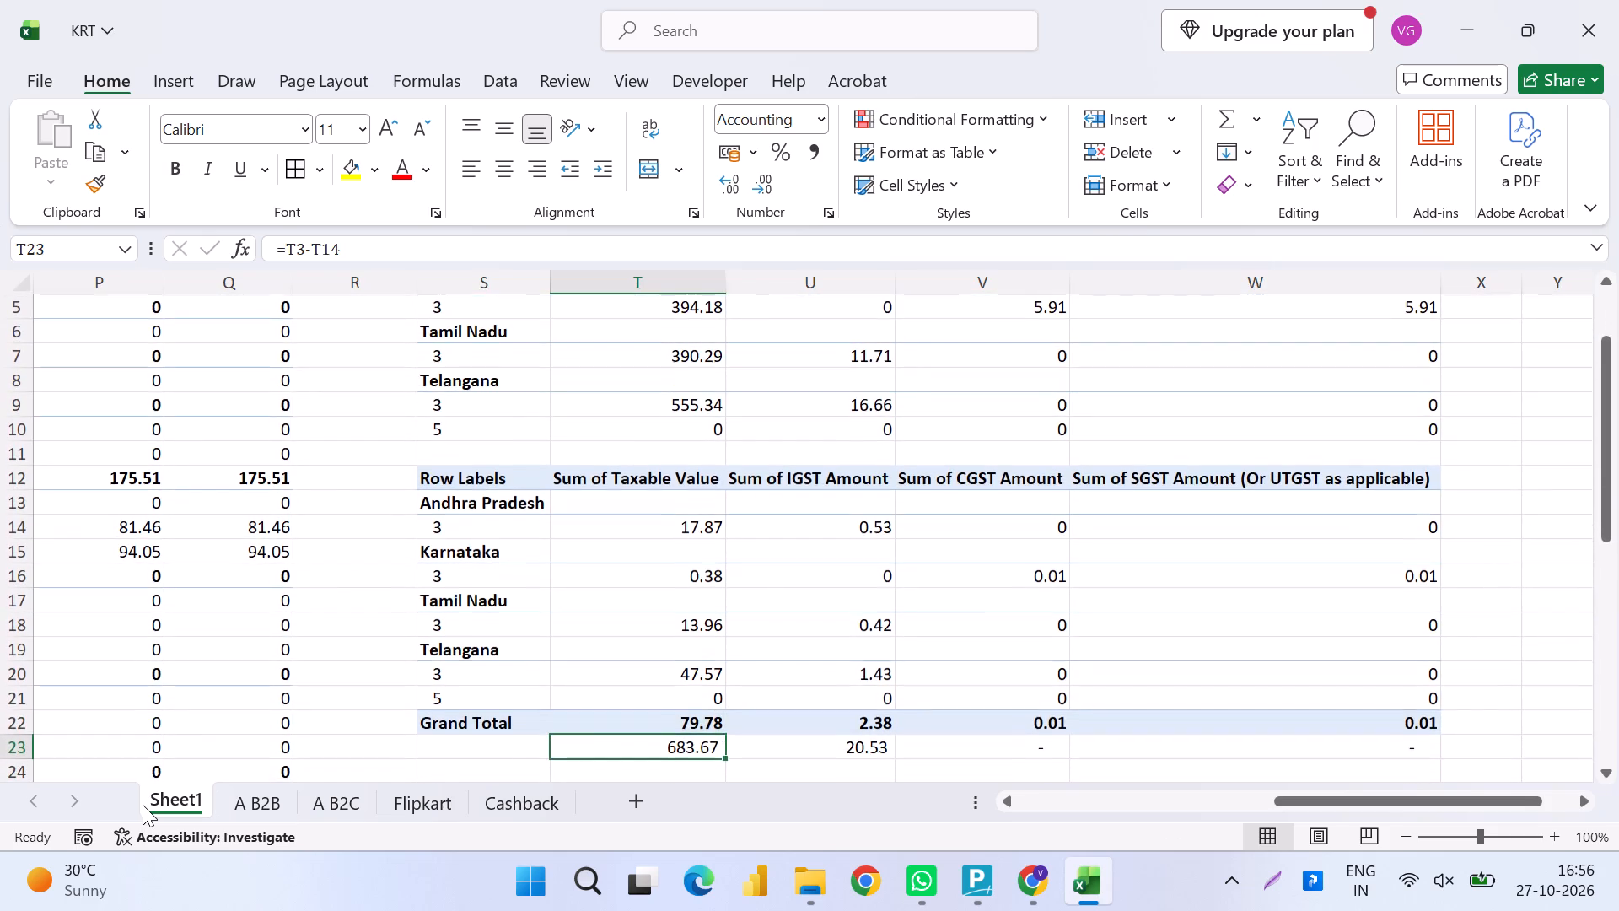
key(equal)
key(ctrl+Down)
key(ctrl+Up)
key(ctrl+Up)
key(ctrl+Up)
key(ctrl+Up)
key(ctrl+Up)
key(ctrl+Up)
key(ctrl+Up)
key(ctrl+Up)
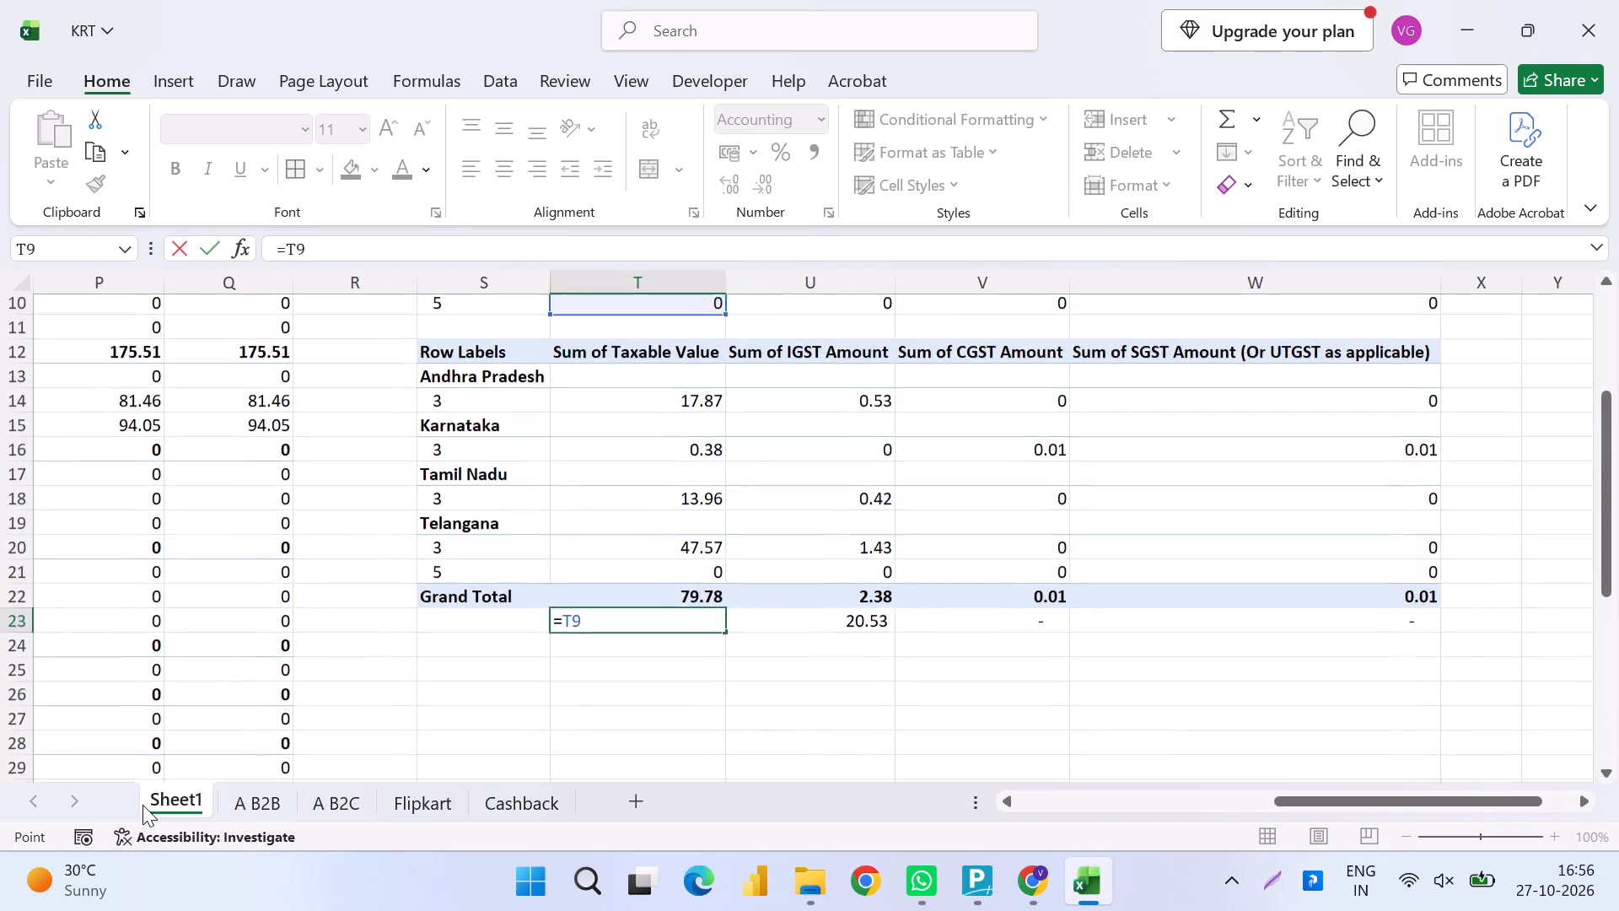
key(ctrl+Up)
key(ctrl+Up)
key(ctrl+Up)
key(ctrl+Up)
key(ctrl+Up)
key(ctrl+Up)
key(Down)
key(Down)
key(Down)
key(Down)
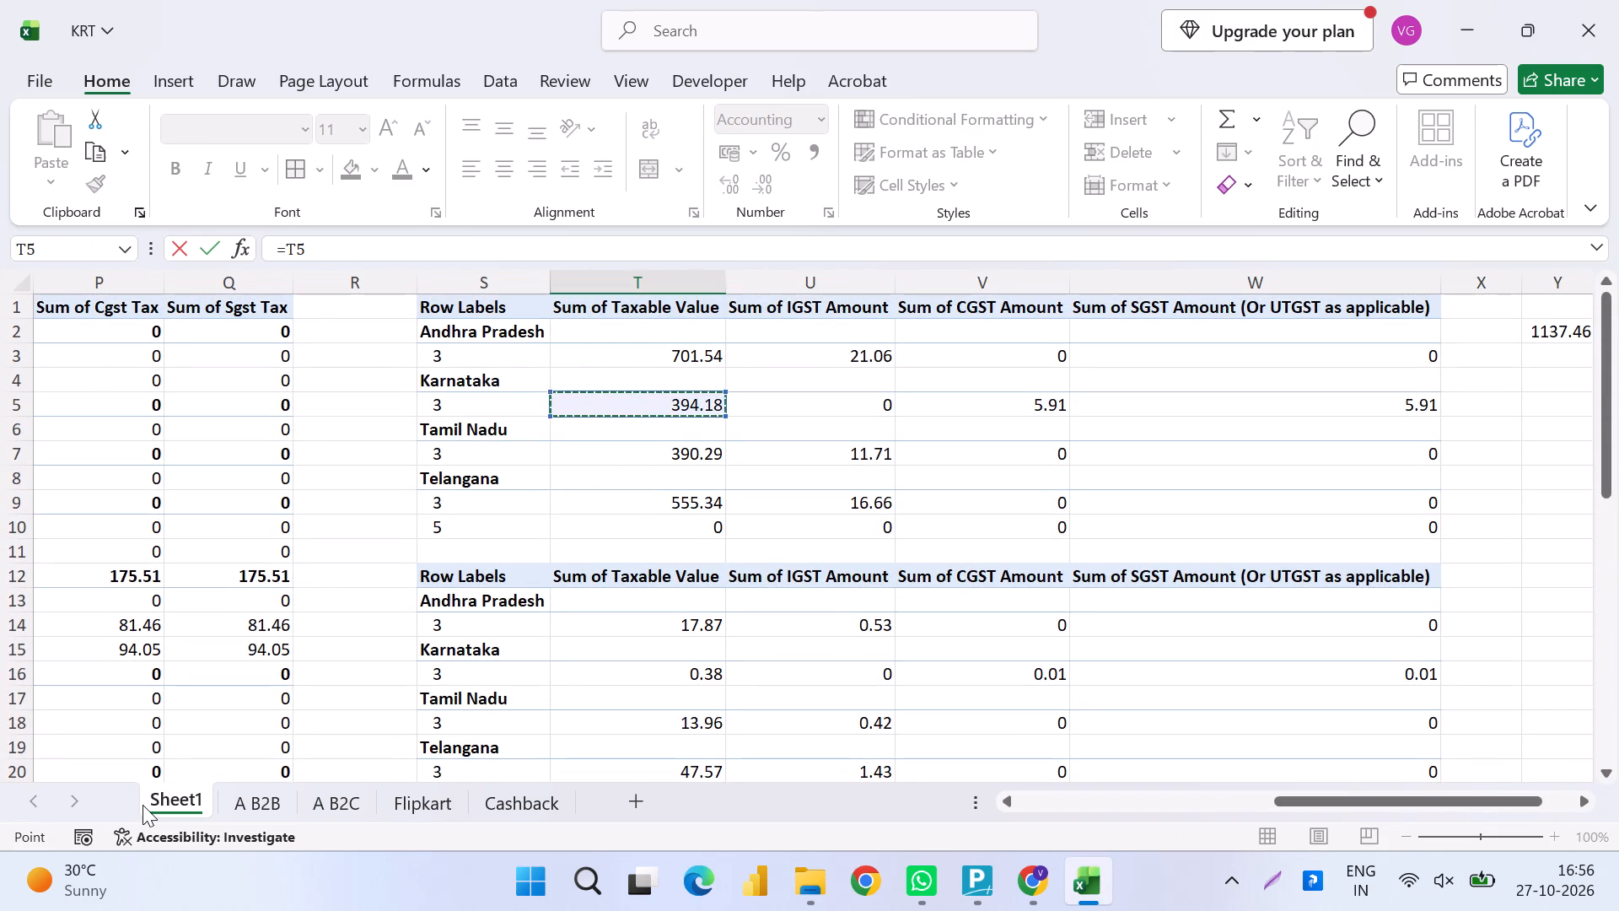
key(equal)
key(BackSpace)
key(minus)
key(Up)
key(Up)
key(Up)
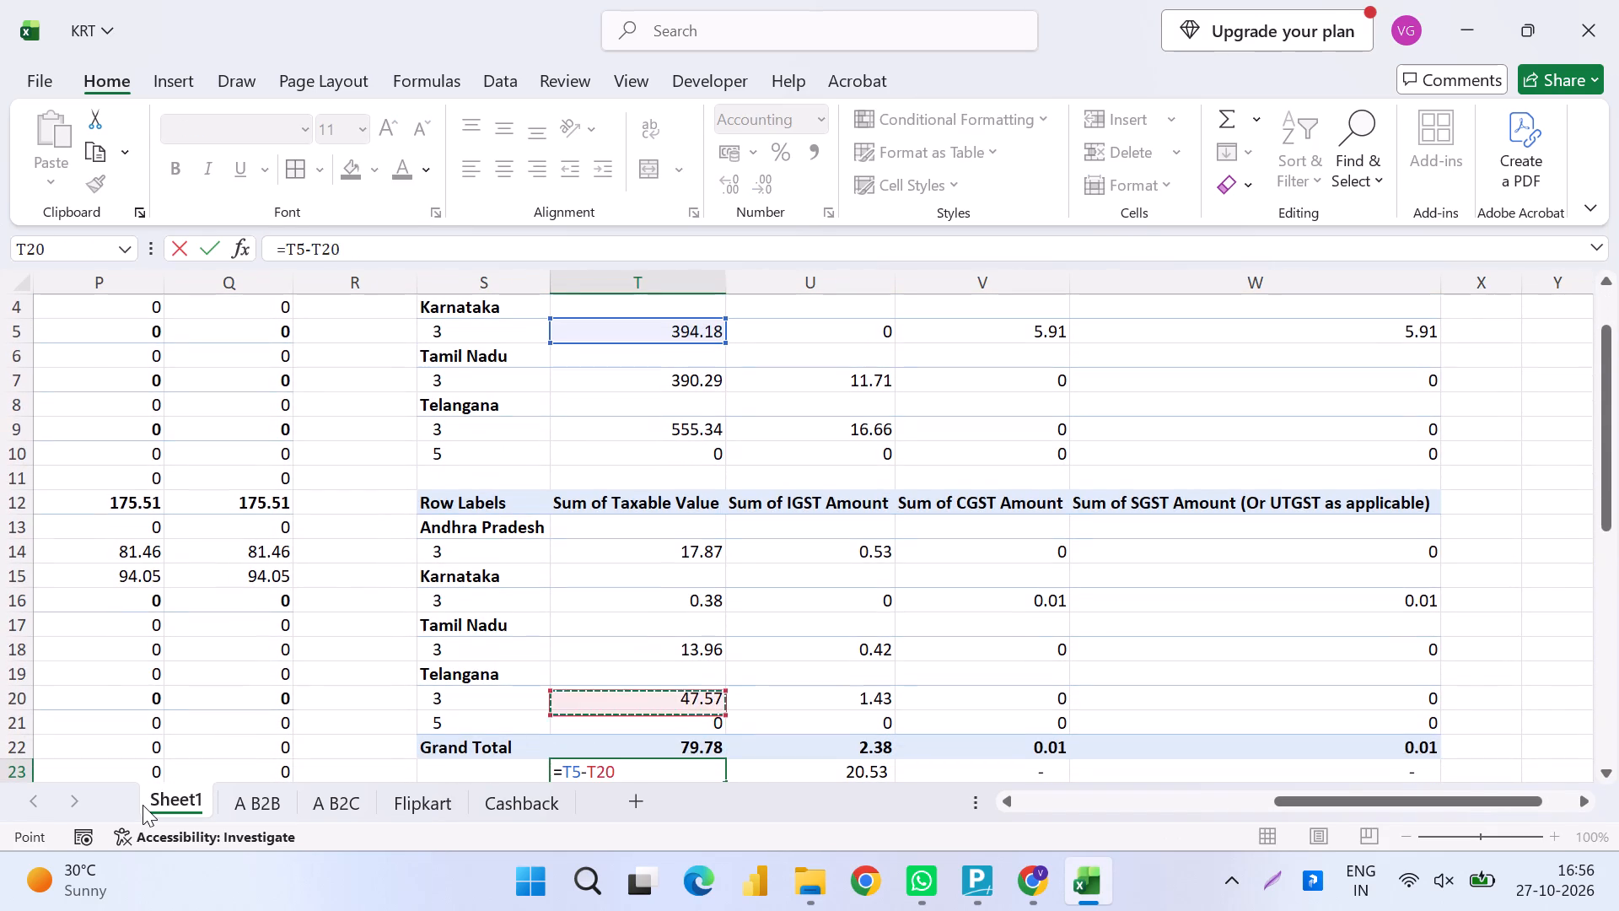
key(Up)
key(Up)
key(Up)
key(Up)
key(Return)
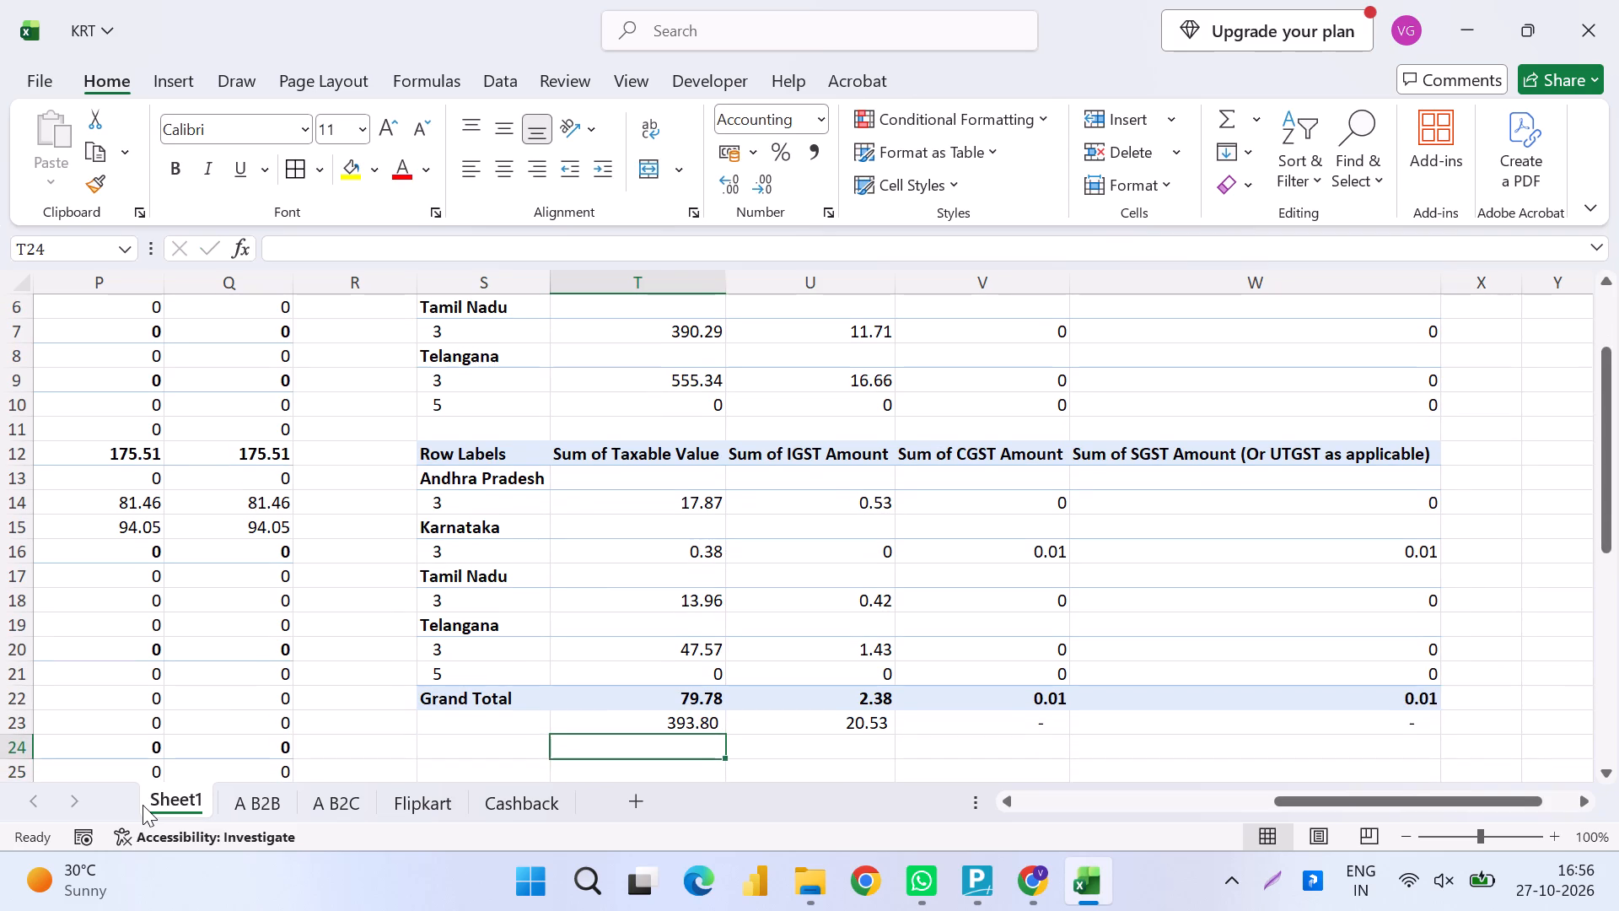
Fill the Karnataka difference formula from T23 across to W23.
key(Up)
key(shift+Right)
key(shift+Right)
key(shift+Right)
key(shift+Right)
key(shift+Left)
key(ctrl+r)
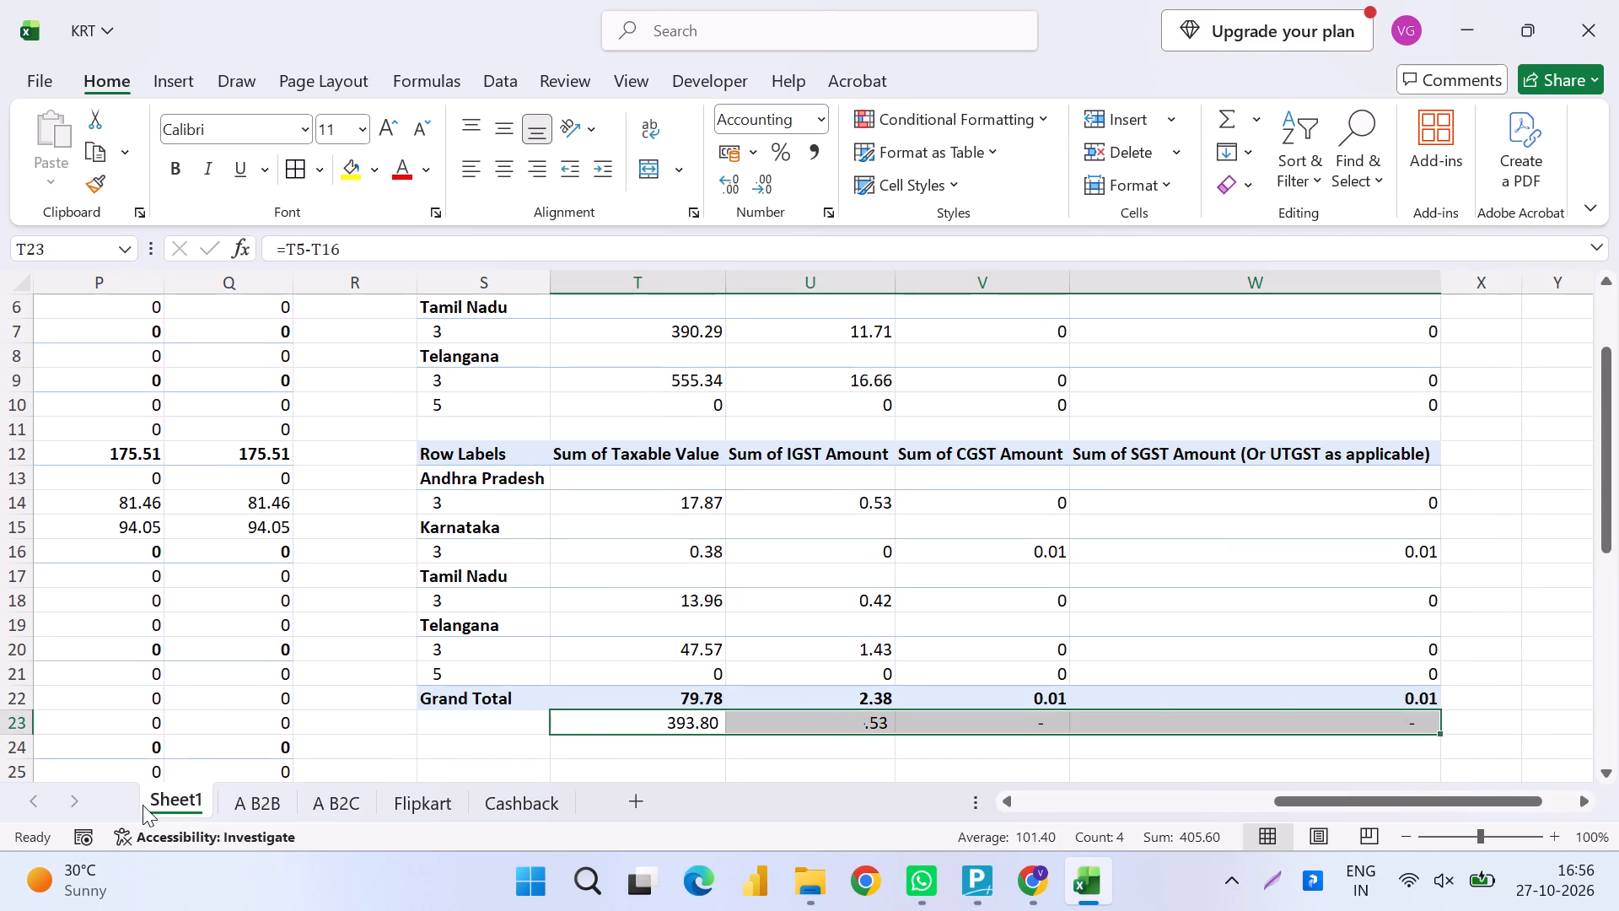
Copy the net Karnataka results in T23:W23 and paste them as values over Flipkart's Karnataka 3% row, T5:W5.
key(ctrl+c)
key(ctrl+Up)
key(ctrl+Up)
key(ctrl+Up)
key(ctrl+Up)
key(ctrl+Up)
key(ctrl+Up)
key(ctrl+Up)
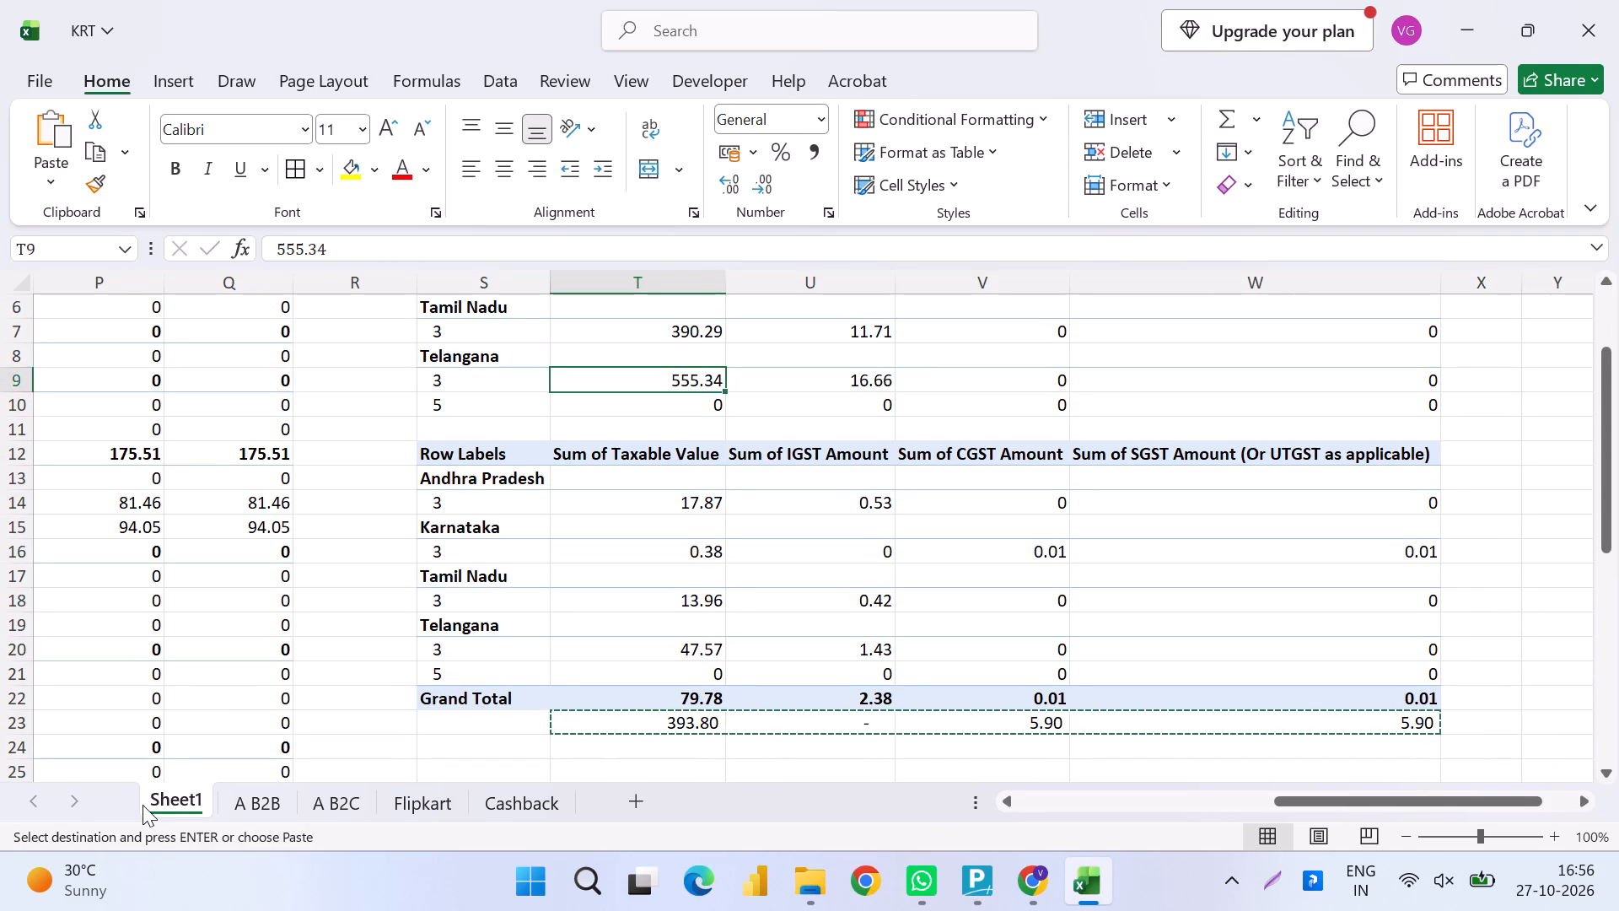
key(ctrl+Up)
key(ctrl+Up)
key(ctrl+Up)
key(ctrl+Down)
key(Down)
key(Up)
key(ctrl+alt+v)
key(v)
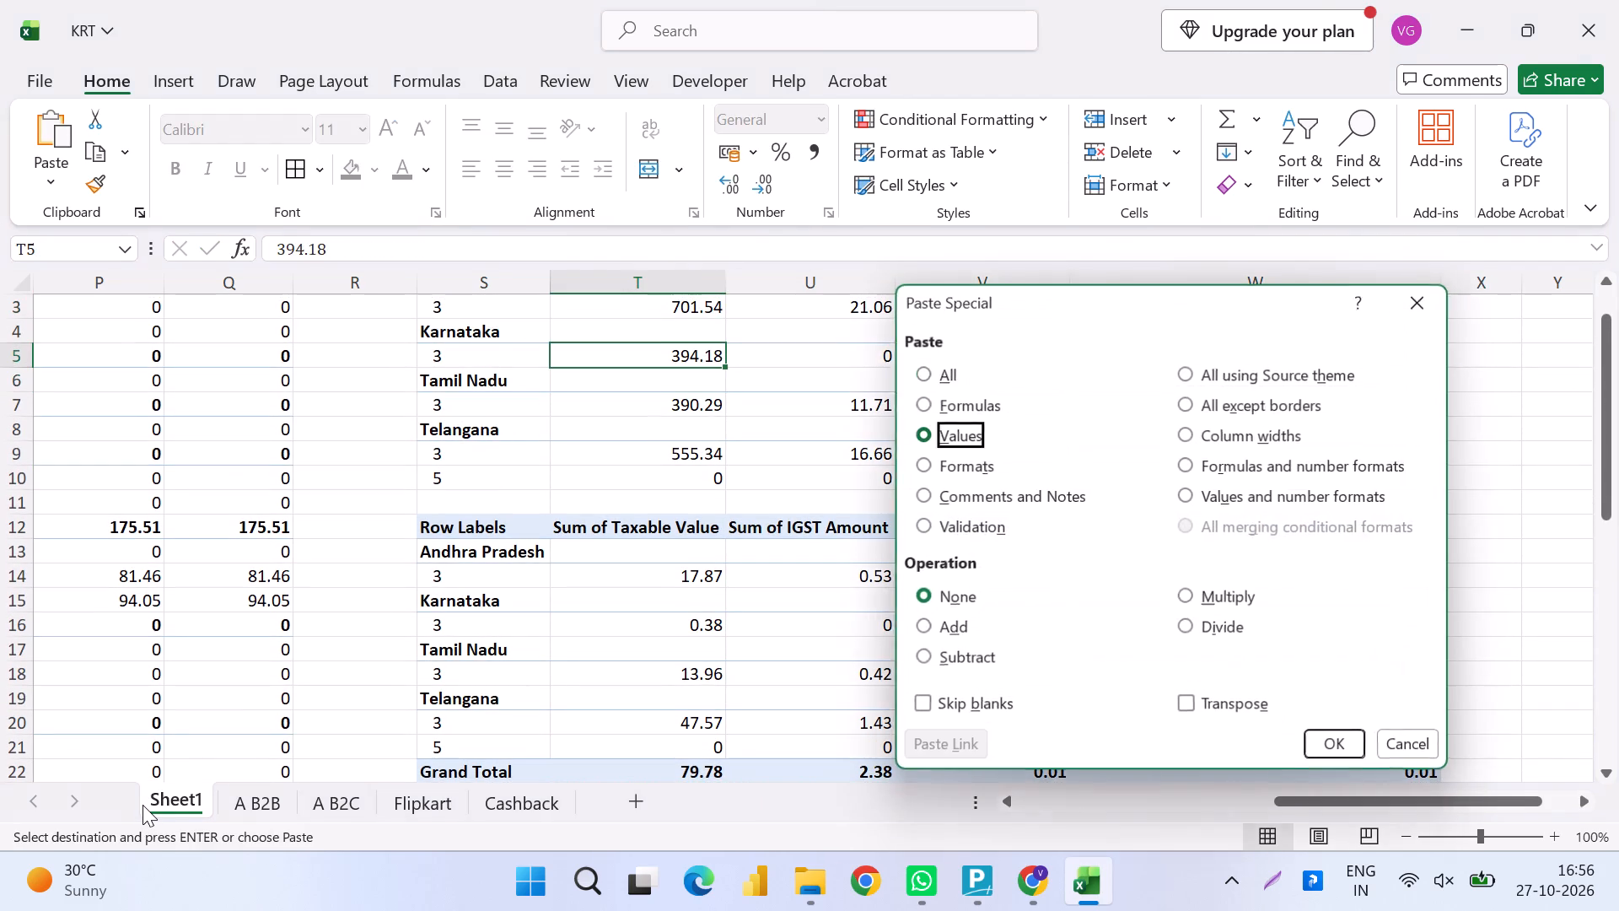
key(Return)
Replace the formula in T23 with =T7-T18 to subtract Tamil Nadu's 3% Cashback taxable value from Flipkart's.
key(Down)
key(Down)
key(Down)
key(Down)
key(Down)
key(Down)
key(Down)
key(Down)
key(Down)
key(Down)
key(Down)
key(Down)
key(Down)
key(Down)
key(Down)
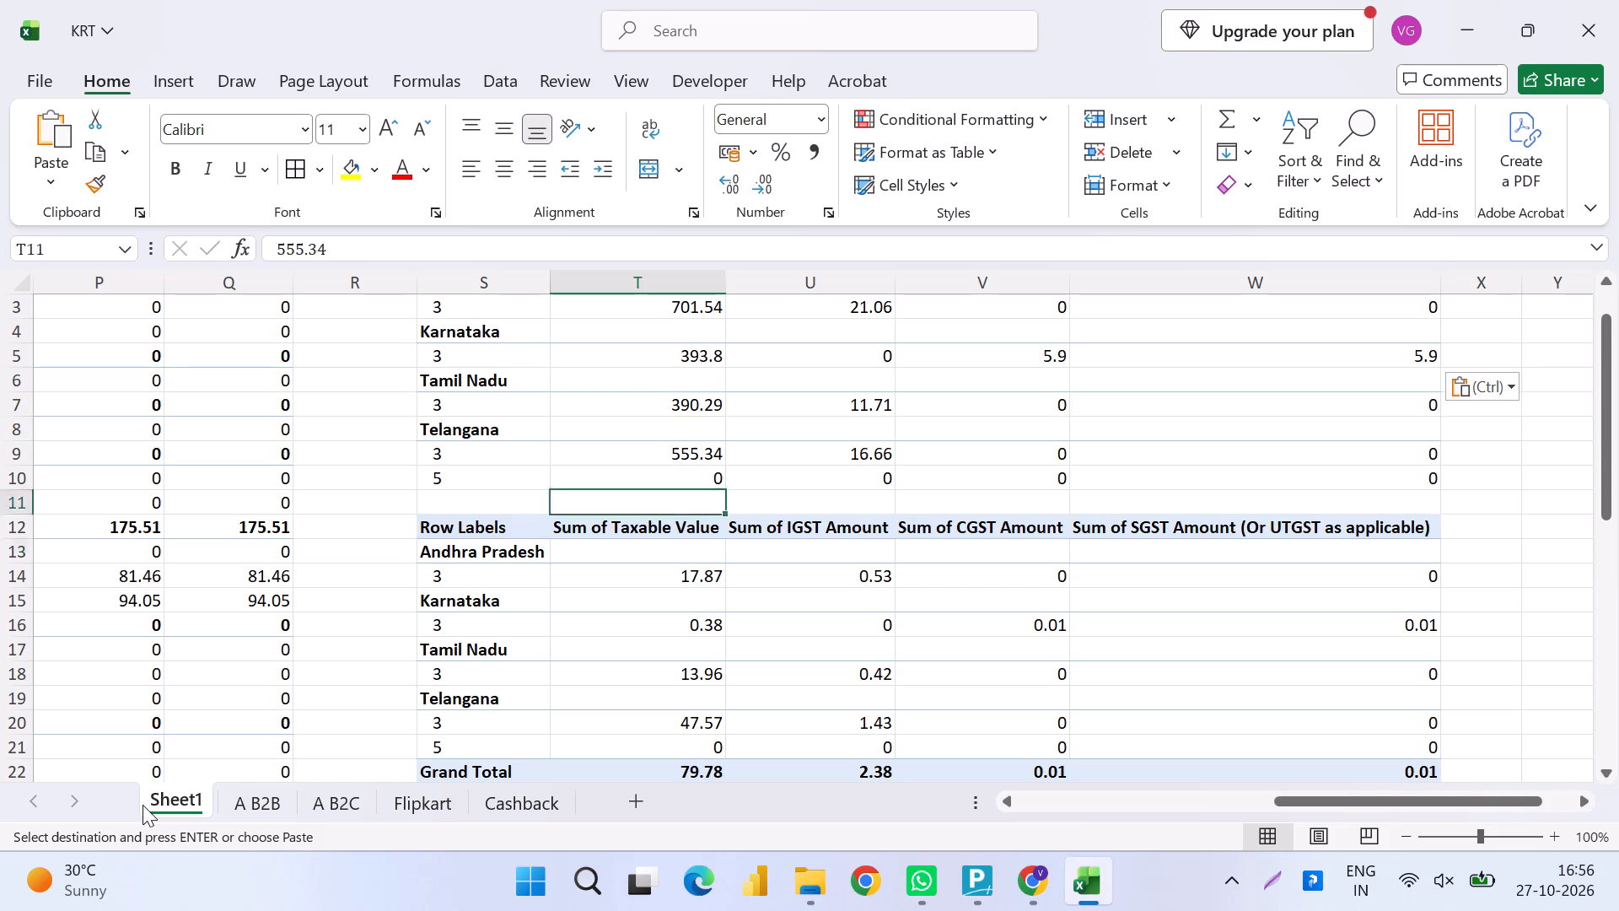
key(Down)
key(Down)
key(Down)
key(equal)
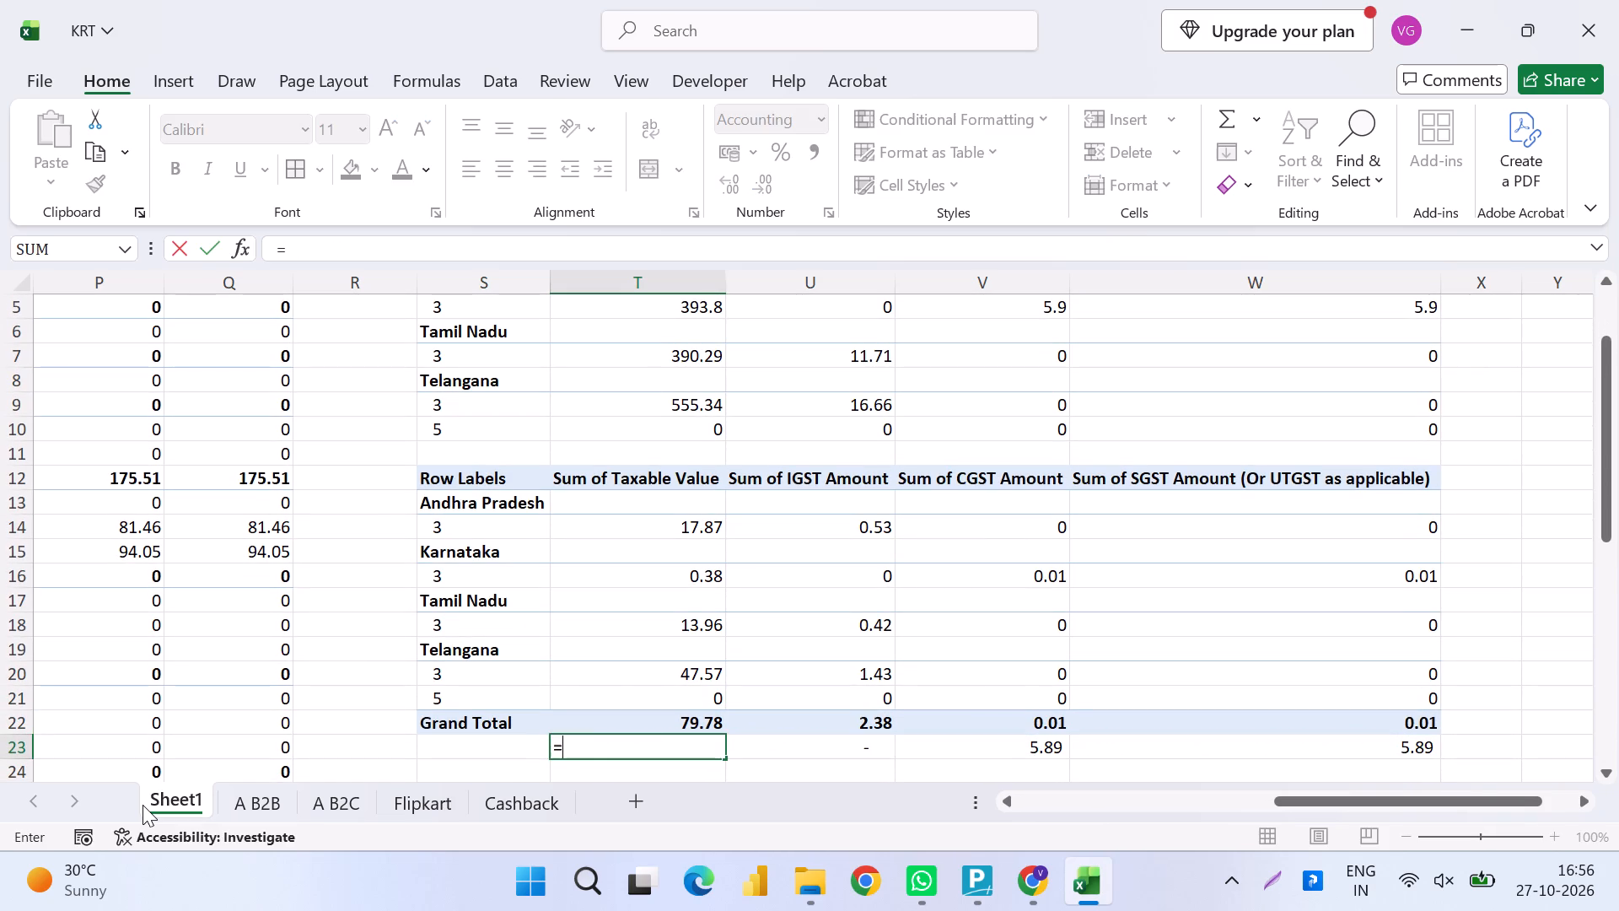
key(Up)
key(Up)
key(Up)
key(Up)
key(Up)
key(Up)
key(Up)
key(Up)
key(Up)
key(Up)
key(Up)
key(Up)
key(Up)
key(Up)
key(Up)
key(Up)
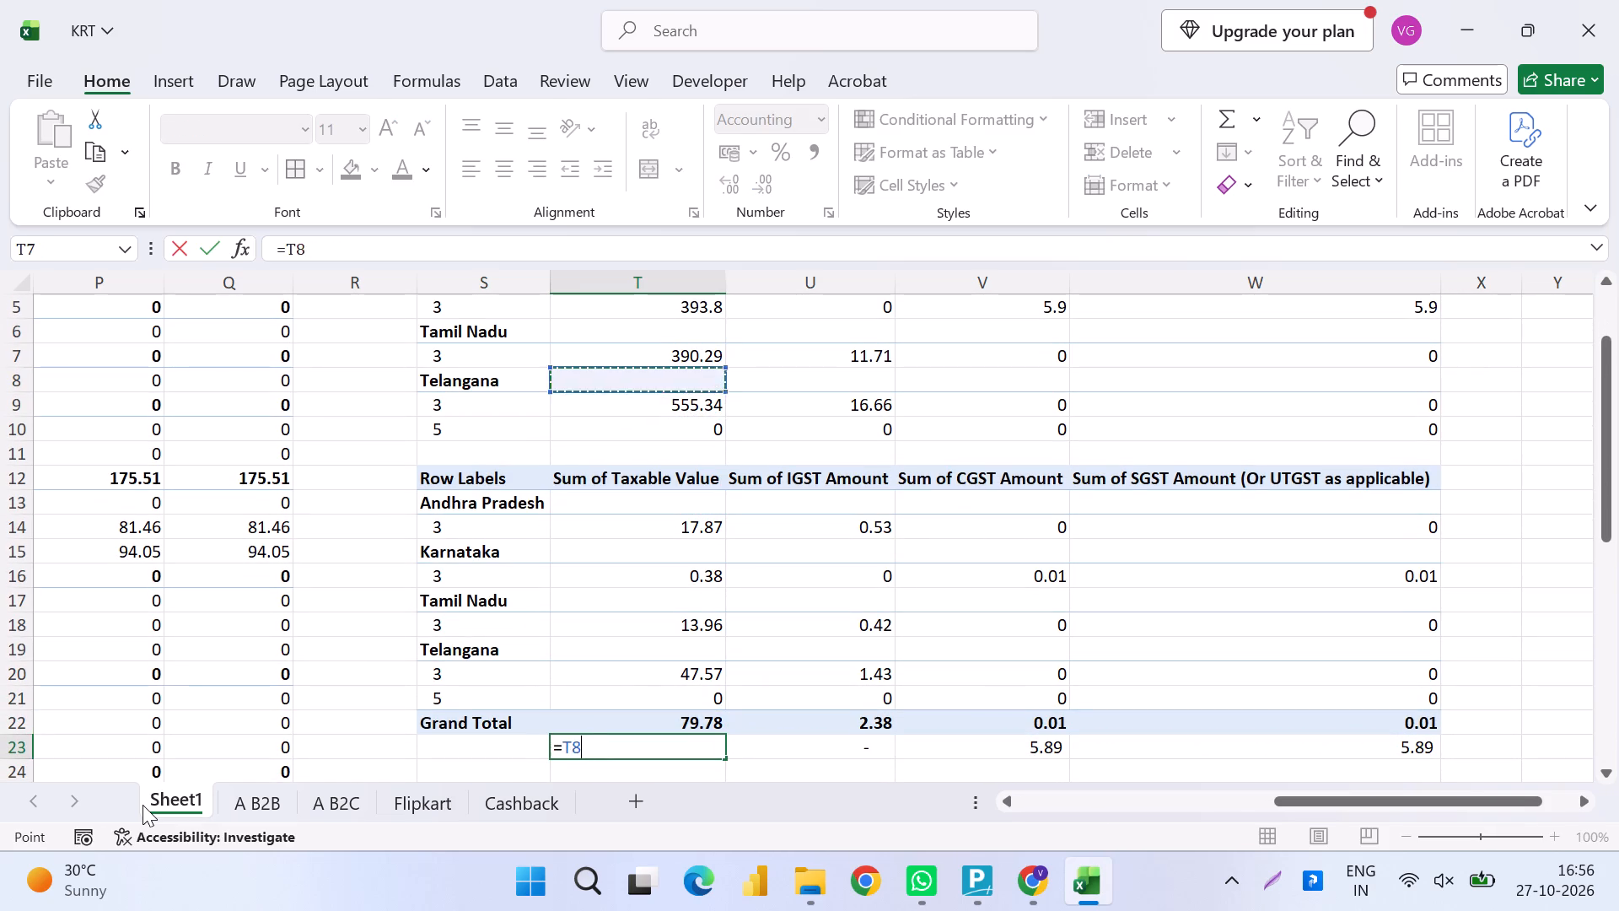
key(minus)
key(Up)
key(Up)
key(Up)
key(Up)
key(Up)
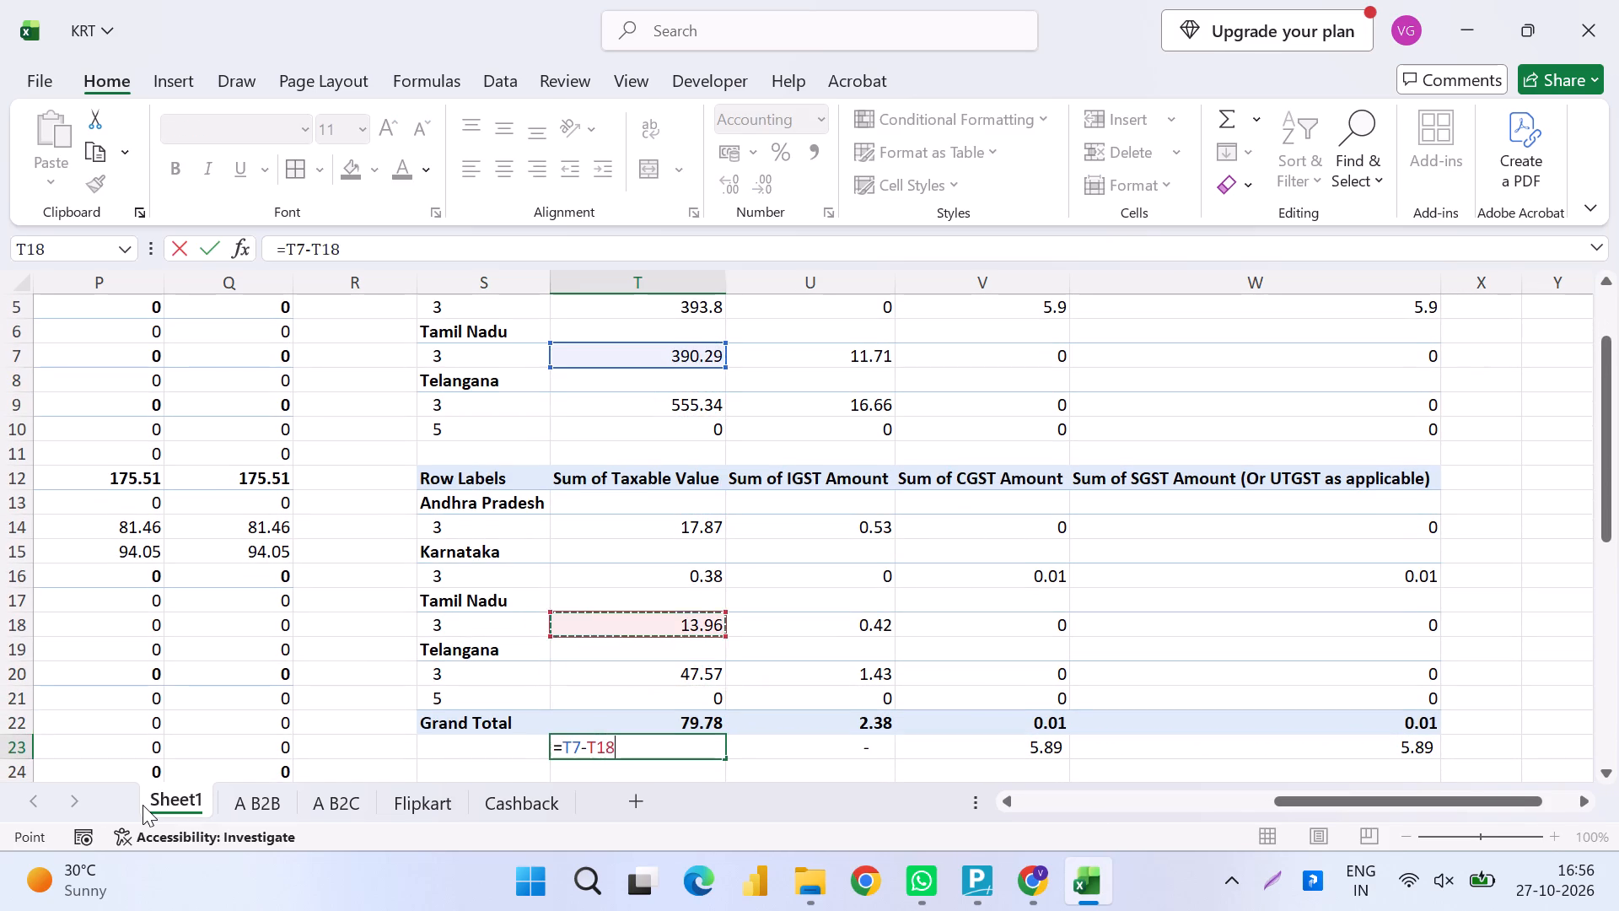
key(Return)
Fill the Tamil Nadu difference formula from T23 across to W23.
key(shift+Up)
key(shift+Right)
key(shift+Right)
key(shift+Right)
key(shift+Right)
key(shift+Left)
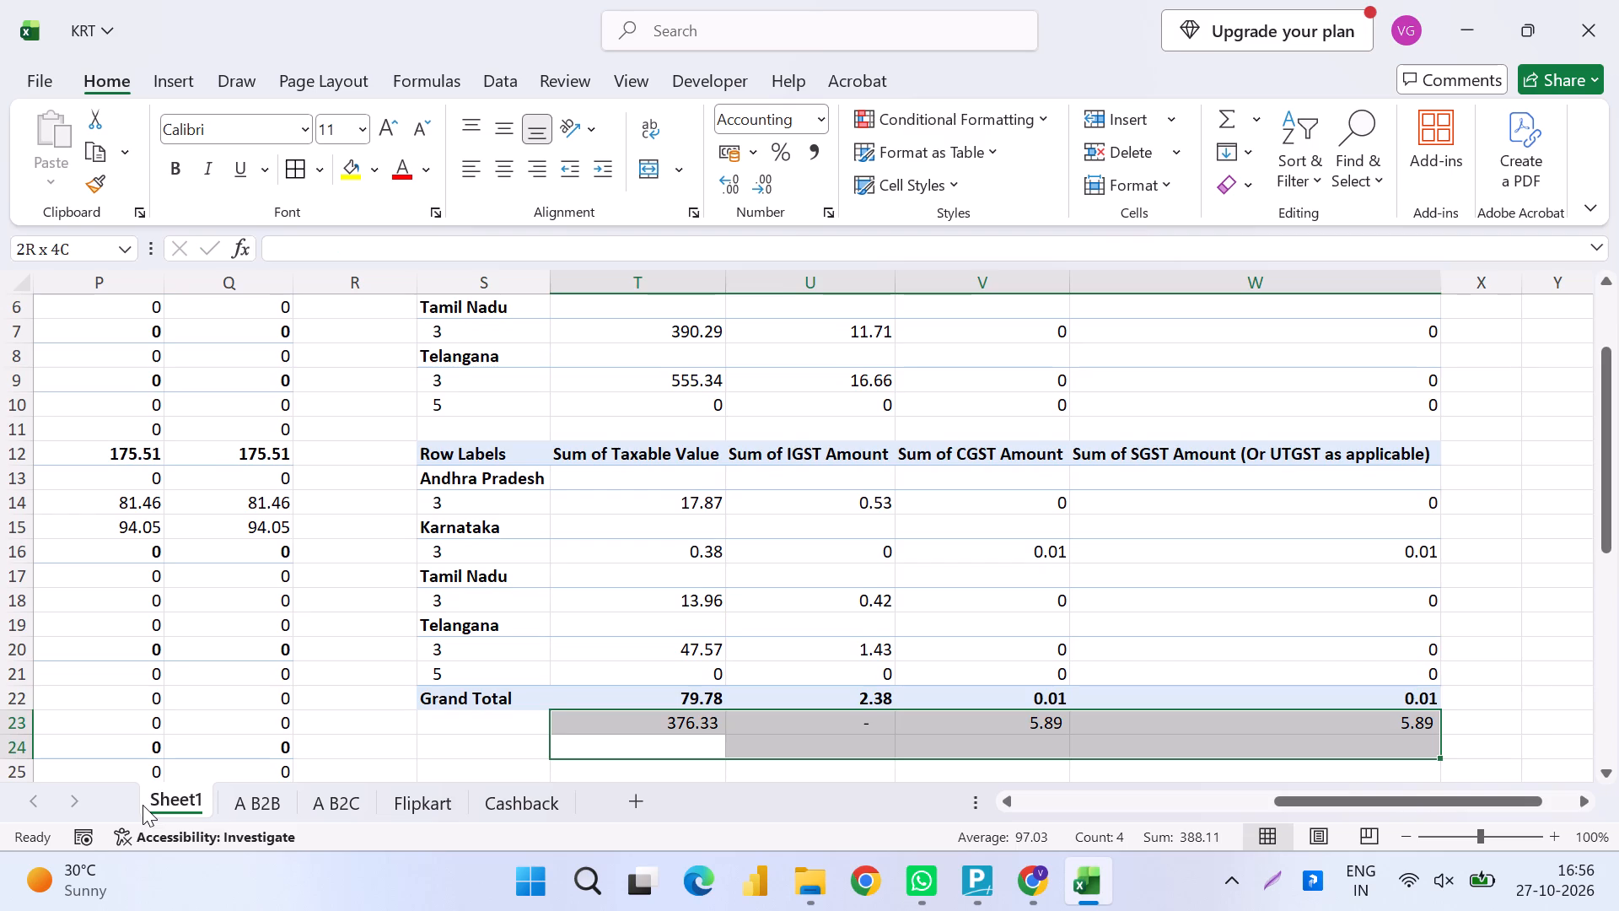
key(ctrl+r)
Copy the net Tamil Nadu results in T23:W23 and paste them as values over Flipkart's Tamil Nadu 3% row, T7:W7.
key(Right)
key(Left)
key(Up)
key(ctrl+shift+Right)
key(ctrl+c)
key(ctrl+Up)
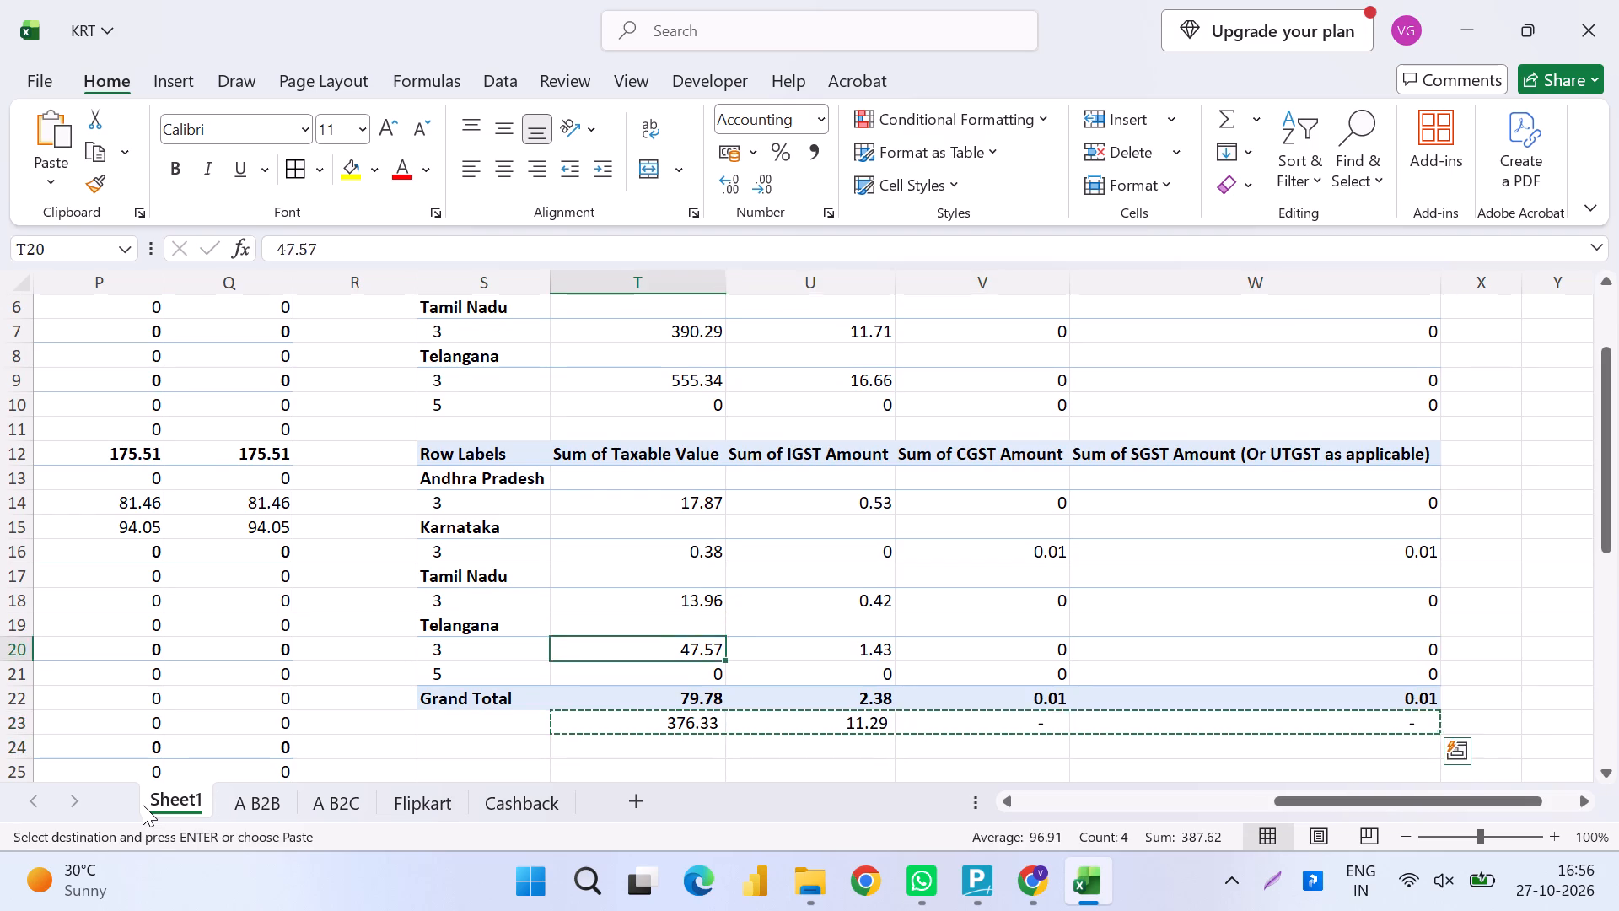
key(Up)
key(Up)
key(Up)
key(Up)
key(Up)
key(Up)
key(Up)
key(Up)
key(Up)
key(Up)
key(Up)
key(Up)
key(Up)
key(ctrl+alt+v)
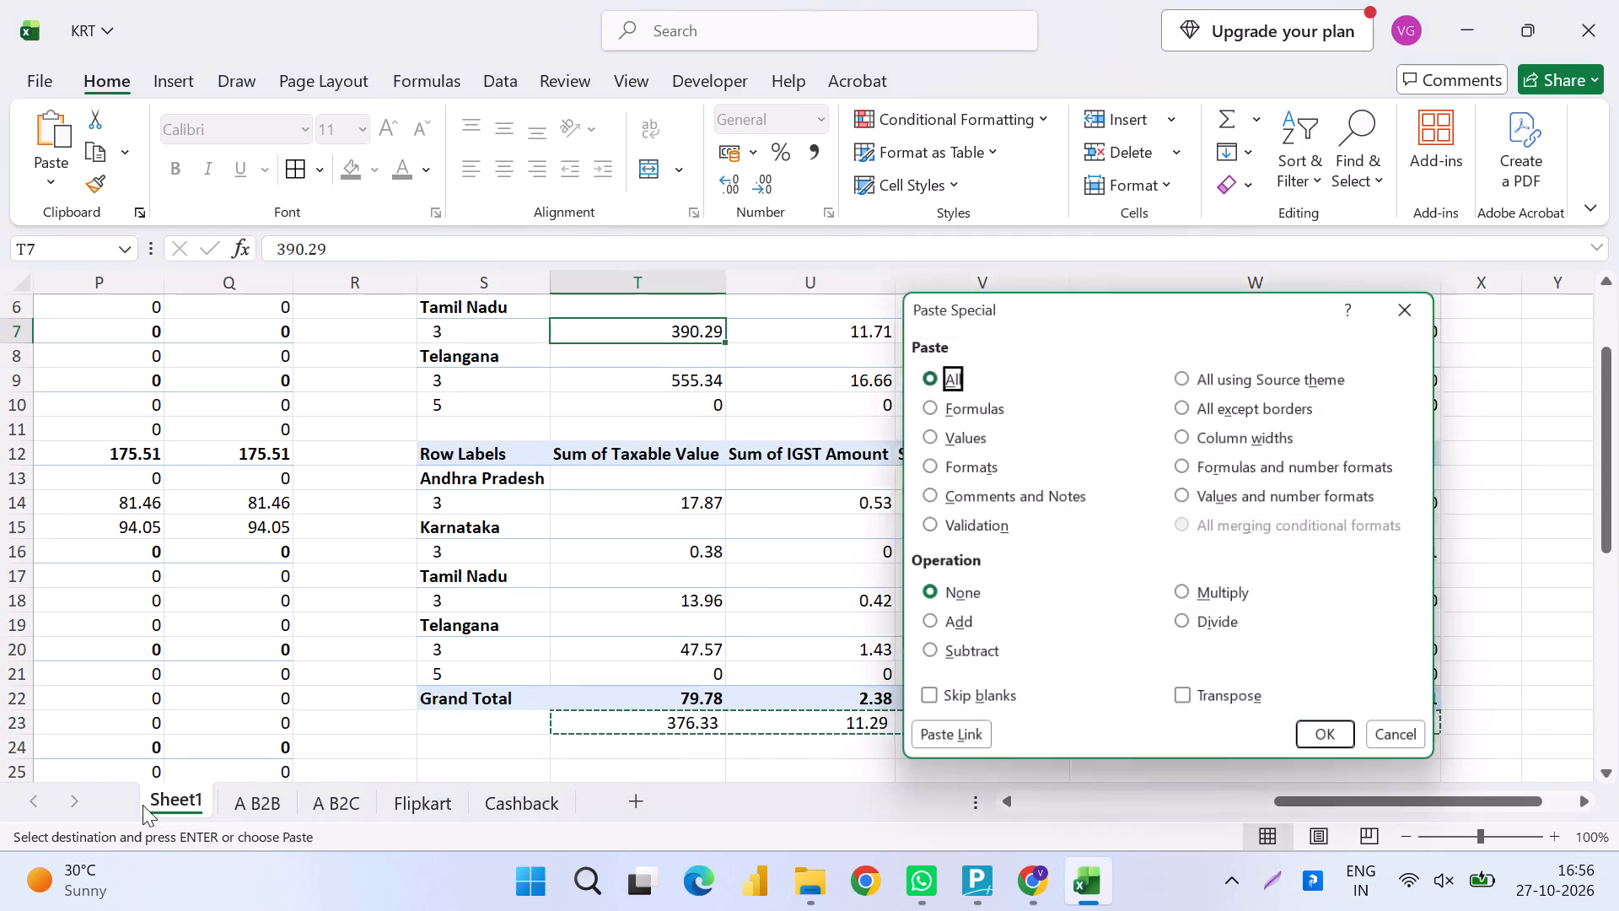
key(v)
key(Return)
Replace the formula in T23 with =T9-T20 to subtract Telangana's 3% Cashback taxable value from Flipkart's.
key(ctrl+Down)
key(ctrl+Down)
key(ctrl+Down)
key(ctrl+Down)
key(ctrl+Down)
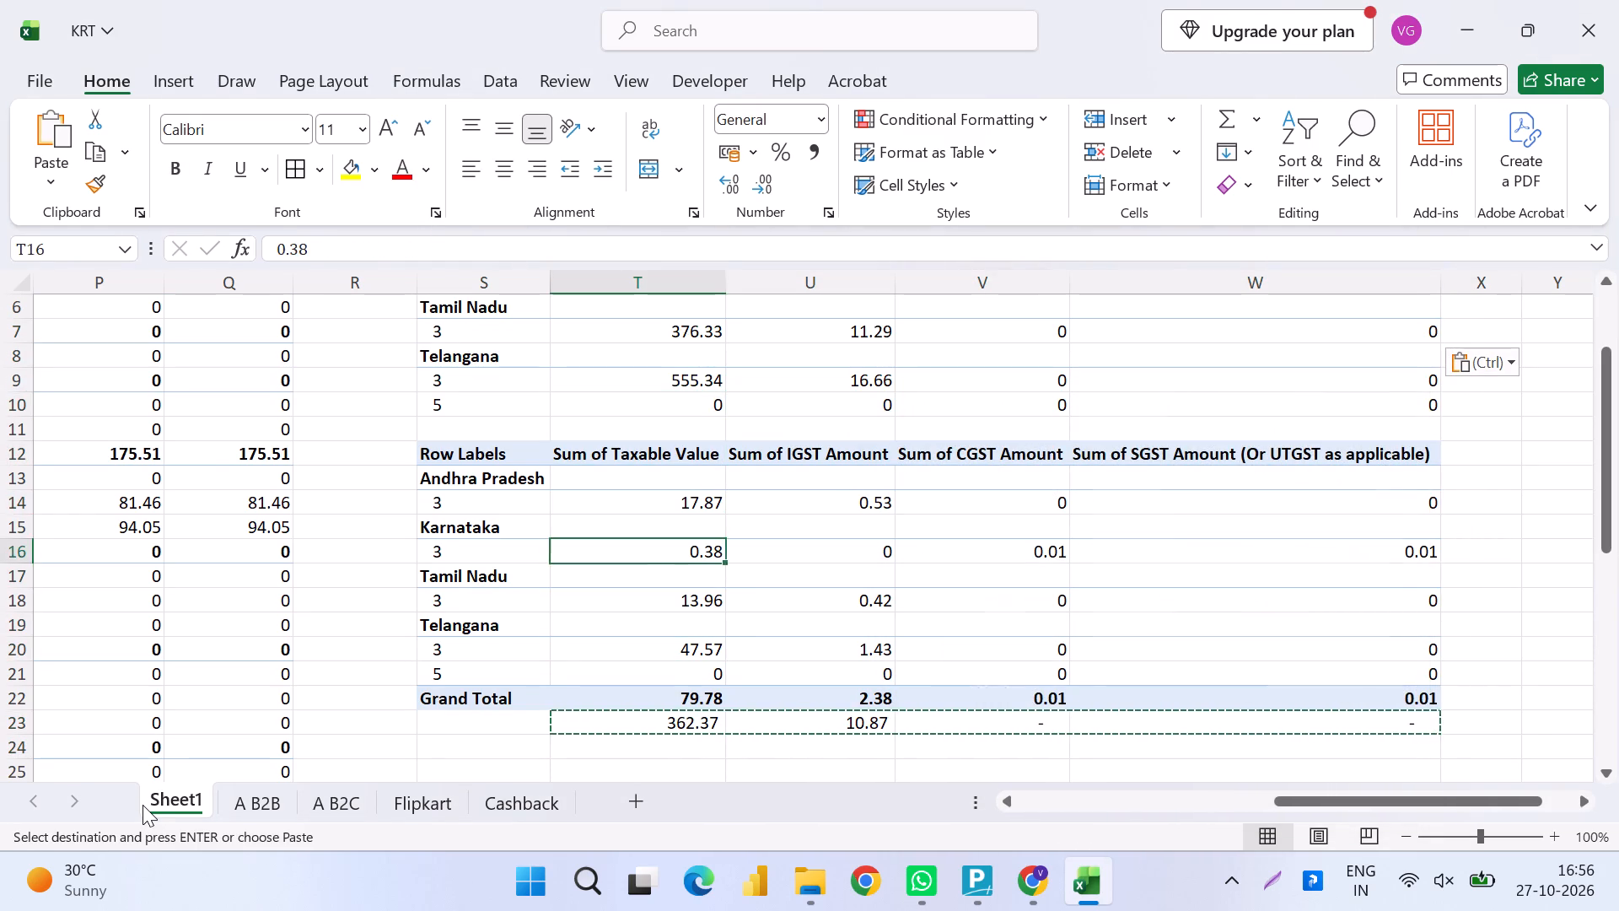
key(ctrl+Down)
key(ctrl+Down)
key(ctrl+Up)
key(ctrl+Down)
key(ctrl+Down)
key(equal)
key(Up)
key(Up)
key(Up)
key(Up)
key(Up)
key(Up)
key(Up)
key(Up)
key(Up)
key(Up)
key(Up)
key(Up)
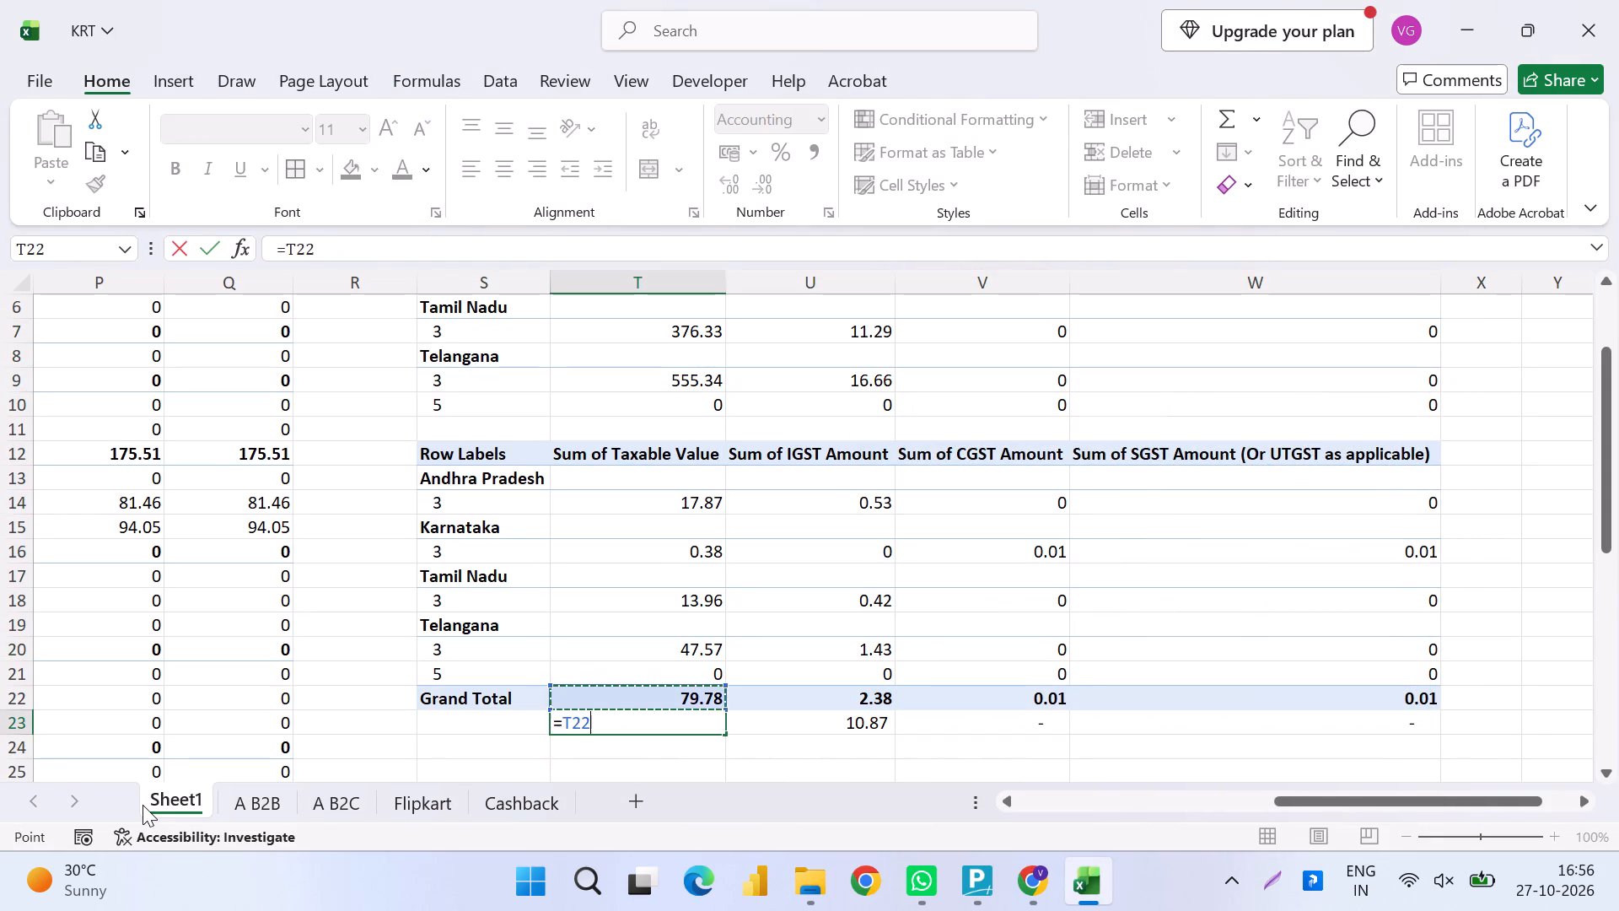
key(Up)
key(Up)
key(minus)
key(Up)
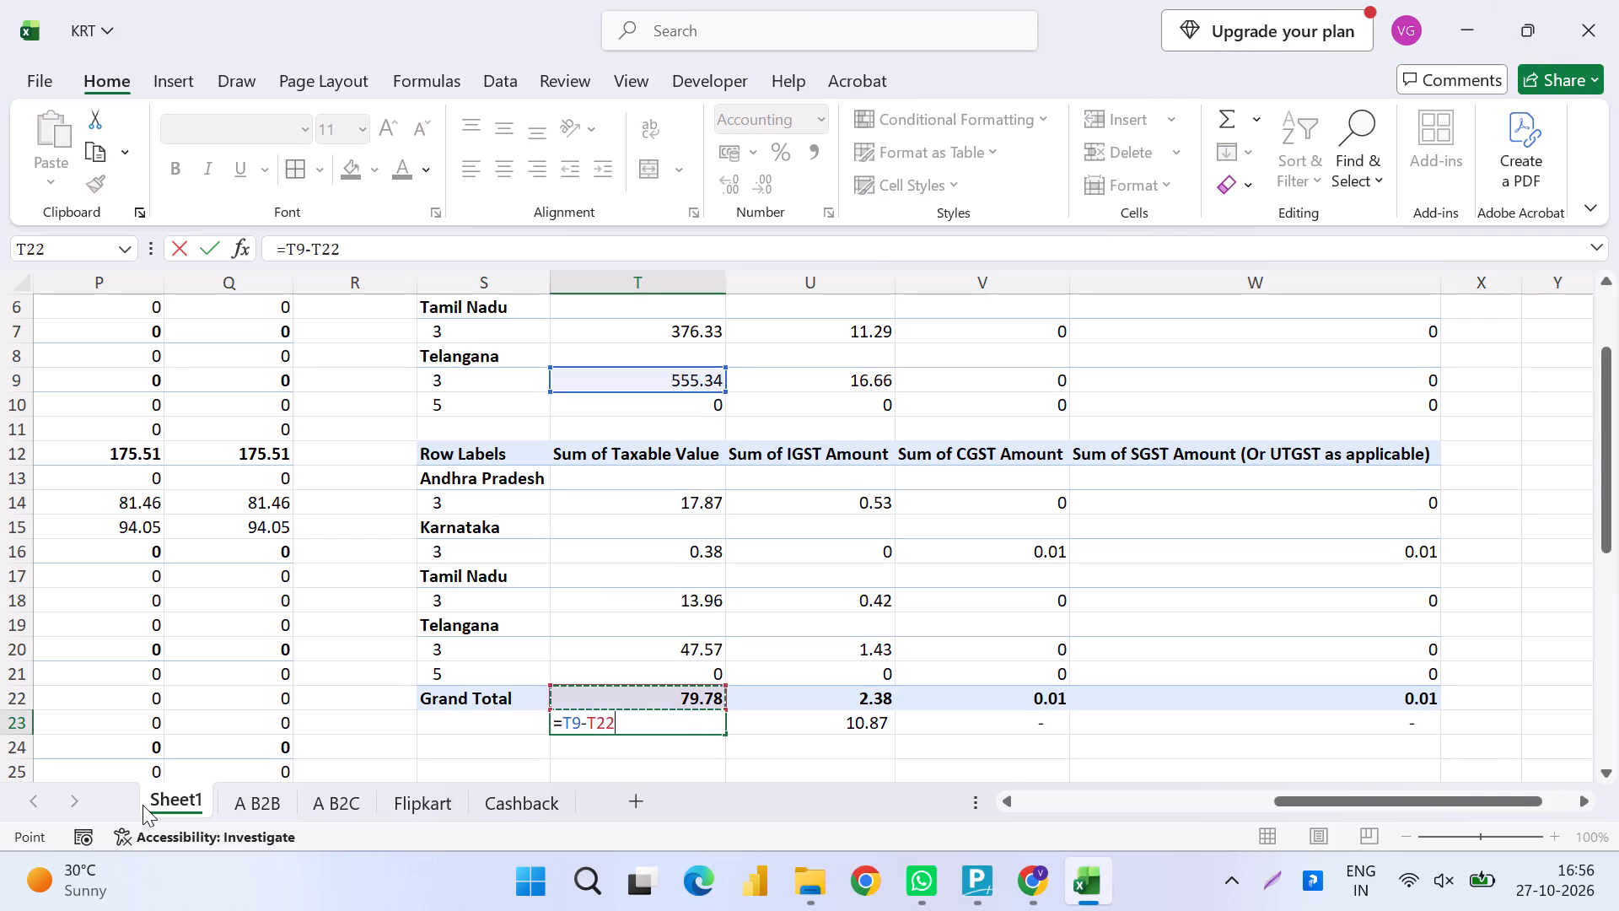
key(Up)
key(Up)
key(Return)
Fill the Telangana difference formula from T23 across to W23 and down into row 24 for the 5% rate.
key(Up)
key(shift+Right)
key(shift+Right)
key(shift+Right)
key(shift+Right)
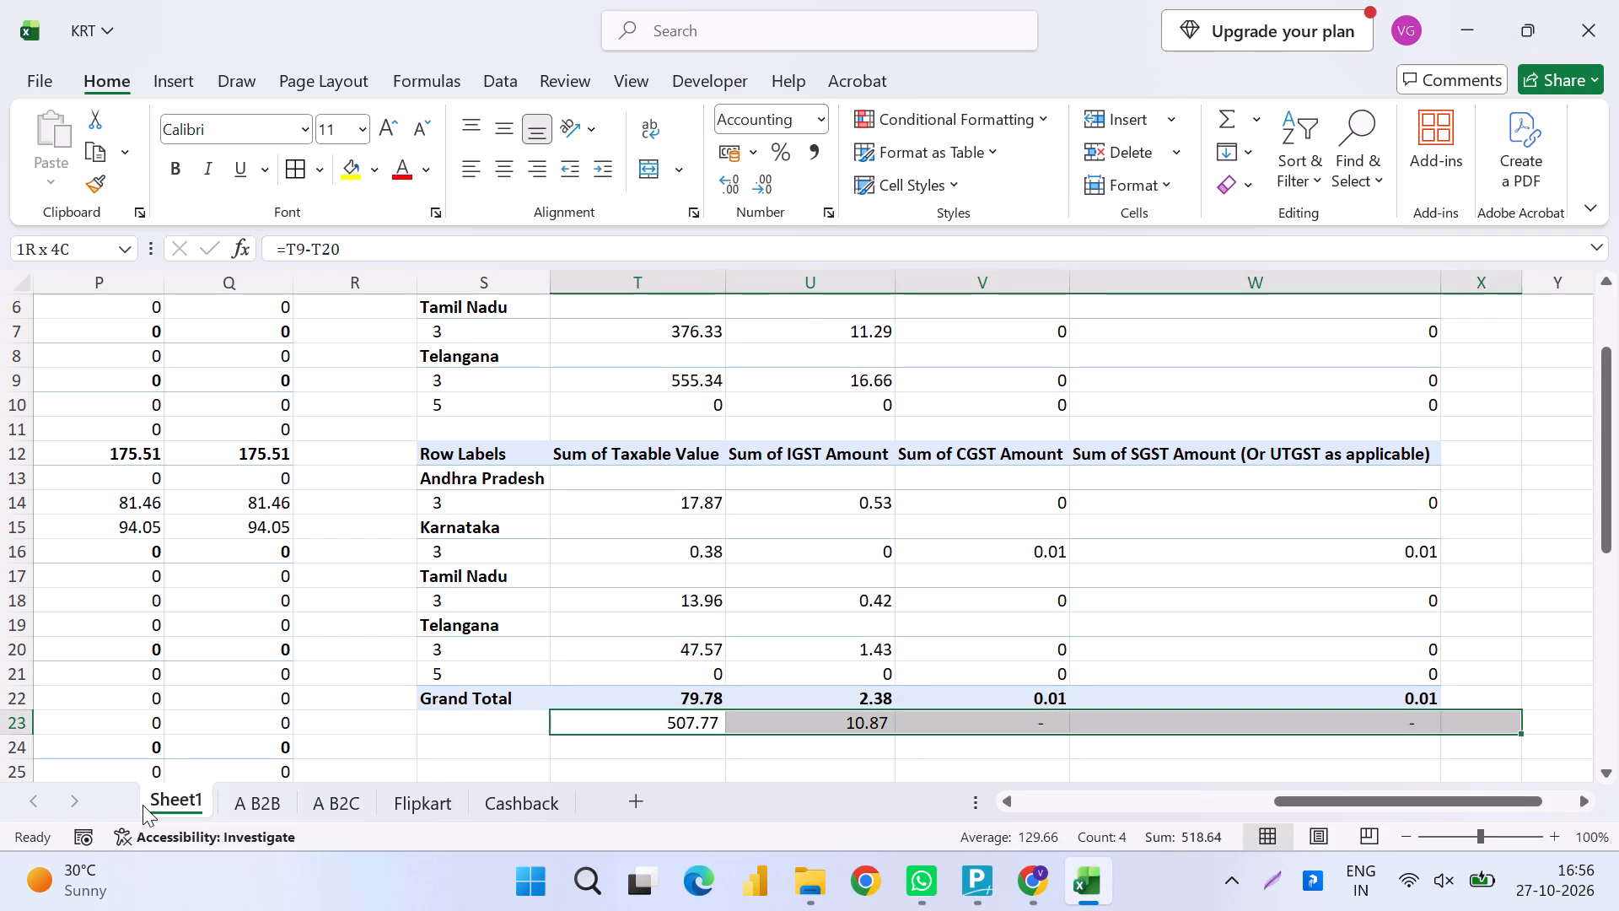
key(shift+Left)
key(ctrl+r)
key(shift+Down)
key(ctrl+d)
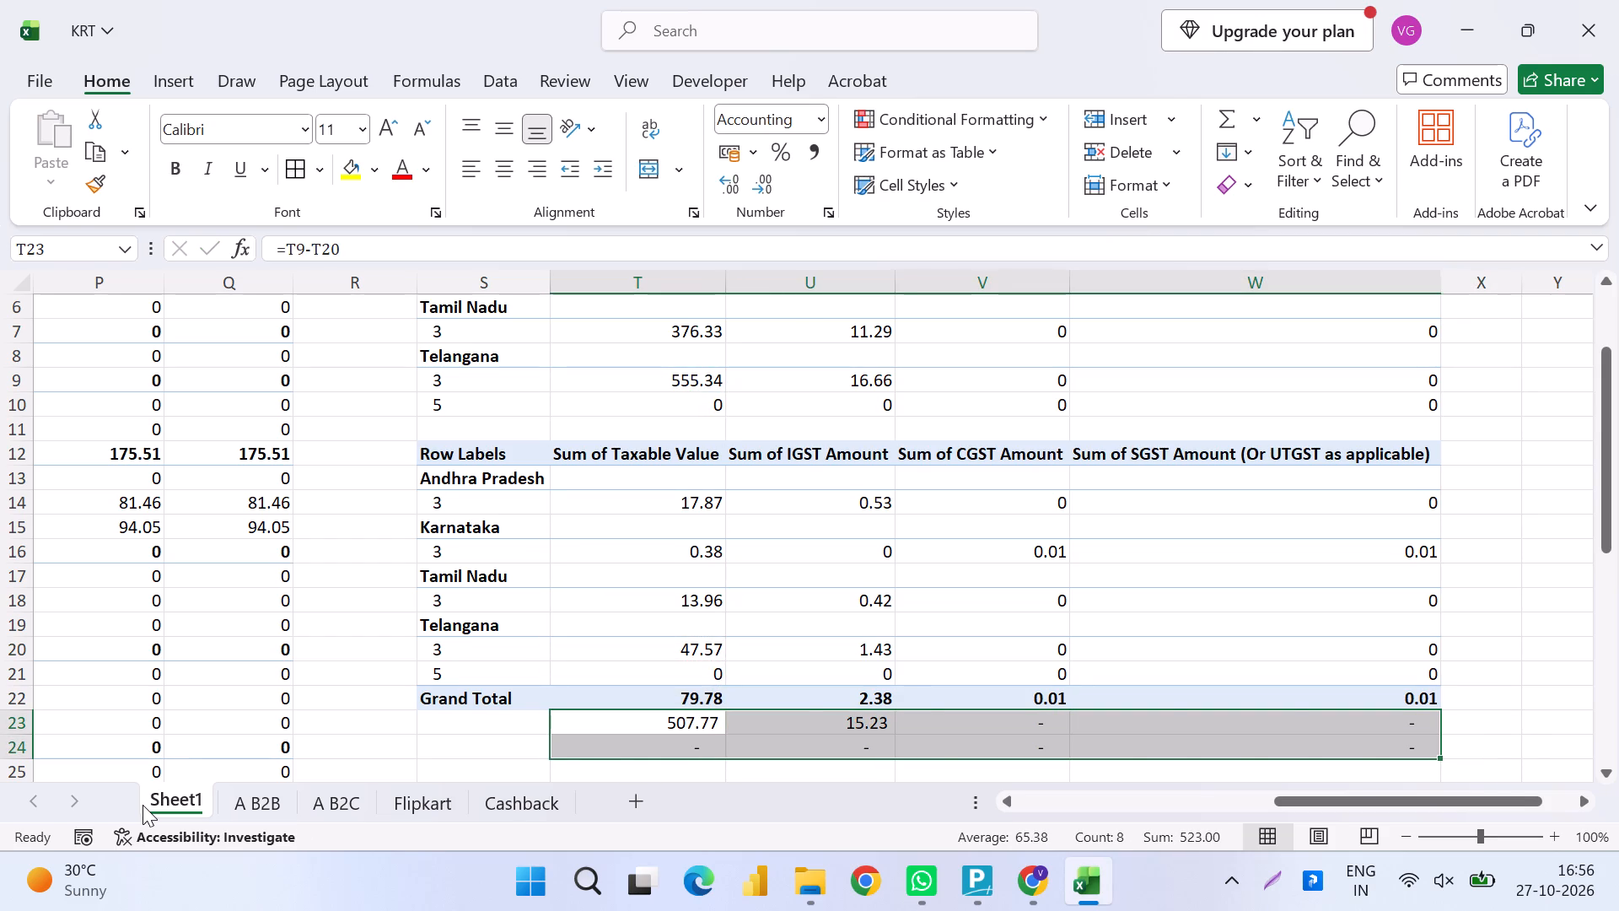
Paste the net Telangana results in T23:W24 as values over Flipkart's Telangana rows, T9:W10, and save the workbook.
key(ctrl+c)
key(ctrl+Up)
key(ctrl+Up)
key(Up)
key(Up)
key(ctrl+Up)
key(Up)
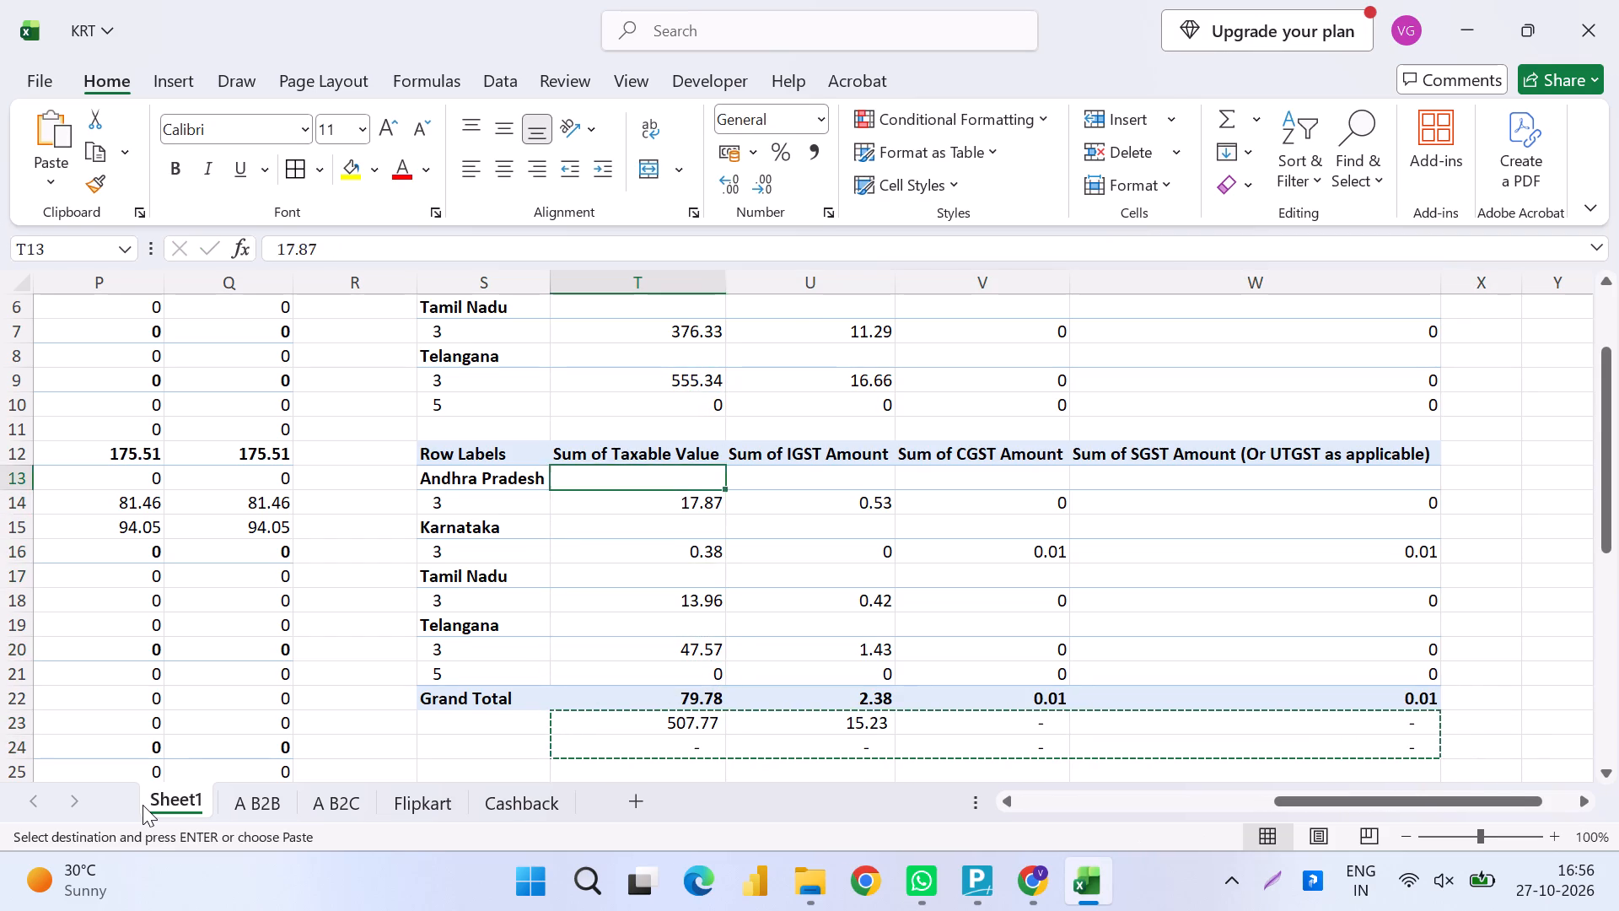
key(Up)
key(Up)
key(Up)
key(Up)
key(ctrl+alt+v)
key(v)
key(Return)
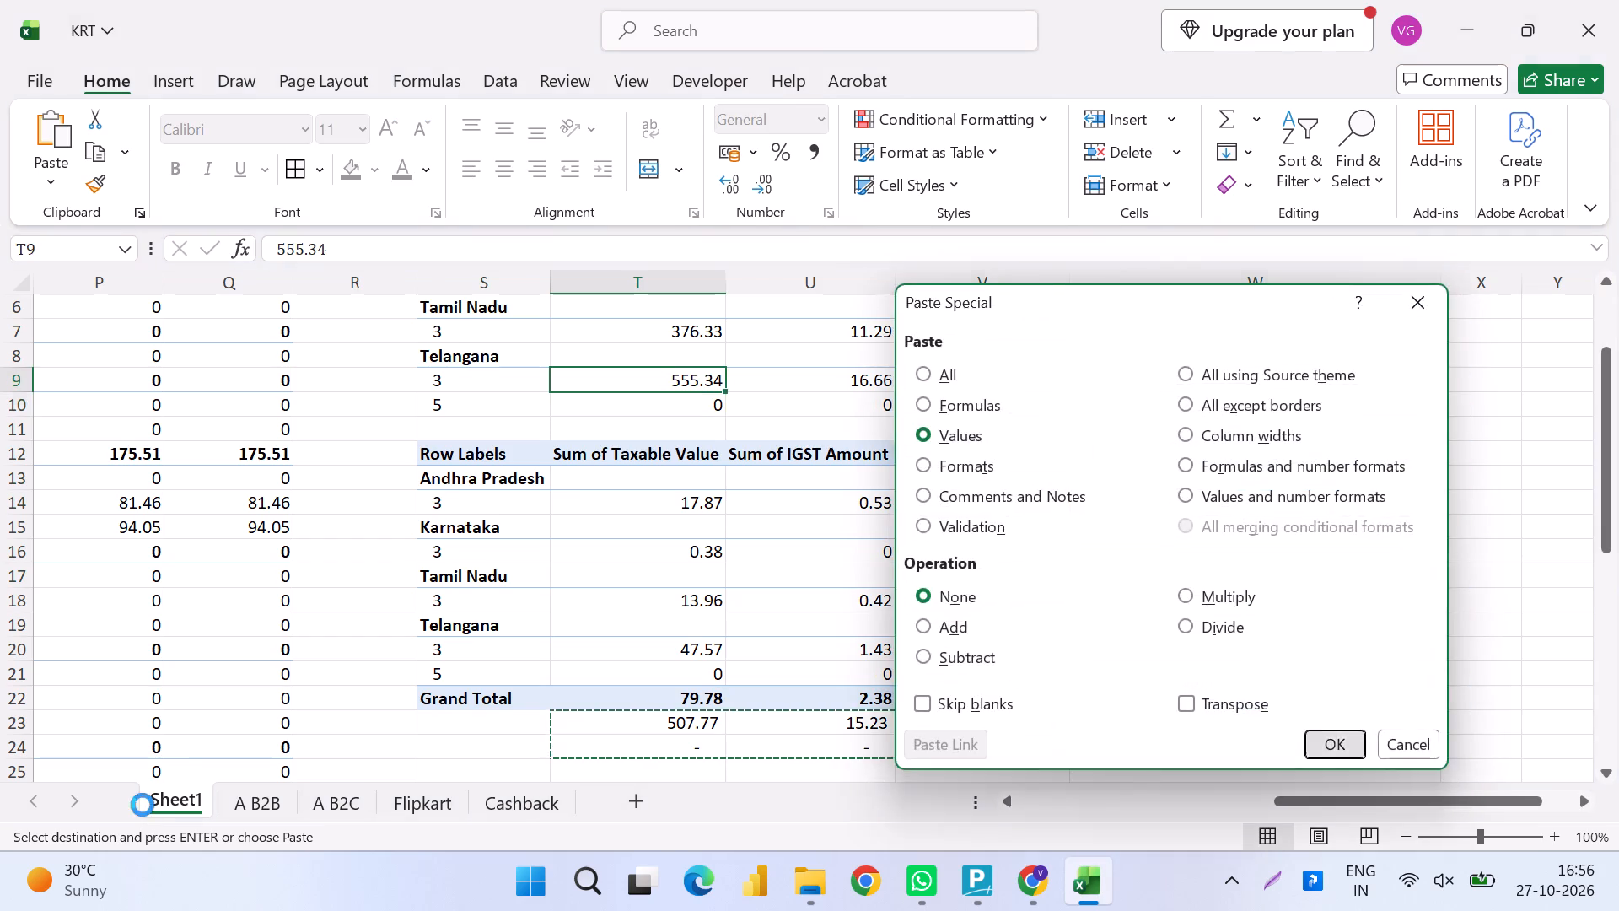
key(ctrl+s)
Clear all contents and formatting from the Cashback table and the helper row beneath it, S12:W23, and save the workbook.
key(Down)
key(Left)
key(Down)
key(ctrl+Down)
key(ctrl+shift+Right)
key(ctrl+shift+Down)
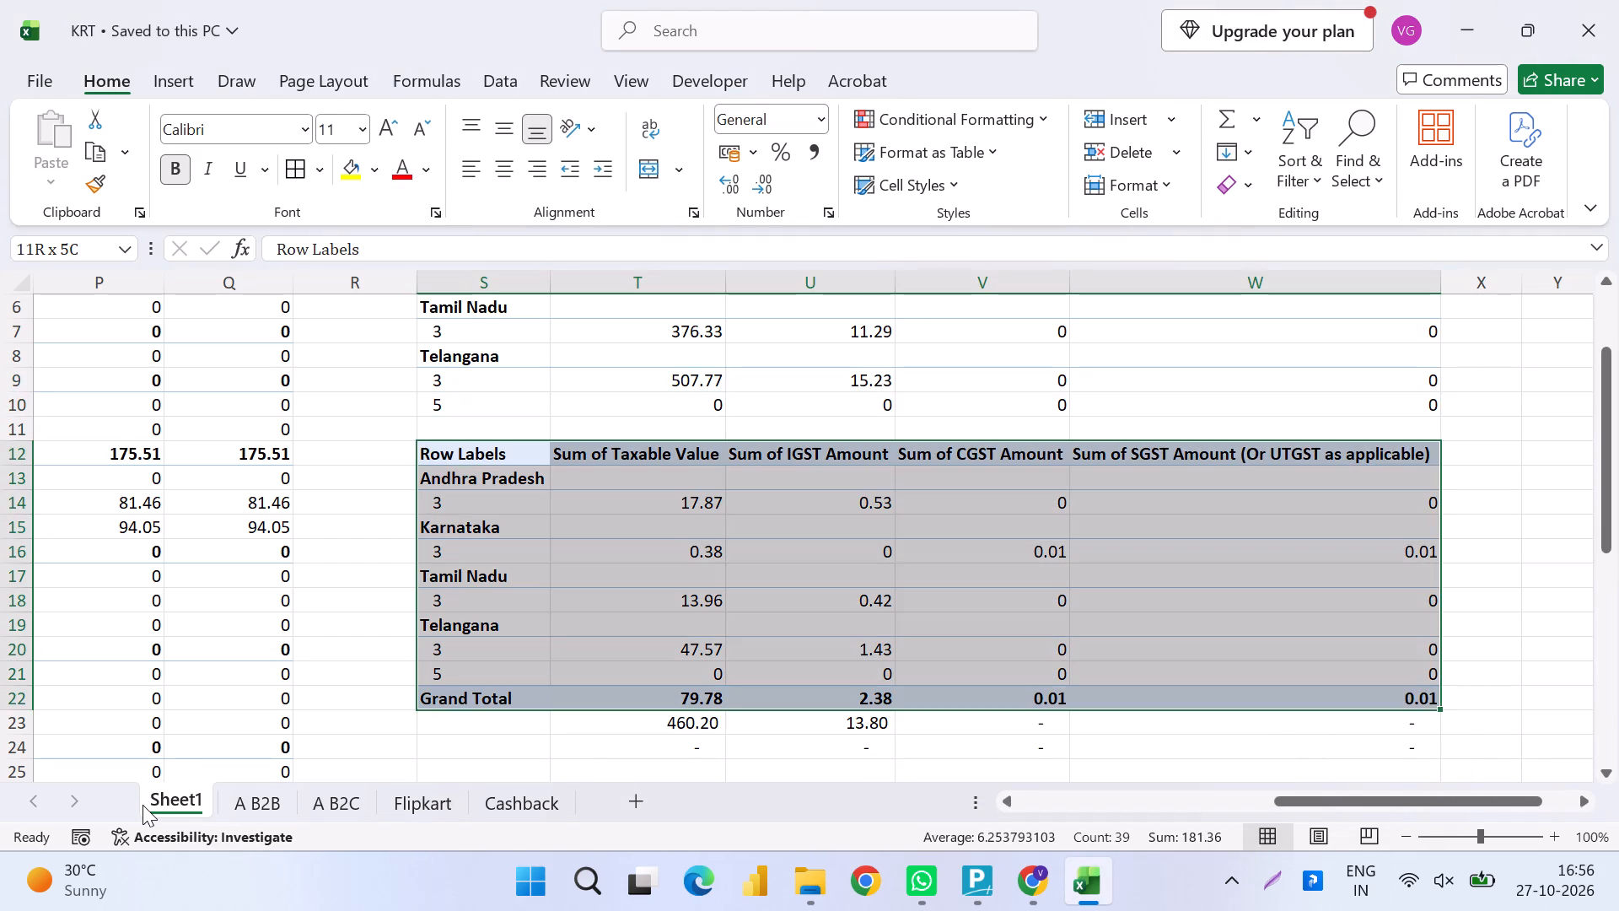
key(shift+Down)
key(alt+h)
text(ea)
key(ctrl+s)
Examine the Andhra Pradesh 3% row of the A B2C state-wise summary in columns M to Q.
key(ctrl+Up)
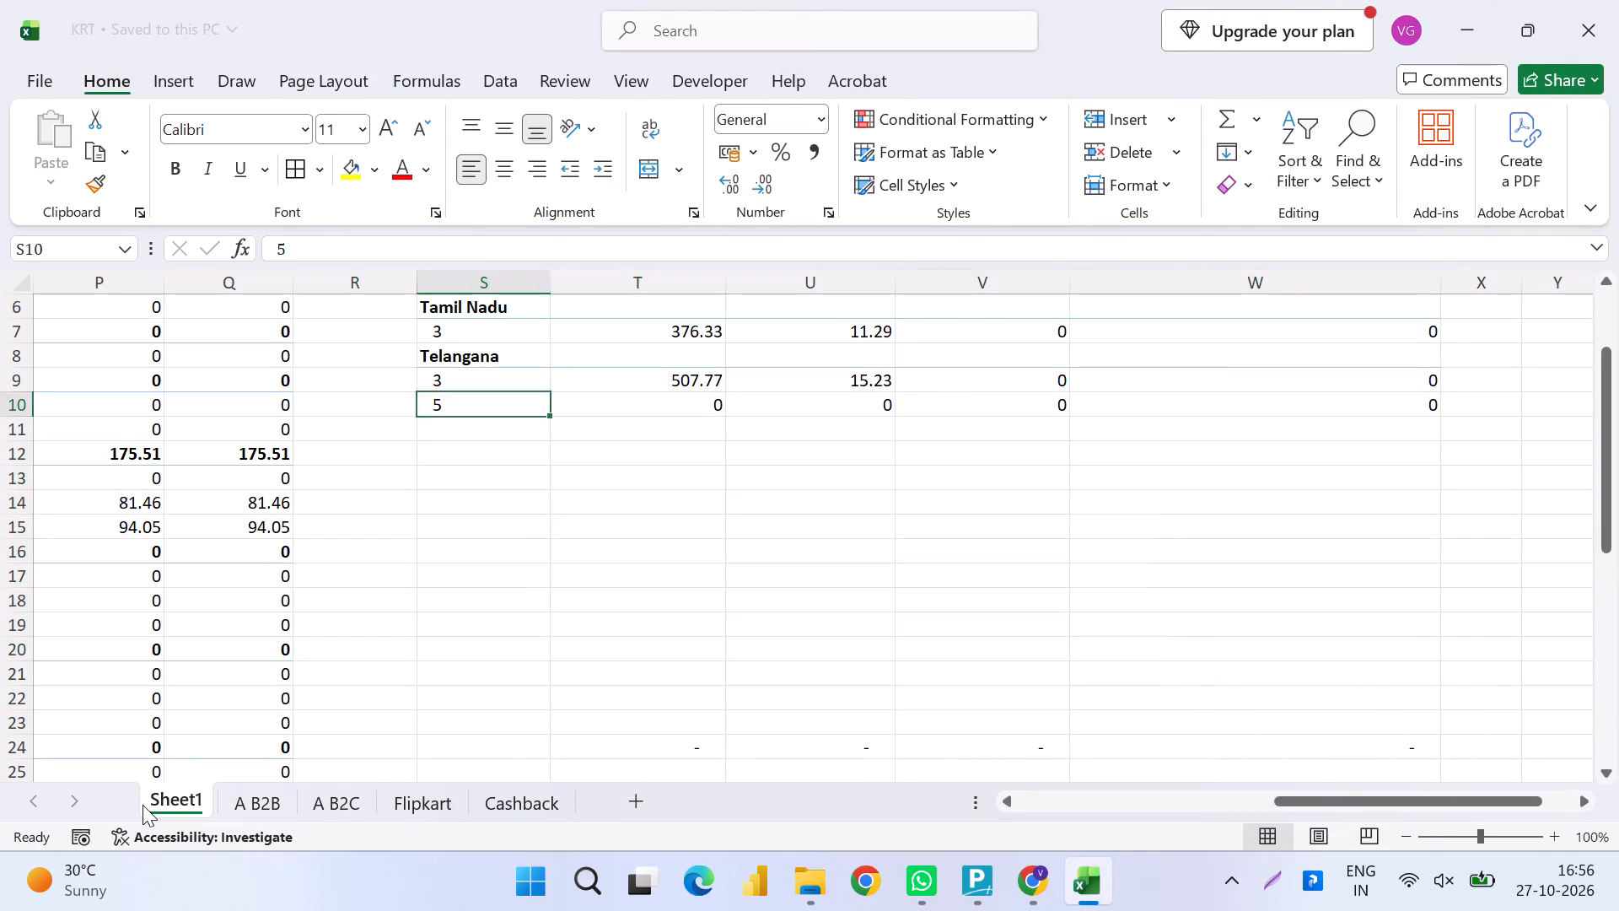
key(ctrl+Left)
key(ctrl+Up)
key(ctrl+Left)
key(Left)
key(Right)
key(Left)
key(Down)
key(Right)
key(Right)
key(Right)
key(Down)
key(Left)
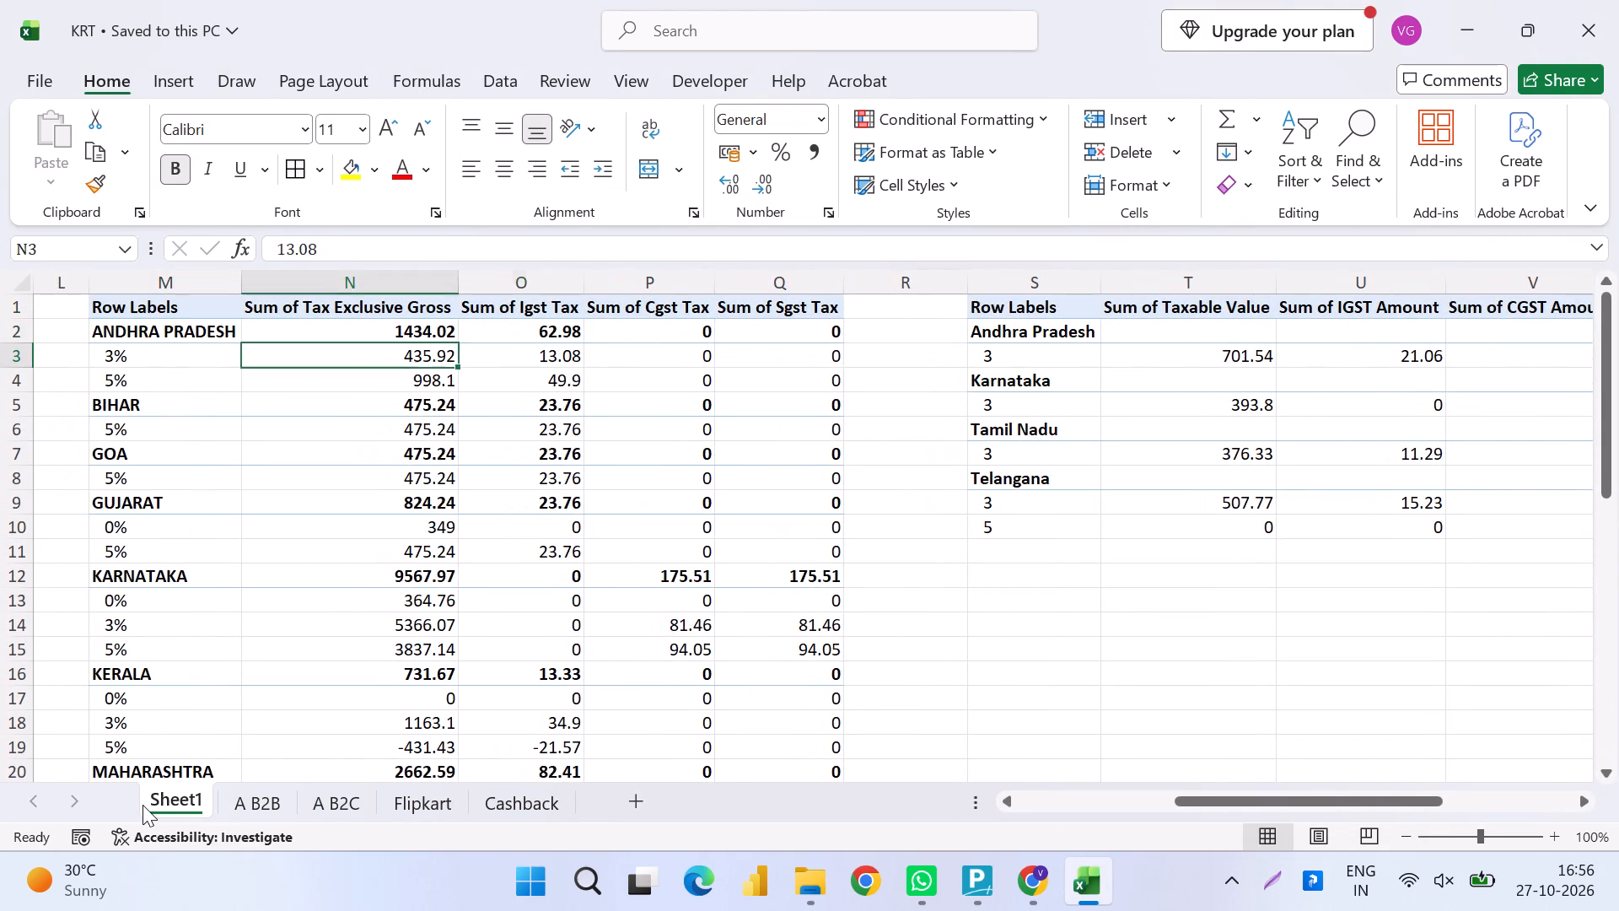
key(Right)
key(Right)
key(Right)
key(Left)
key(Left)
key(Left)
key(Left)
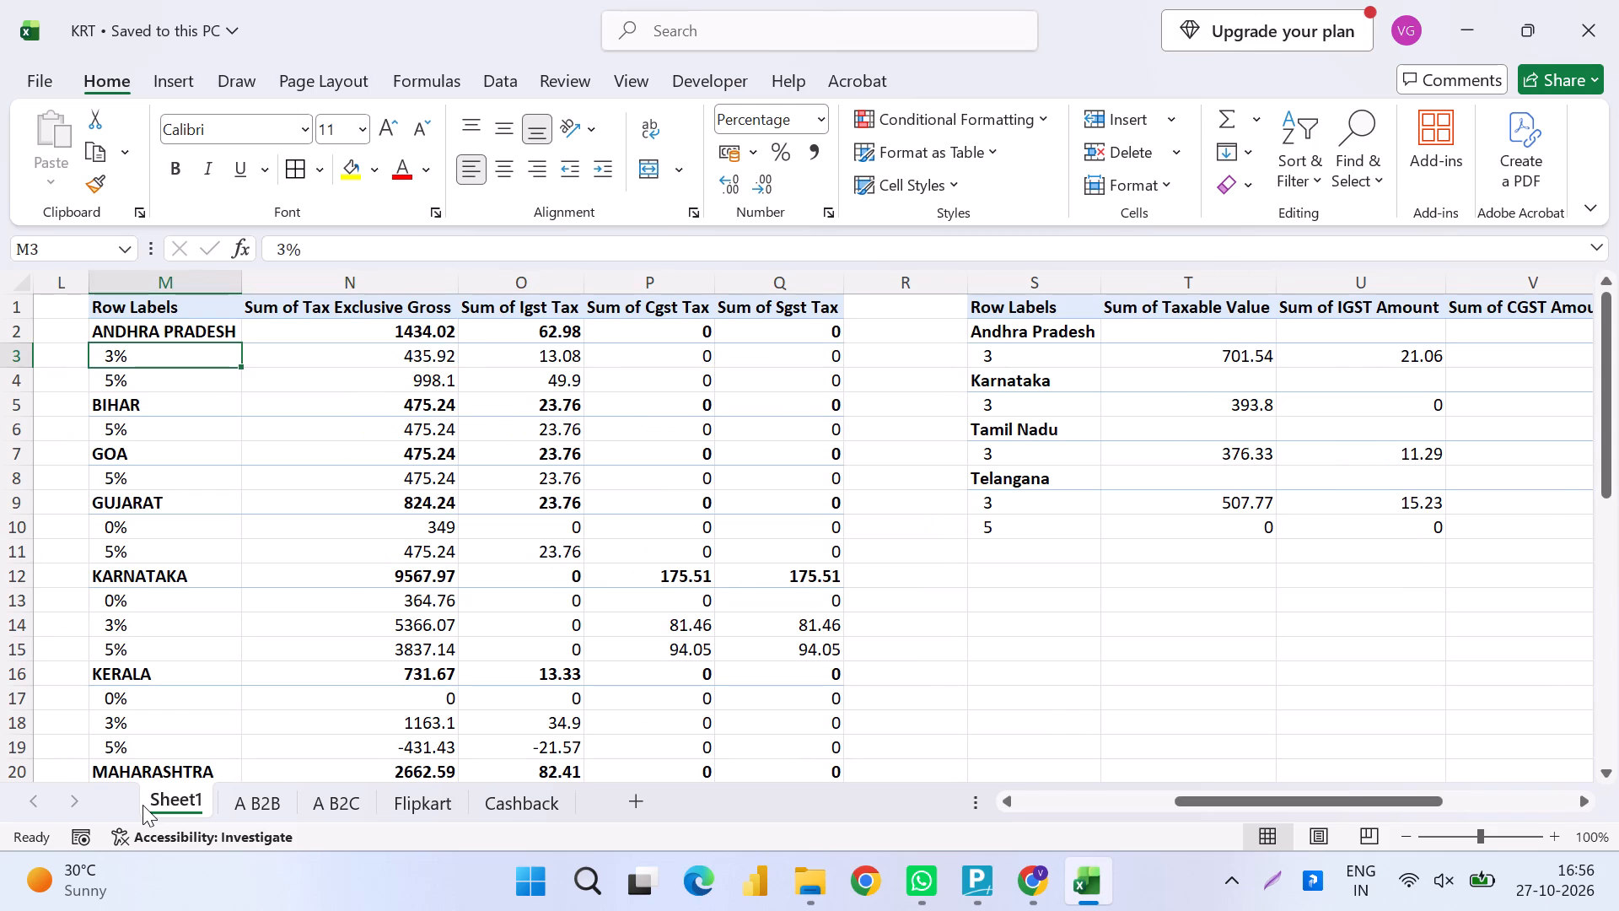
Move Flipkart's Karnataka, Tamil Nadu and Telangana rows, starting at S4, down three rows so they begin at S7.
key(Right)
key(Right)
key(Right)
key(Right)
key(Right)
key(Down)
key(Right)
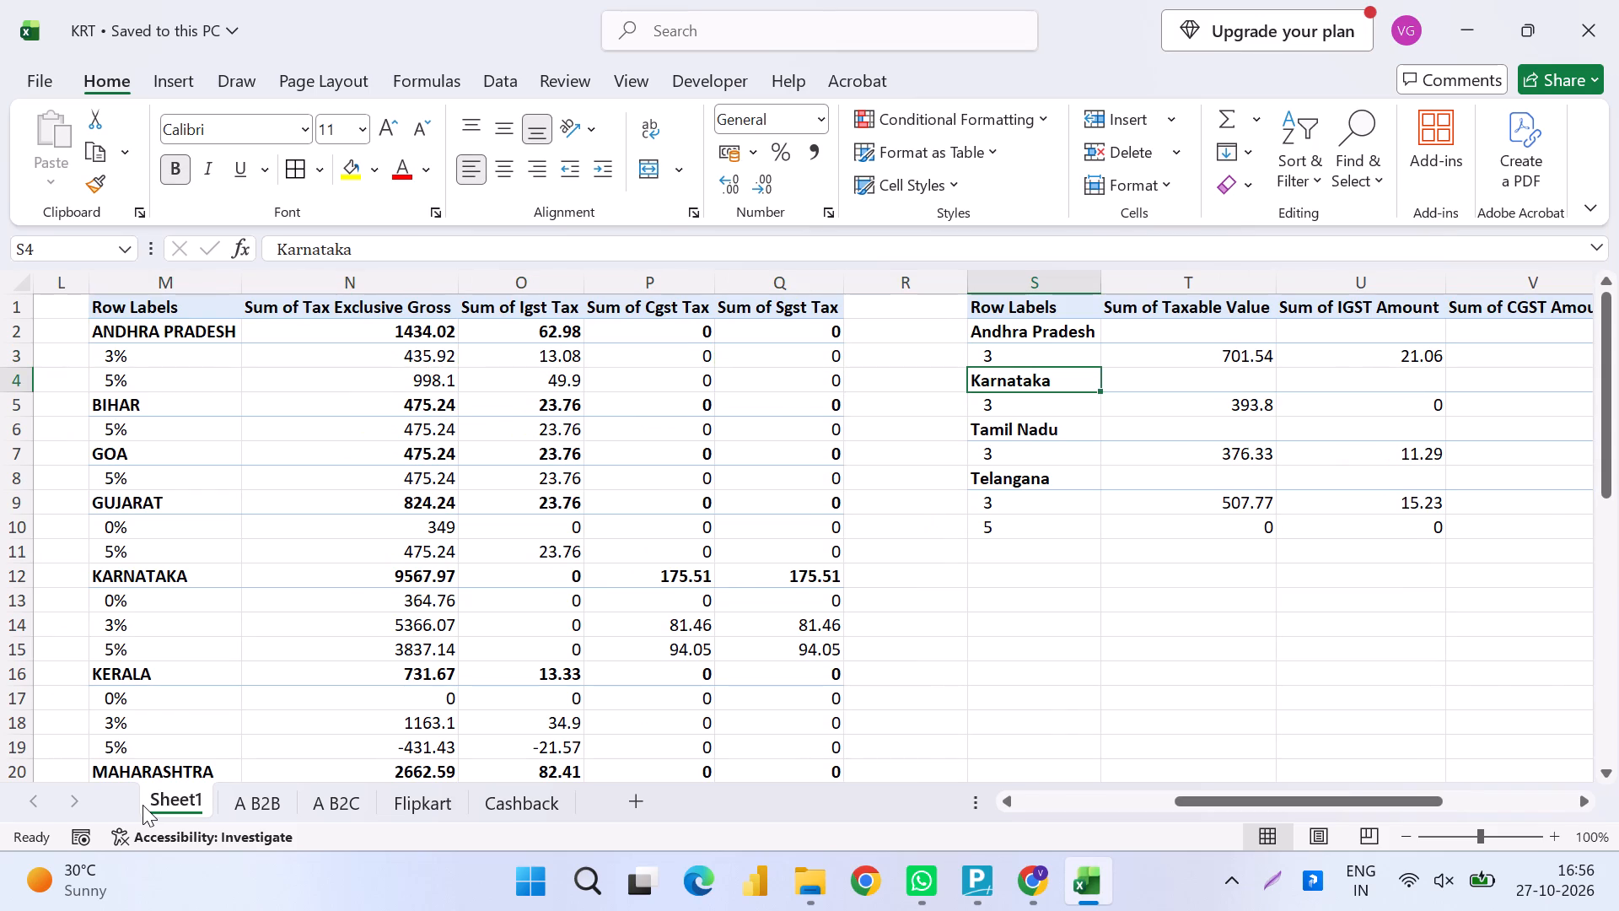
key(ctrl+shift+Right)
key(ctrl+shift+Down)
key(ctrl+x)
key(Down)
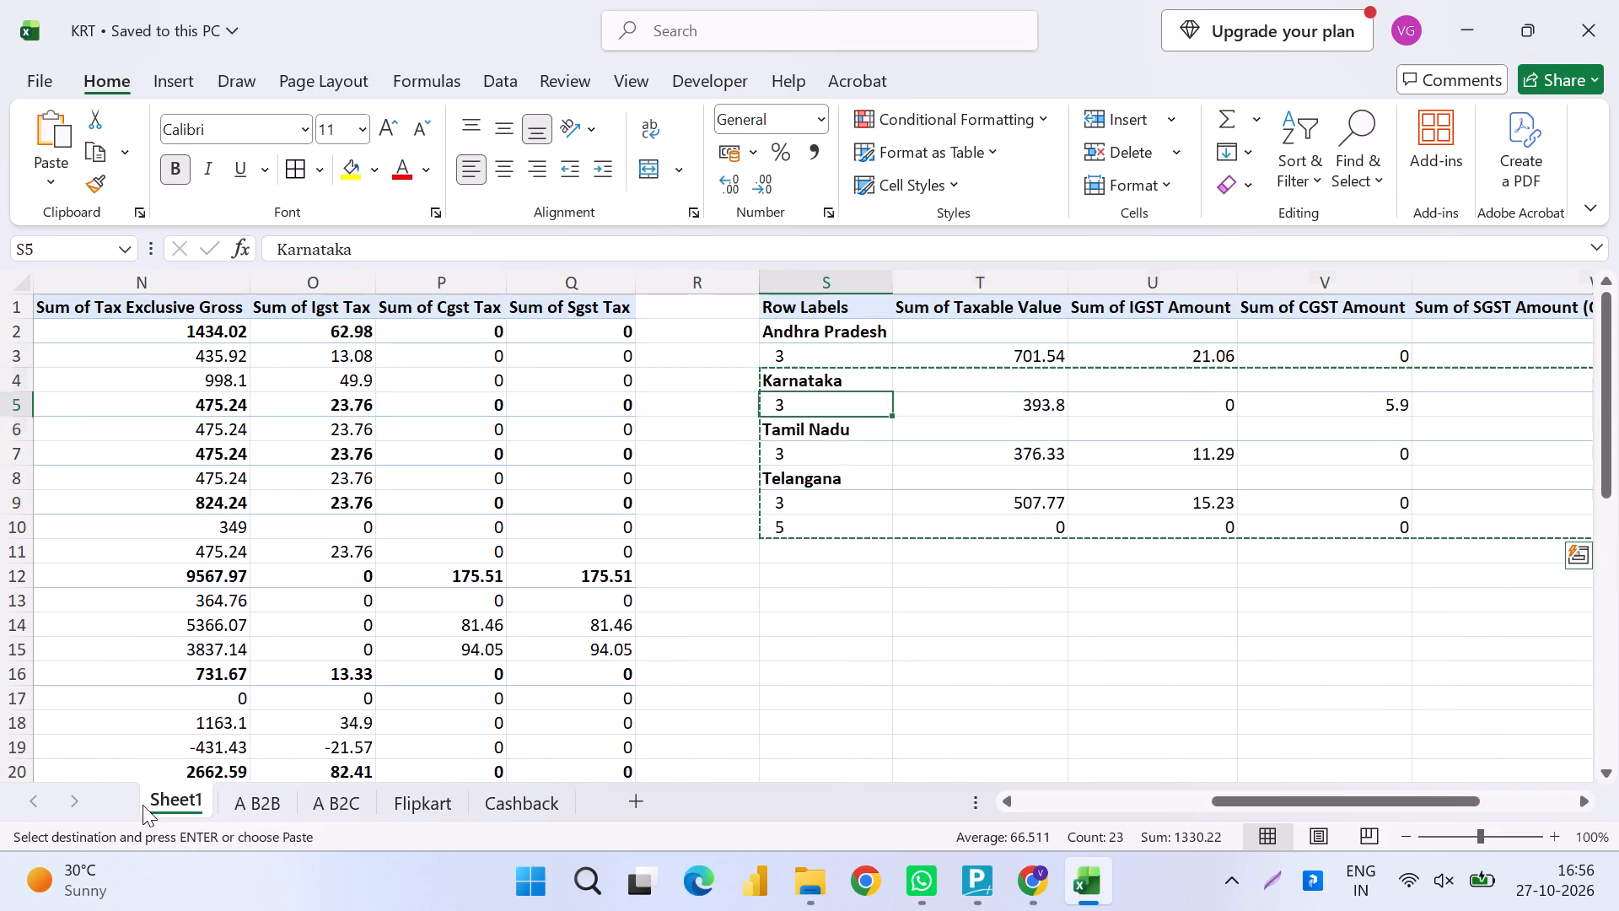
key(Down)
key(Down)
key(Return)
In T4, add the A B2C and Flipkart taxable values for Andhra Pradesh 3% with the formula =N3+T3.
key(Up)
key(Up)
key(Up)
key(Right)
key(equal)
key(BackSpace)
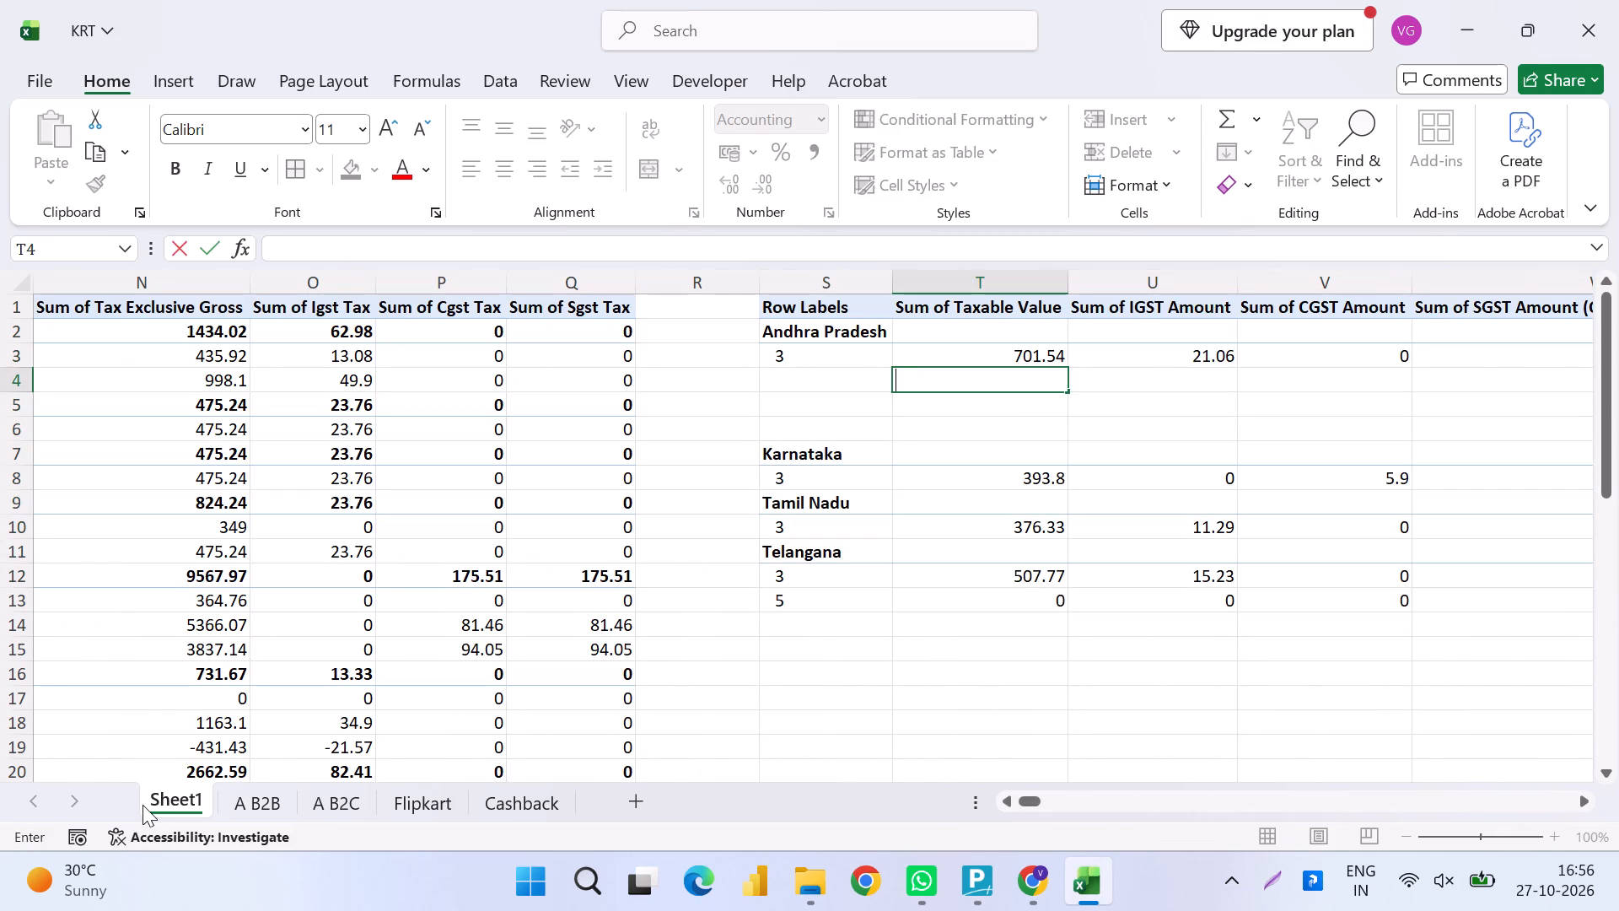
key(Up)
key(Down)
key(equal)
key(Up)
key(Left)
key(Left)
key(Left)
key(Left)
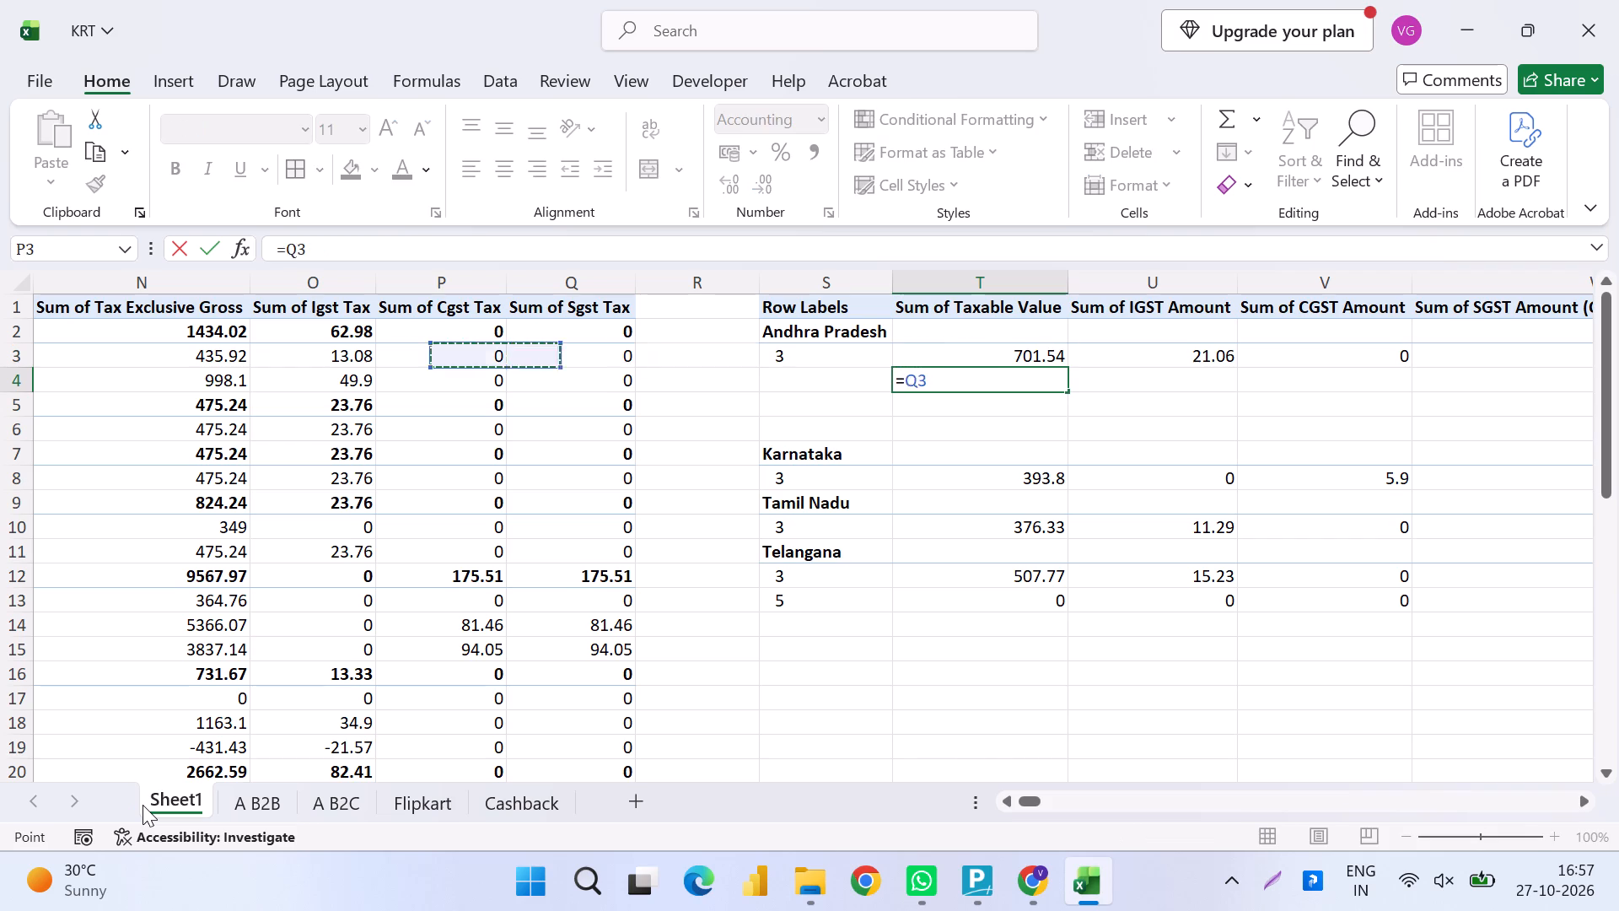
key(Left)
key(Left)
key(Left)
key(Left)
key(Right)
key(Right)
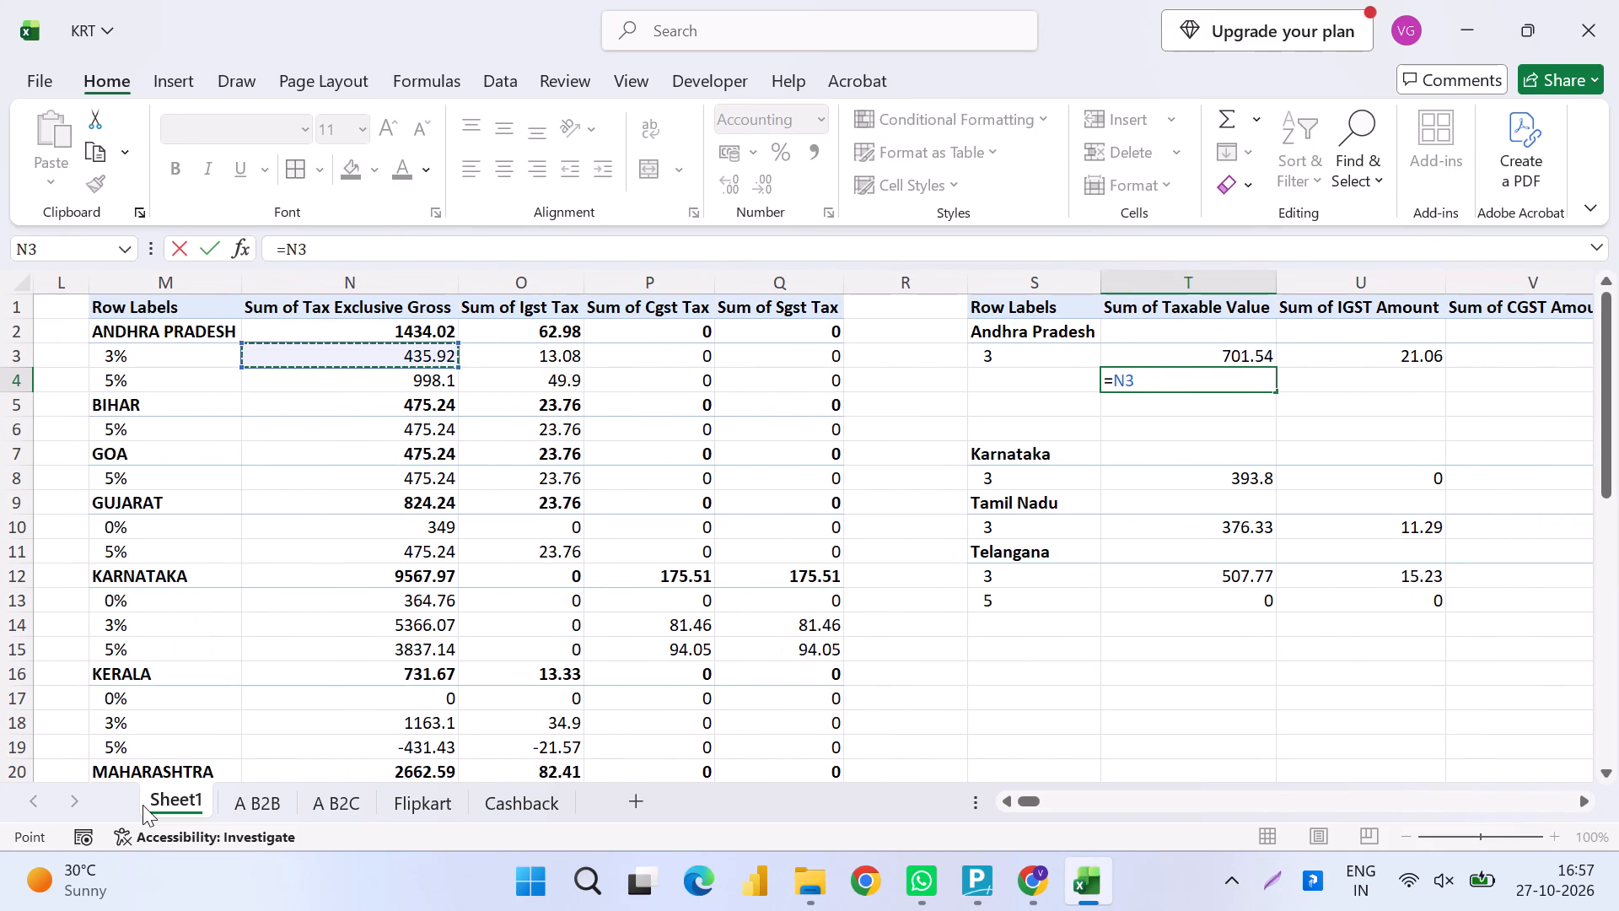
key(shift+plus)
key(Up)
key(Up)
key(Up)
key(Down)
key(Down)
key(Return)
Fill the Andhra Pradesh sum formula from T4 across to W4 for the IGST, CGST and SGST amounts.
key(shift+Up)
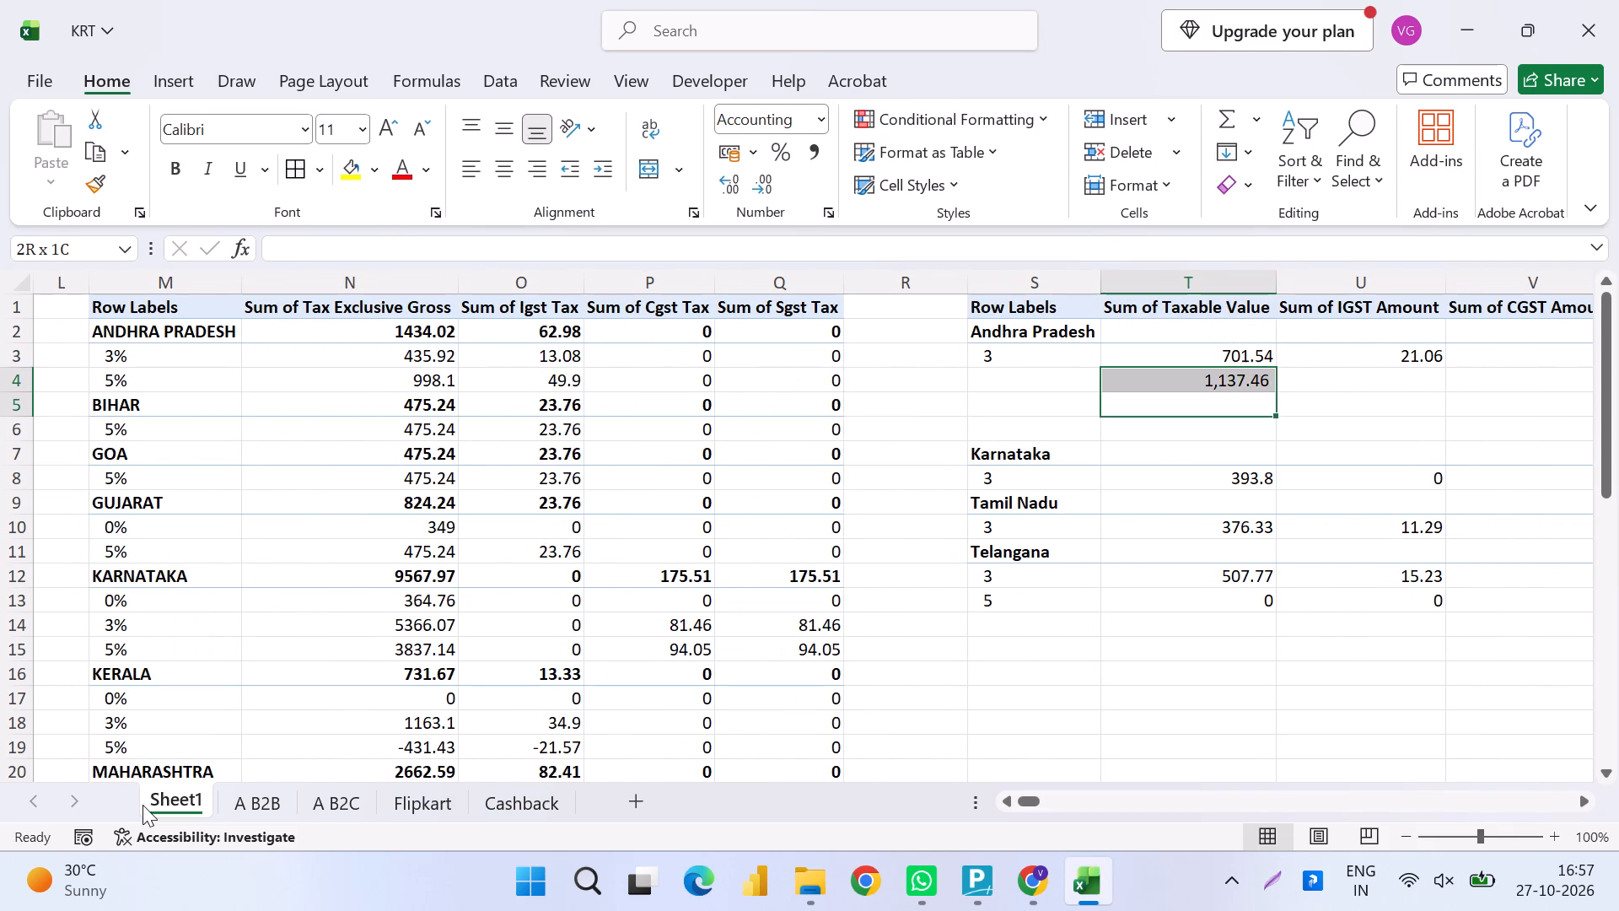
key(shift+Right)
key(shift+Right)
key(ctrl+r)
key(shift+Right)
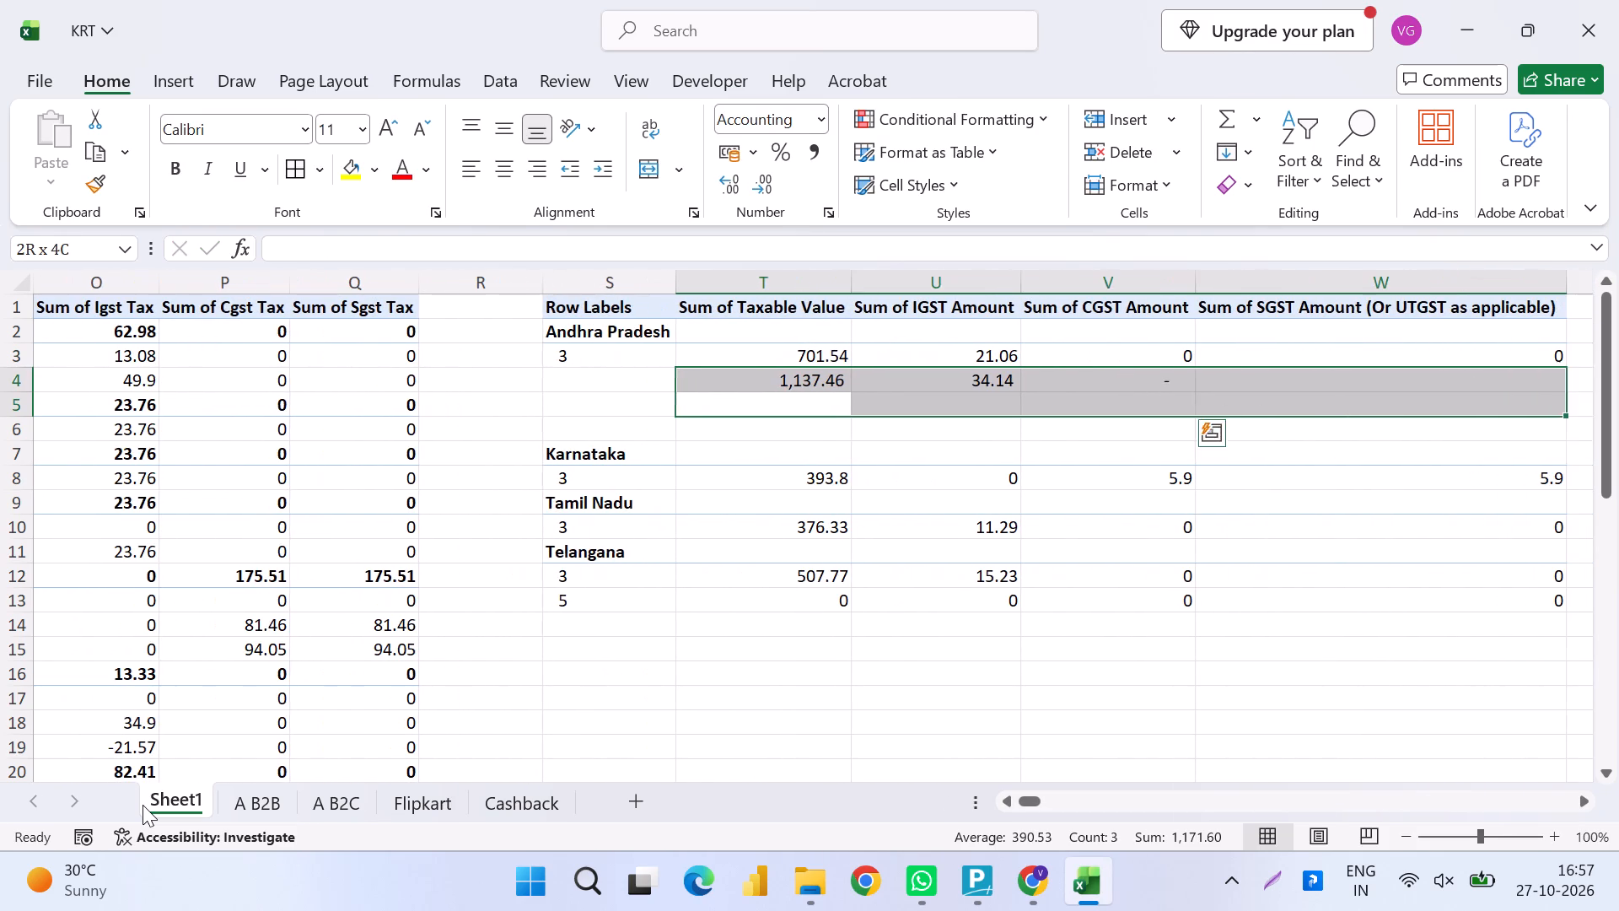
key(ctrl+r)
Paste the combined Andhra Pradesh figures in T4:W4 as values over the A B2C summary's 3% row, N3:Q3.
key(Right)
key(Left)
key(Up)
key(ctrl+shift+Right)
key(ctrl+c)
key(ctrl+Left)
key(Up)
key(Left)
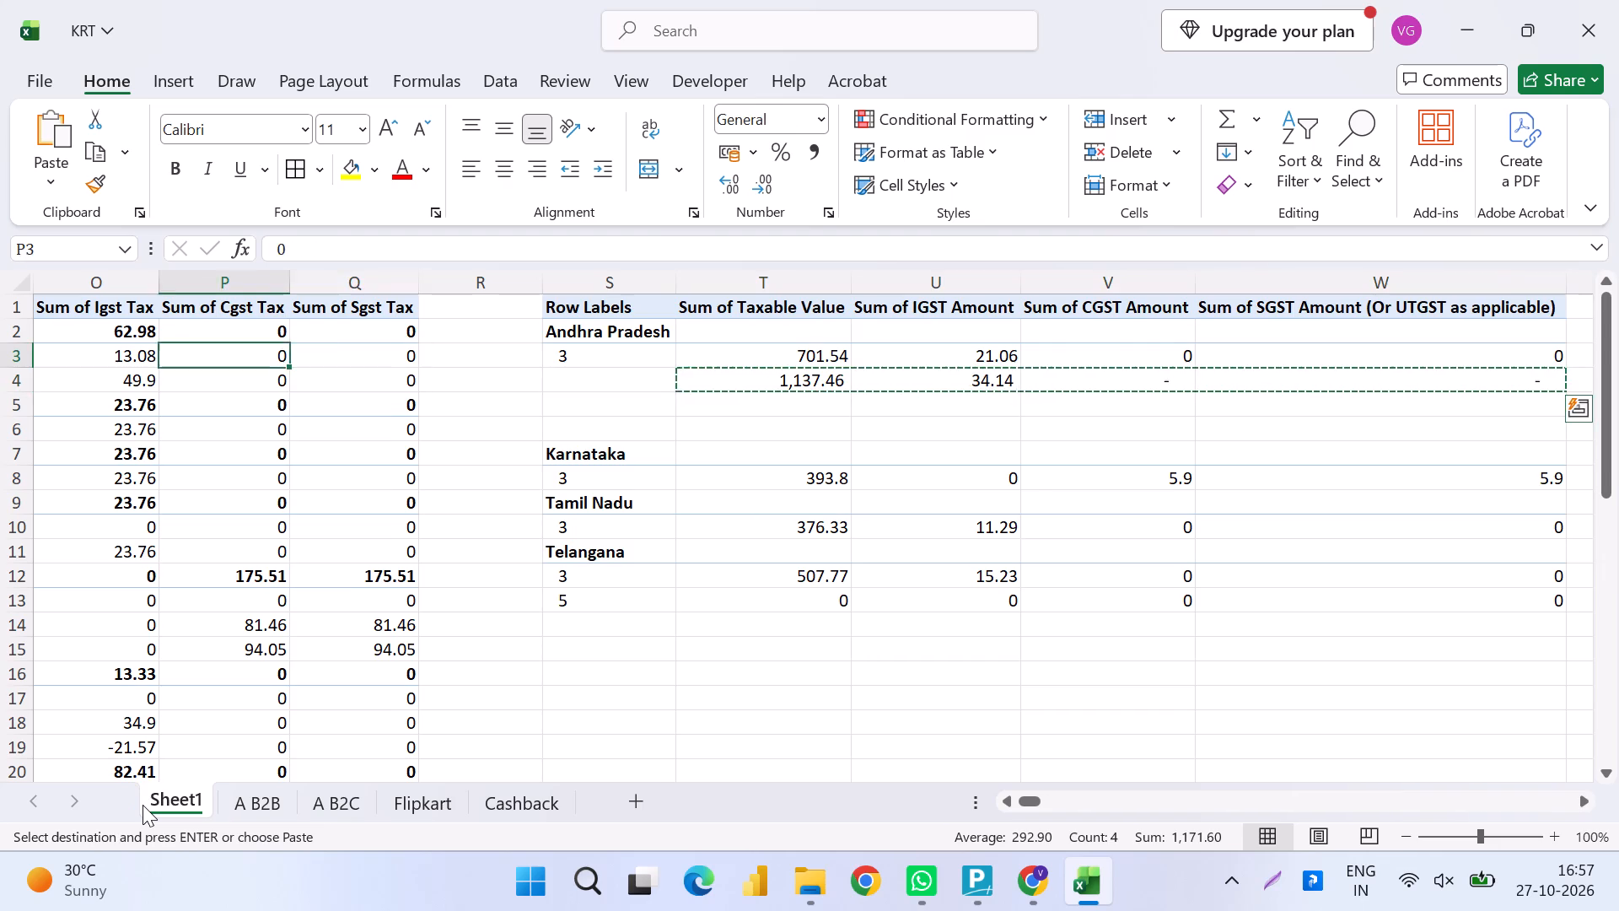
key(Left)
key(Left)
key(Left)
key(Left)
key(Right)
key(Right)
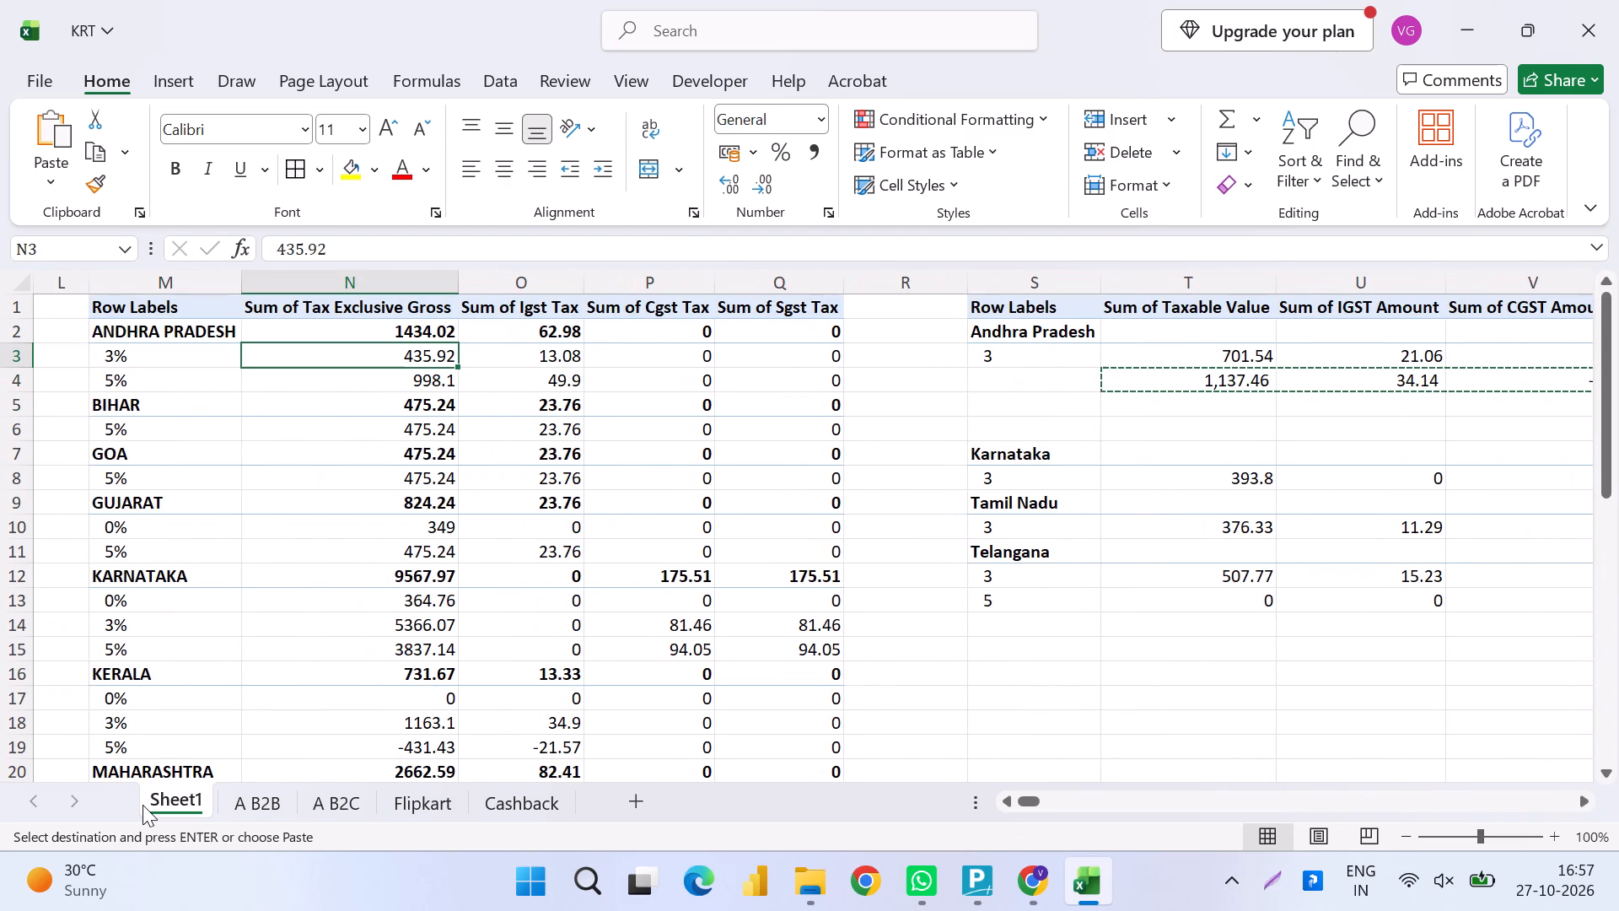
key(ctrl+alt+v)
key(v)
key(Return)
Recalculate the Andhra Pradesh state total in N2 as =N4+N3 and fill it across to Q2.
key(Up)
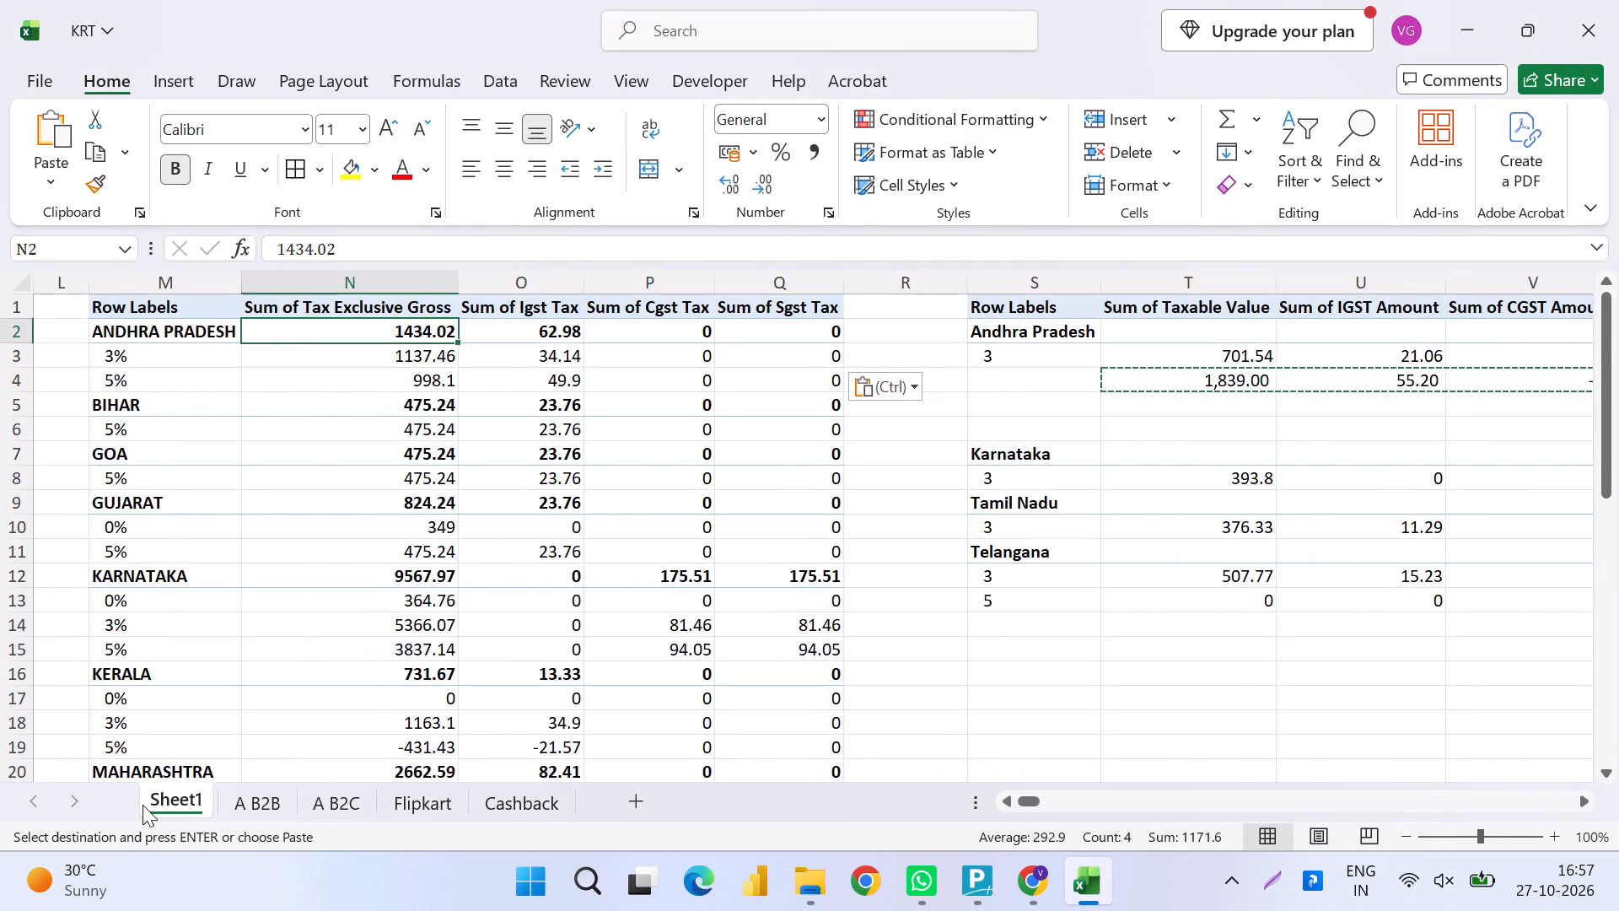
key(equal)
key(Down)
key(Down)
key(shift+plus)
key(Down)
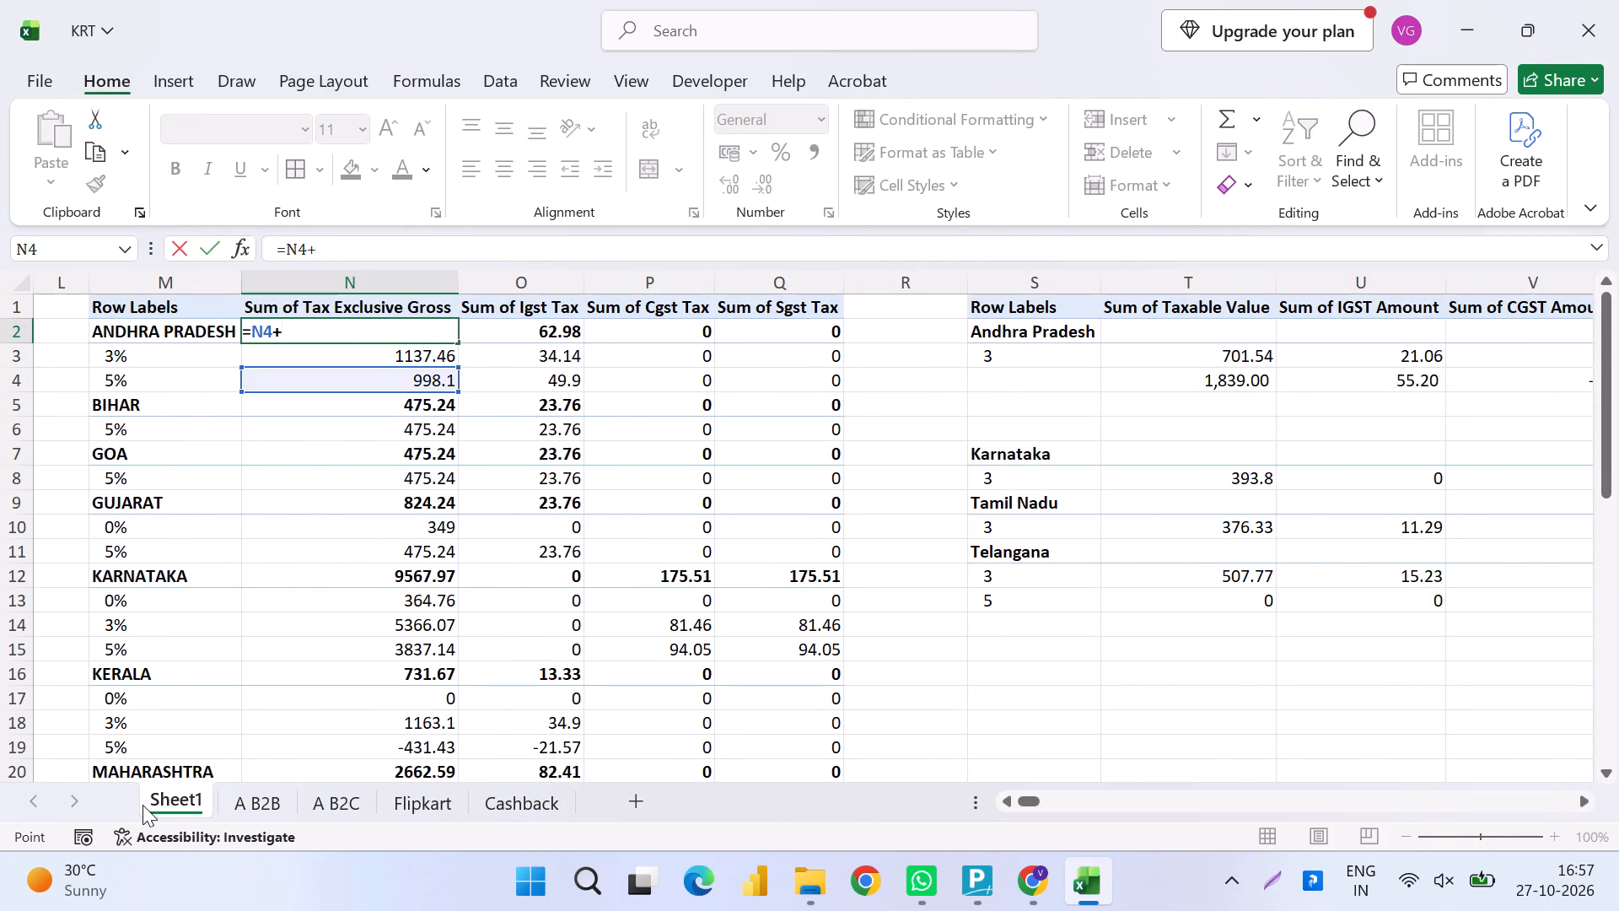
key(Return)
key(Up)
key(Down)
key(Up)
key(Right)
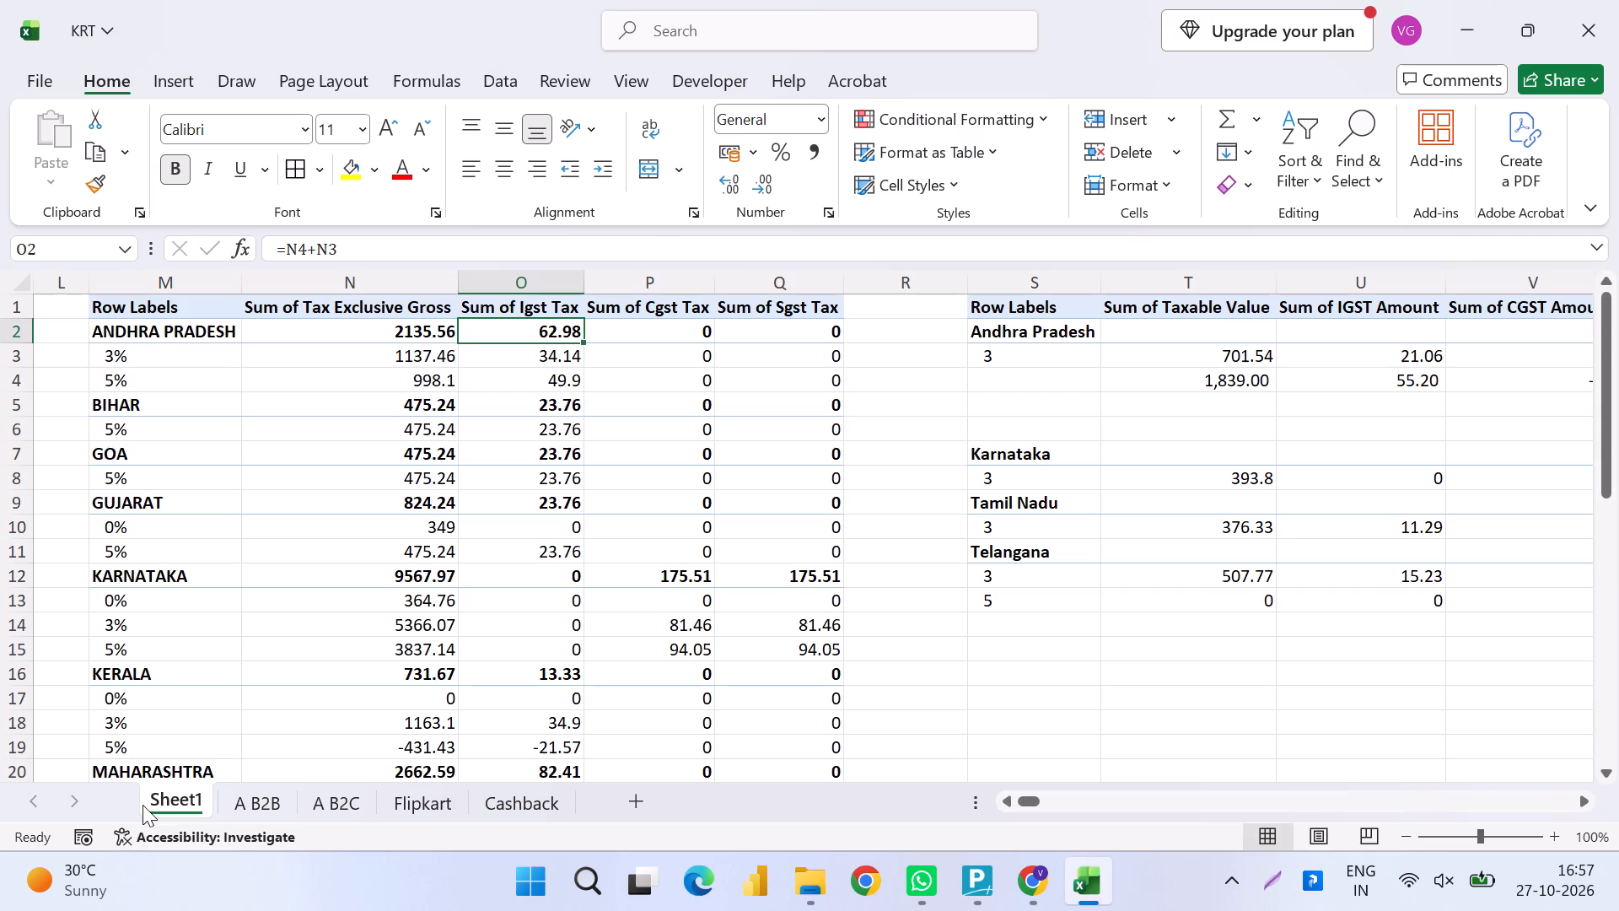
key(ctrl+r)
key(Right)
key(ctrl+r)
key(Right)
key(ctrl+r)
Convert the Andhra Pradesh block N2:Q4 to values in place and save the workbook.
key(Down)
key(Left)
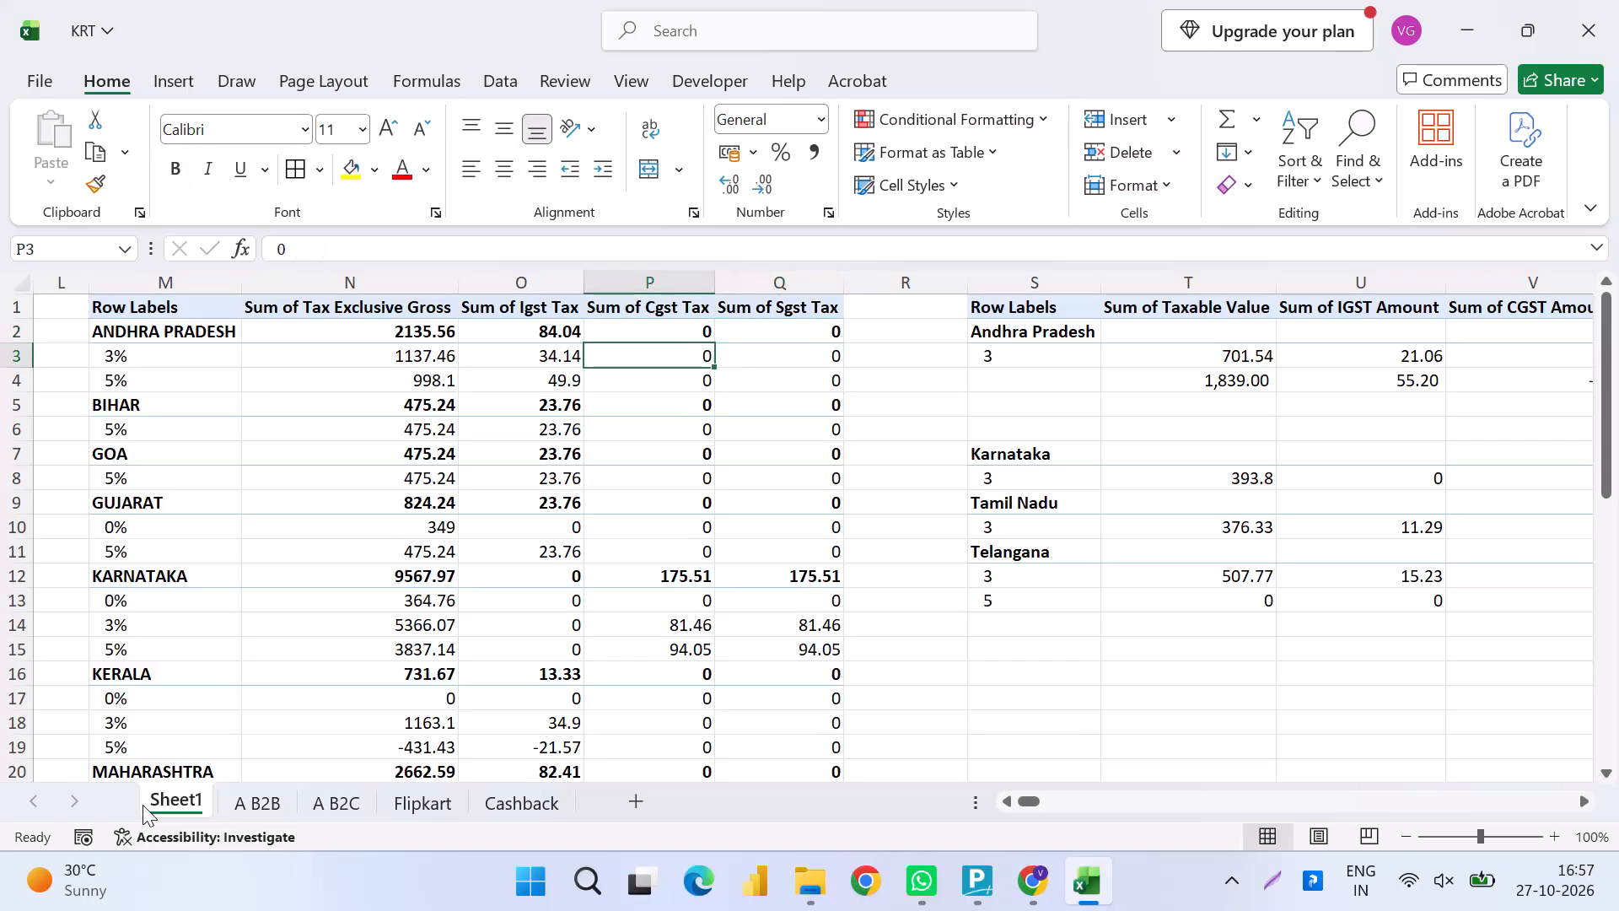
key(Left)
key(Up)
key(Left)
key(shift+Right)
key(shift+Down)
key(shift+Right)
key(shift+Right)
key(shift+Down)
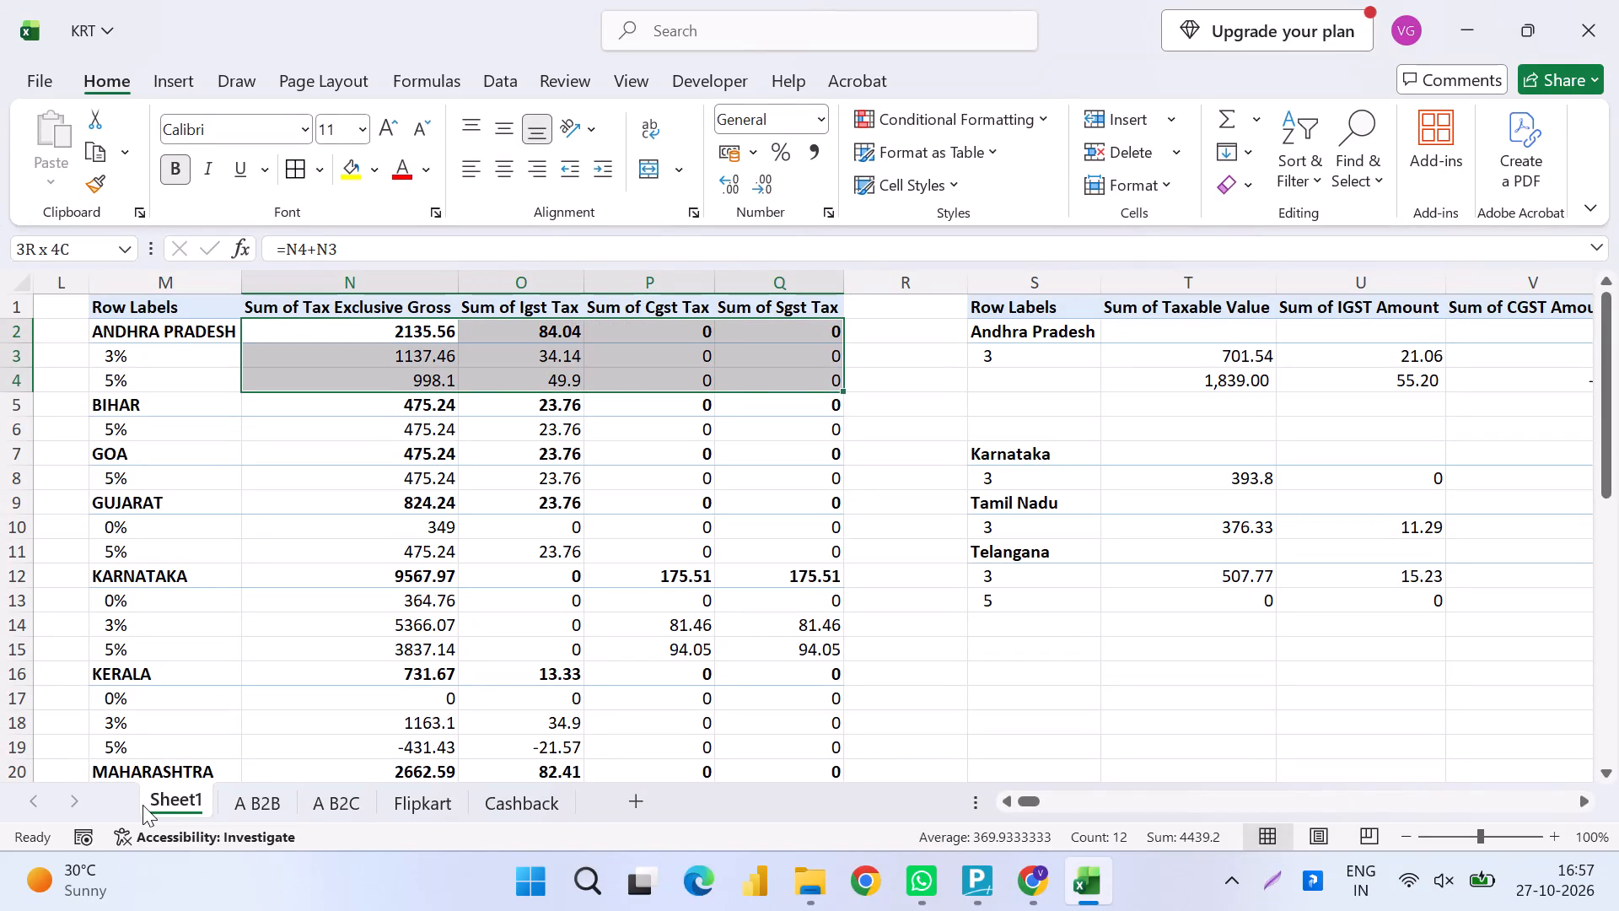
key(ctrl+c)
key(ctrl+alt+v)
key(v)
key(Return)
key(ctrl+s)
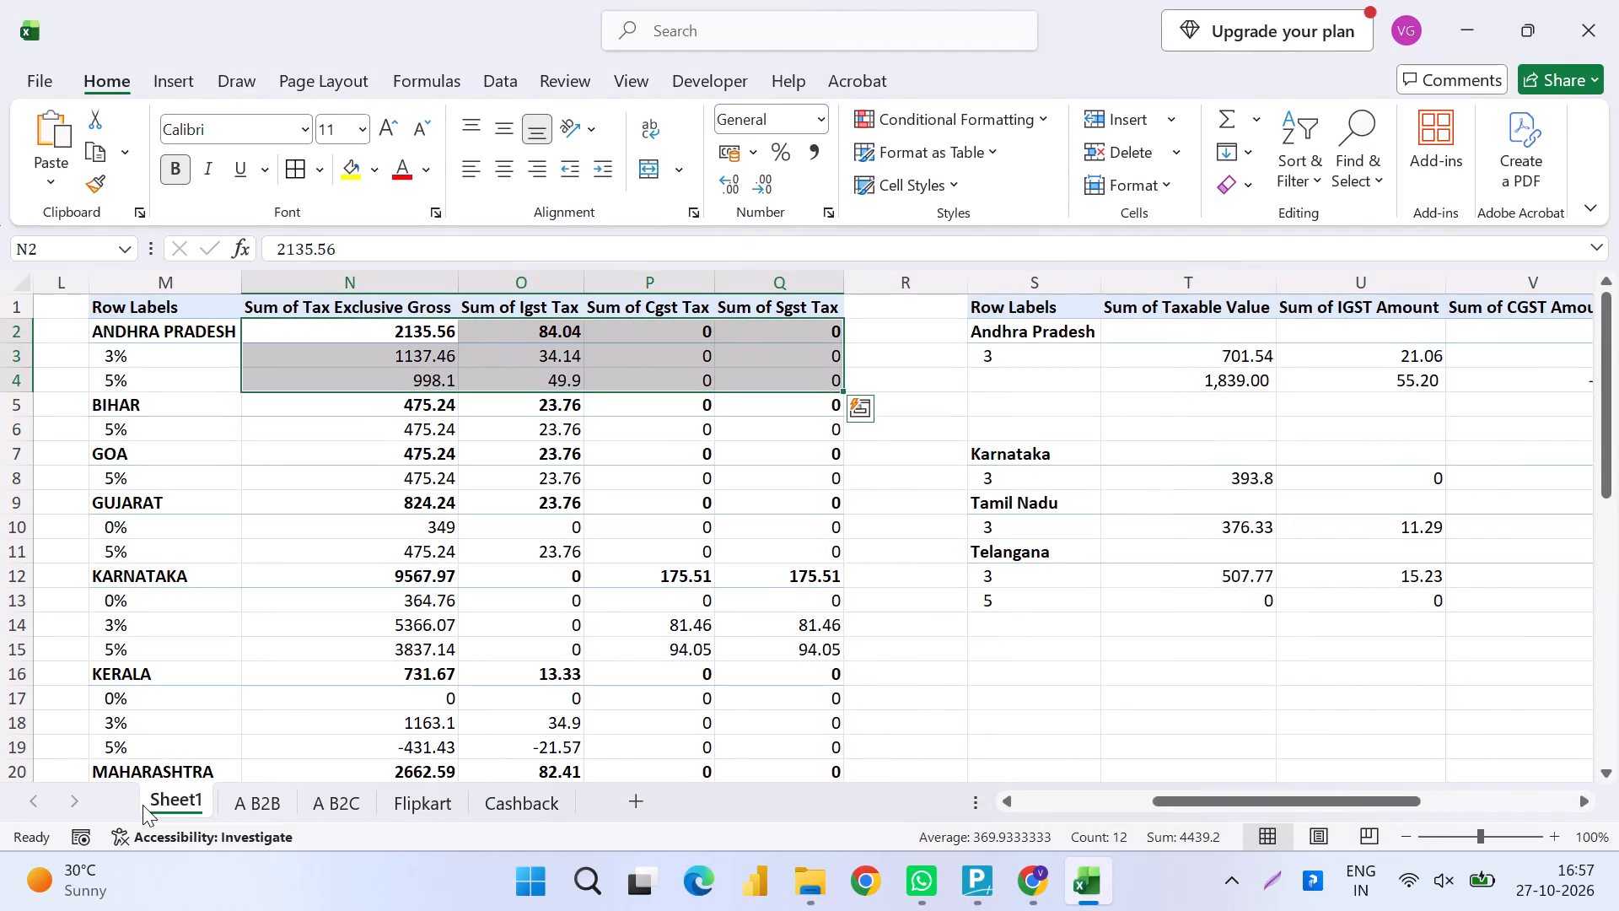
key(Down)
key(Escape)
In S14, add the A B2C and Flipkart taxable values for Karnataka 3% with the formula =N14+T8.
key(Right)
key(Down)
key(Down)
key(Down)
key(Down)
key(Down)
key(Down)
key(Down)
key(Down)
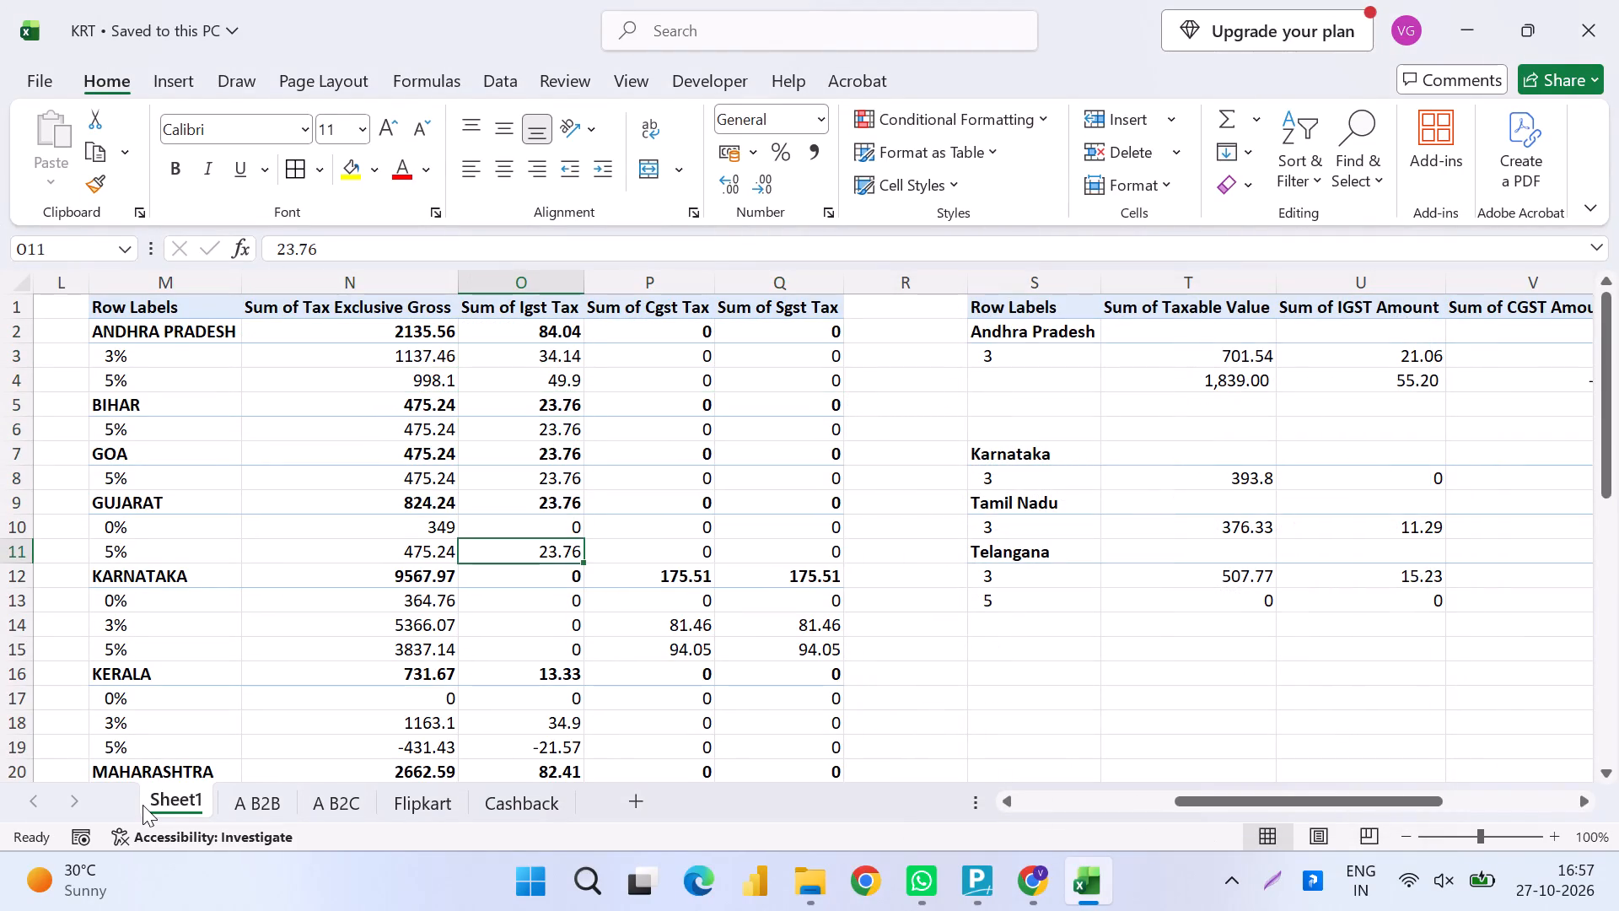
key(Down)
key(Down)
key(Down)
key(Down)
key(Left)
key(Up)
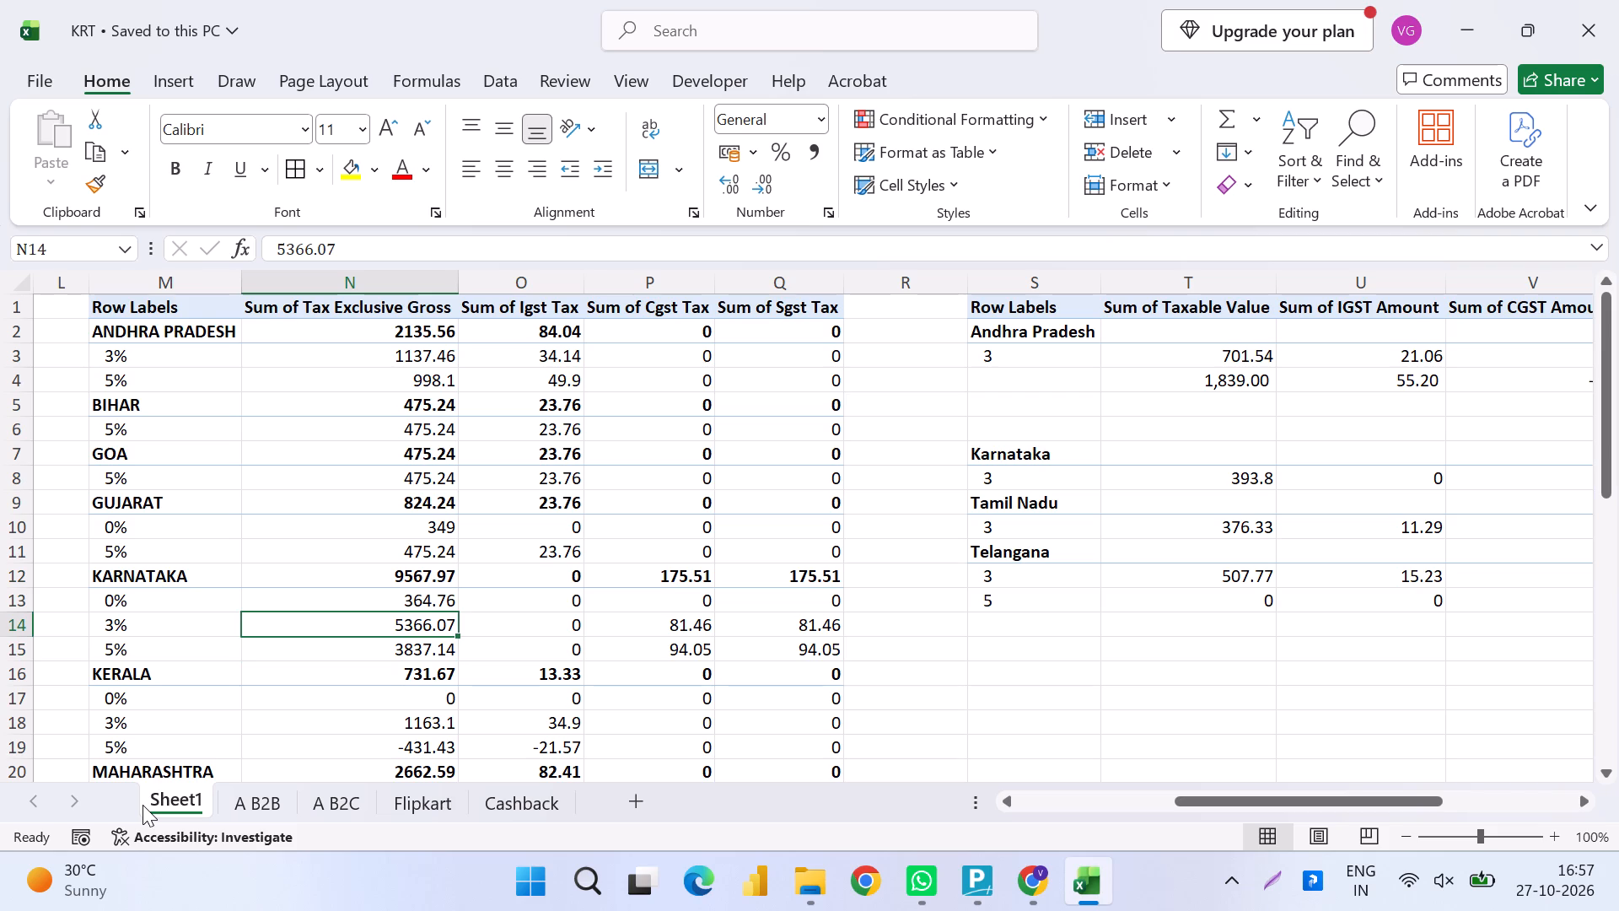
key(Right)
key(Right)
key(Right)
key(Right)
key(Right)
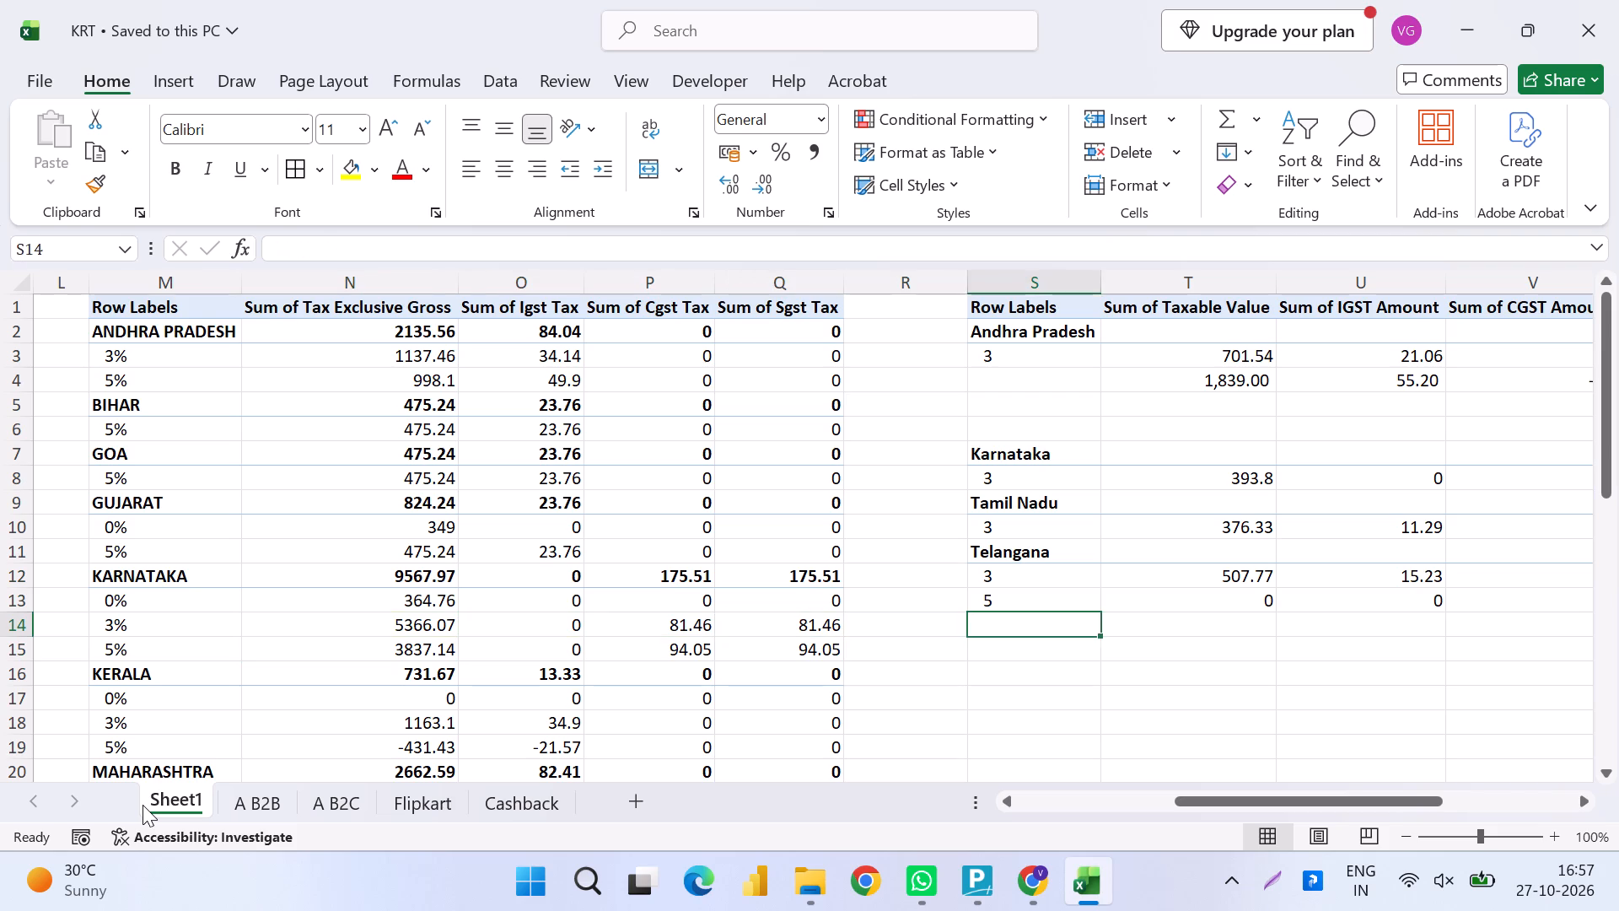
key(Right)
key(Right)
key(Left)
key(Left)
key(equal)
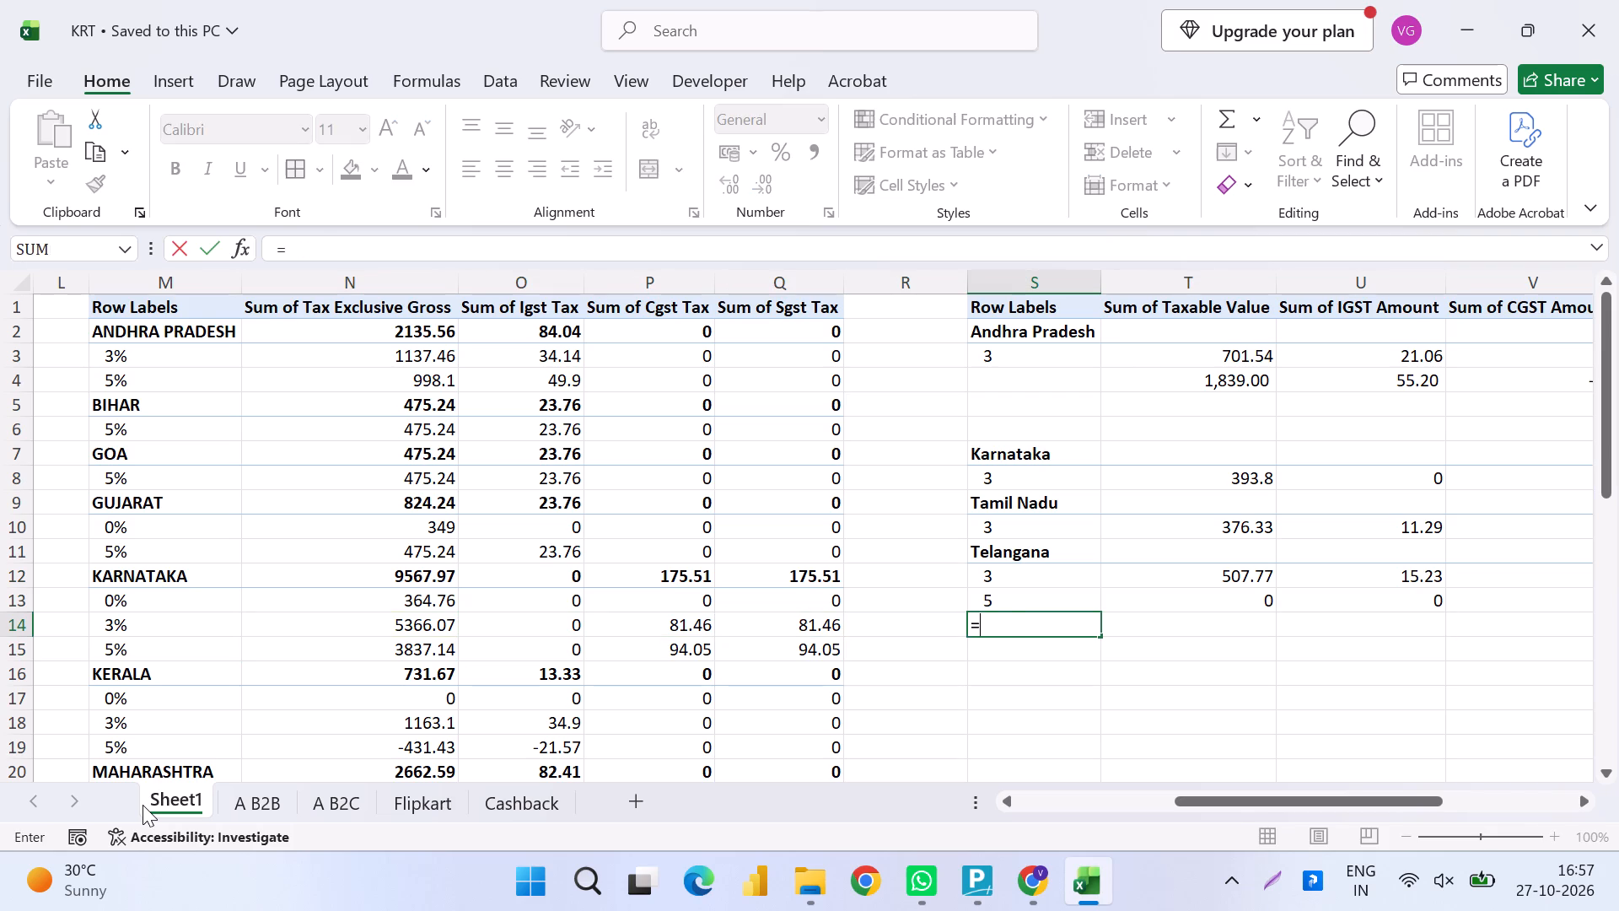
key(Left)
key(Left)
key(Left)
key(Left)
key(Left)
key(shift+plus)
key(Up)
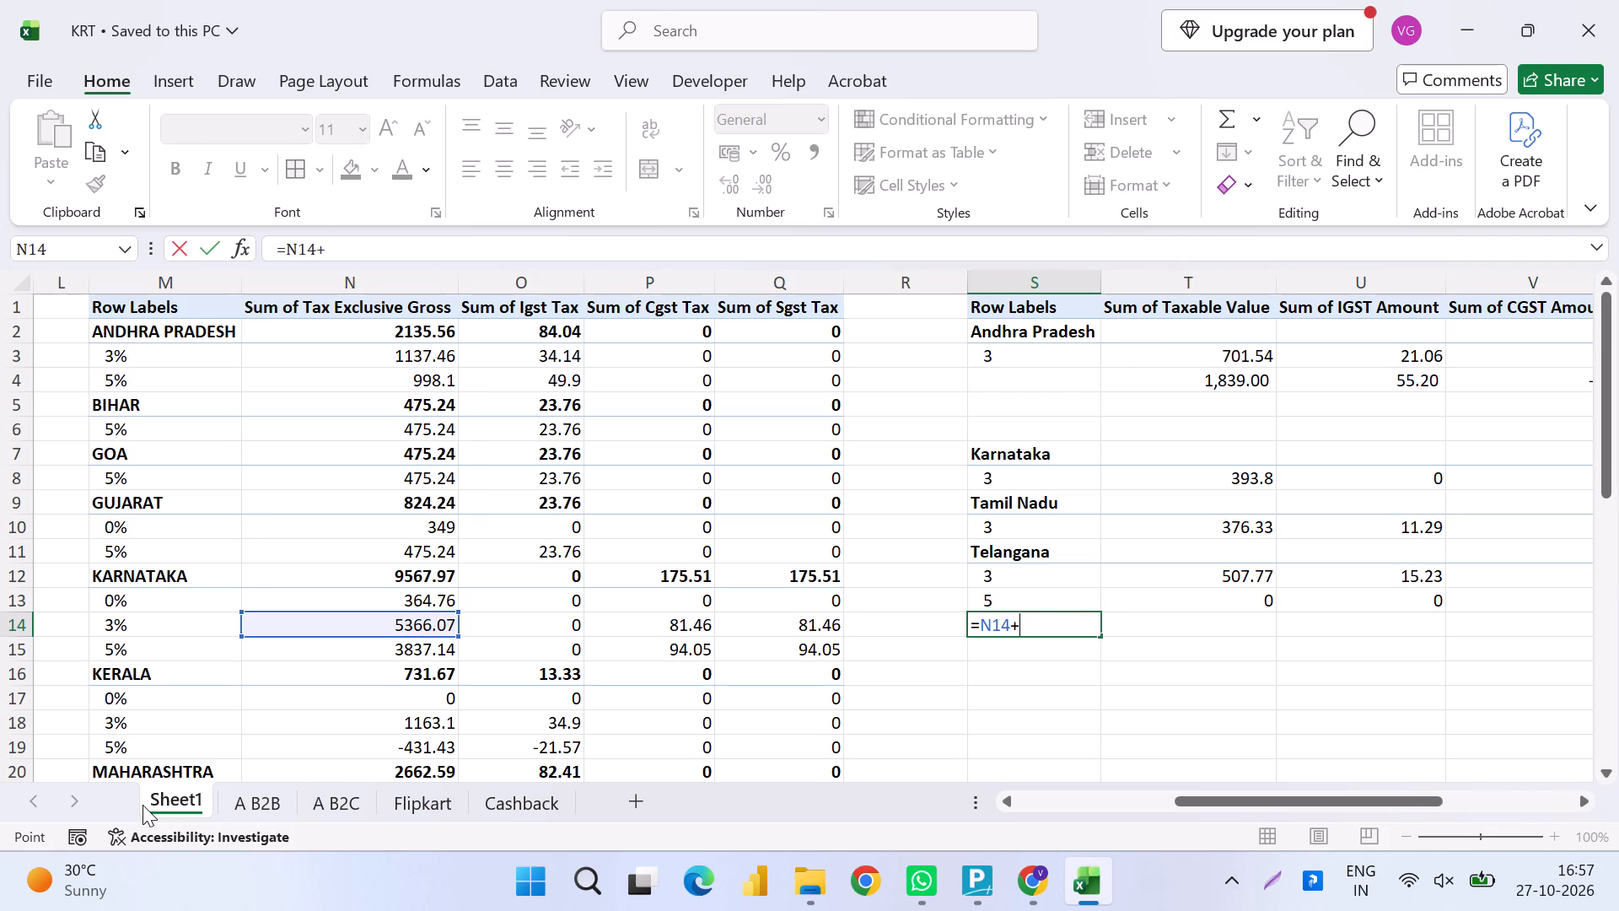
key(Up)
key(Up)
key(Up)
key(Up)
key(Right)
key(Up)
key(Return)
key(Up)
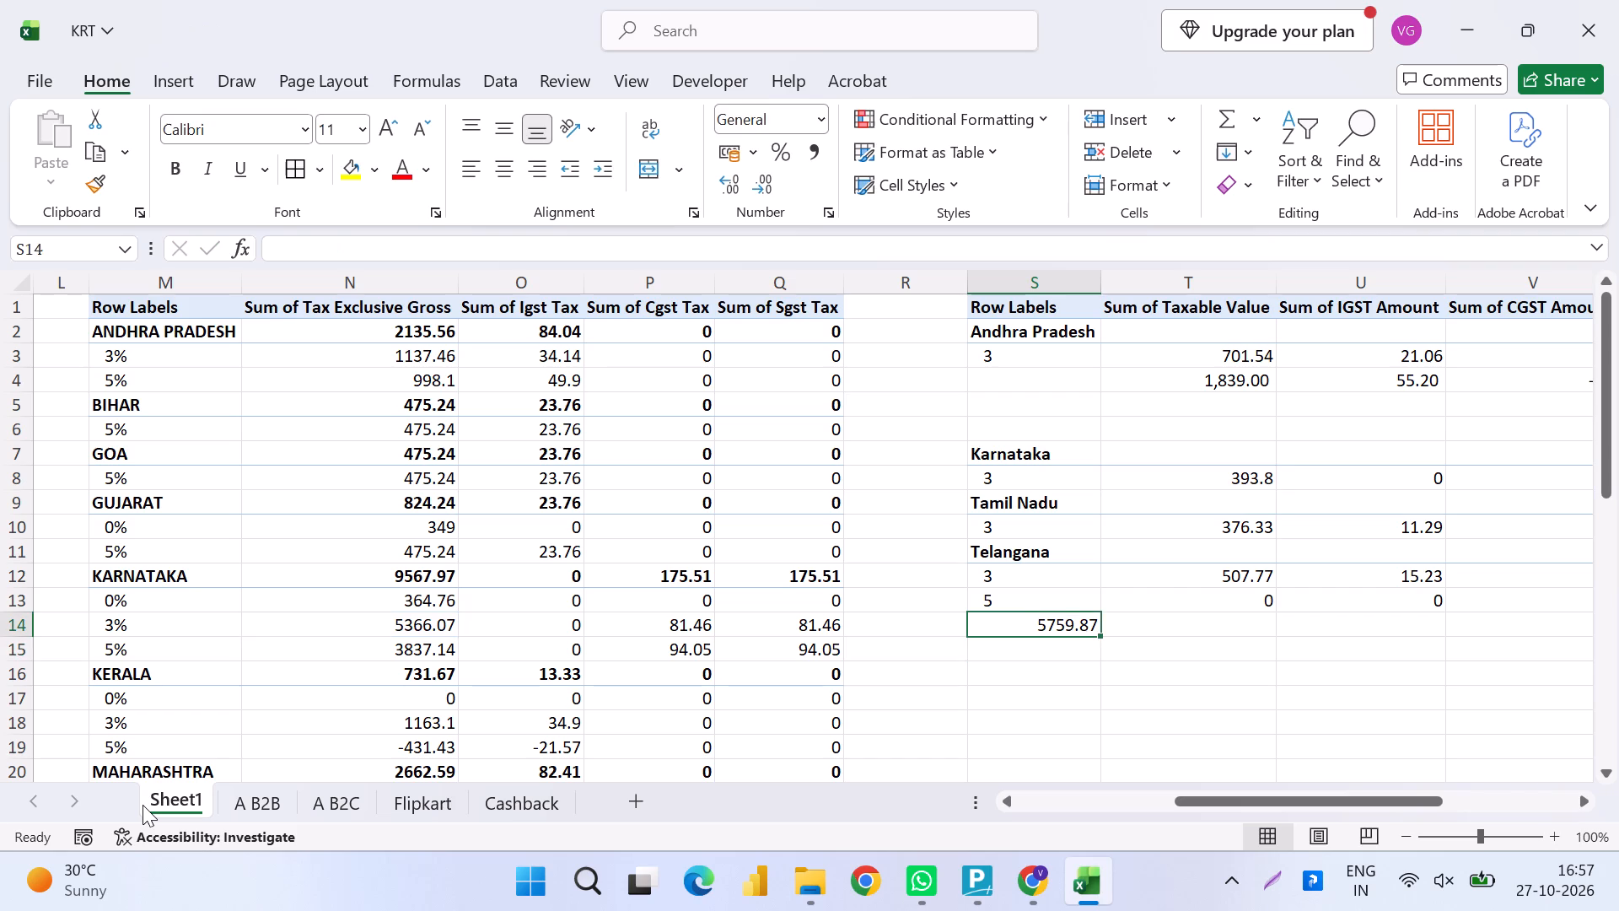
Fill the Karnataka 3% sum formula from S14 across to V14 for the tax amounts.
key(shift+Right)
key(shift+Right)
key(shift+Right)
key(ctrl+r)
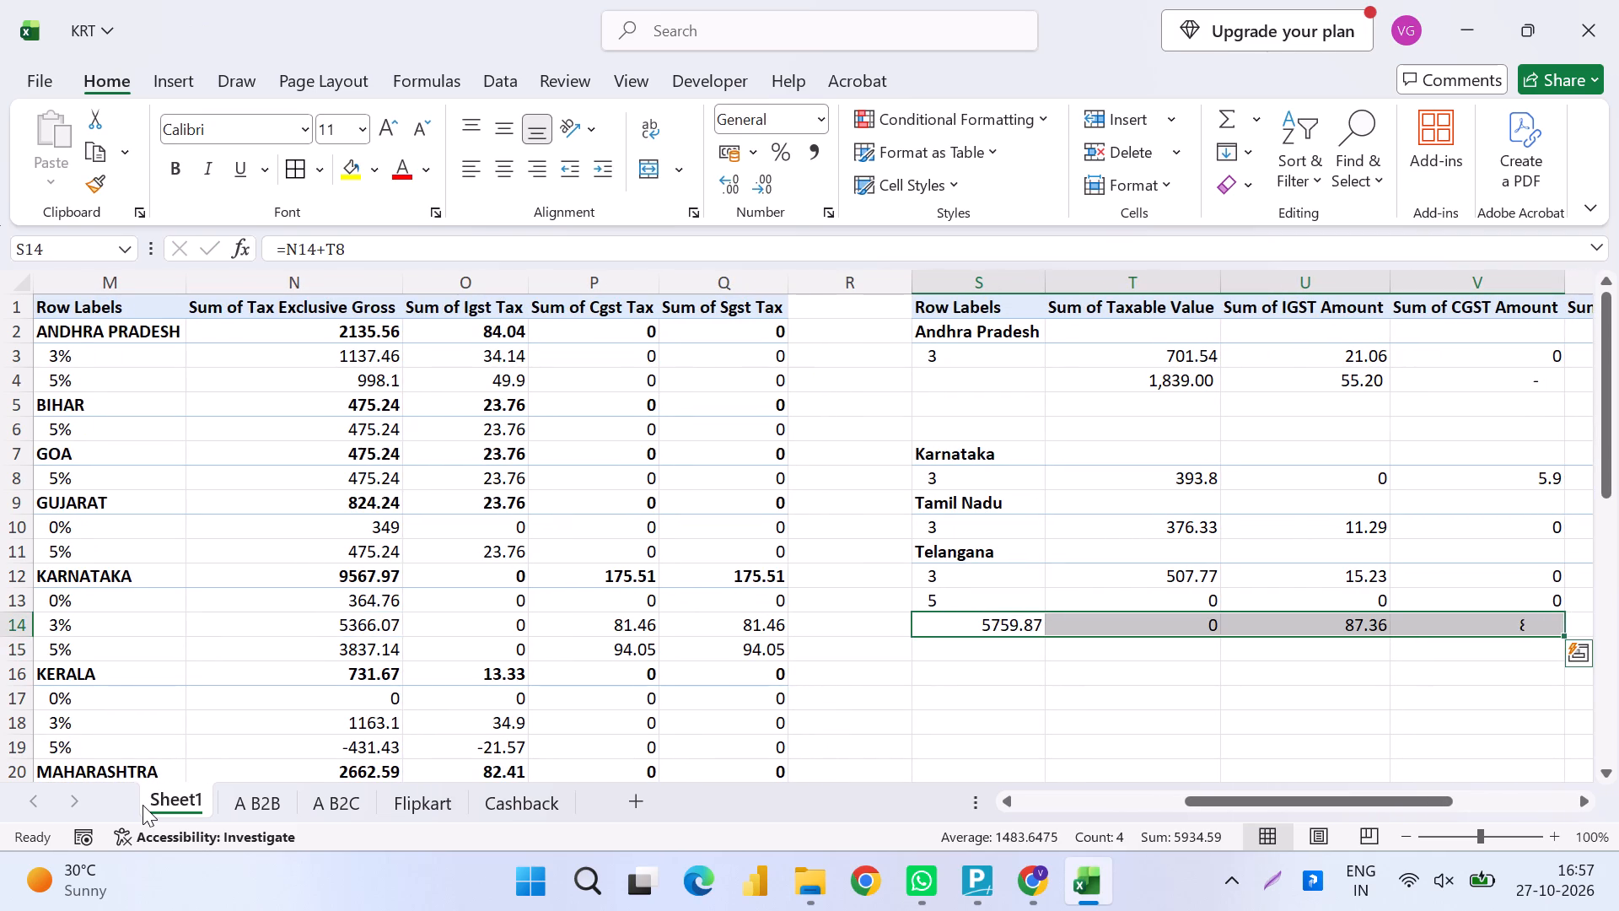
key(shift+Left)
key(shift+Right)
Paste the combined Karnataka 3% amounts from S14:V14 as values over the A B2C figures starting at N14.
key(ctrl+c)
key(Up)
key(Left)
key(Left)
key(Left)
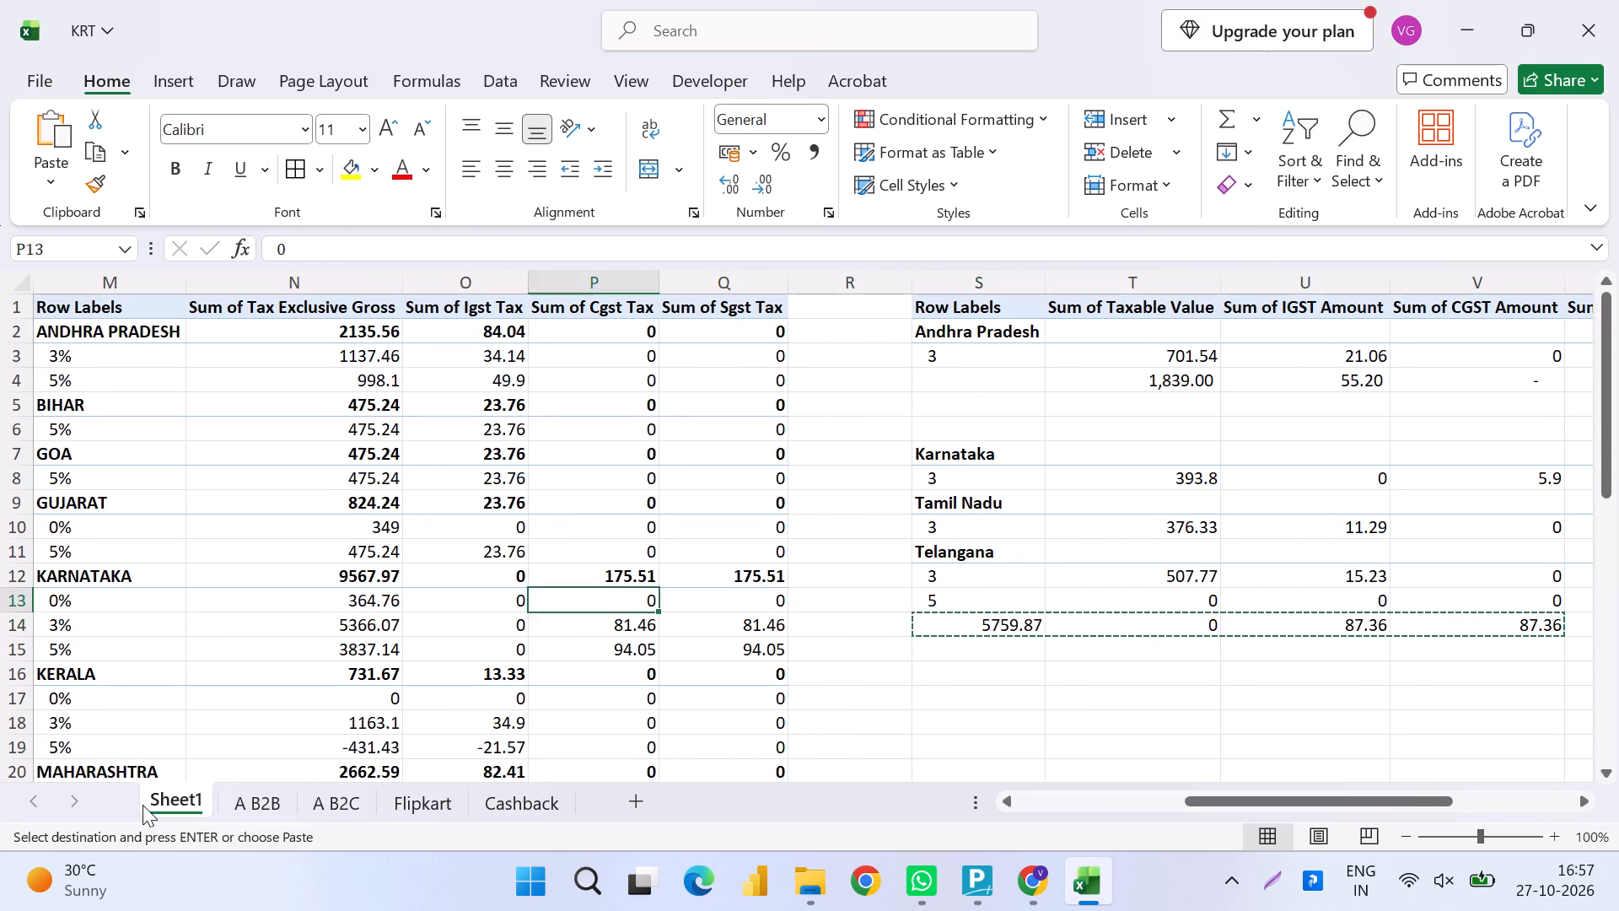
key(Left)
key(Left)
key(Left)
key(Left)
key(Right)
key(Right)
key(Down)
key(Right)
key(Left)
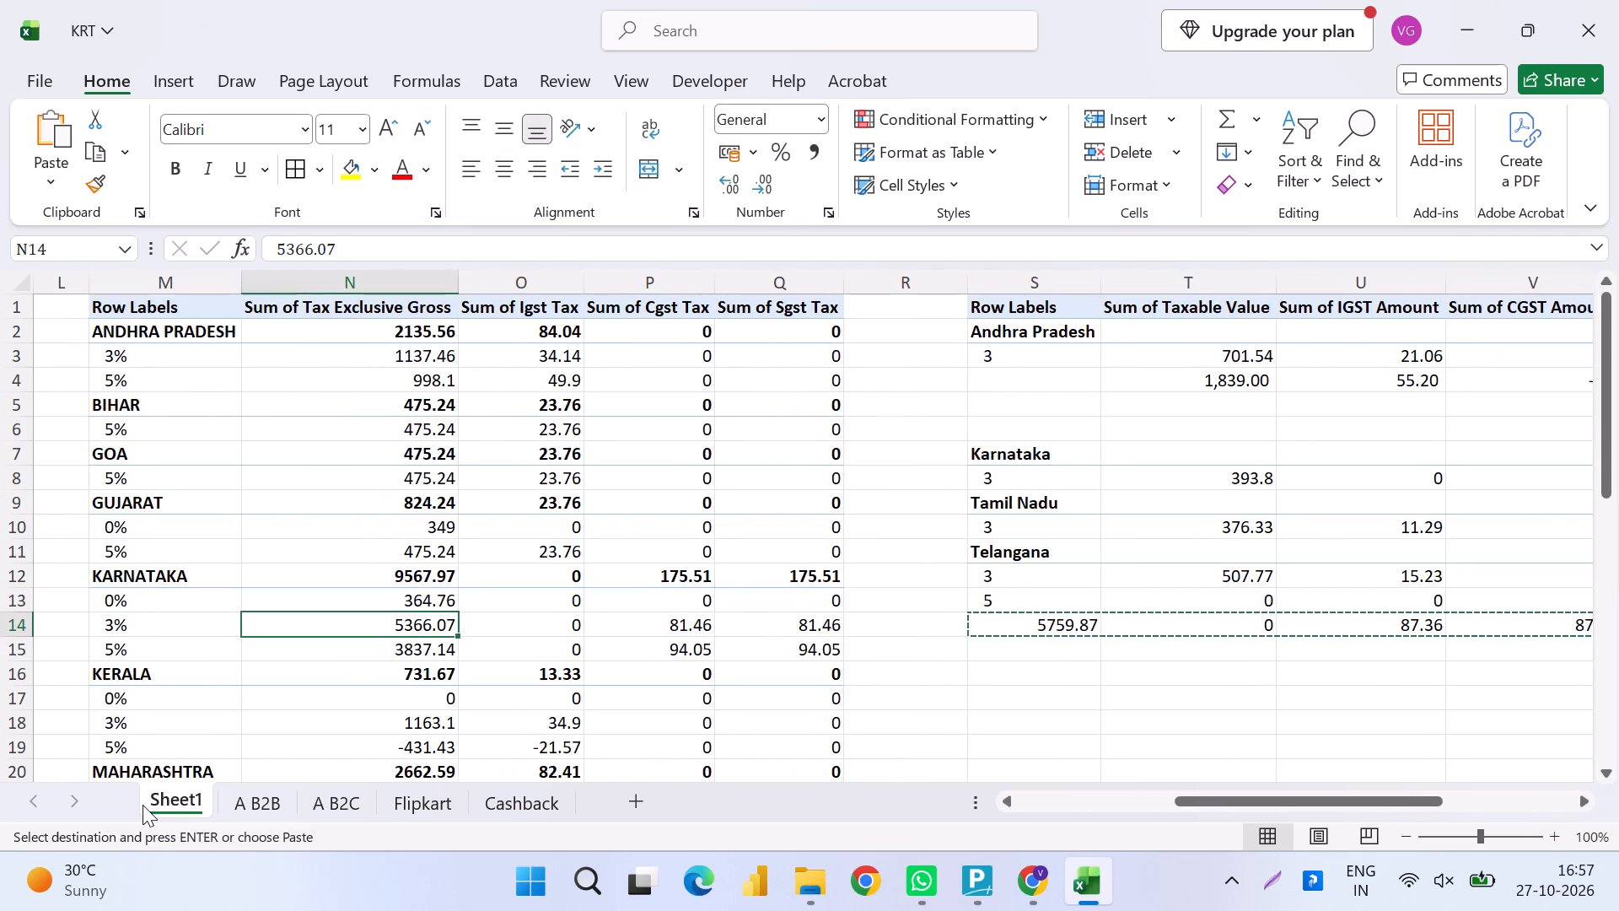
key(ctrl+alt+v)
key(v)
key(Return)
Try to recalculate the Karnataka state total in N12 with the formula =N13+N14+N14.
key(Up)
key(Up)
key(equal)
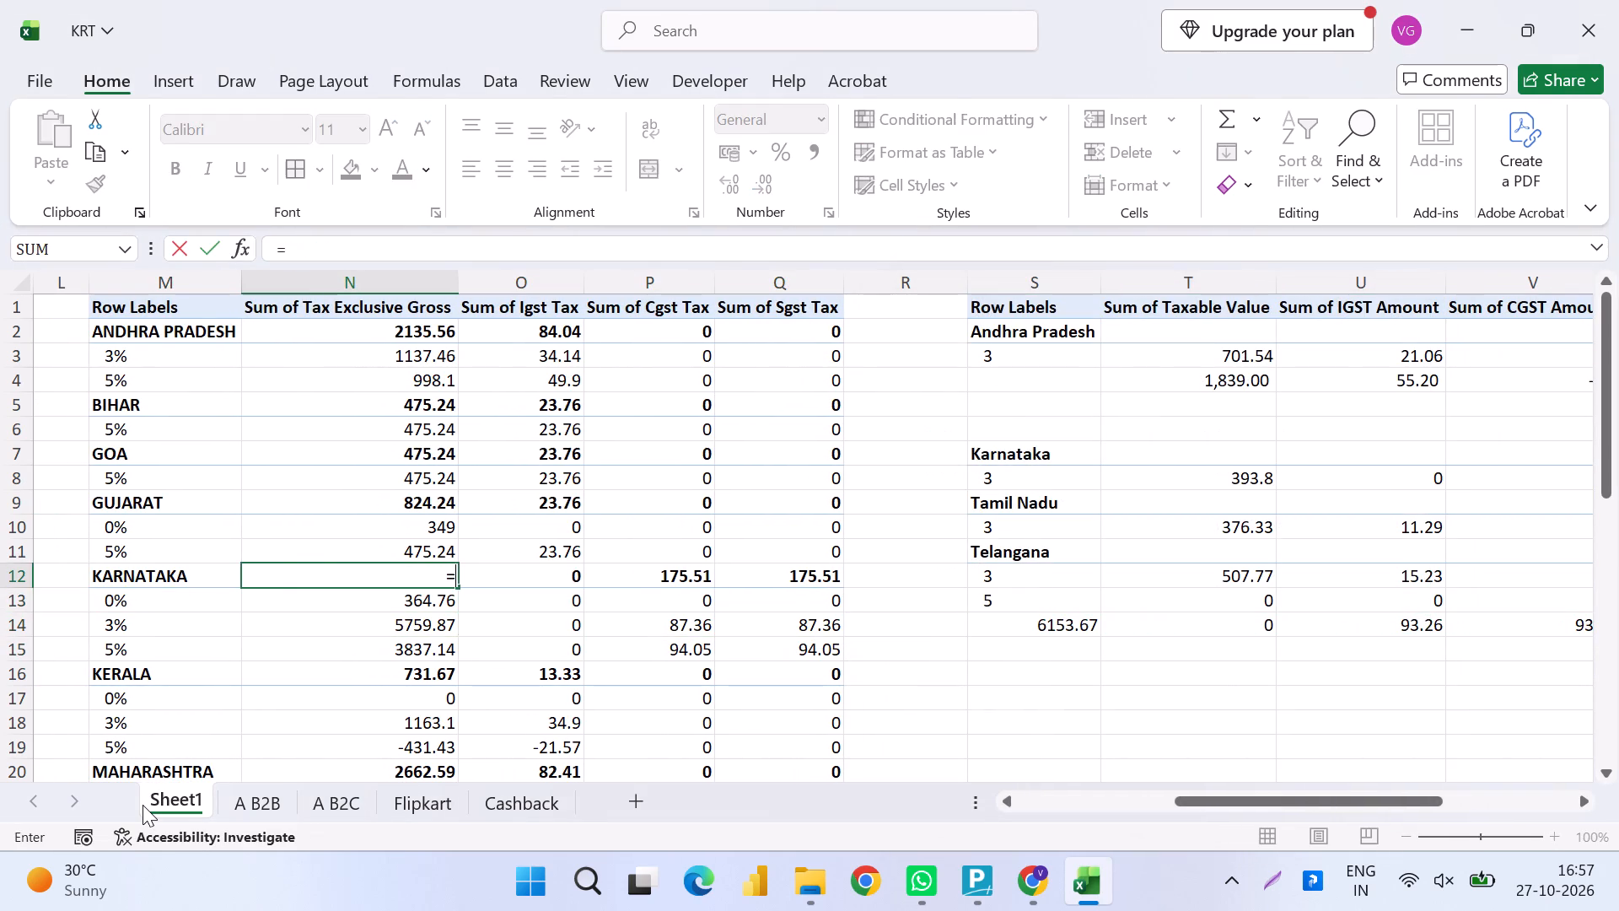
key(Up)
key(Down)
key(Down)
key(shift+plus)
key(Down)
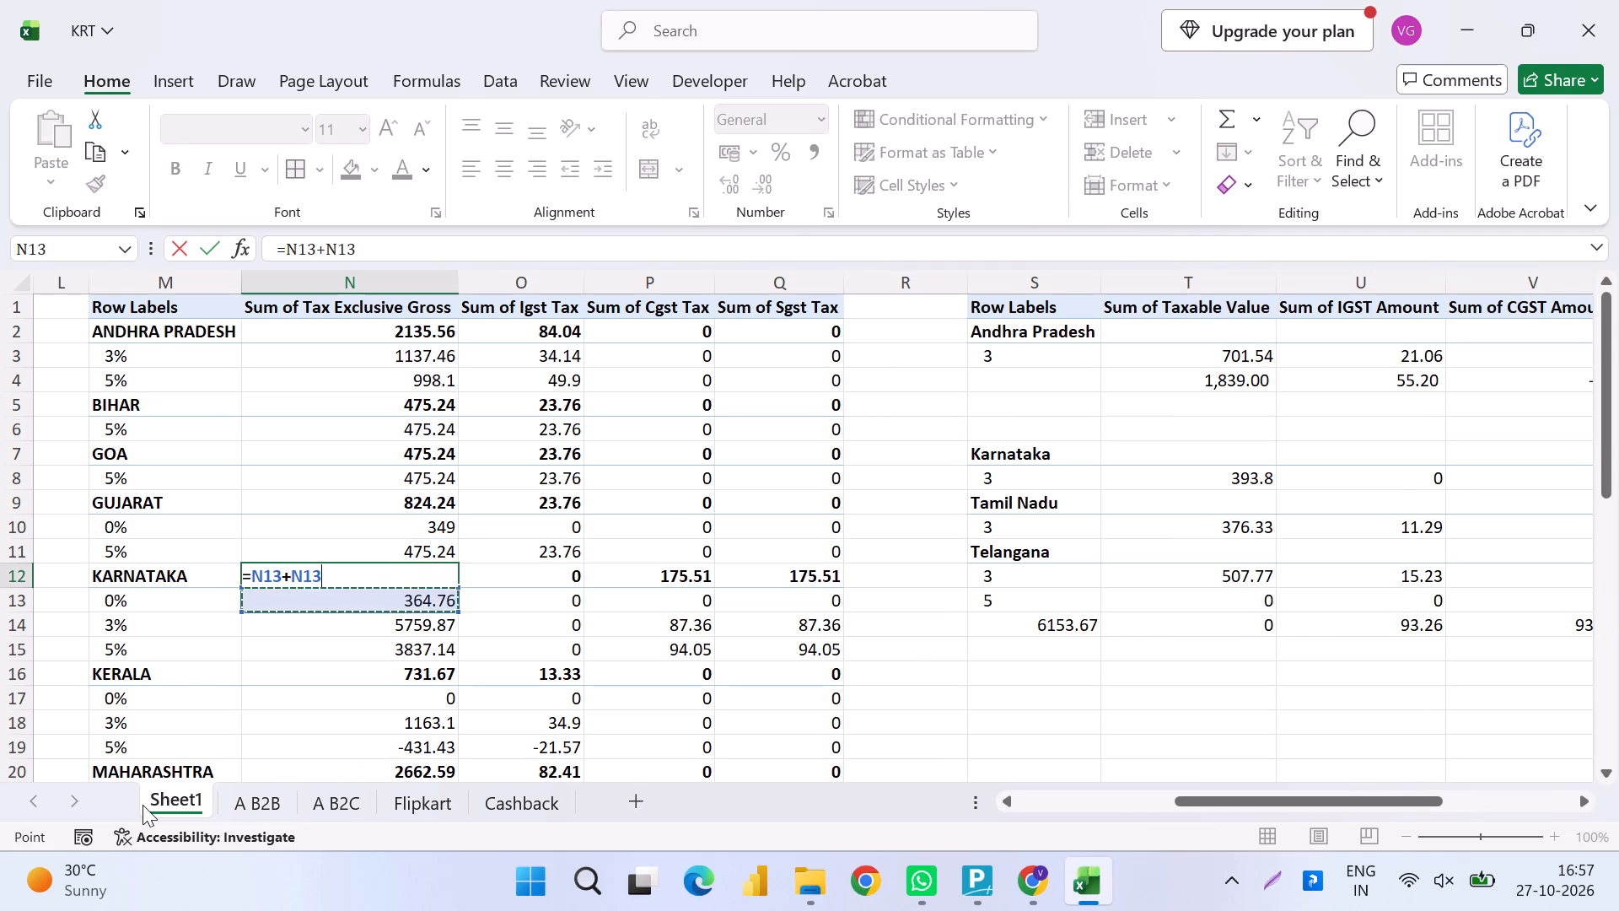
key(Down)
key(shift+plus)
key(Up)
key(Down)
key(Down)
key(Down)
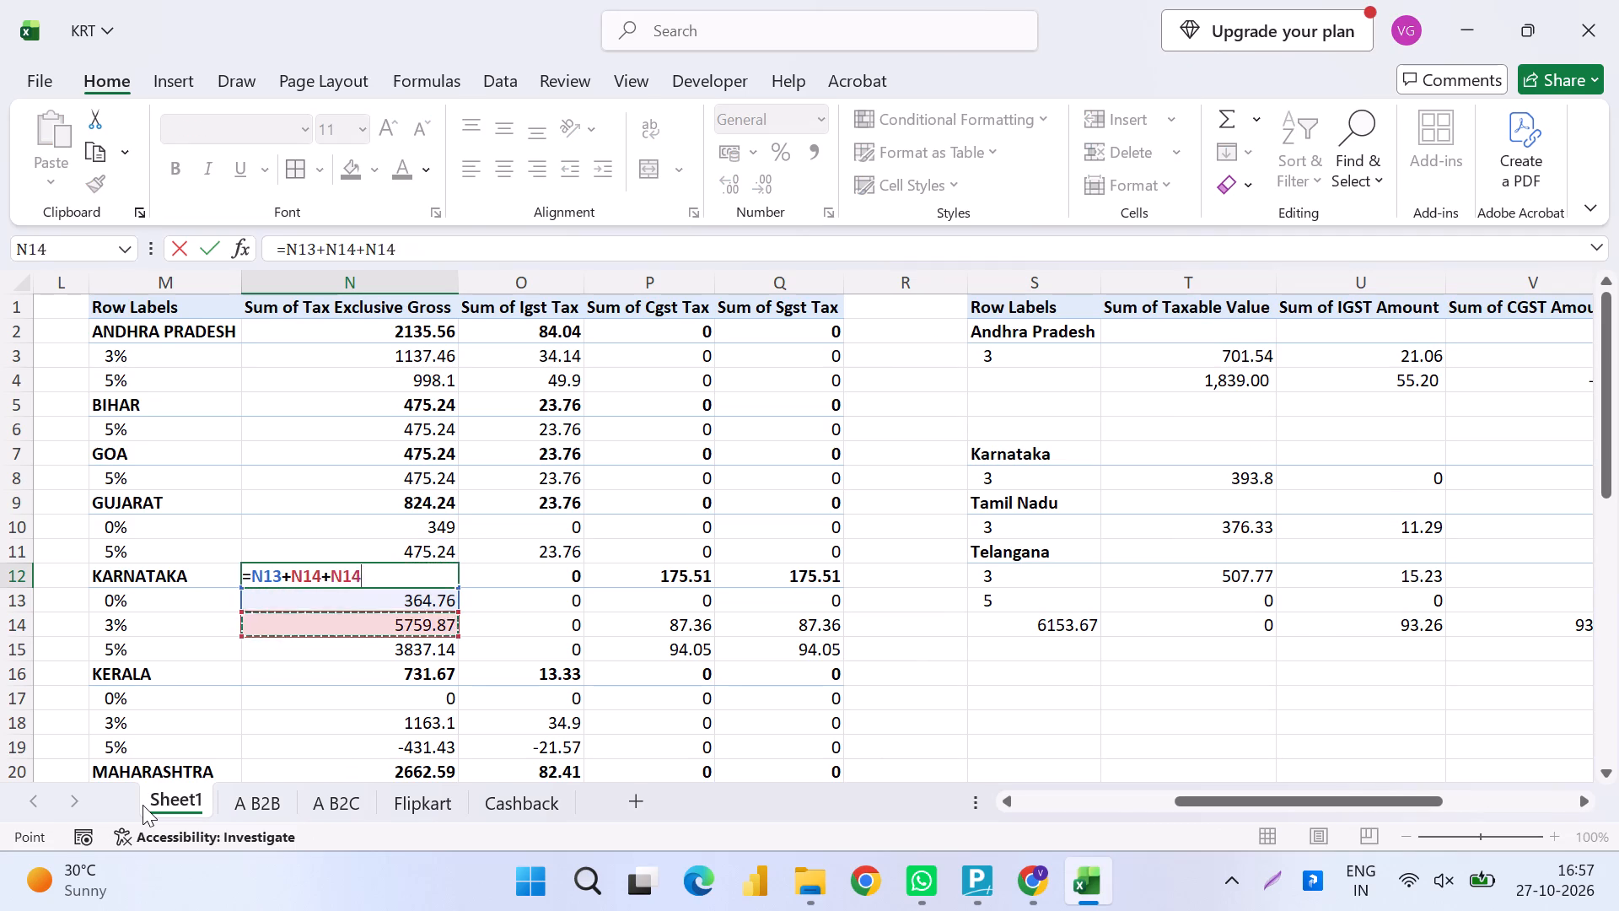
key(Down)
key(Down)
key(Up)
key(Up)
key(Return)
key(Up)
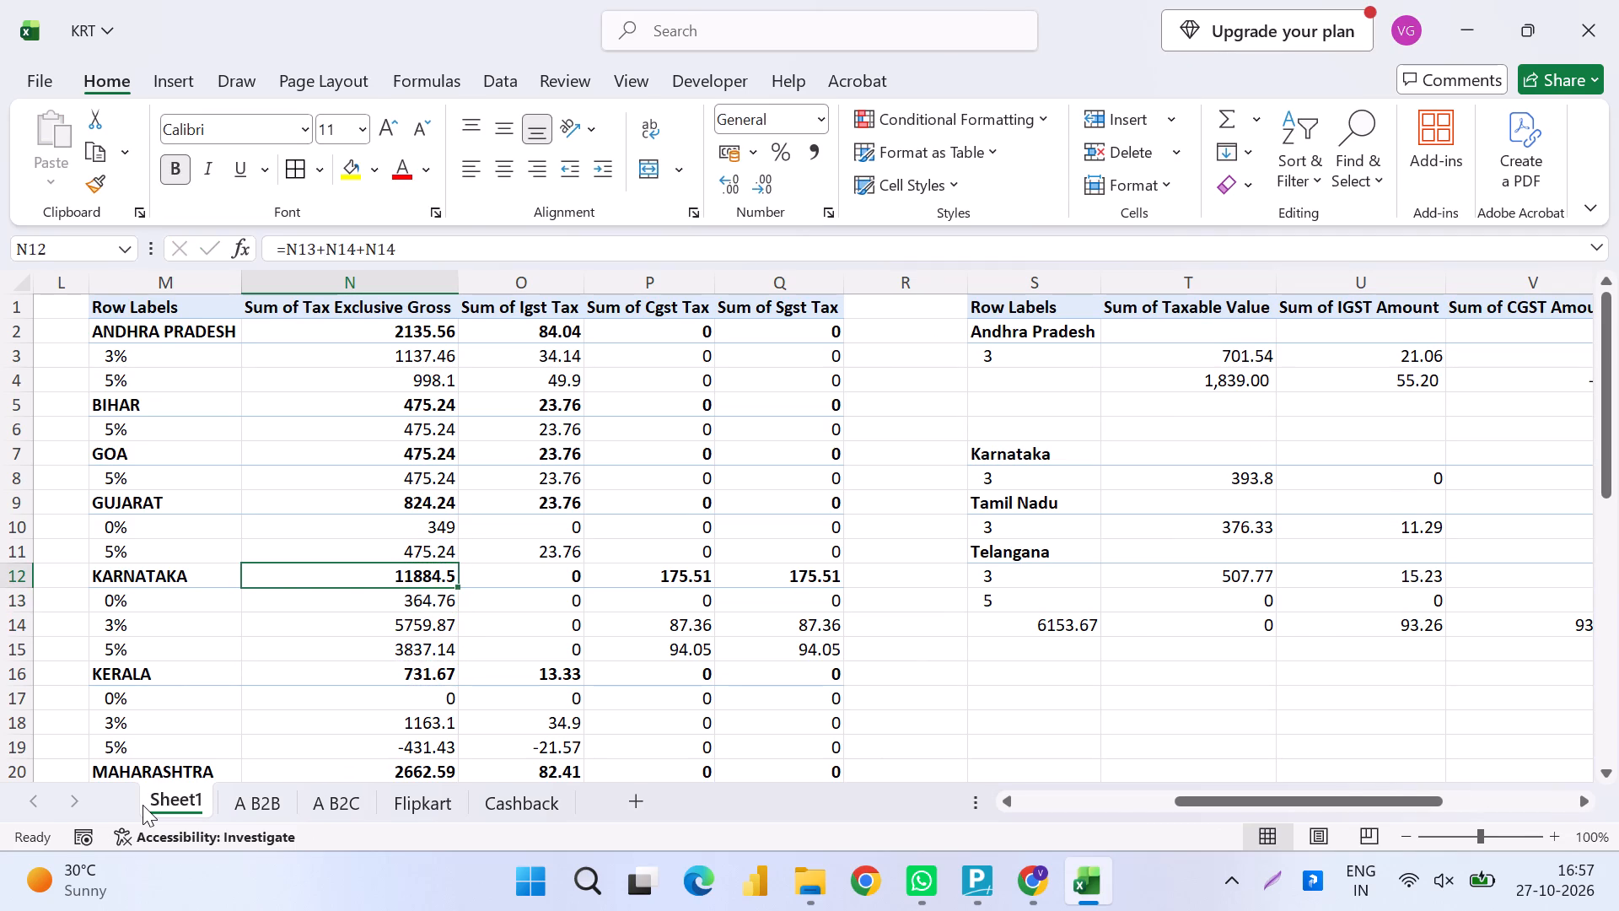
Recalculate the Karnataka state total in N12 as =N15+N14+N13 and fill it across to Q12.
key(equal)
key(Down)
key(Down)
key(Down)
key(shift+plus)
key(Down)
key(Down)
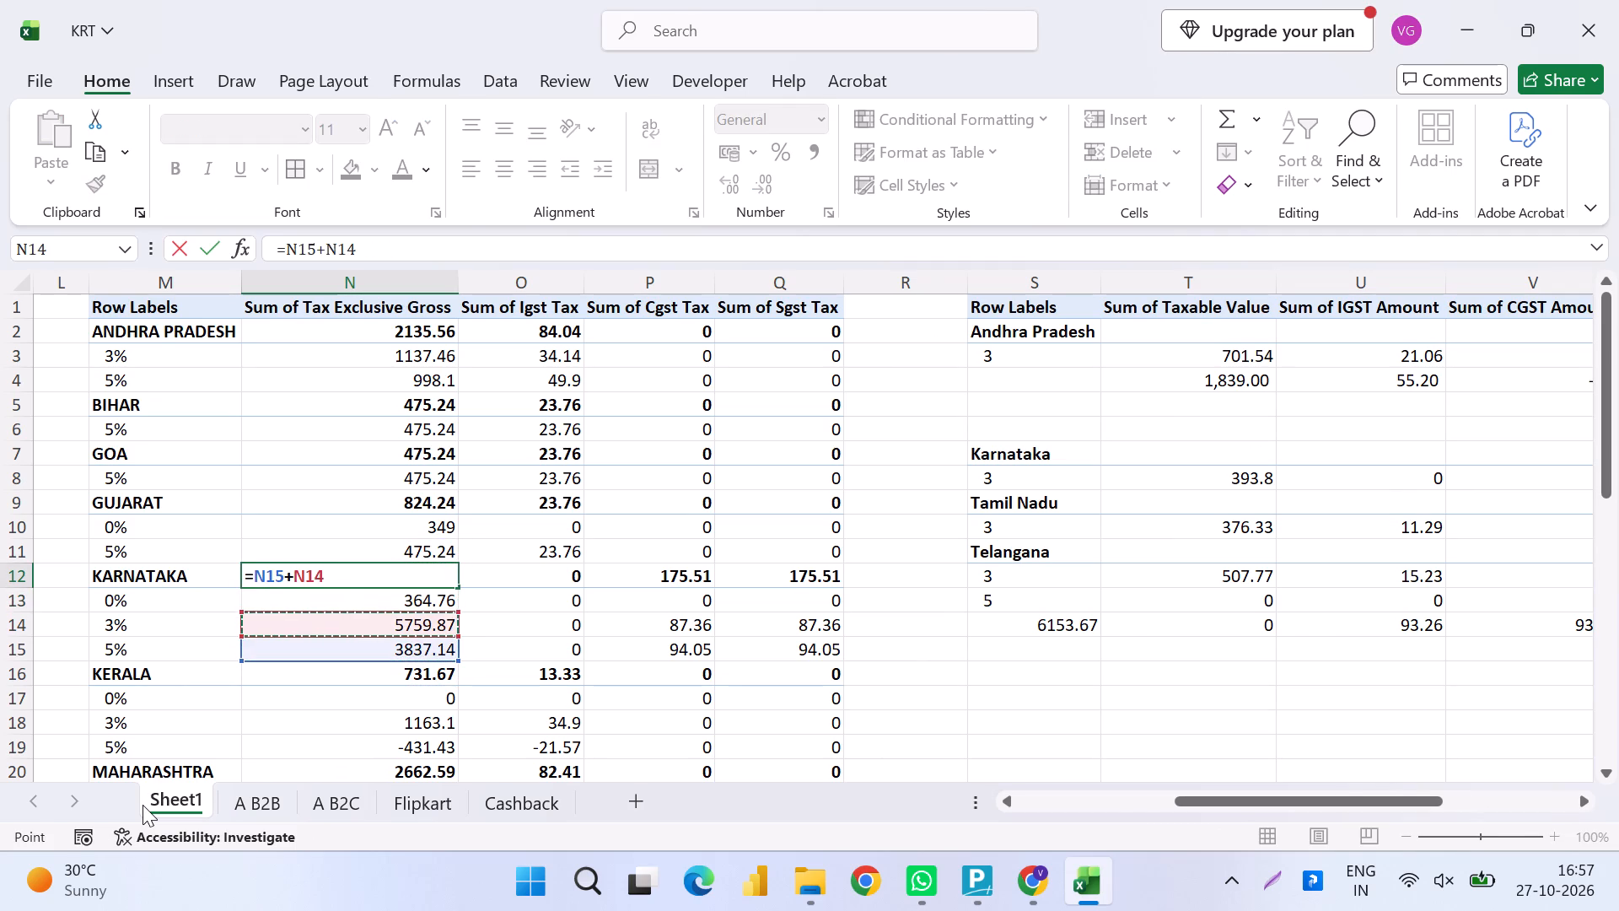
key(shift+plus)
key(Down)
key(Return)
key(Up)
key(shift+Right)
key(shift+Right)
key(shift+Right)
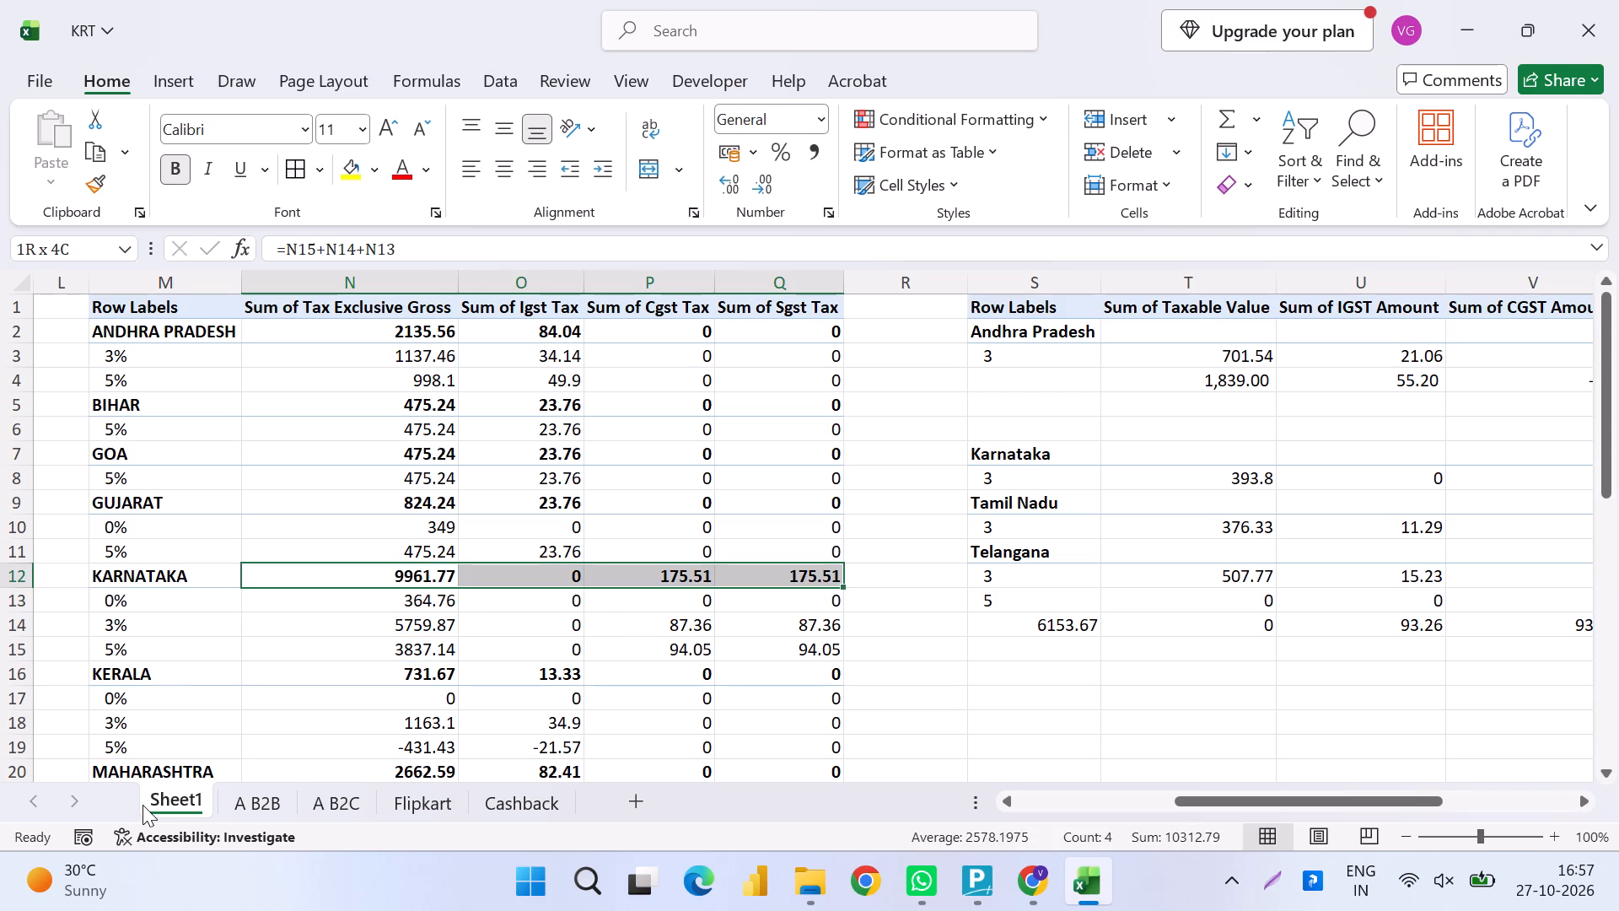
key(ctrl+r)
Convert the Karnataka block N12:Q15 to values in place and save the workbook.
key(shift+Down)
key(shift+Down)
key(shift+Down)
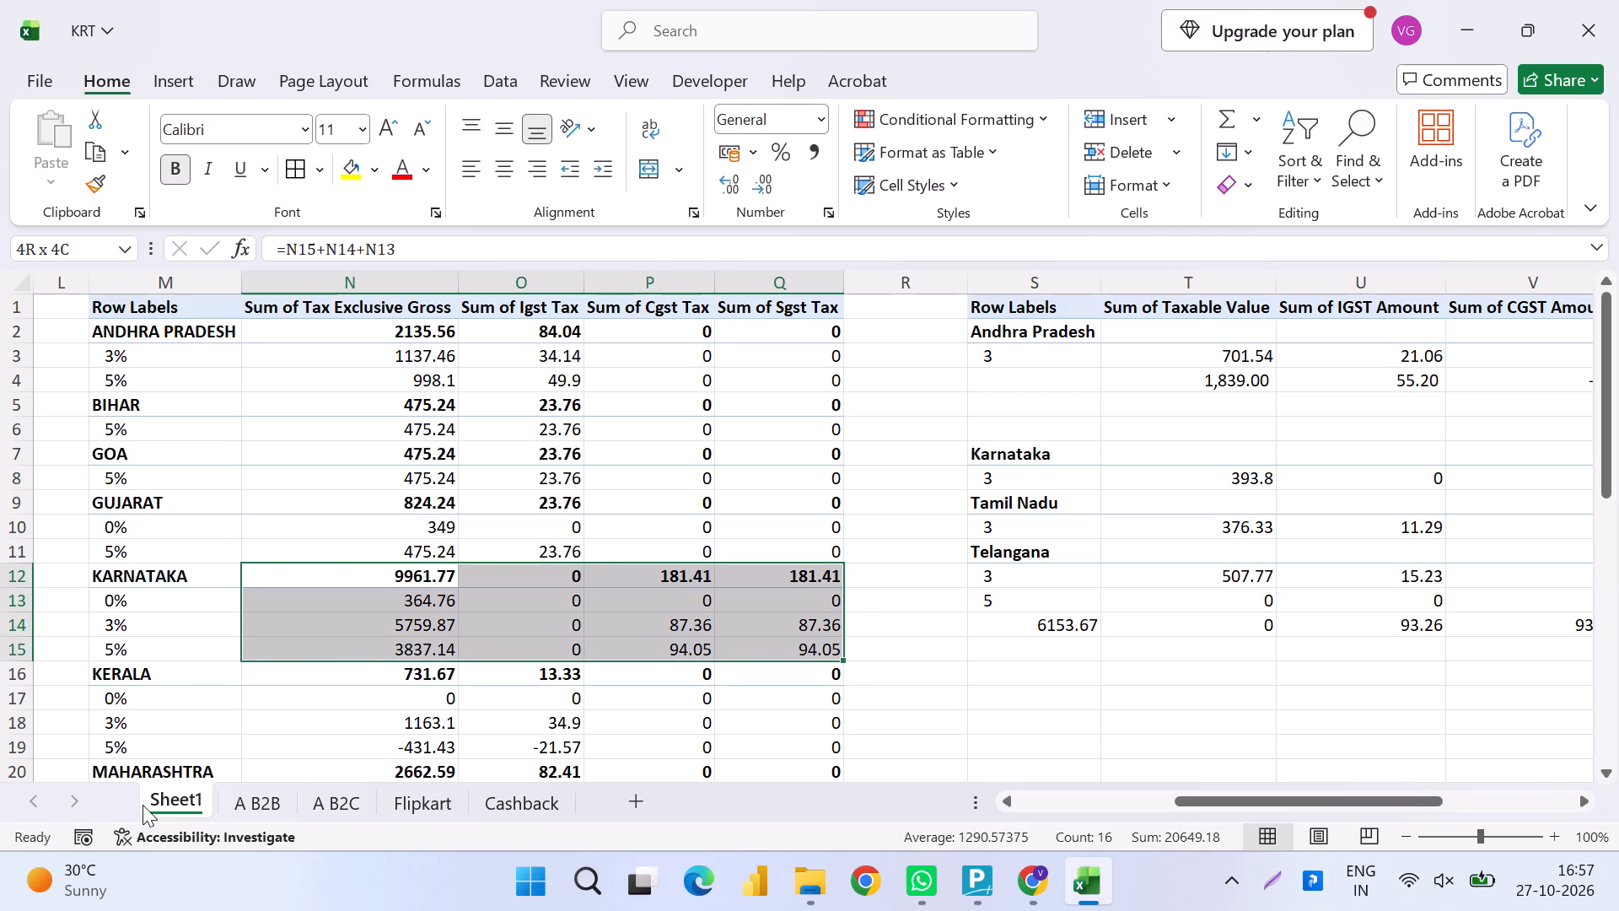
key(ctrl+c)
key(ctrl+alt+v)
key(v)
key(Return)
key(ctrl+s)
Clear the Karnataka helper sums in row 14 below the Flipkart table, from S14 to X14.
key(Right)
key(Right)
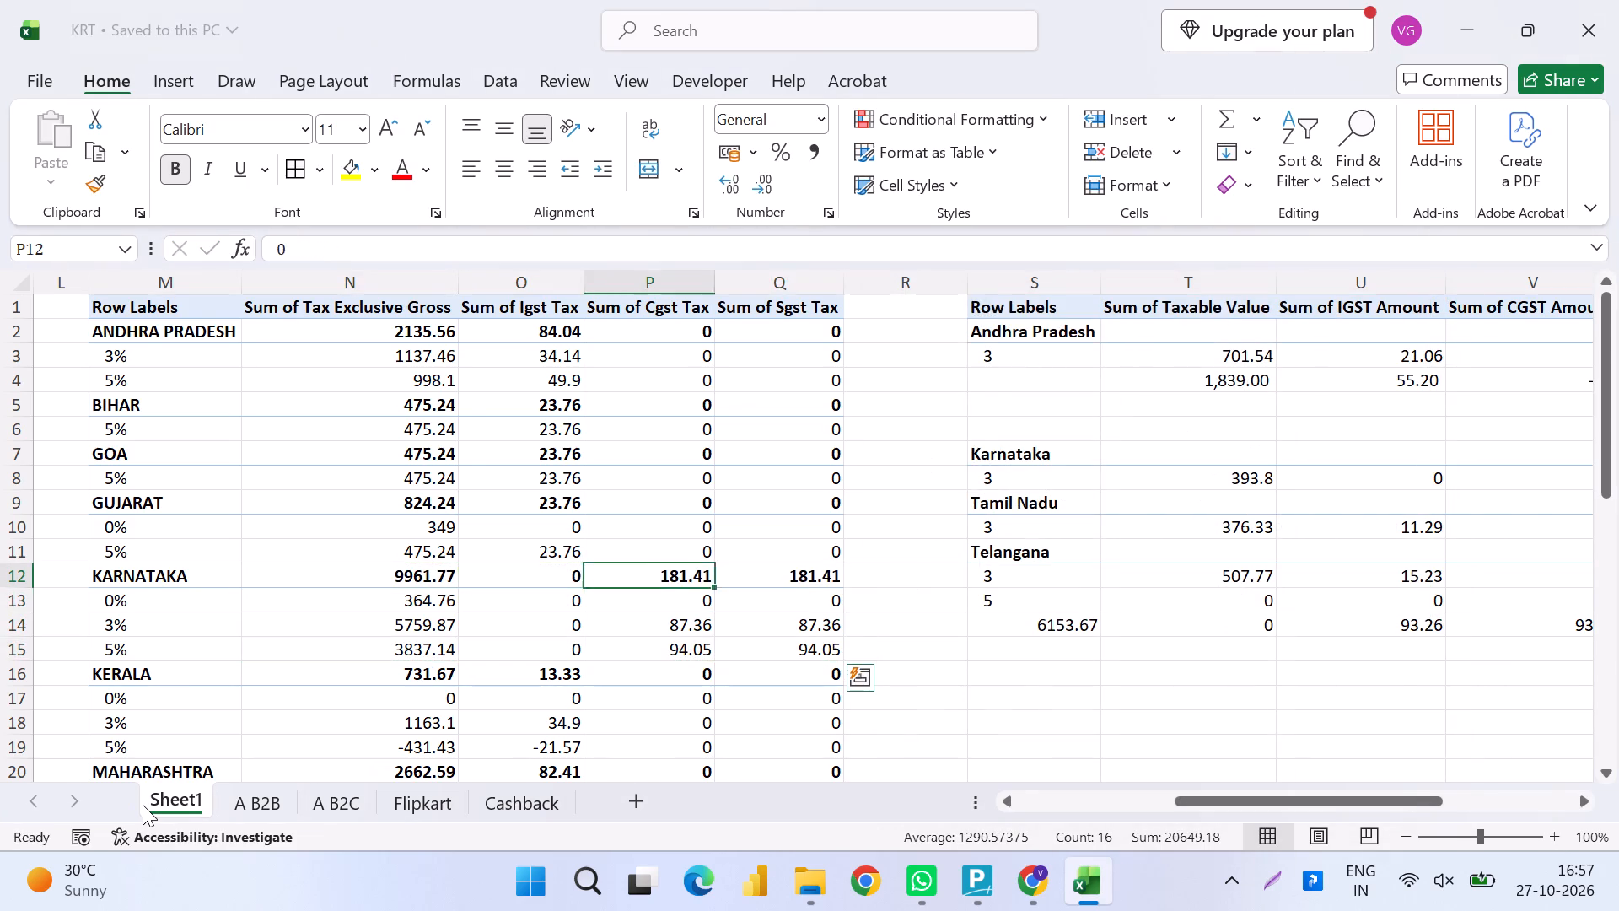
key(Right)
key(Right)
key(Right)
key(Up)
key(Up)
key(Right)
key(Right)
key(Down)
key(Left)
key(Down)
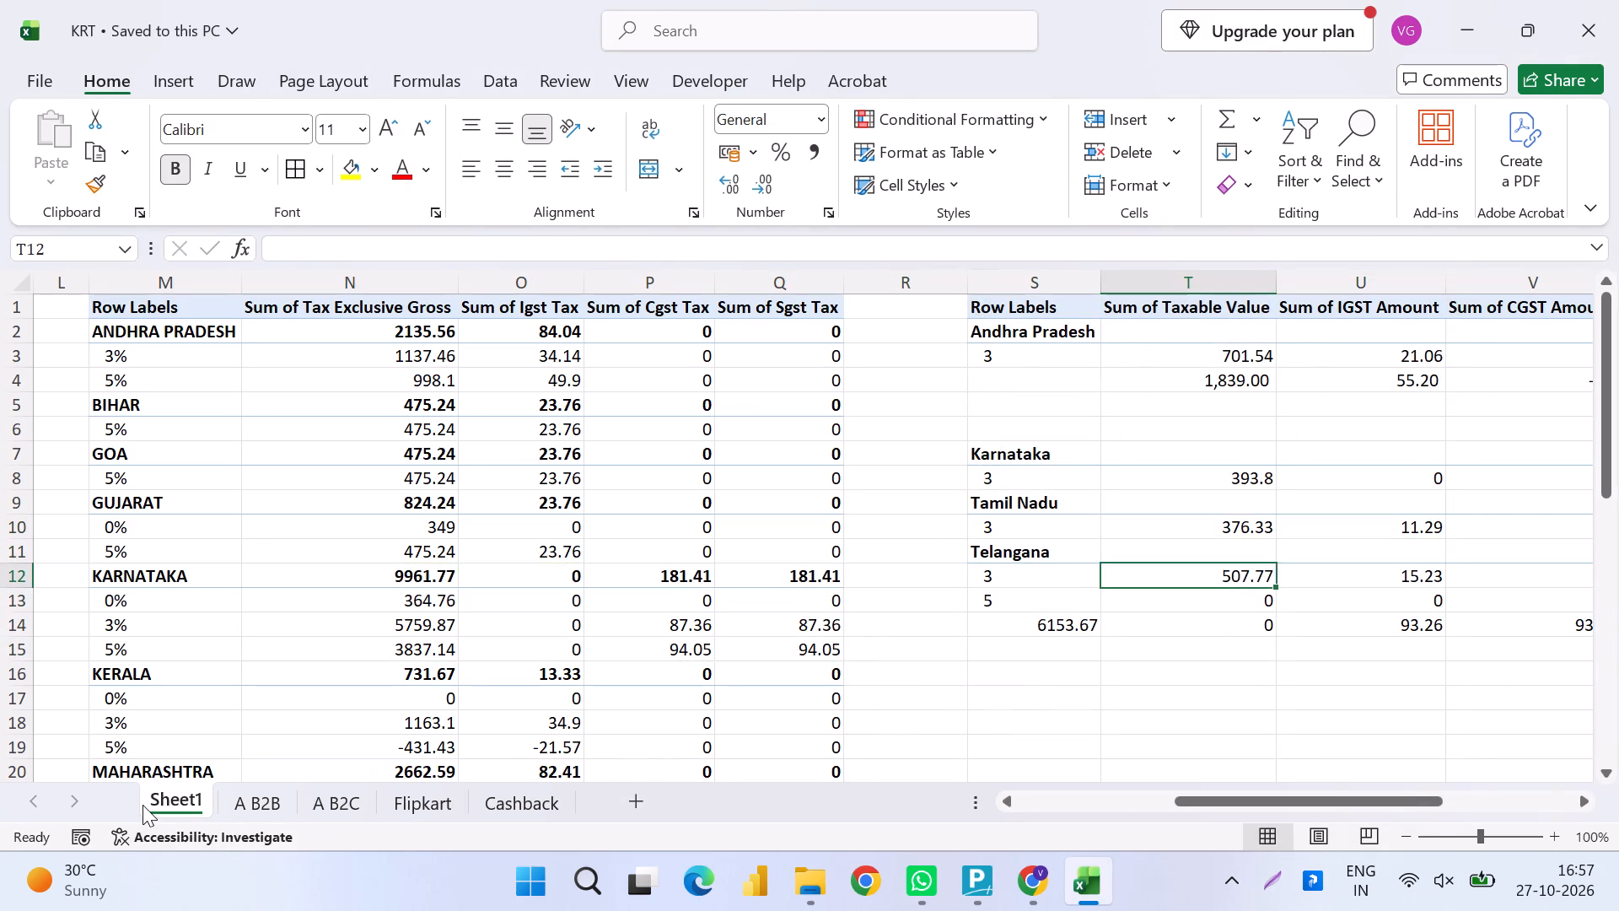
key(Down)
key(Left)
key(Down)
key(shift+Right)
key(shift+Right)
key(shift+Right)
key(shift+Right)
key(shift+Right)
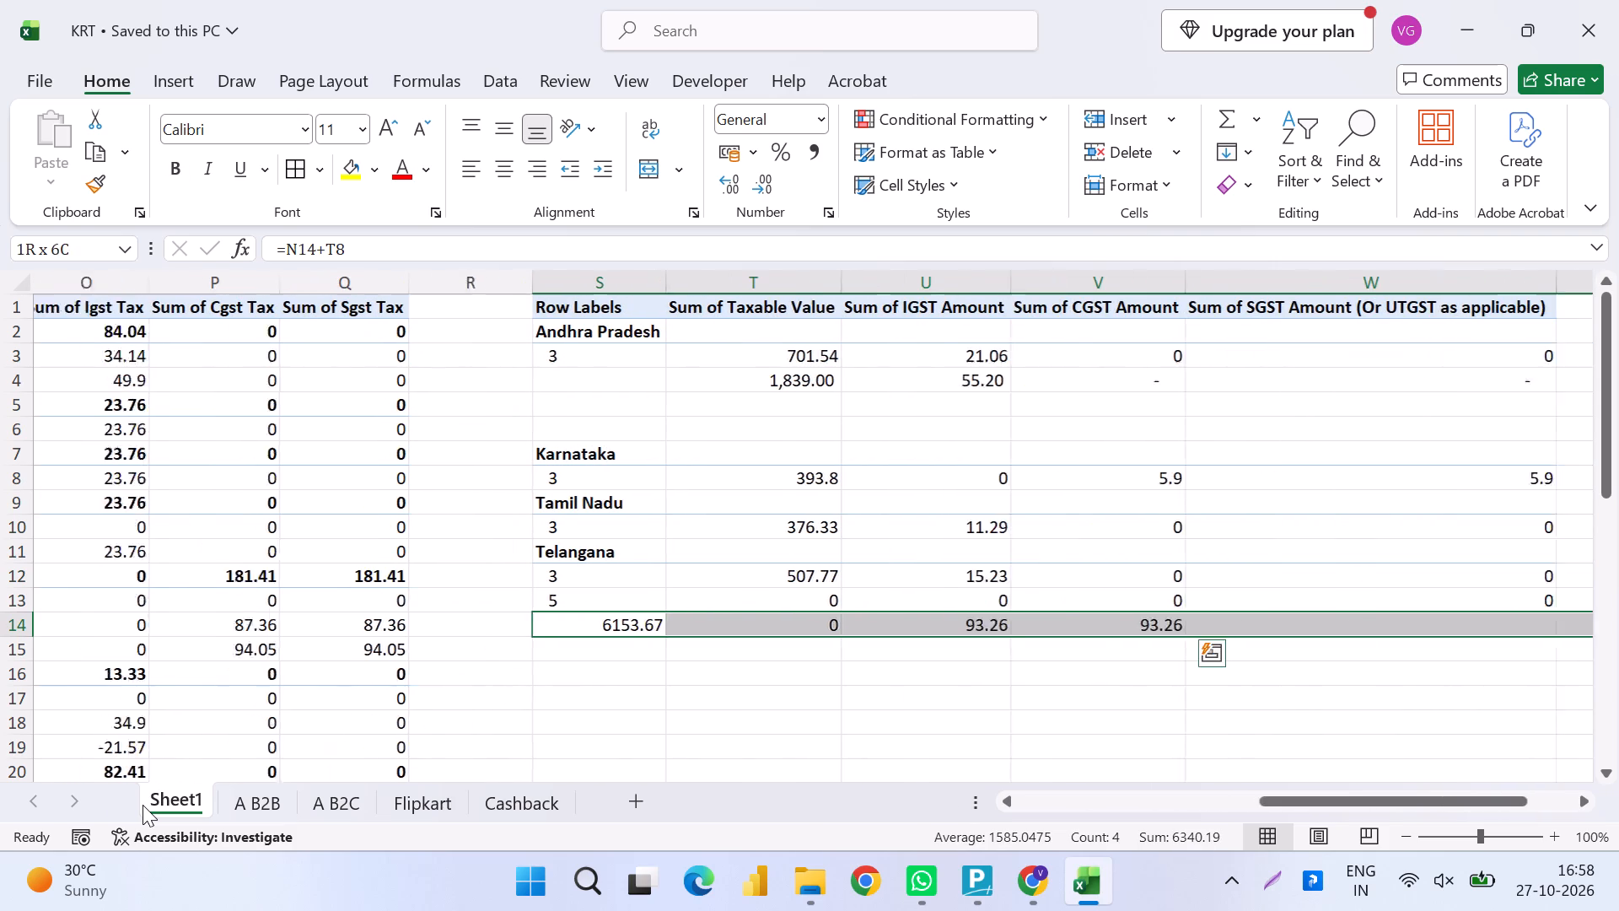
key(Delete)
Add Tamil Nadu's 3% Flipkart and A B2C figures in T14 with =T10+N32, and fill the formula across to U14.
key(Right)
key(equal)
key(Up)
key(Up)
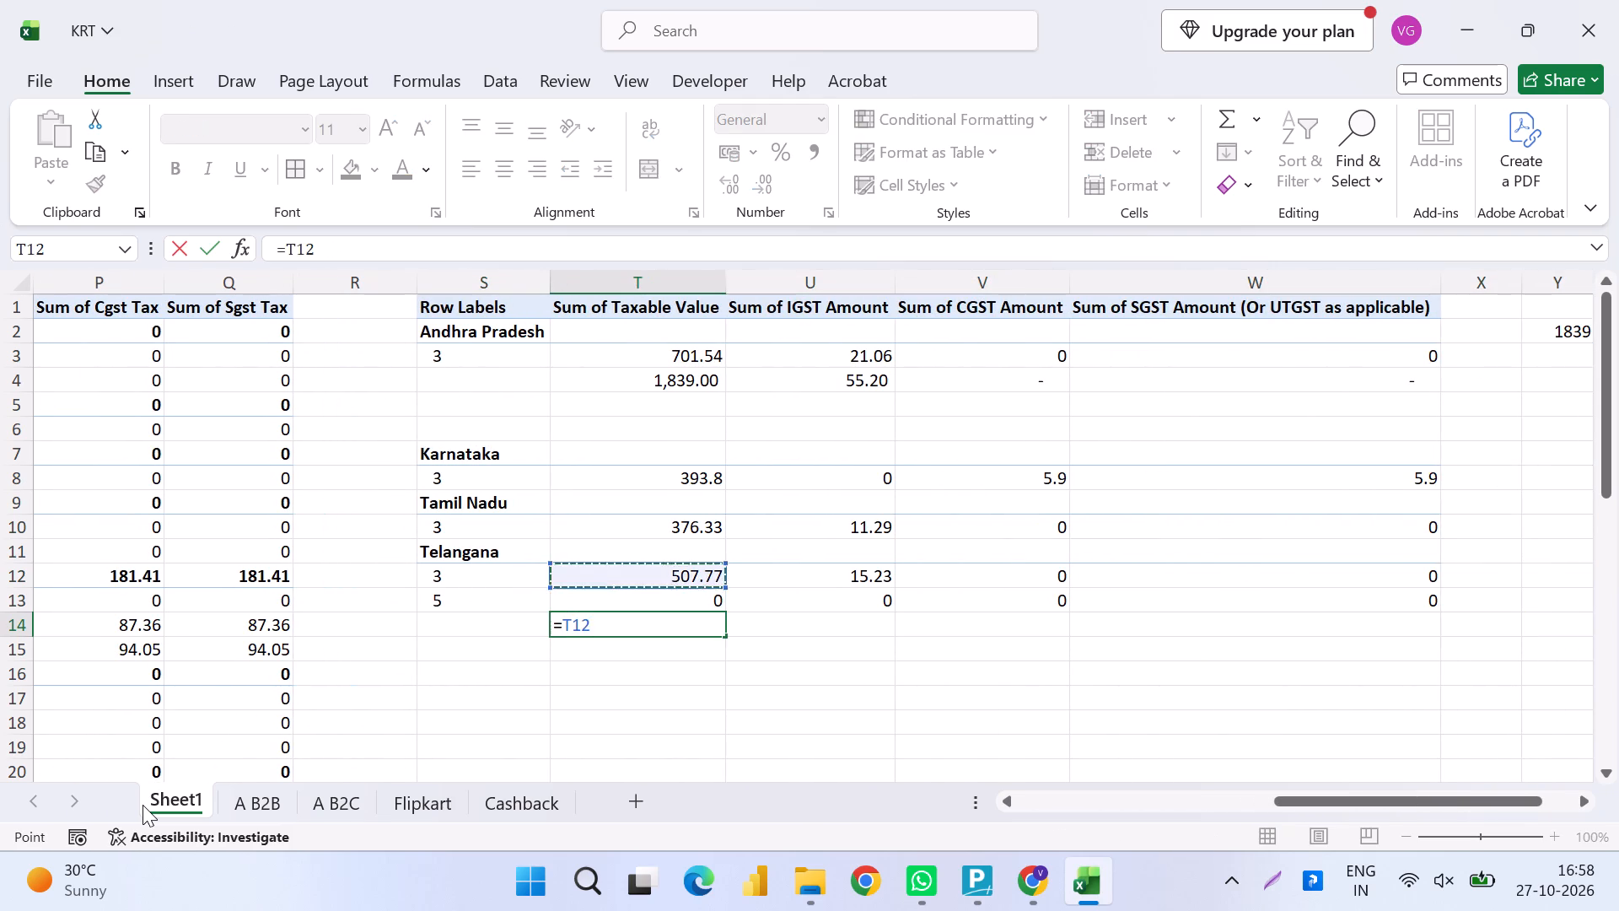
key(Up)
key(Up)
key(shift+plus)
key(Left)
key(Left)
key(Left)
key(Left)
key(Left)
key(Left)
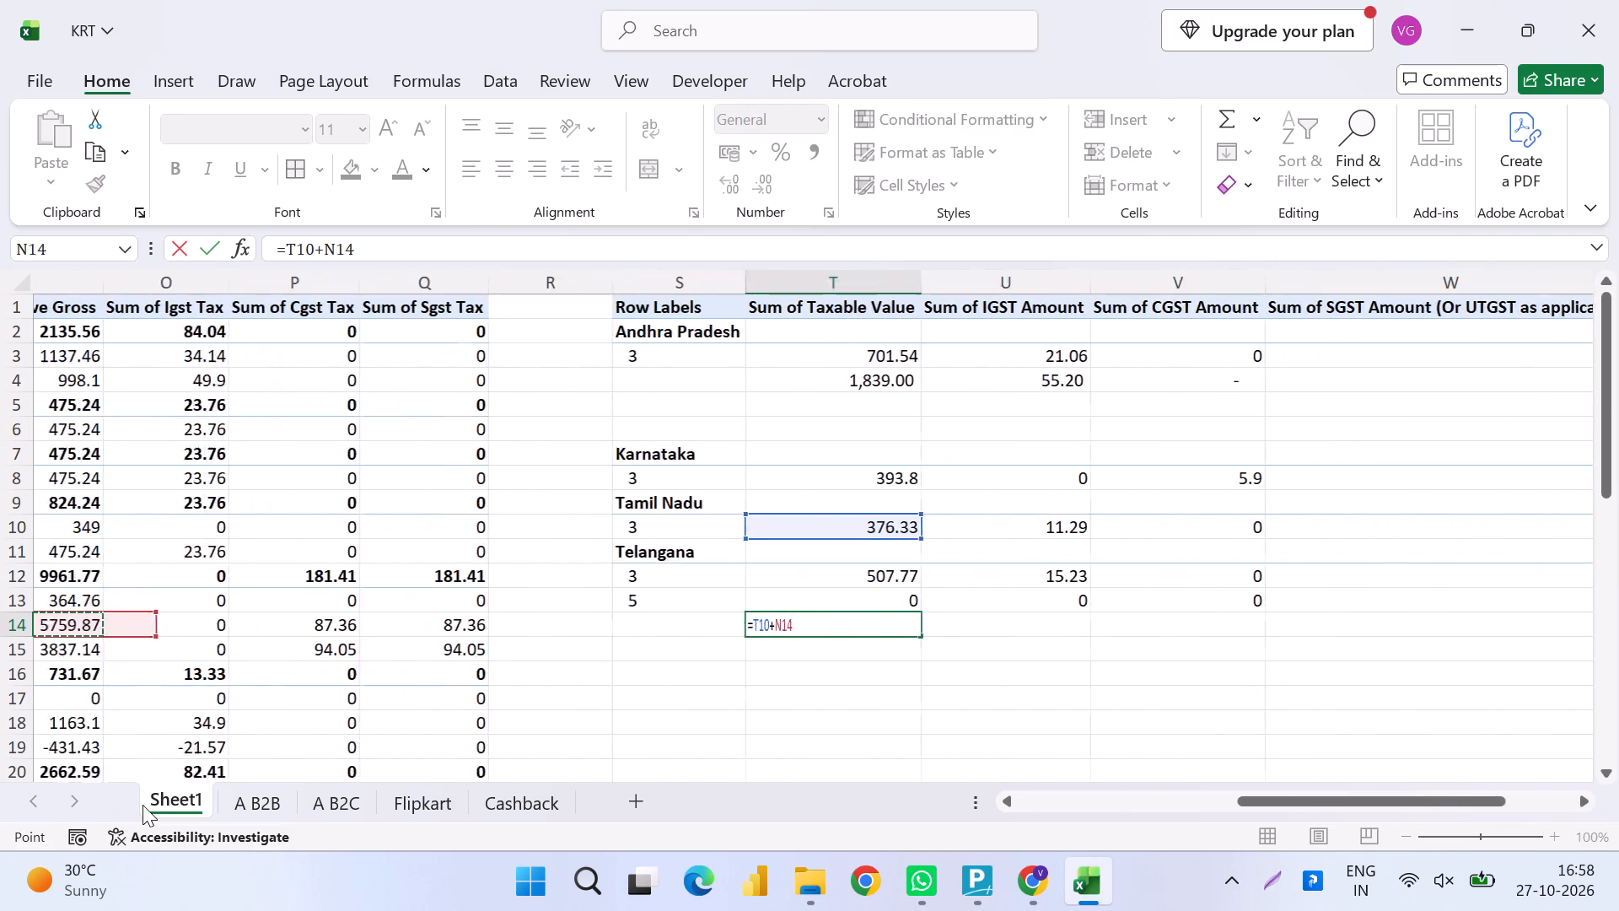
key(Down)
key(Down)
key(Left)
key(Left)
key(Left)
key(Right)
key(Right)
key(Down)
key(Down)
key(Down)
key(Down)
key(Down)
key(Down)
key(Down)
key(Down)
key(Down)
key(Down)
key(Down)
key(Down)
key(Down)
key(Down)
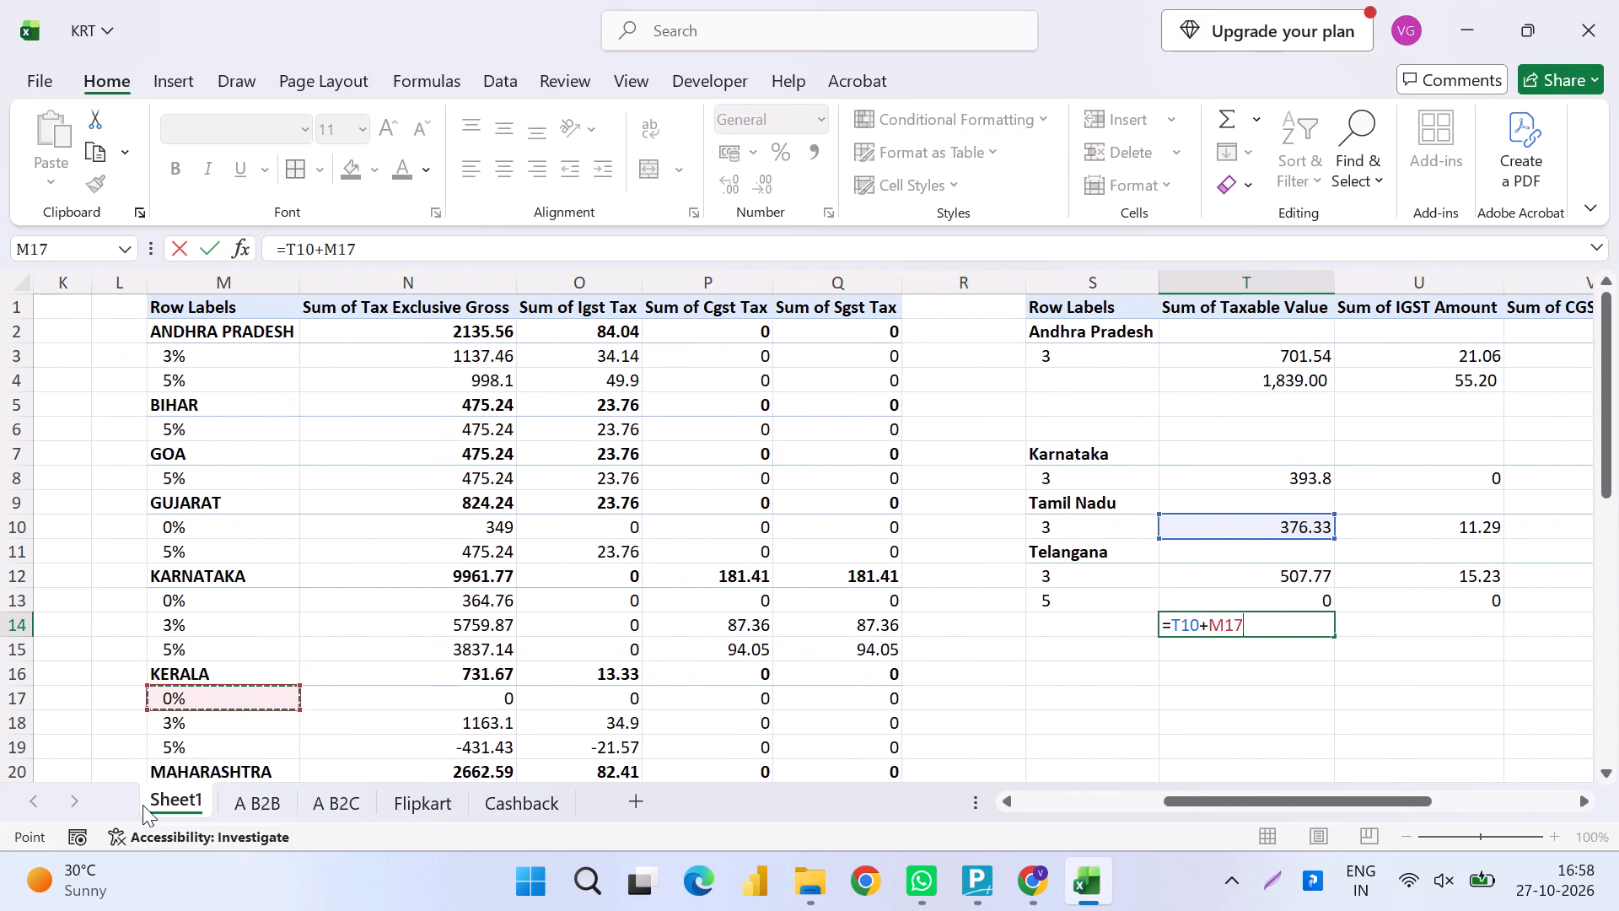
key(Up)
key(Up)
key(Down)
key(Down)
key(Down)
key(Right)
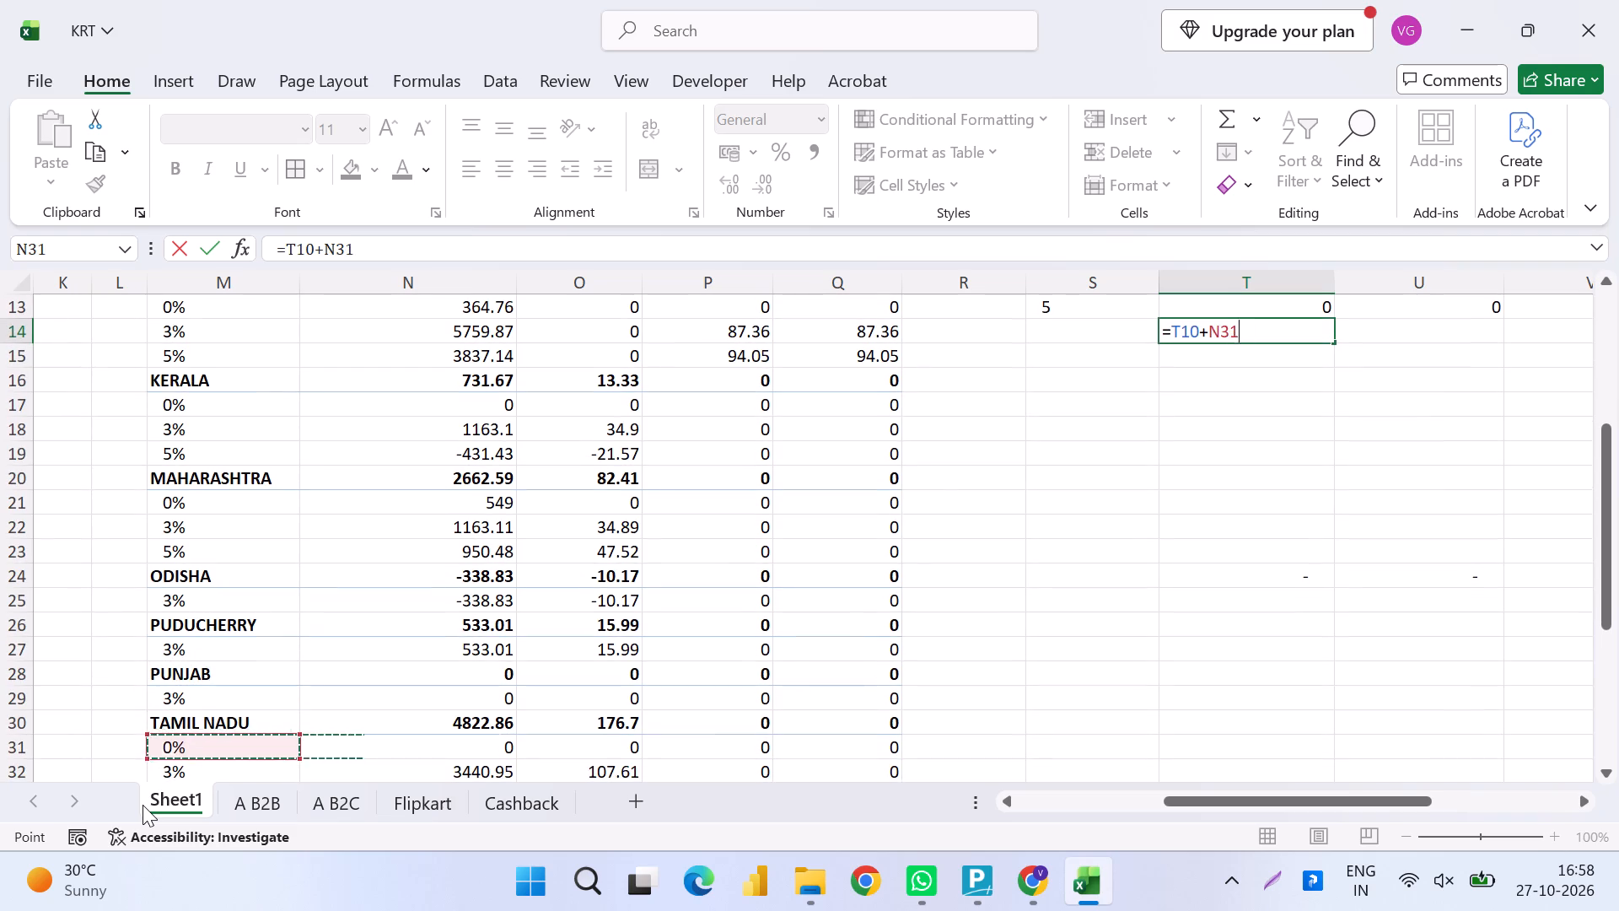
key(Down)
key(Up)
key(Up)
key(Up)
key(Up)
key(Up)
key(Up)
key(Up)
key(Up)
key(Up)
key(Up)
key(Up)
key(Up)
key(Up)
key(Up)
key(Up)
key(Up)
key(Up)
key(Up)
key(Up)
key(Up)
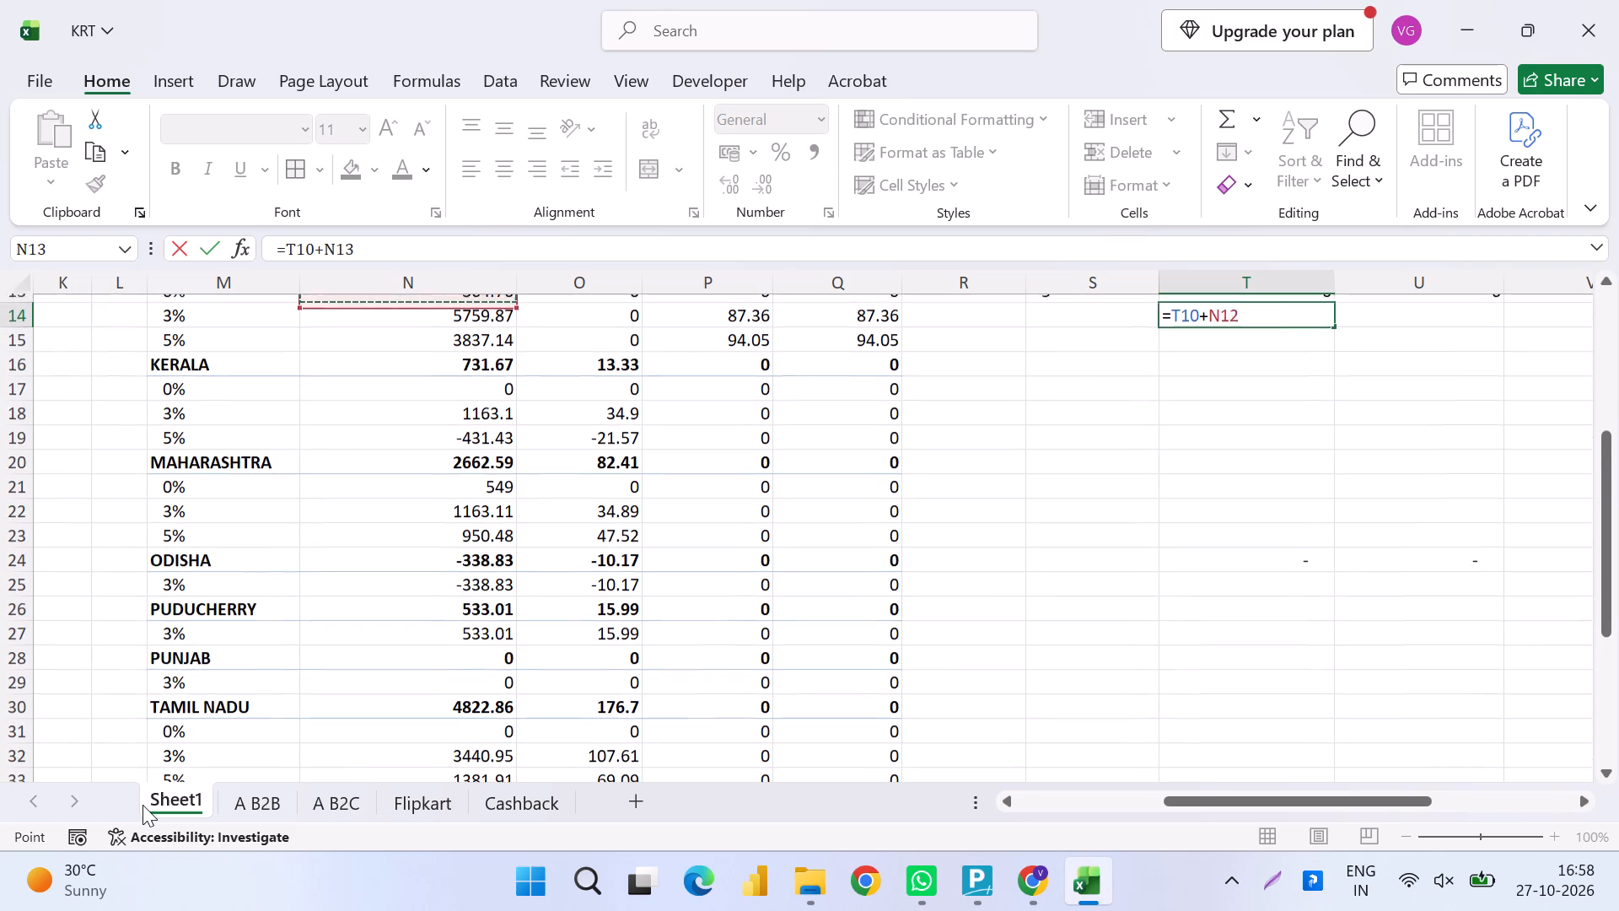
key(Down)
key(Down)
key(Down)
key(Down)
key(Down)
key(Down)
key(Down)
key(Down)
key(Down)
key(Down)
key(Down)
key(Down)
key(Down)
key(Down)
key(Down)
key(Down)
key(Down)
key(Down)
key(Down)
key(Down)
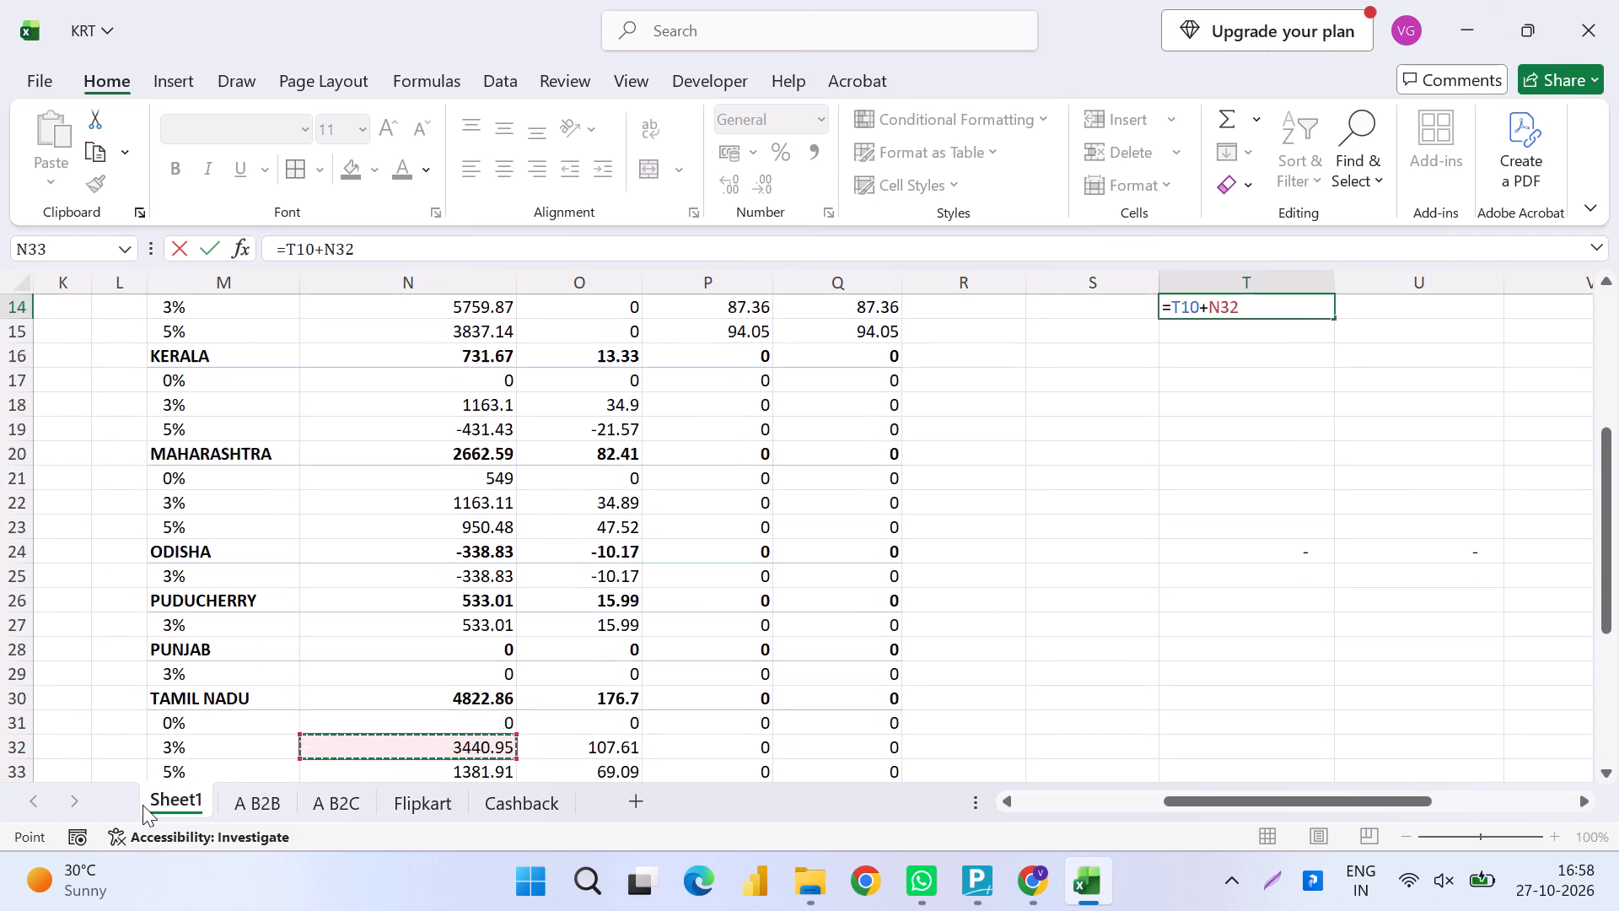
key(Up)
key(Return)
key(Up)
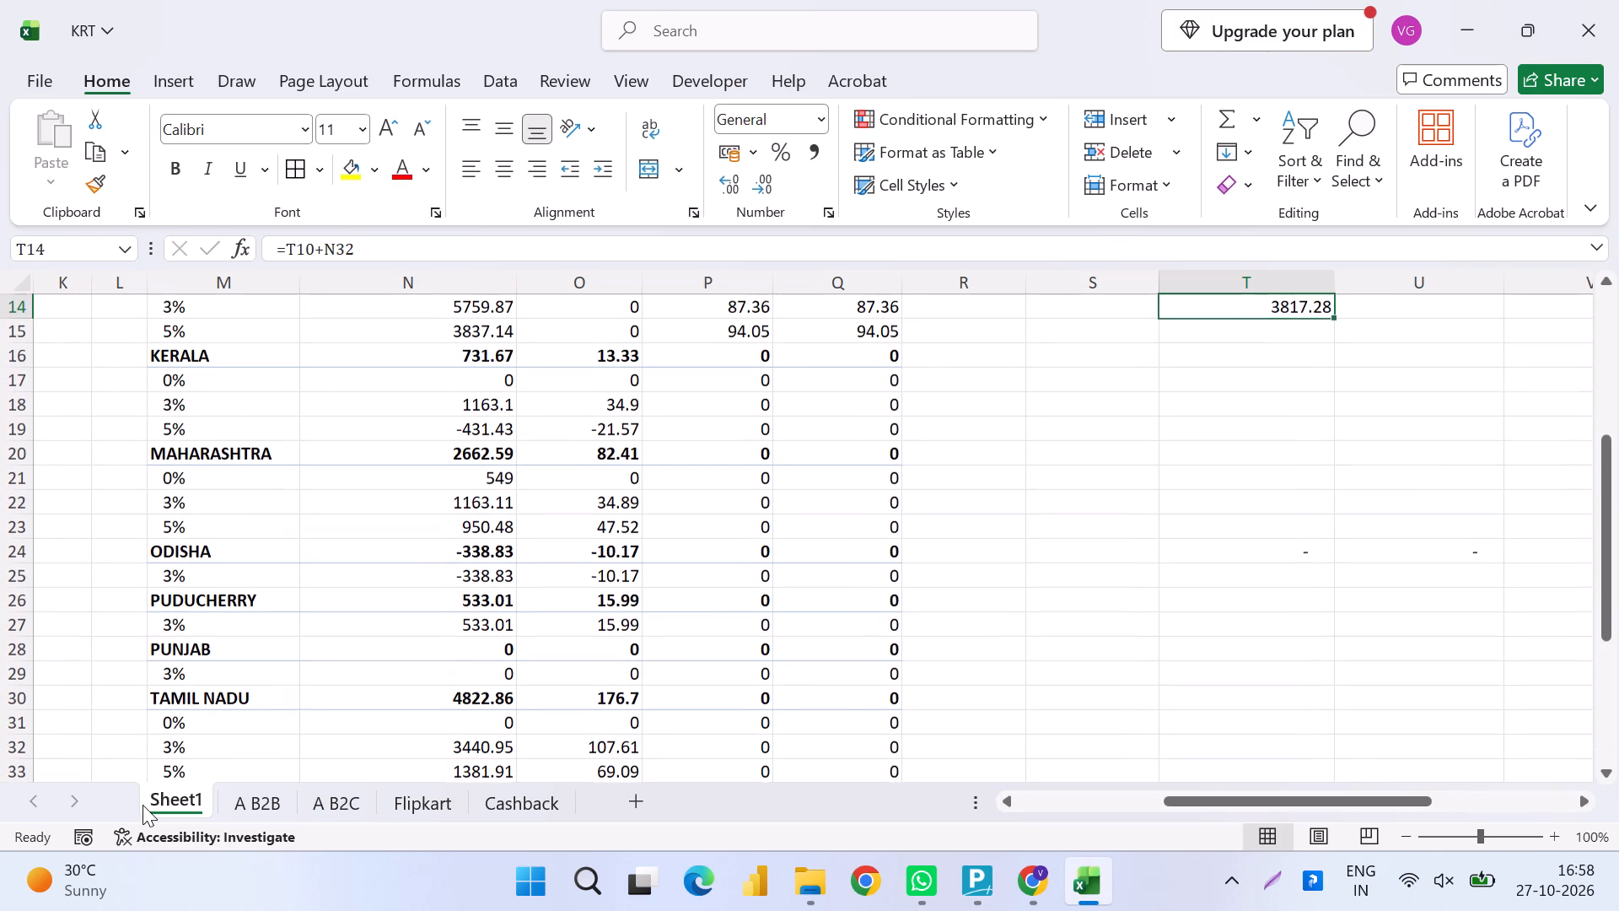
key(shift+Right)
key(ctrl+r)
Copy the helper sums T14:U14 and paste them as values over Tamil Nadu's 3% row, starting at N32.
key(ctrl+c)
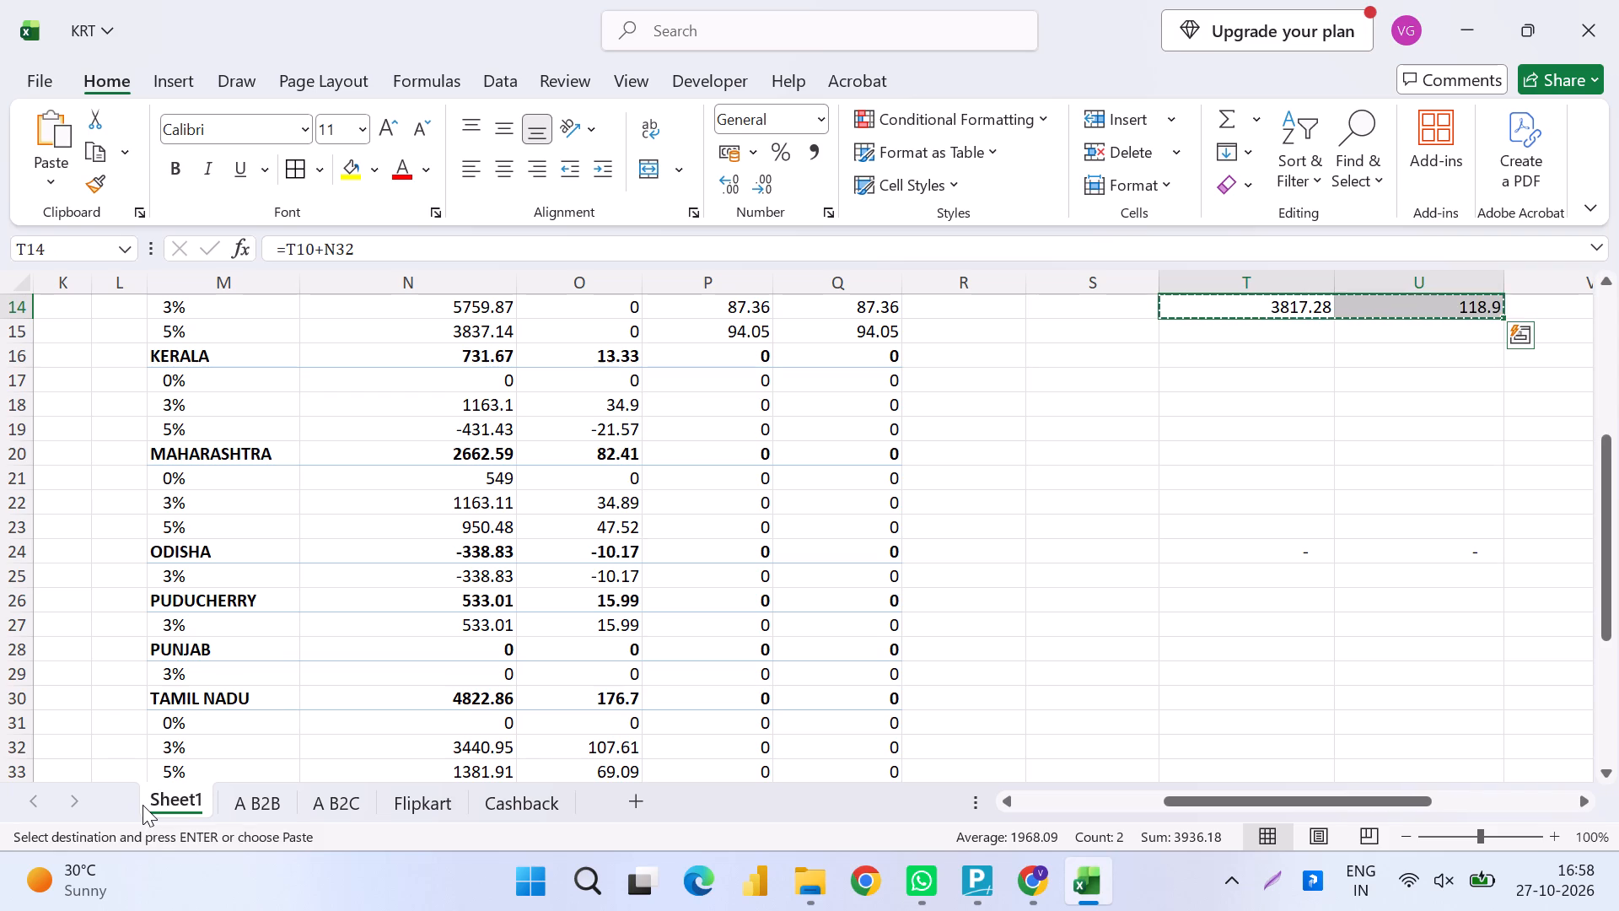
key(ctrl+c)
key(Left)
key(Down)
key(Left)
key(Down)
key(Left)
key(Down)
key(Left)
key(Down)
key(Left)
key(Down)
key(Left)
key(Down)
key(Down)
key(Down)
key(Down)
key(Down)
key(Down)
key(Down)
key(Down)
key(Down)
key(Down)
key(Down)
key(Down)
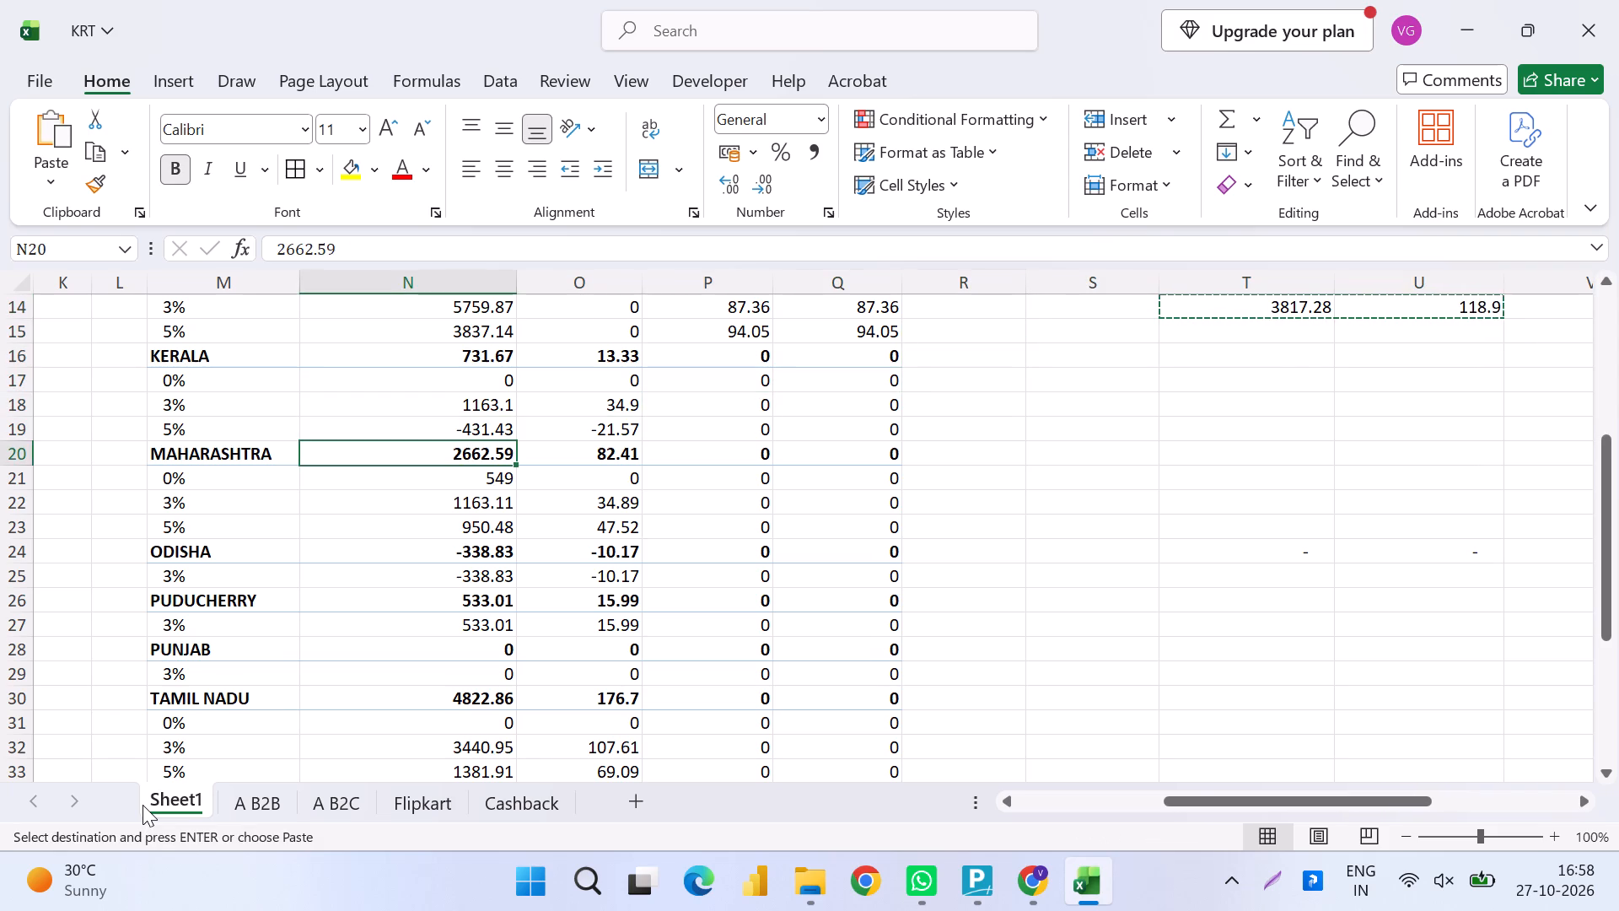
key(Down)
key(ctrl+alt+v)
key(v)
key(Return)
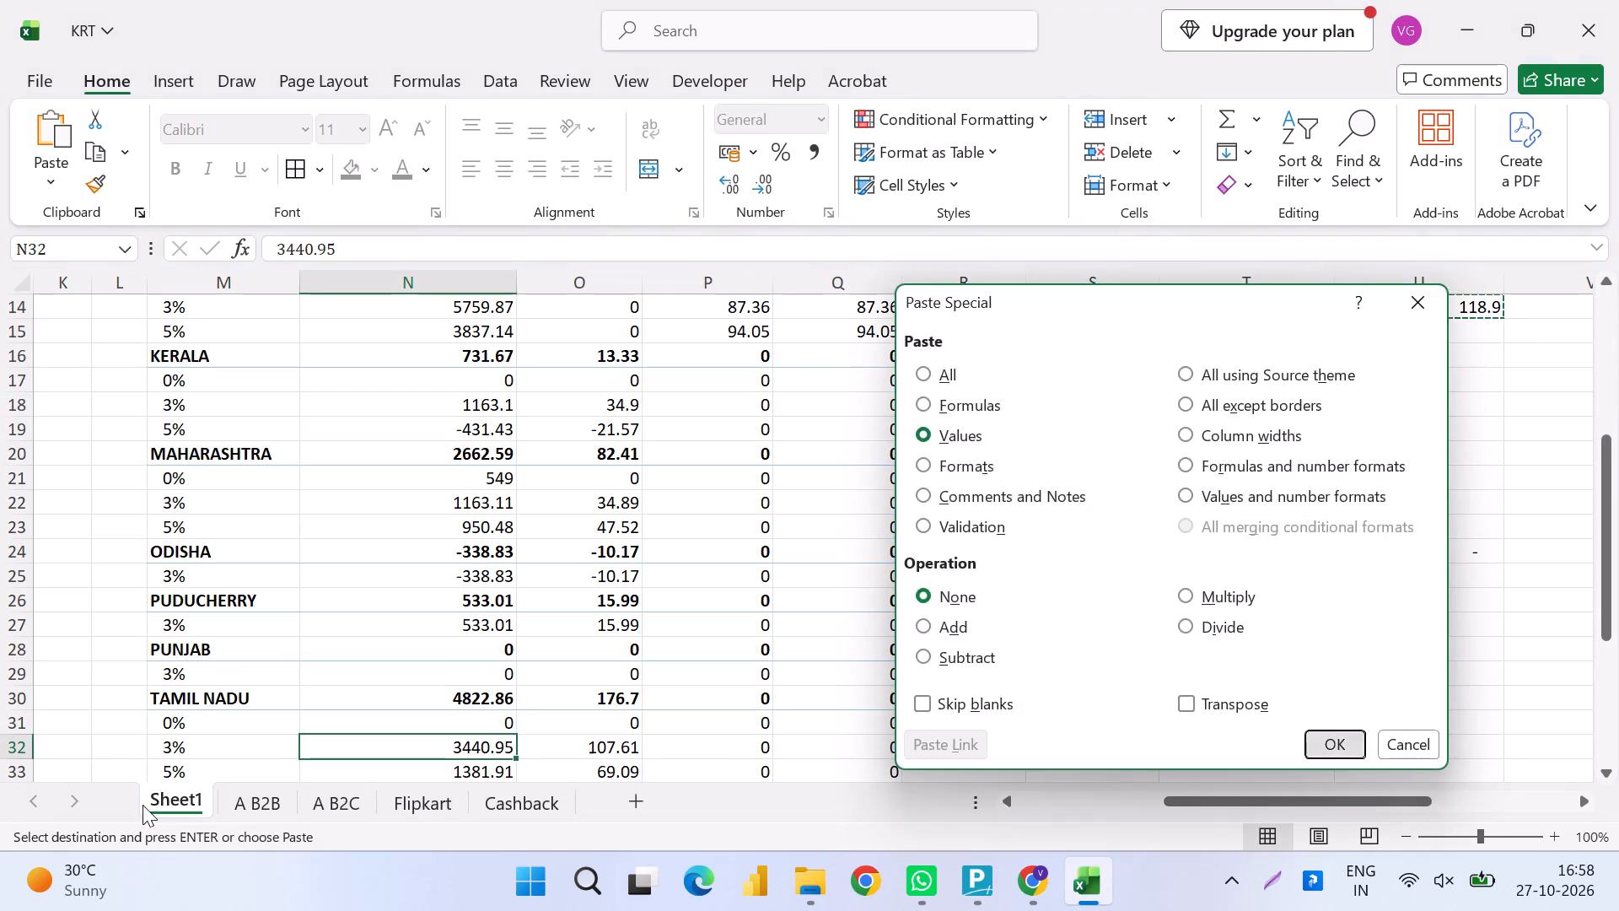
Recalculate the Tamil Nadu state total in N30 as =N33+N32+N31 and fill it across to Q30.
key(Up)
key(Up)
key(equal)
key(Down)
key(Down)
key(Down)
key(Down)
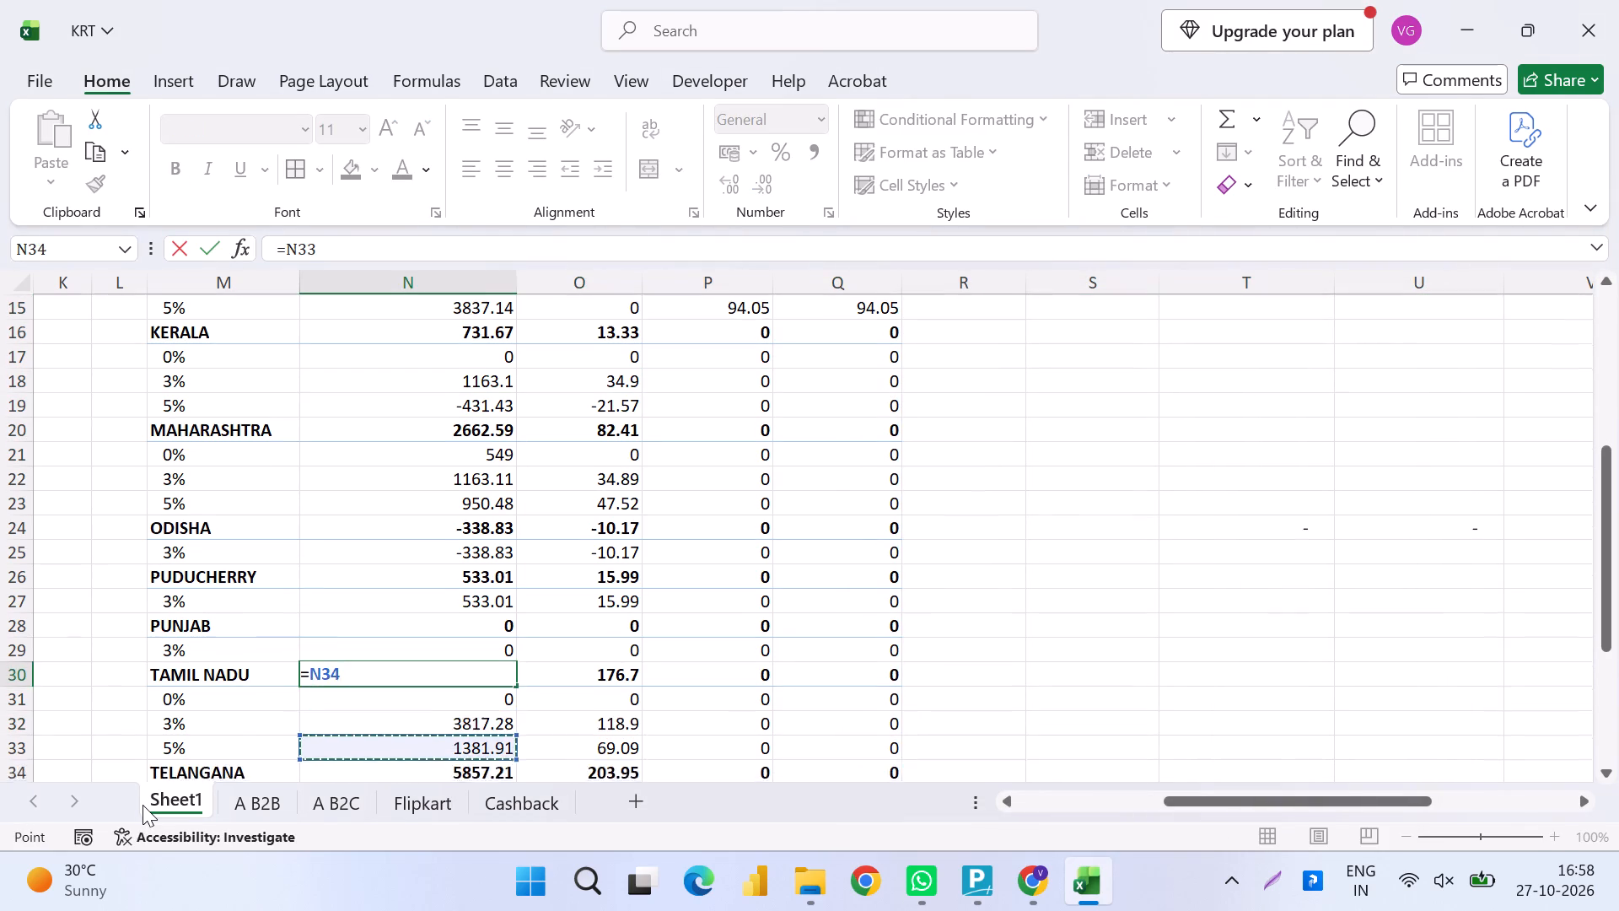
key(Up)
key(shift+plus)
key(Down)
key(Down)
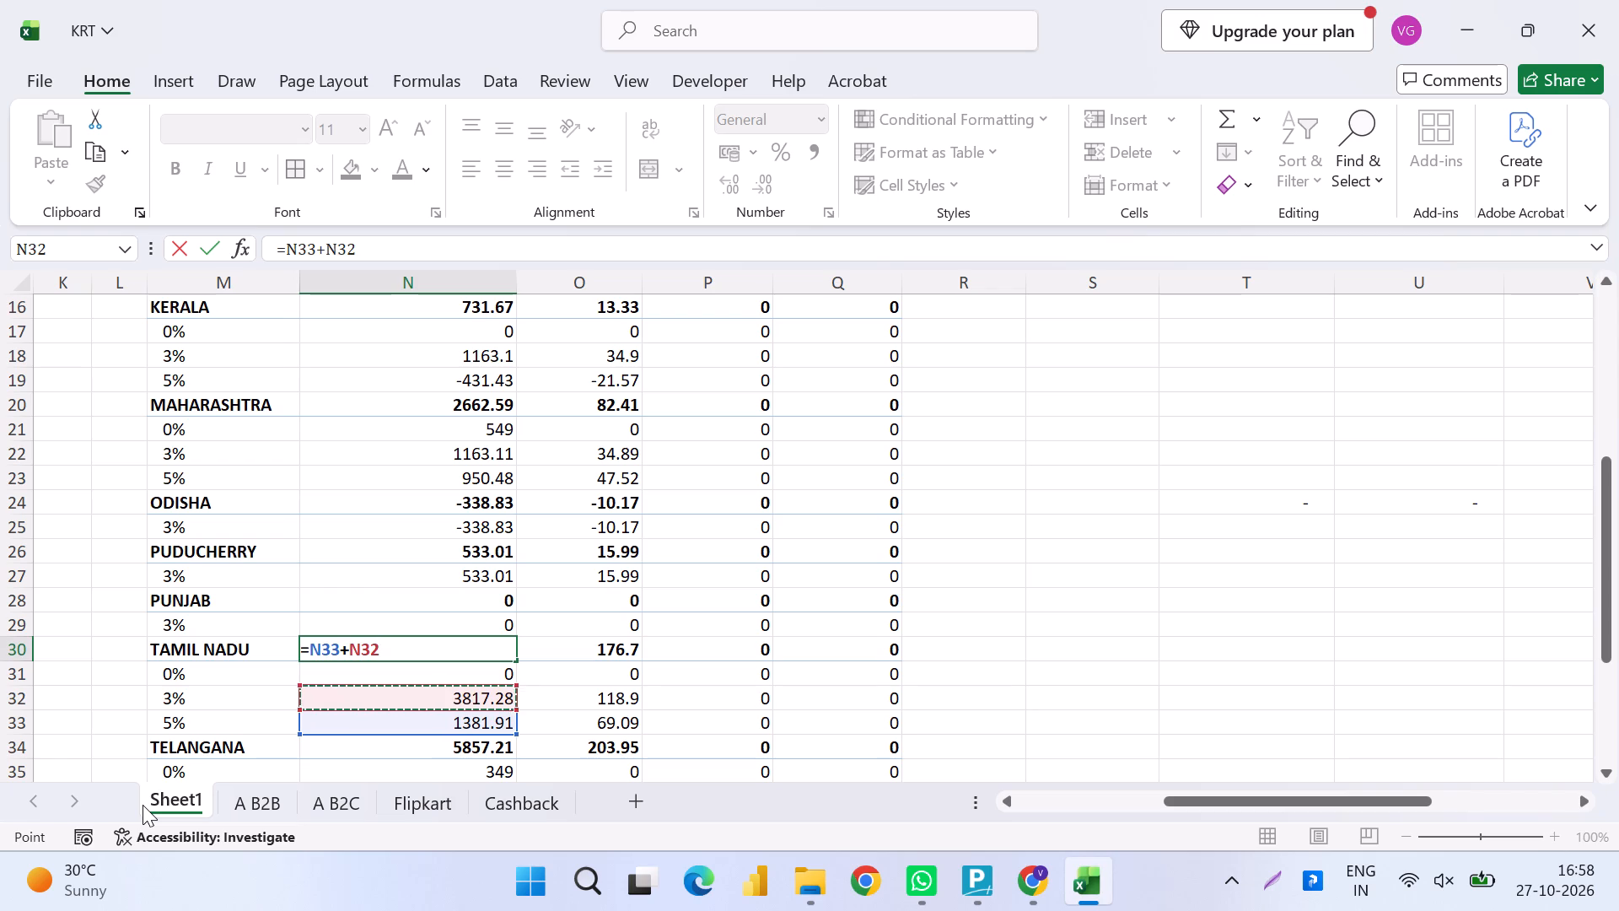
key(shift+plus)
key(Up)
key(Down)
key(Down)
key(Return)
key(Up)
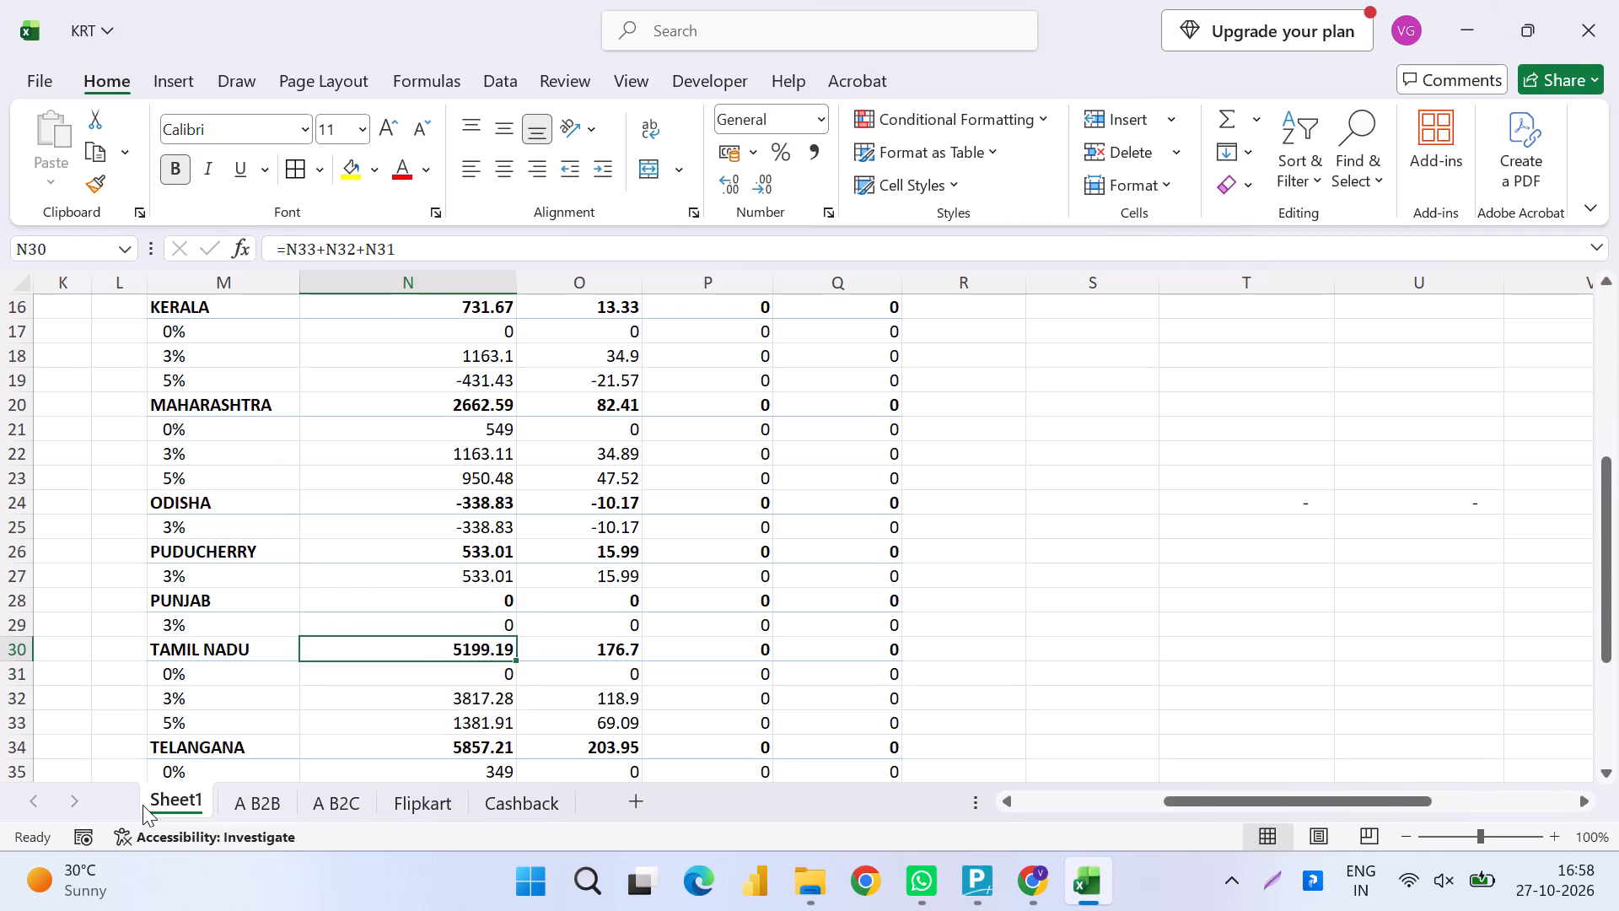
key(shift+Right)
key(shift+Right)
key(shift+Right)
key(ctrl+r)
Convert the Tamil Nadu block N30:Q33 to values in place and save the workbook.
key(shift+Down)
key(shift+Down)
key(shift+Down)
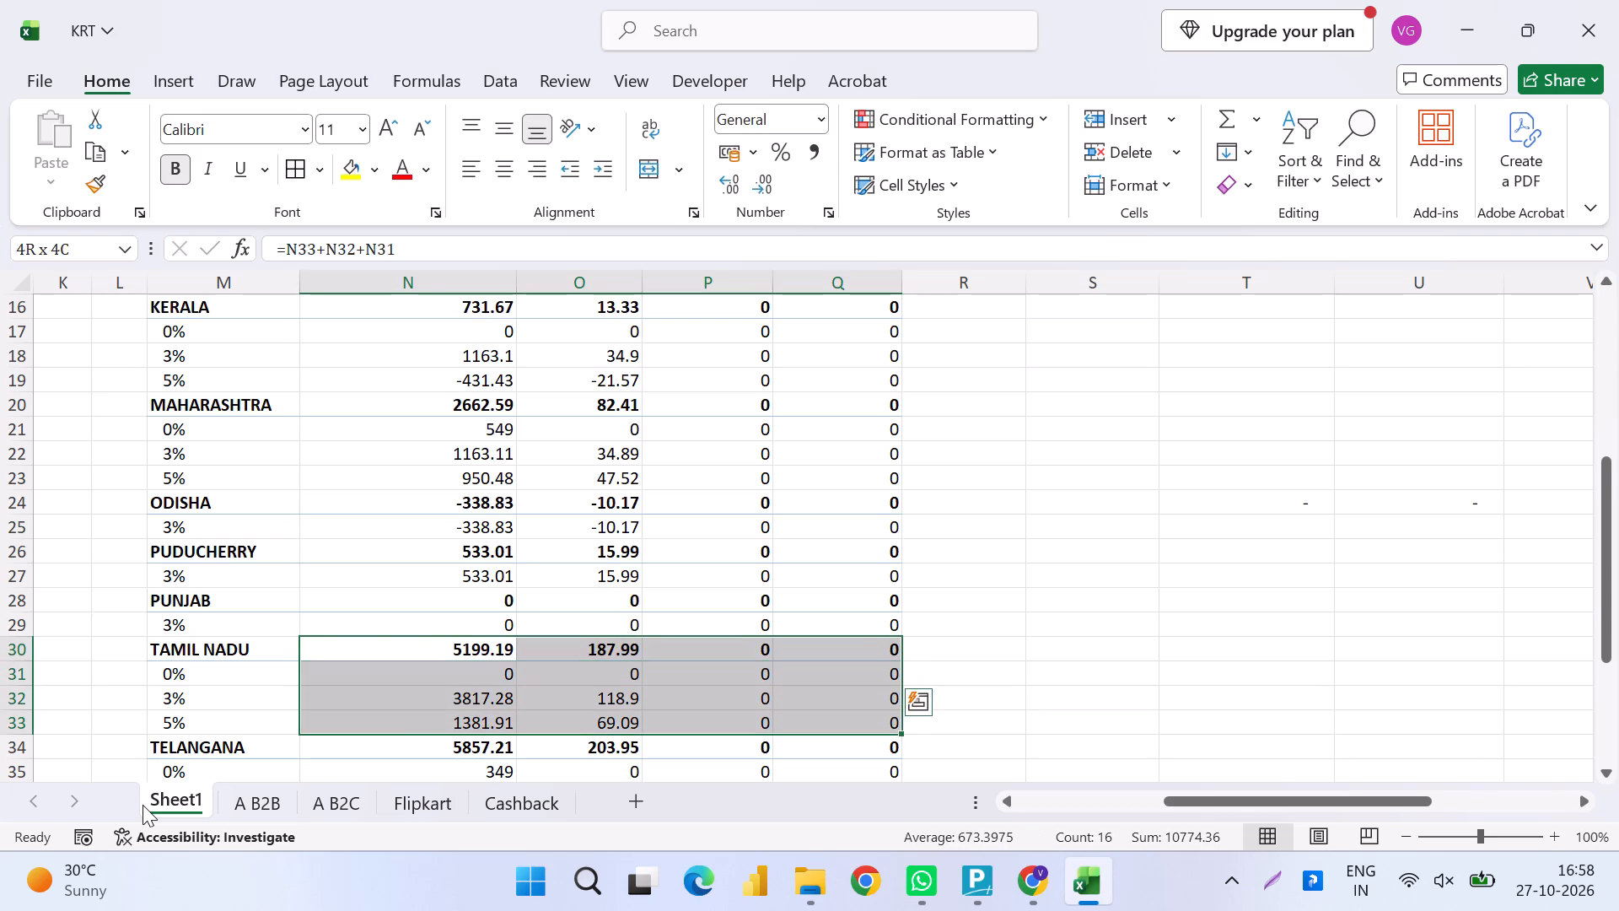
key(ctrl+c)
key(ctrl+alt+v)
key(v)
key(Return)
key(ctrl+s)
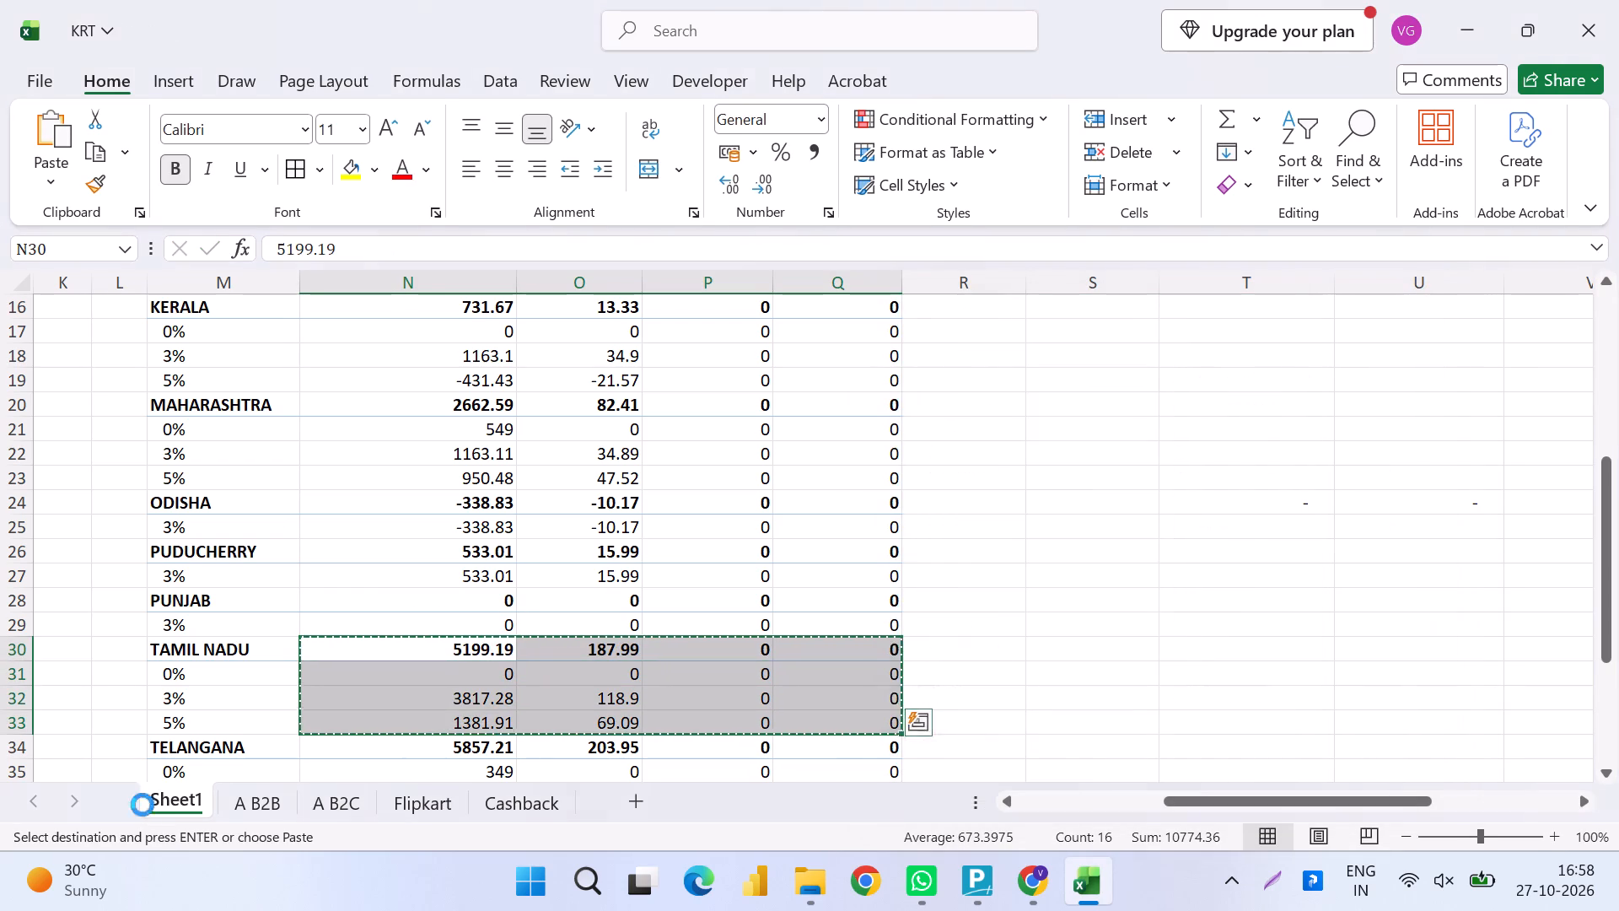
key(Escape)
Add Telangana's 3% A B2C and Flipkart taxable values in S36 with =N36+T12.
key(Down)
key(Down)
key(Down)
key(Down)
key(Down)
key(Right)
key(Right)
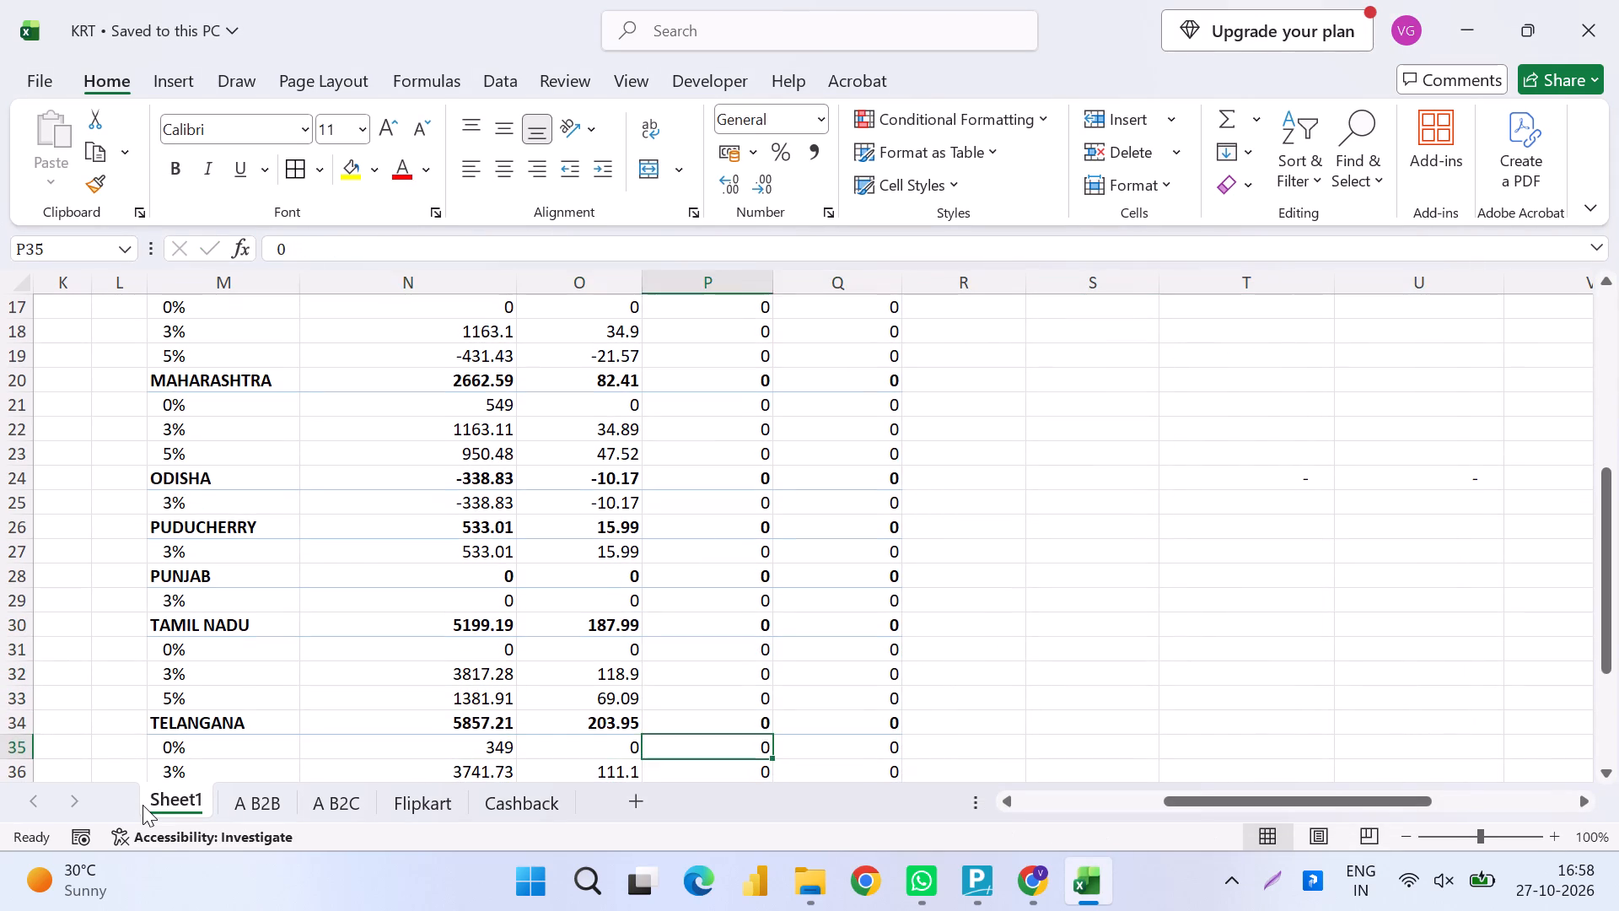
key(Right)
key(Right)
key(Down)
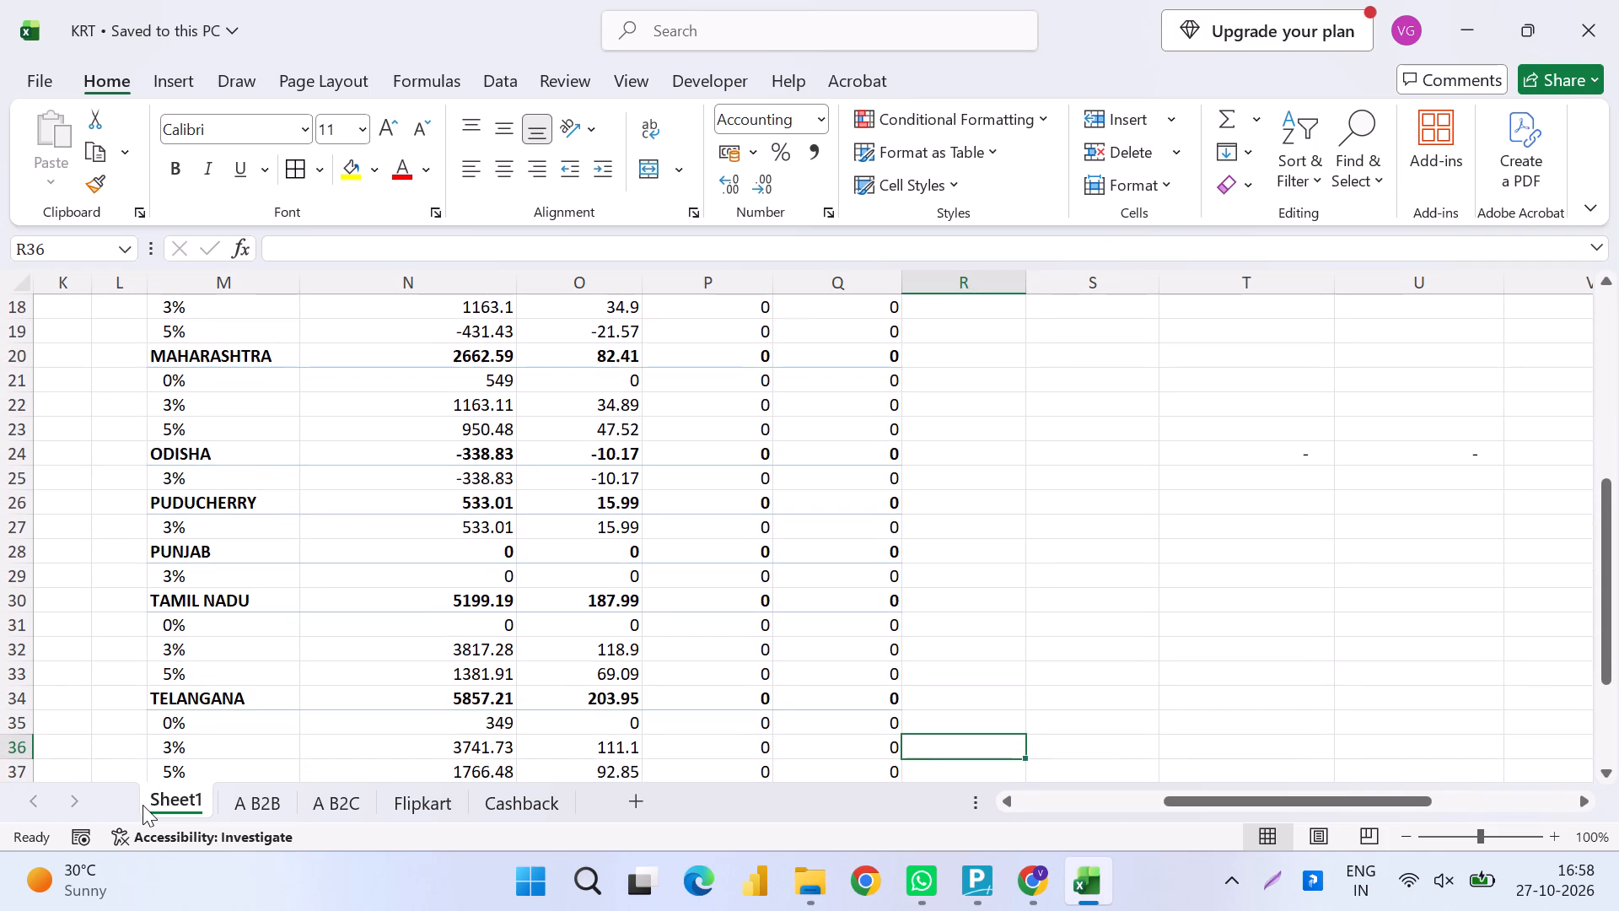
key(Right)
key(equal)
key(Left)
key(Left)
key(Left)
key(Left)
key(Left)
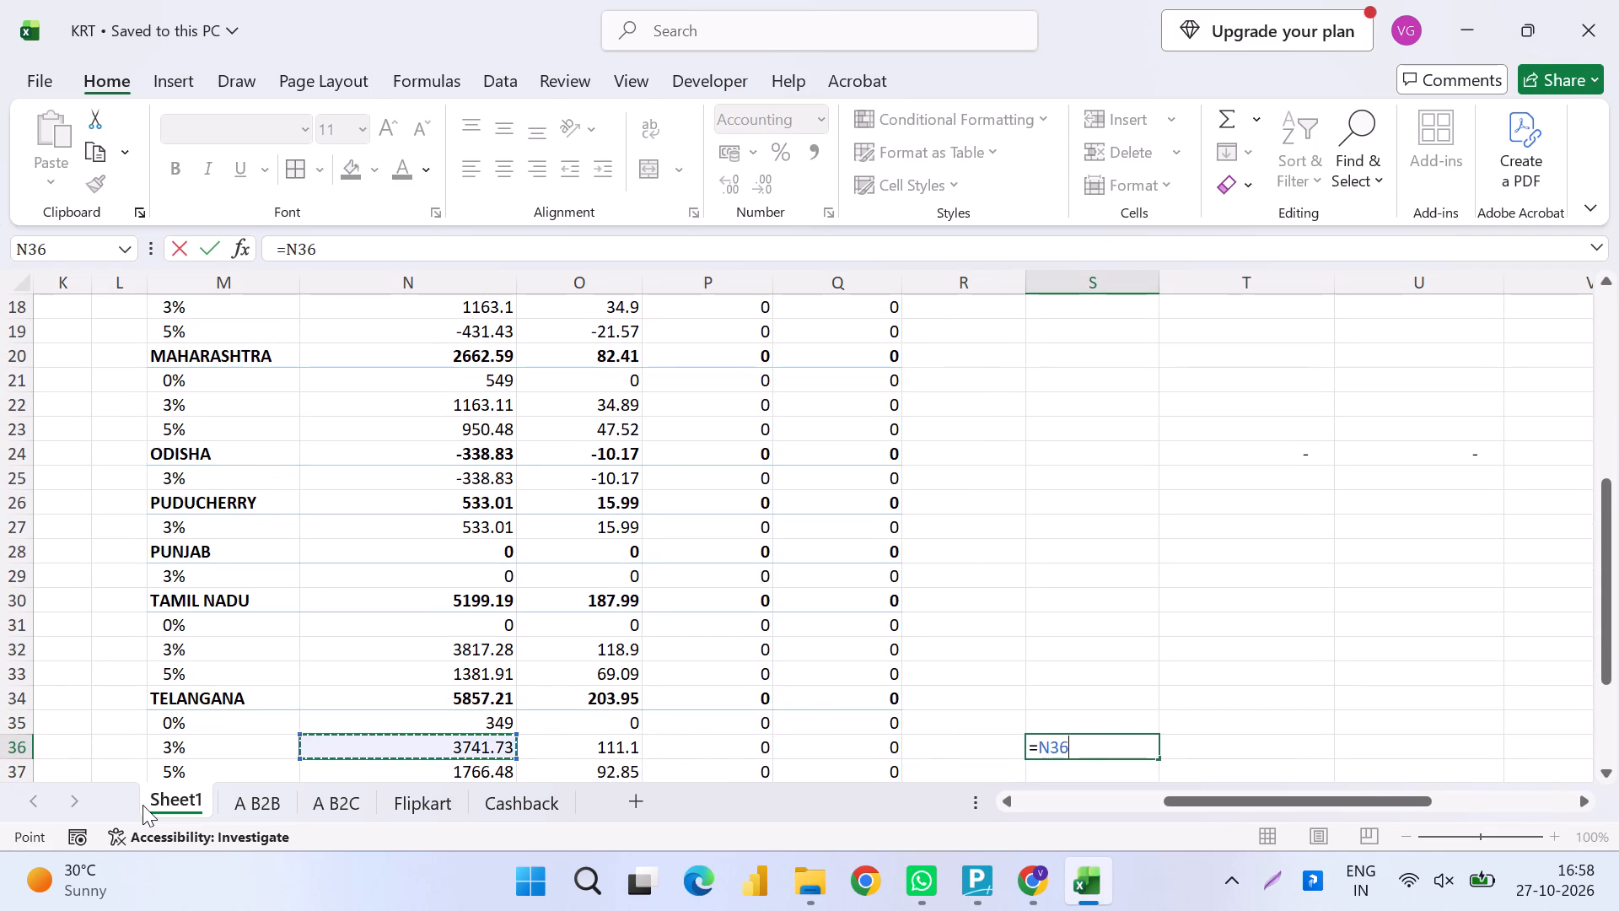
key(shift+plus)
key(Up)
key(Up)
key(Up)
key(Up)
key(Up)
key(Up)
key(Up)
key(Up)
key(Up)
key(Up)
key(Up)
key(Up)
key(Up)
key(Up)
key(Up)
key(Up)
key(Up)
key(Up)
key(Up)
key(Up)
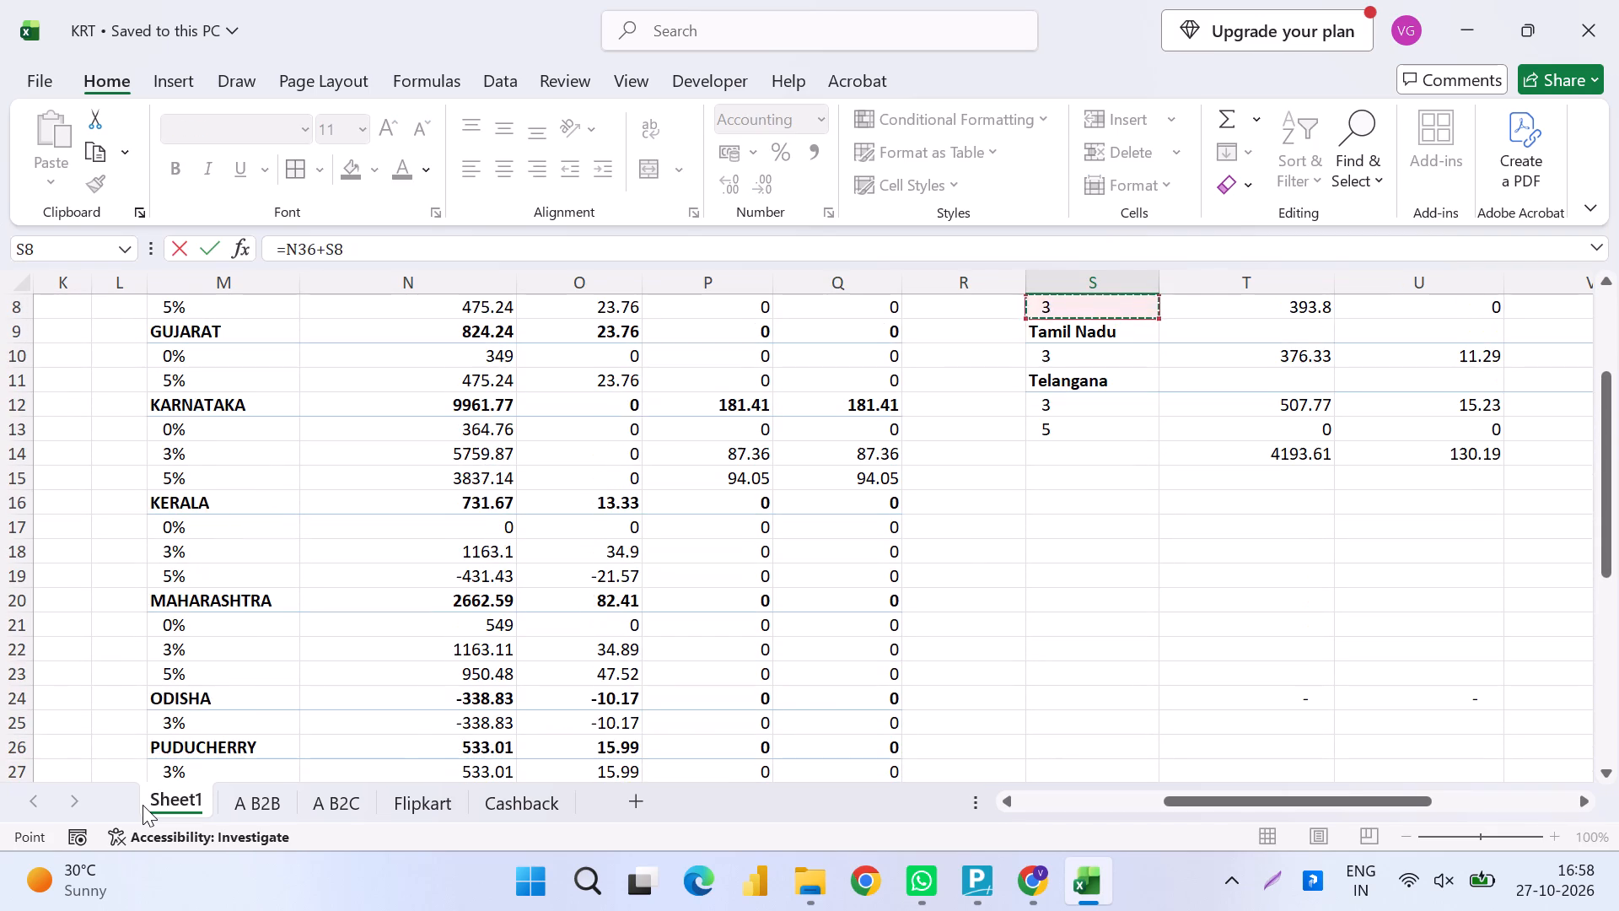
key(Right)
key(Down)
key(Down)
key(Down)
key(Down)
key(Return)
Fill the Telangana helper formula down to the 5% row and across, covering S36:T37.
key(ctrl+d)
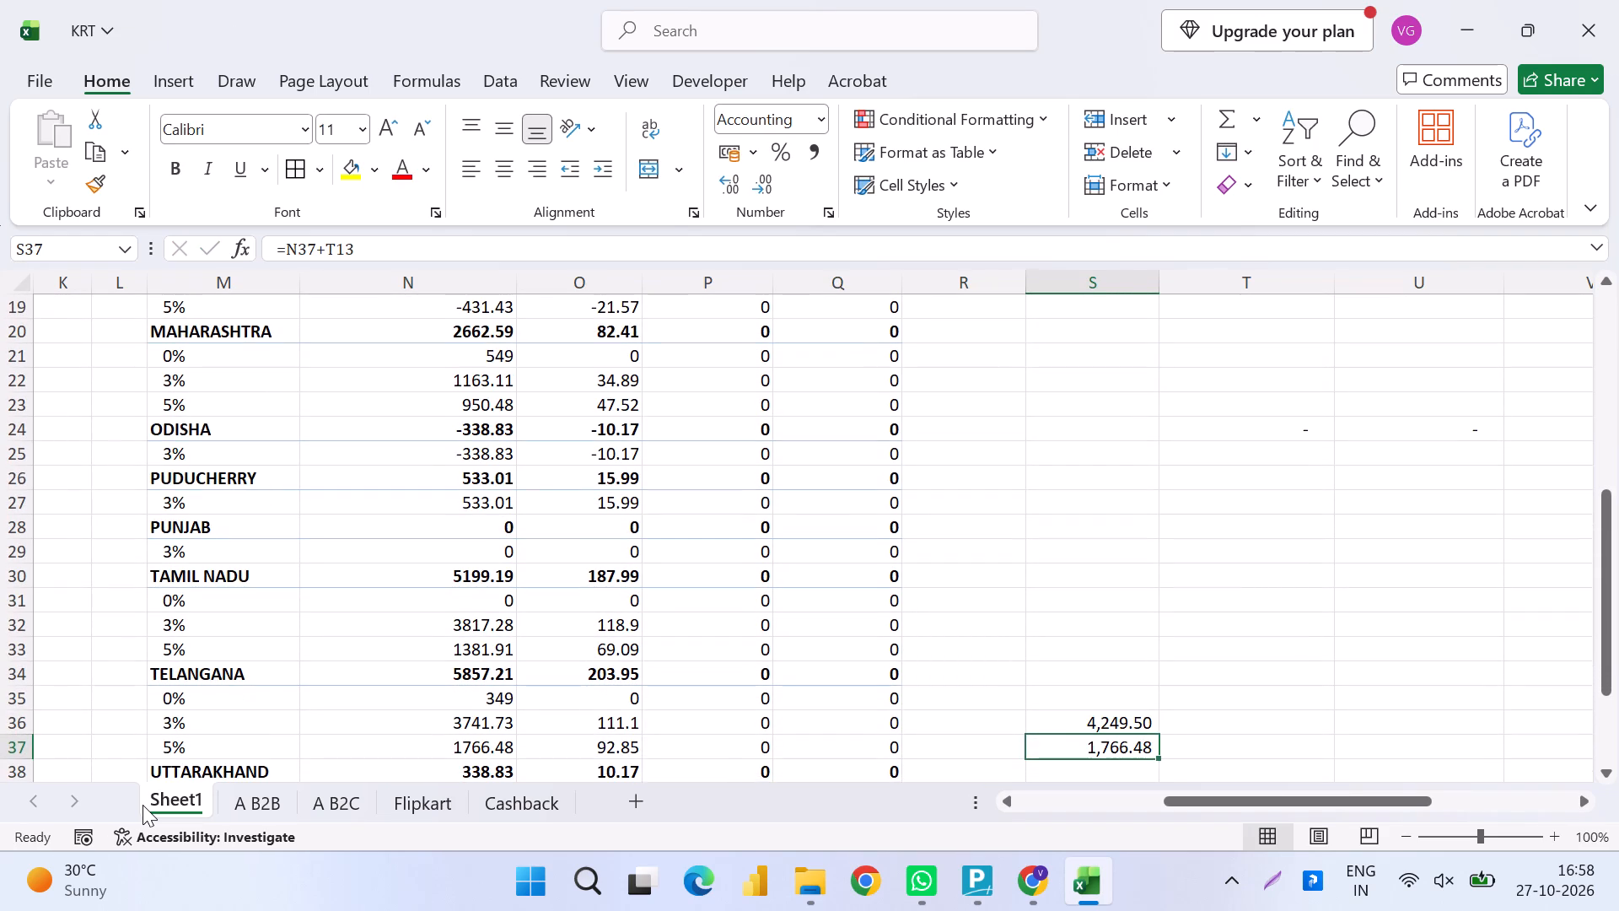
key(shift+Right)
key(ctrl+d)
key(ctrl+r)
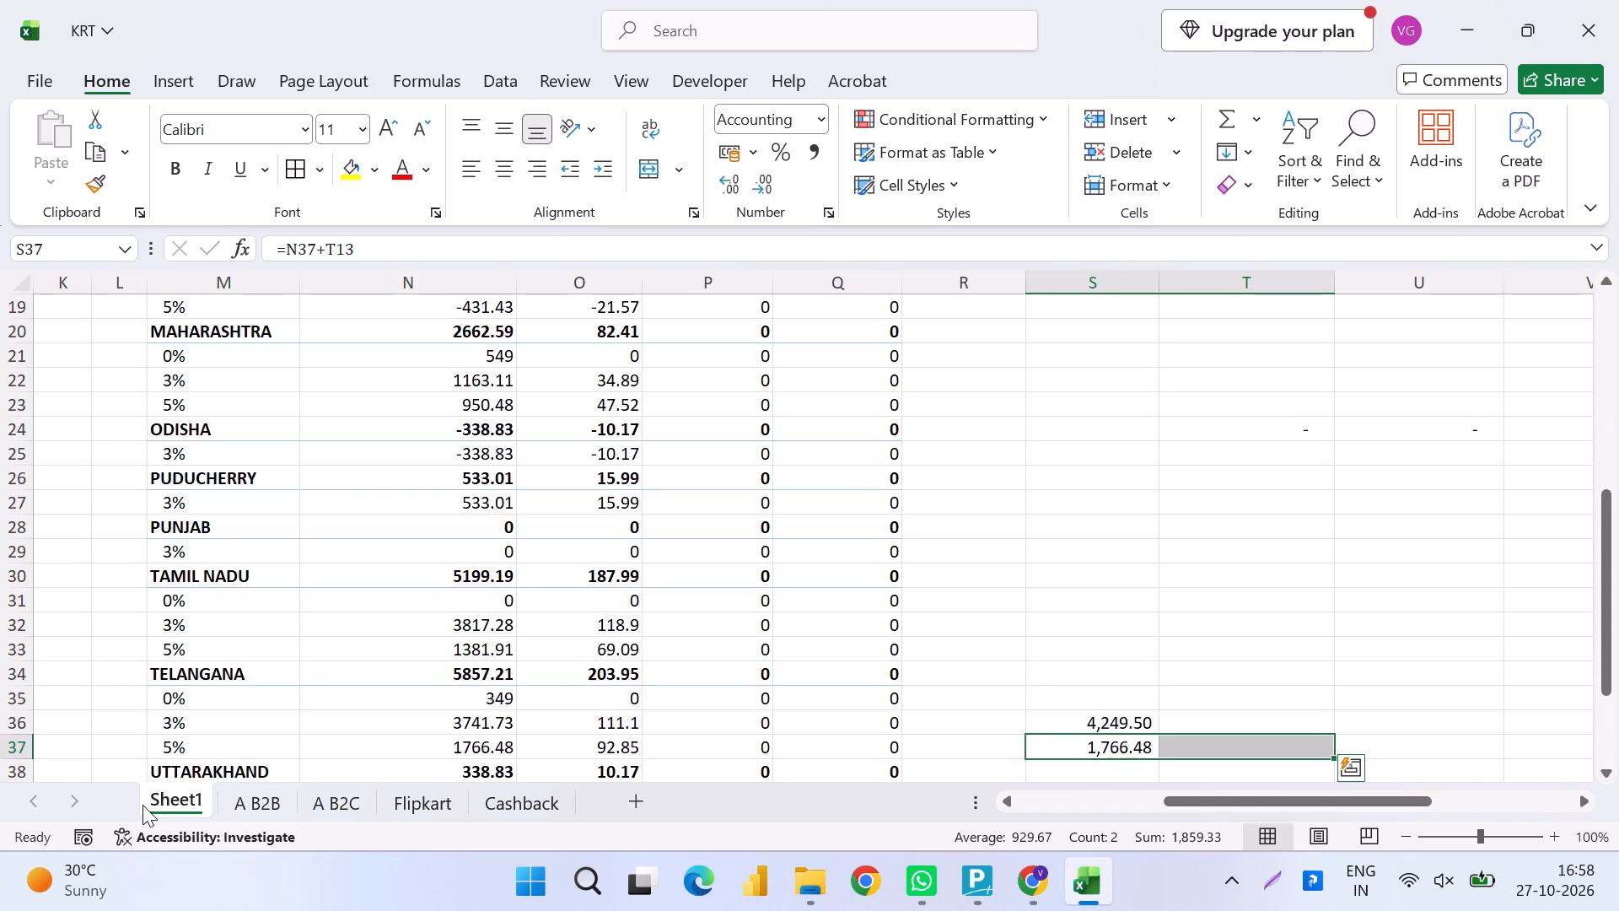
key(shift+Up)
key(ctrl+r)
Copy the helper sums S36:T37 and paste them as values over Telangana's 3% and 5% rows, starting at N36.
key(ctrl+c)
key(Left)
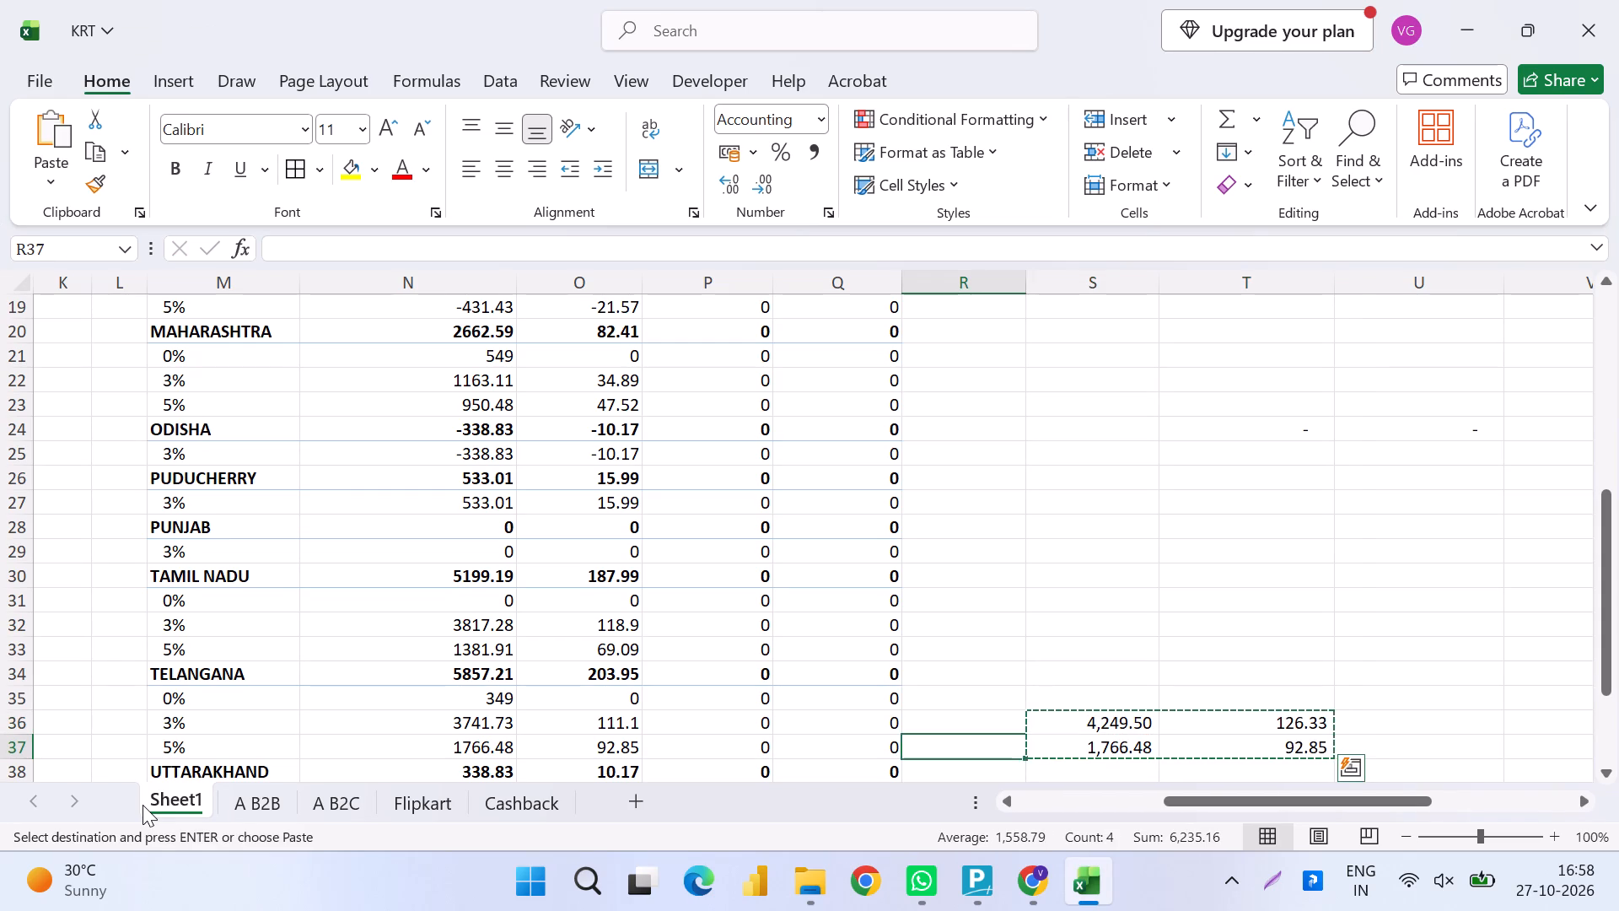
key(Left)
key(Left)
key(Left)
key(Up)
key(Left)
key(ctrl+alt+v)
key(v)
key(Return)
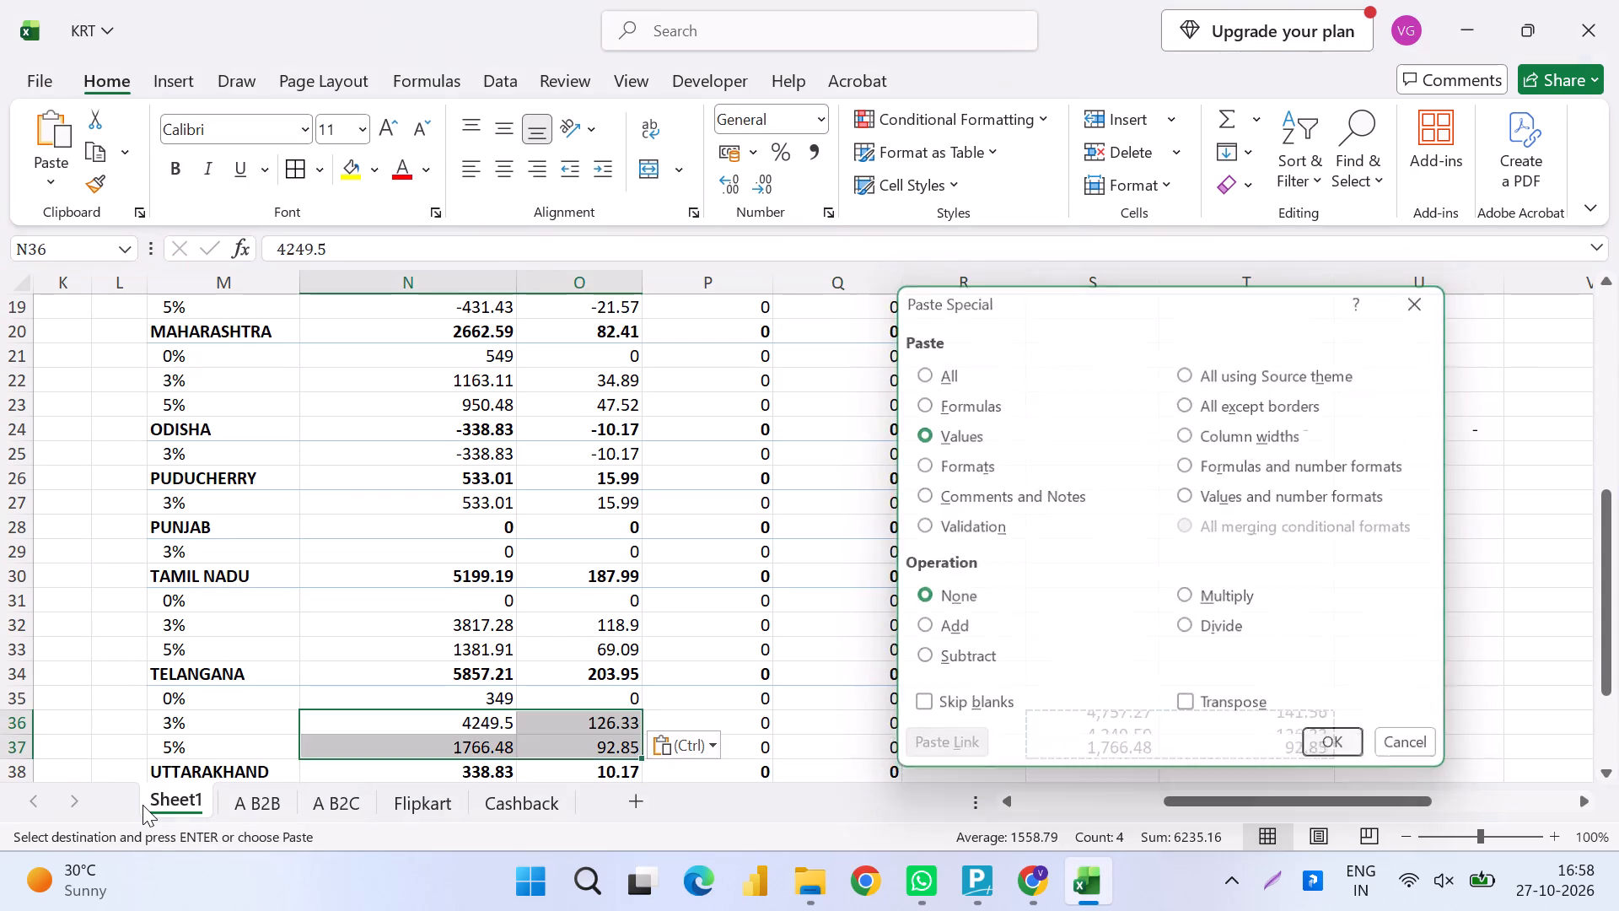
Recalculate the Telangana state total in N34 as =N37+N36+N35 and fill it across to P34.
key(Up)
key(Up)
key(equal)
key(Down)
key(Down)
key(Down)
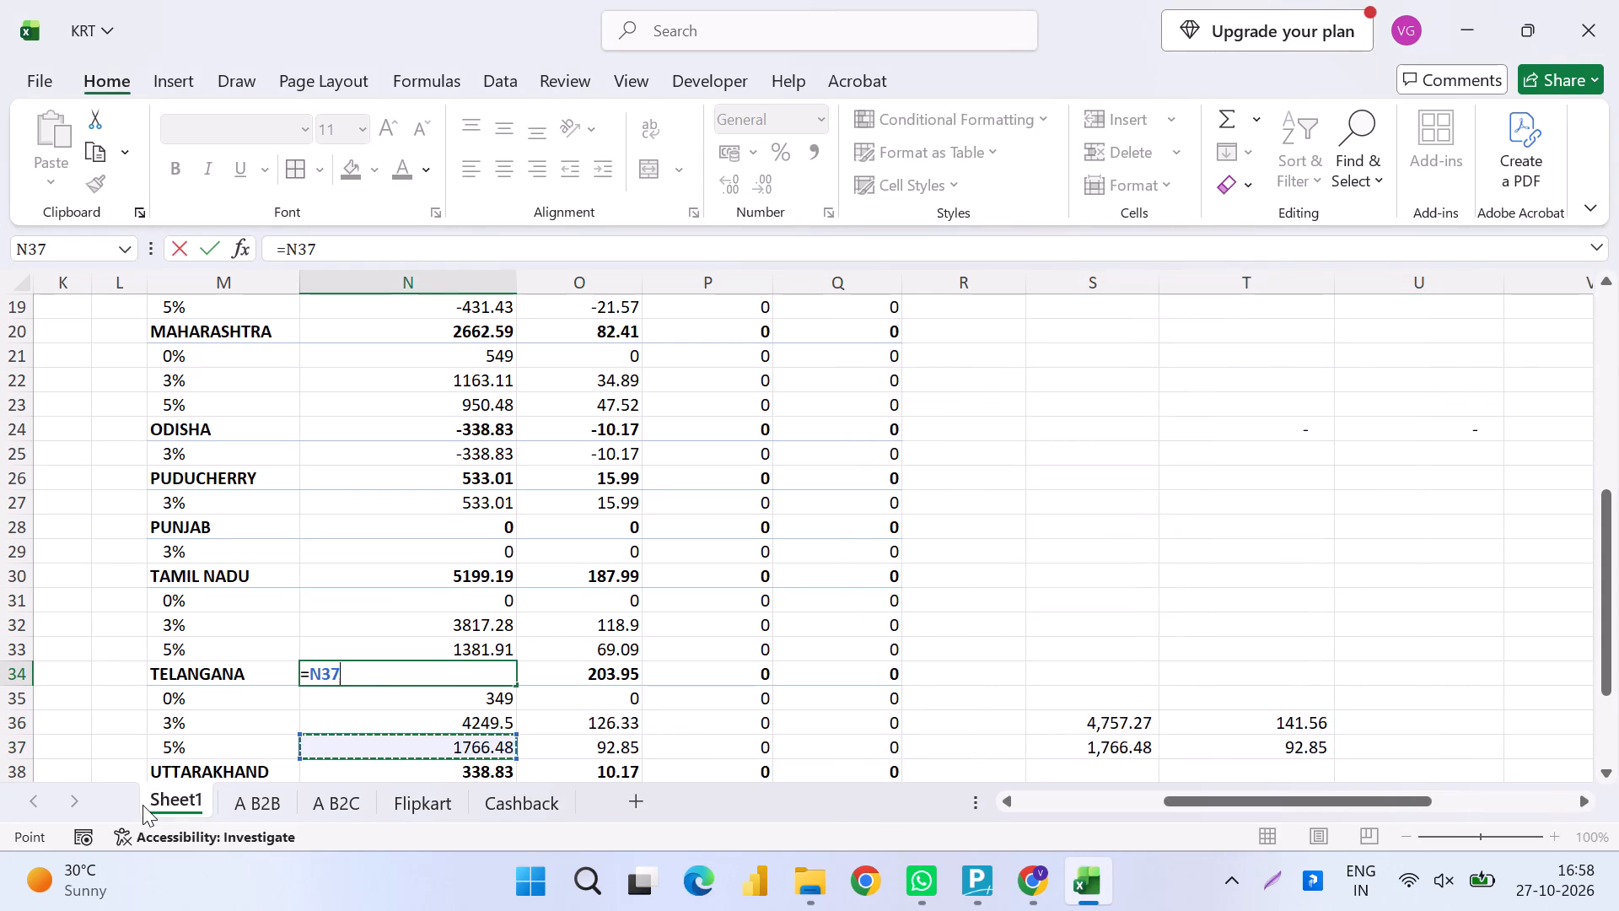
key(shift+plus)
key(Down)
key(Down)
key(shift+plus)
key(Down)
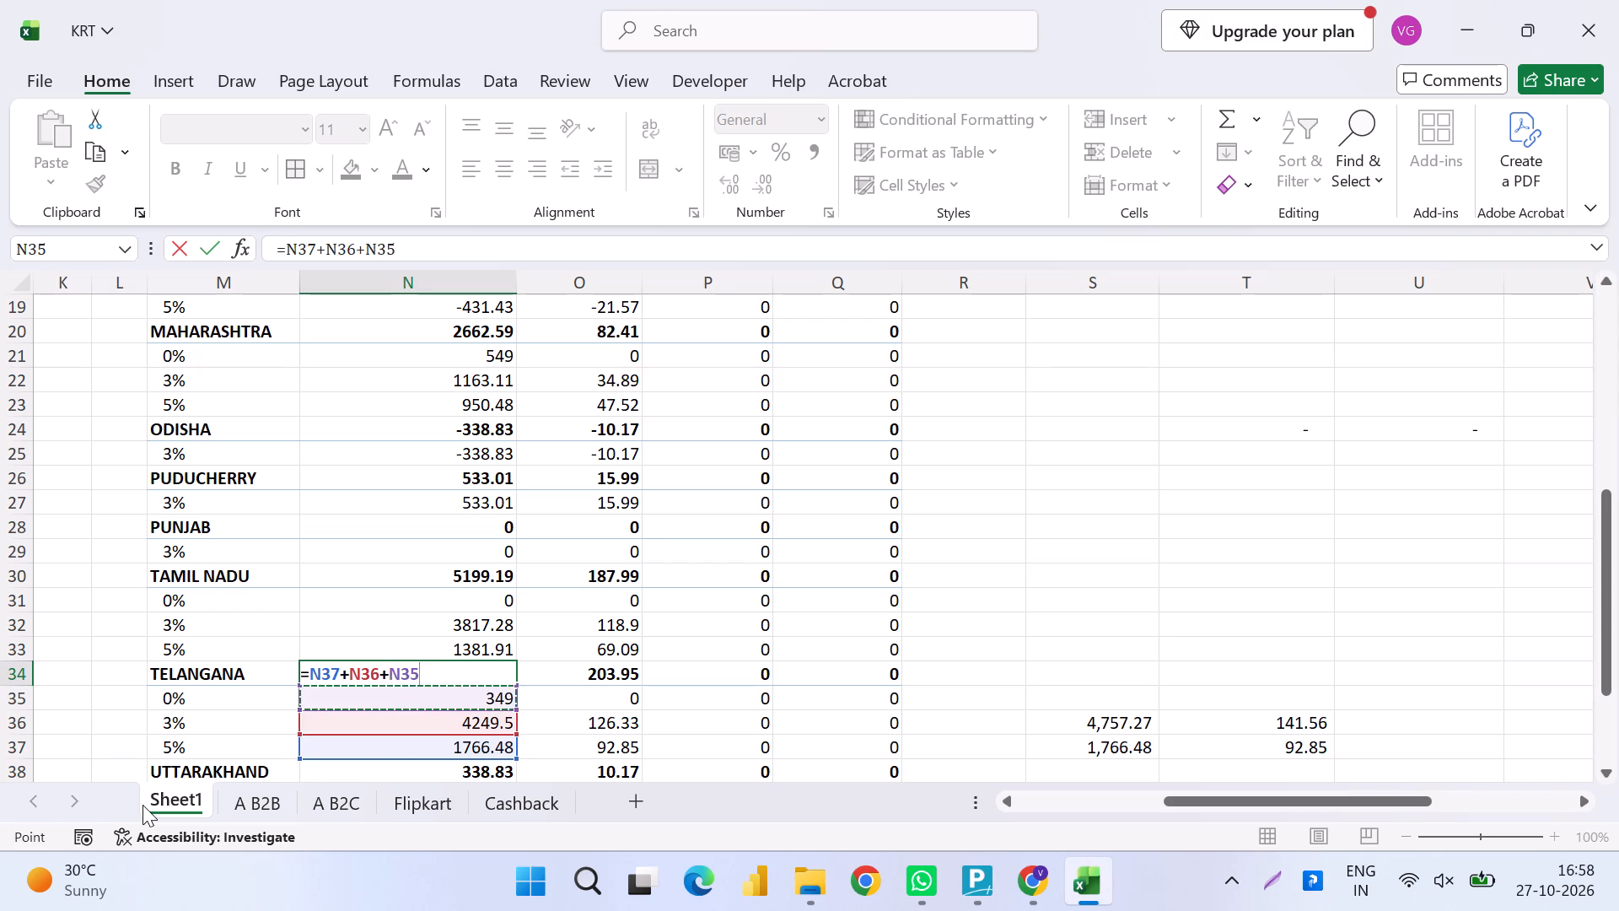
key(Return)
key(Up)
key(shift+Right)
key(shift+Right)
key(ctrl+r)
Convert the Telangana block N34:P37 to values in place and save the workbook.
key(shift+Down)
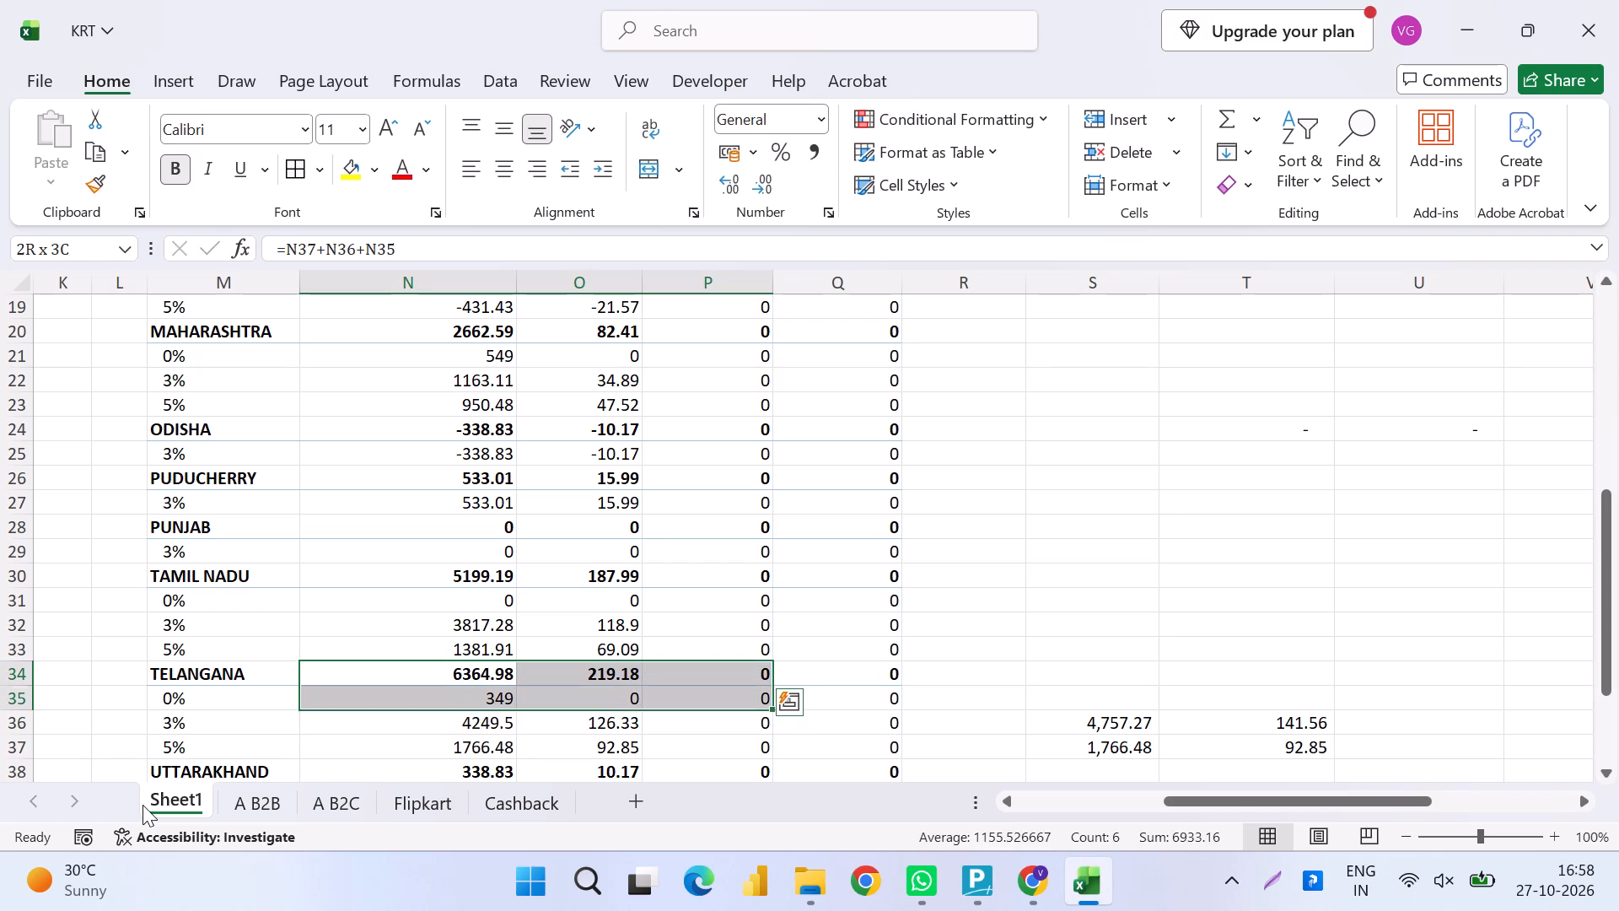
key(shift+Down)
key(shift+Down)
key(ctrl+c)
key(ctrl+alt+v)
key(v)
key(Return)
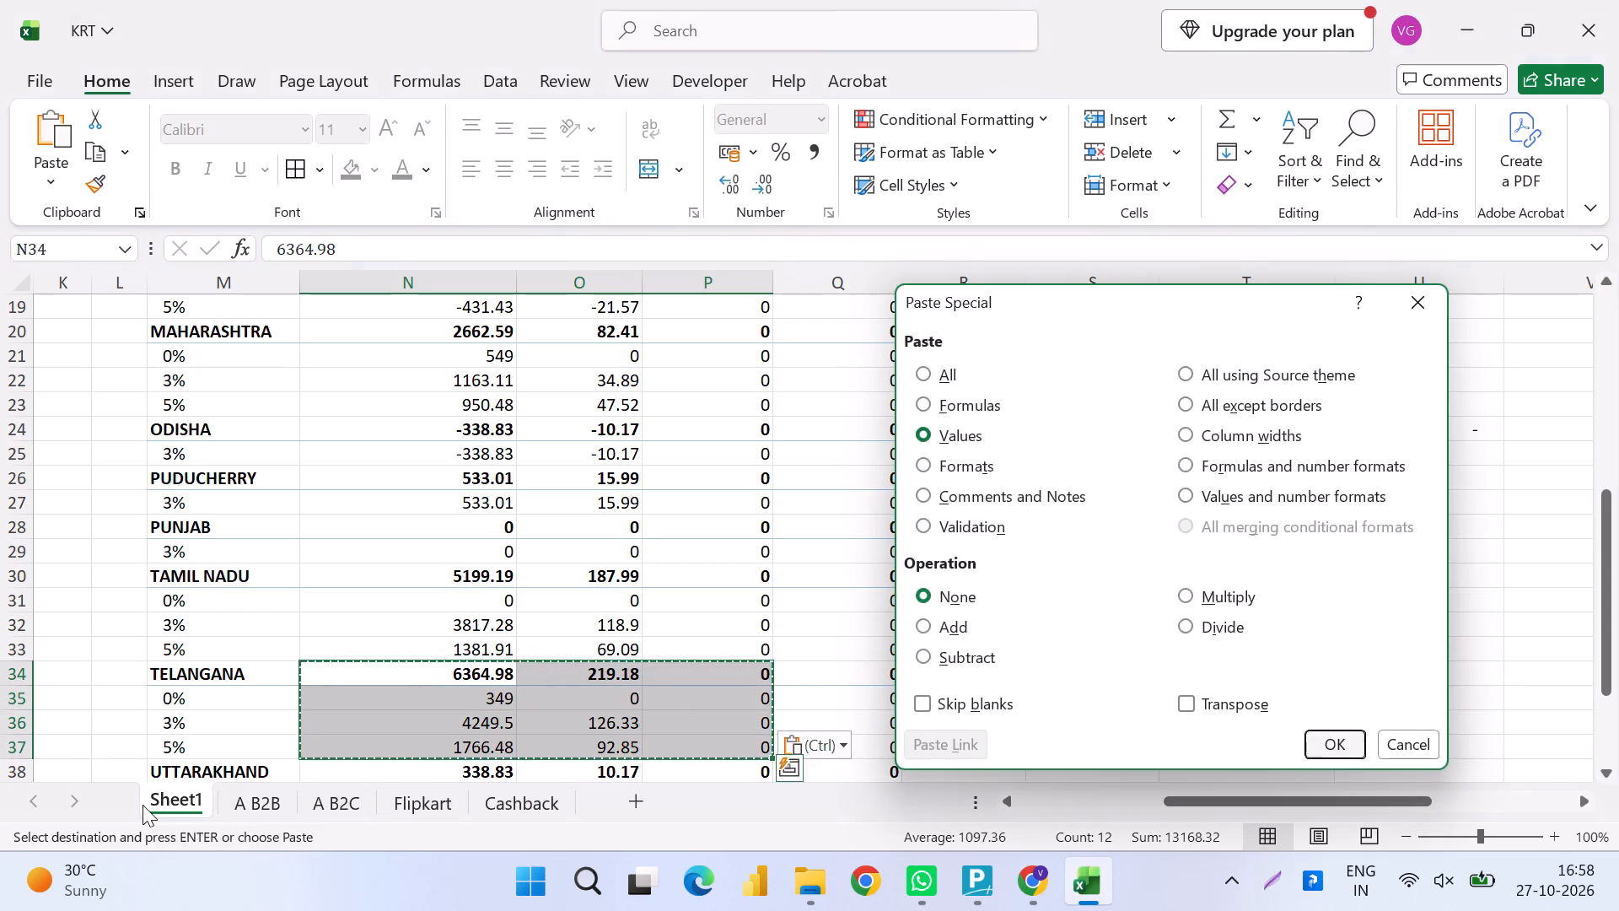
key(ctrl+s)
Delete the Flipkart figures and helper sums by removing the columns from S onward, and save the workbook.
key(Right)
key(Right)
key(Right)
key(Right)
key(Down)
key(Right)
key(ctrl+space)
key(ctrl+minus)
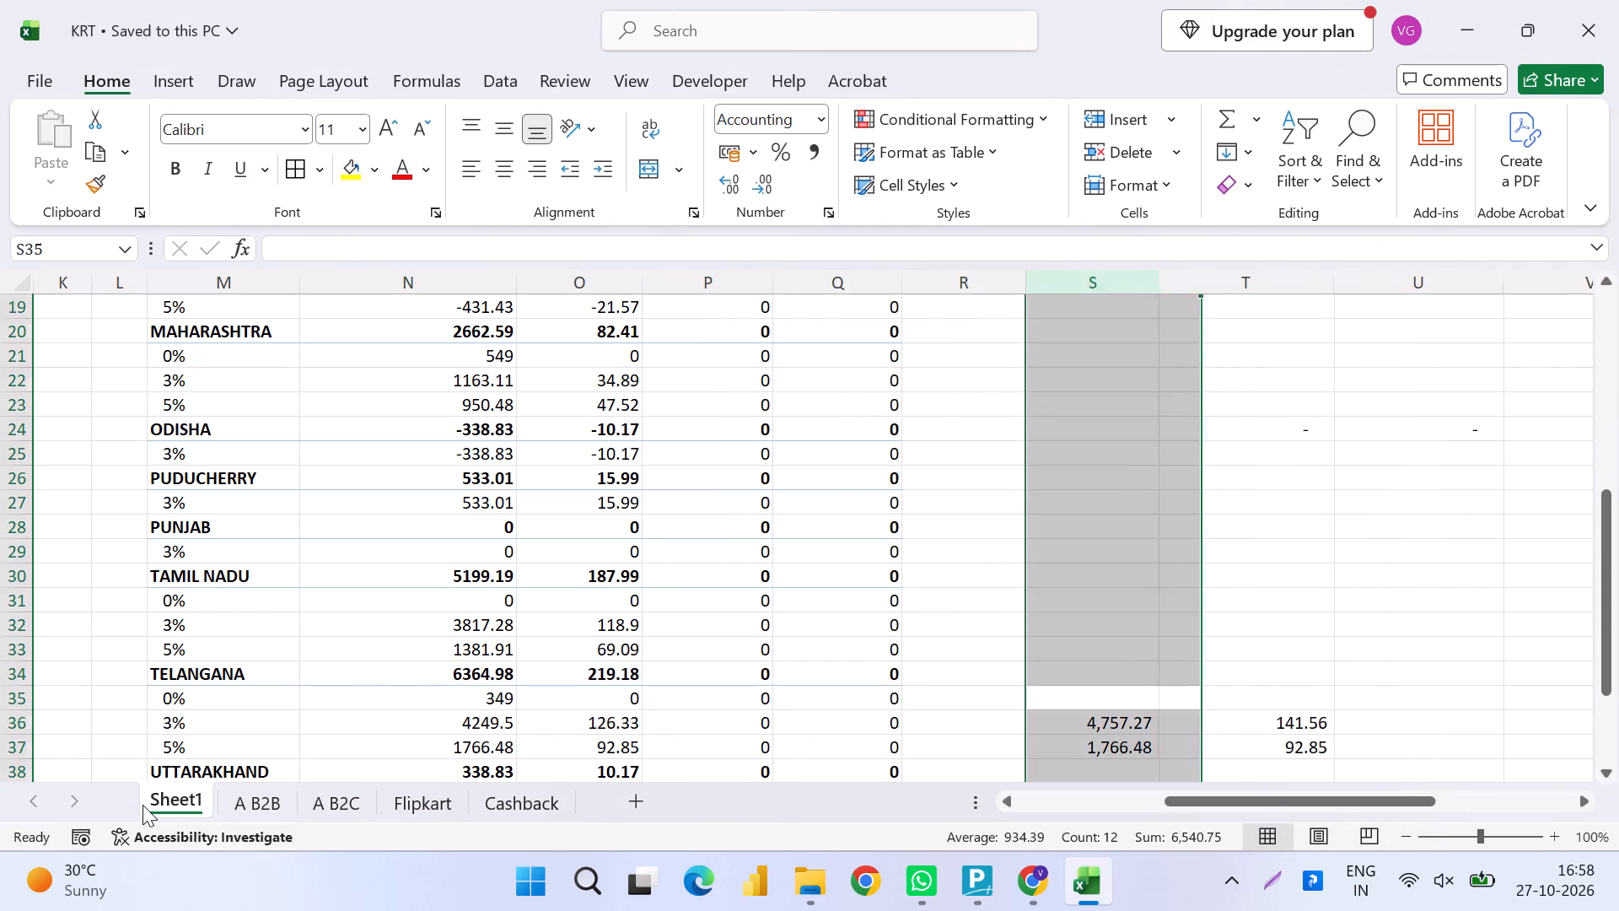
key(ctrl+minus)
key(ctrl+minus)
key(ctrl+minus)
key(ctrl+minus)
key(ctrl+minus)
key(ctrl+minus)
key(ctrl+minus)
key(ctrl+minus)
key(ctrl+minus)
key(ctrl+minus)
key(ctrl+minus)
key(ctrl+minus)
key(ctrl+minus)
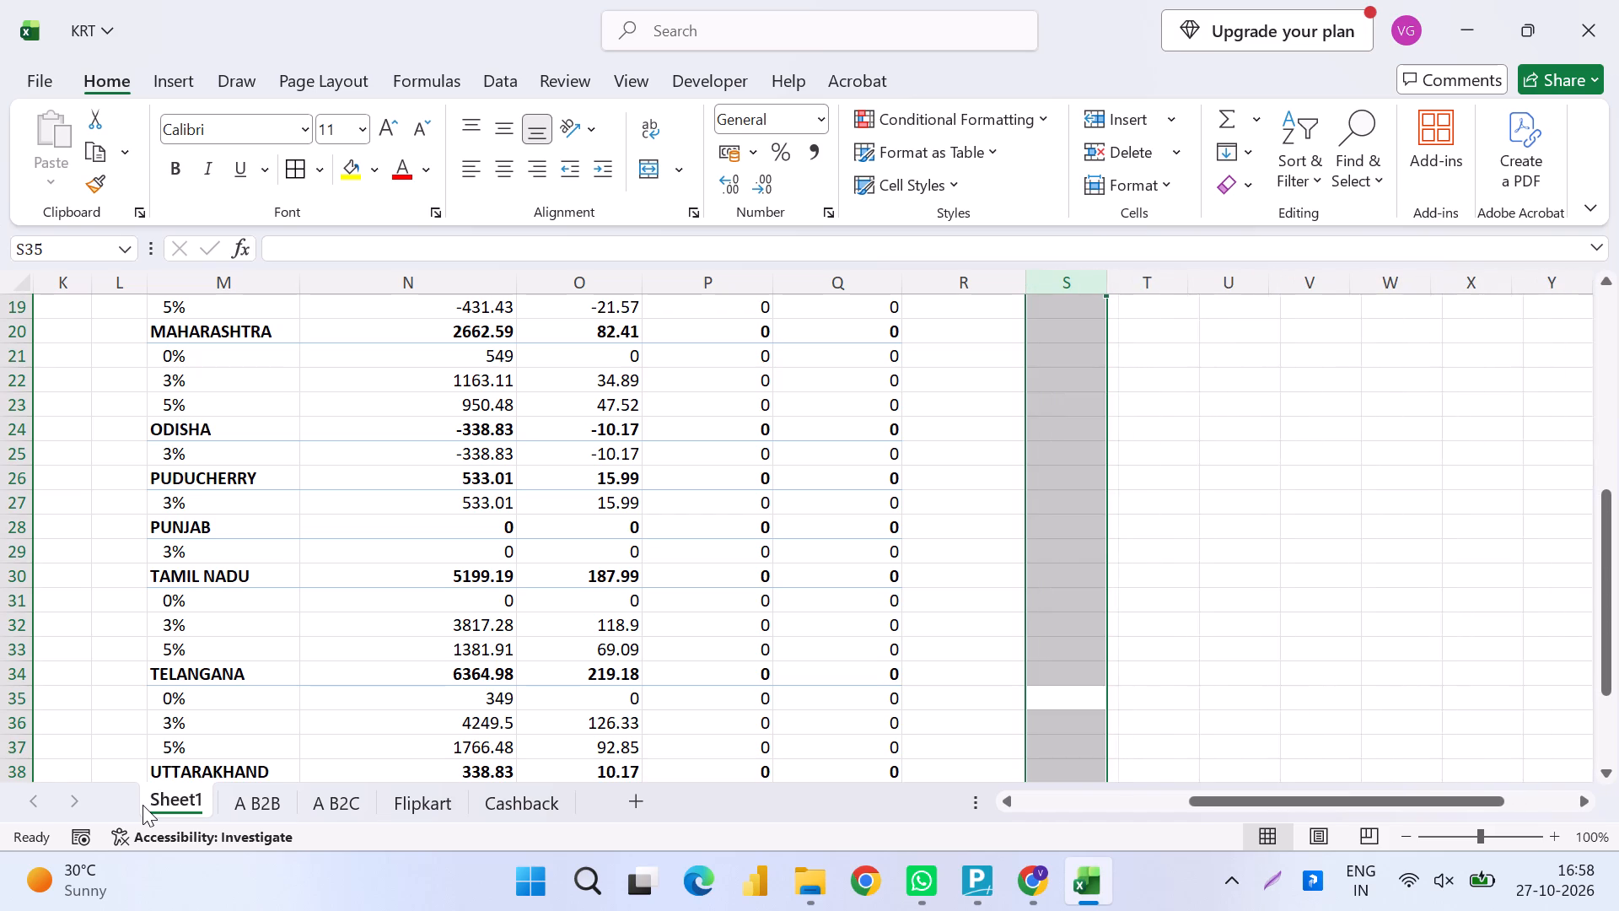
key(ctrl+s)
Examine the merged state-wise summary in columns M to Q from its header row to its last row.
key(ctrl+Up)
key(ctrl+Left)
key(ctrl+Up)
key(Left)
key(Left)
key(Left)
key(Left)
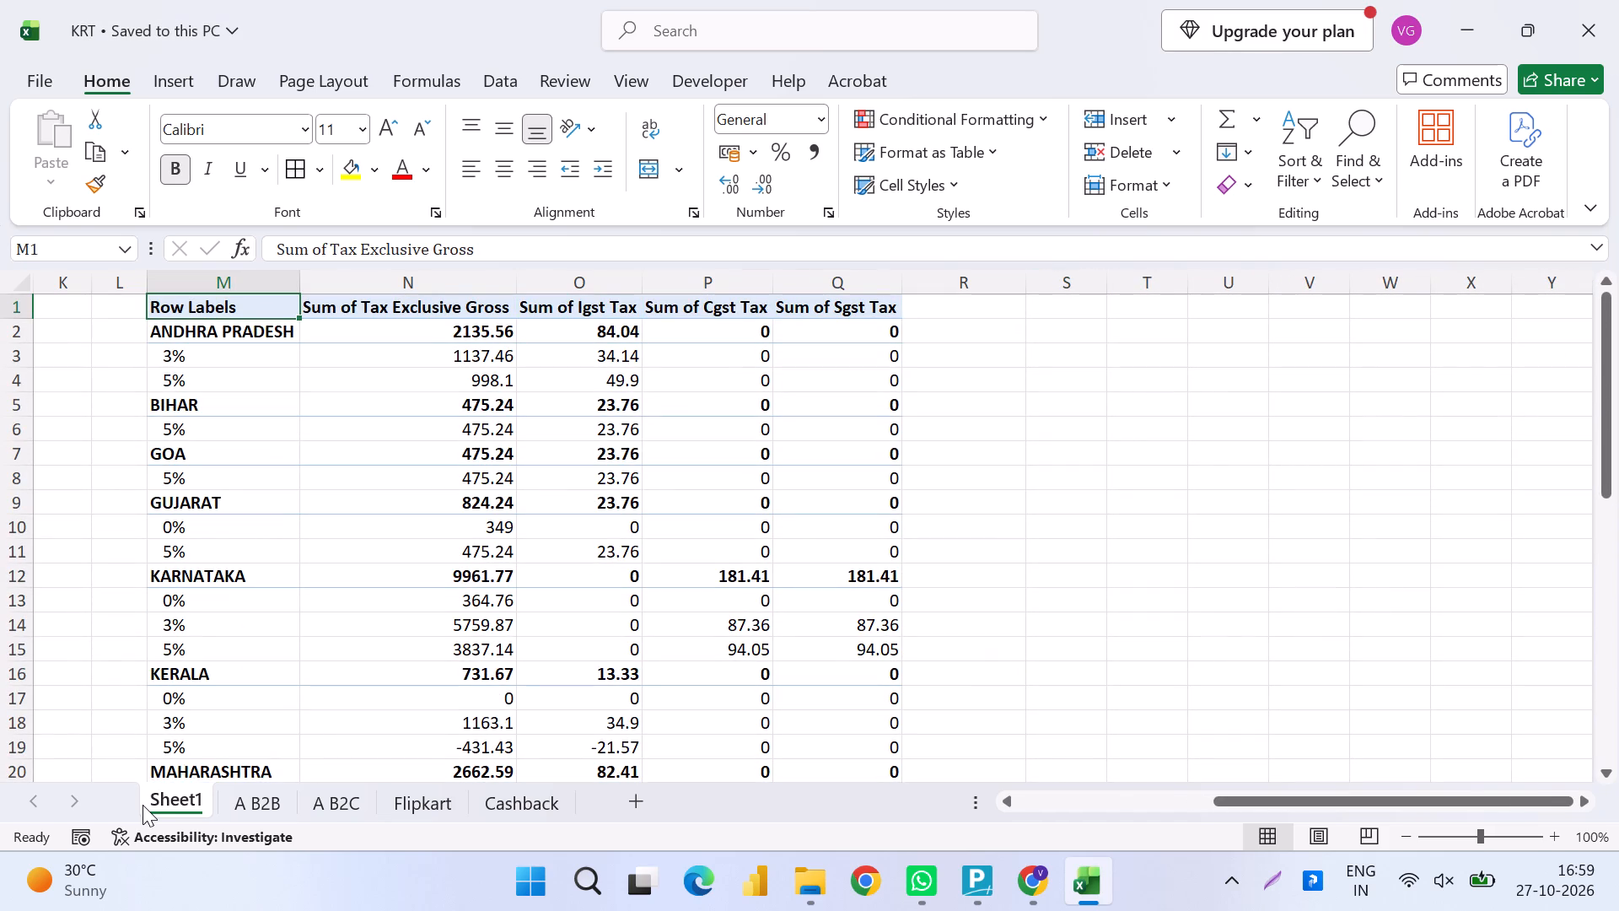
key(ctrl+Down)
key(Down)
Check the total formulas in row 36 of the HSN table, from taxable value to SGST.
key(Left)
key(Left)
key(Left)
key(Left)
key(Left)
key(Left)
key(Left)
key(Left)
key(Left)
key(Left)
key(Left)
key(Left)
key(Left)
key(Left)
key(Left)
key(Left)
key(Left)
key(Left)
key(Left)
key(Left)
key(Left)
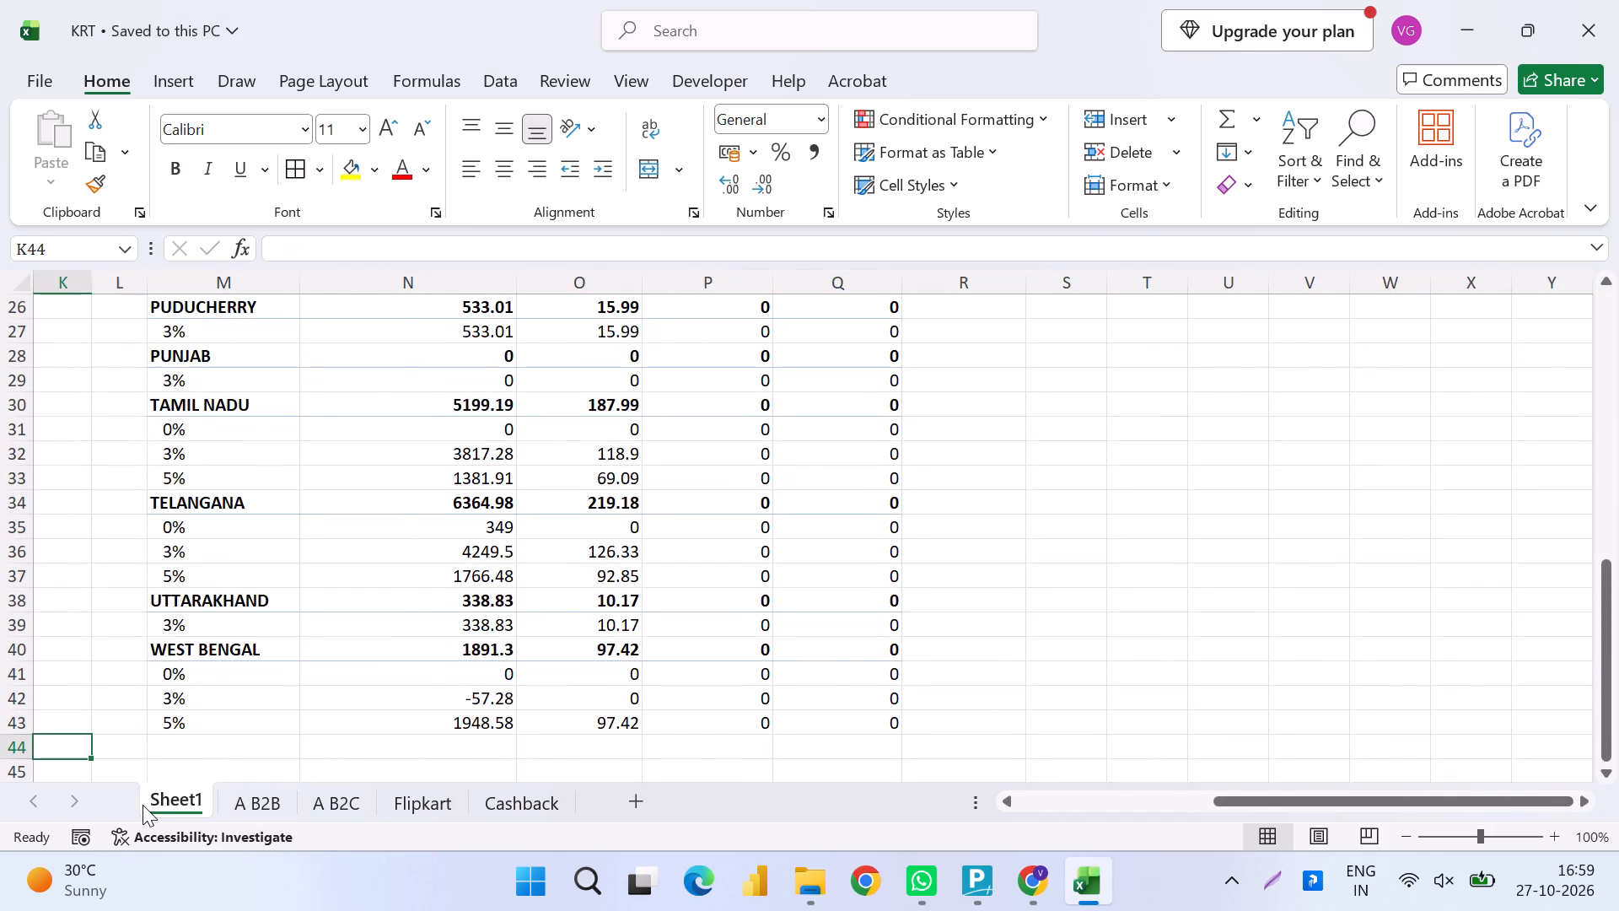
key(ctrl+Up)
key(ctrl+Up)
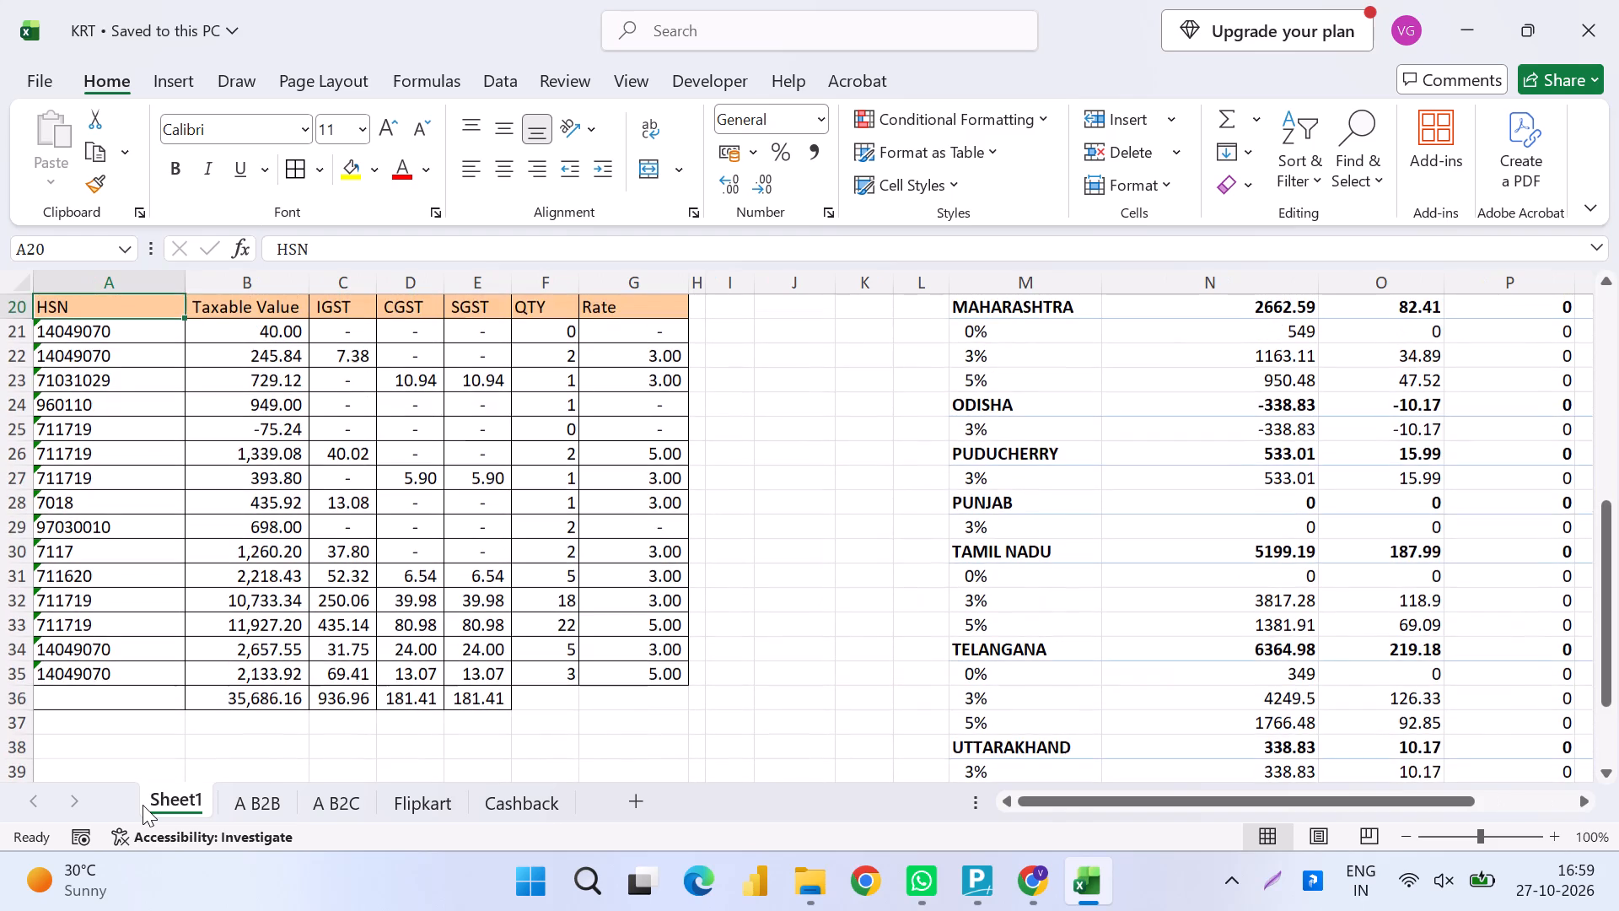
key(Down)
key(ctrl+Down)
key(Right)
key(Down)
key(Up)
key(F2)
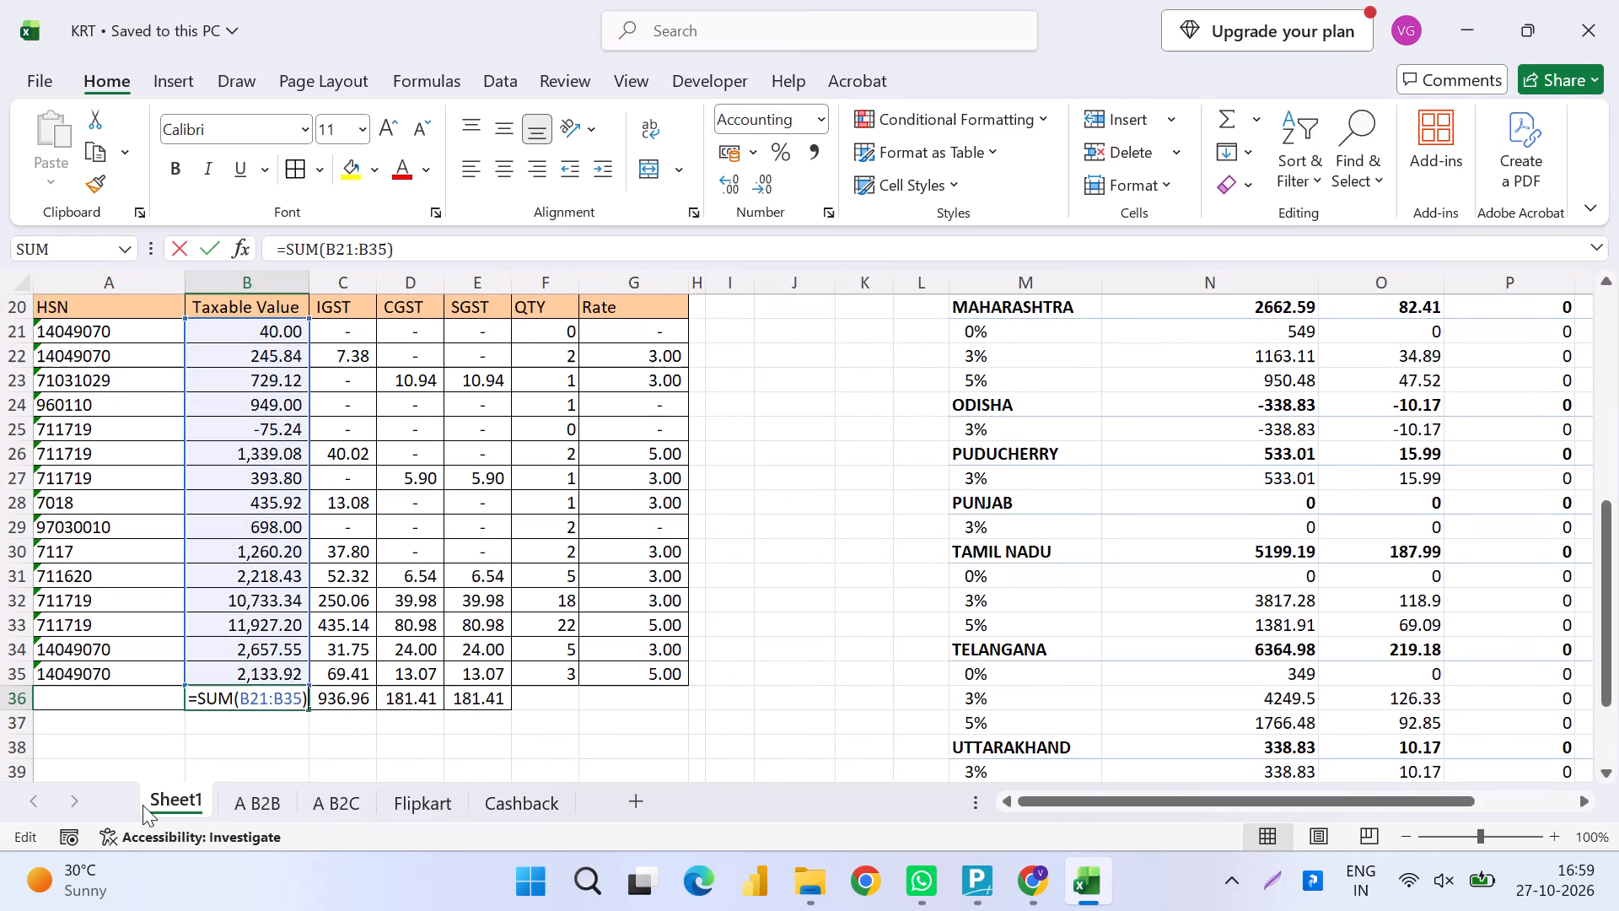
key(Return)
key(Up)
key(Right)
key(Right)
key(Right)
key(Left)
key(Left)
key(Left)
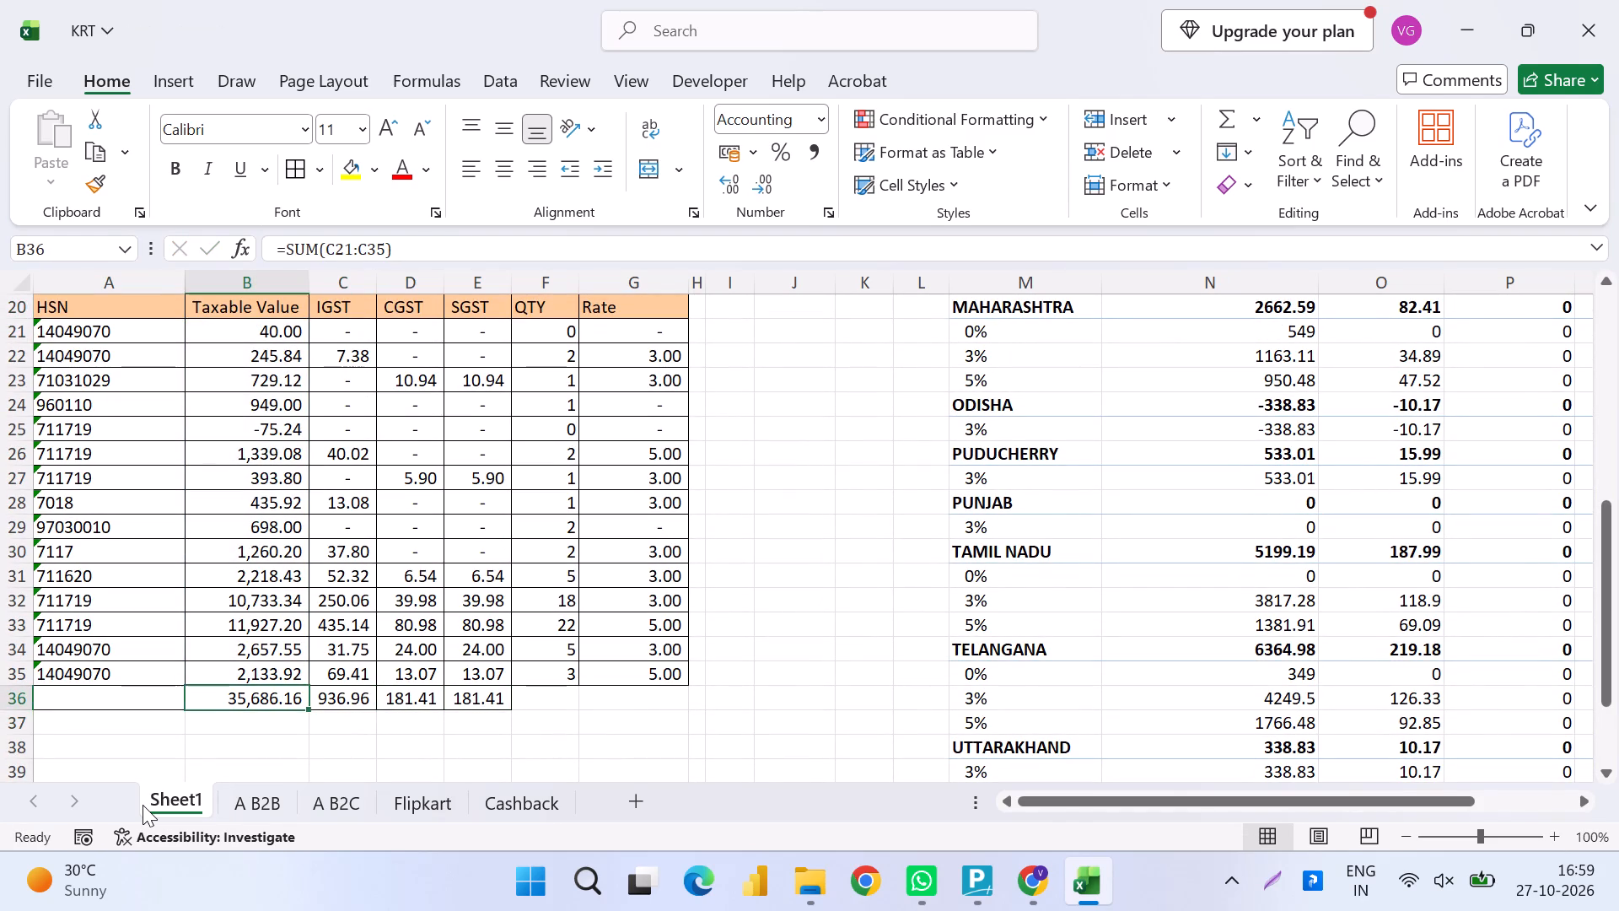
Move the HSN table A20:G36, including its total row, to M47 below the merged state-wise summary.
key(ctrl+Left)
key(ctrl+Up)
key(ctrl+shift+Down)
key(ctrl+shift+Right)
key(ctrl+x)
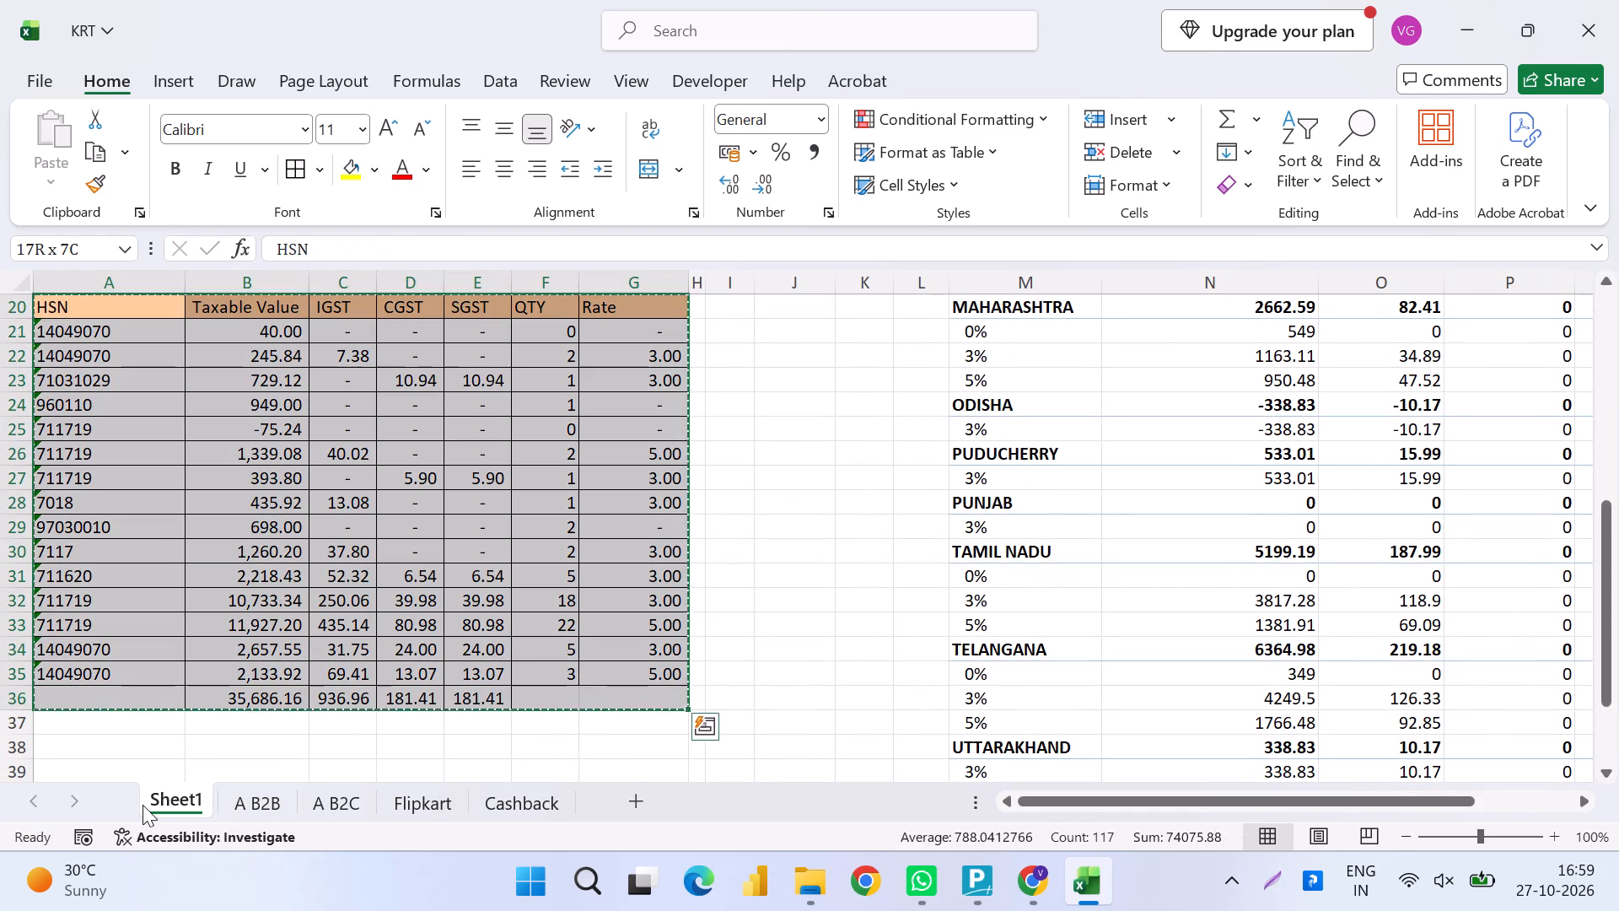
key(ctrl+Right)
key(ctrl+Right)
key(ctrl+Down)
key(Down)
key(Down)
key(Down)
key(Down)
key(Return)
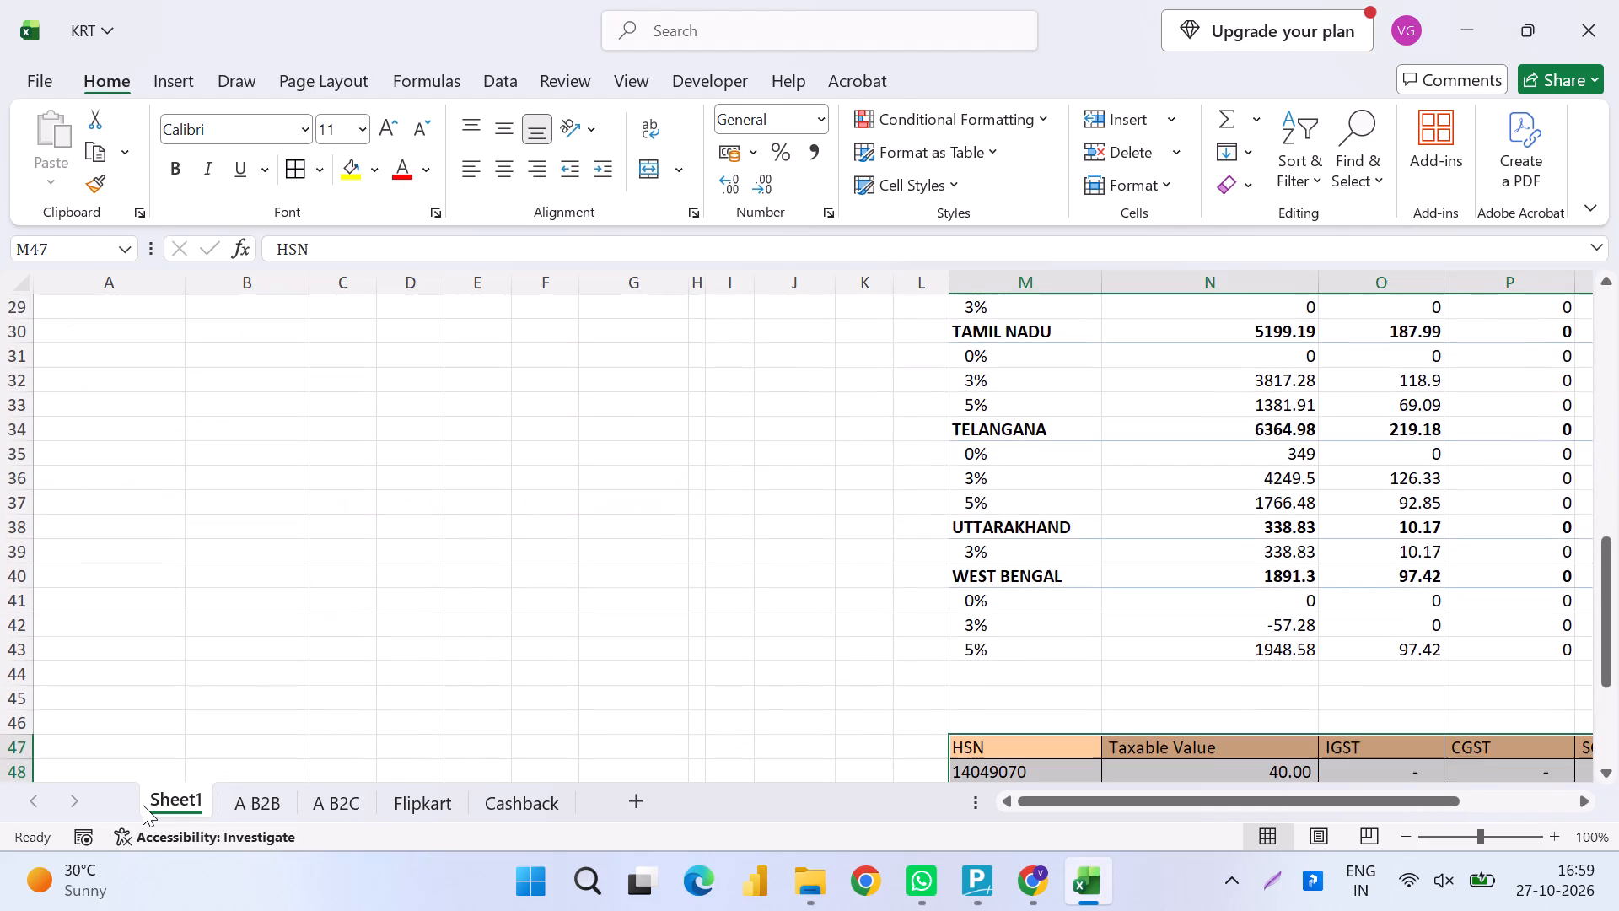
Move columns M to S, with the merged summary and HSN table, onto columns A to G and save the workbook.
key(ctrl+Down)
key(ctrl+Up)
key(ctrl+Up)
key(ctrl+Up)
key(ctrl+Up)
key(ctrl+Up)
key(ctrl+Up)
key(ctrl+Up)
key(ctrl+Up)
key(ctrl+Up)
key(ctrl+Up)
key(ctrl+Up)
key(ctrl+Up)
key(ctrl+Up)
key(ctrl+Up)
key(ctrl+Up)
key(ctrl+Up)
key(ctrl+Up)
key(ctrl+Up)
key(ctrl+Up)
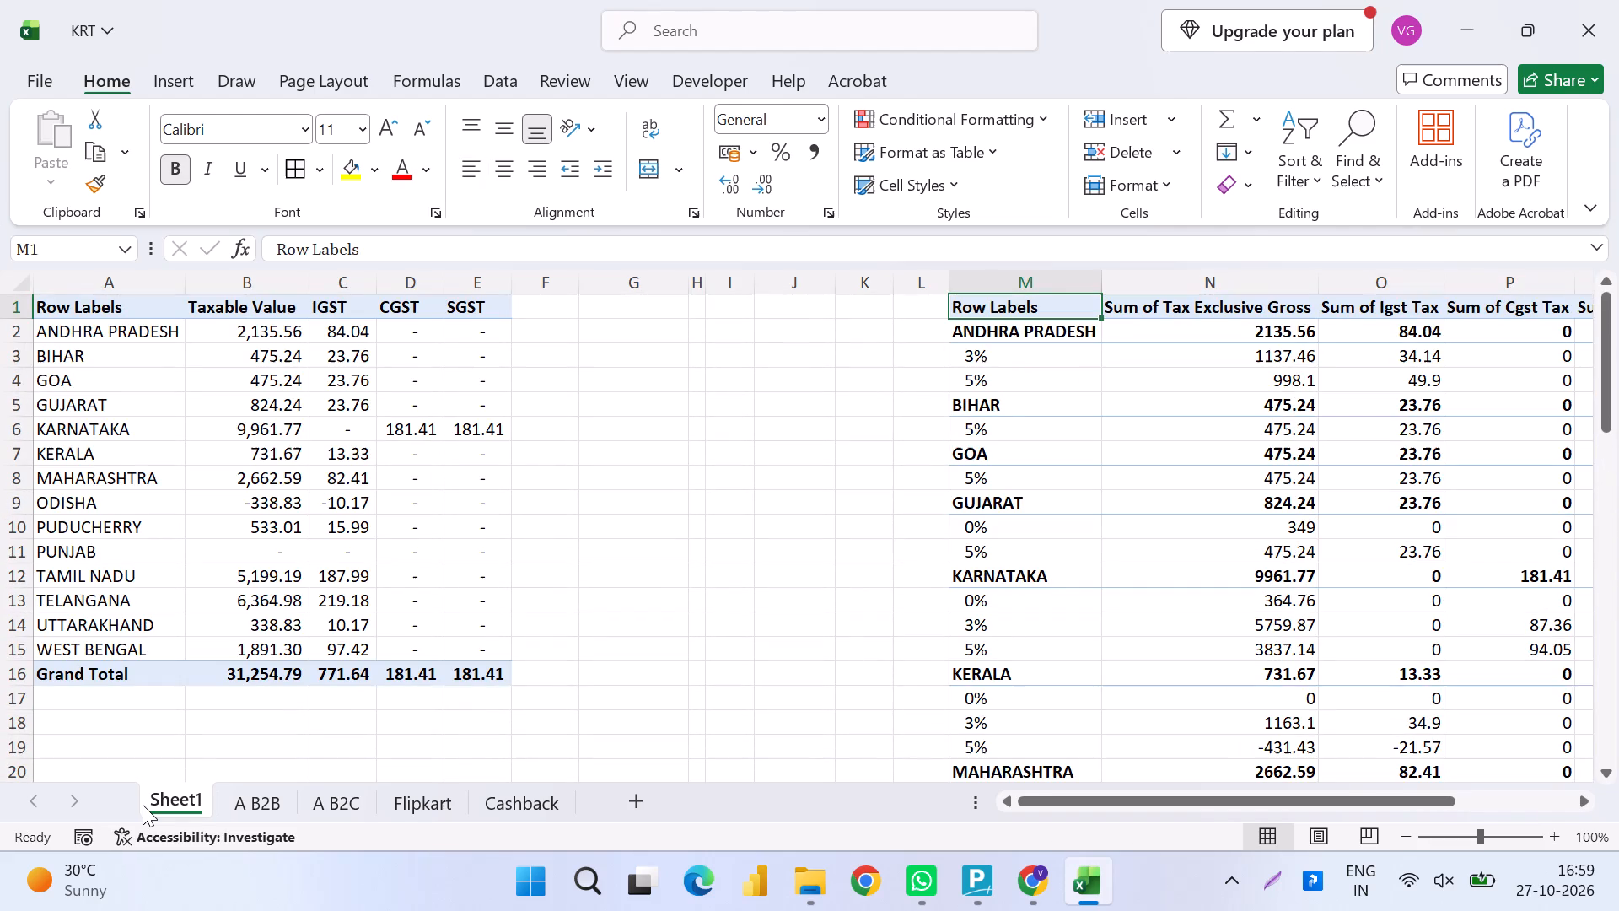
key(Up)
key(Up)
key(ctrl+space)
key(shift+Right)
key(shift+Right)
key(shift+Right)
key(shift+Right)
key(shift+Right)
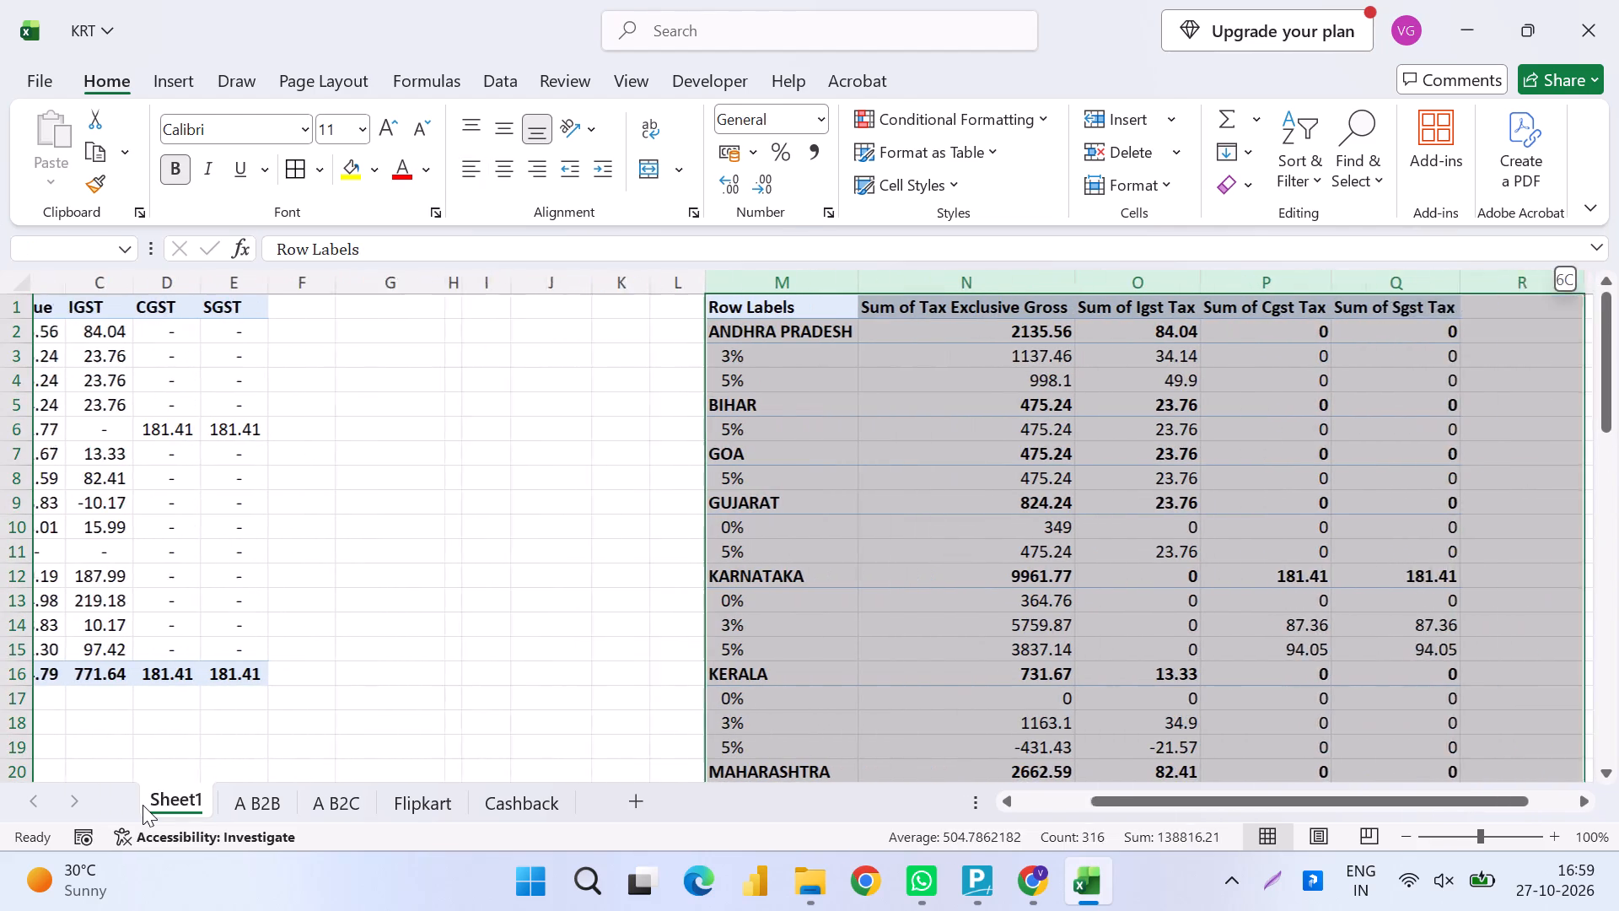
key(shift+Right)
key(ctrl+x)
key(ctrl+Up)
key(ctrl+Left)
key(ctrl+Left)
key(ctrl+Left)
key(ctrl+Left)
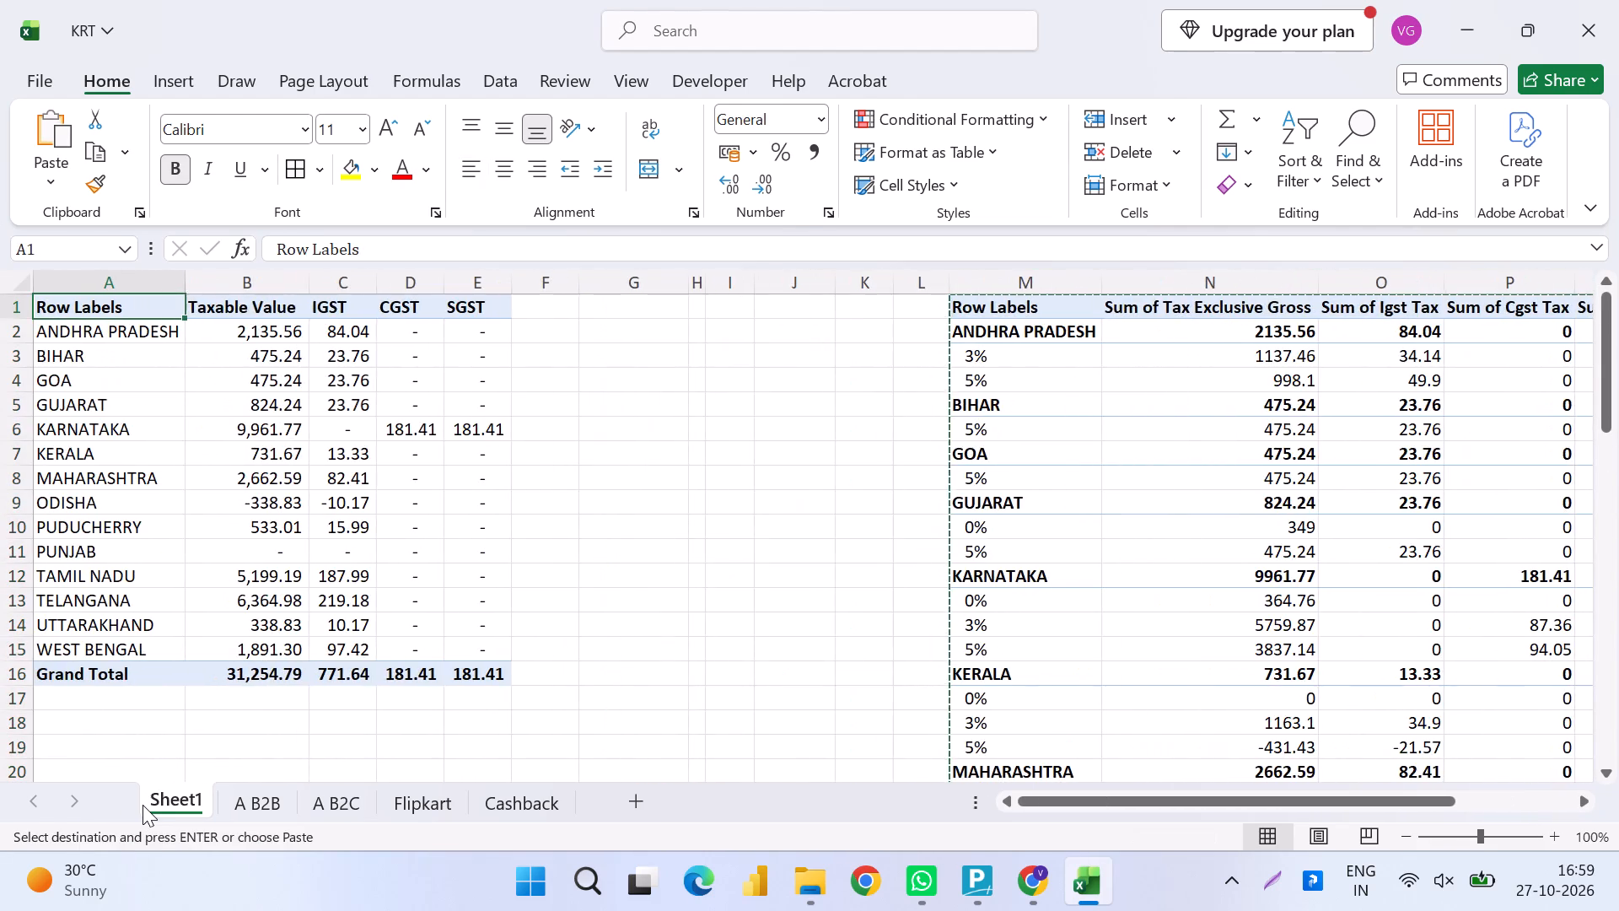
key(ctrl+Left)
key(Return)
key(ctrl+s)
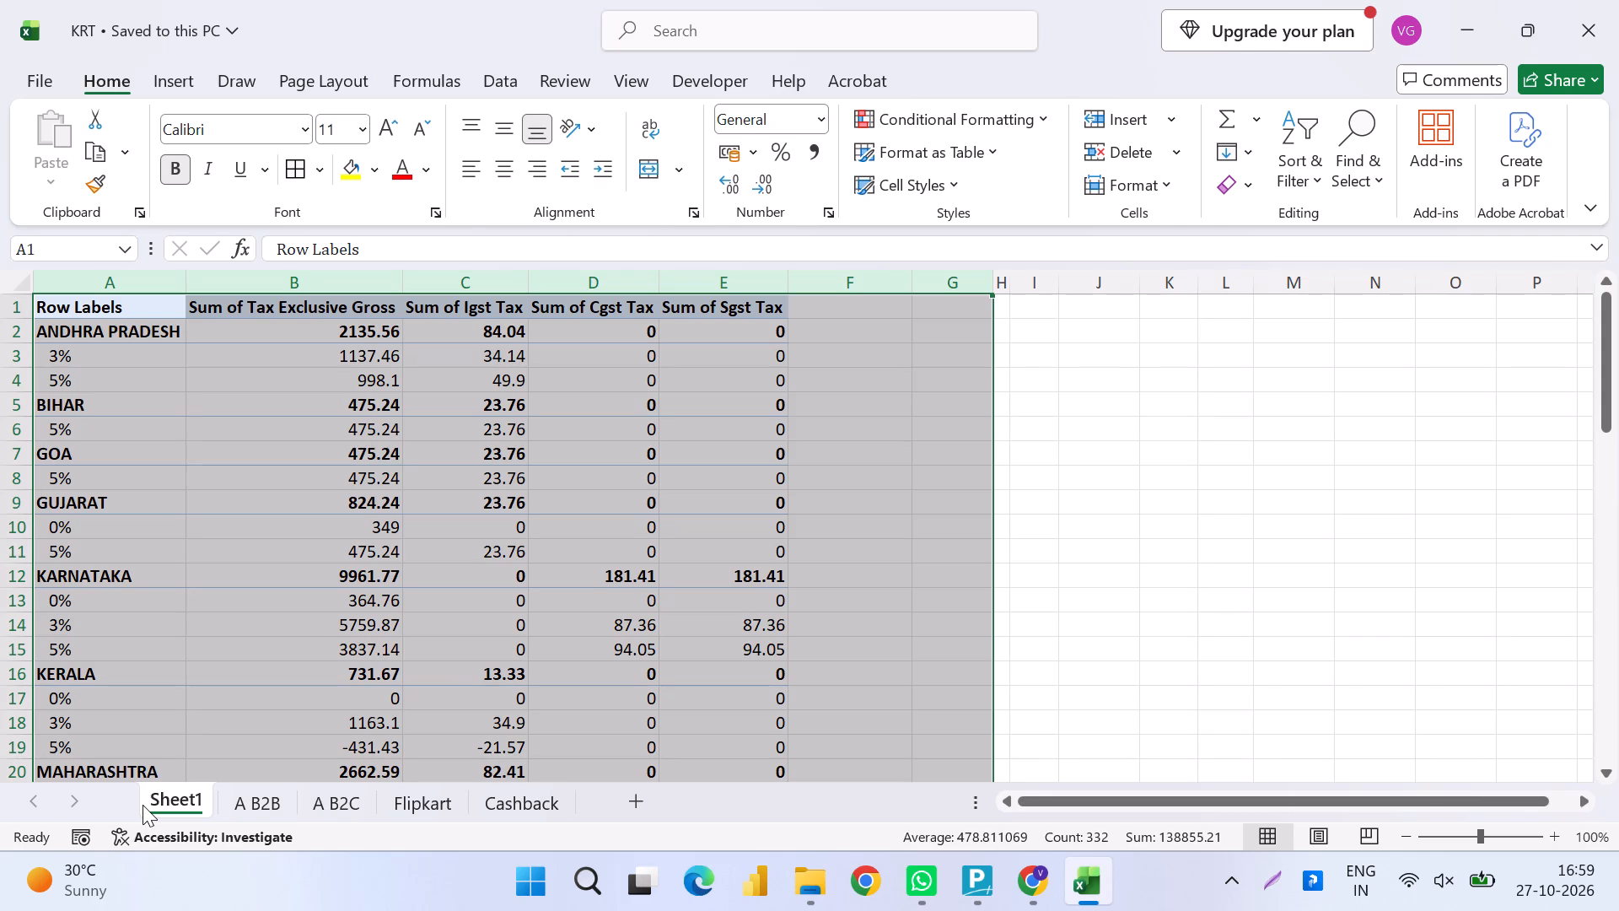
key(ctrl+s)
Check the state and rate labels in column A from Andhra Pradesh to West Bengal's last rate row, saving the workbook again.
key(Down)
key(Down)
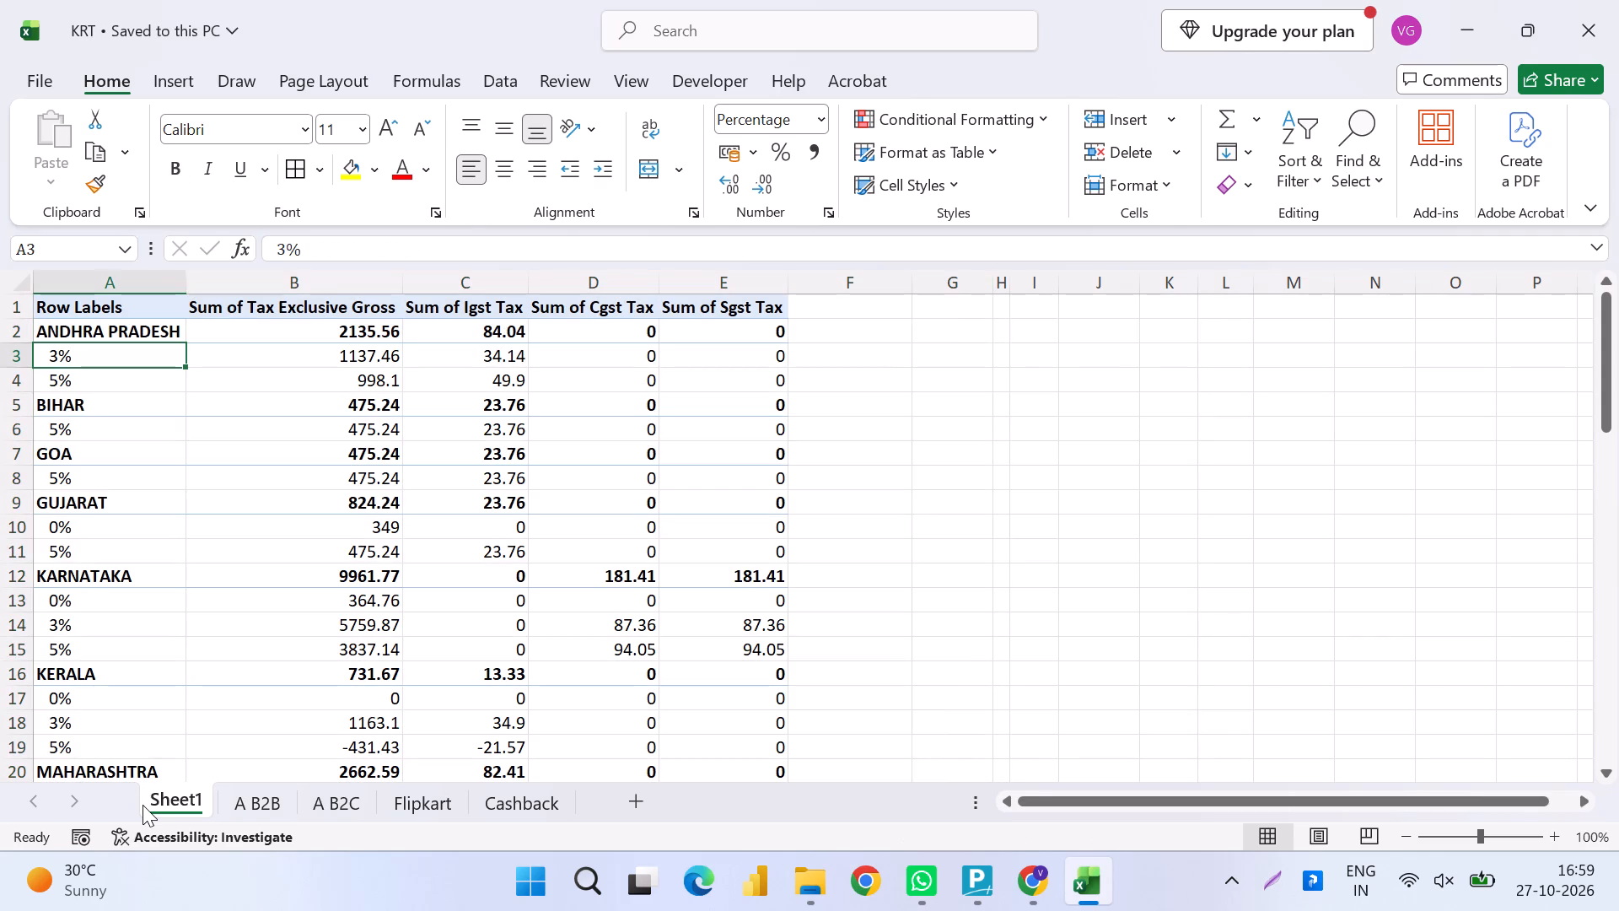
key(Up)
key(Down)
key(Up)
key(Right)
key(Left)
key(ctrl+shift+Down)
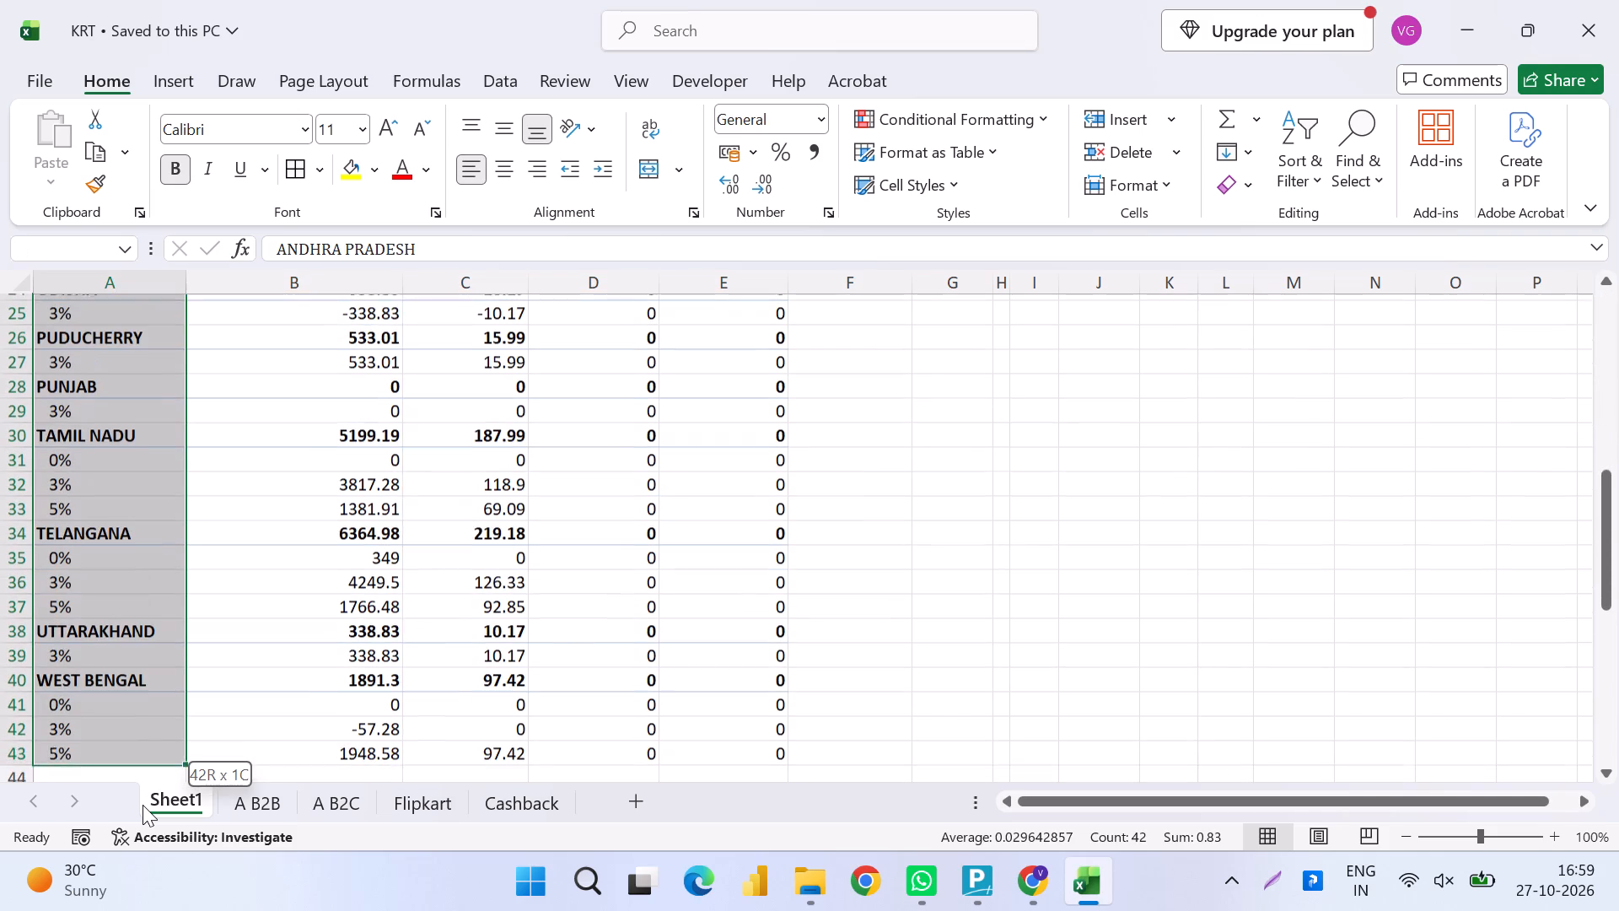
key(shift+Up)
key(shift+Down)
key(ctrl+s)
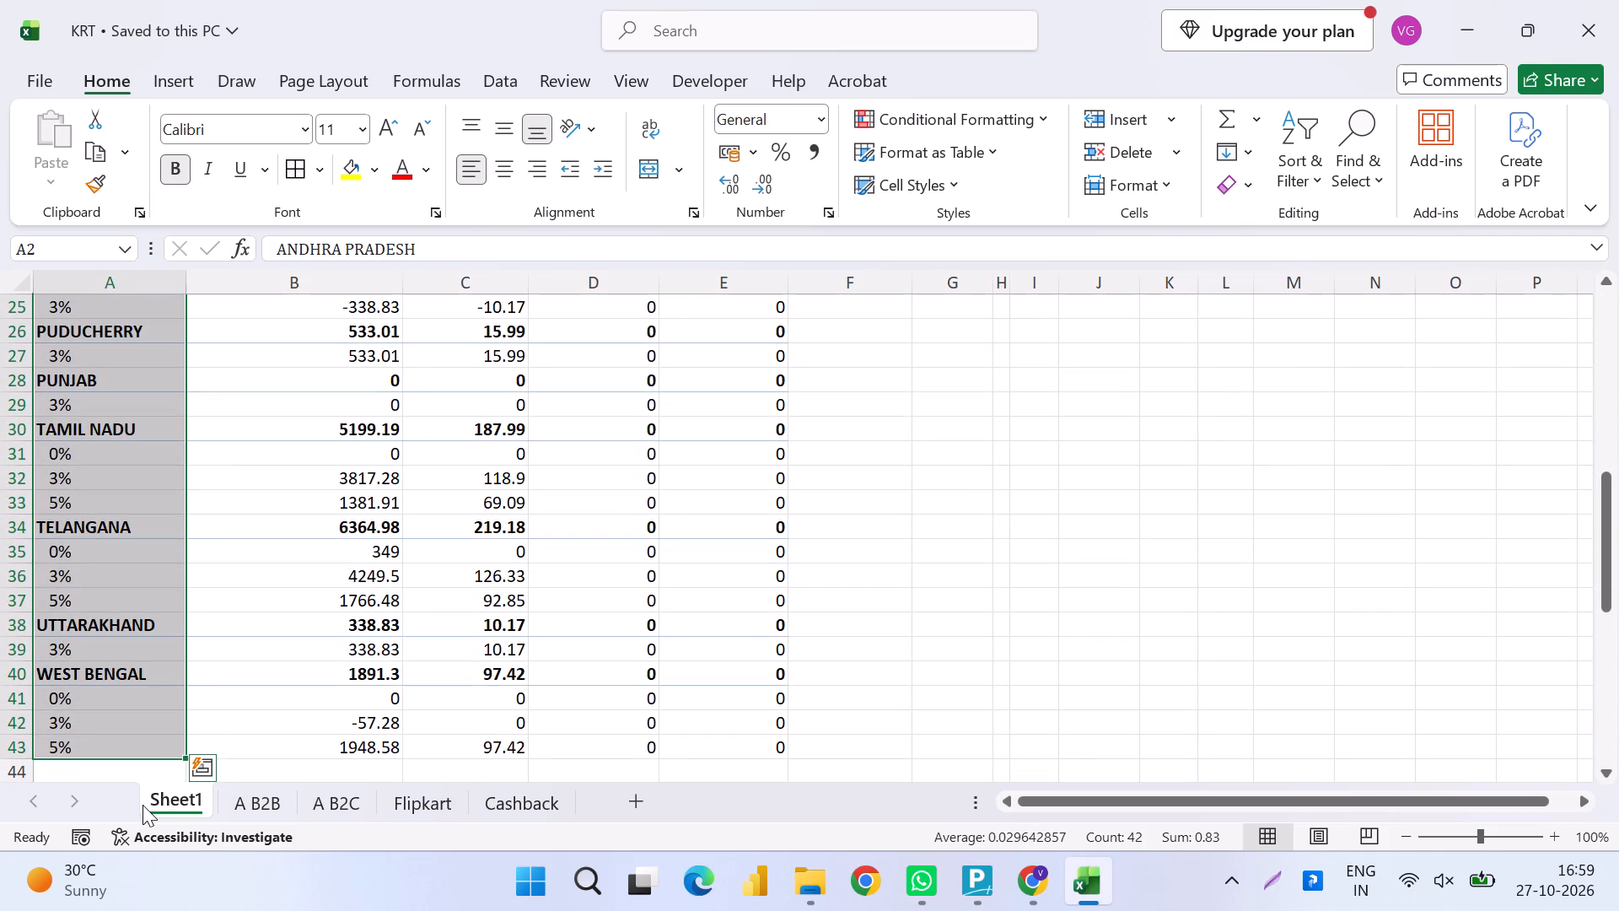
key(ctrl+Up)
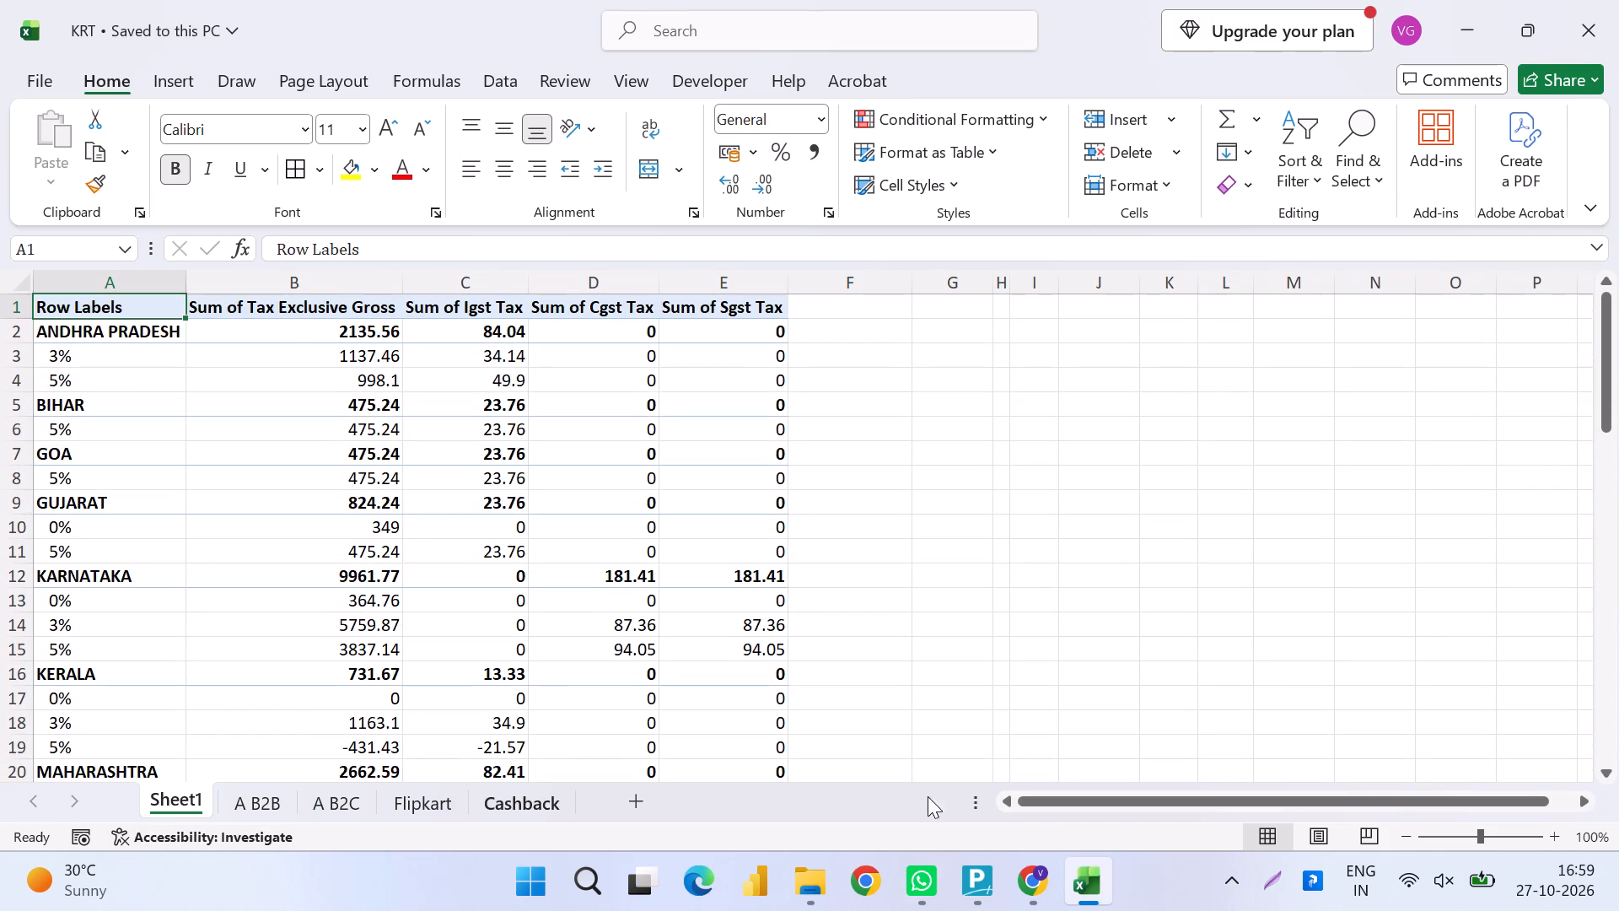
Switch to the GST portal page in Chrome.
click(1020, 877)
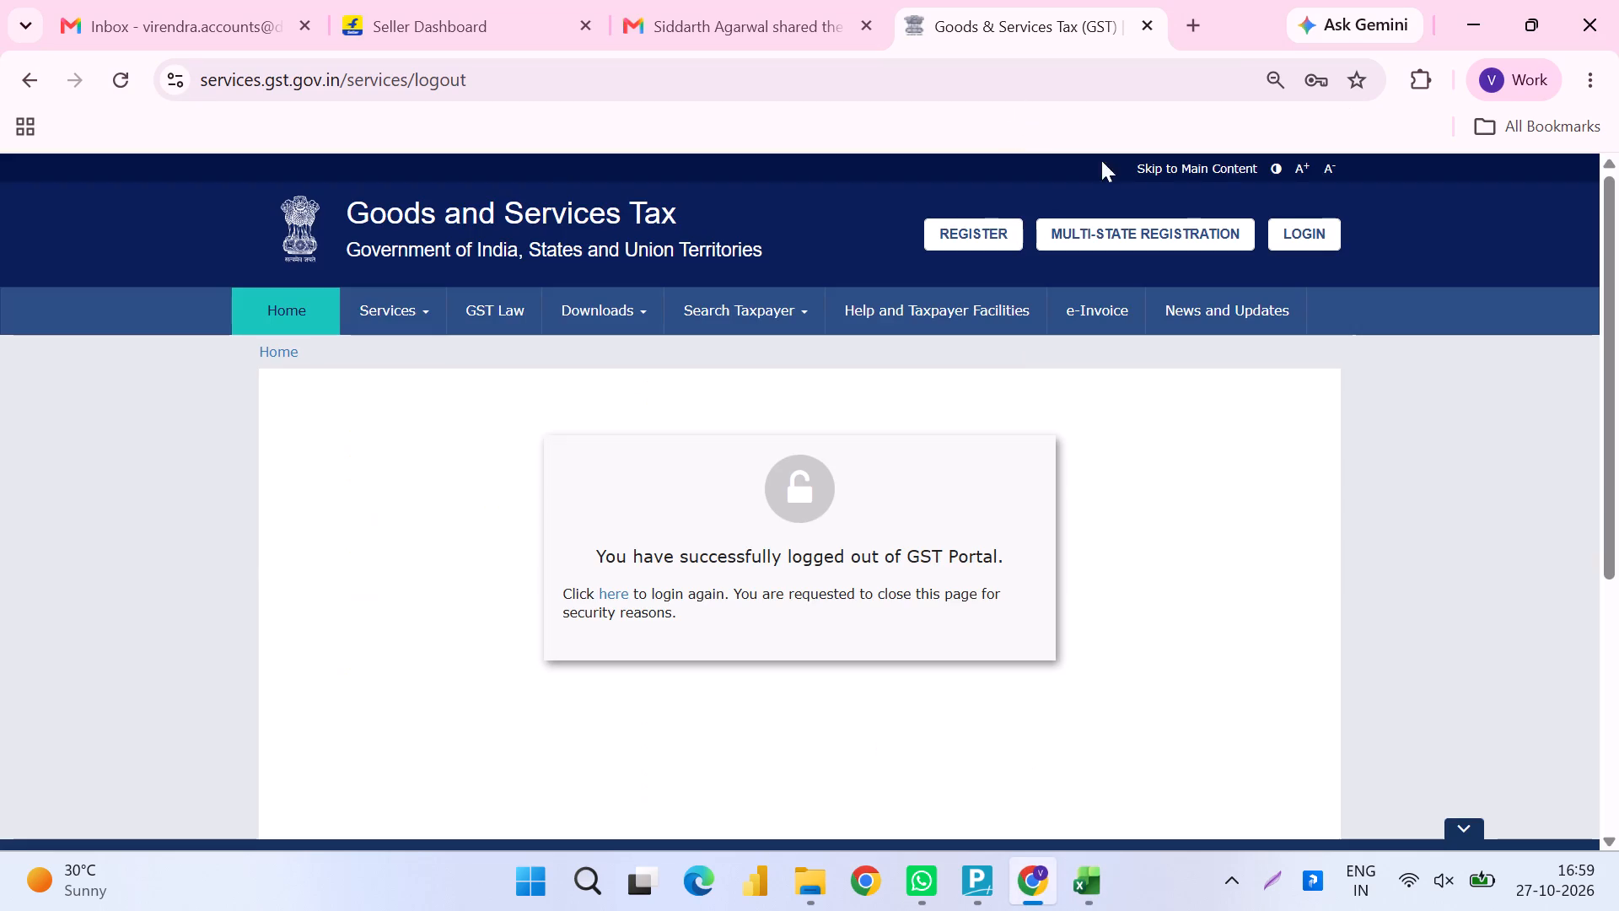
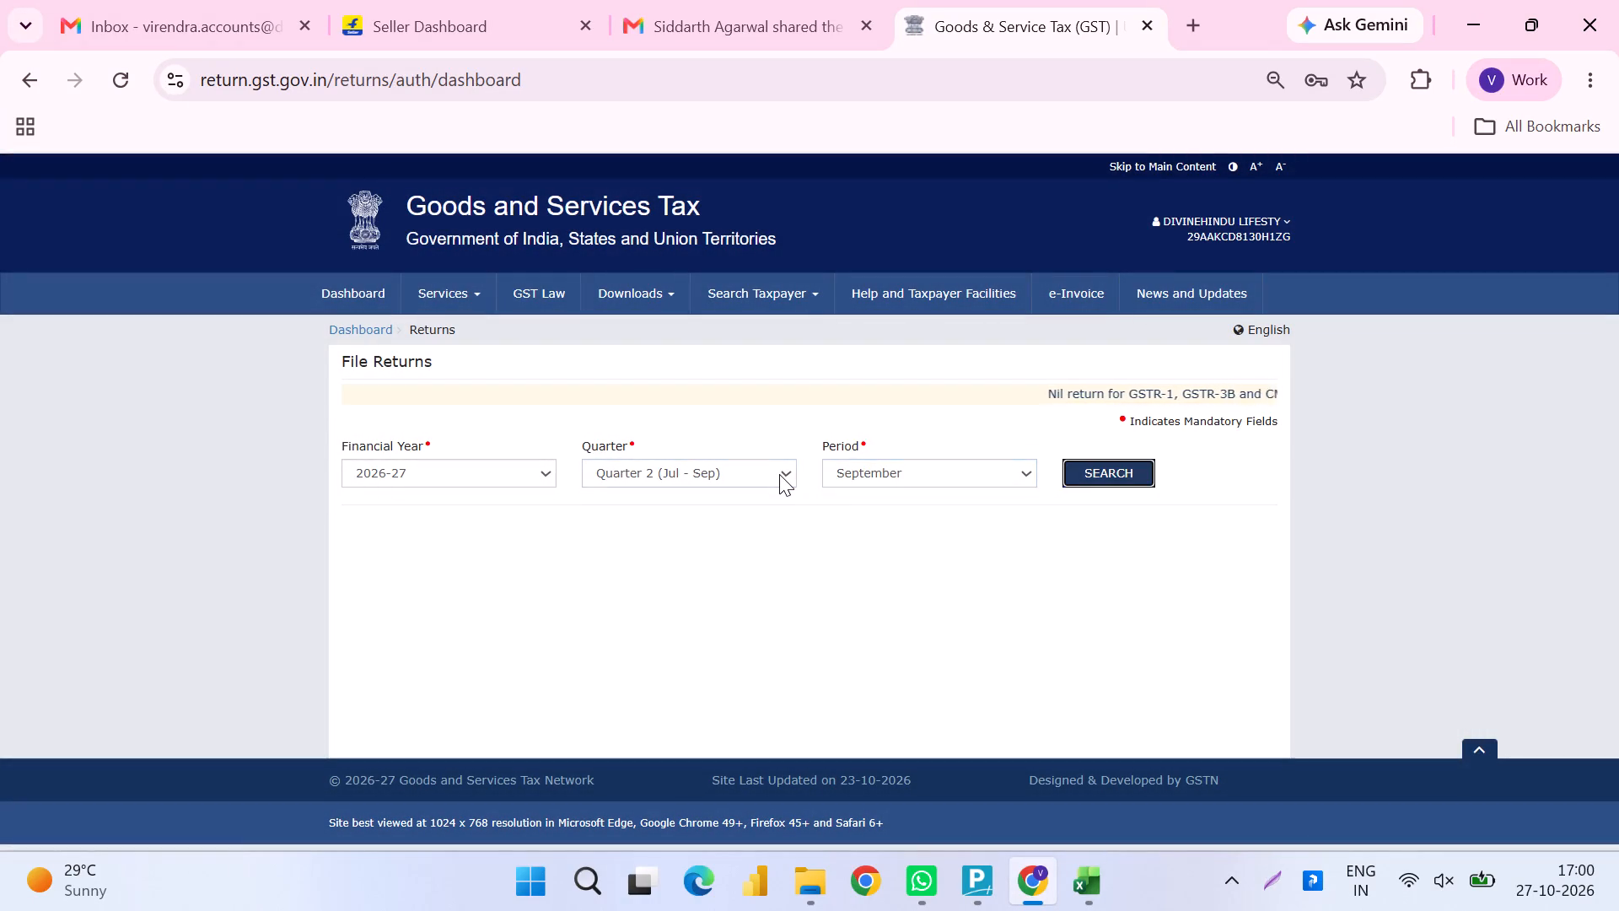
Open the September 2026-27 GSTR-1 and start a new record in table 7 - B2C (Others).
key(Return)
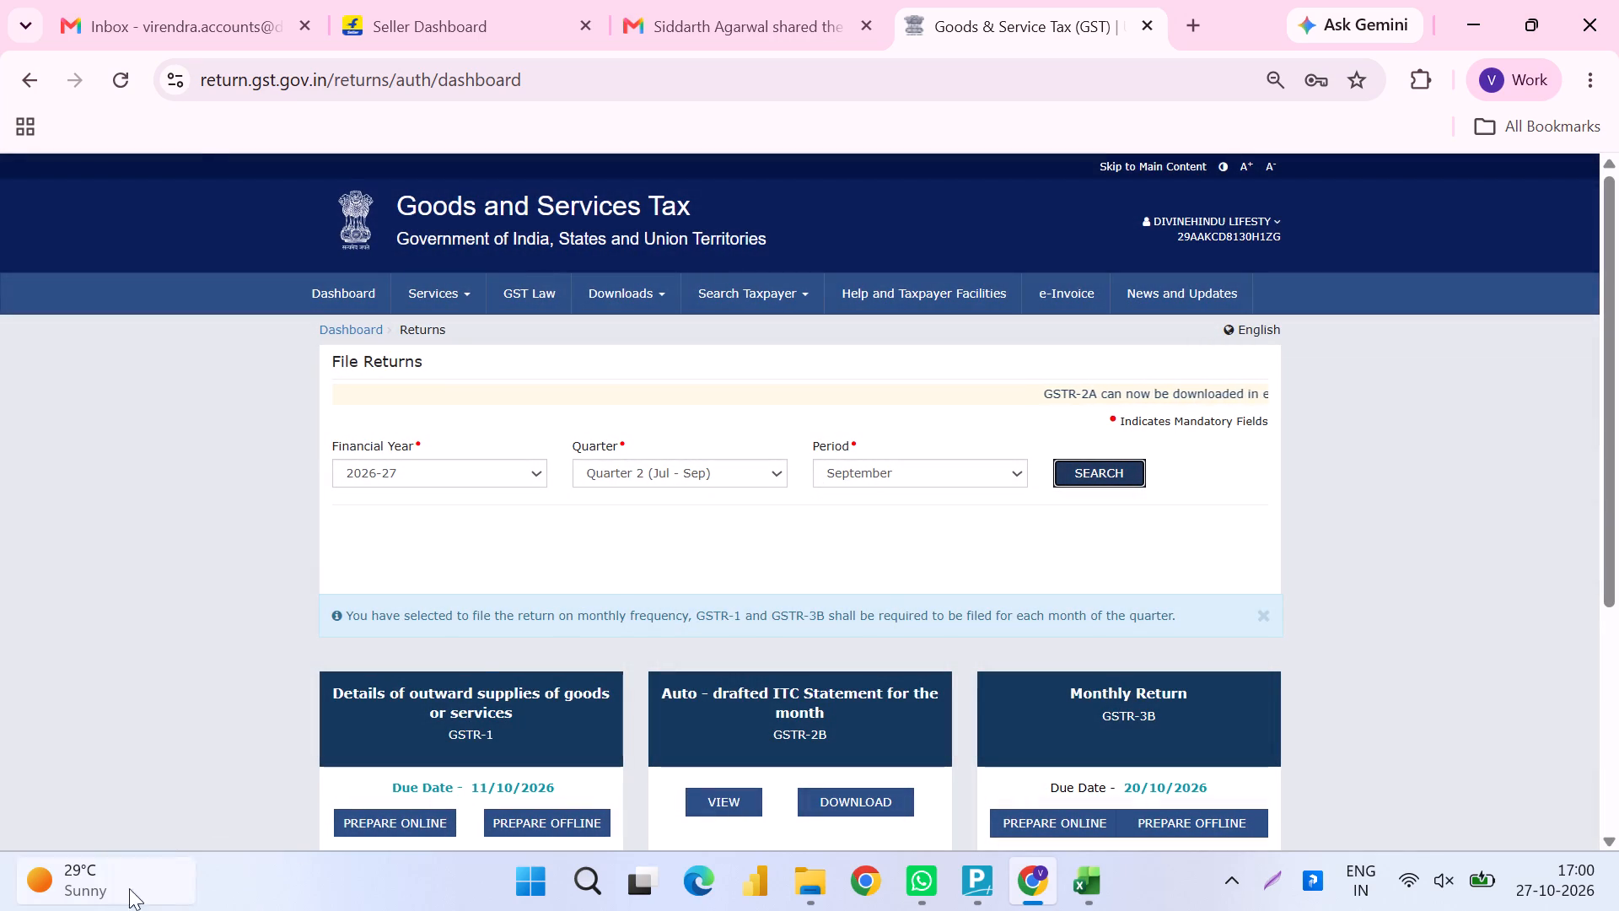
click(484, 671)
scroll(659, 742, down, 1)
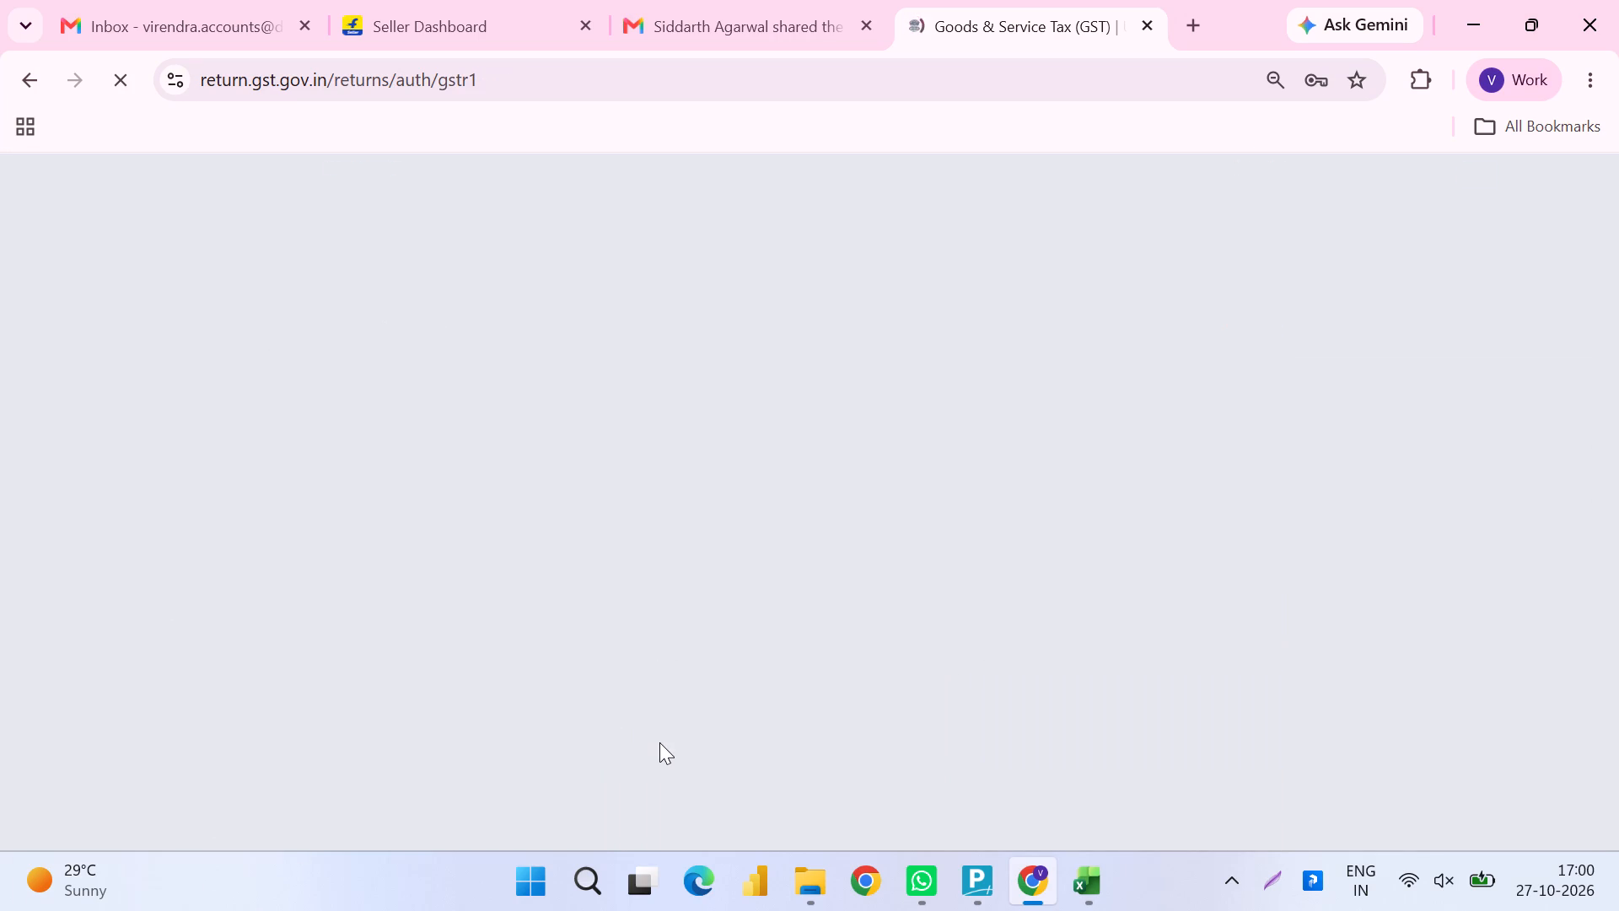
scroll(659, 742, down, 2)
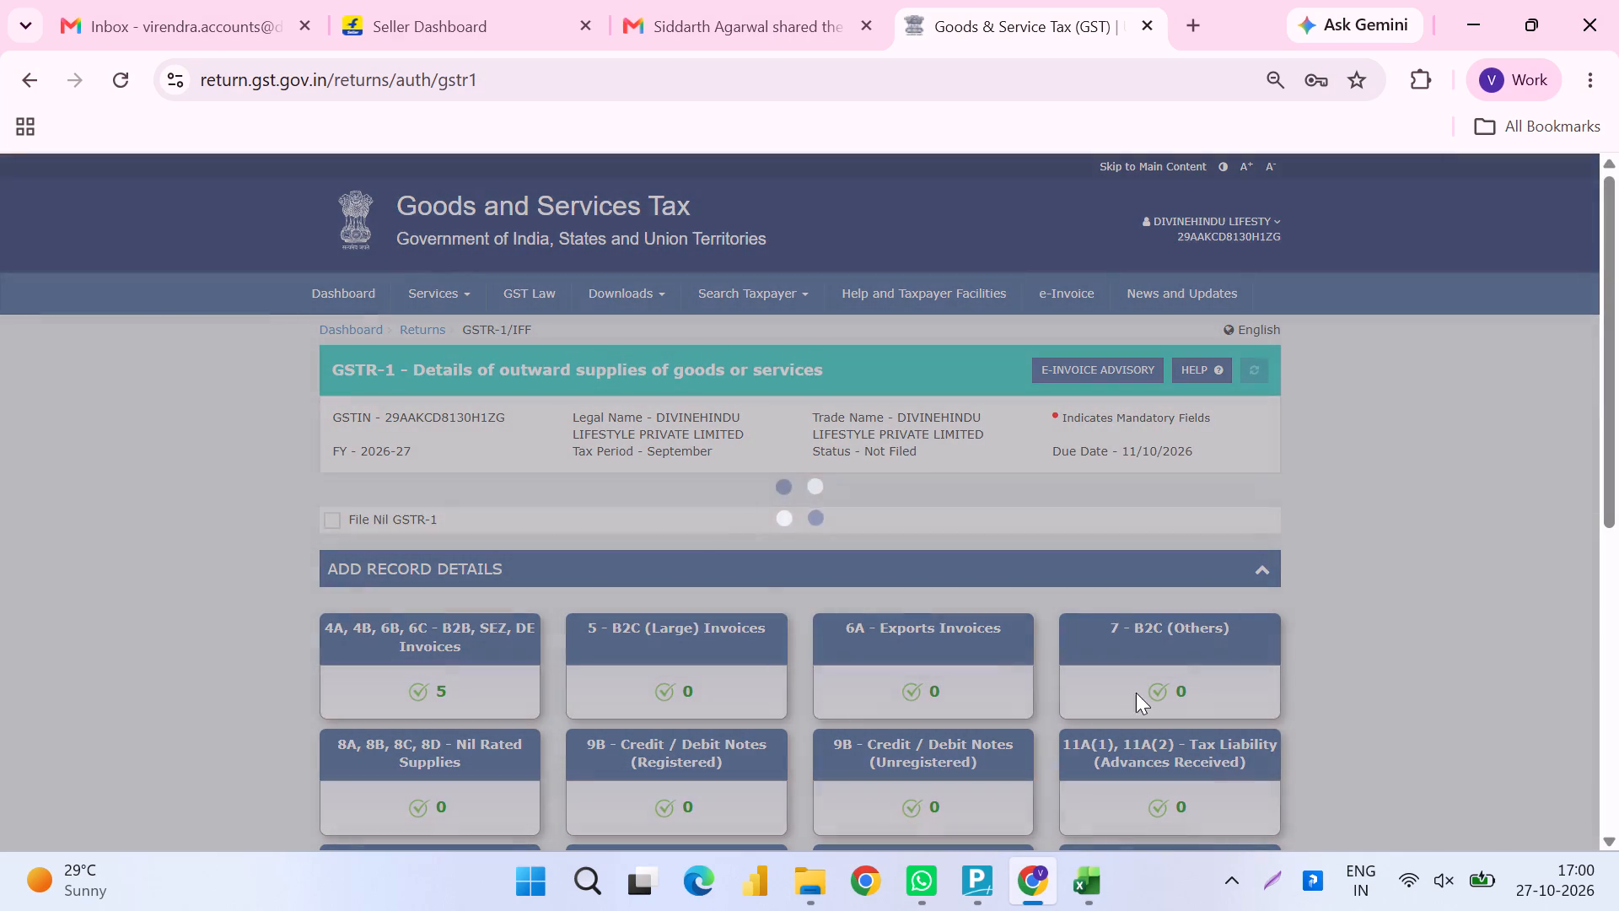
click(1143, 693)
click(1143, 693)
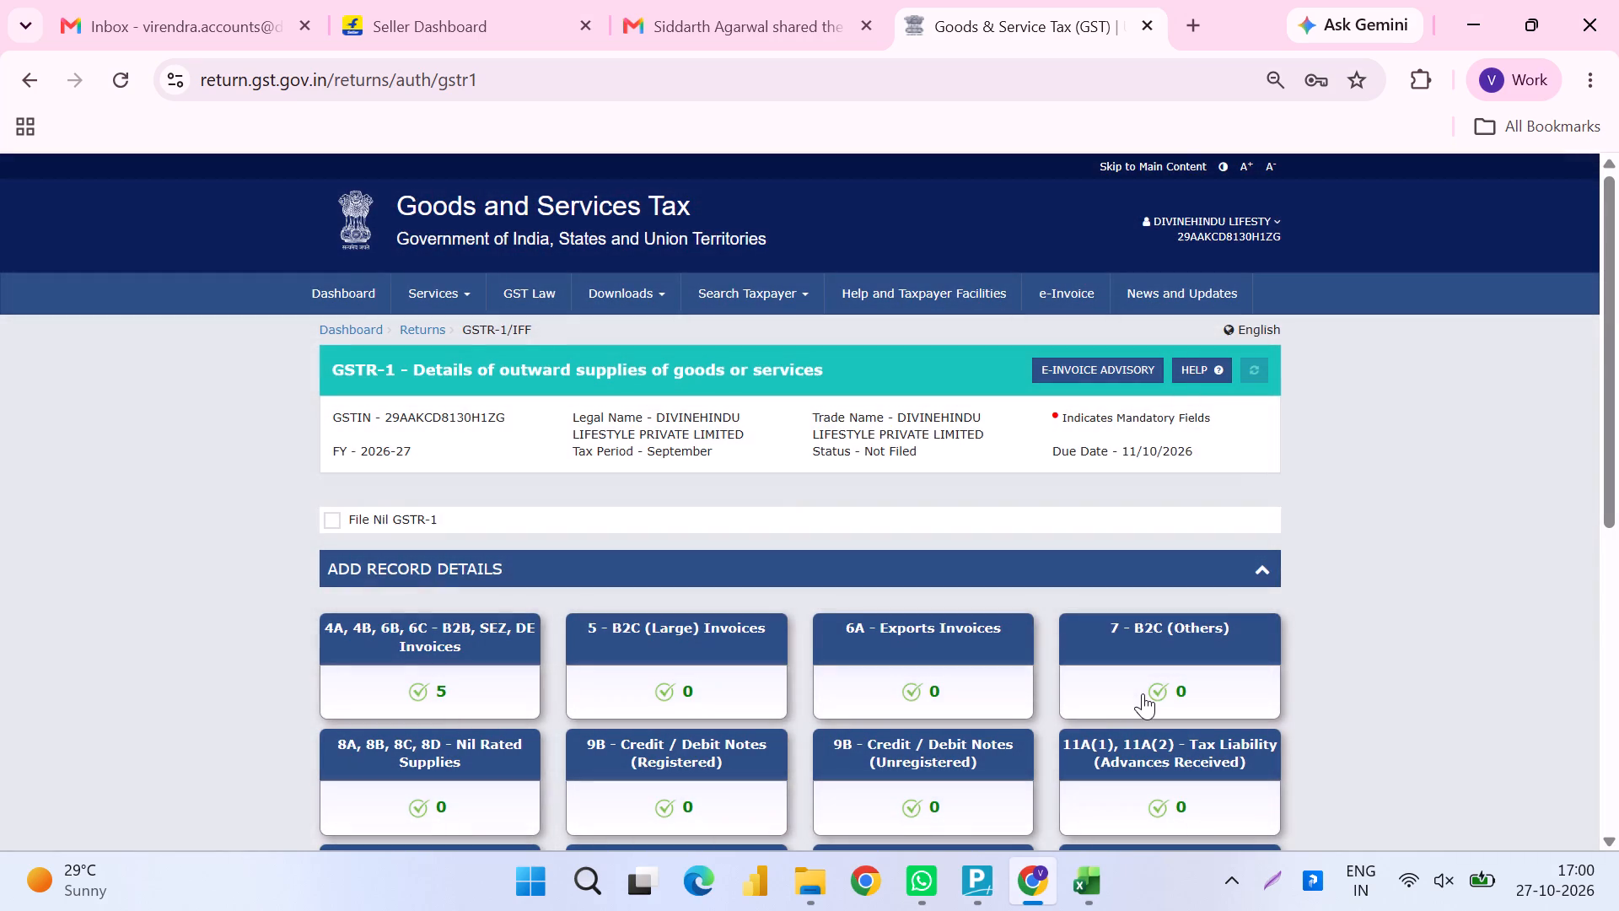
click(1143, 693)
scroll(1143, 693, down, 3)
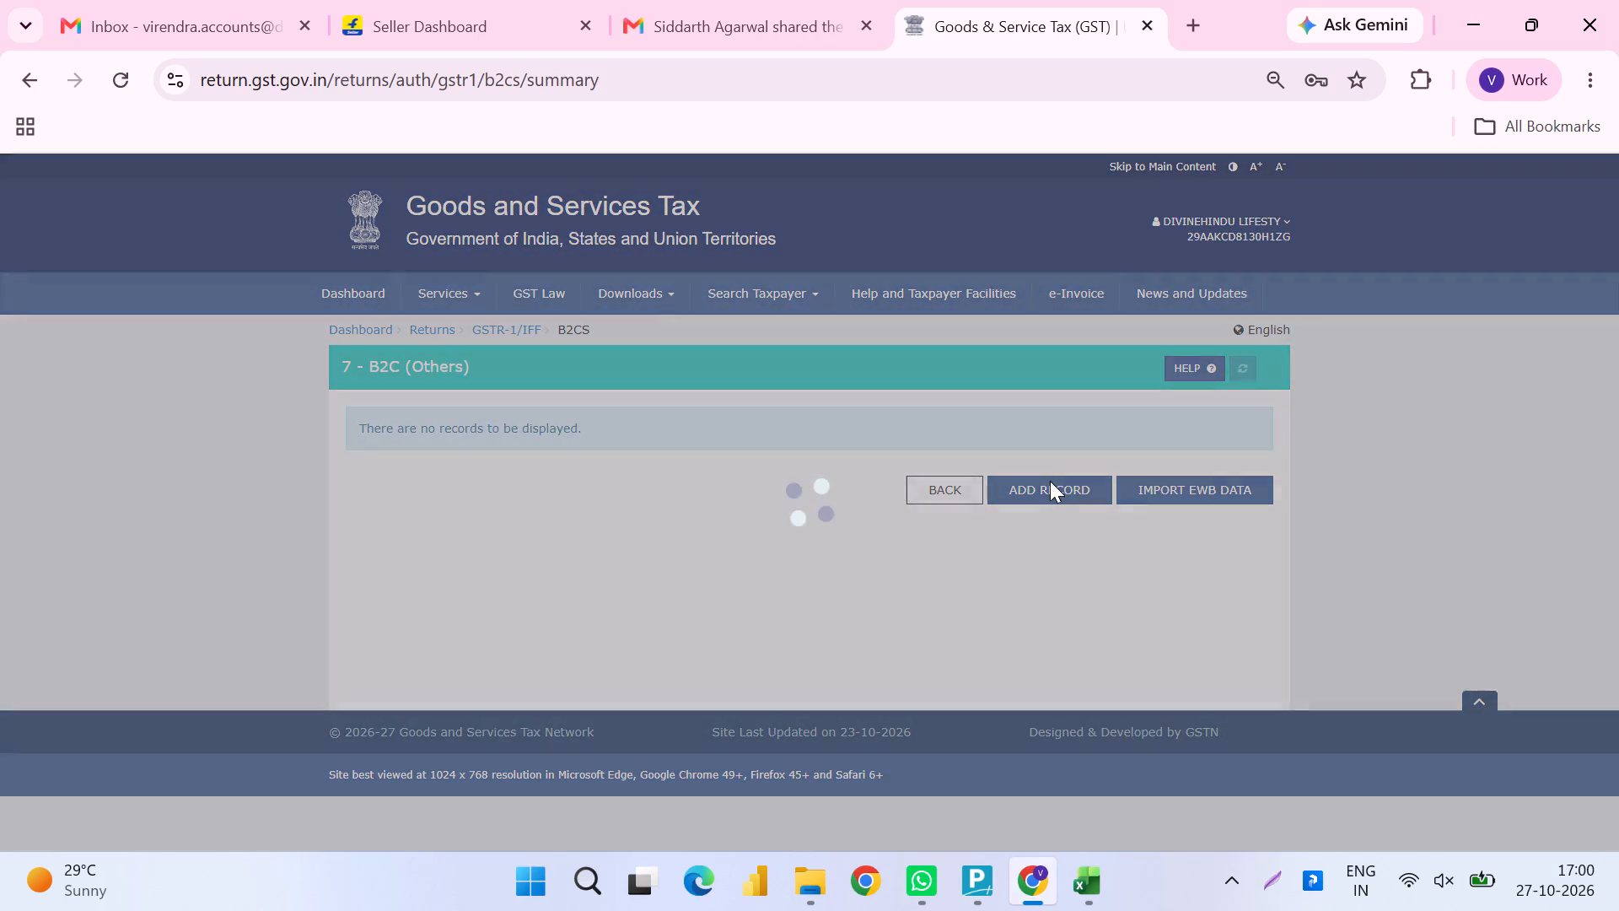
click(1047, 476)
click(1047, 476)
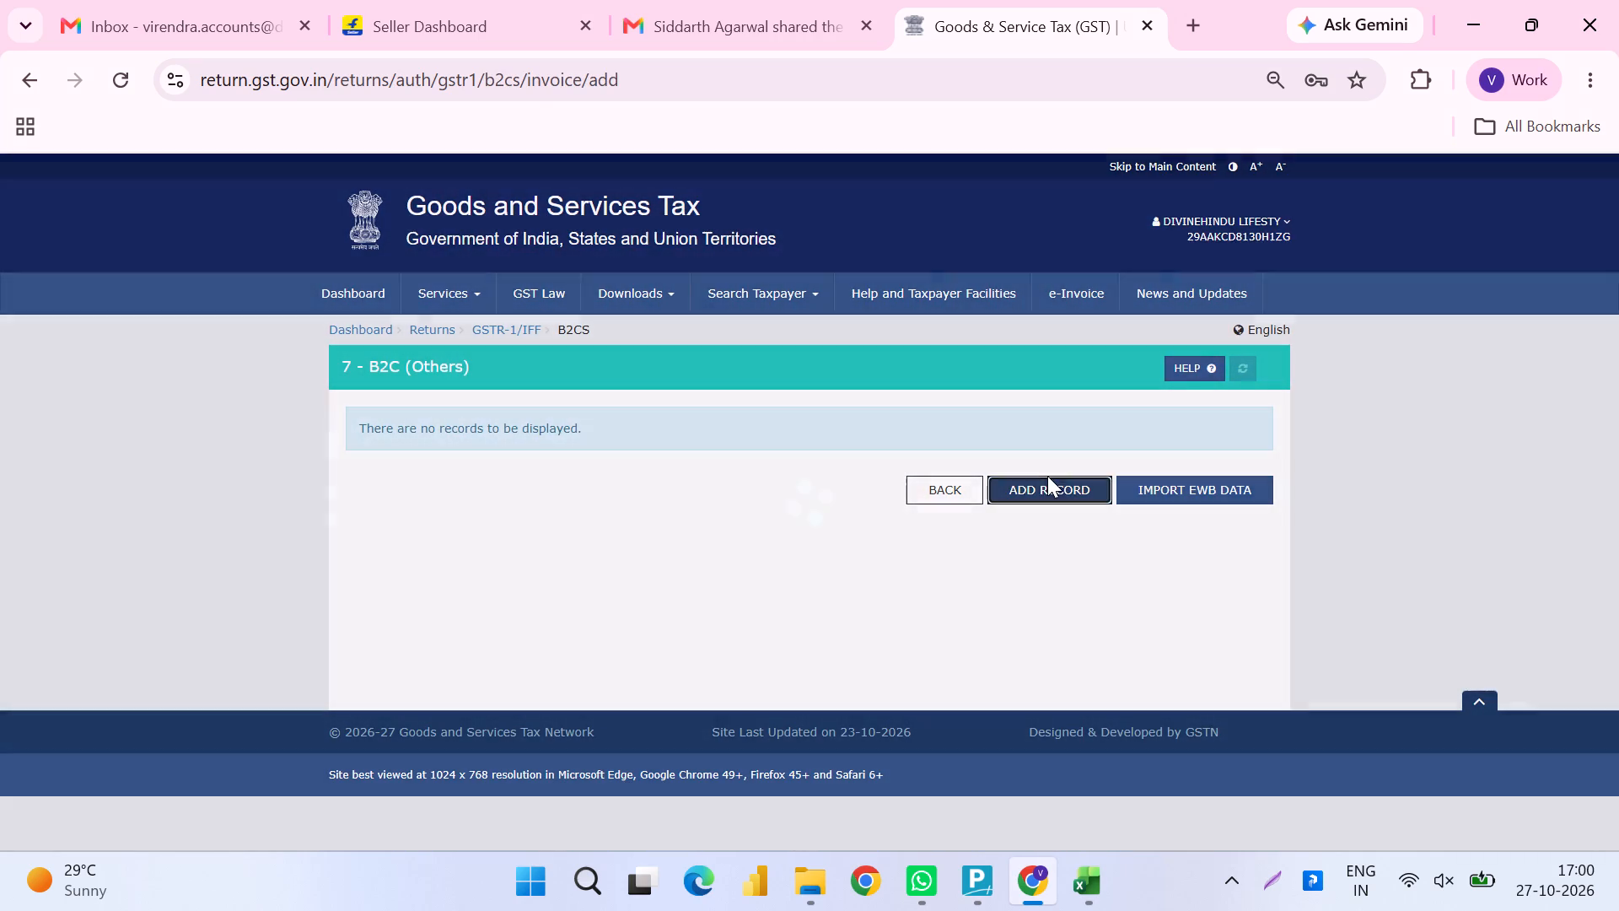
scroll(956, 598, down, 2)
Set the new B2CS record's place of supply to 37-Andhra Pradesh, the first state in Sheet1's summary.
key(alt+Tab)
key(Up)
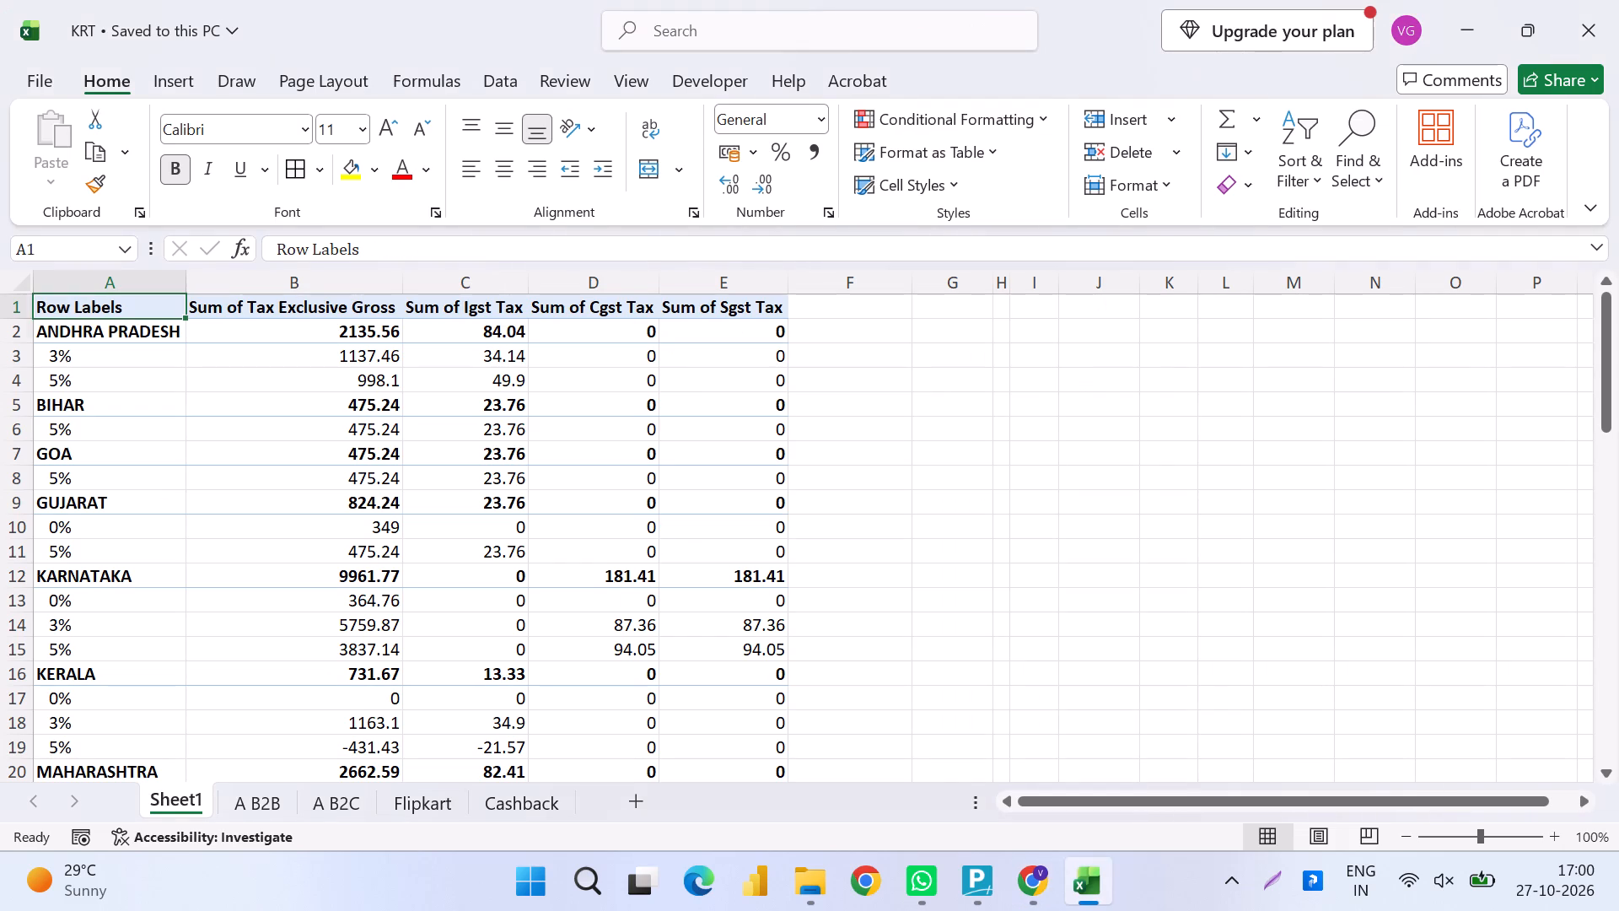
key(Down)
key(alt+Tab)
click(610, 476)
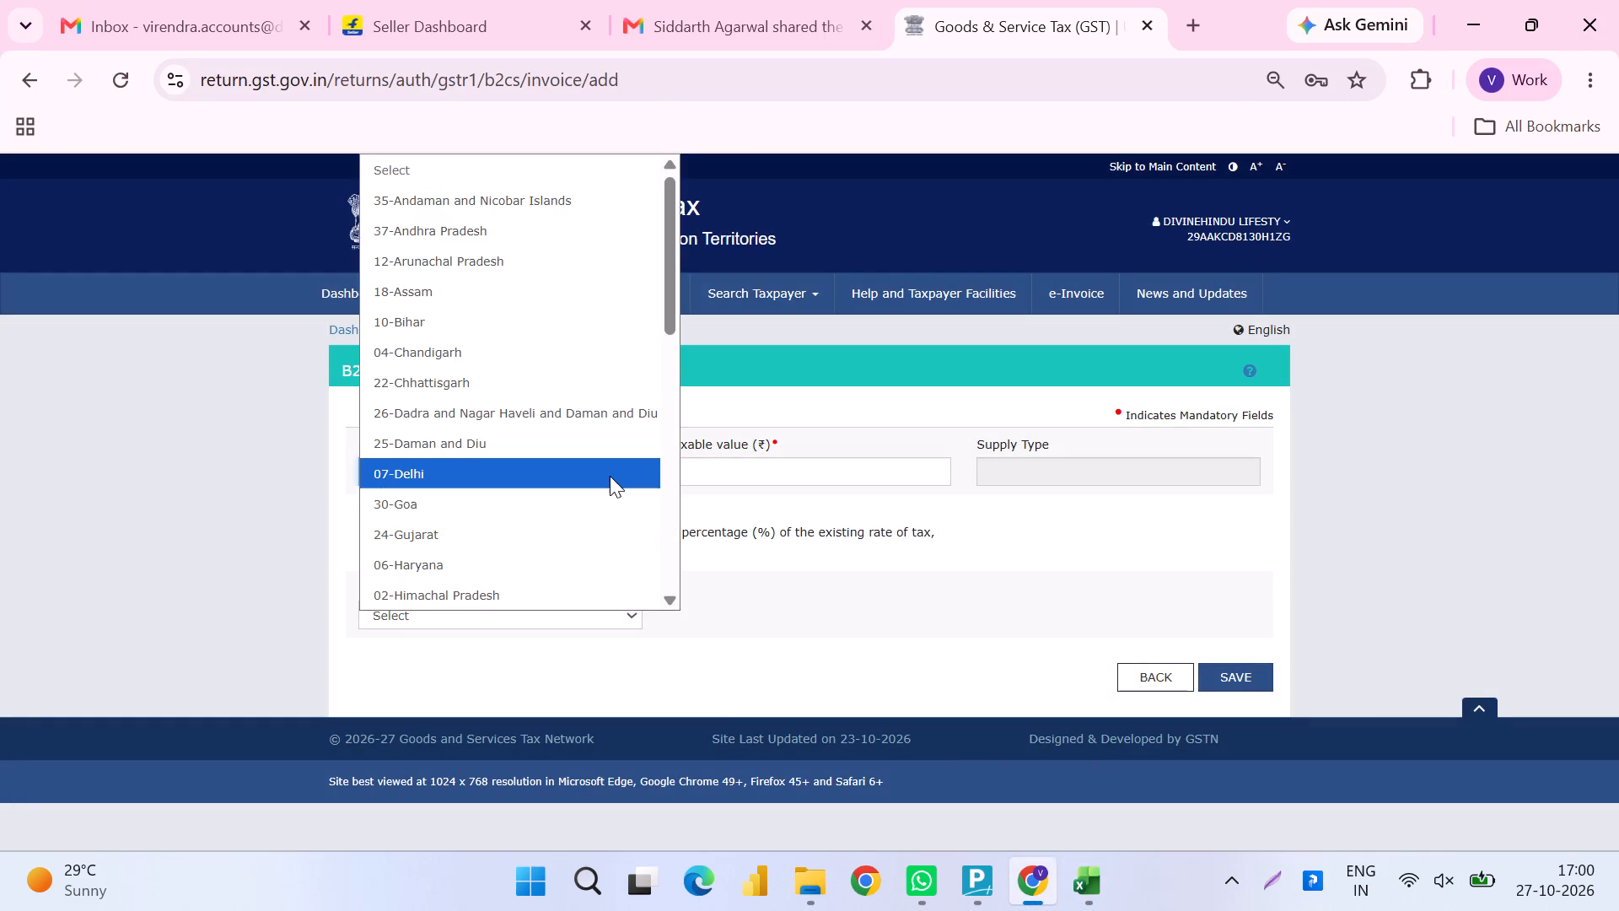
key(Up)
key(Up)
key(Up)
key(Up)
key(Up)
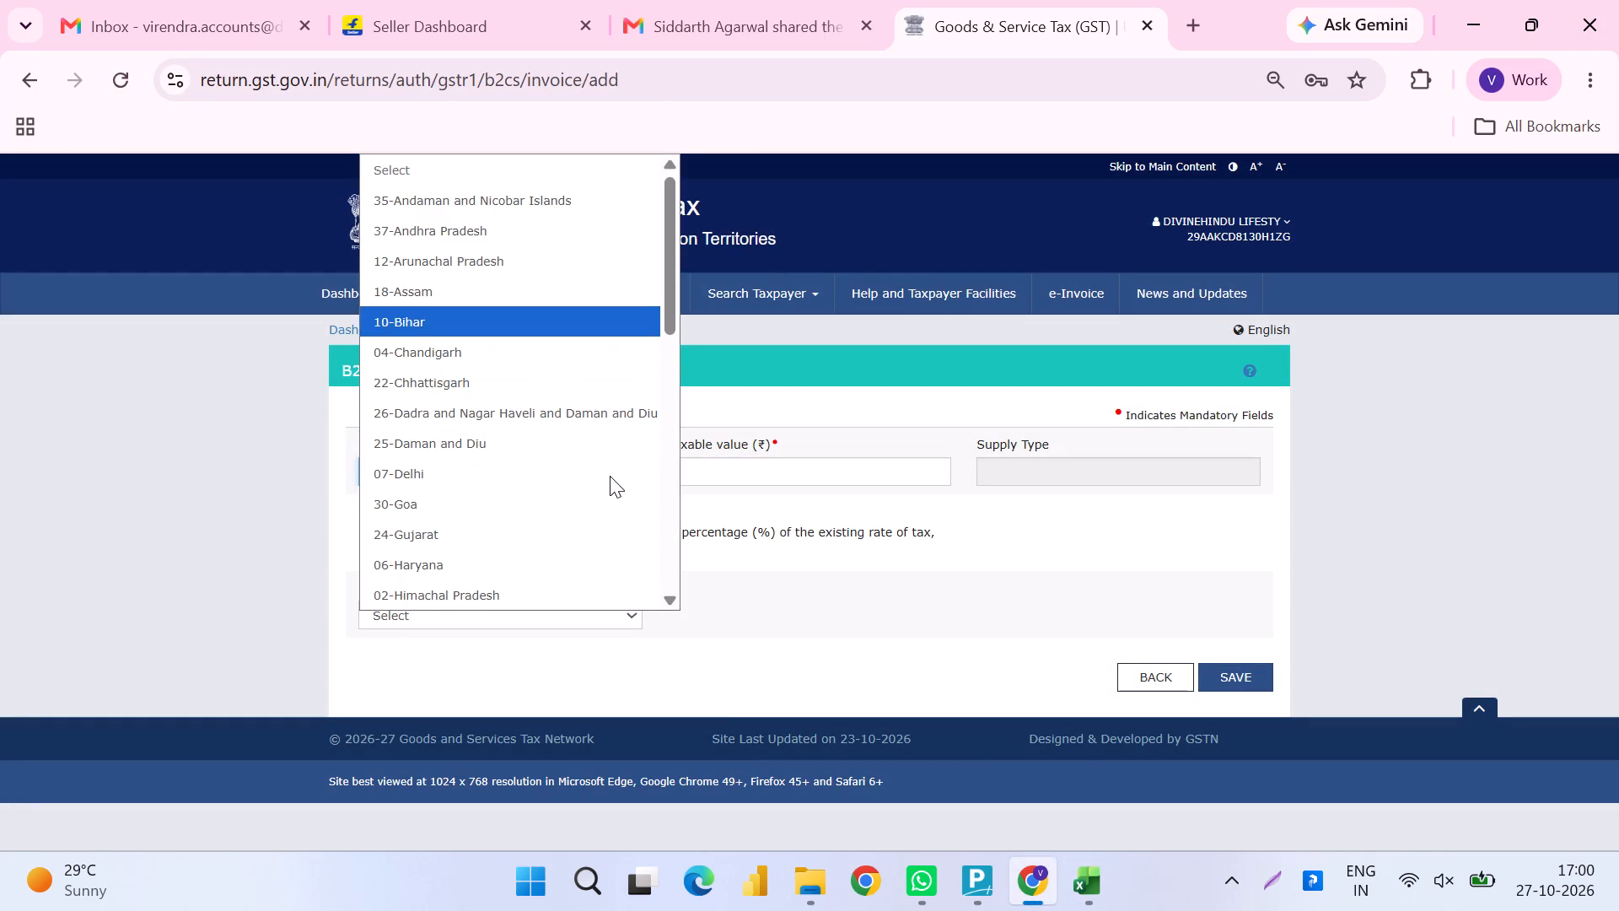
key(Up)
key(Up)
key(Up)
key(Return)
key(Tab)
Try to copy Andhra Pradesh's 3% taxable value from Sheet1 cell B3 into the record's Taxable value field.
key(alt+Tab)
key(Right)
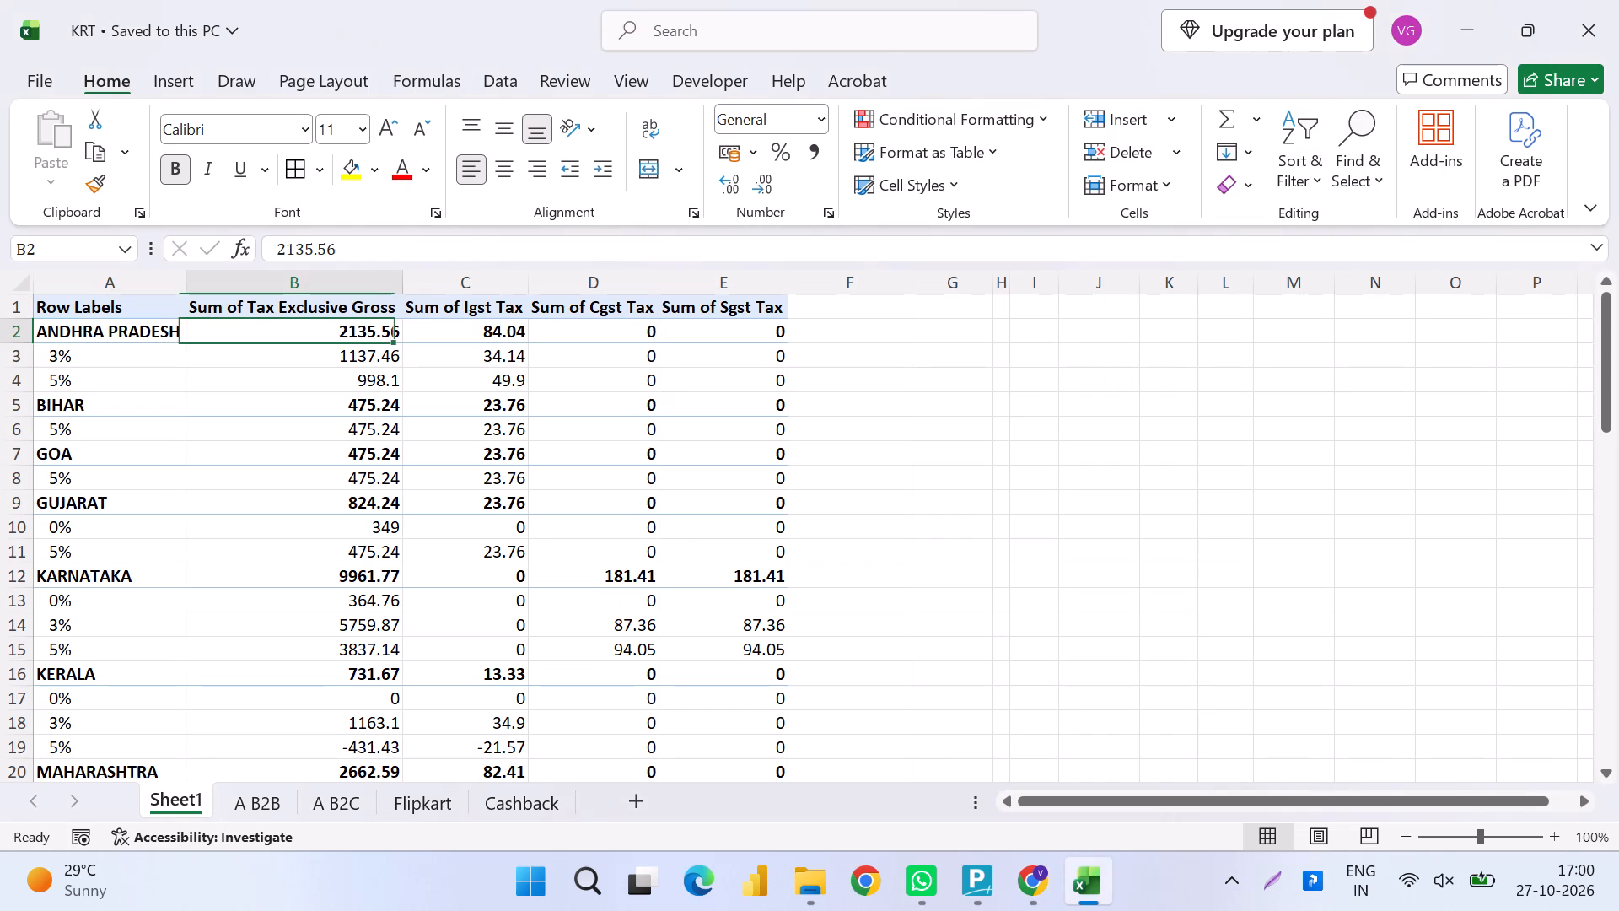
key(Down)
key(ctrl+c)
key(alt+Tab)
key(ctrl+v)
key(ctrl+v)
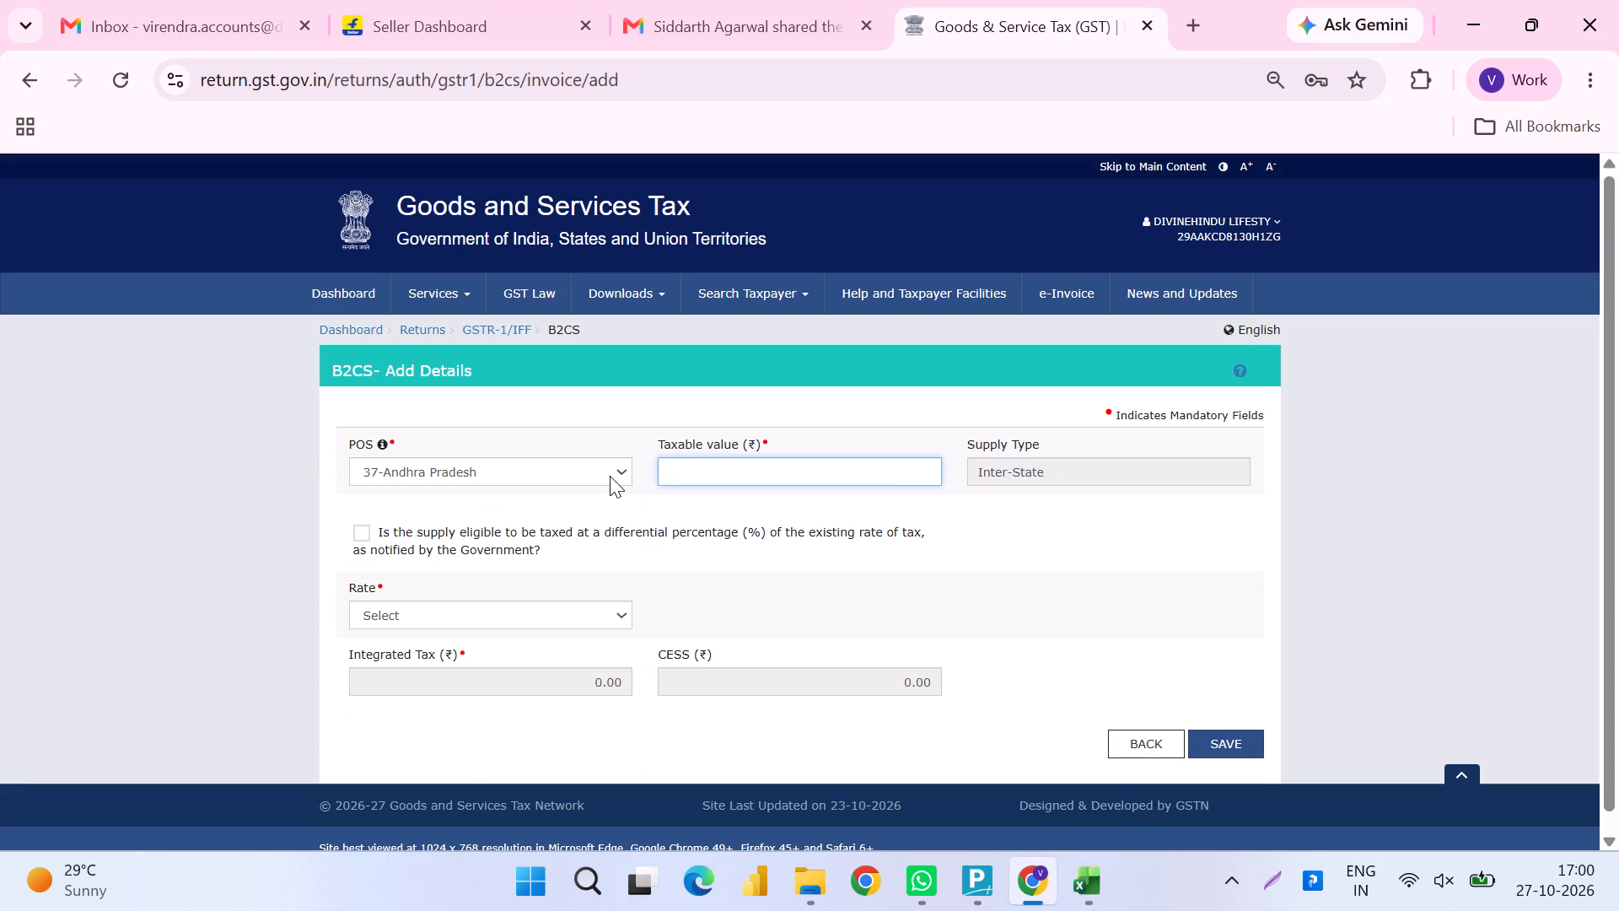
Shrink the GST portal window to sit beside Sheet1's state-wise summary columns and zoom its page to 50%.
key(super+Down)
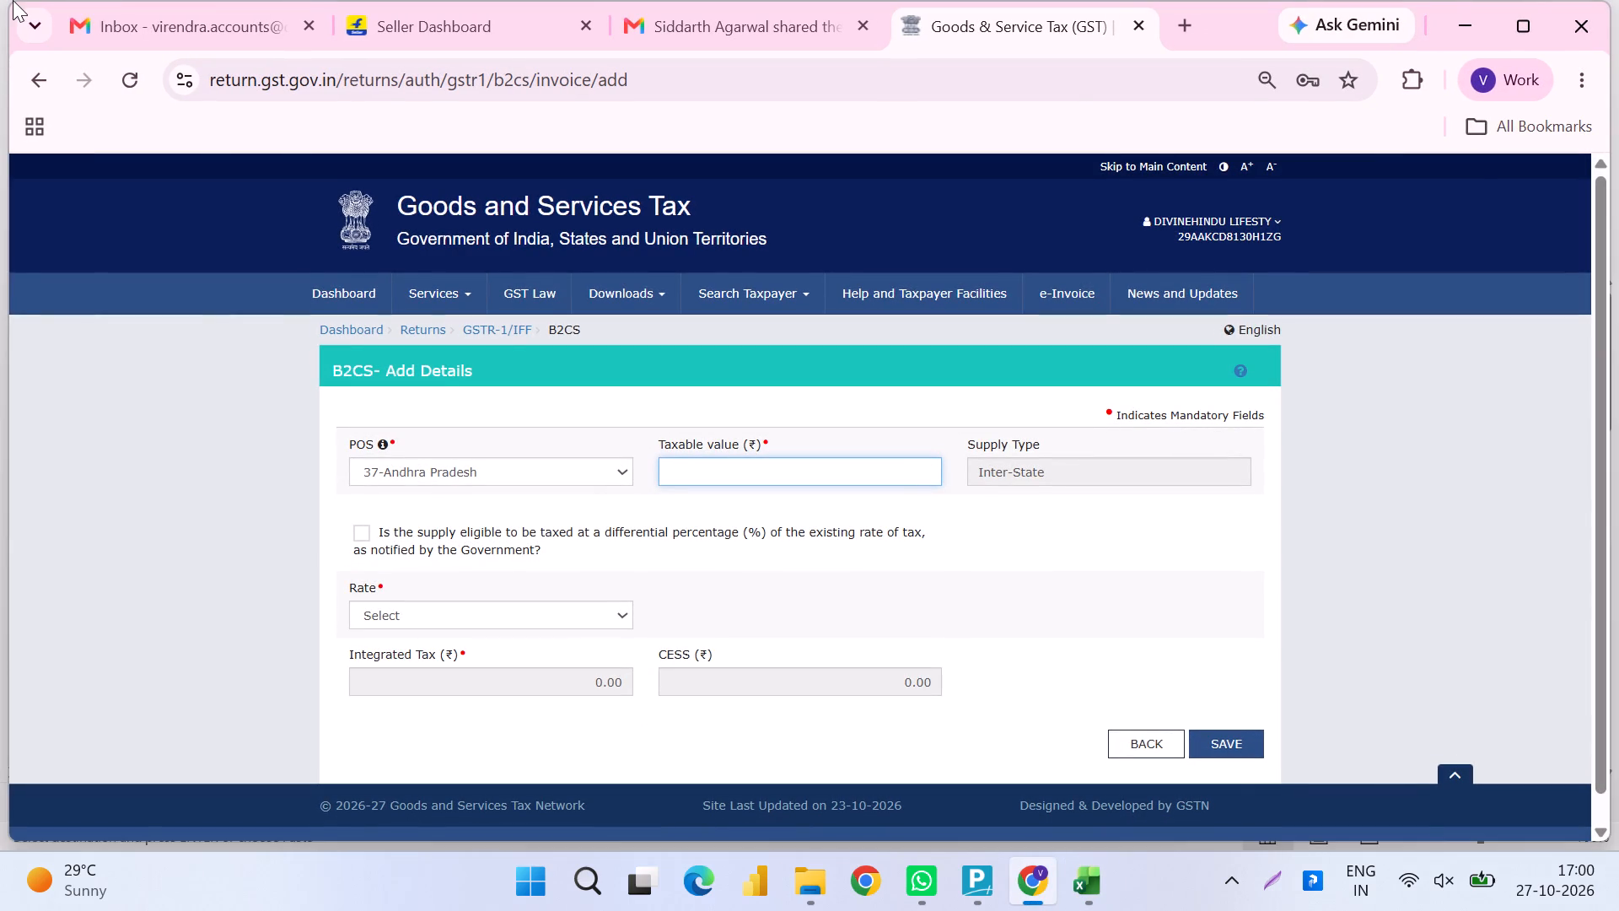
drag(7, 4, 637, 89)
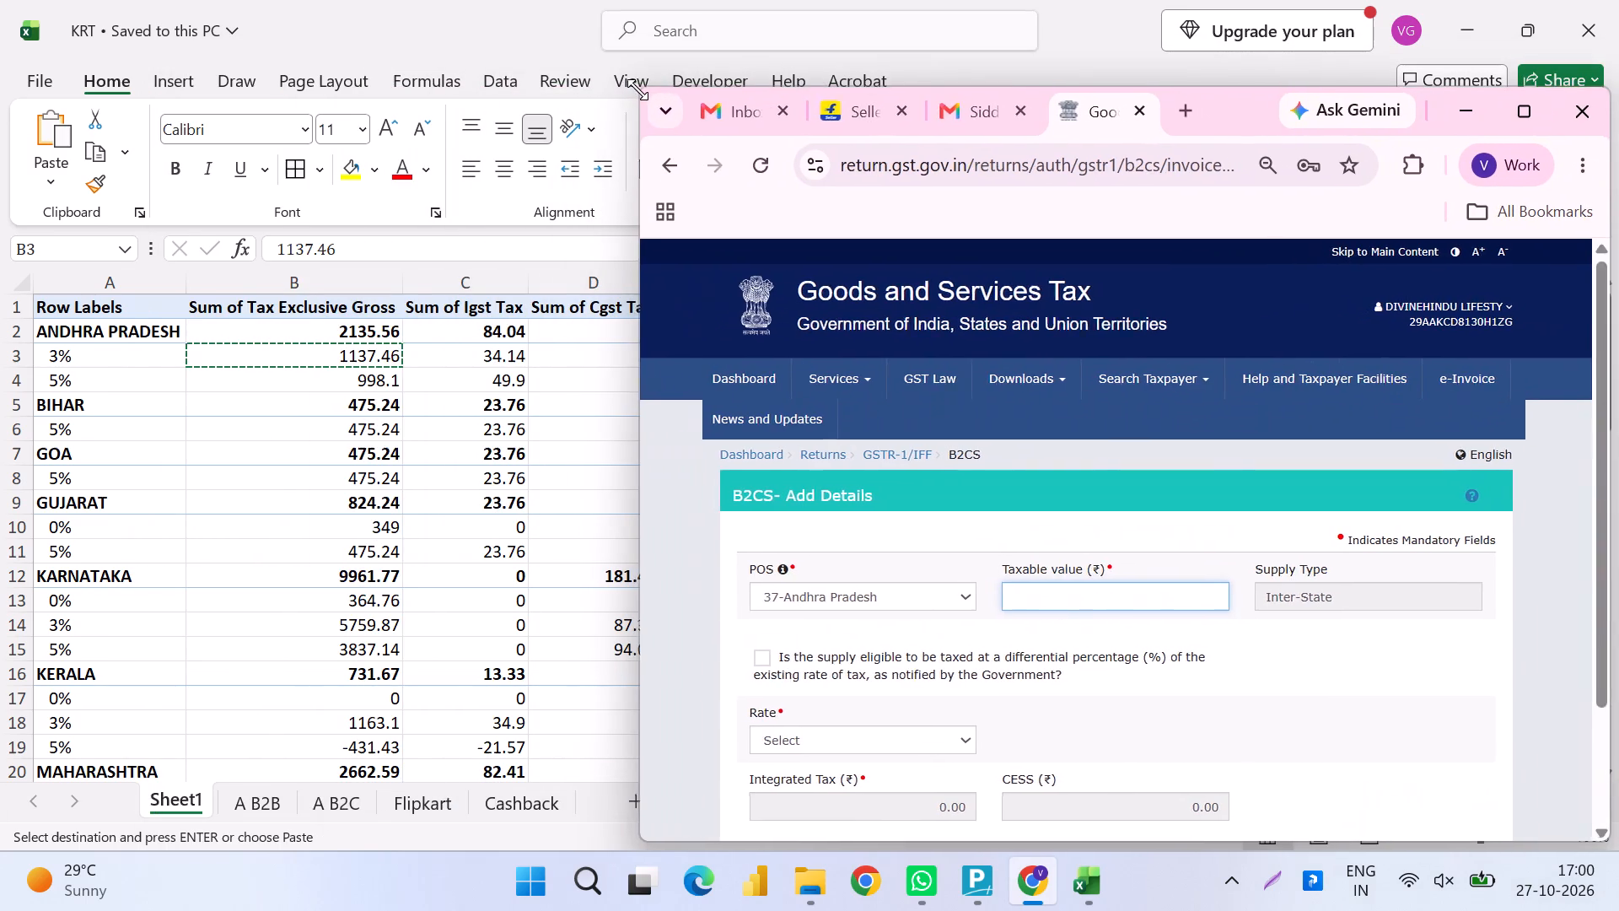
drag(637, 89, 827, 108)
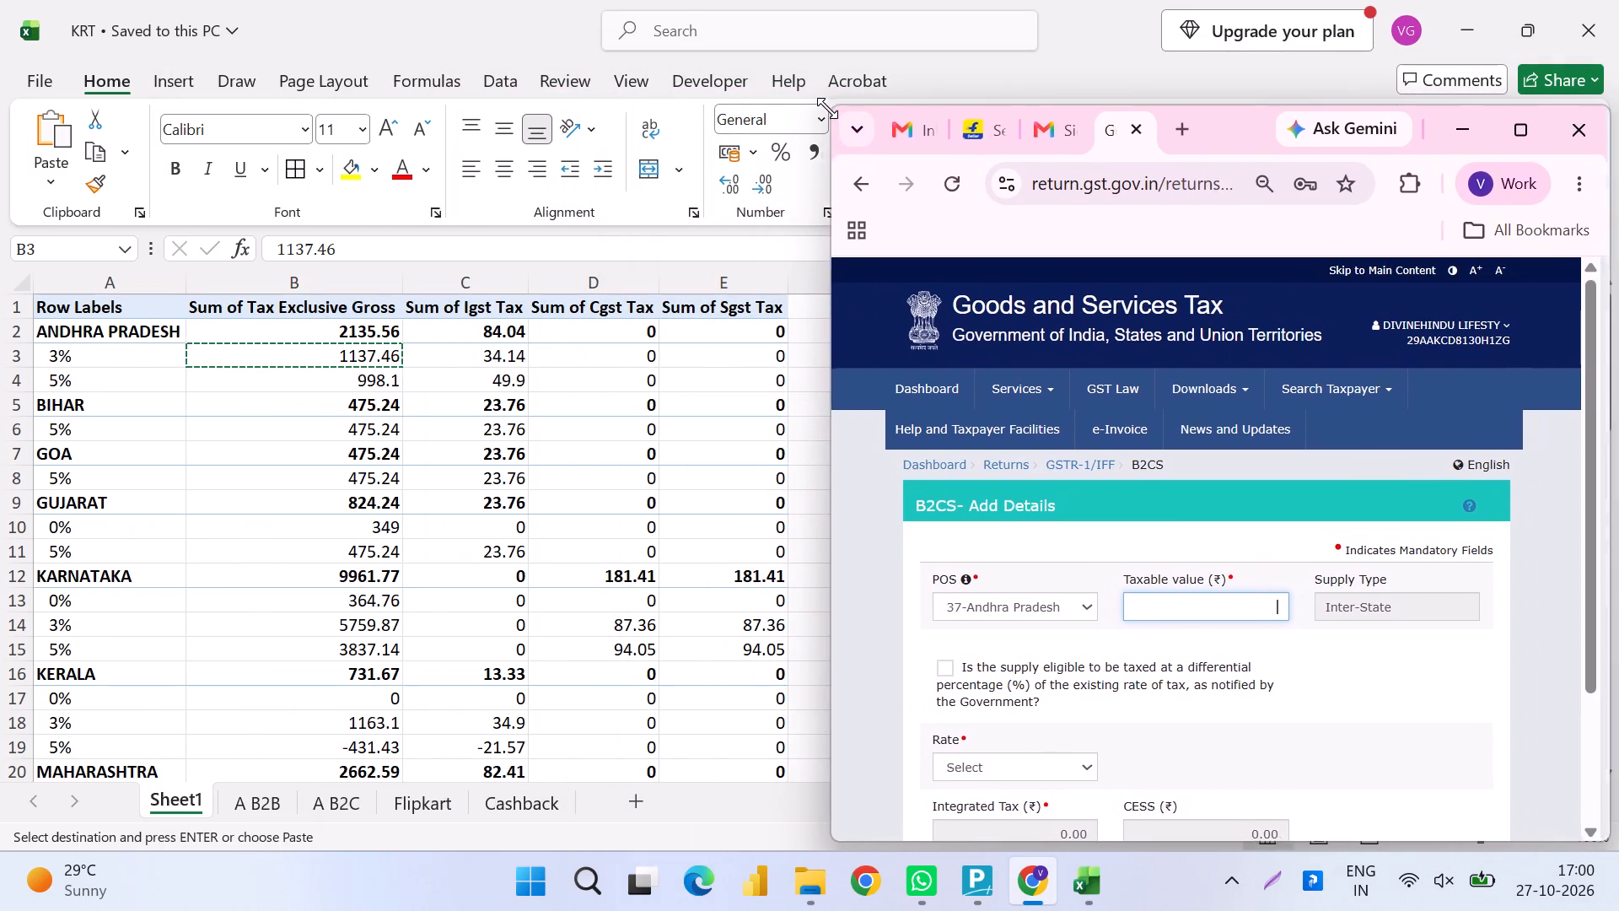
drag(827, 108, 799, 111)
drag(1229, 136, 1234, 73)
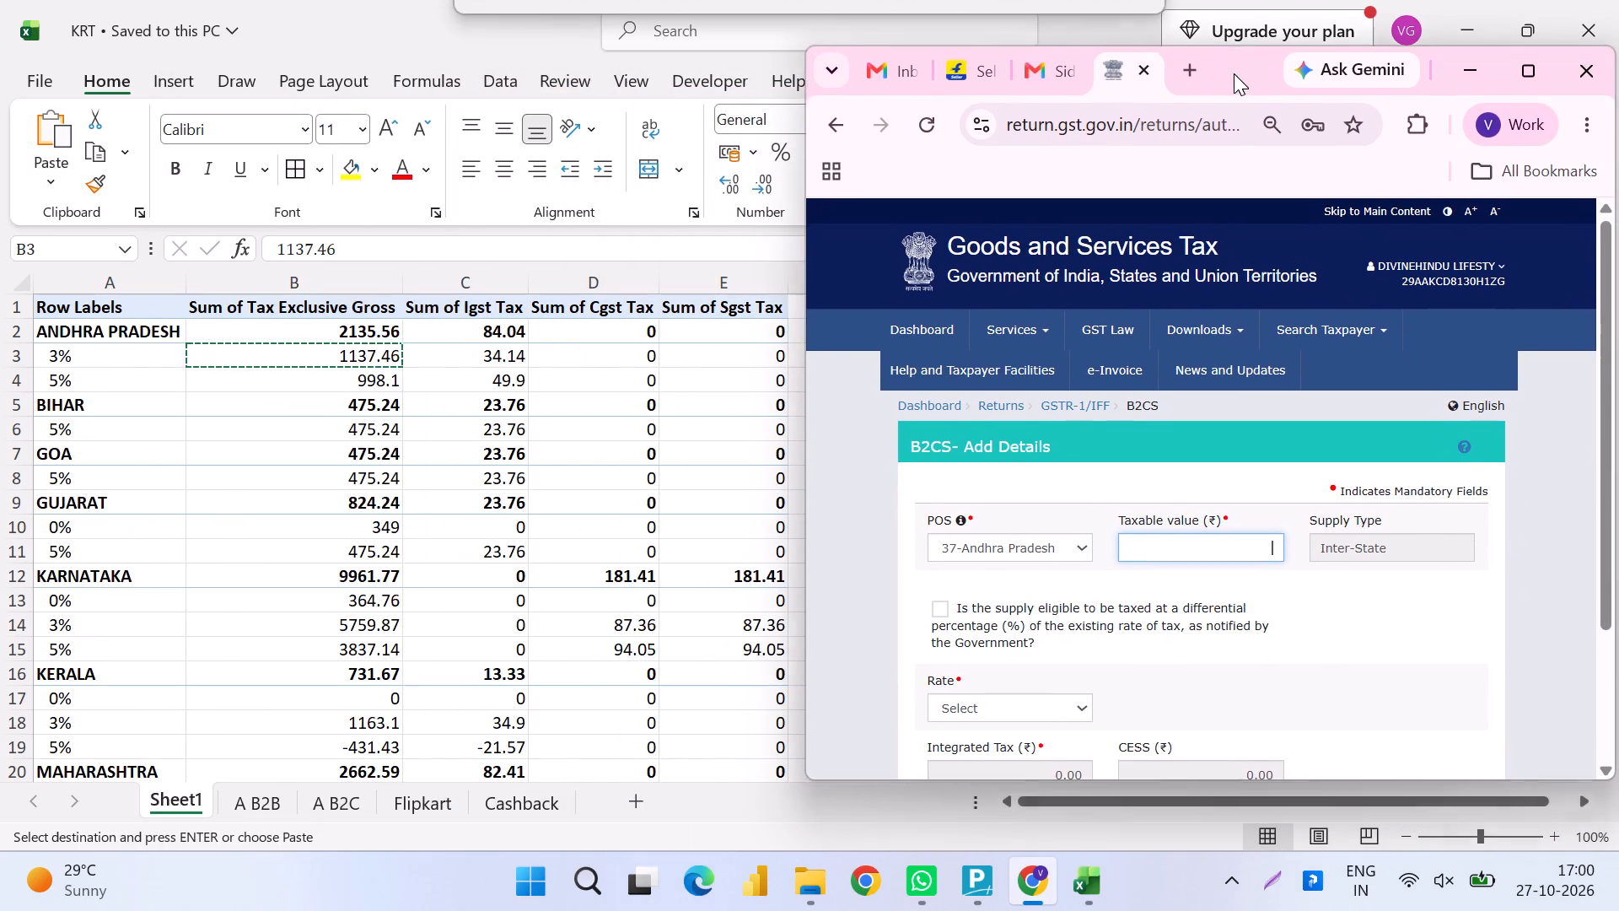
drag(1234, 73, 1222, 68)
click(1144, 542)
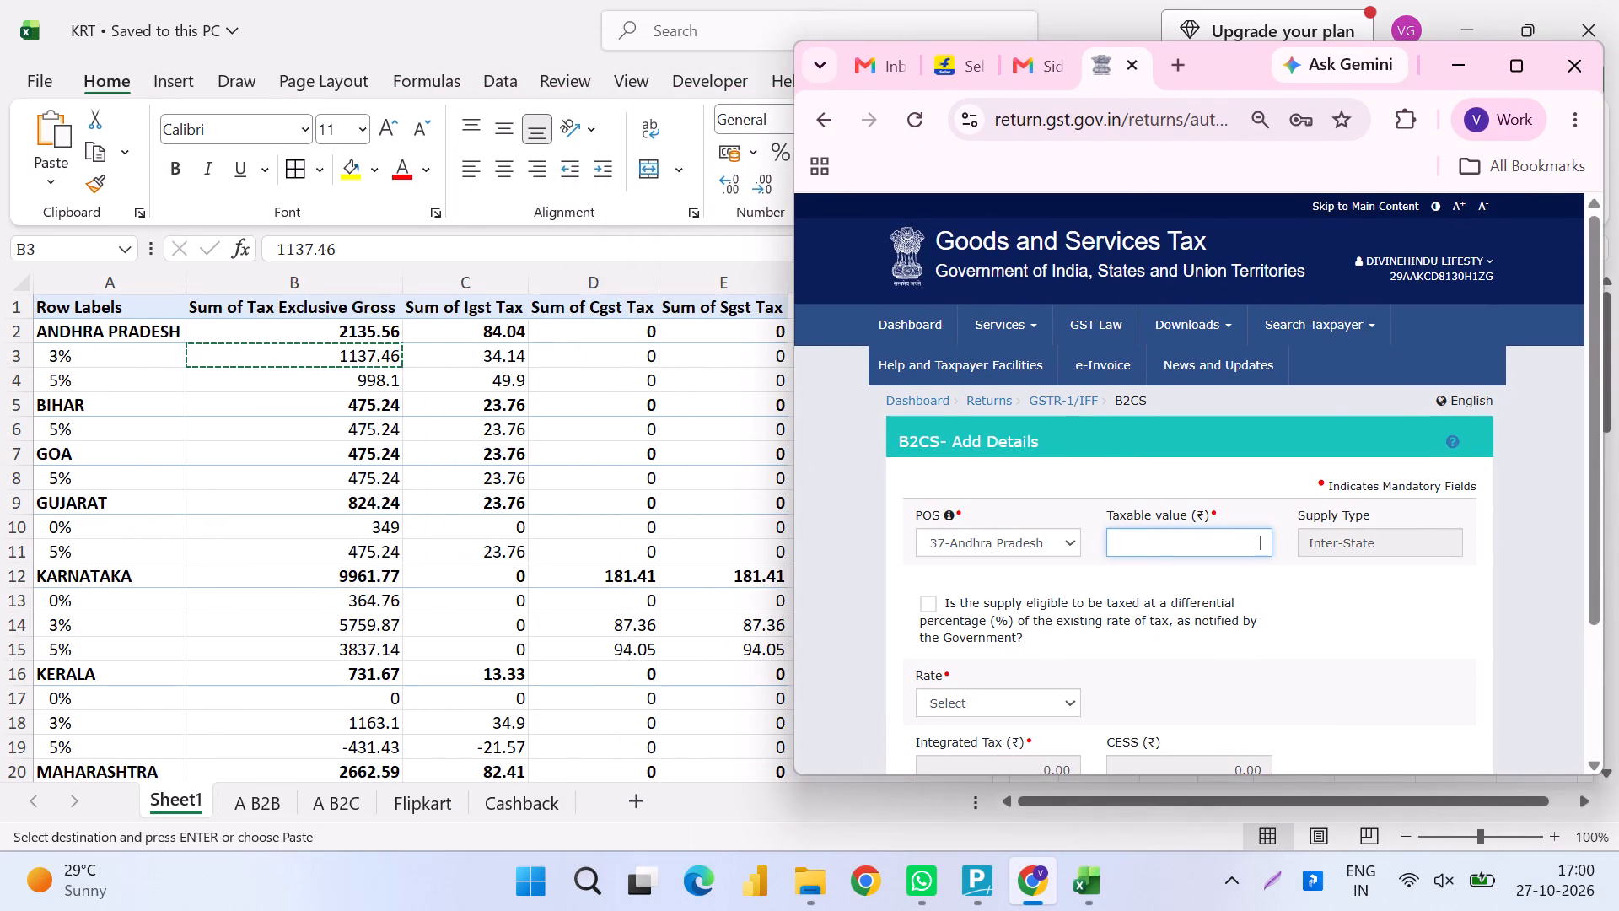
key(ctrl+minus)
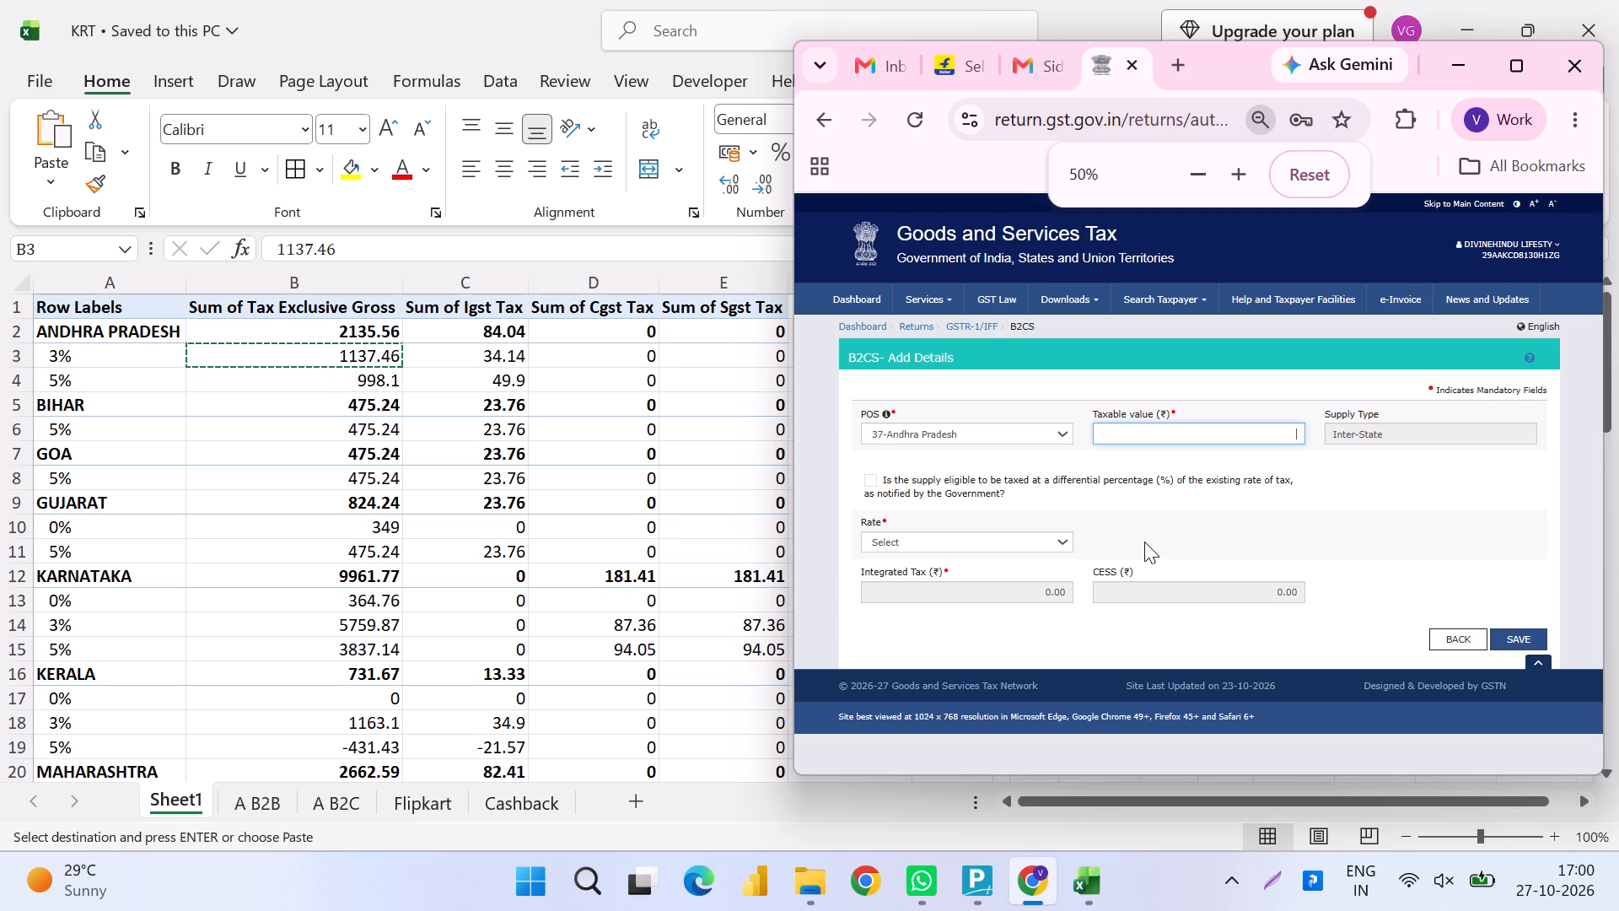
Enter taxable value 1137.46 at rate 3 for Andhra Pradesh and save the B2CS record.
text(1137)
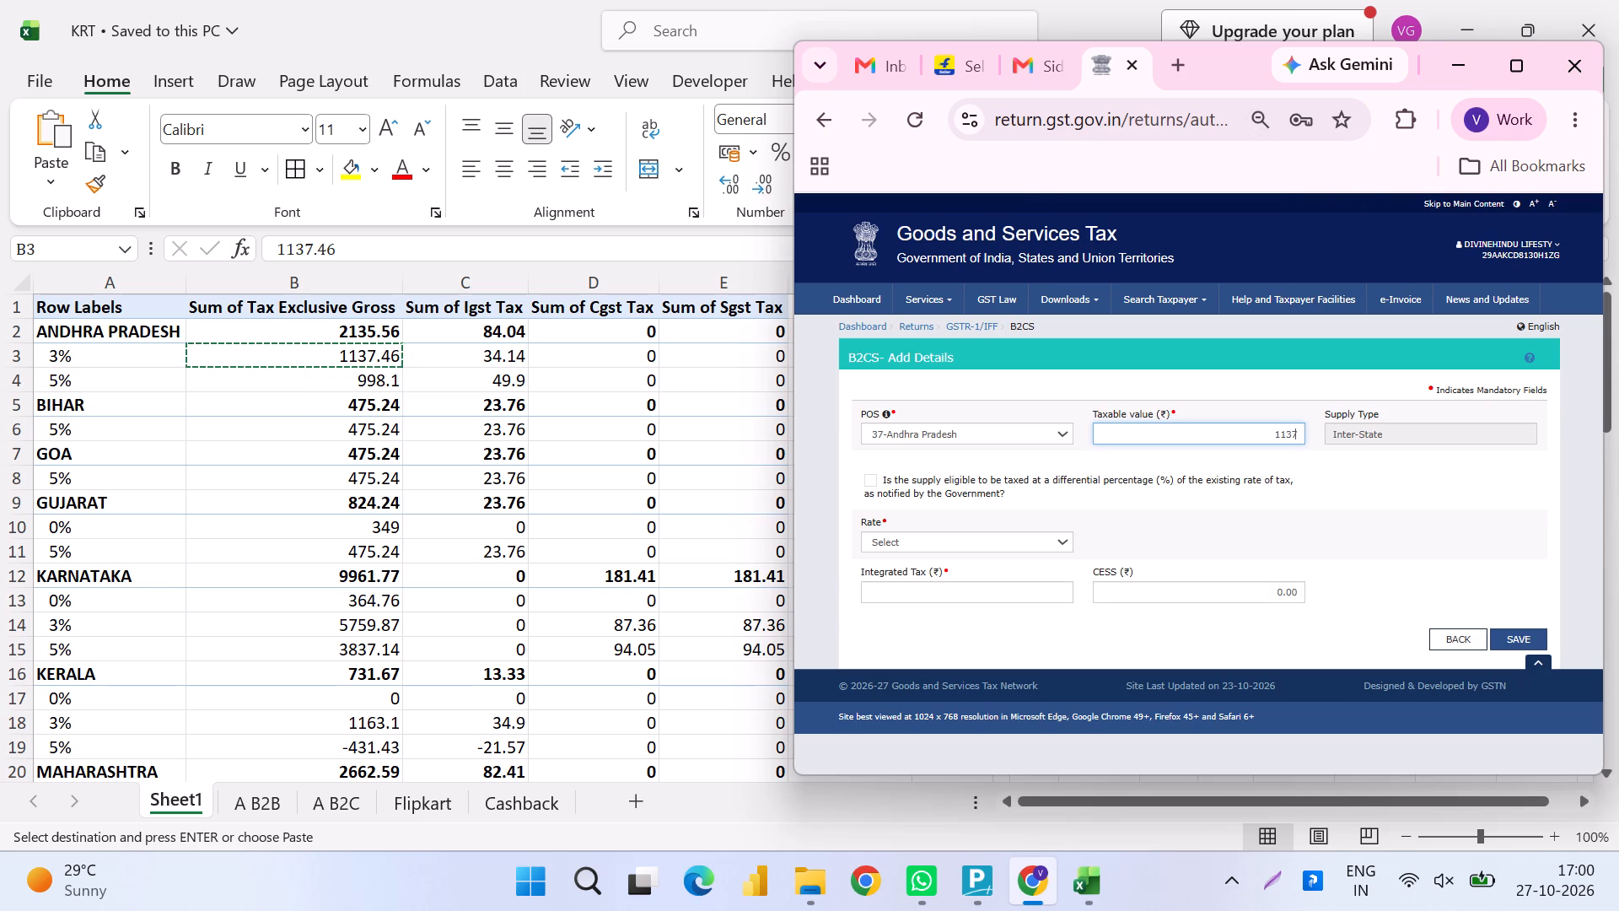
text(.46)
key(Tab)
key(Tab)
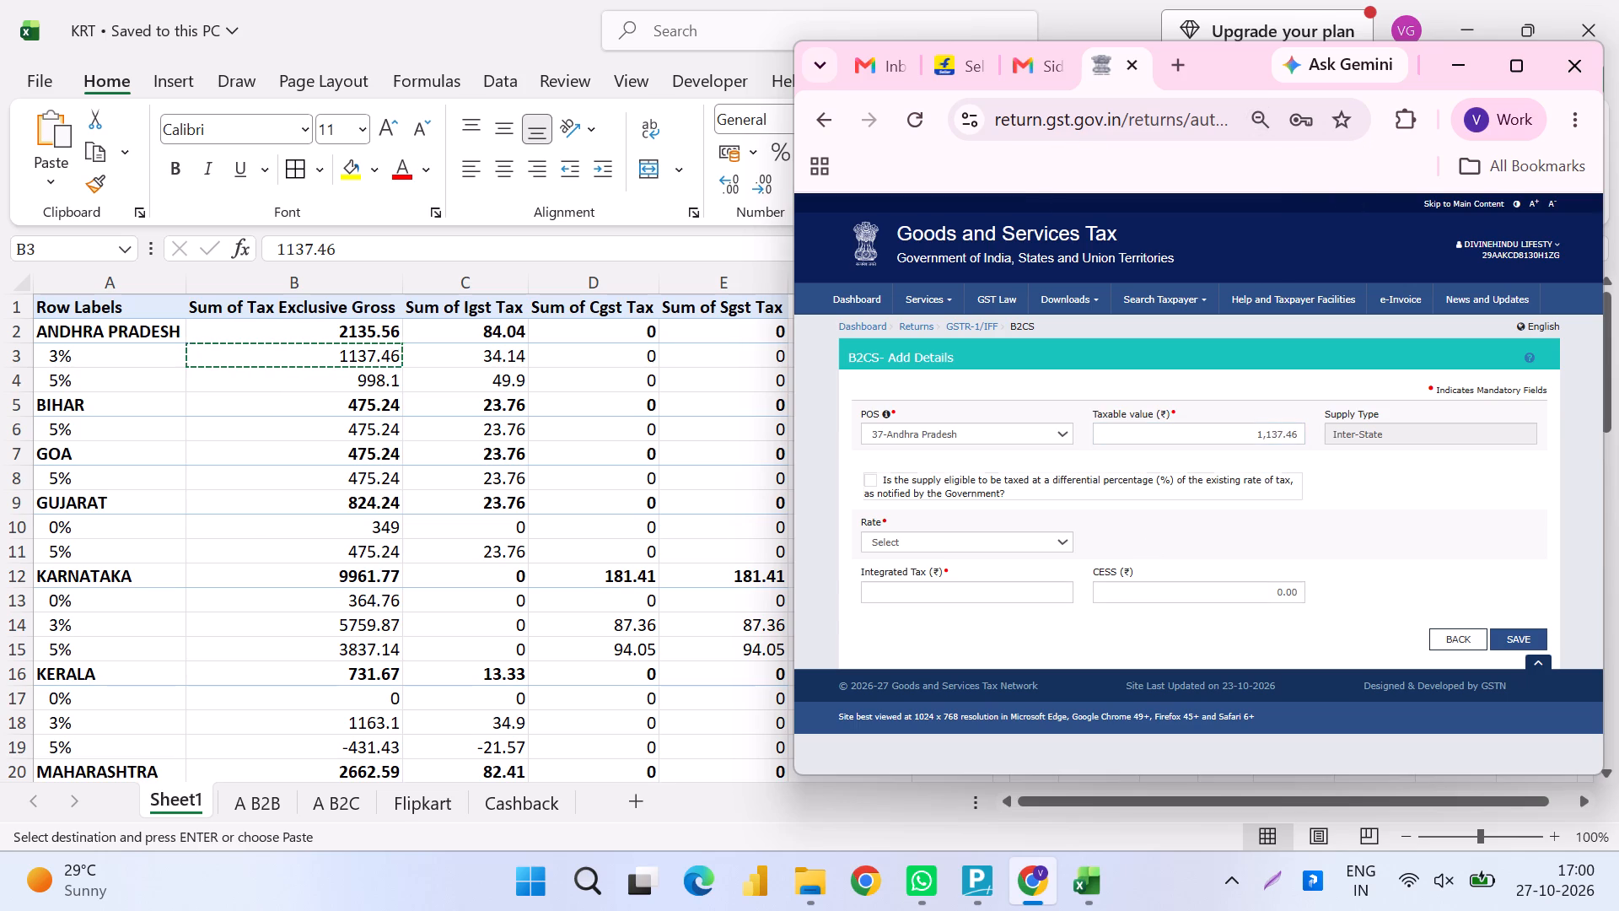
key(Down)
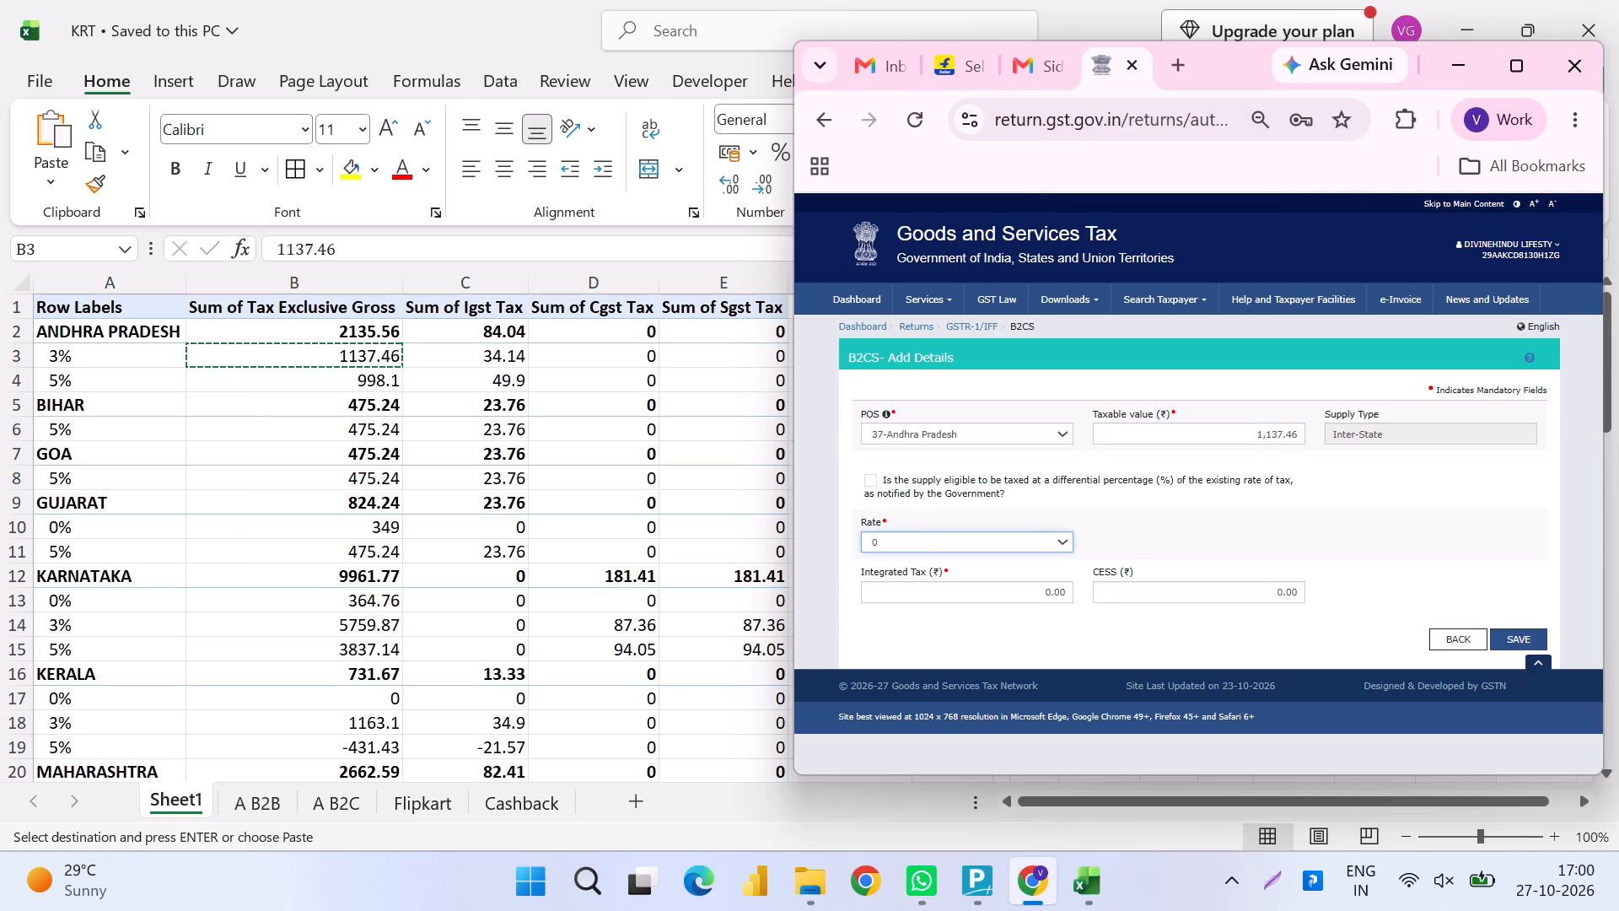
key(Down)
key(Down)
key(Down)
key(Down)
key(Down)
key(Tab)
key(Tab)
key(Tab)
key(Tab)
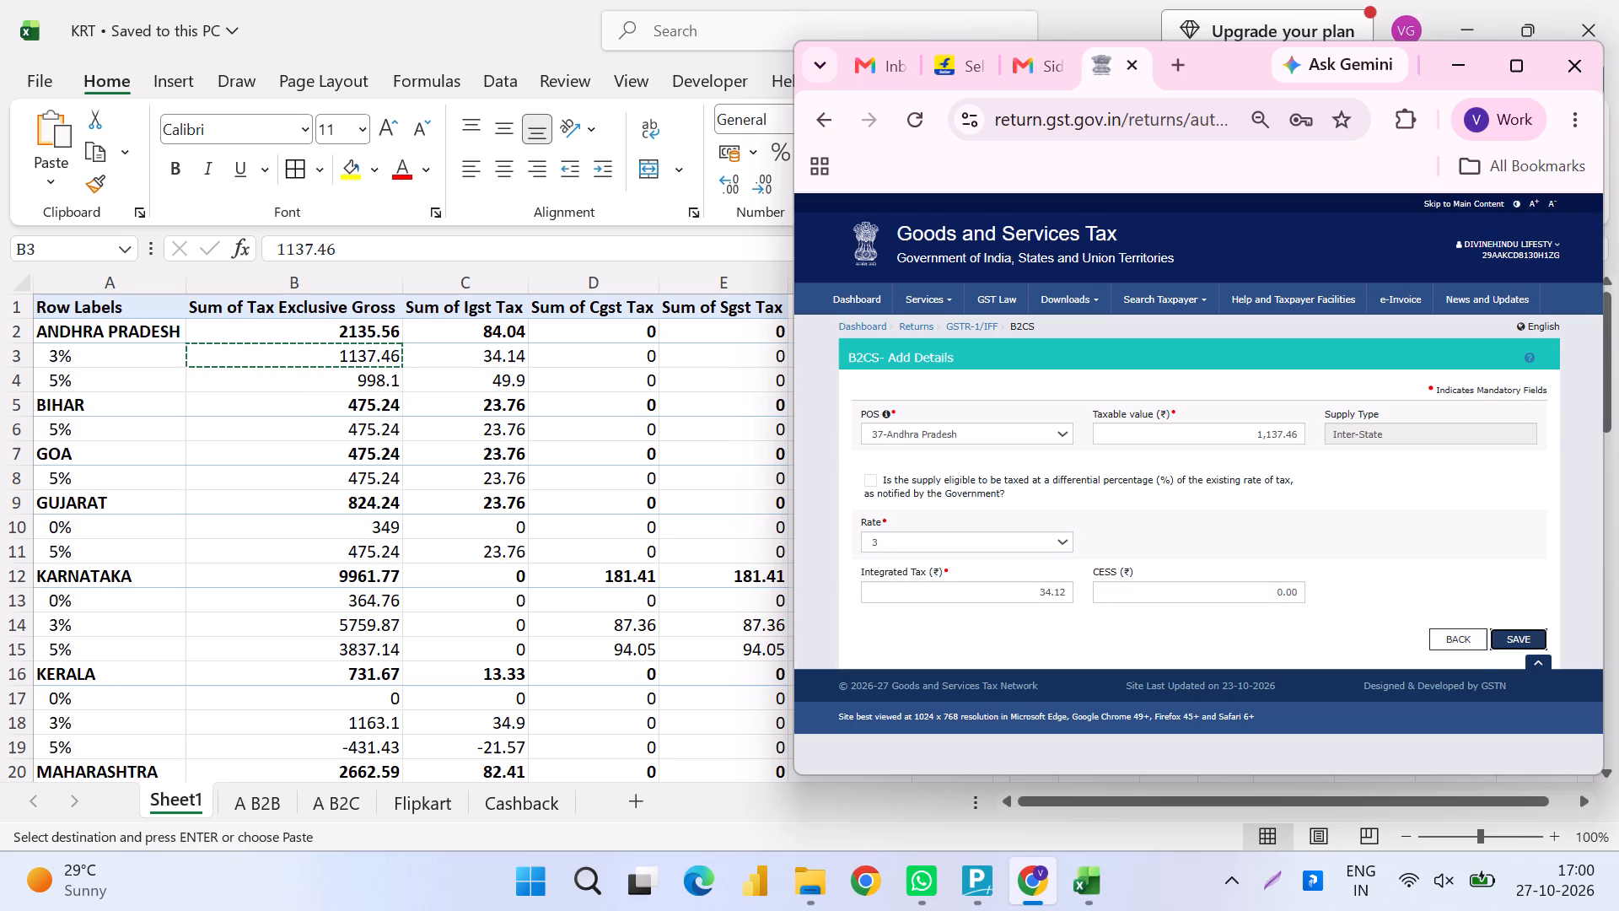
click(1514, 634)
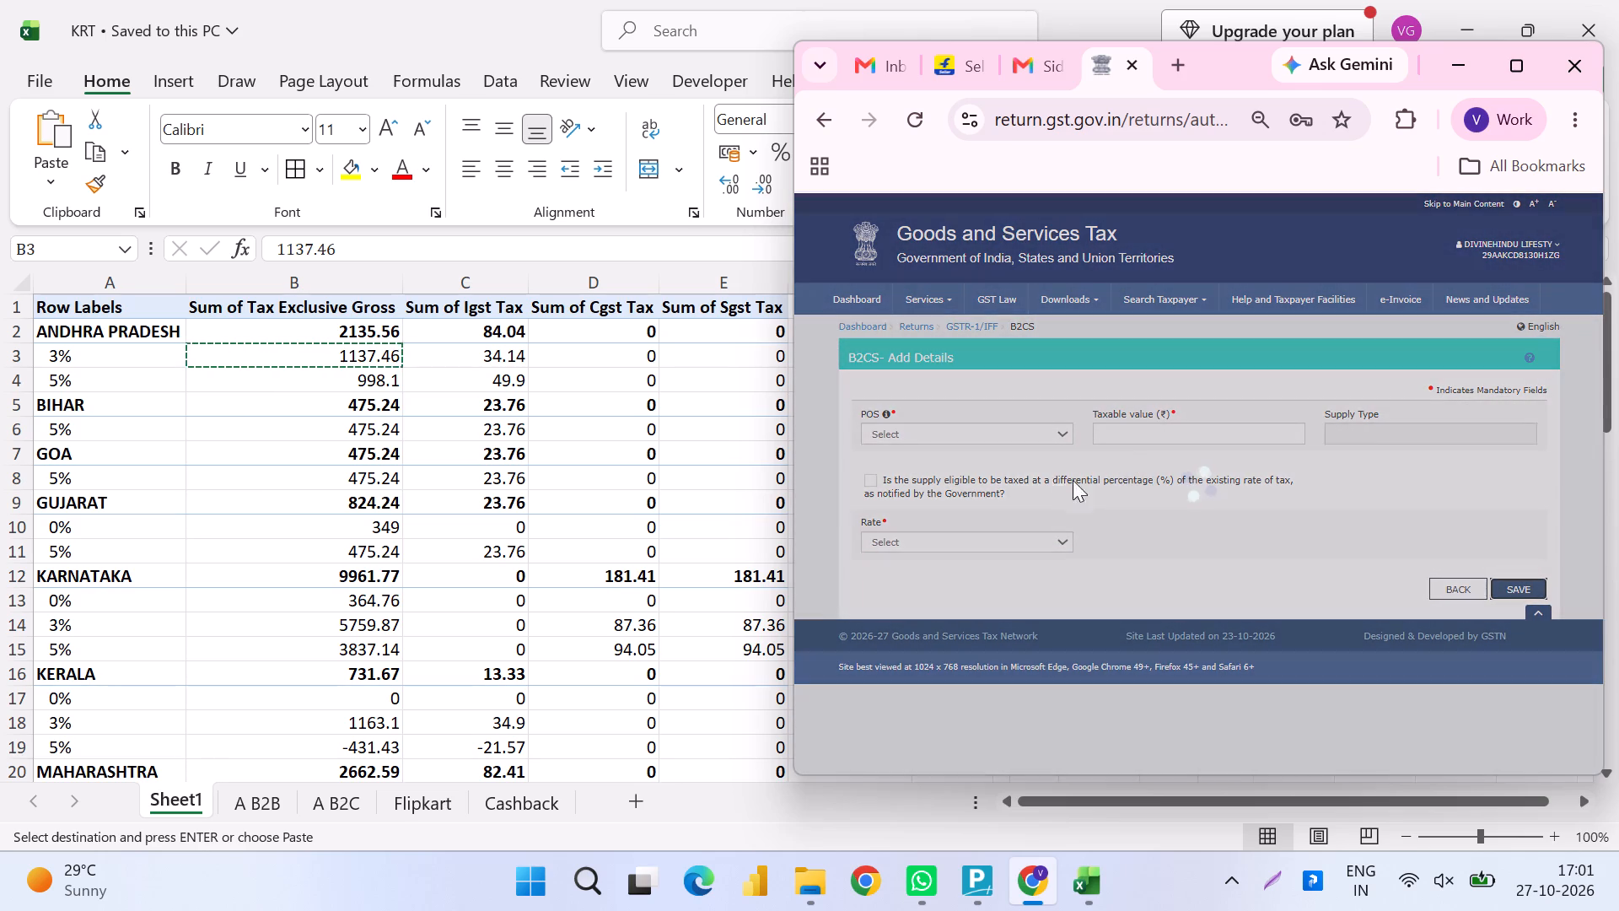
Add and save a B2CS record for 37-Andhra Pradesh with taxable value 998.1 at rate 5.
click(991, 429)
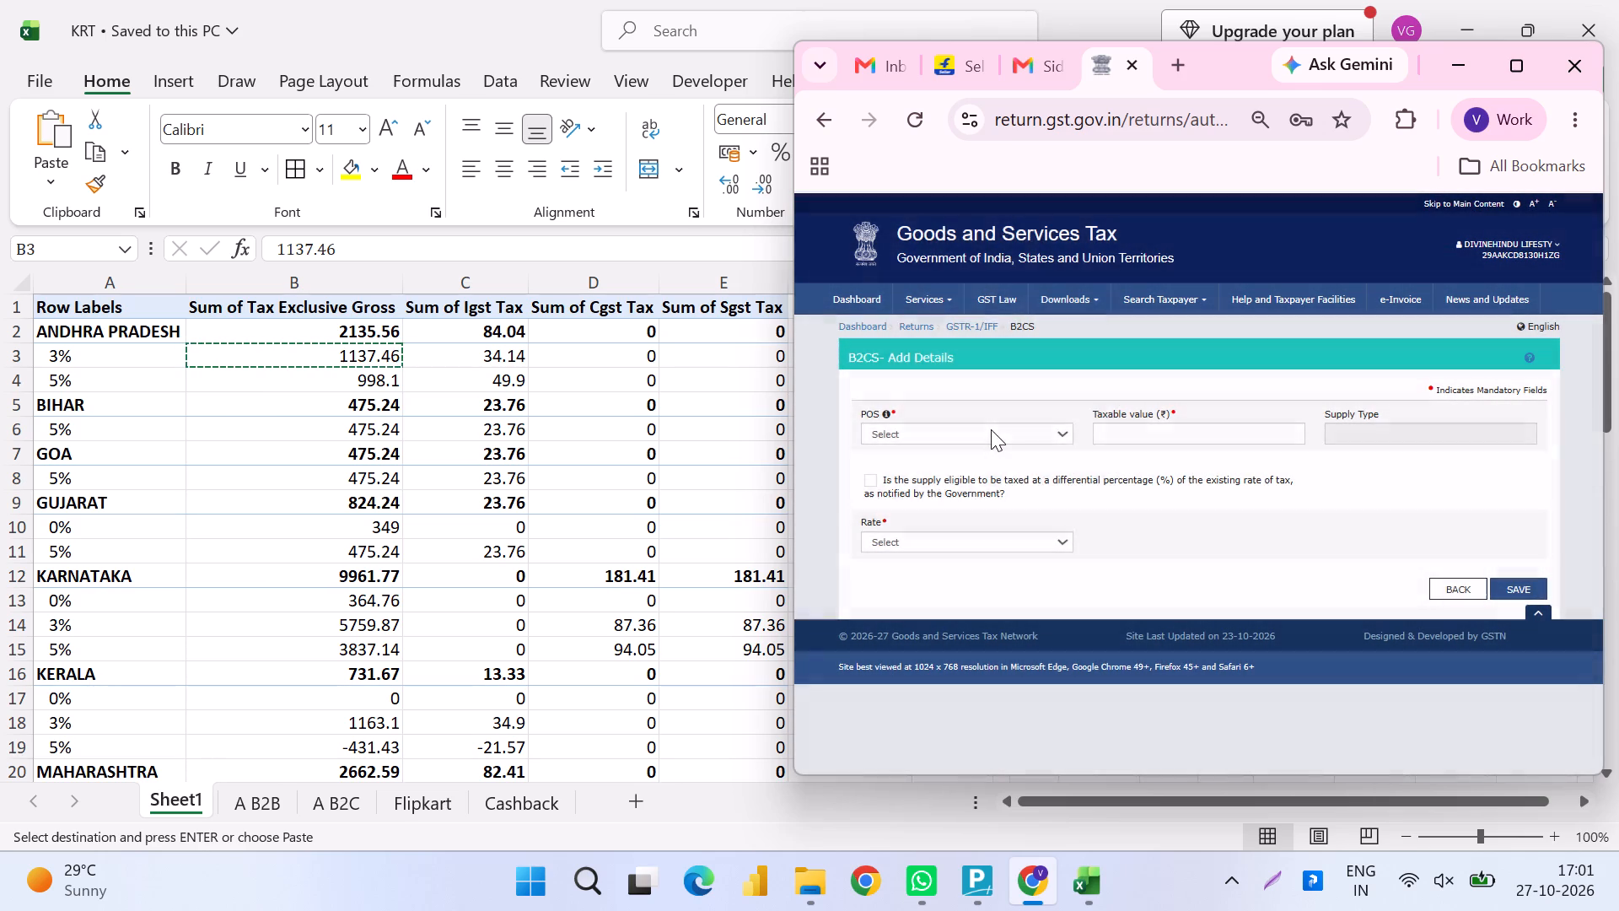
click(991, 429)
key(Up)
key(Up)
key(Up)
key(Up)
key(Up)
key(Up)
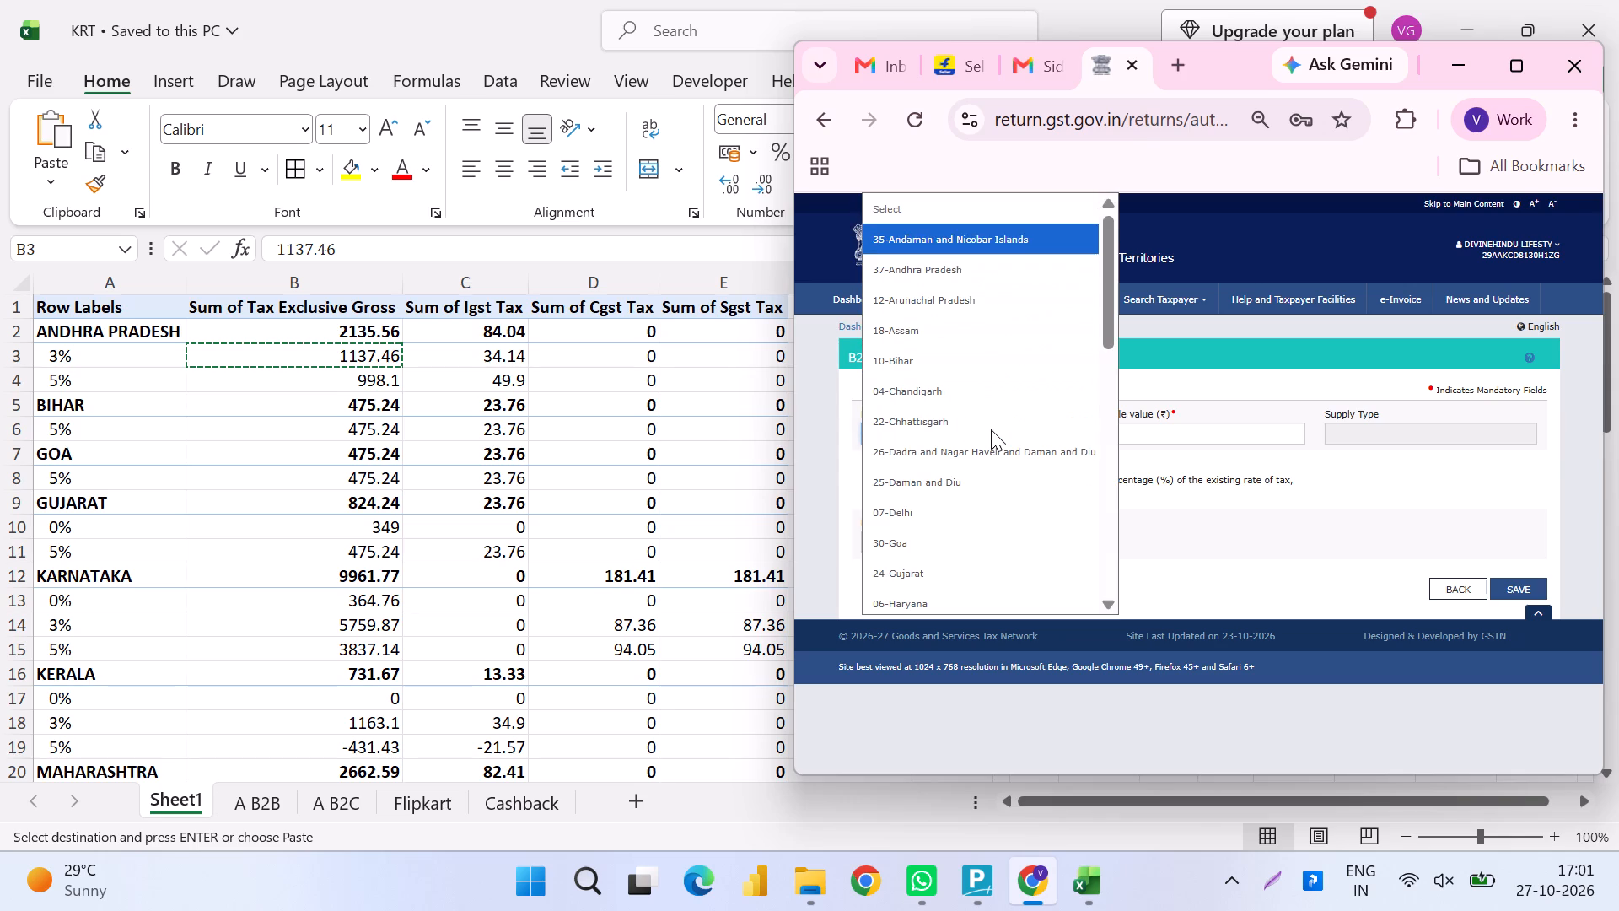
key(Down)
key(Return)
key(Tab)
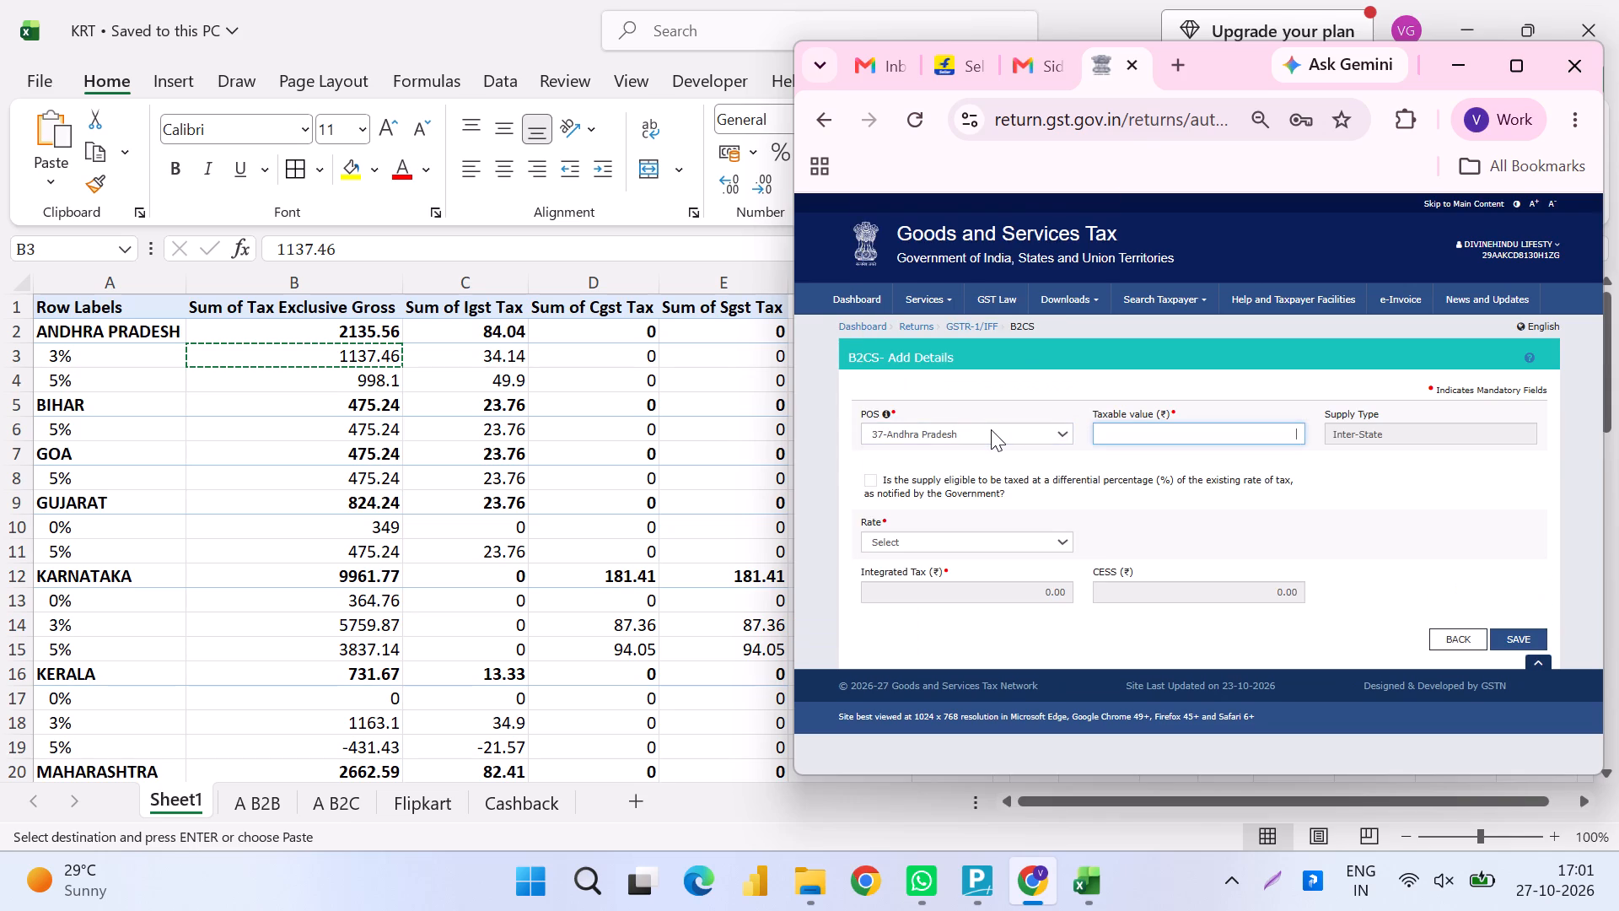
text(998.1)
key(Tab)
key(Tab)
key(Tab)
key(shift+Tab)
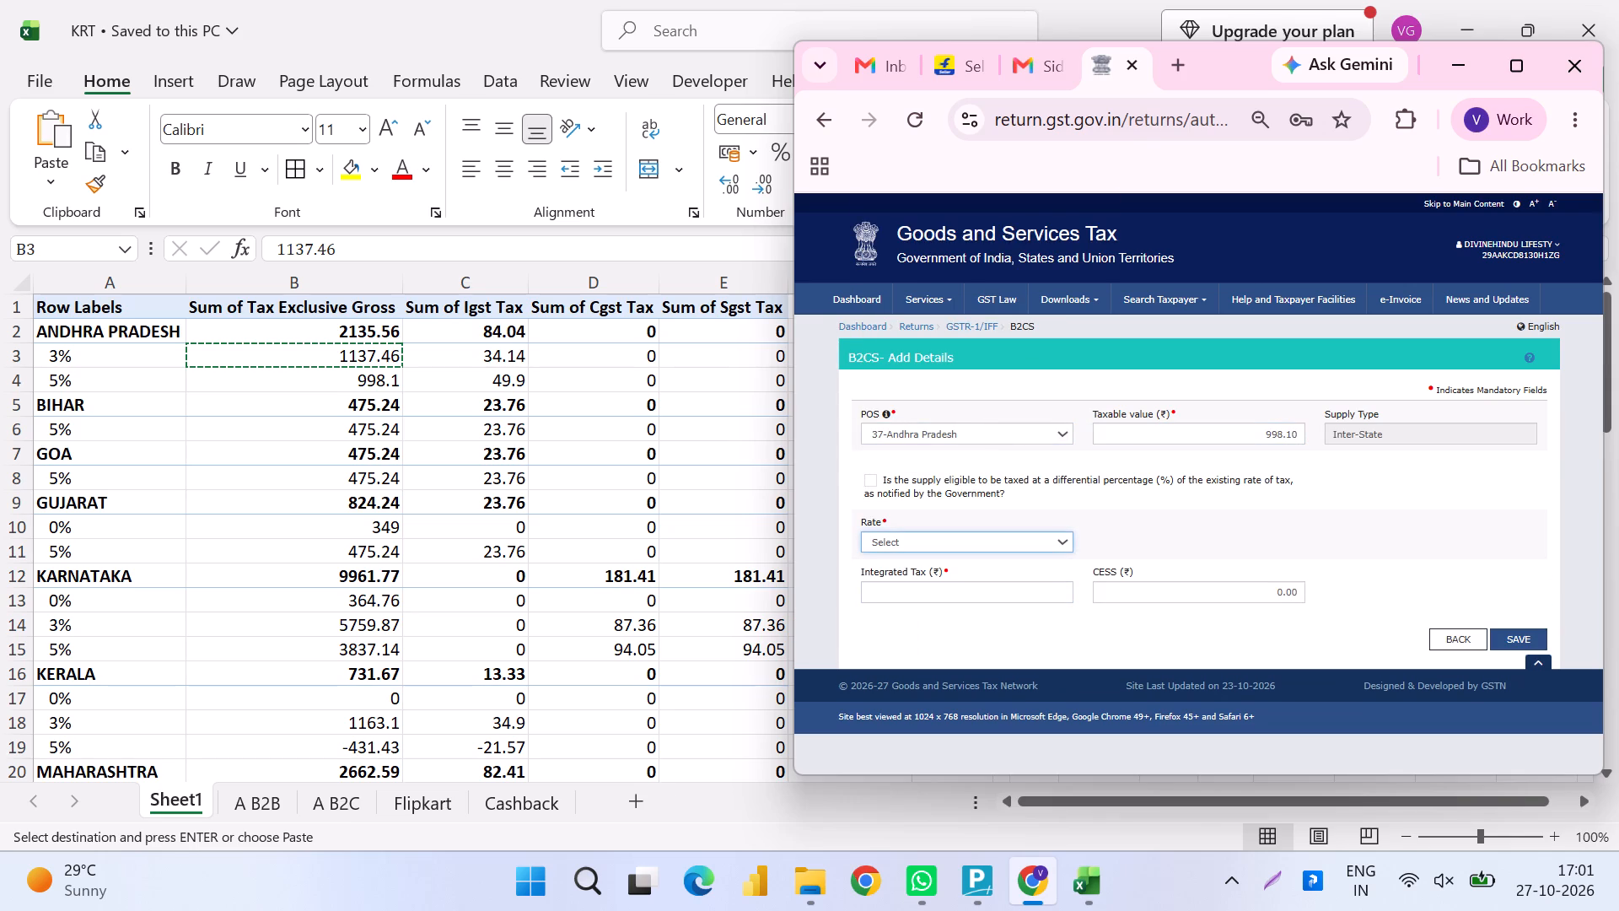
key(5)
key(Tab)
key(Tab)
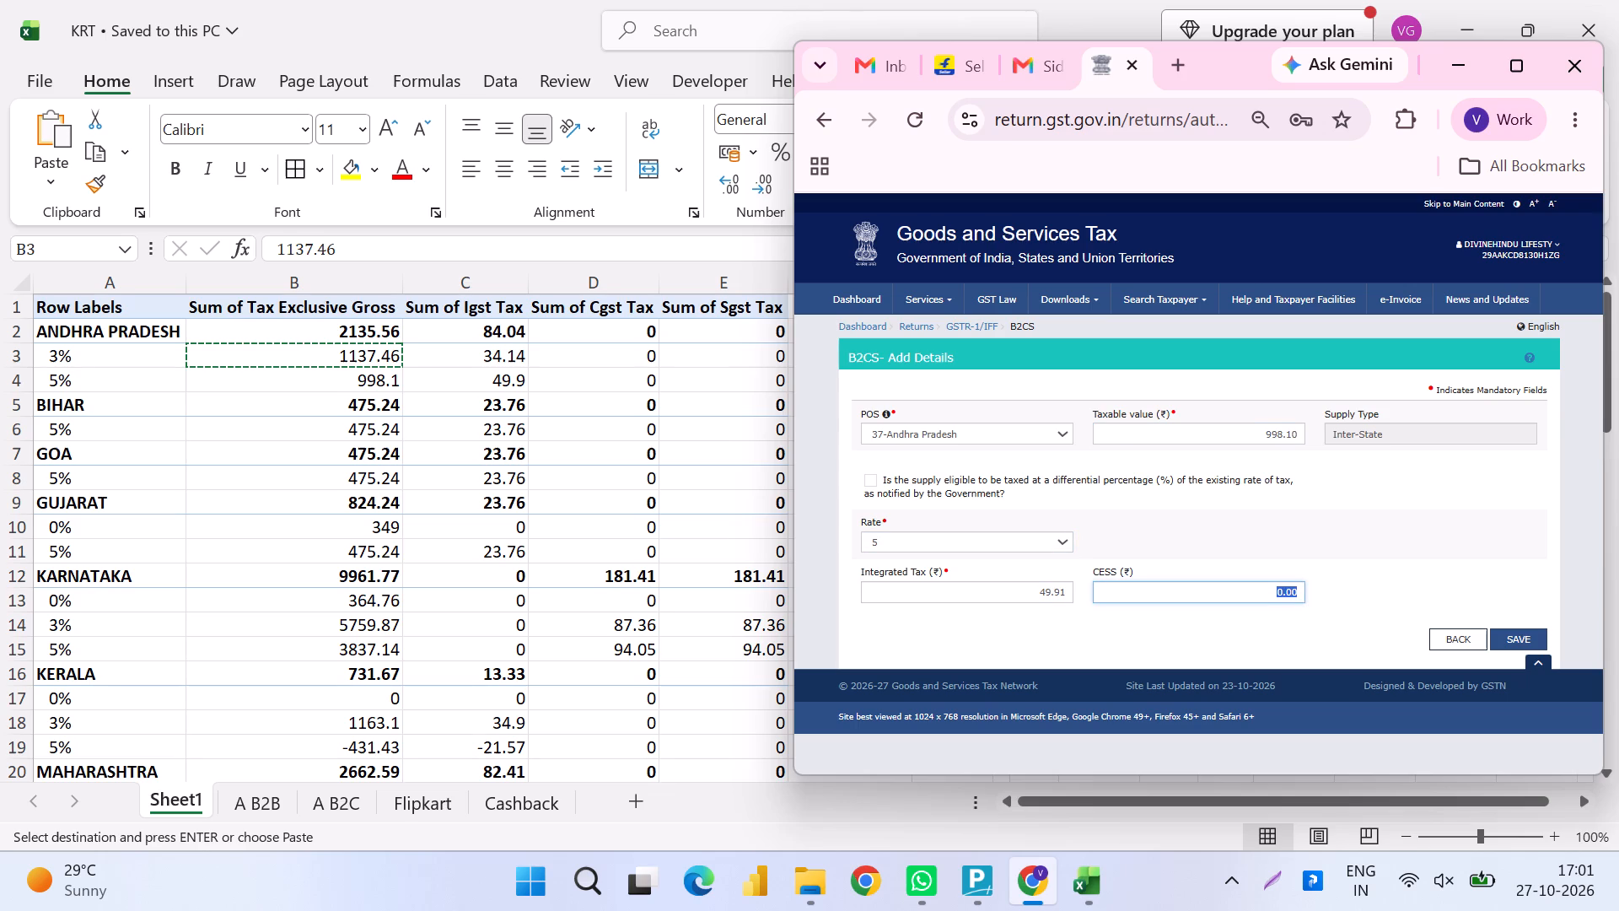
click(1505, 637)
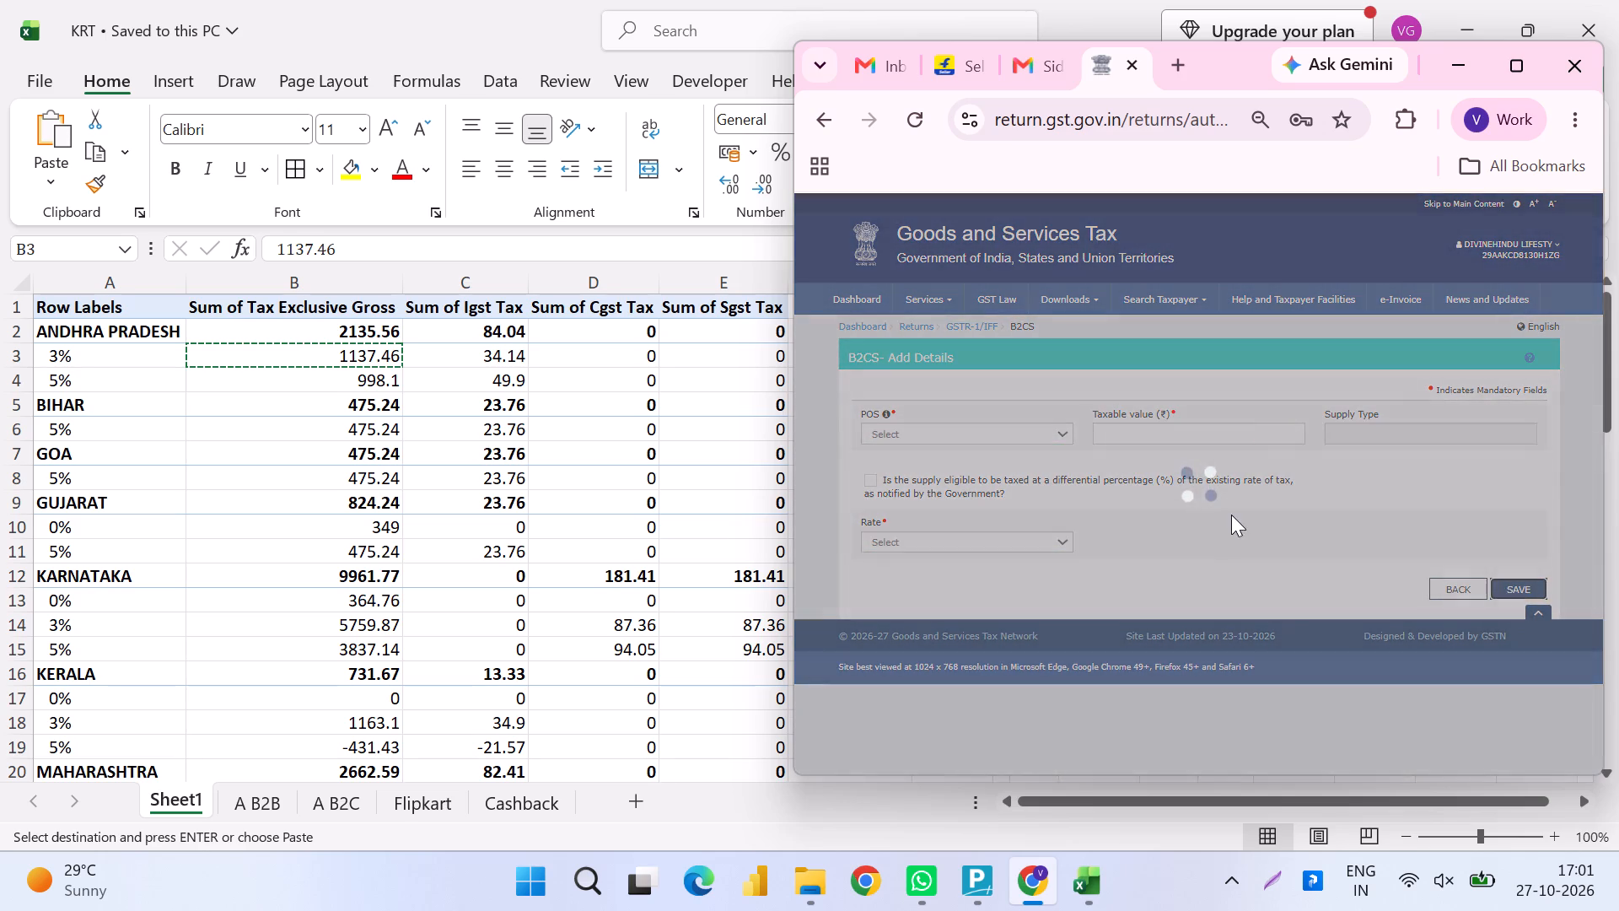
Add and save a B2CS record for 10-Bihar with taxable value 475.24 at rate 5.
click(1040, 427)
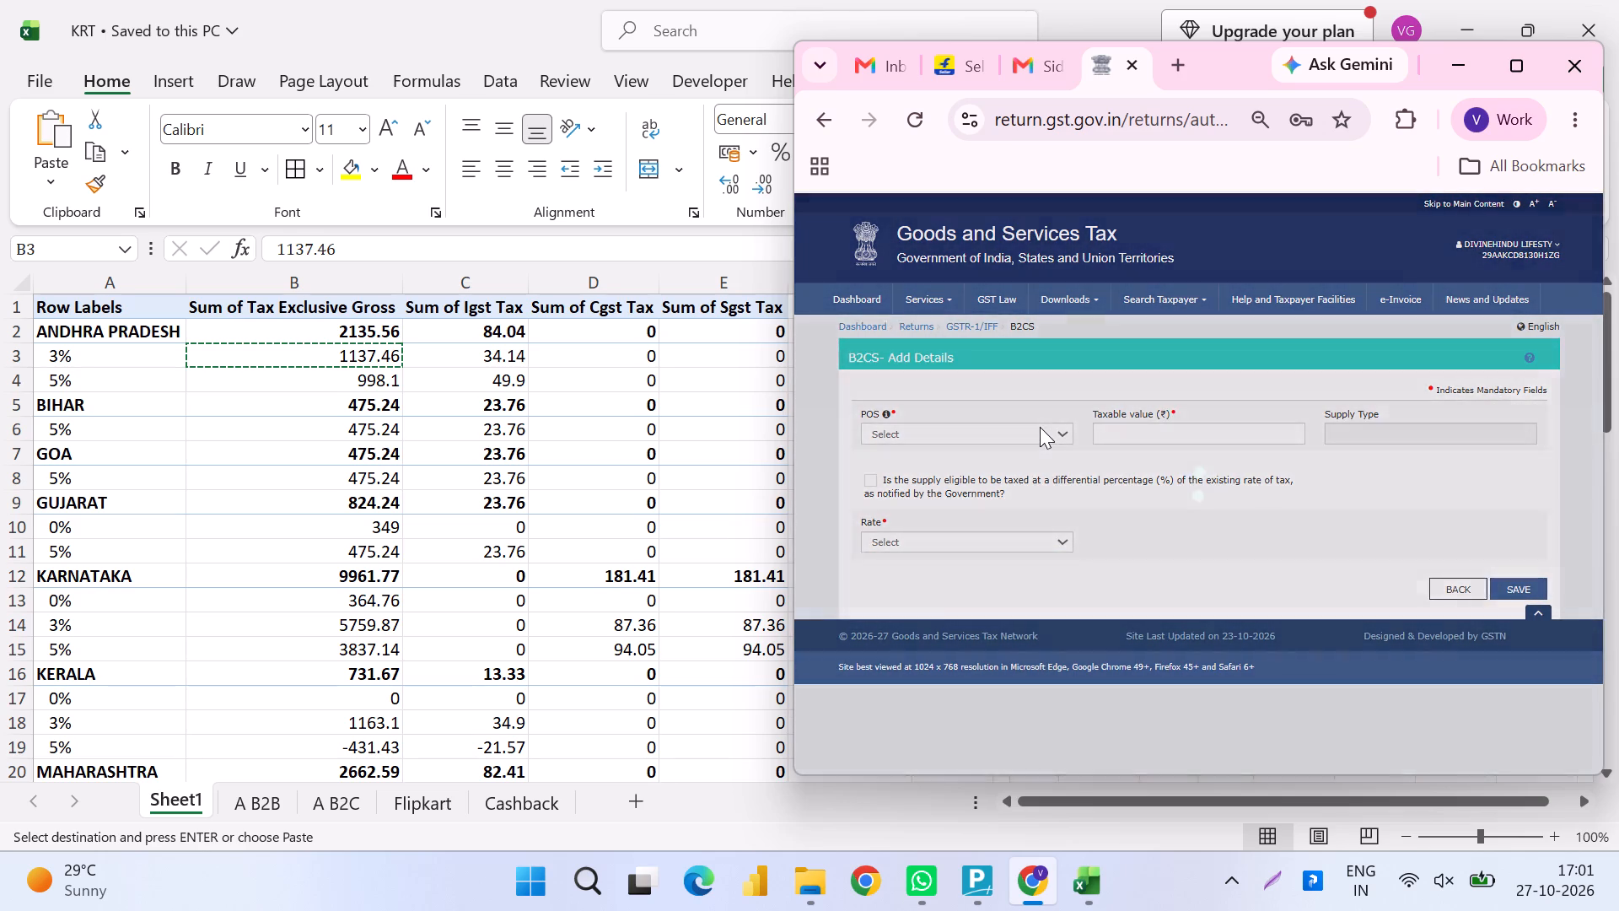
click(1040, 427)
click(1040, 427)
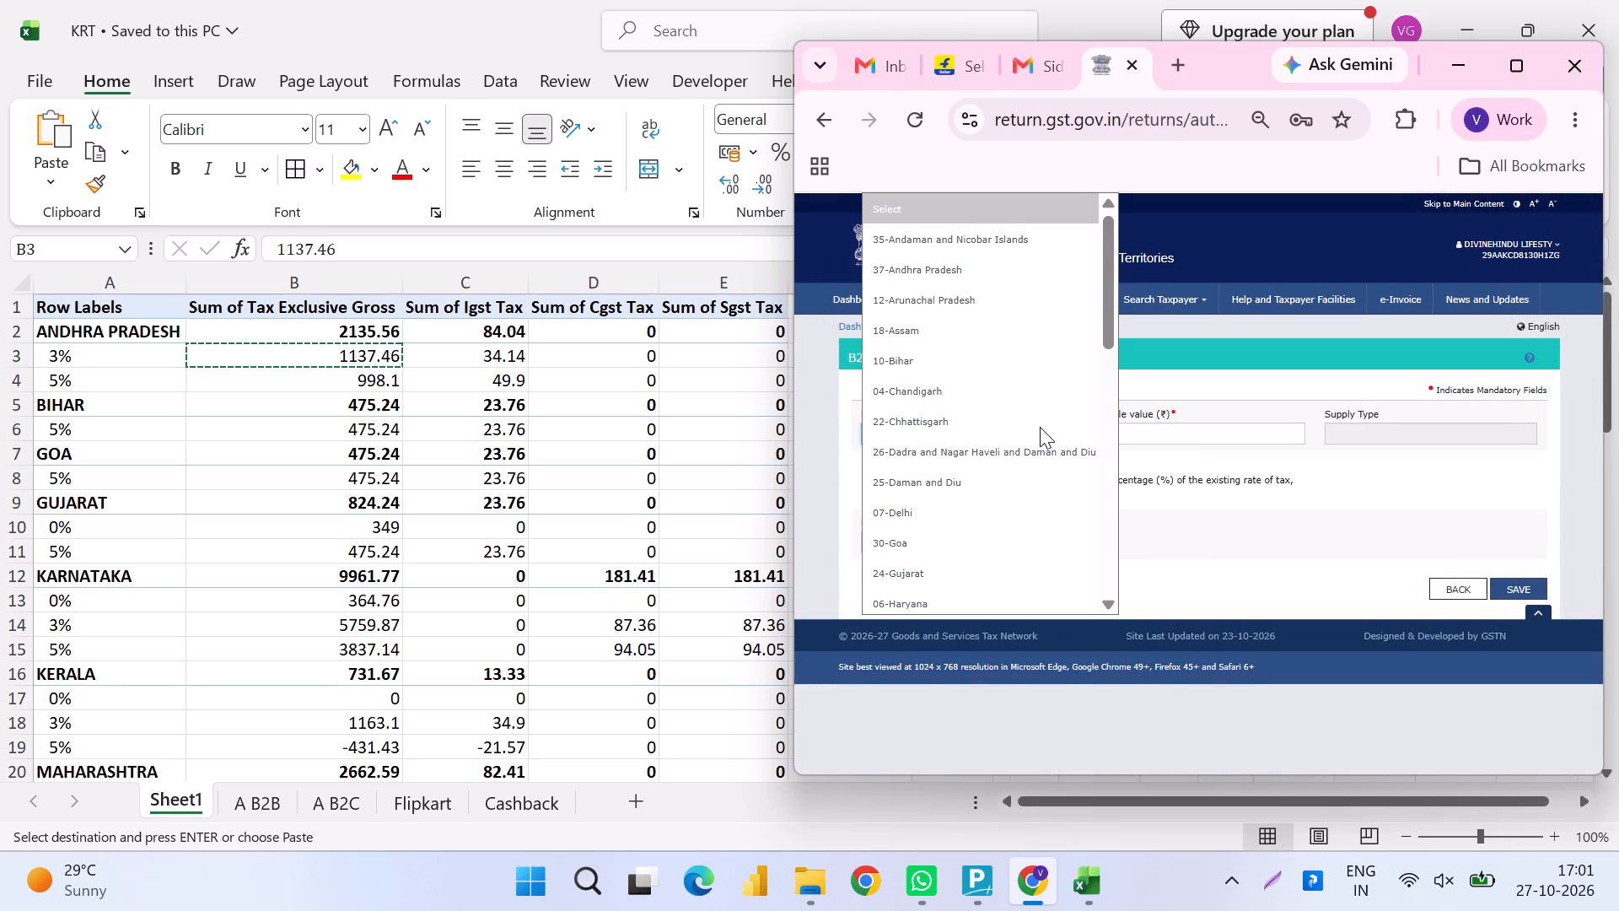
key(Up)
key(Up)
key(Return)
key(Tab)
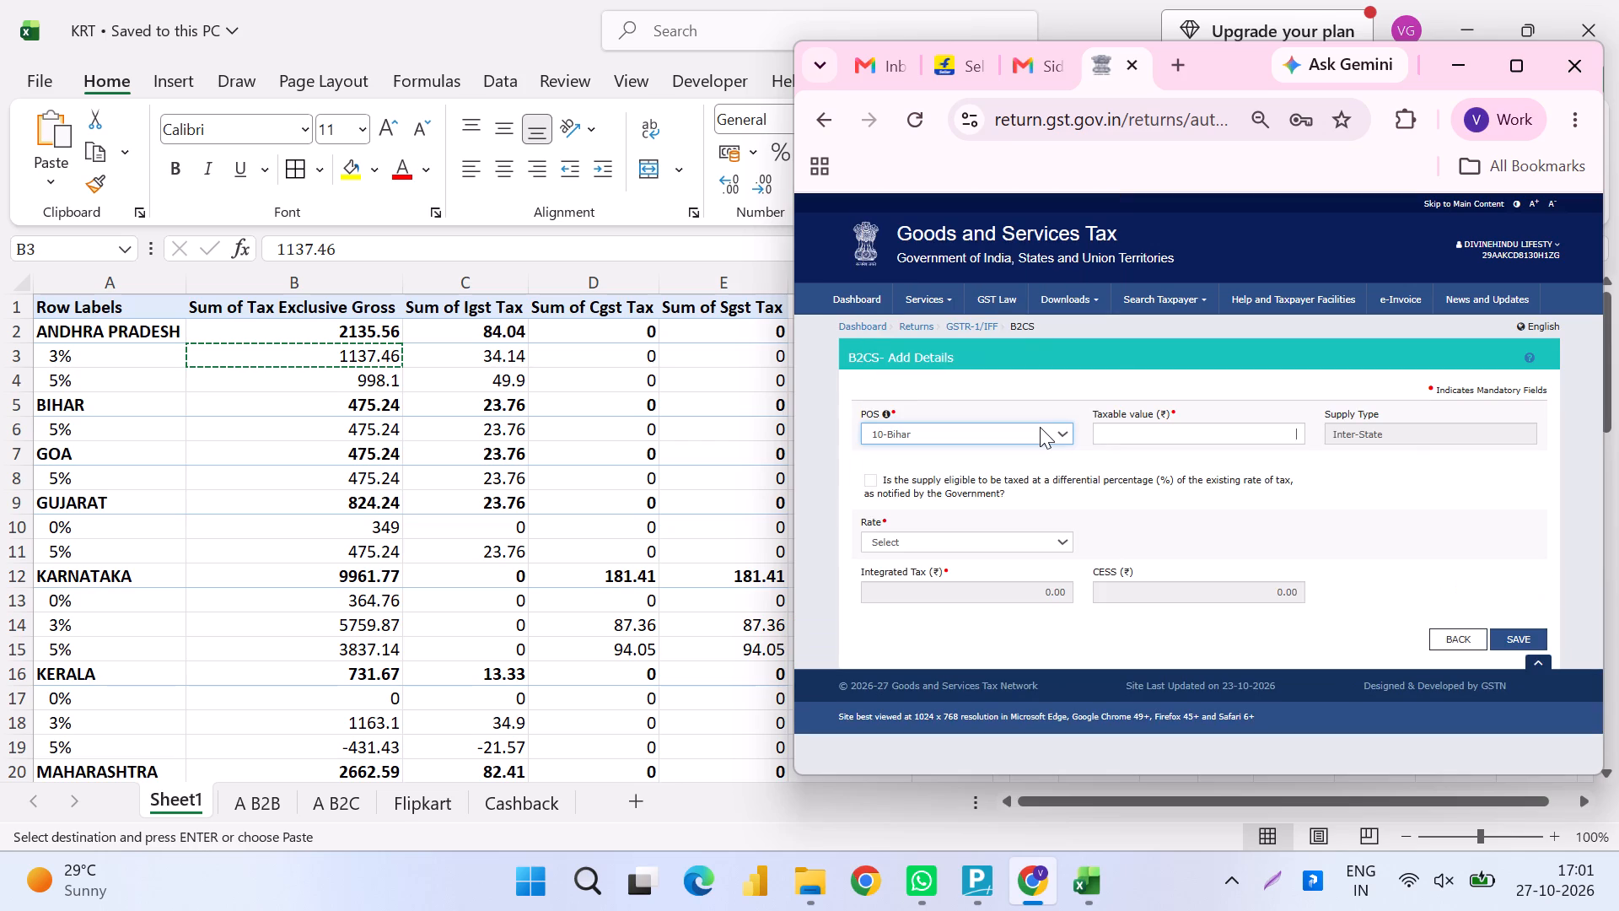
text(475)
text(.24)
key(Tab)
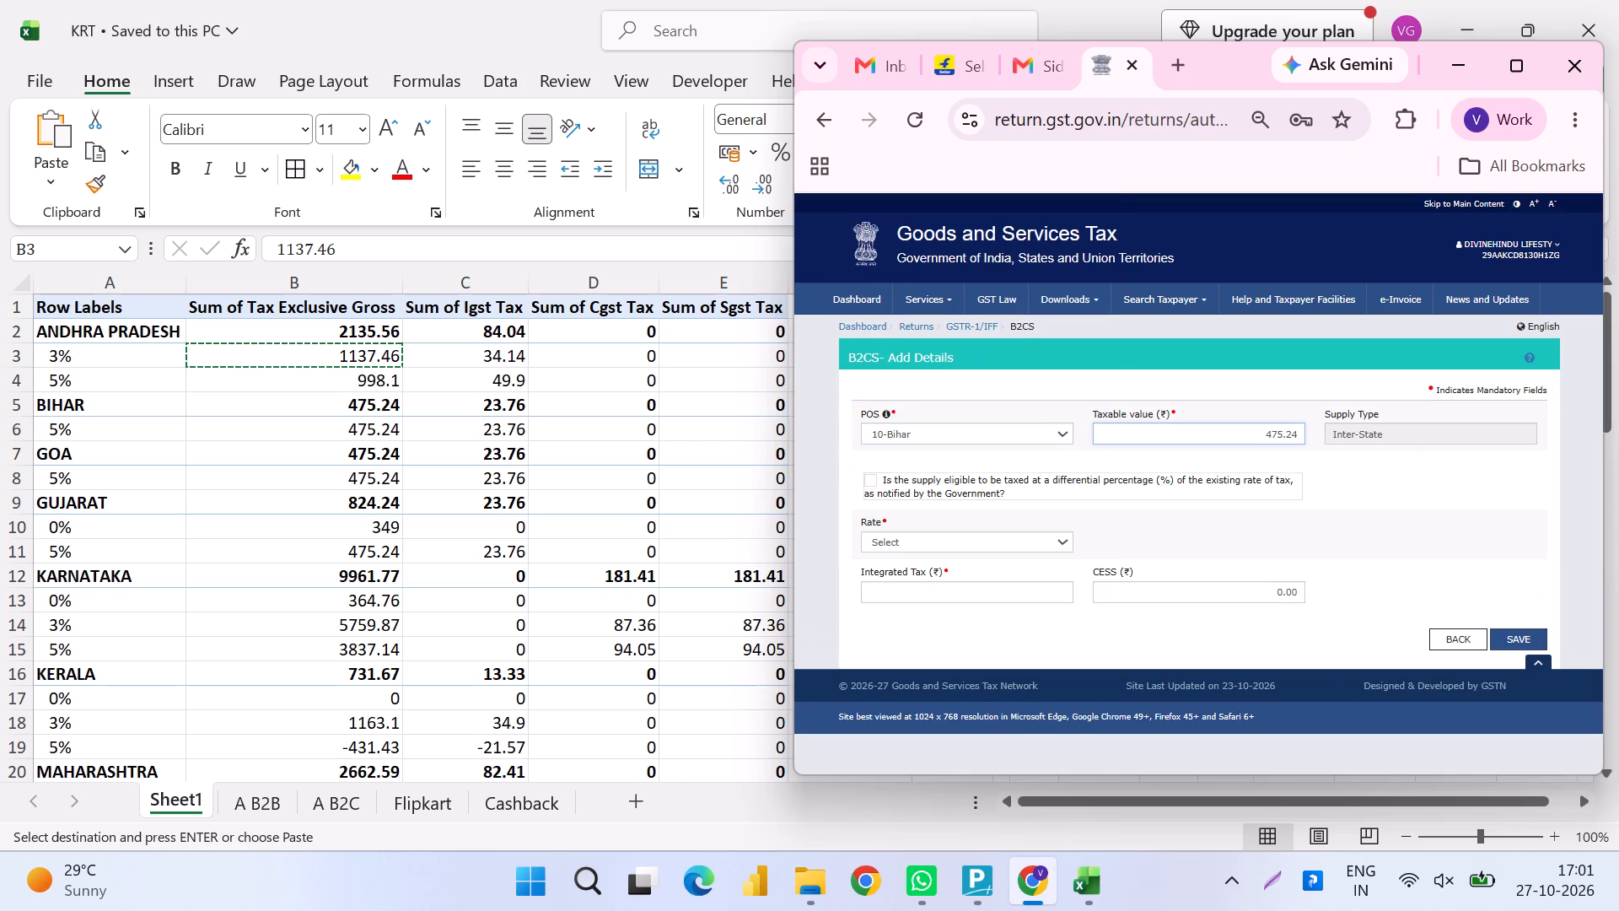
key(Tab)
key(5)
key(Tab)
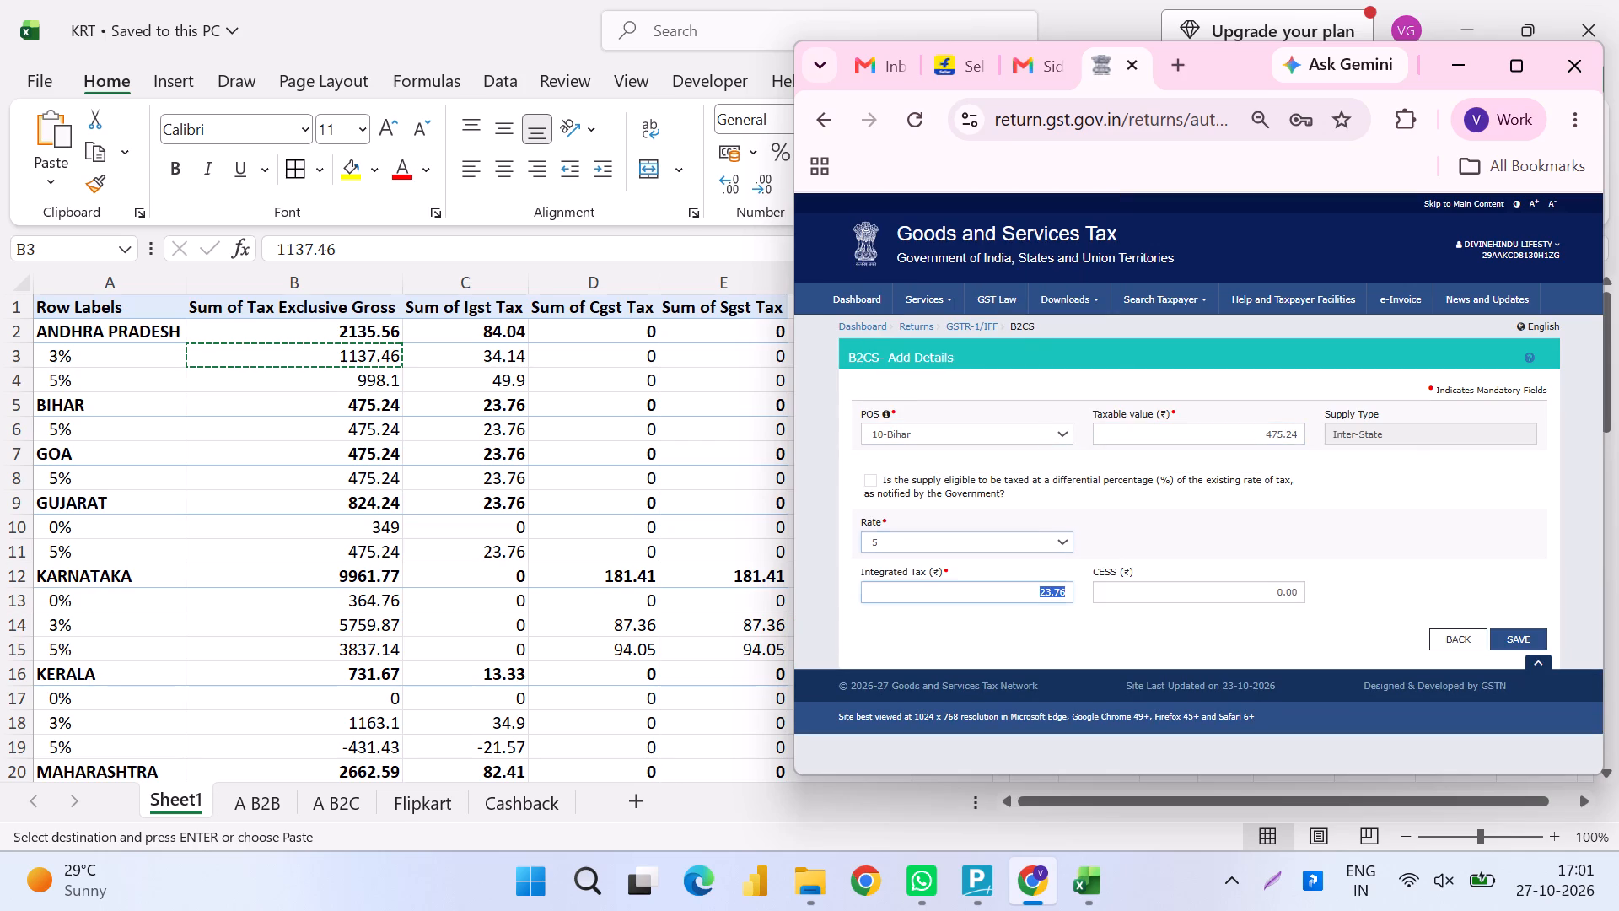
key(Tab)
key(Tab)
key(Tab)
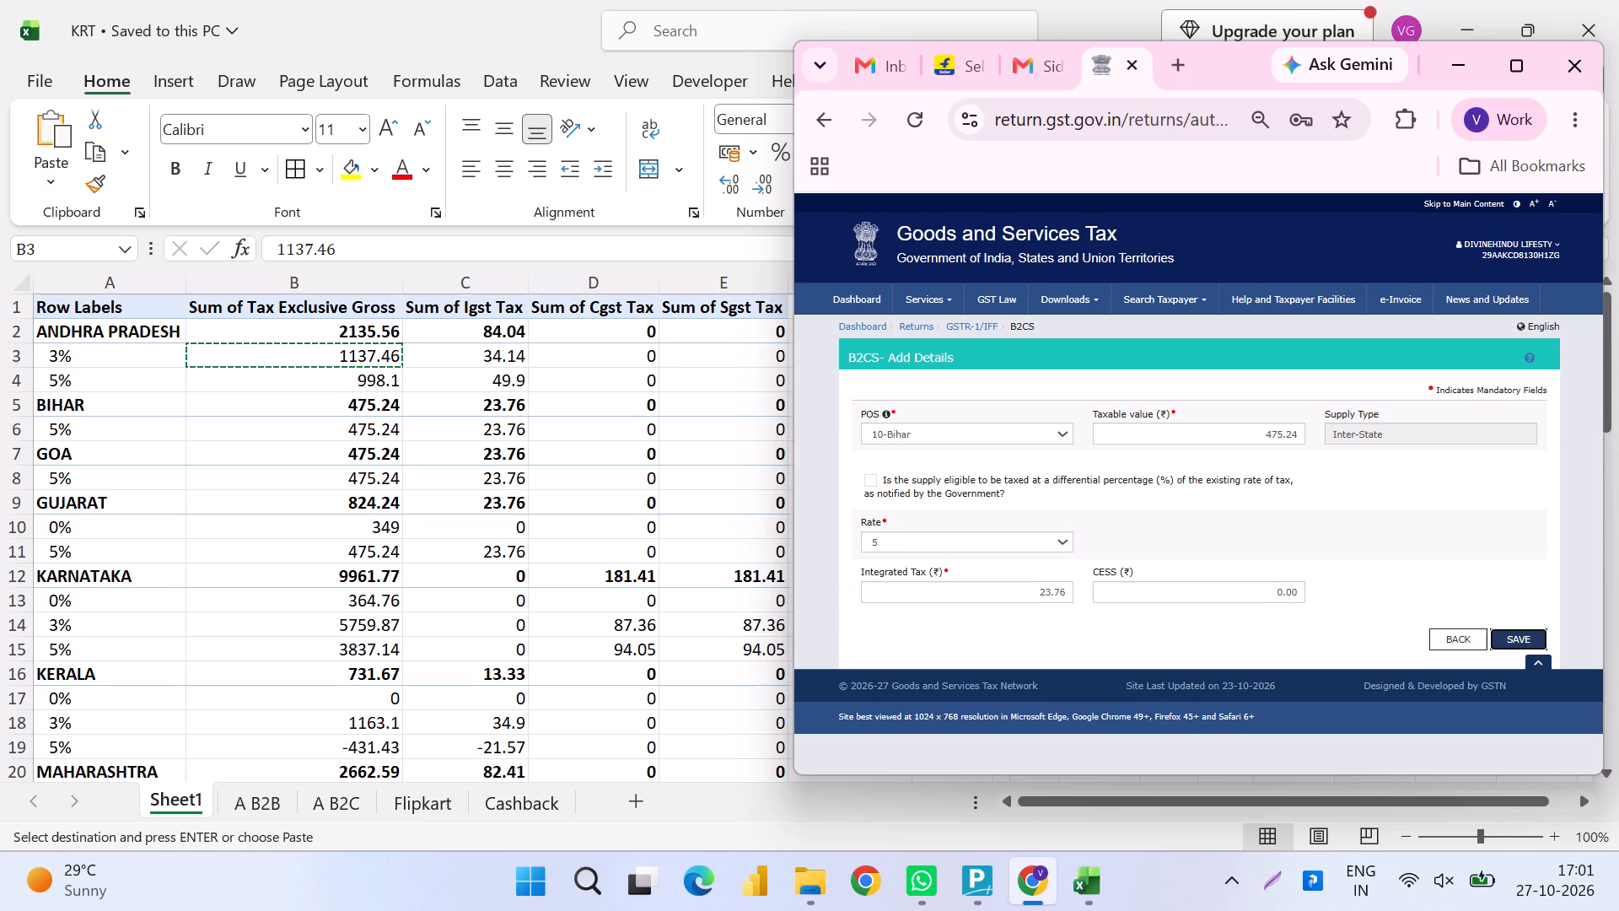
key(Return)
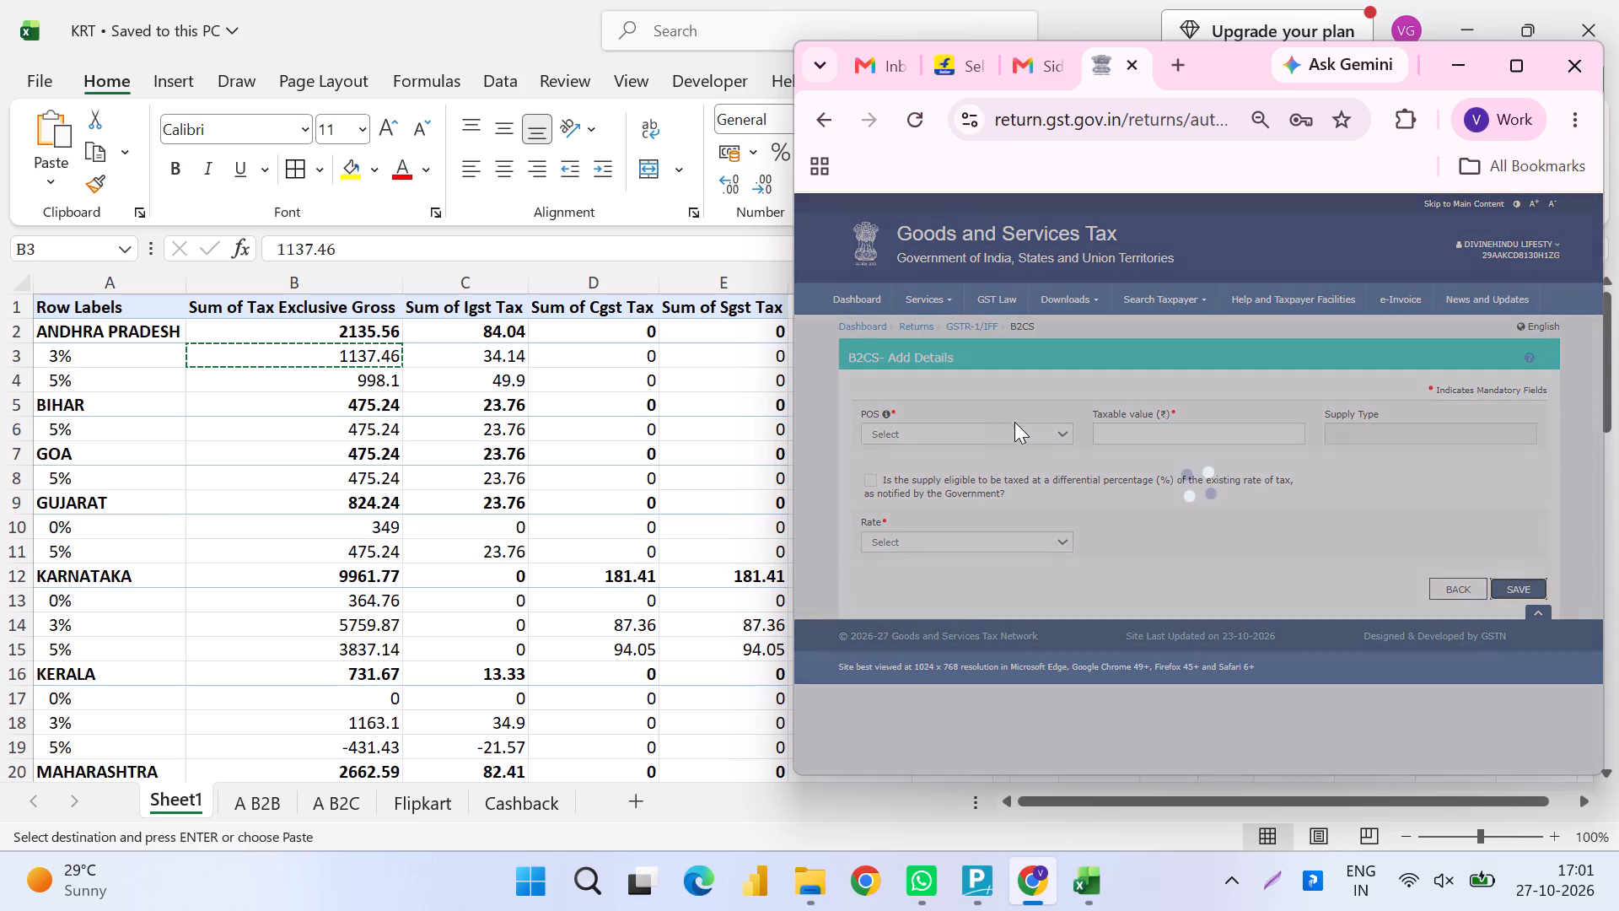
Start a B2CS record for 30-Goa and enter taxable value 475.24.
click(1006, 429)
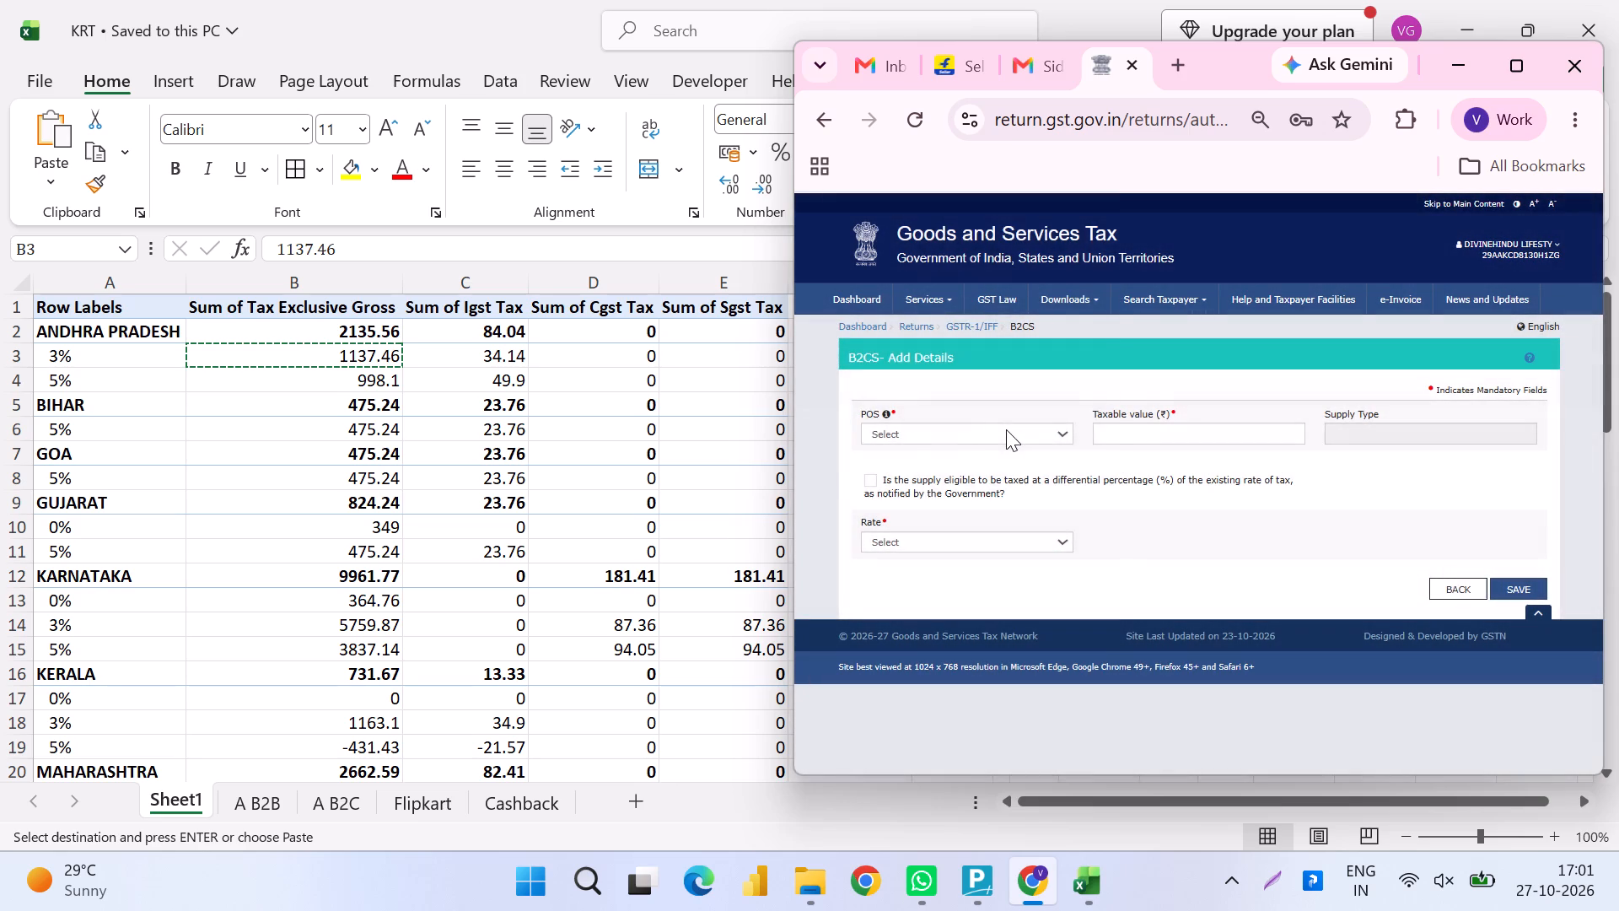
click(1006, 429)
key(o)
key(Down)
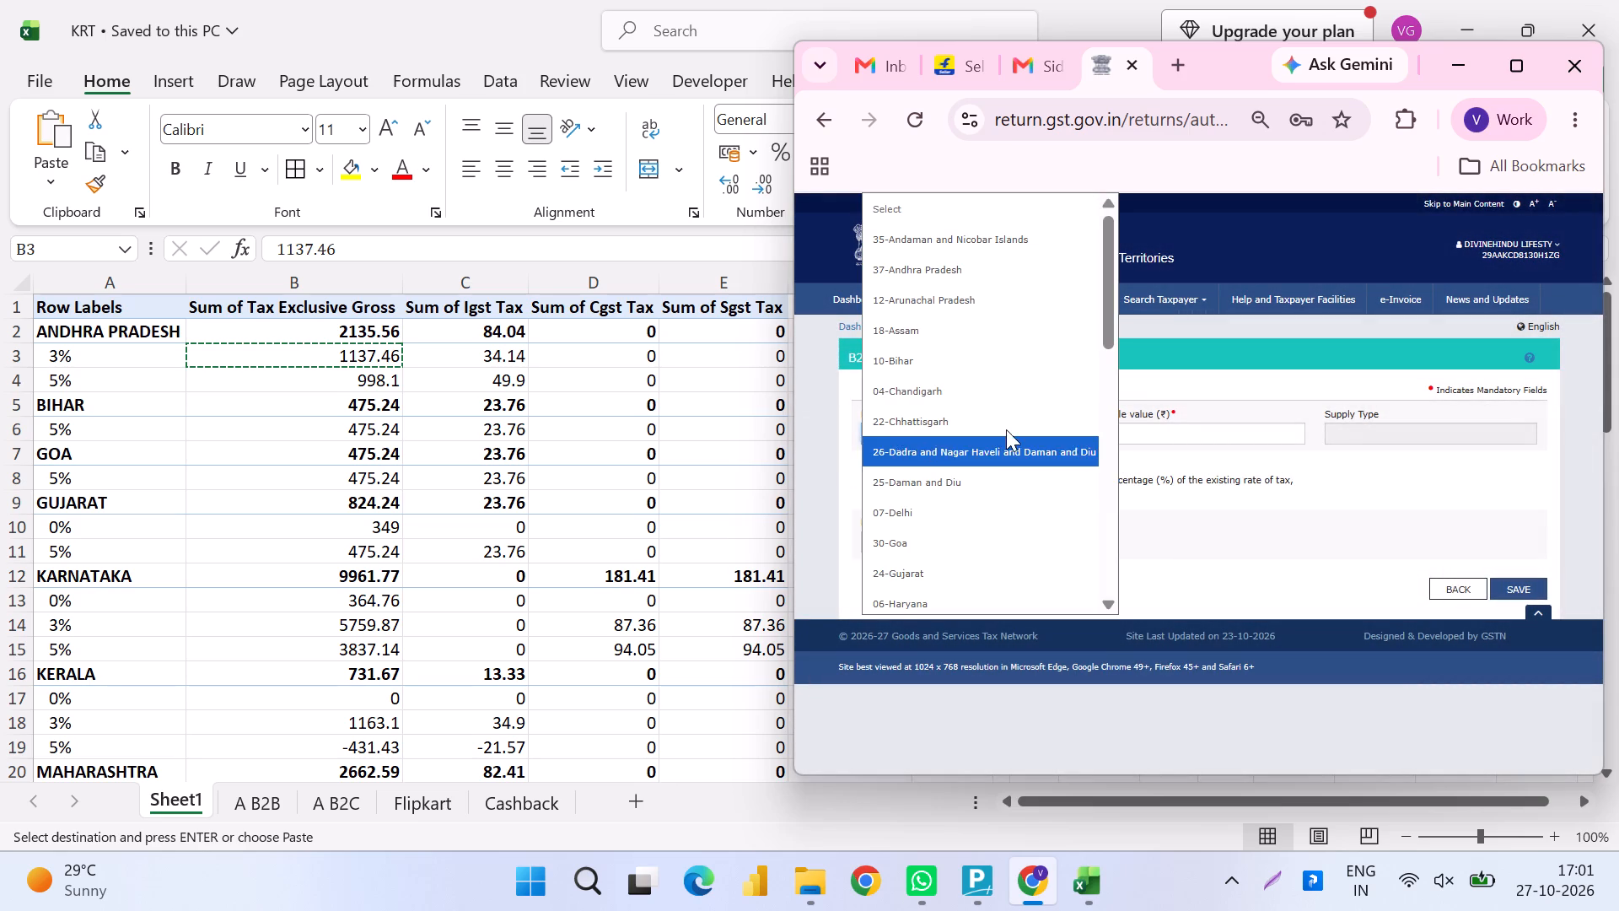
key(Down)
key(Down)
key(Down)
key(Return)
key(Tab)
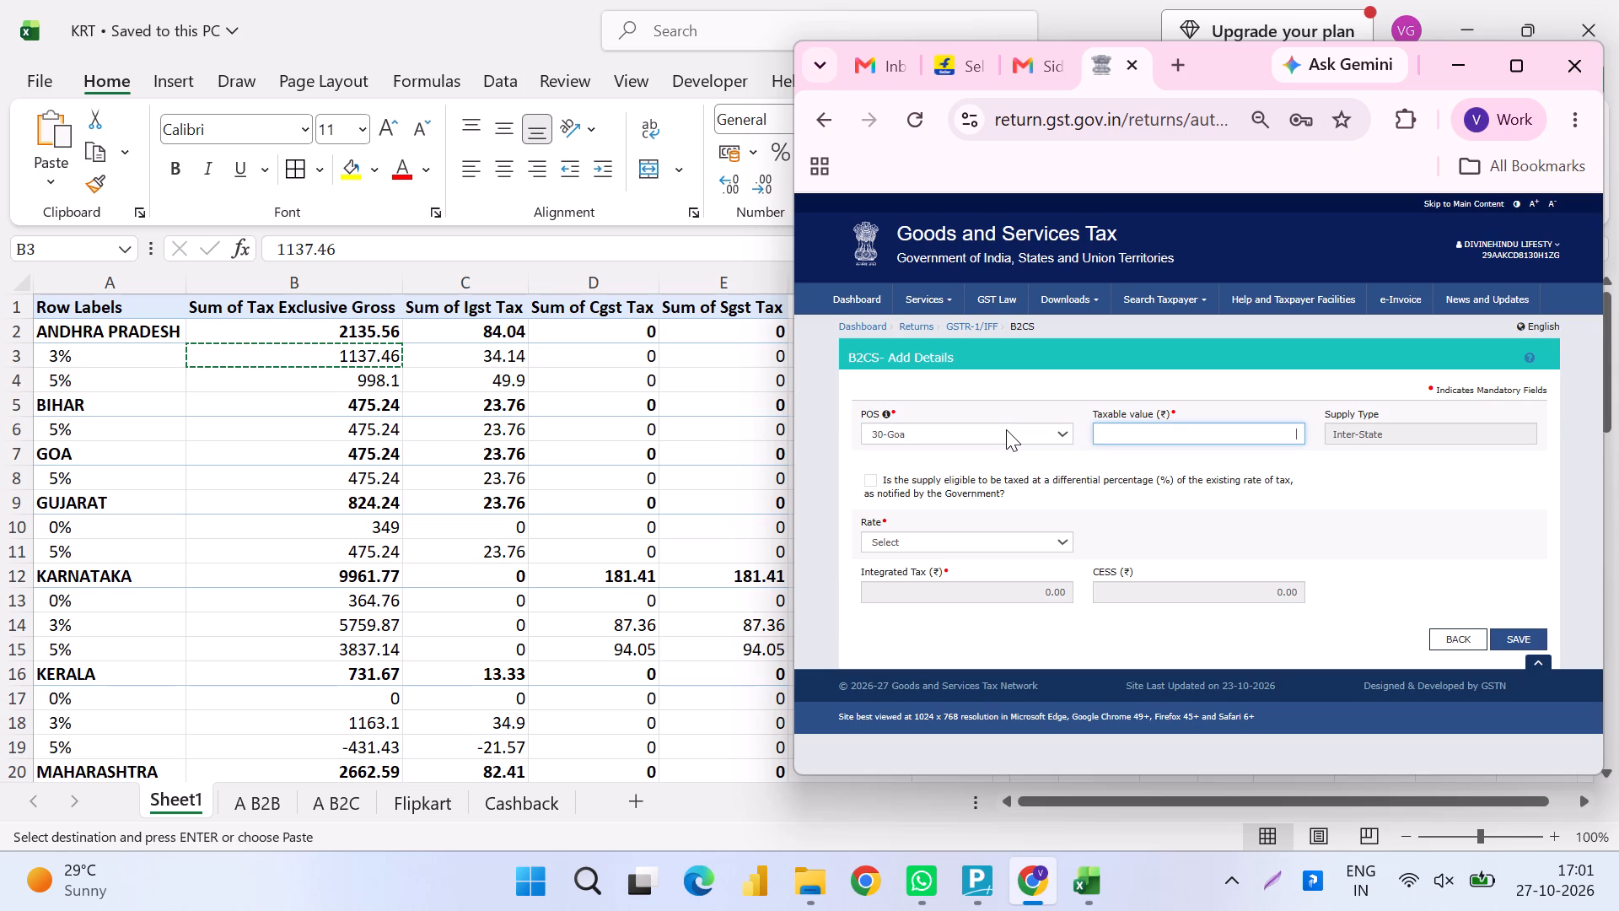
text(475)
text(.24)
key(Tab)
key(Tab)
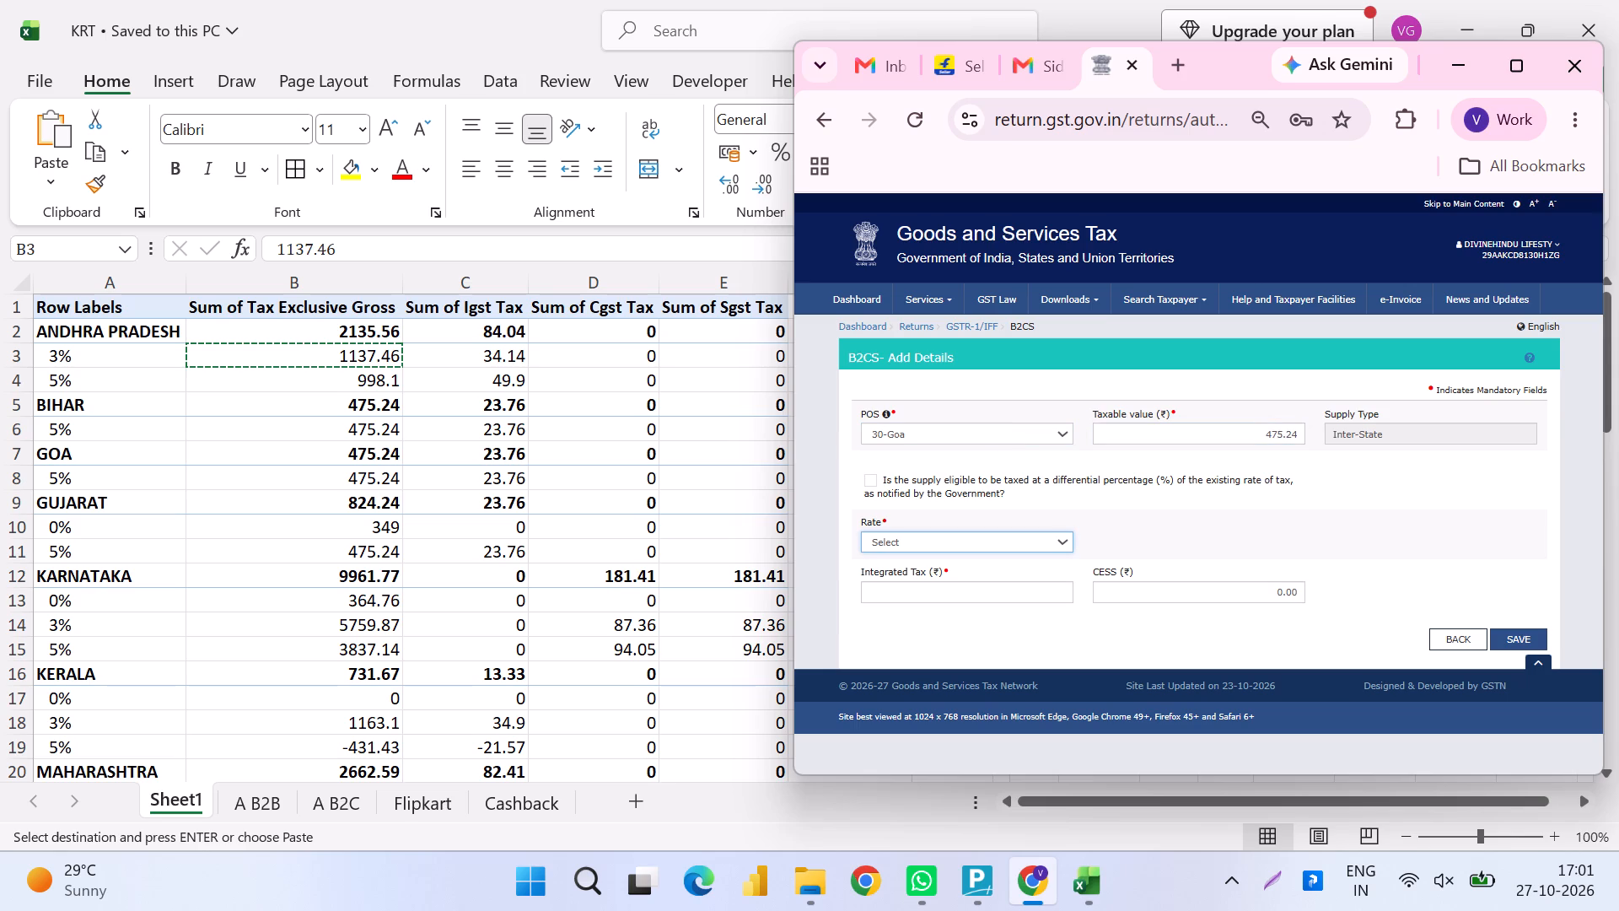
Set the Goa record's rate to 5 and save the record.
key(4)
key(Tab)
key(Tab)
key(Tab)
key(Tab)
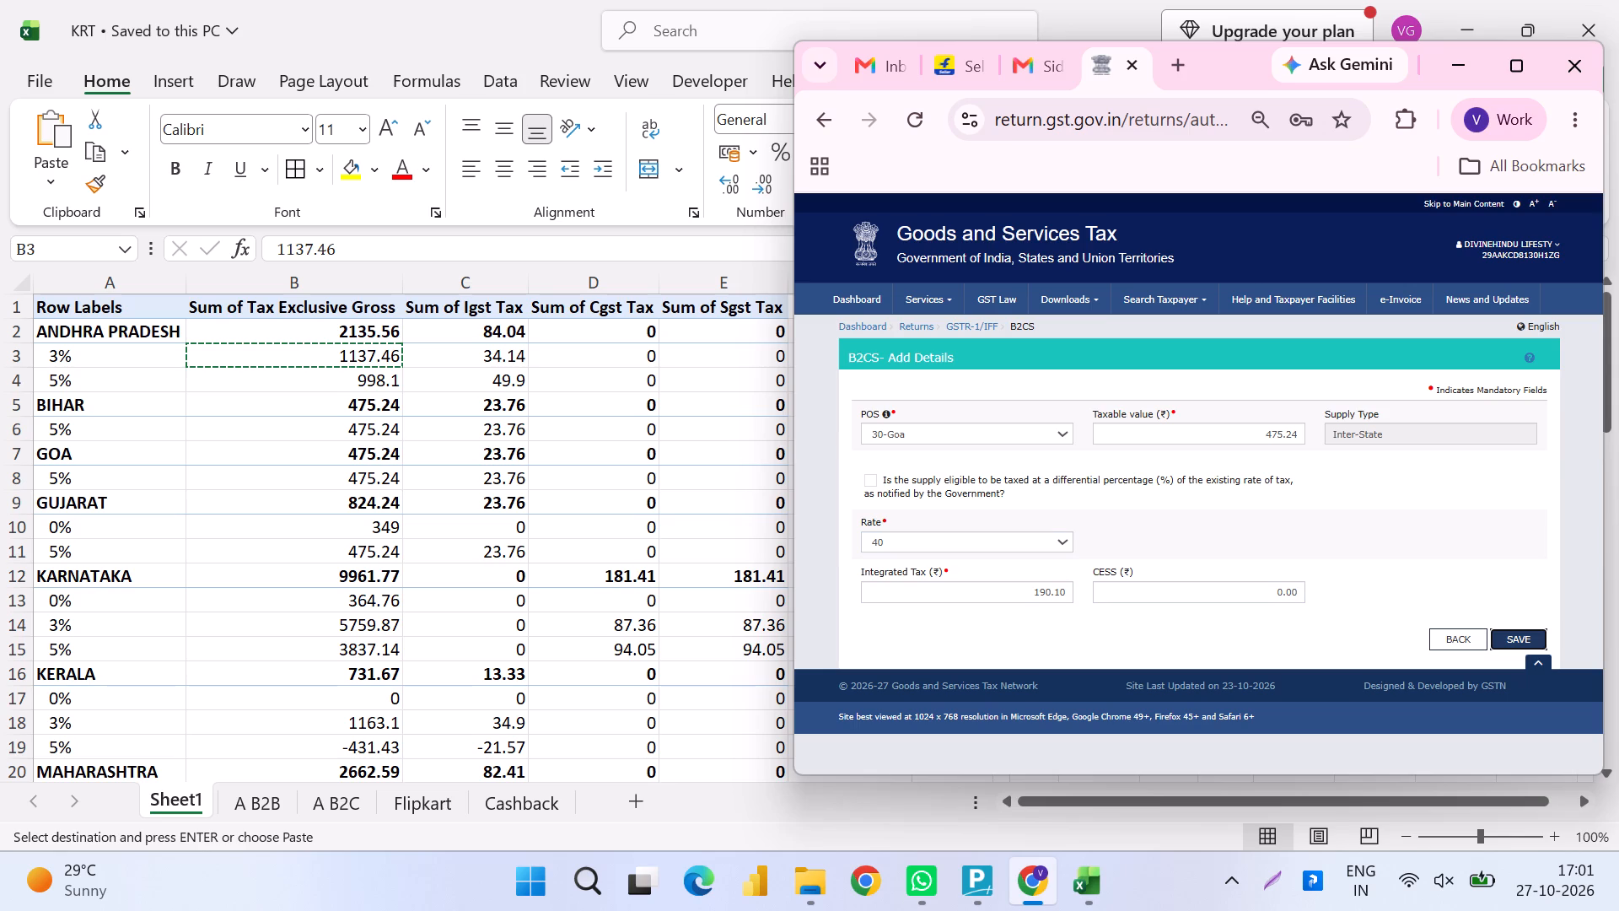
key(shift+Tab)
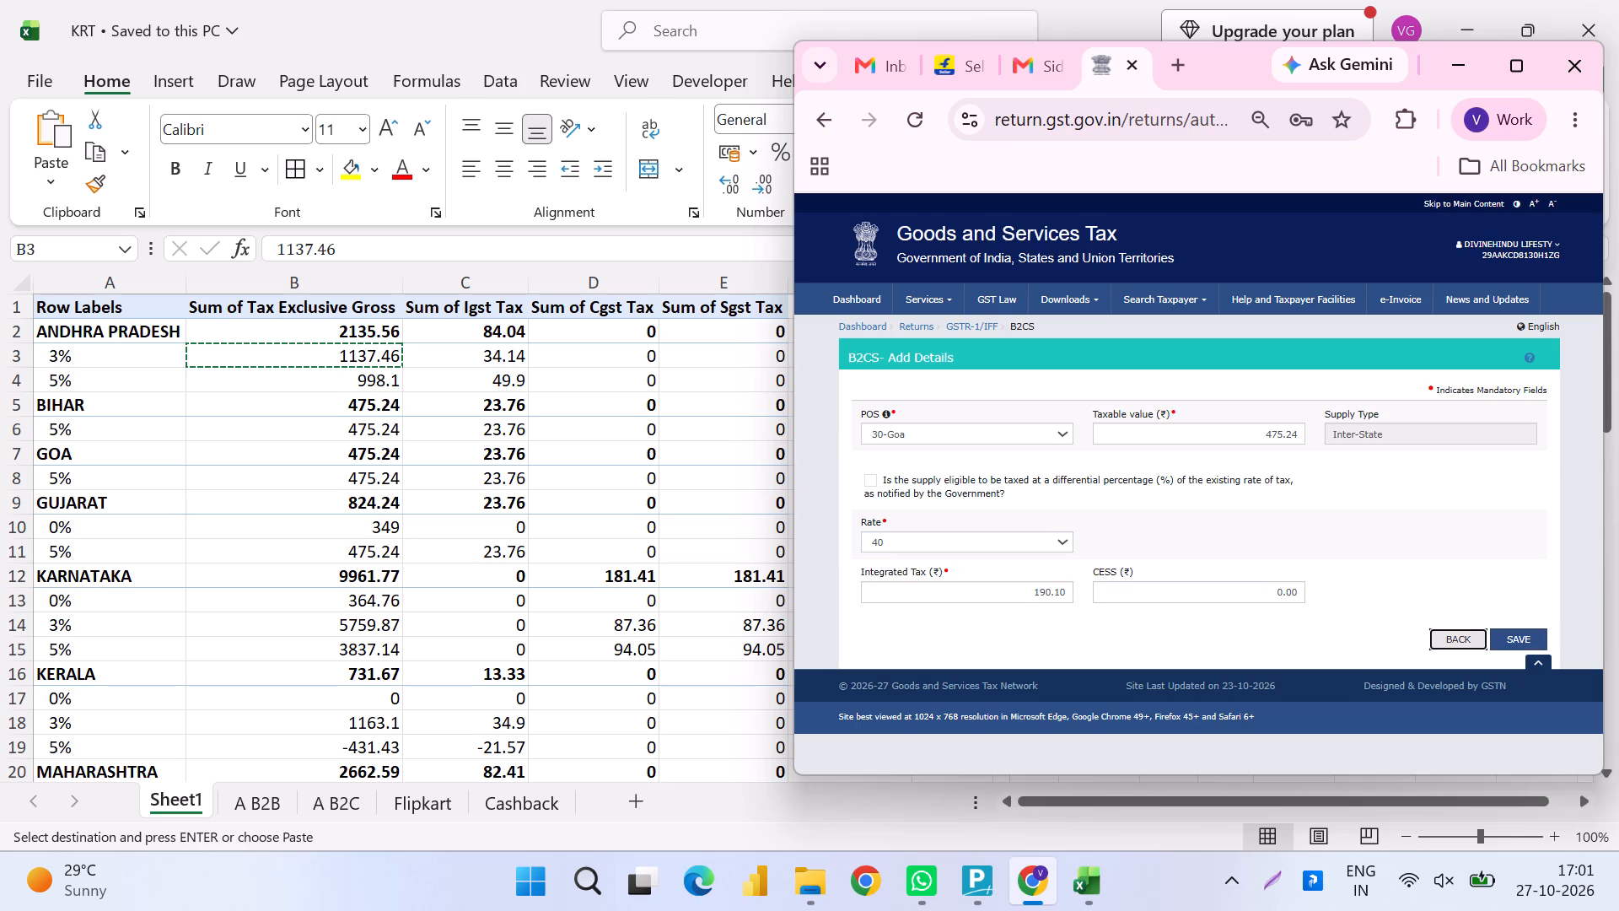
key(shift+Tab)
key(shift+Tab)
key(shift+Tab)
key(shift+Tab)
key(Tab)
key(Down)
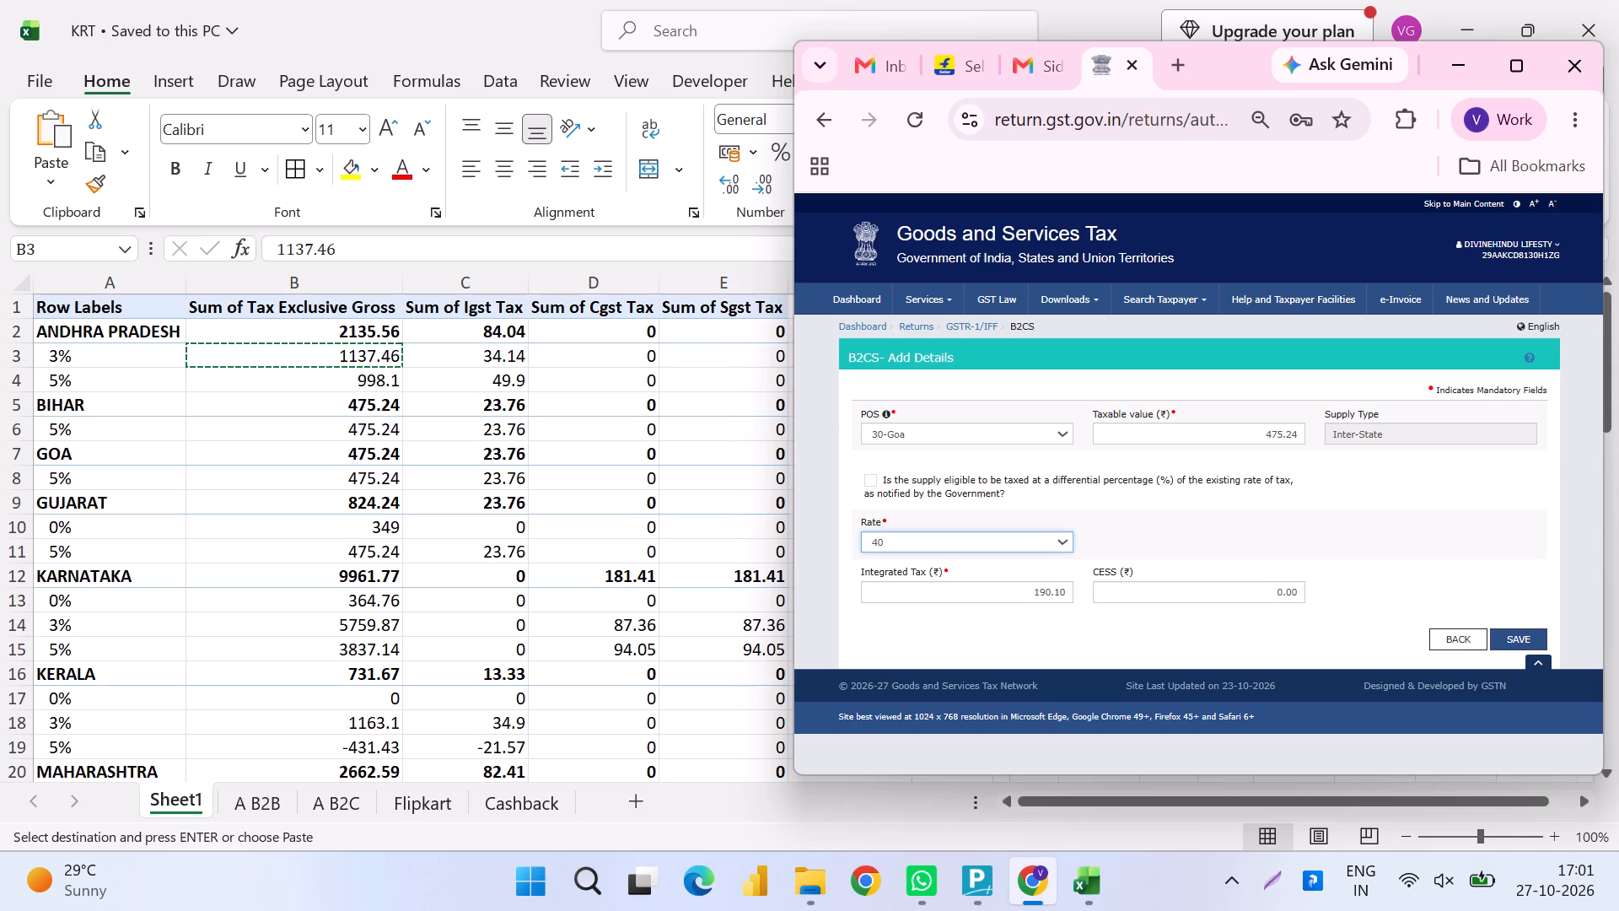
key(Down)
key(Up)
key(Up)
key(Up)
key(Up)
key(Up)
key(Up)
key(Tab)
key(Tab)
key(Tab)
key(Tab)
key(Return)
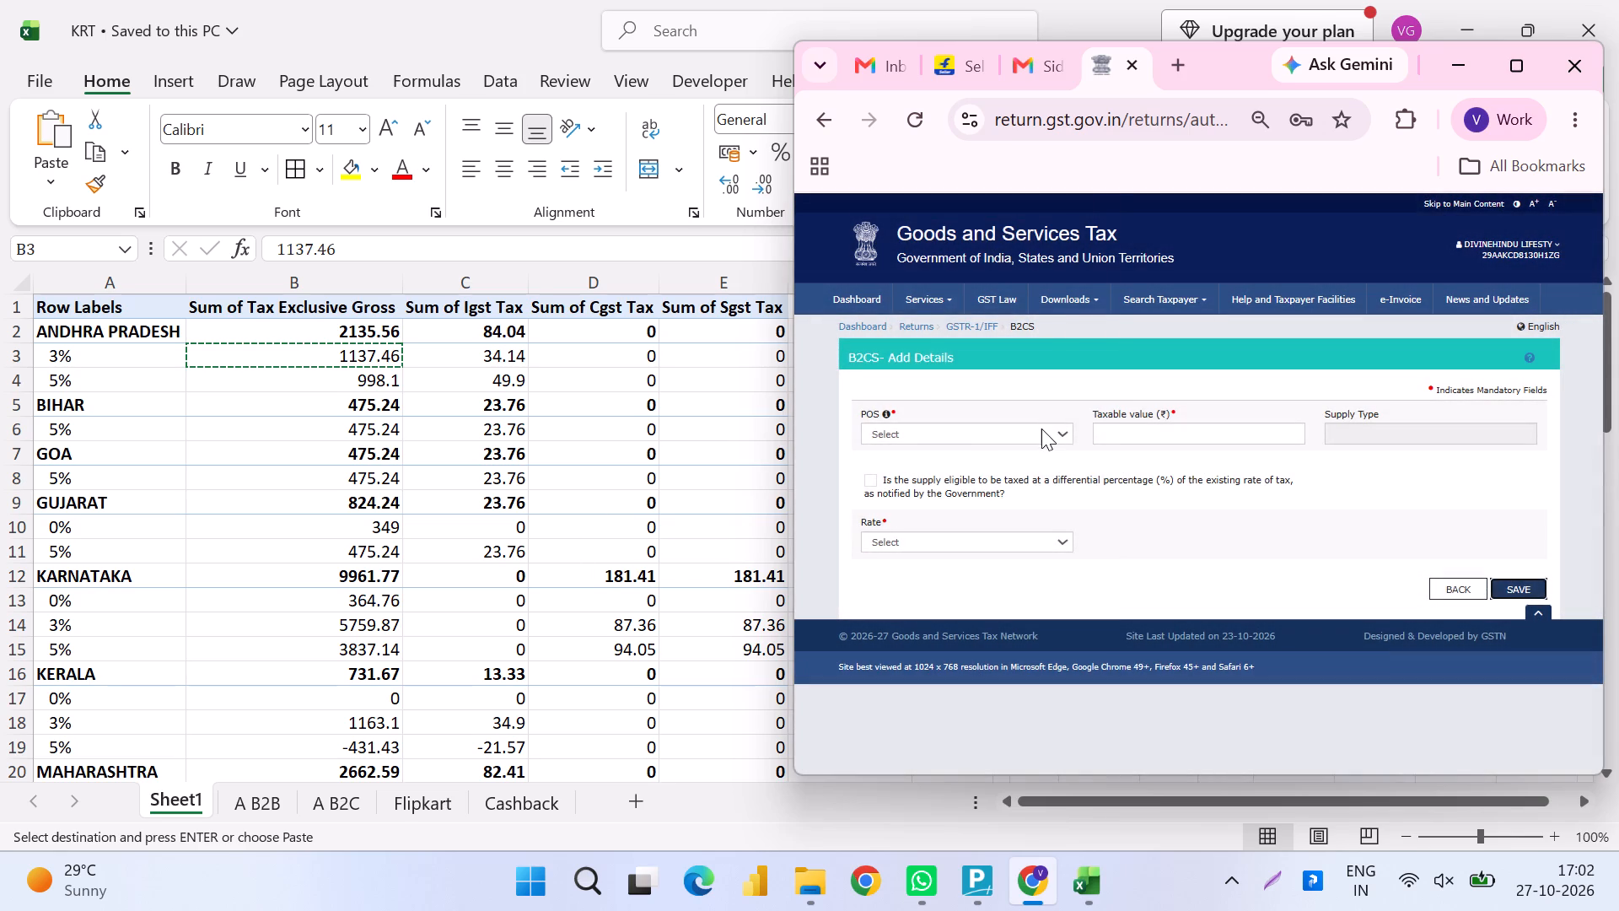
Add and save a B2CS record for 24-Gujarat with taxable value 349 at rate 0.
click(1041, 429)
key(Down)
key(Down)
key(Down)
key(Down)
key(Down)
key(Return)
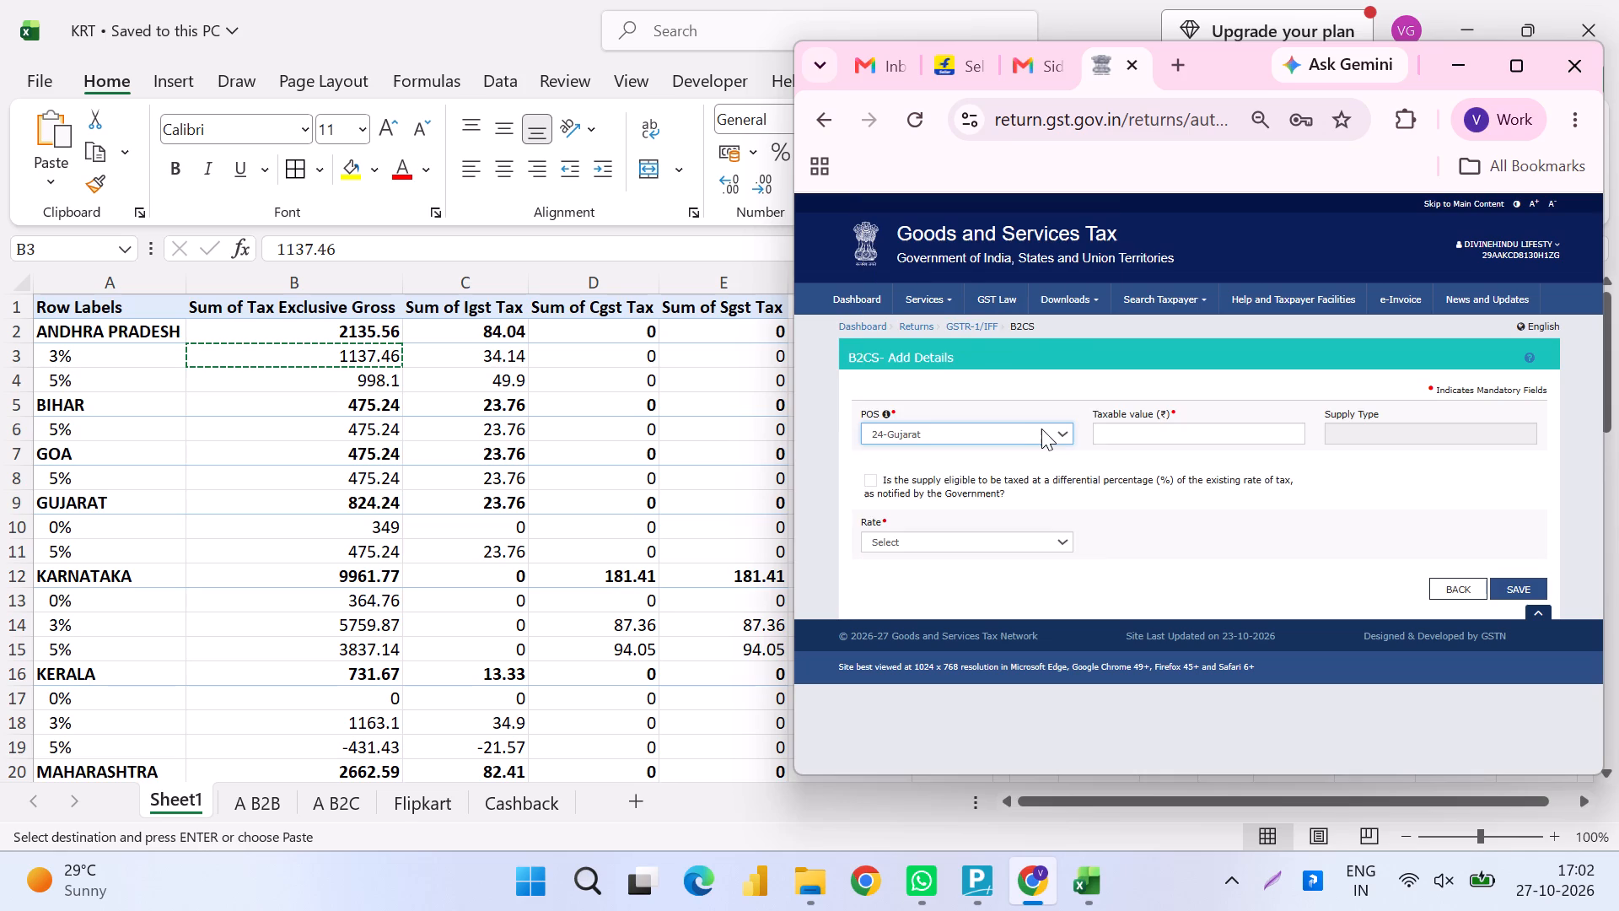
key(Tab)
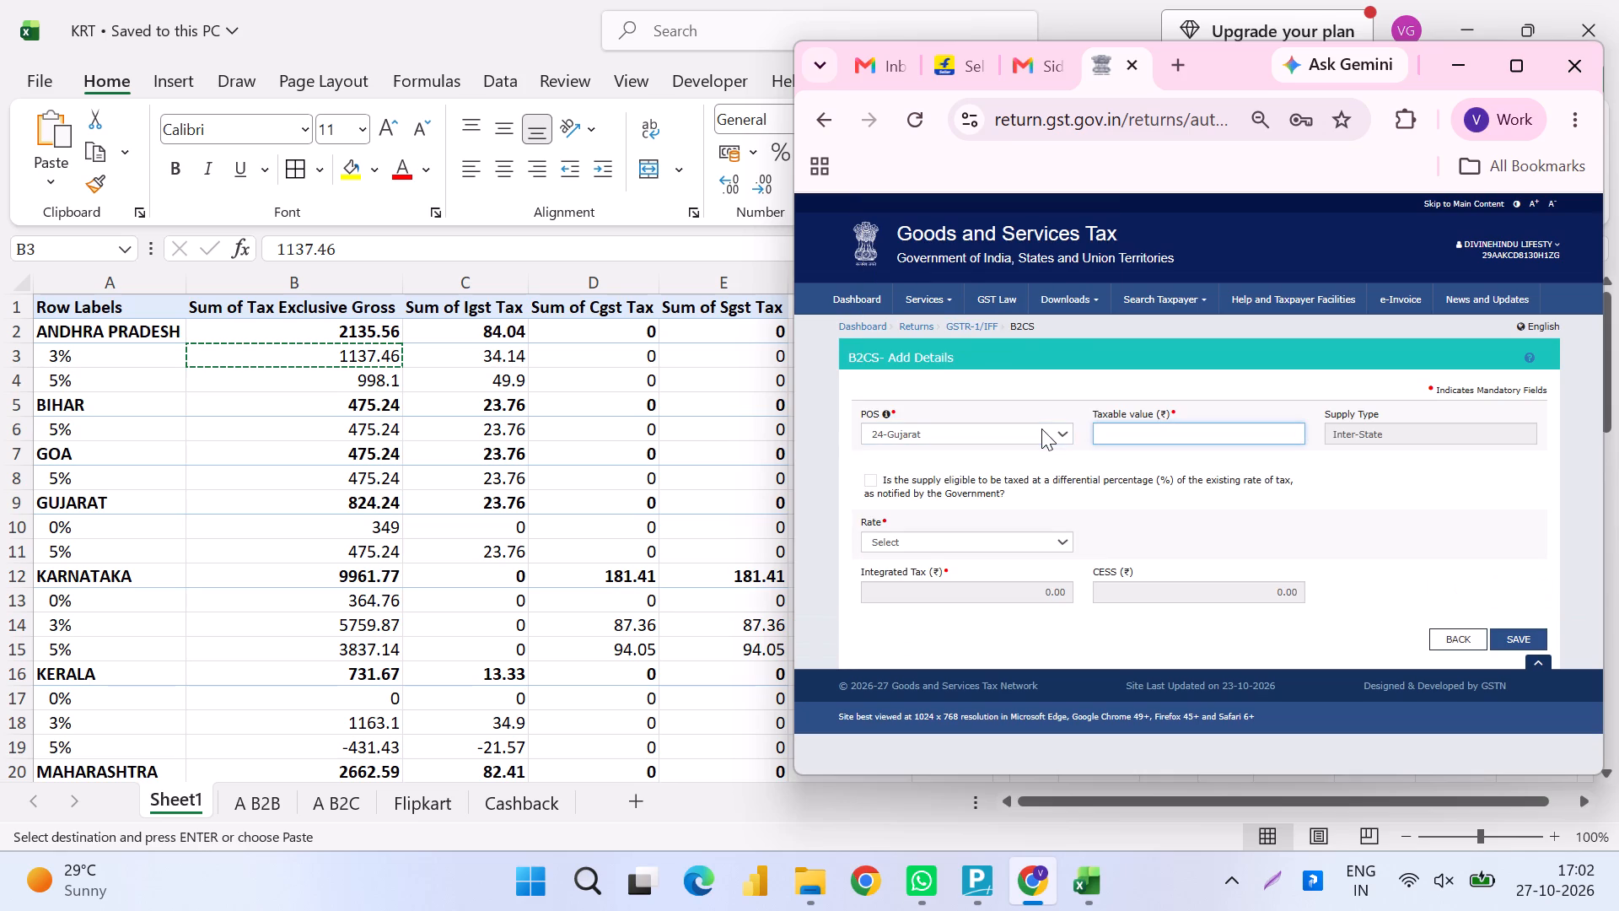
text(349)
key(Tab)
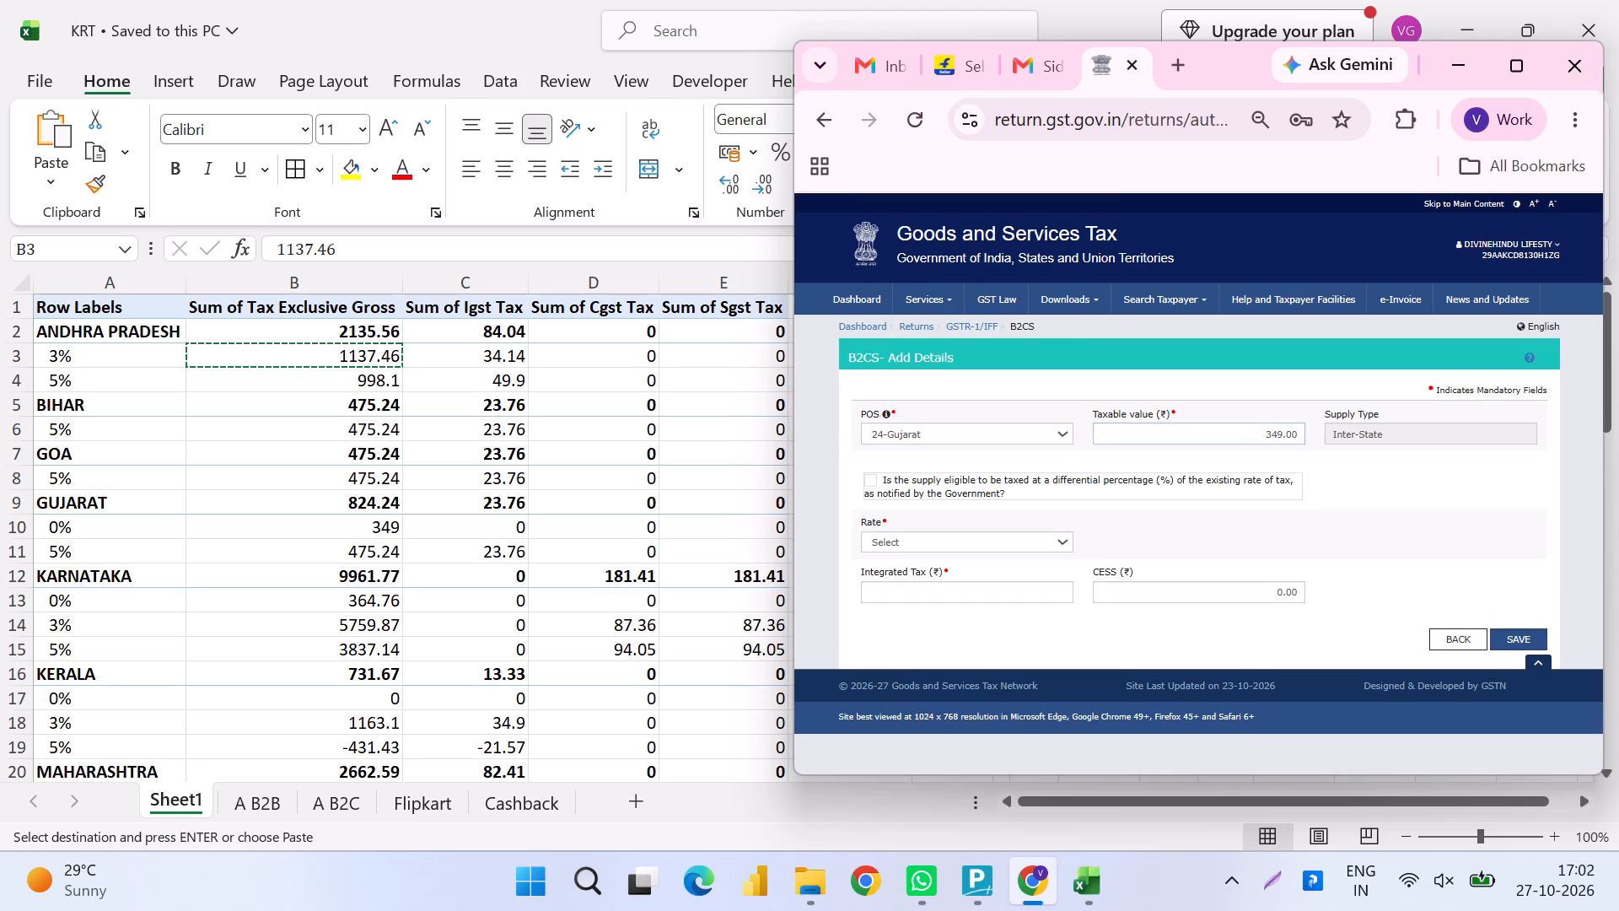
key(Tab)
key(0)
key(Tab)
key(Tab)
key(Tab)
key(Tab)
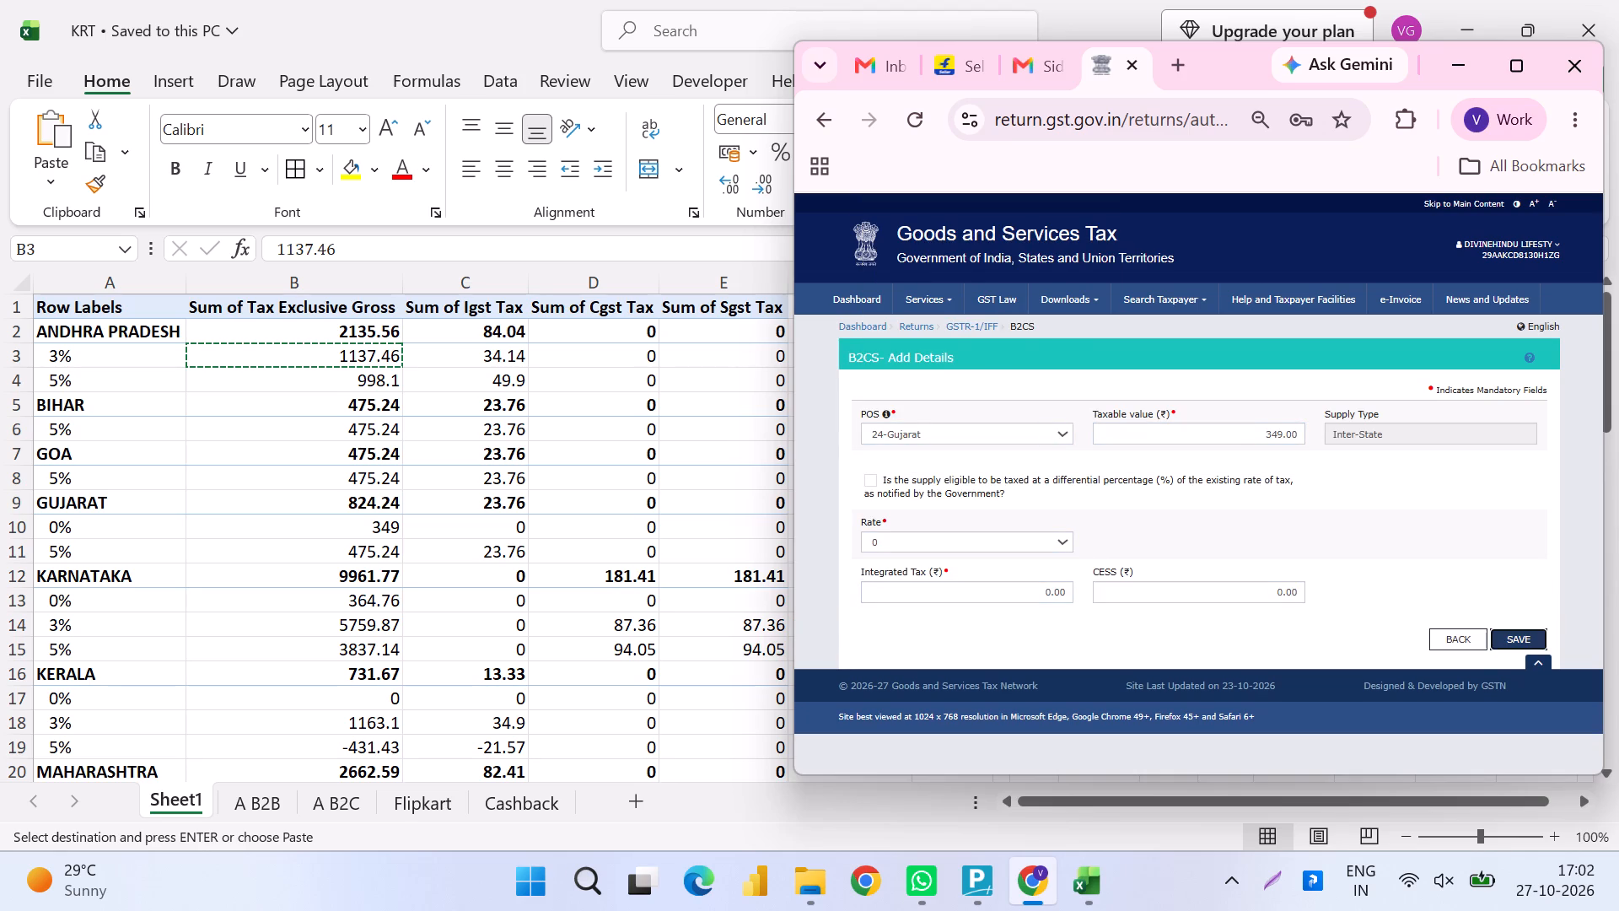
key(Return)
Add and save a second B2CS record for 24-Gujarat with taxable value 475.24 at rate 5.
key(Tab)
key(Tab)
key(Tab)
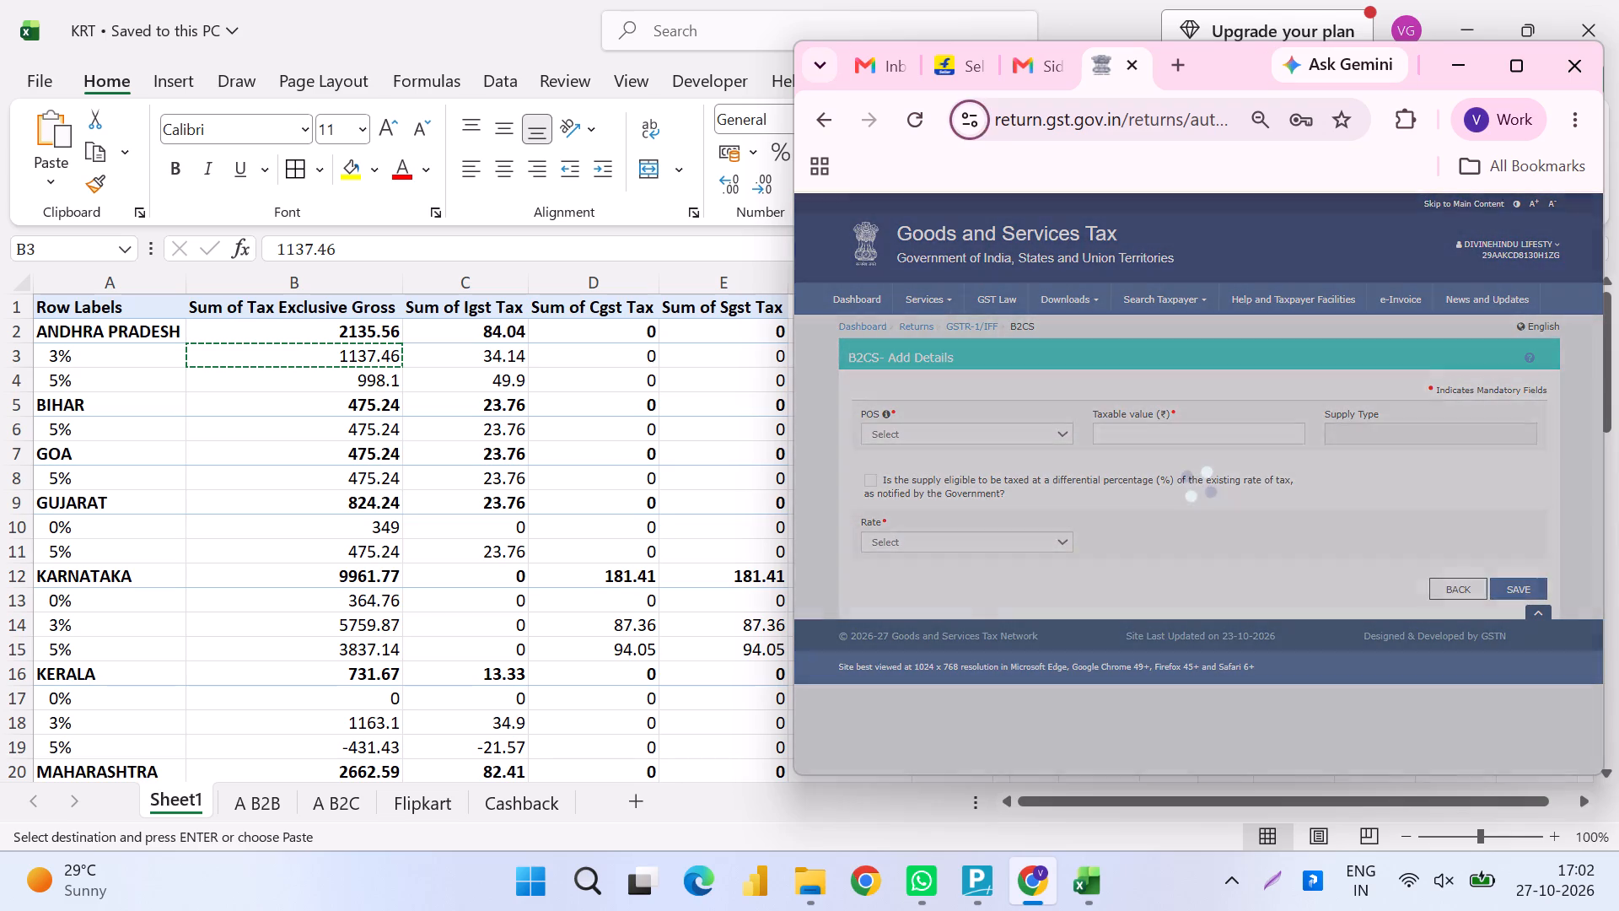
key(Tab)
key(Tab)
key(Tab)
key(Tab)
key(Tab)
key(Tab)
key(Tab)
key(Tab)
key(Tab)
key(Tab)
key(Tab)
key(Tab)
key(Tab)
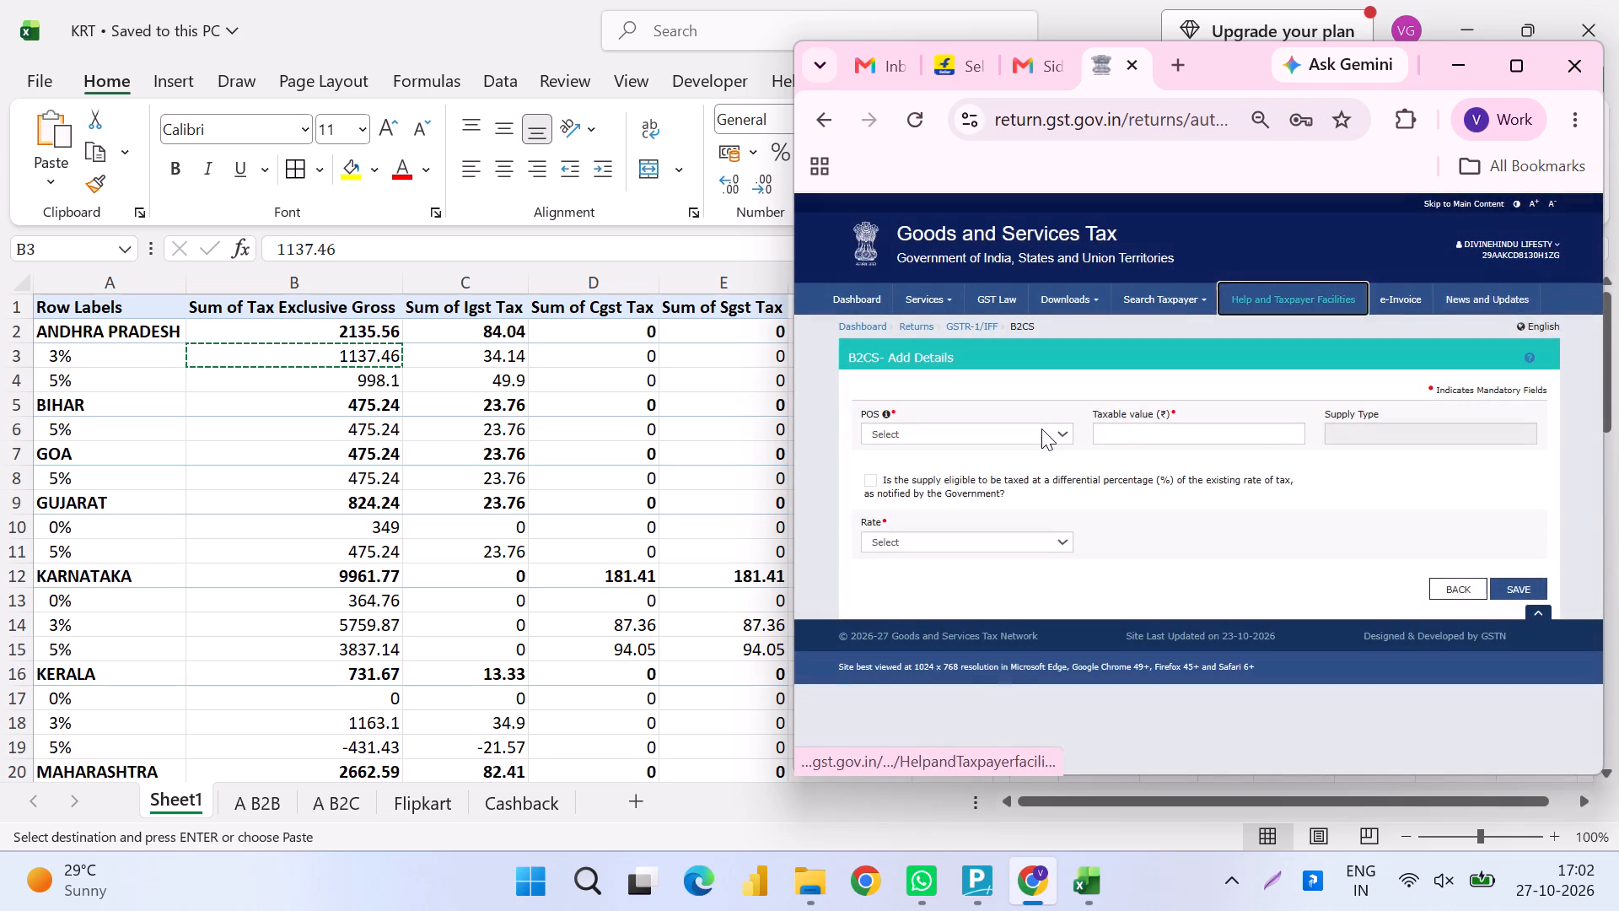
key(Tab)
key(Tab)
key(Tab)
key(Tab)
key(Tab)
key(Tab)
key(Tab)
key(shift+Tab)
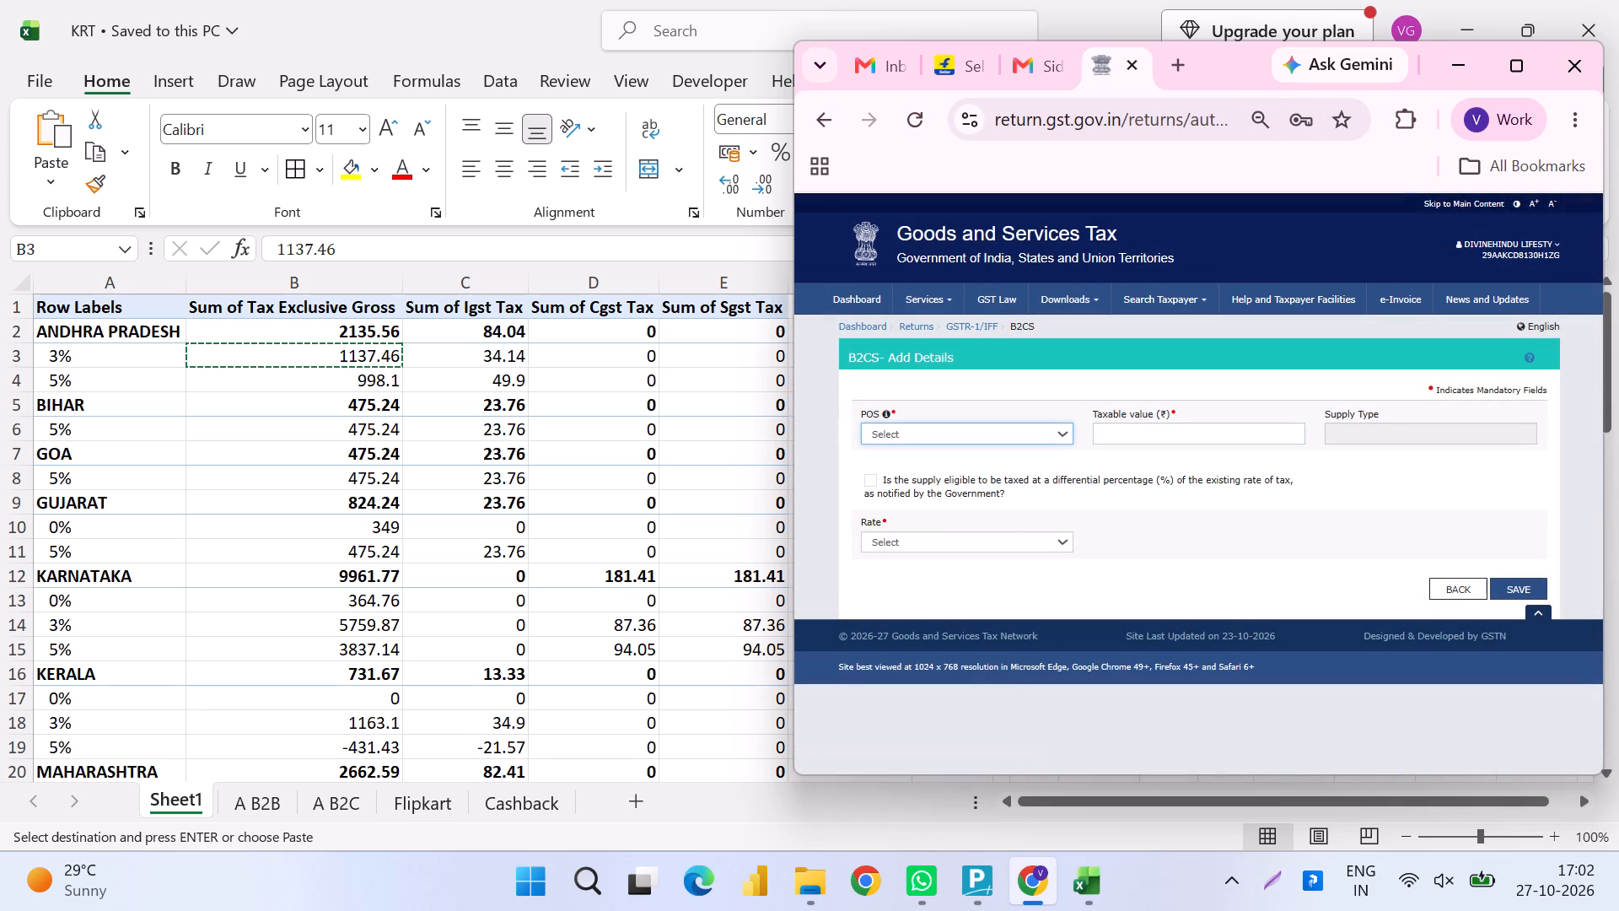
text(24)
key(Tab)
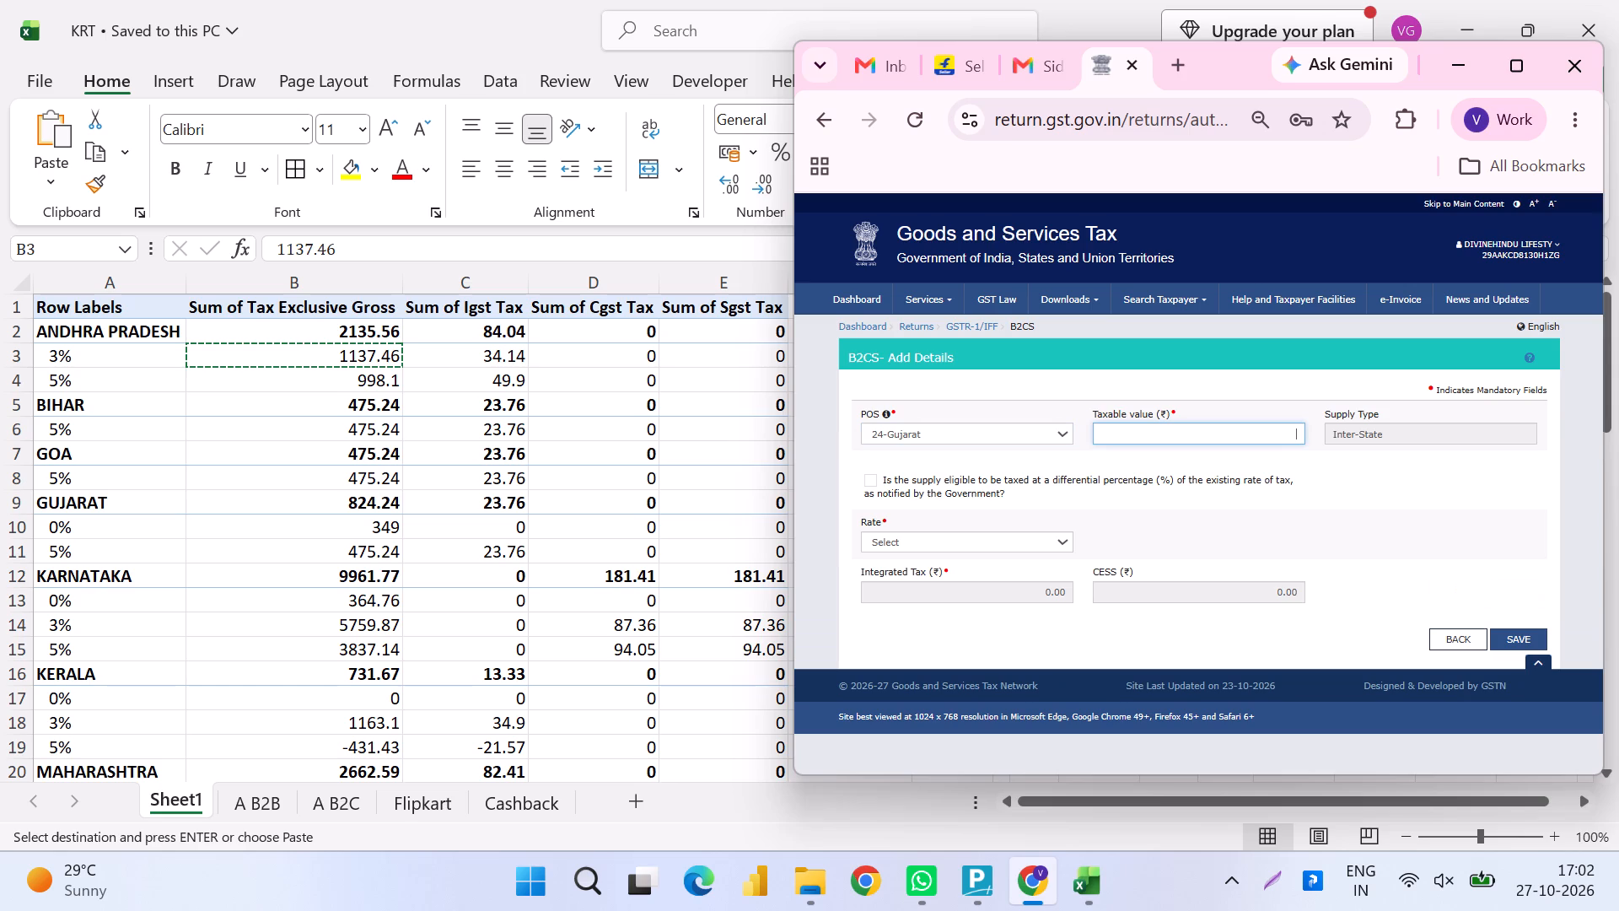
text(475.24)
key(Tab)
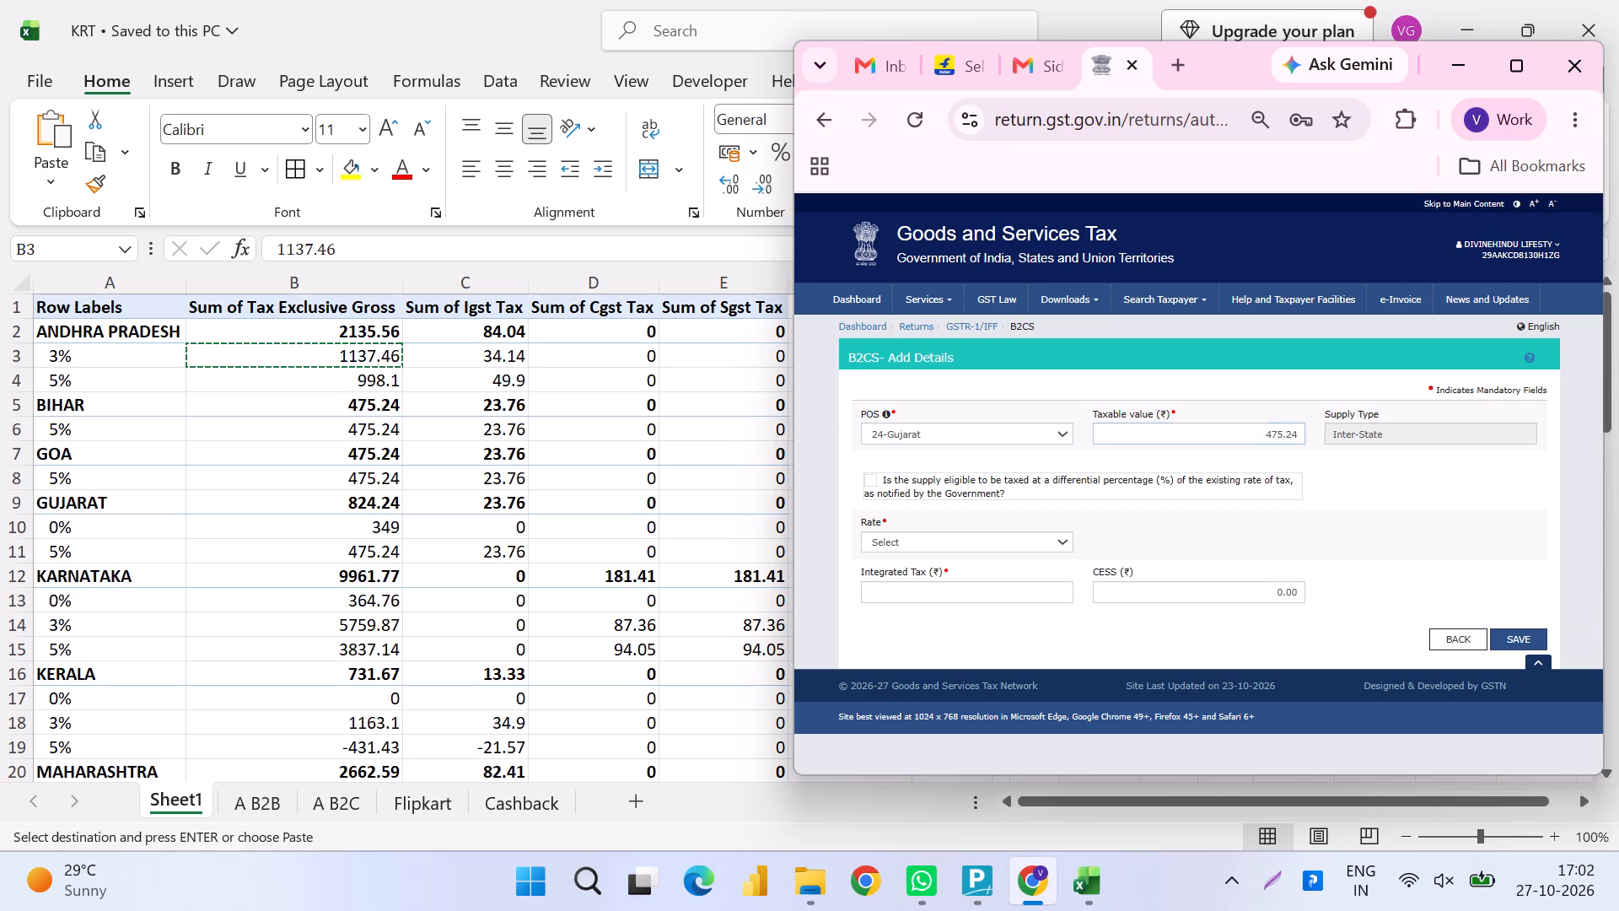
key(Tab)
key(5)
key(Tab)
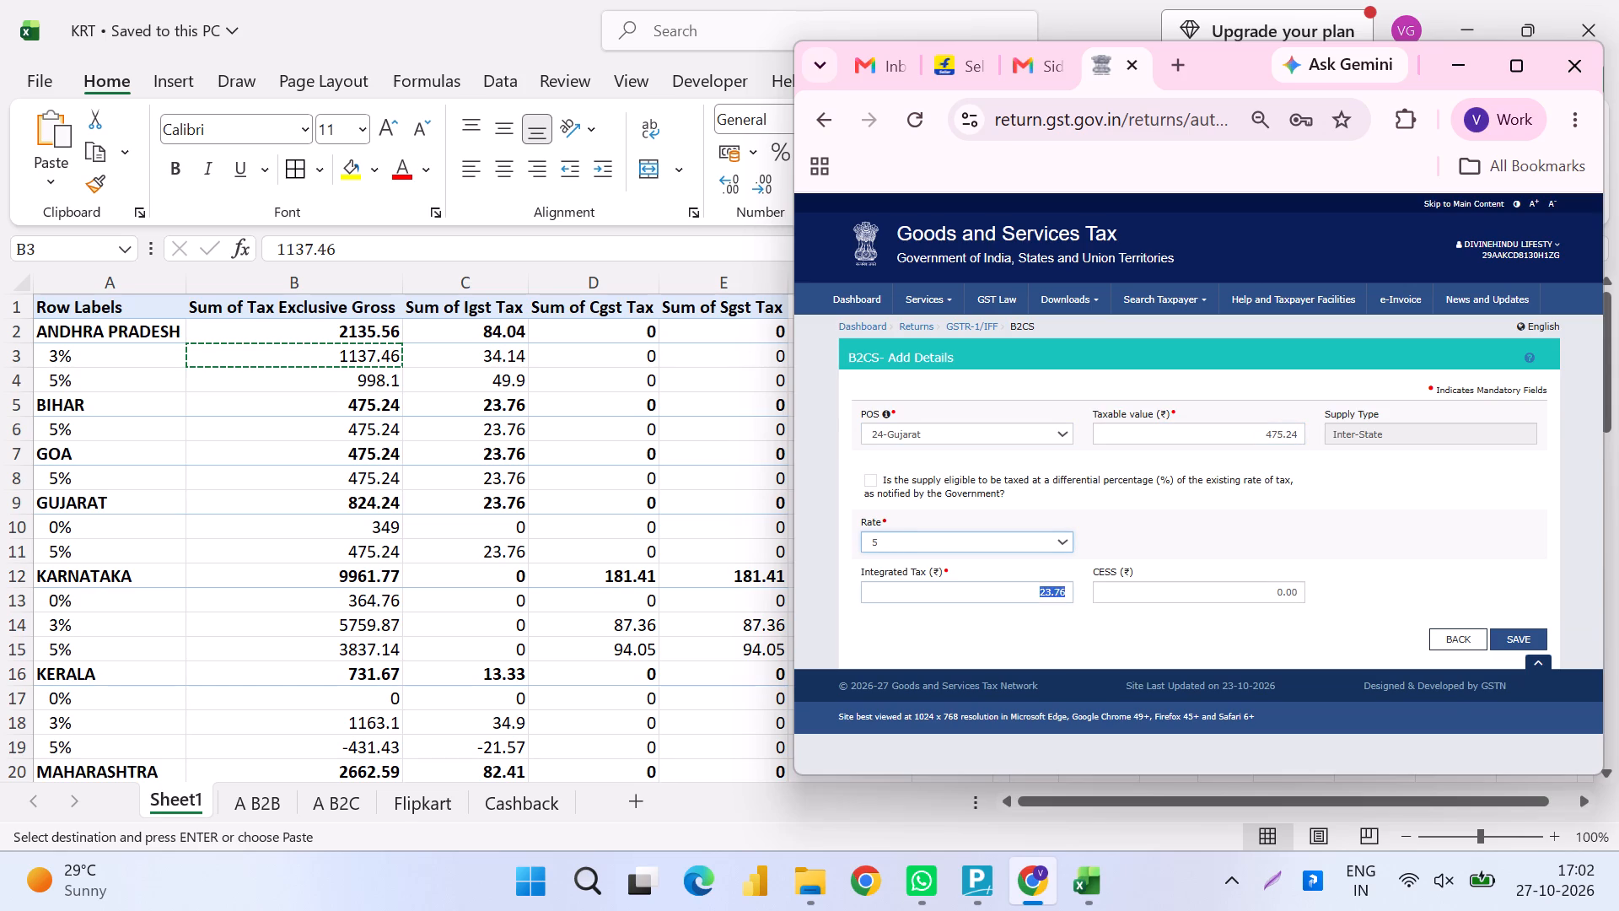
key(Tab)
key(Tab)
key(Tab)
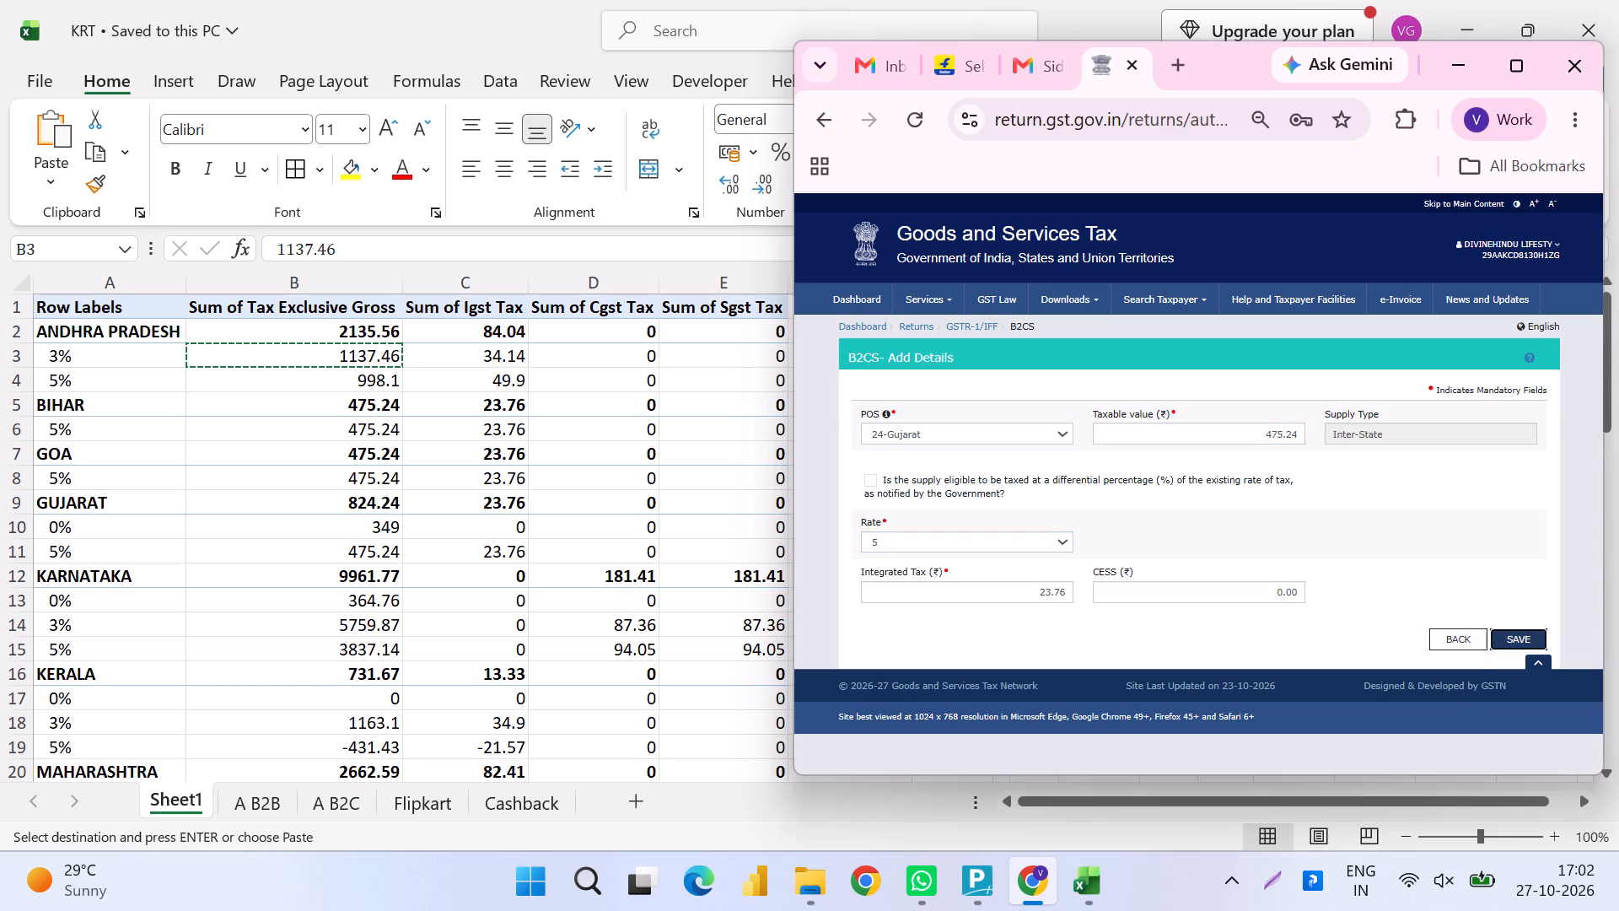
key(Return)
Add and save a B2CS record for 29-Karnataka with taxable value 364.76 at rate 0.
key(bracketright)
key(Tab)
key(Tab)
key(Tab)
key(Tab)
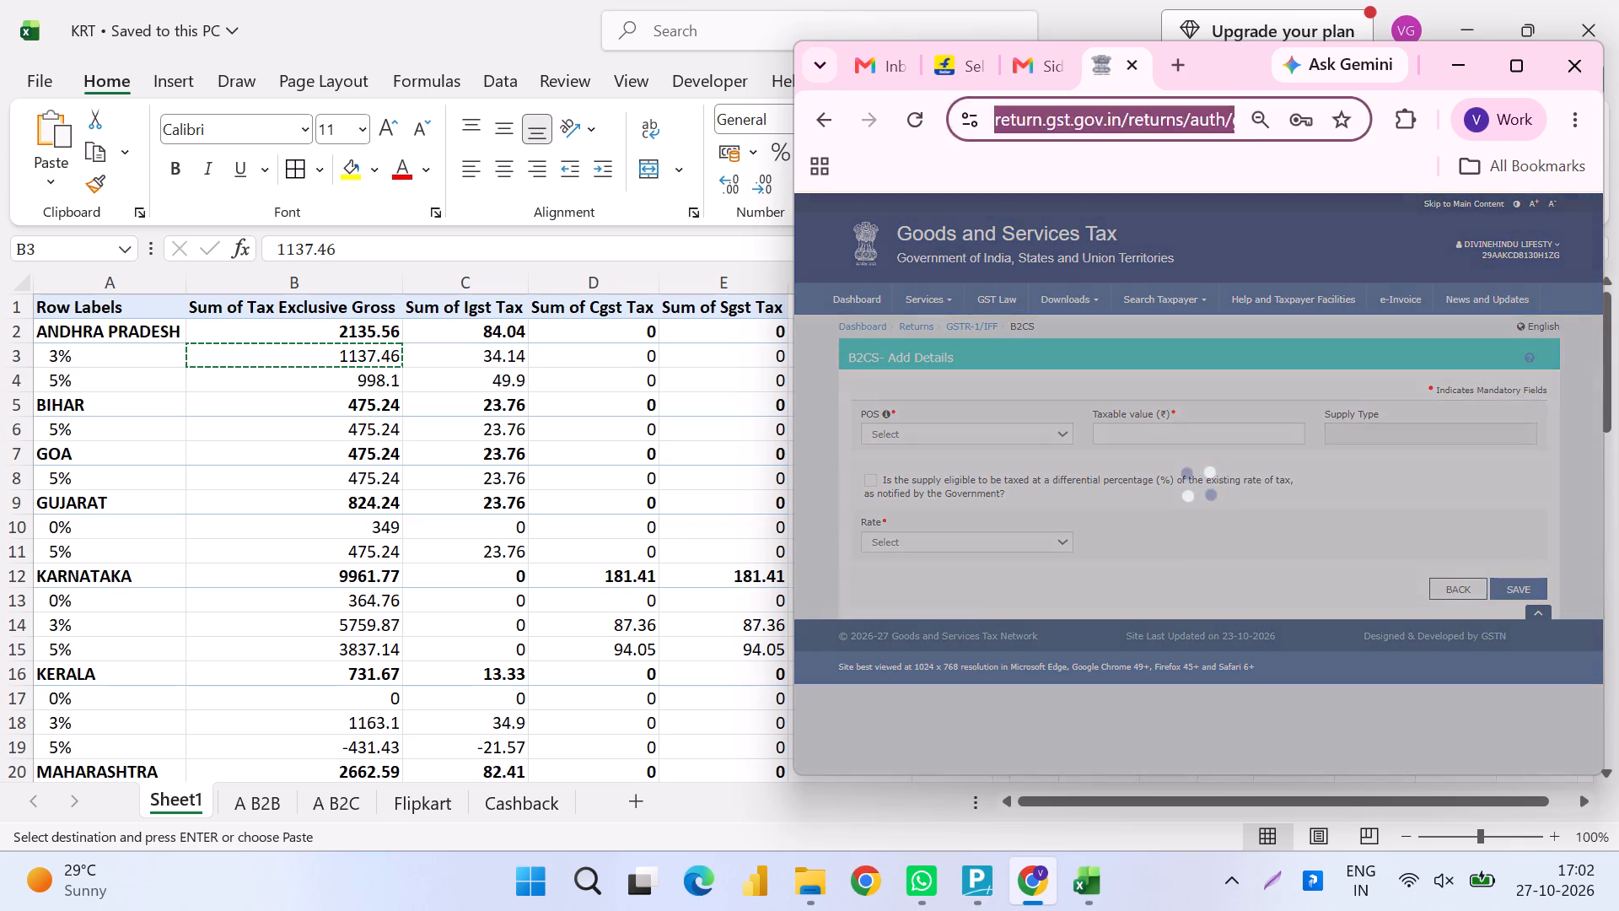
key(Tab)
key(Tab)
key(Tab)
key(Tab)
key(Tab)
key(Tab)
key(Tab)
key(Tab)
key(Tab)
key(Tab)
key(Tab)
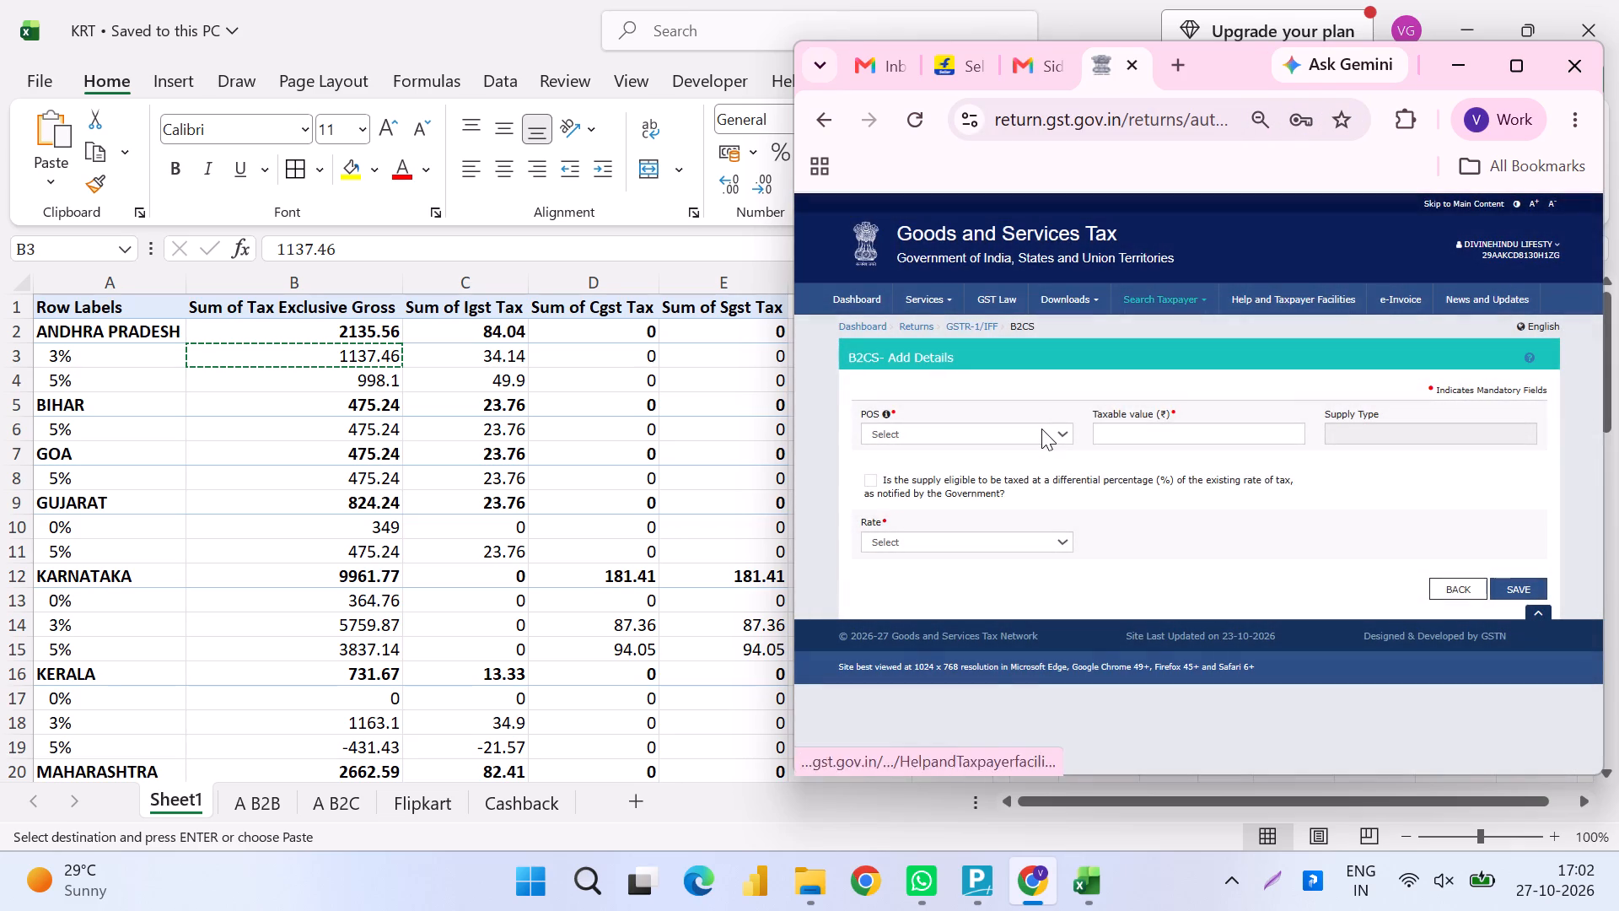
key(Tab)
key(Tab)
key(Tab)
key(Tab)
key(Tab)
key(Tab)
key(Tab)
key(Tab)
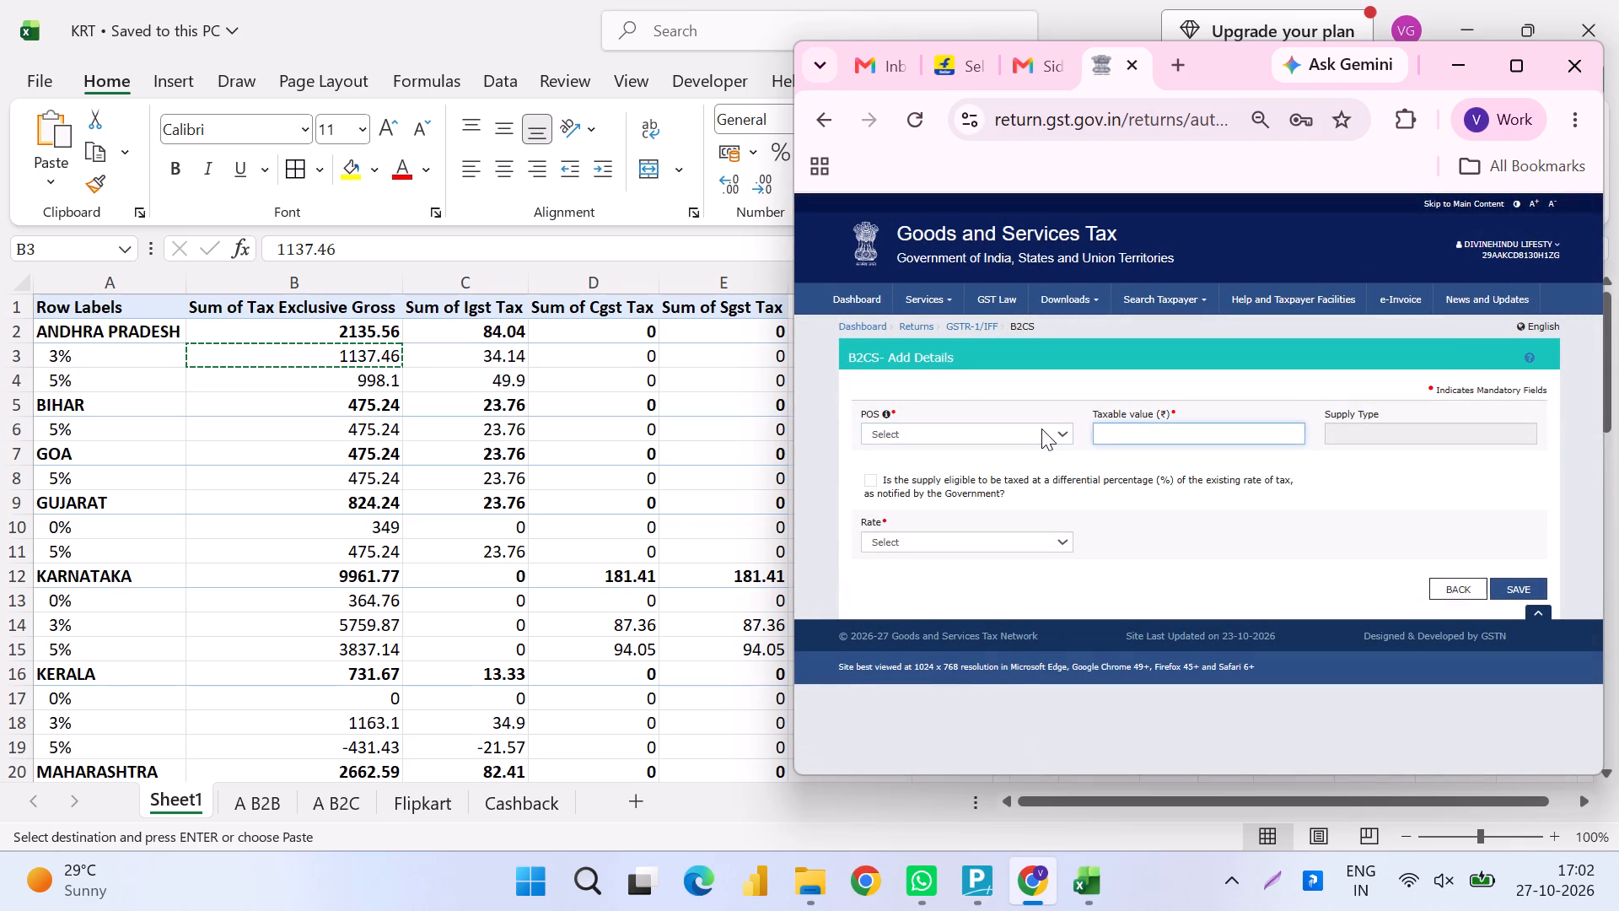
key(shift+Tab)
text(29)
key(Tab)
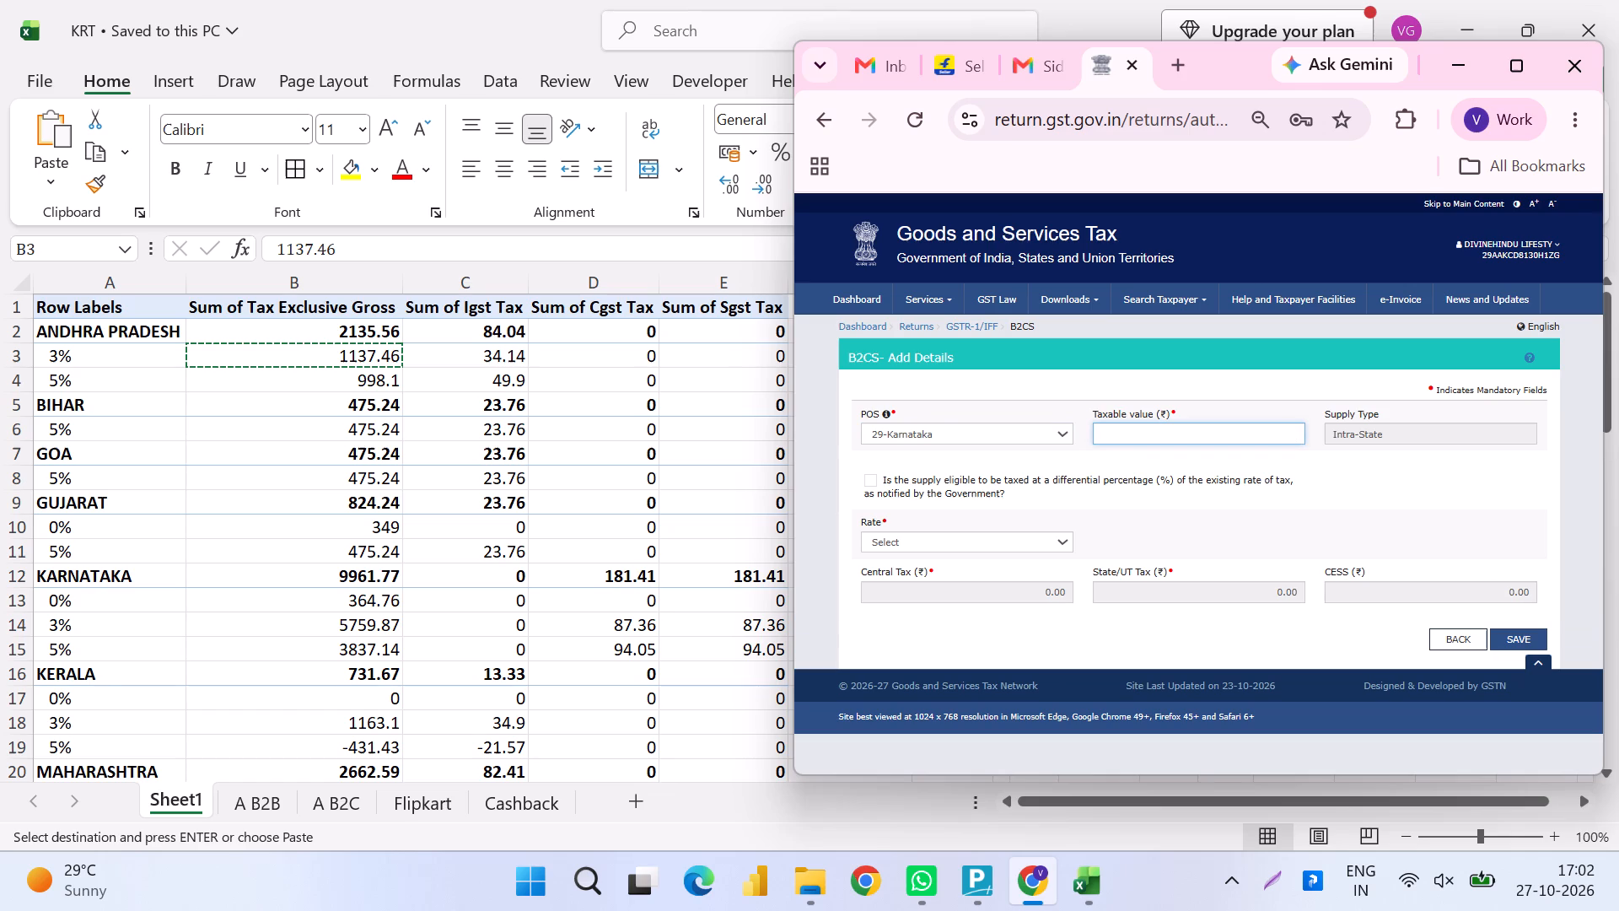
text(364.76)
key(Tab)
key(Tab)
key(0)
key(Tab)
key(Tab)
key(Tab)
key(Tab)
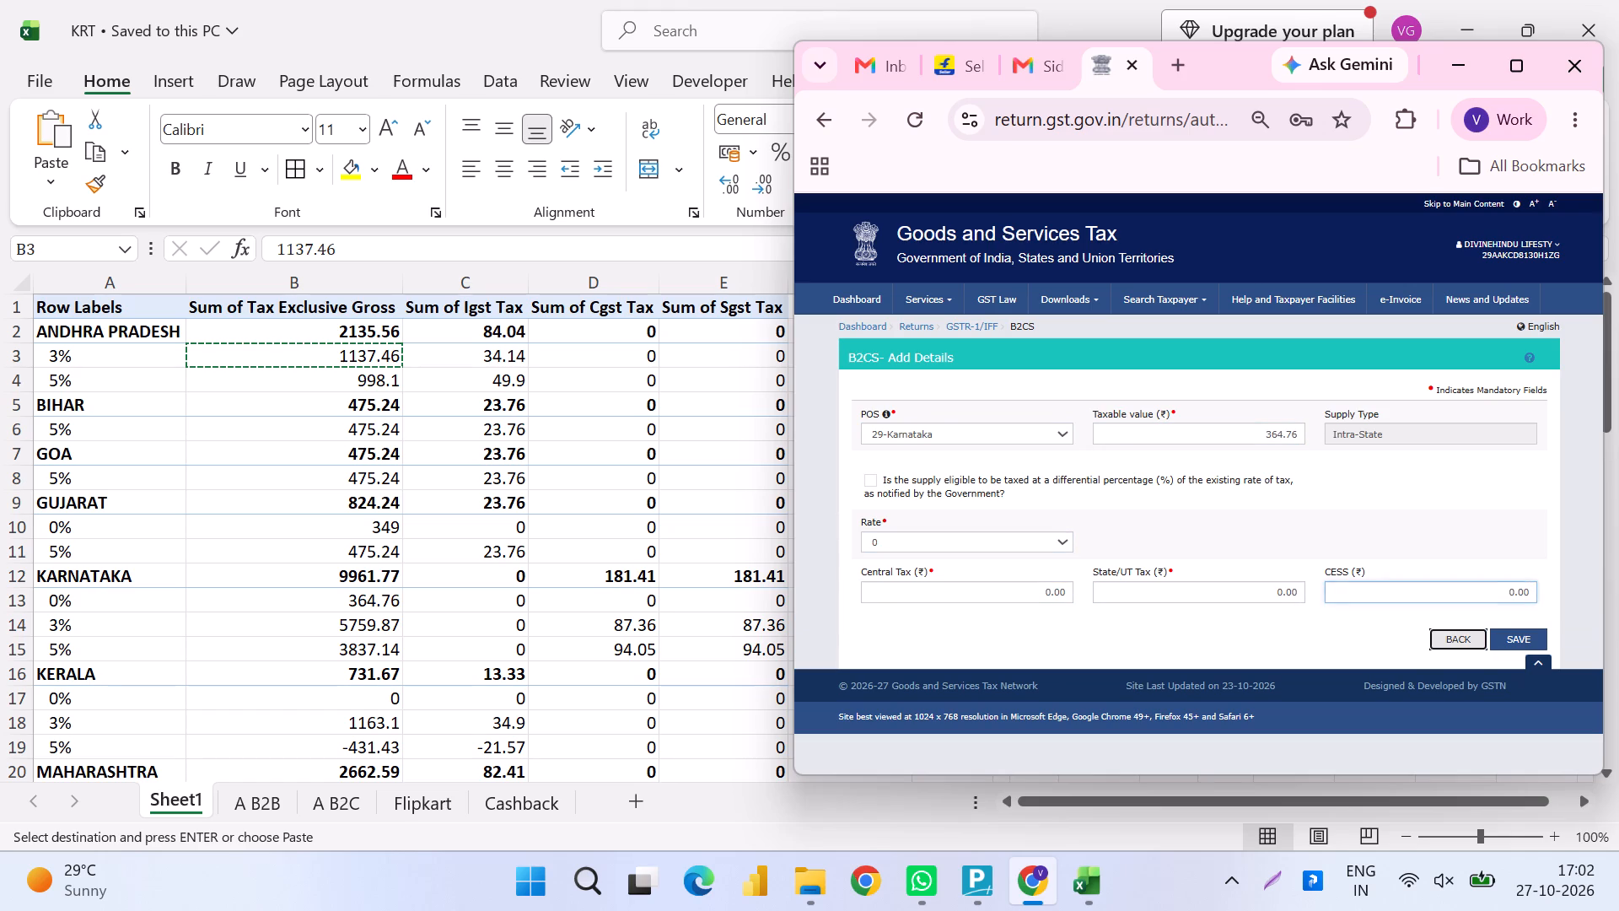
key(Tab)
key(Return)
Add and save a second B2CS record for 29-Karnataka with taxable value 5759.87 at rate 3.
key(Tab)
key(Tab)
key(Tab)
key(Tab)
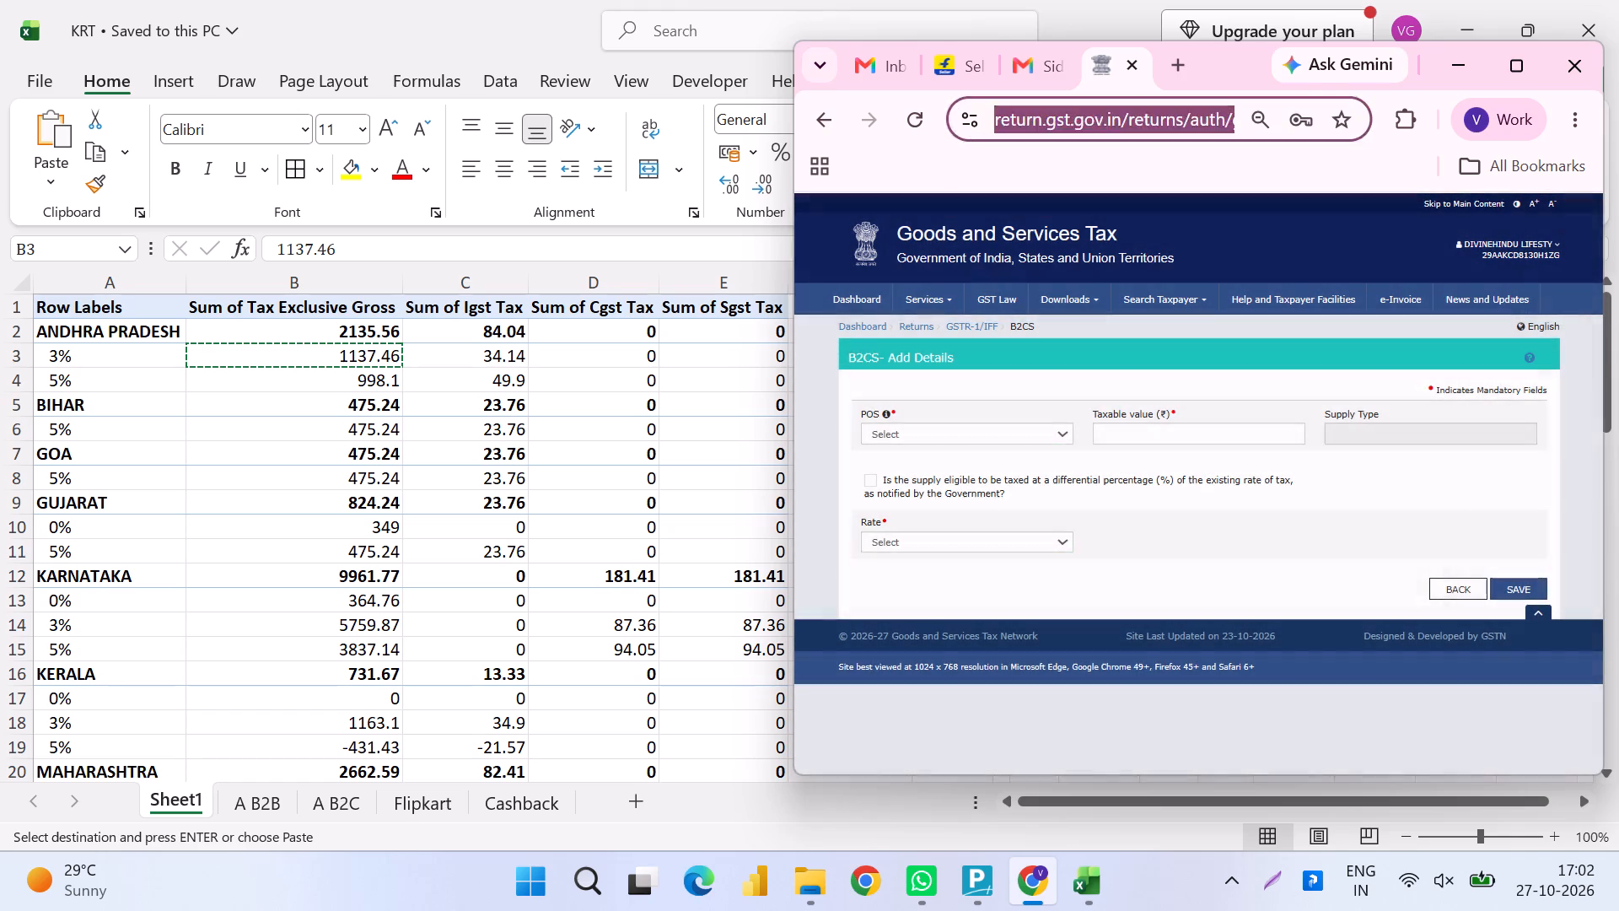
key(Tab)
key(Tab)
key(Tab)
key(Tab)
key(Tab)
key(Tab)
key(Tab)
key(Tab)
key(Tab)
key(Tab)
key(Tab)
key(Tab)
key(Tab)
key(Tab)
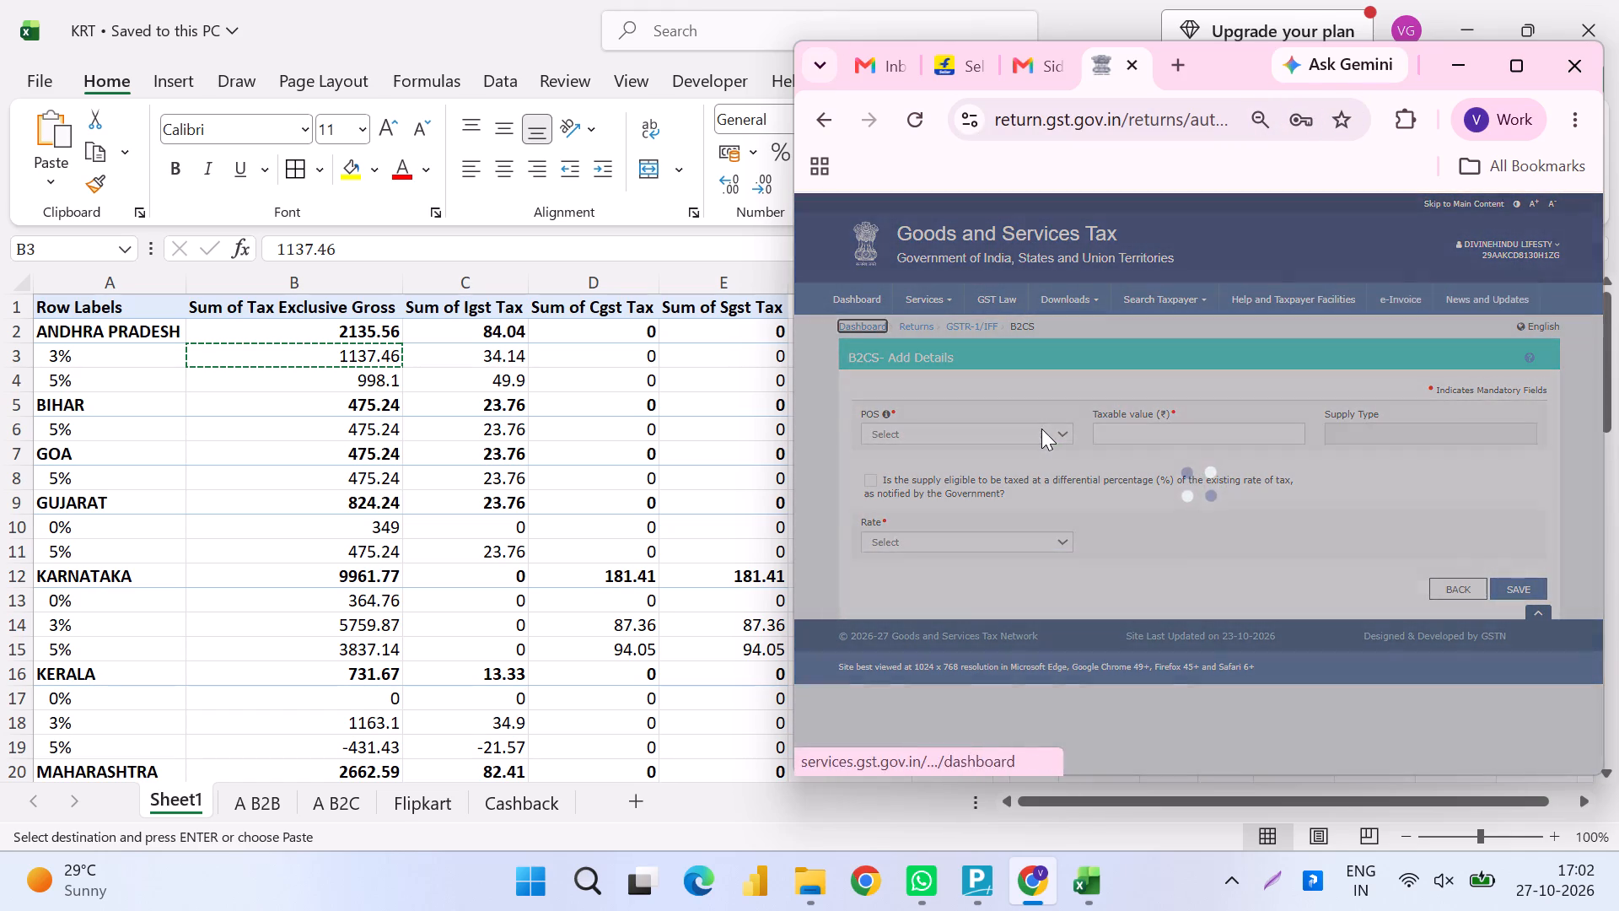
key(Tab)
key(Tab)
key(Tab)
key(Tab)
key(Tab)
key(Tab)
key(shift+Tab)
key(shift+Tab)
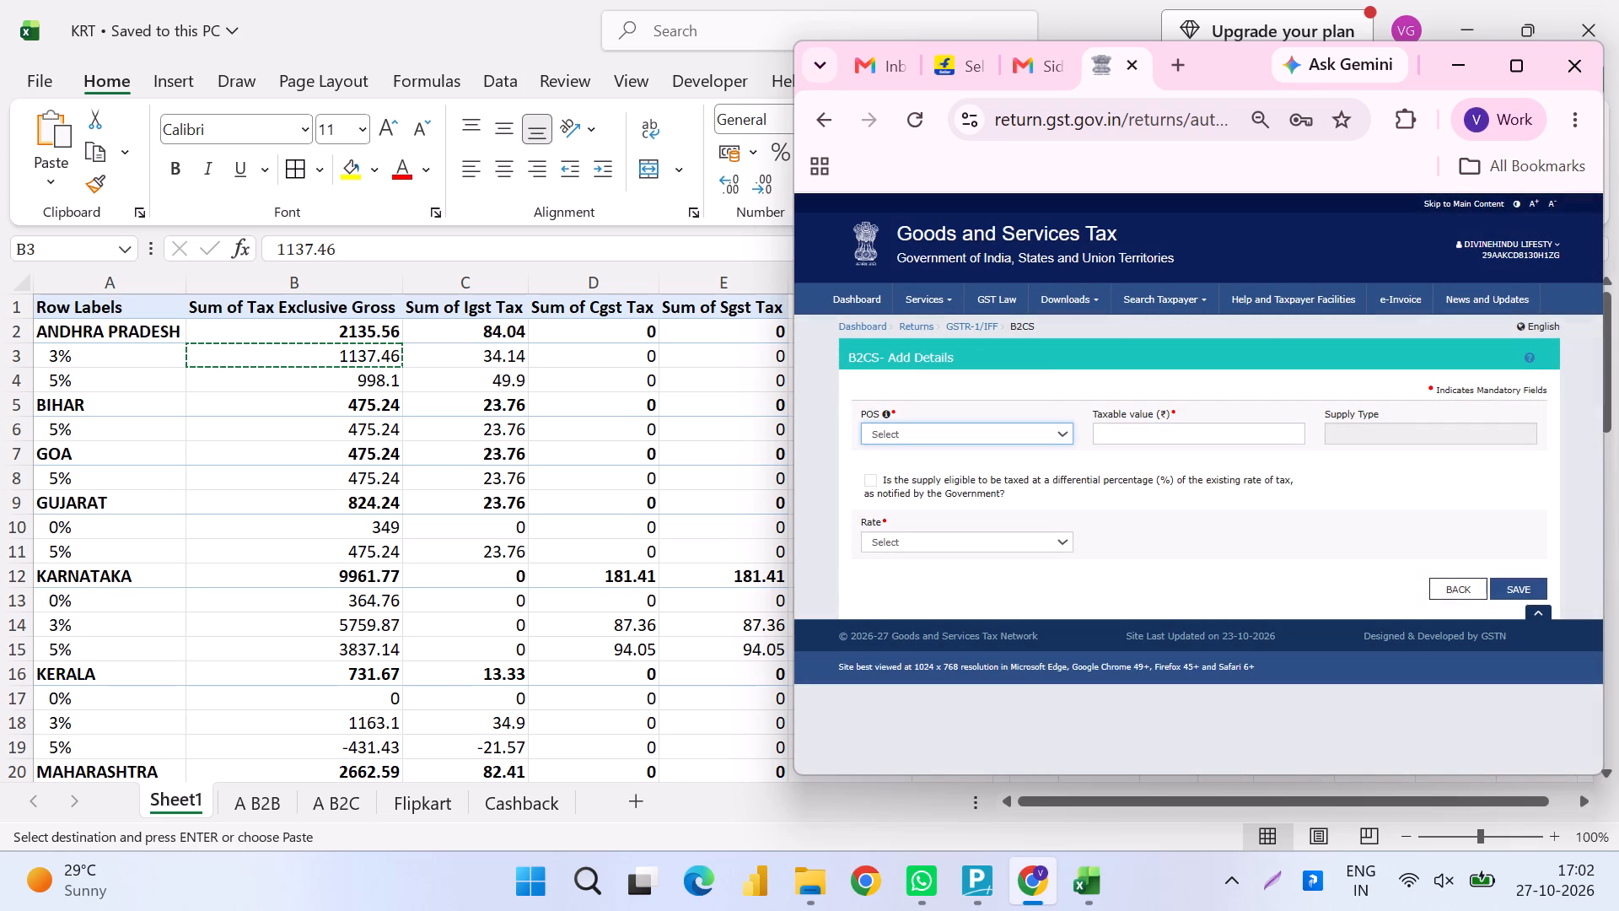
key(shift+Tab)
key(Tab)
text(29)
key(Tab)
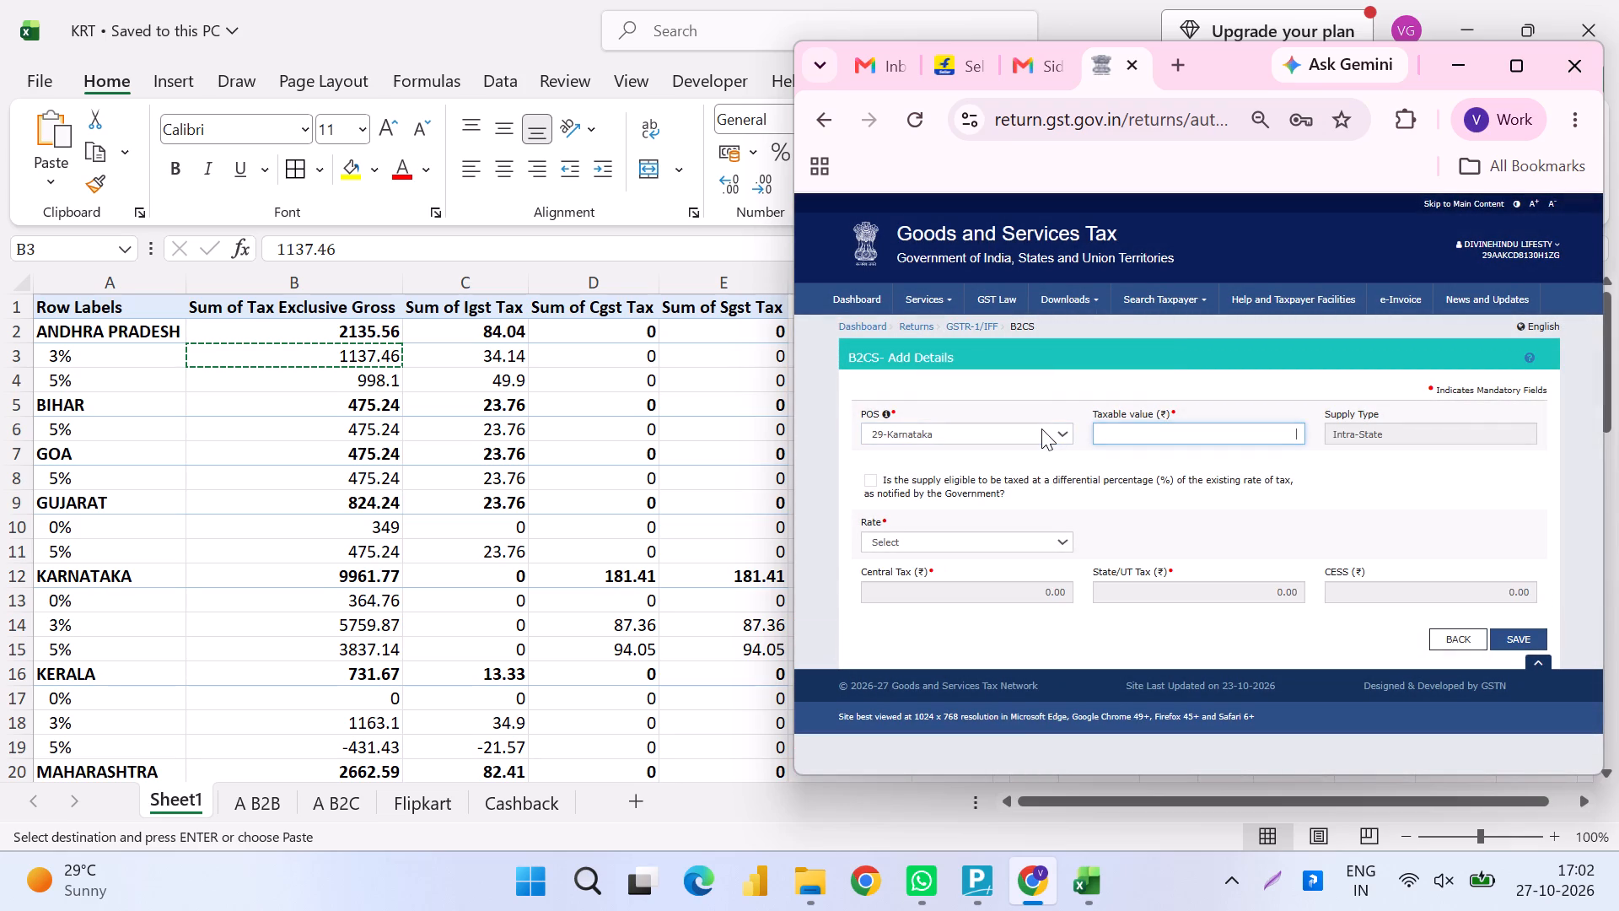
text(575)
text(9.87)
key(Tab)
key(Tab)
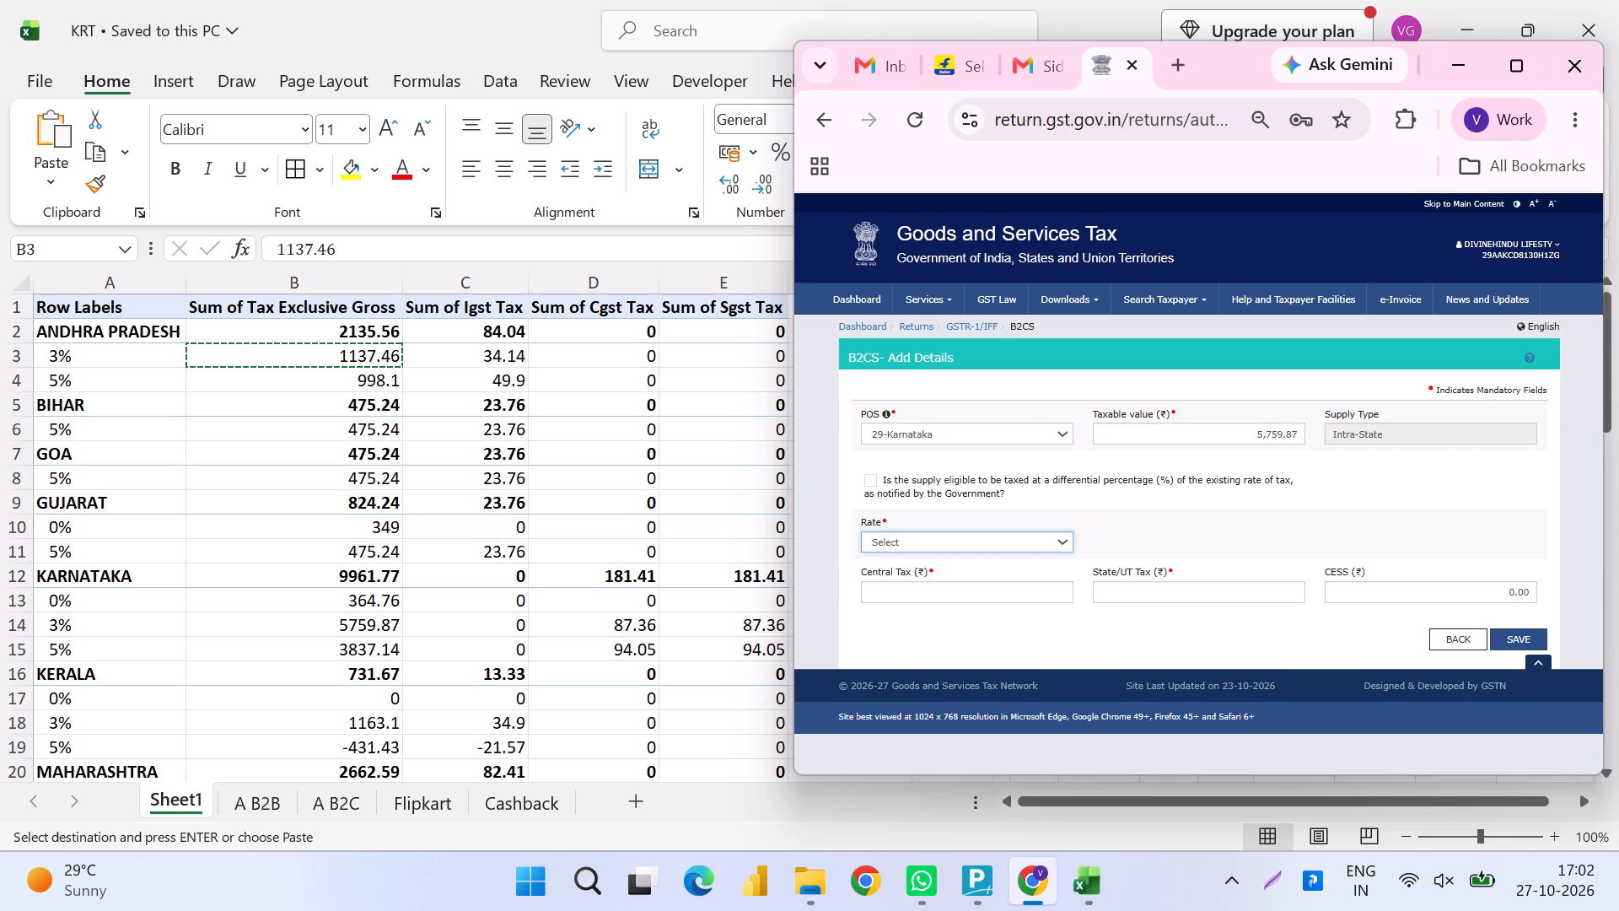
key(3)
key(Tab)
key(Tab)
key(Tab)
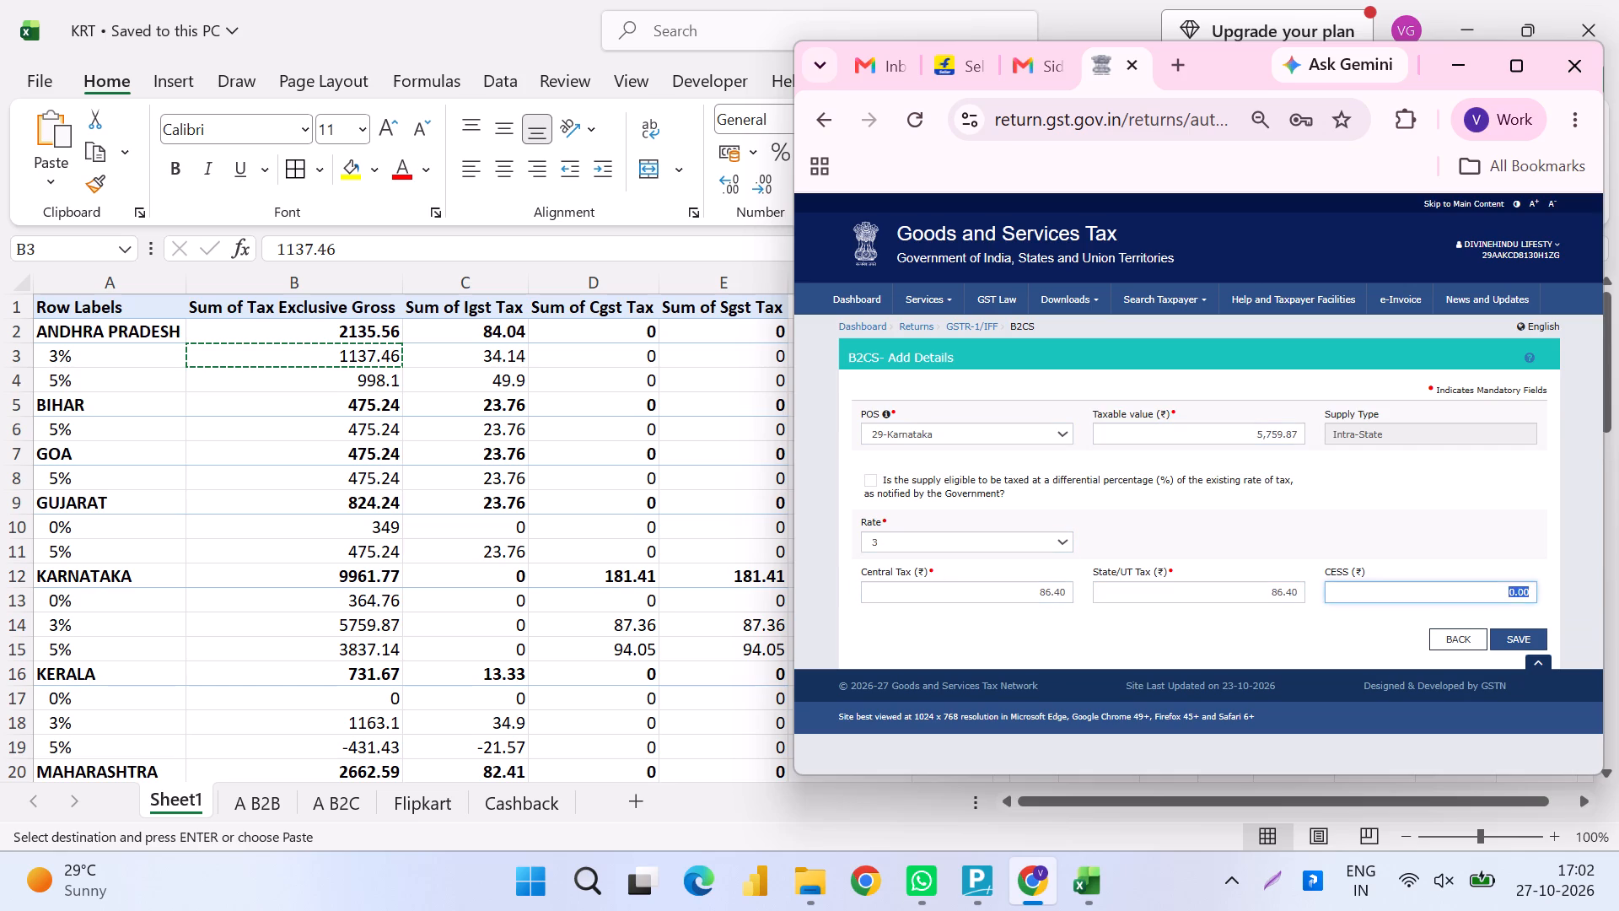
key(Tab)
key(Tab)
key(Return)
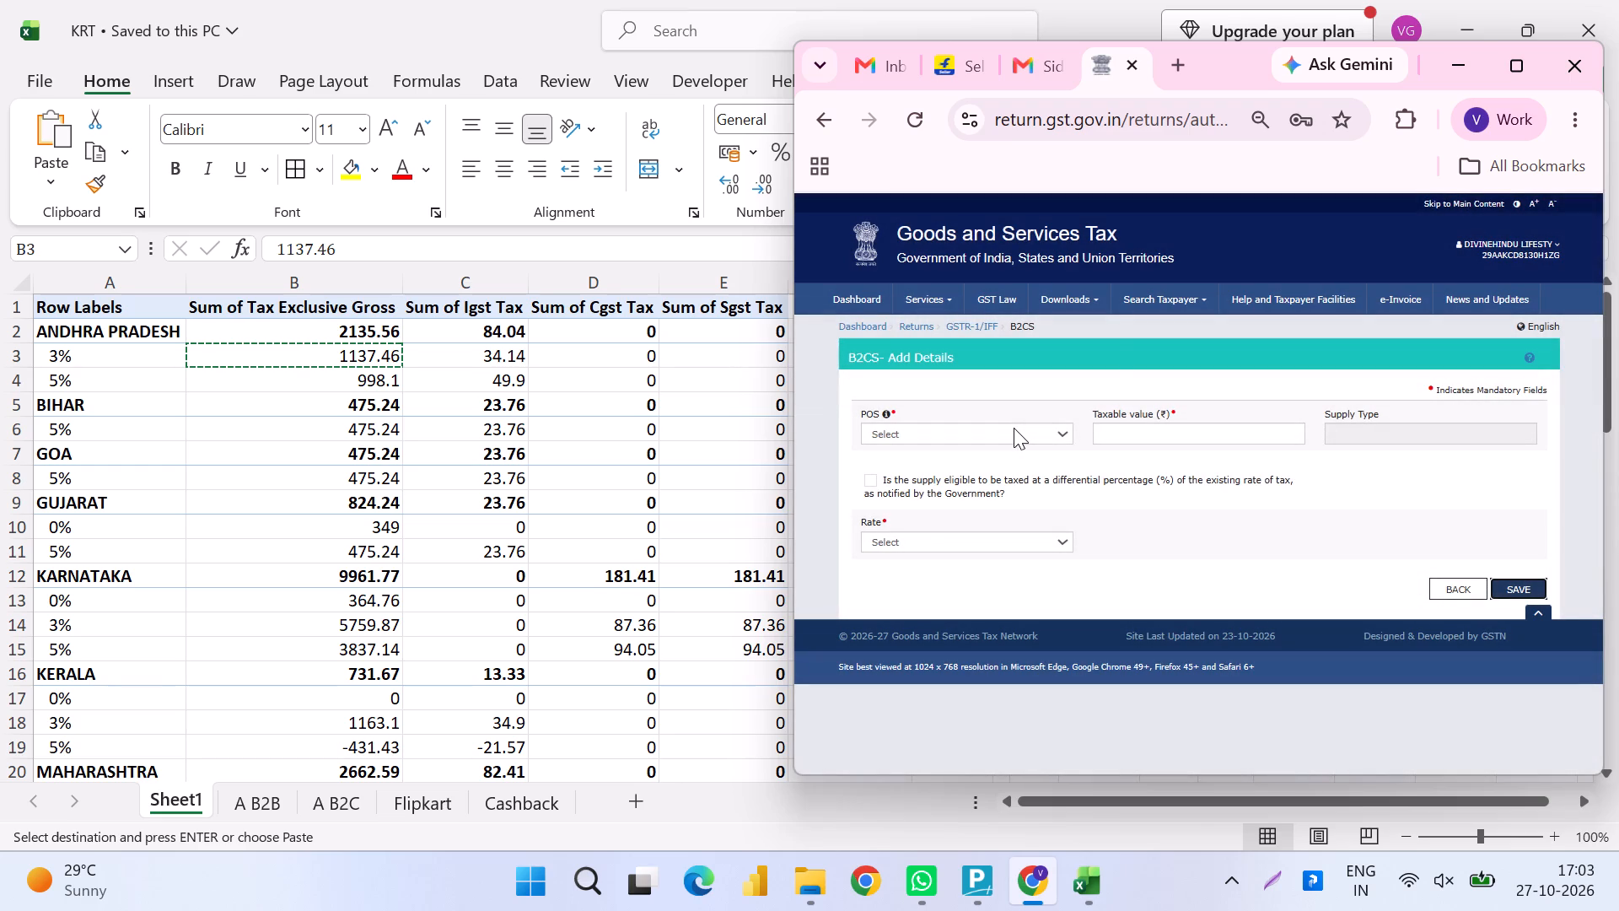
Add and save a third B2CS record for 29-Karnataka with taxable value 3837.14 at rate 5.
click(1014, 428)
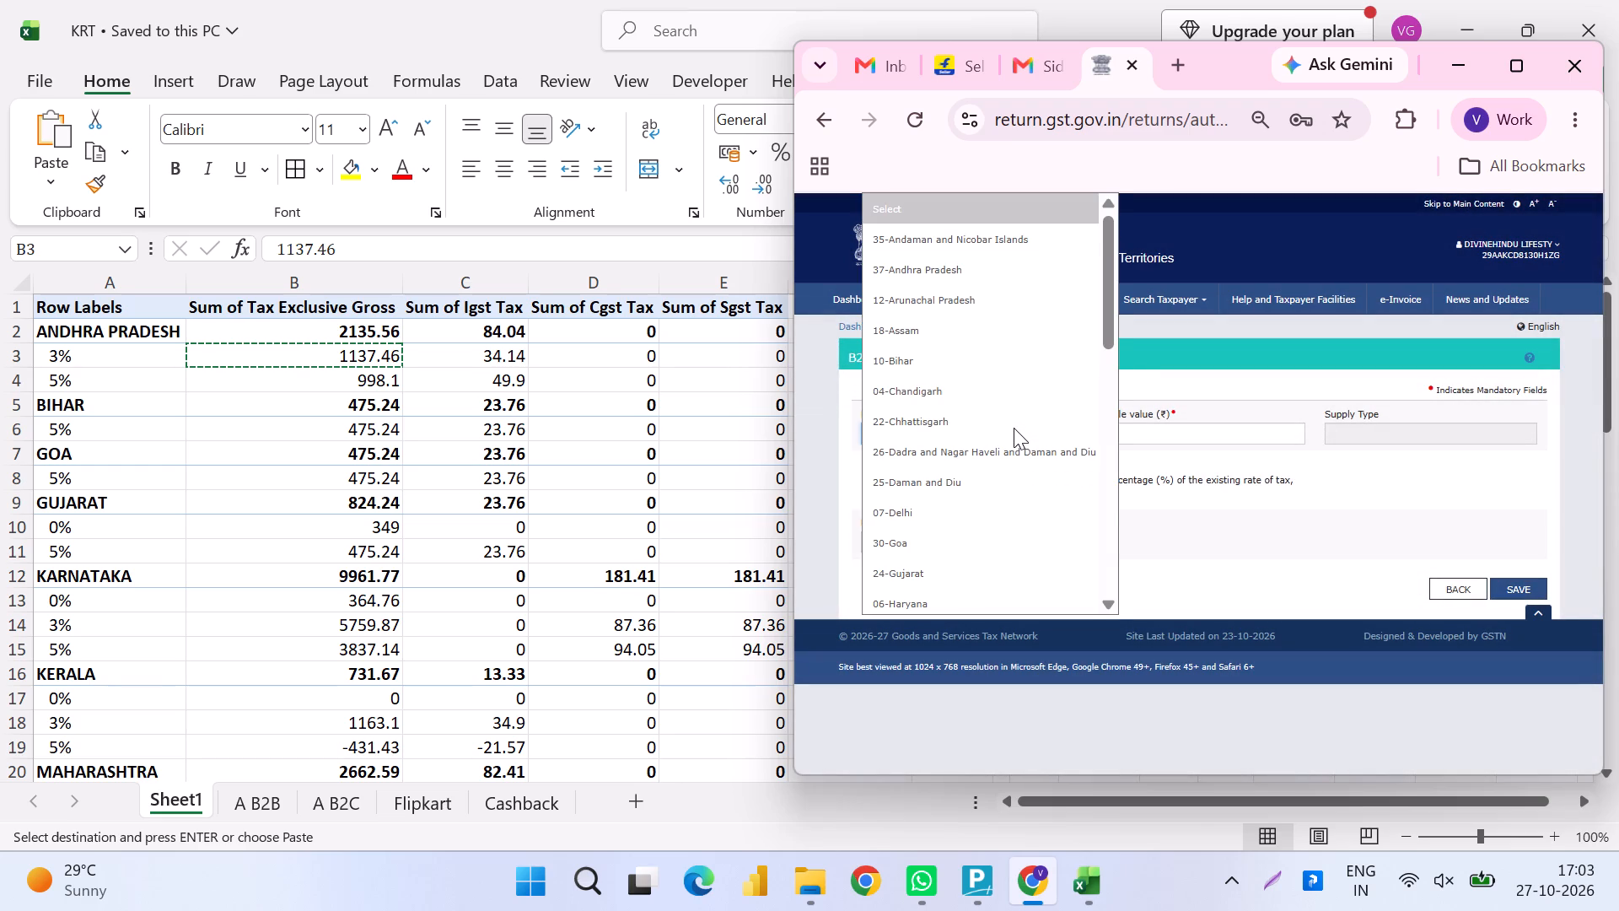
text(29)
key(Return)
key(Tab)
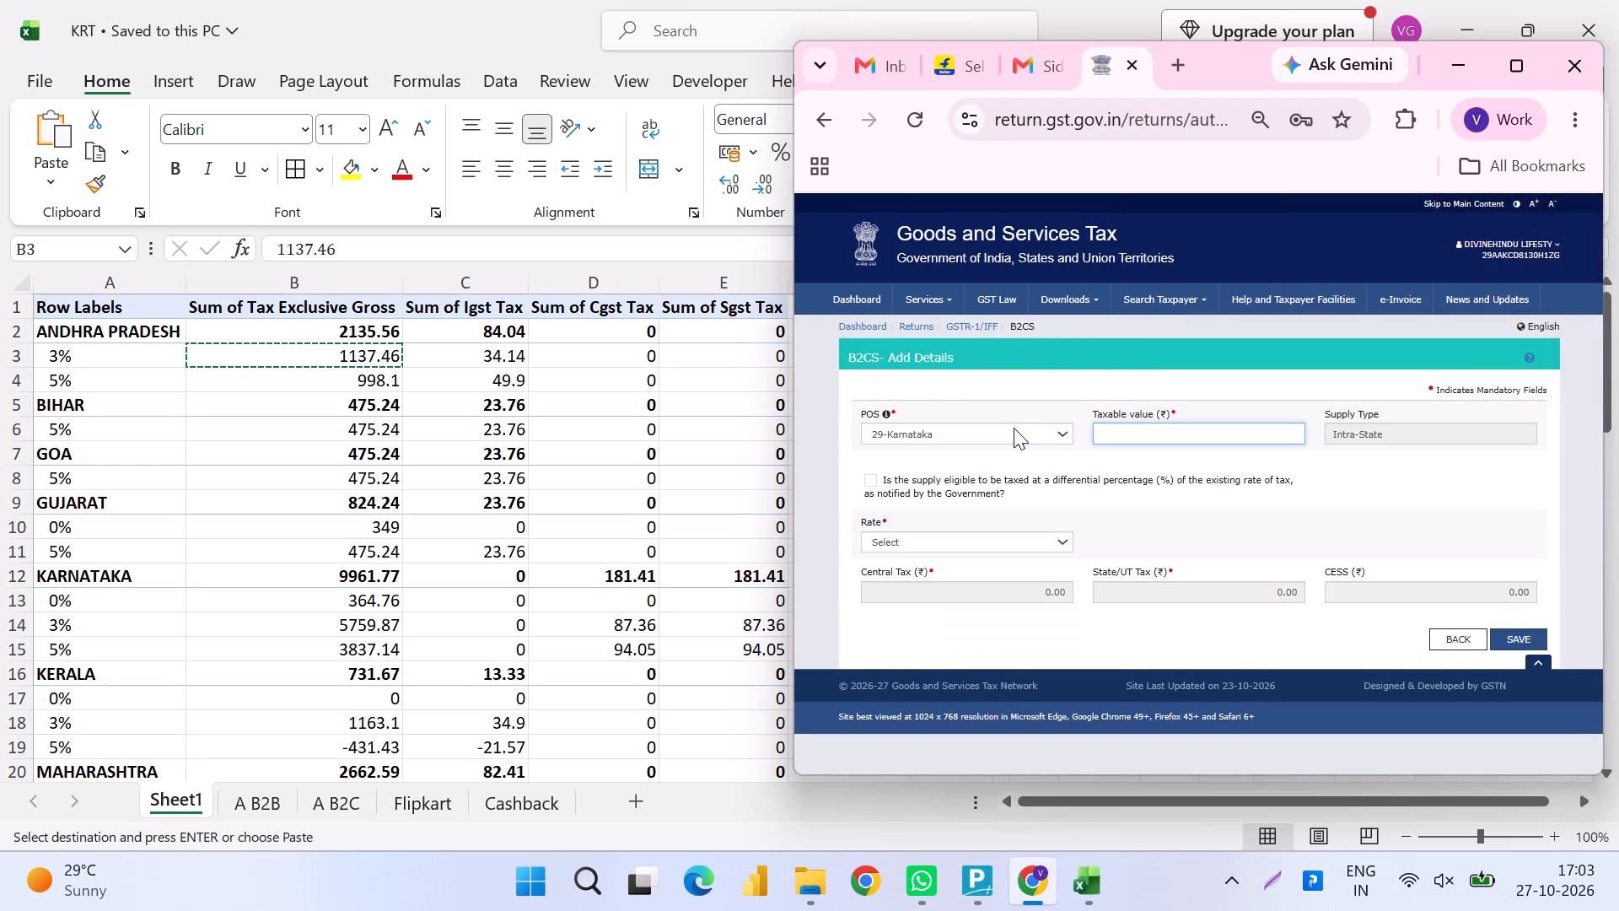
text(3837)
text(.14)
key(Tab)
key(Tab)
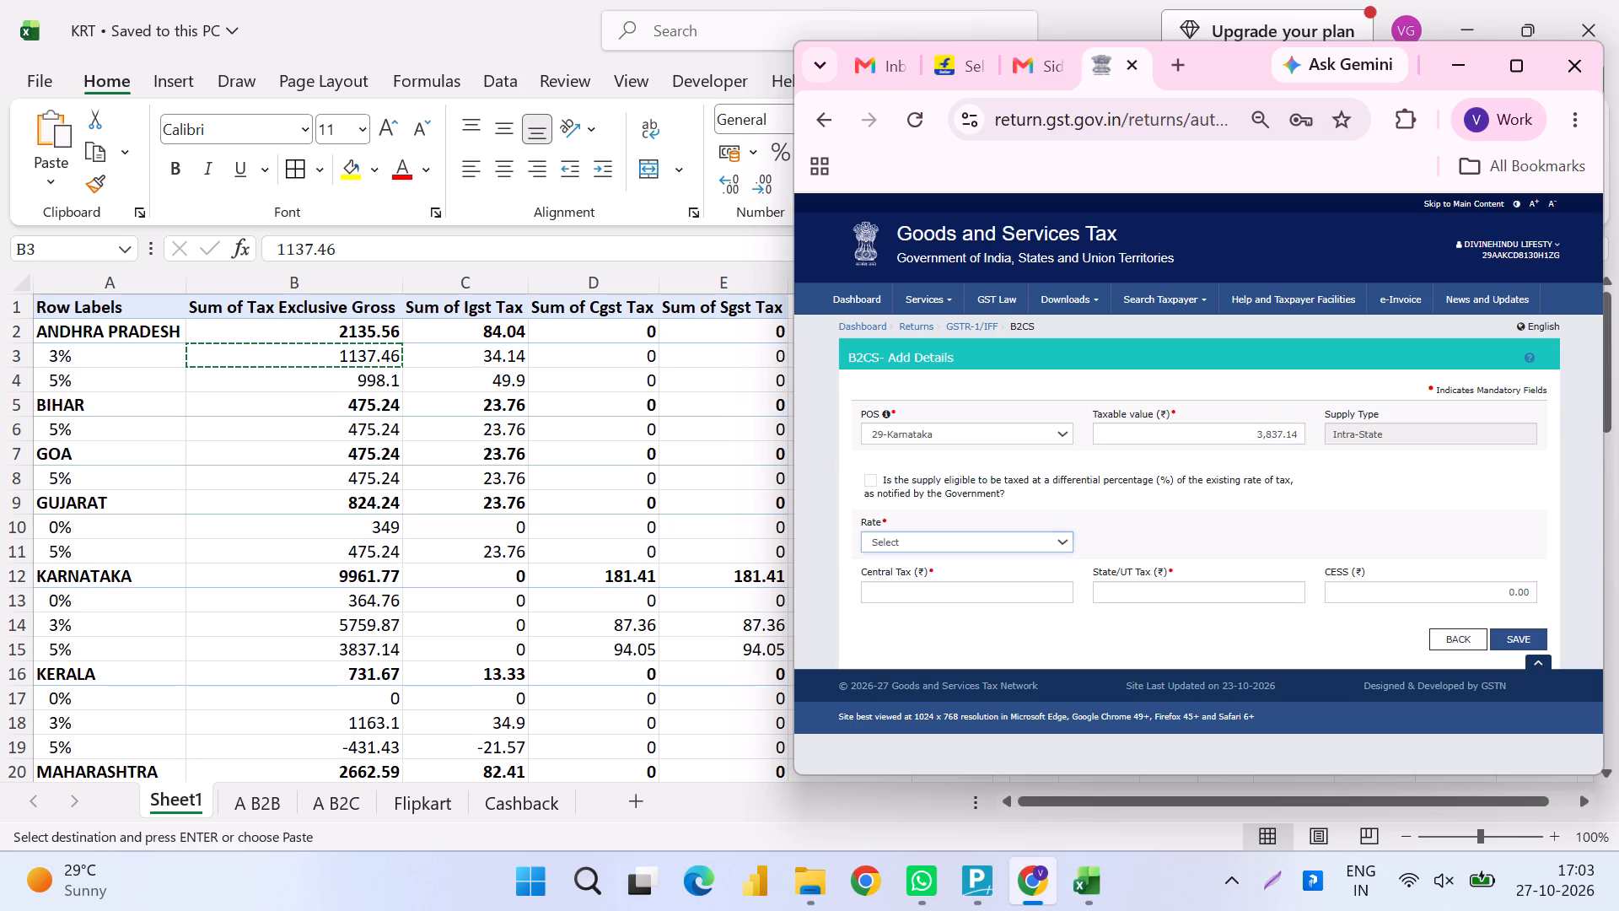
key(5)
key(Tab)
key(Tab)
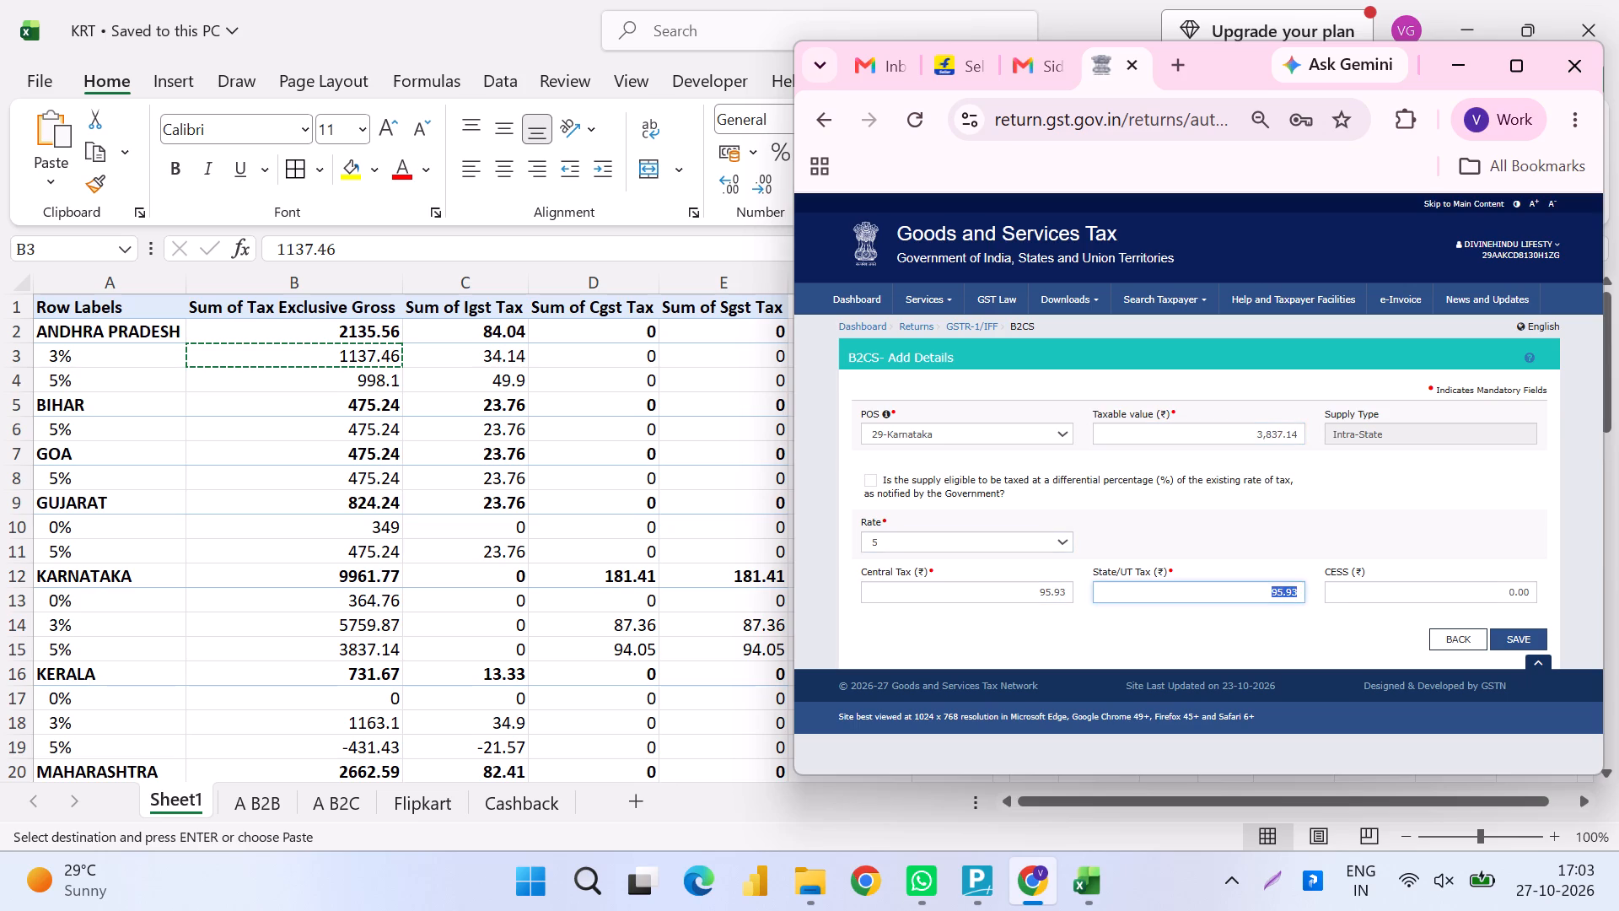
key(Tab)
key(Tab)
key(Tab)
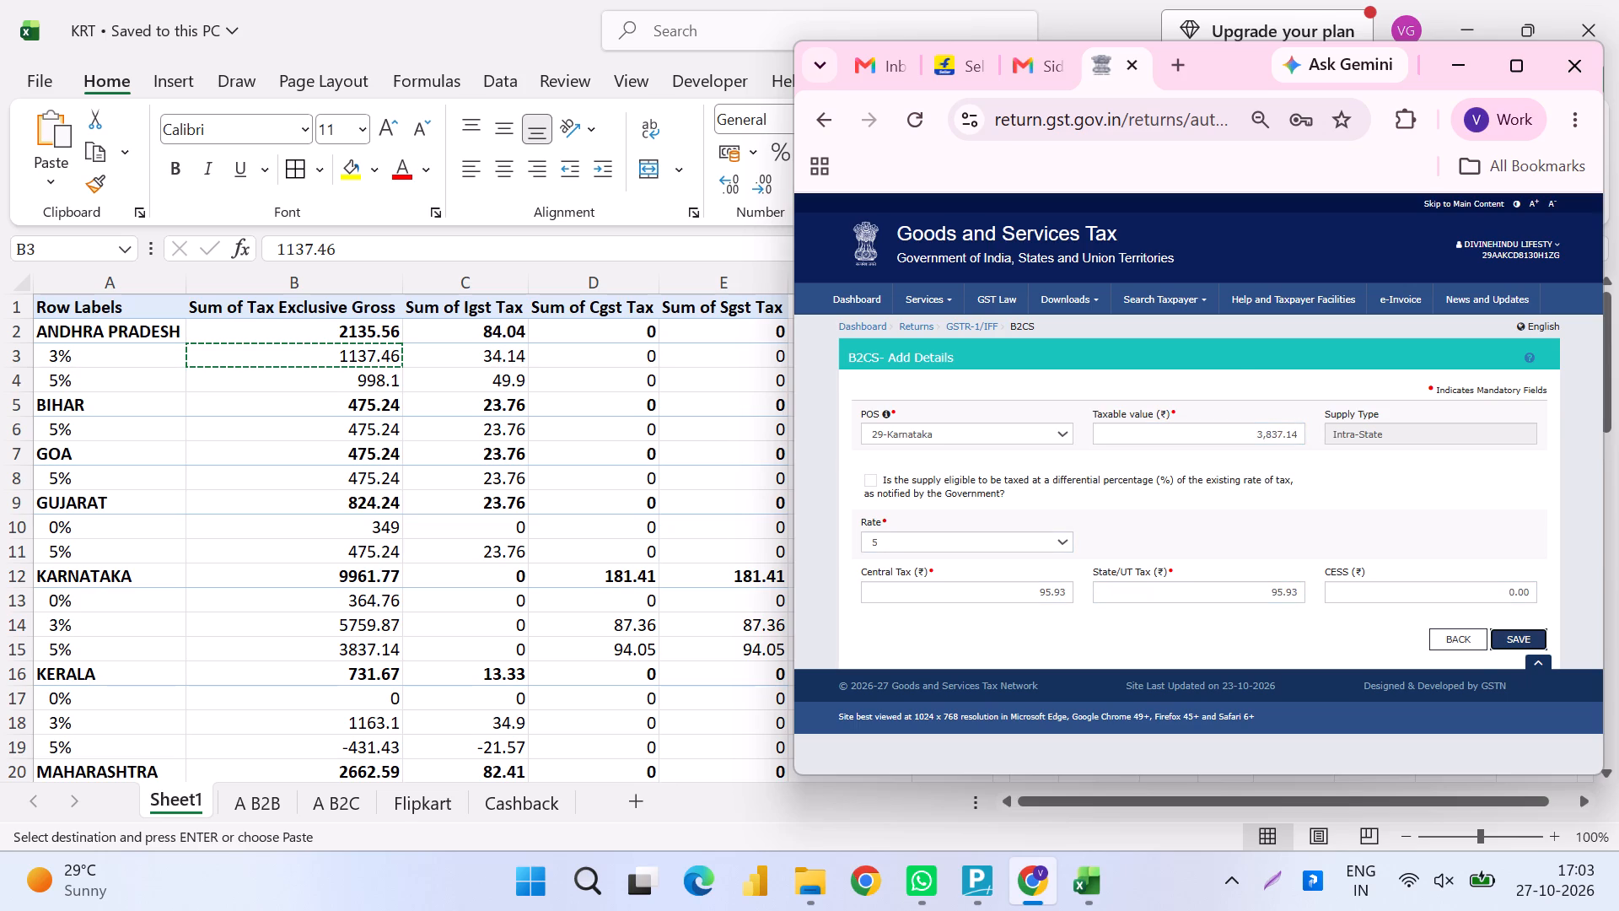
click(1509, 639)
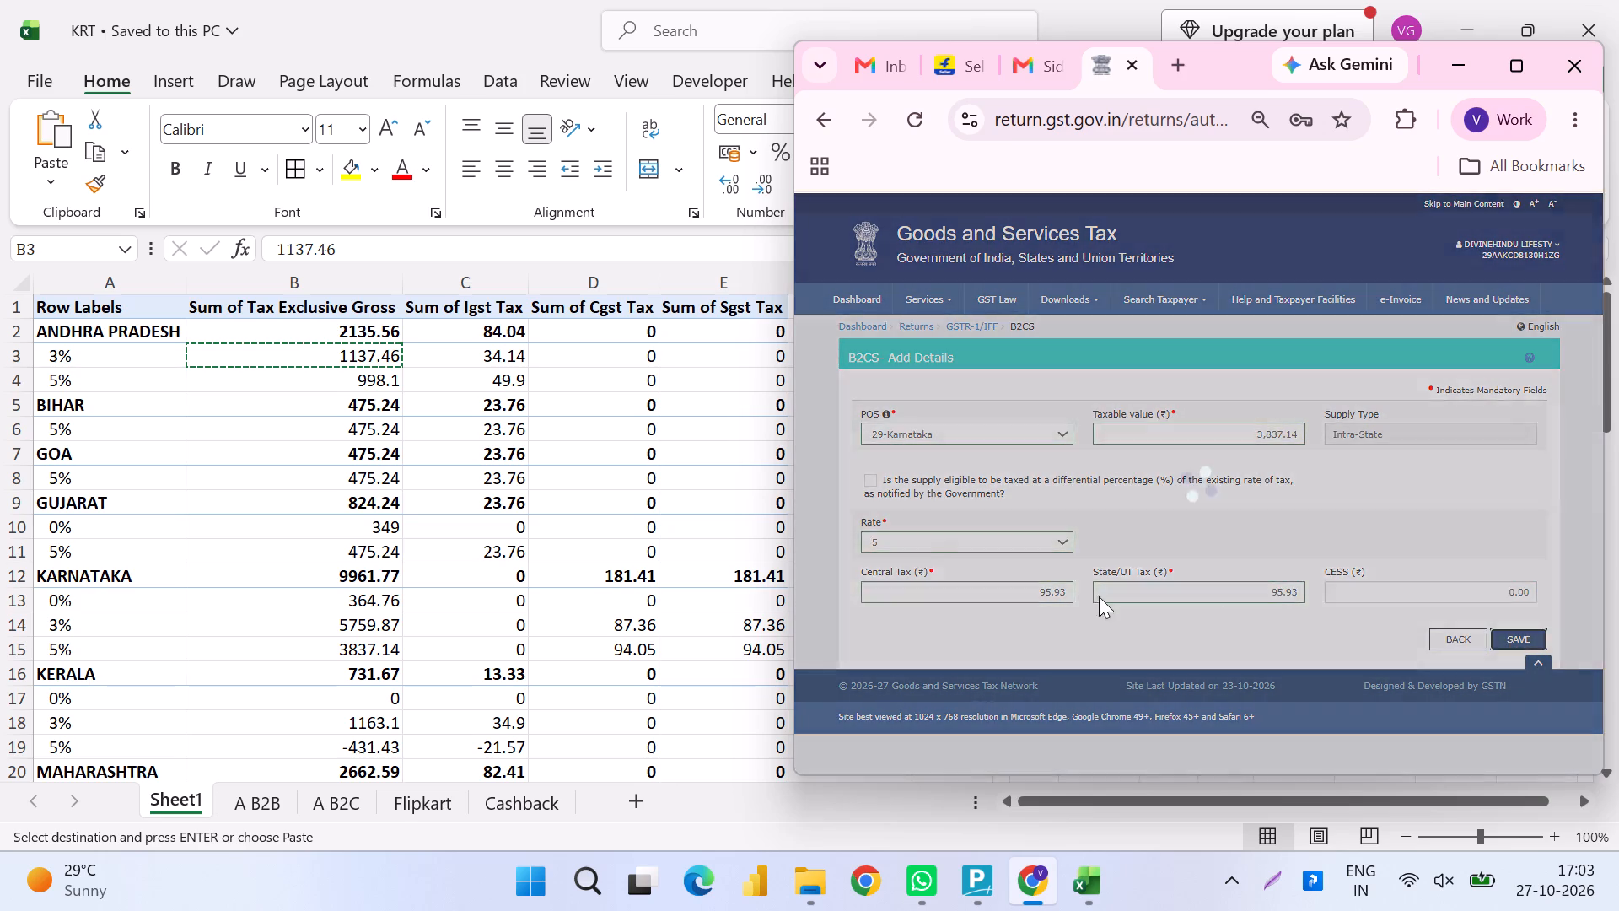
Bring the workbook's Kerala rows into view, and add and save a B2CS record for 32-Kerala with taxable value 1163.1 at rate 3.
key(alt+Tab)
scroll(178, 513, down, 1)
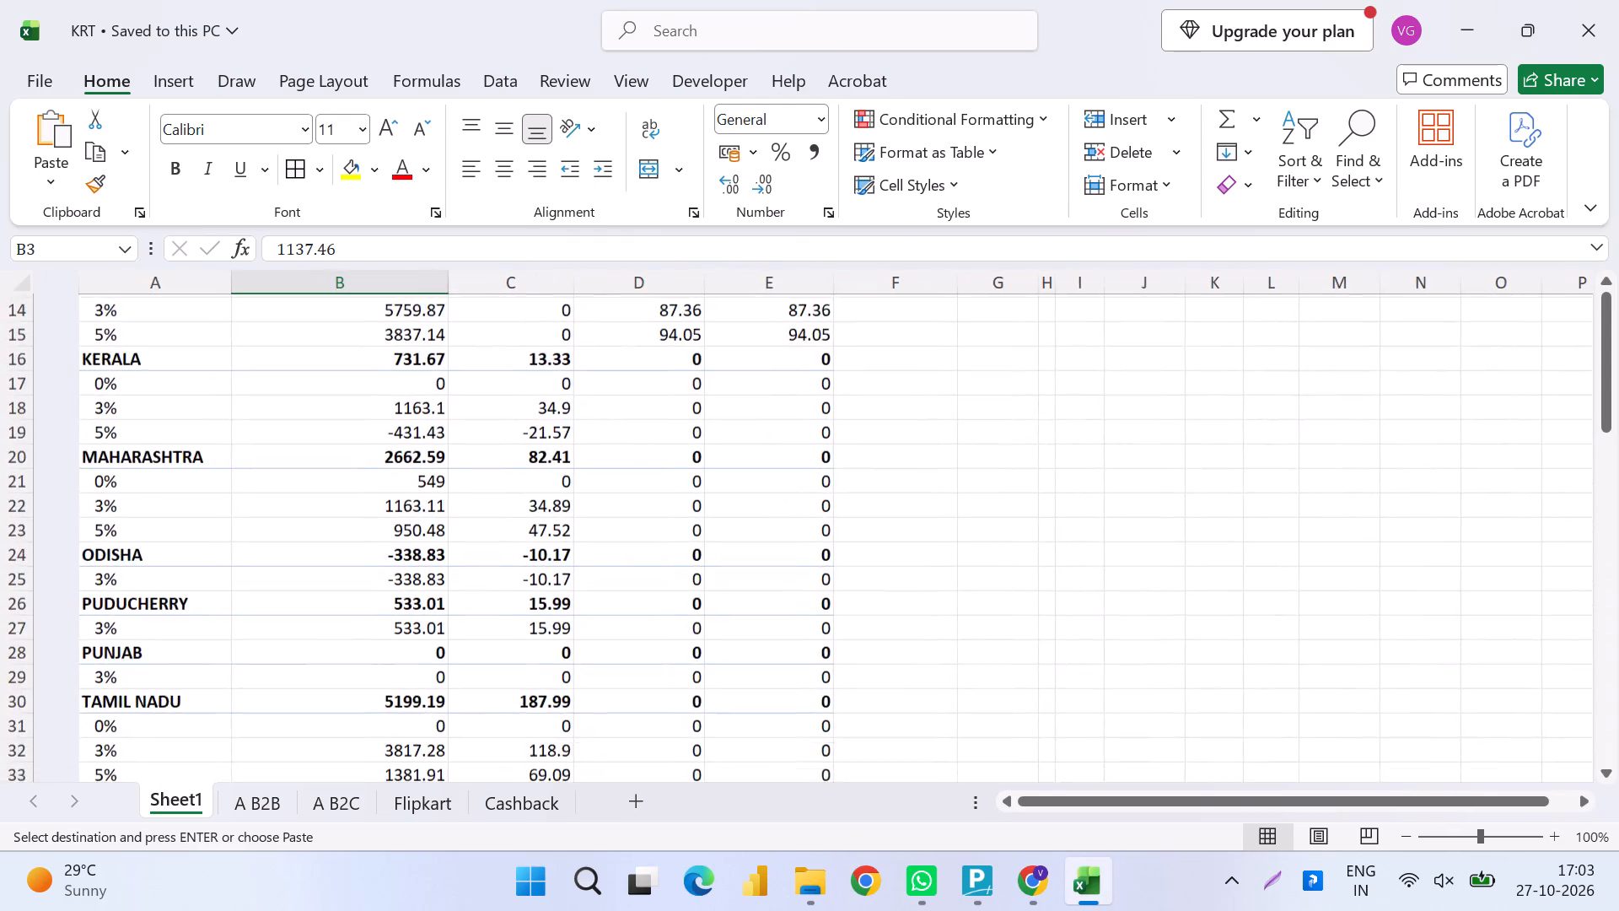
scroll(178, 513, down, 7)
scroll(197, 578, up, 1)
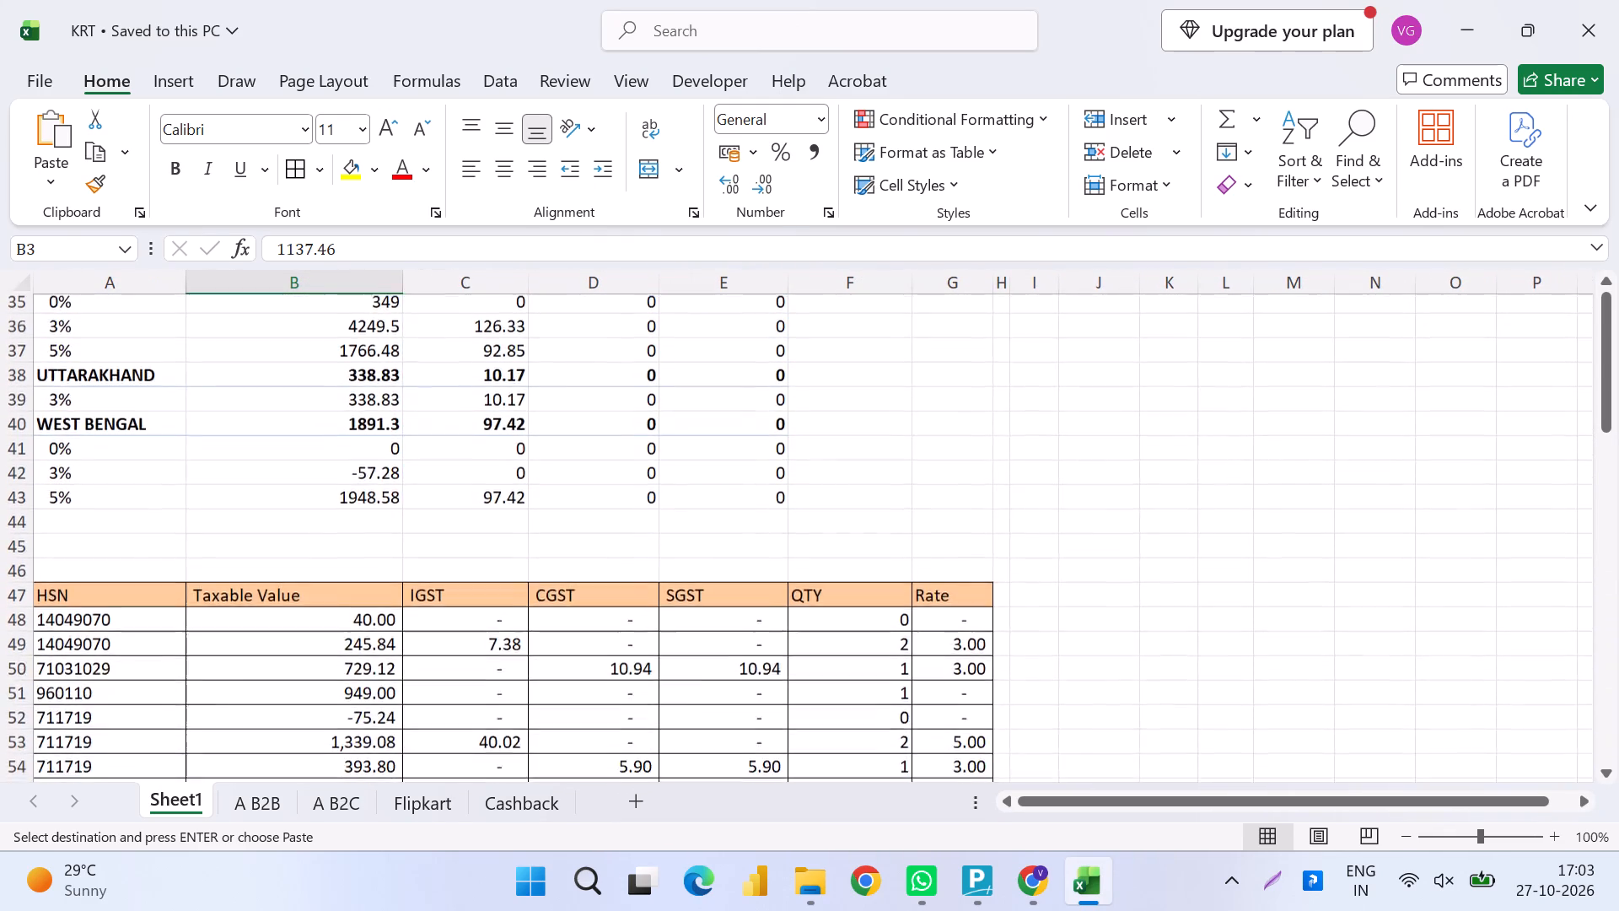
scroll(193, 564, up, 2)
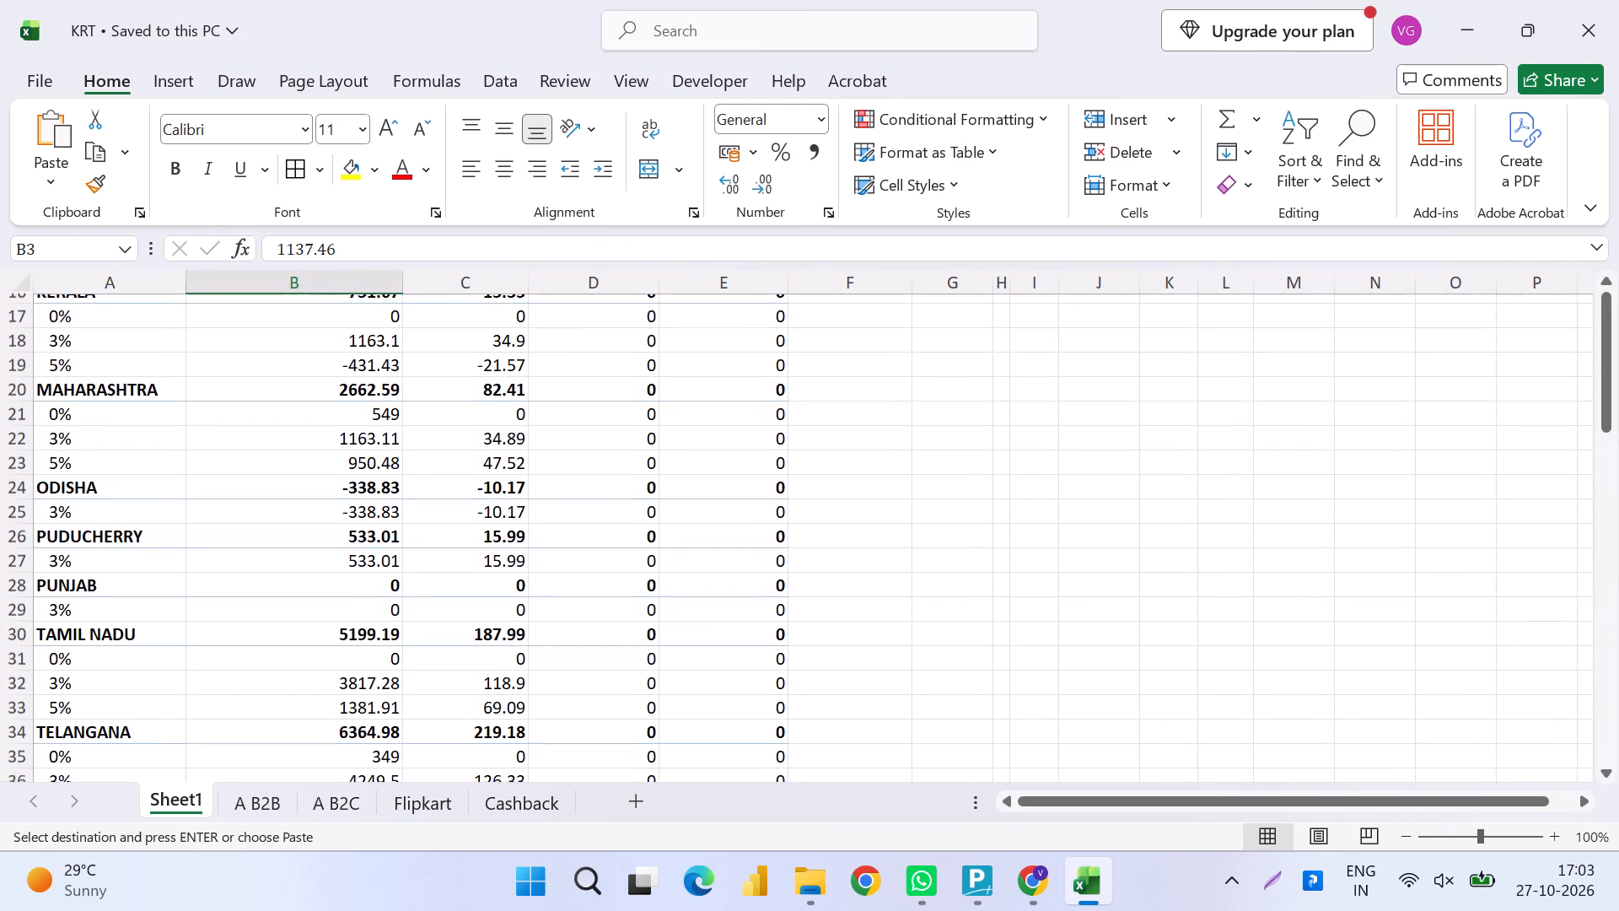
scroll(197, 578, up, 1)
key(alt+Tab)
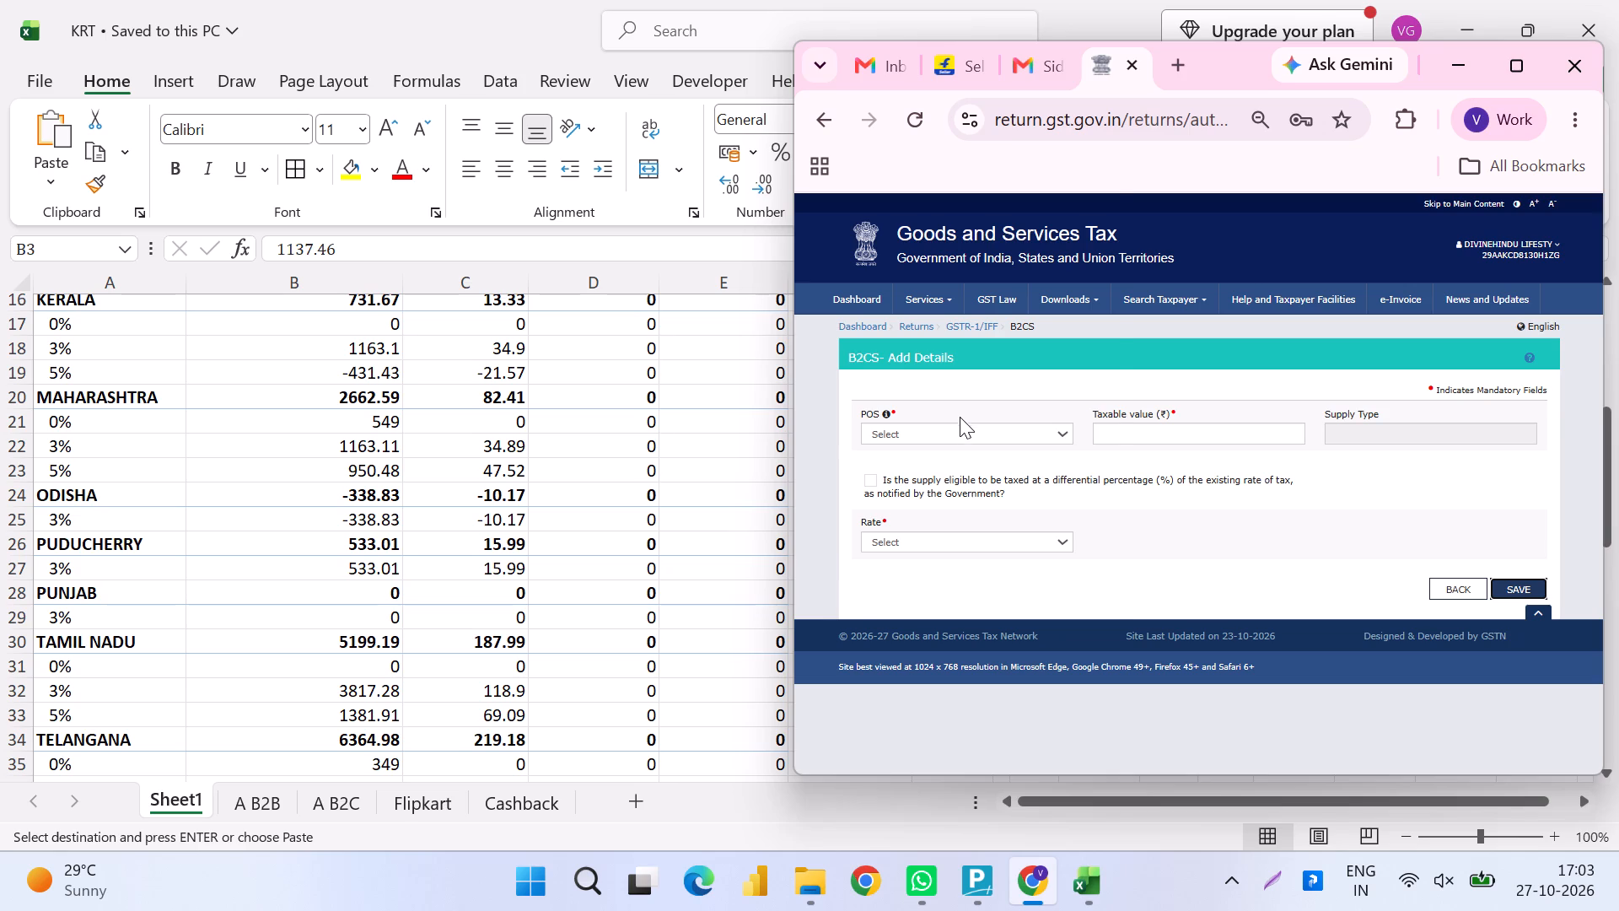
click(960, 422)
key(Down)
key(Down)
key(Down)
key(Down)
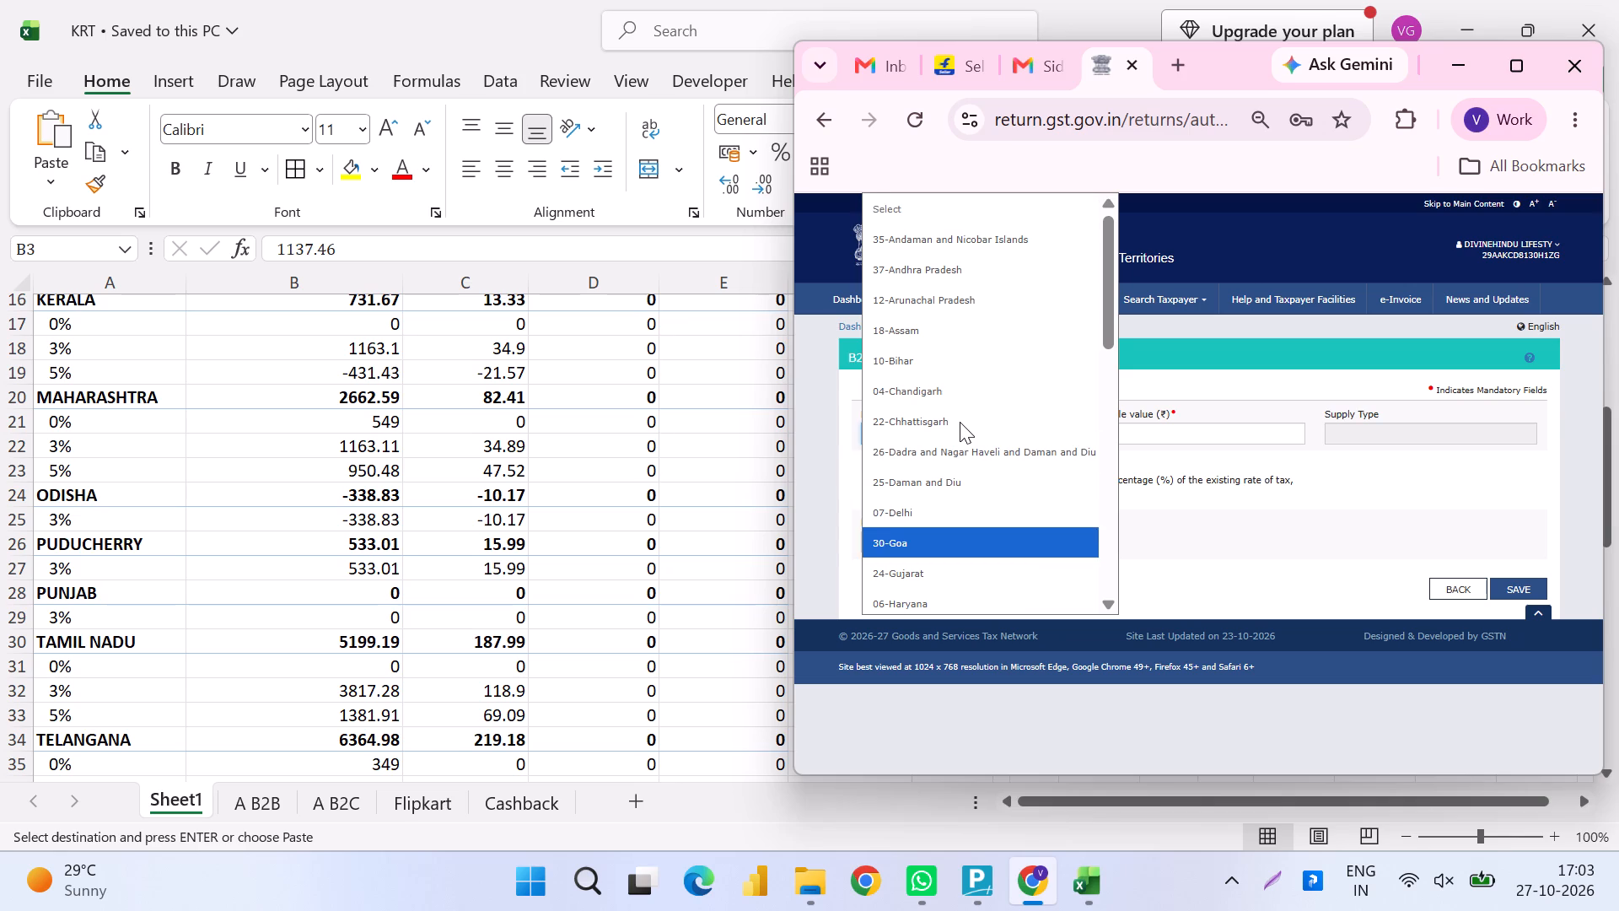
key(Down)
key(Down)
key(Down)
key(Down)
key(Down)
key(Down)
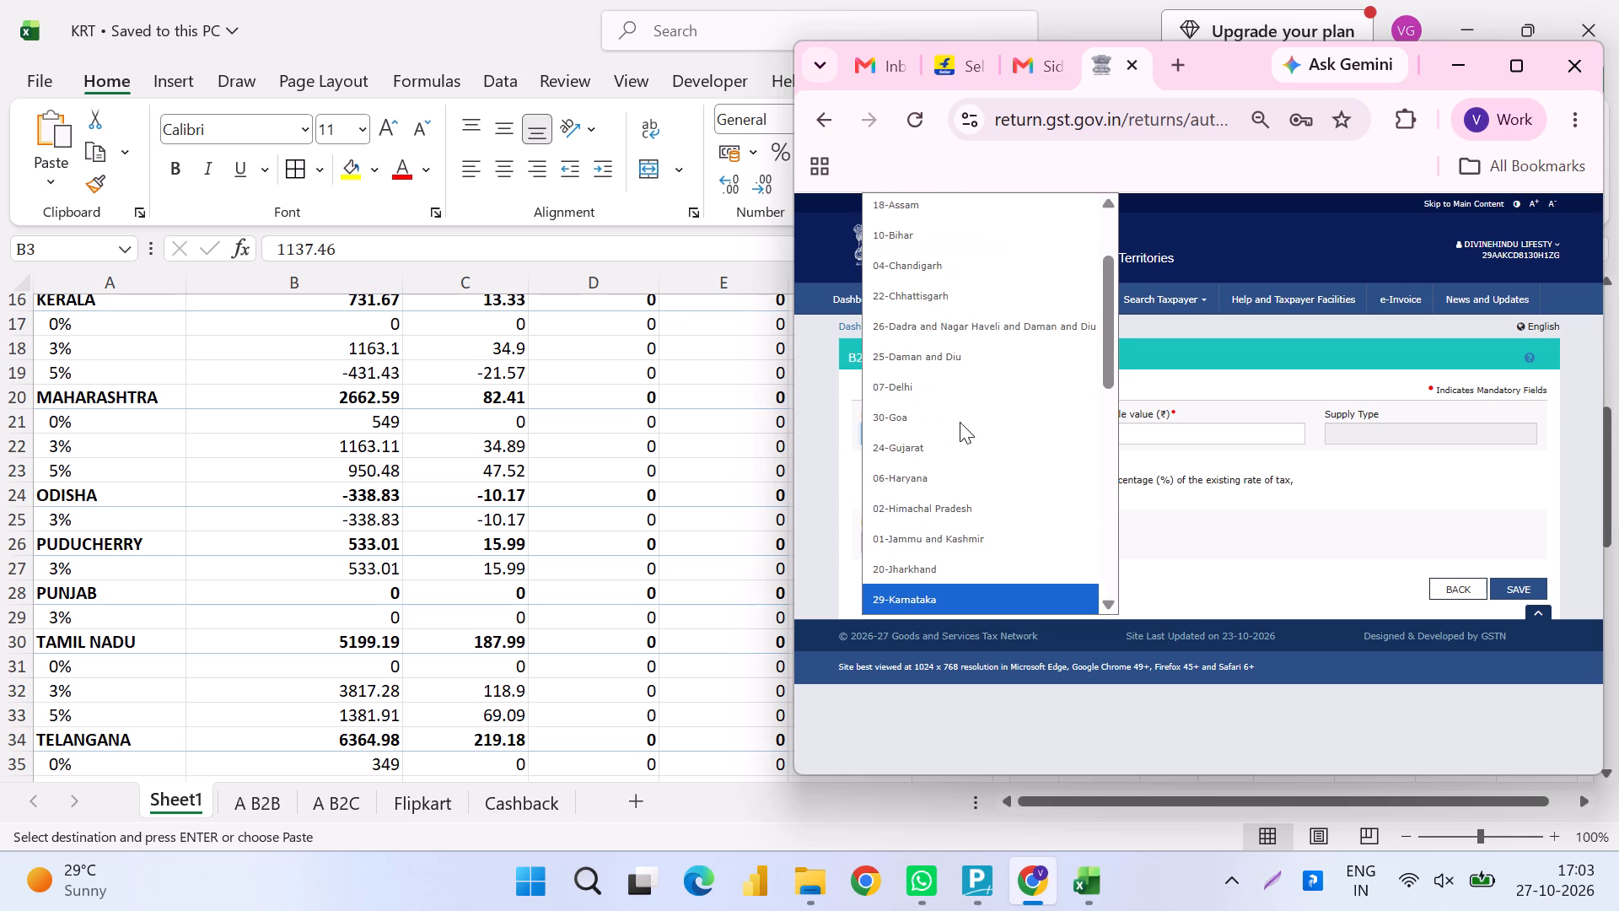
key(Down)
key(Return)
key(Tab)
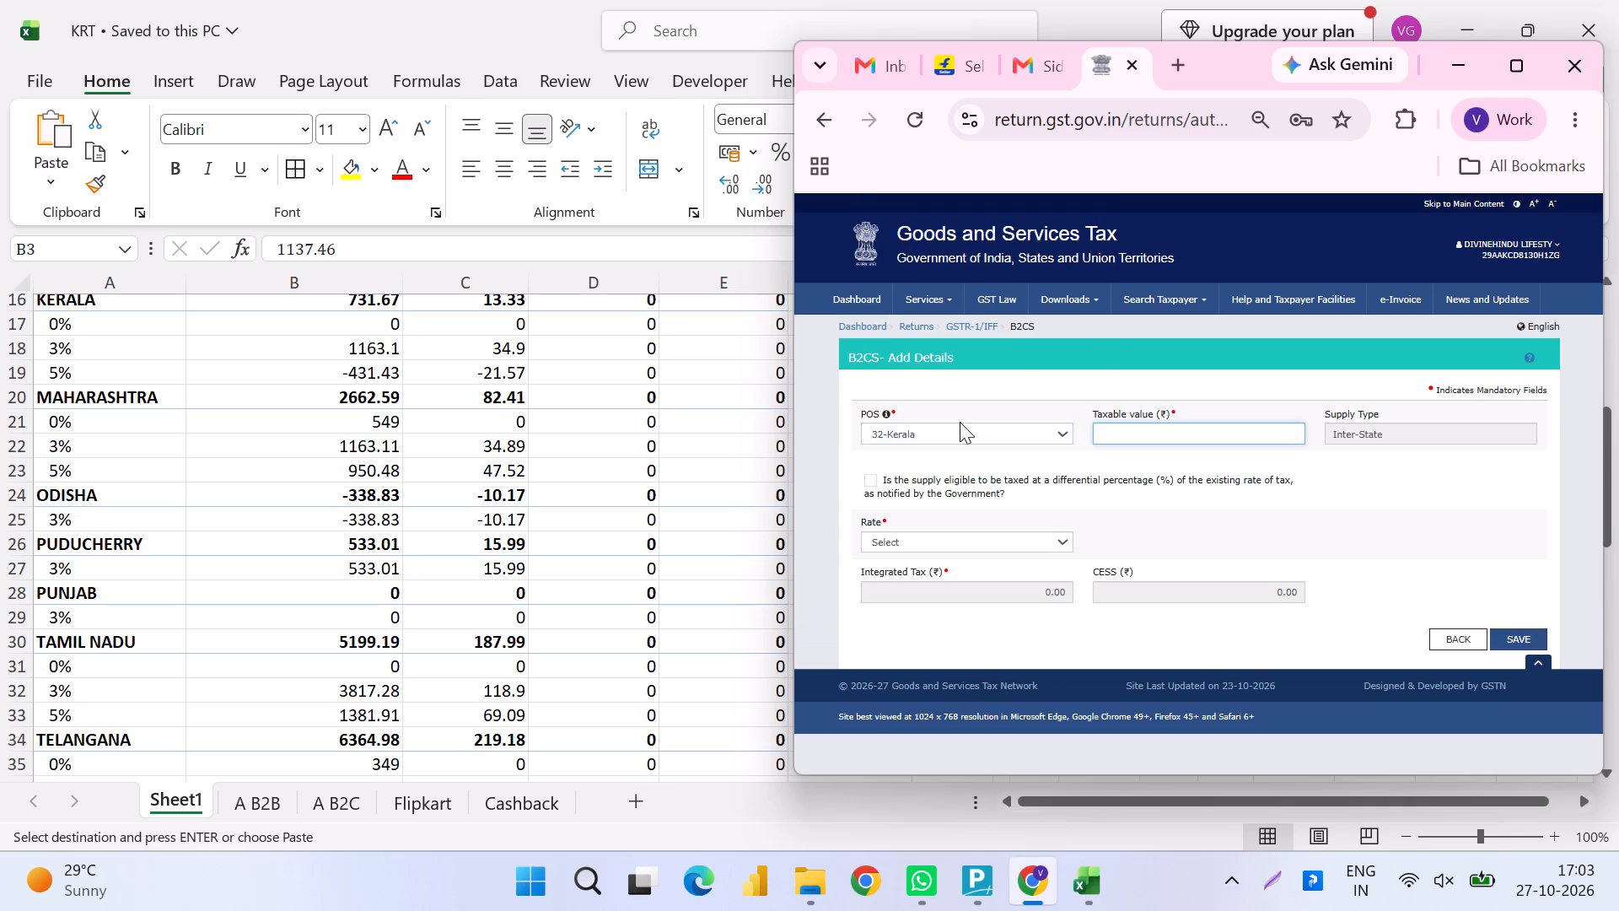
text(1163.1)
key(Tab)
key(Tab)
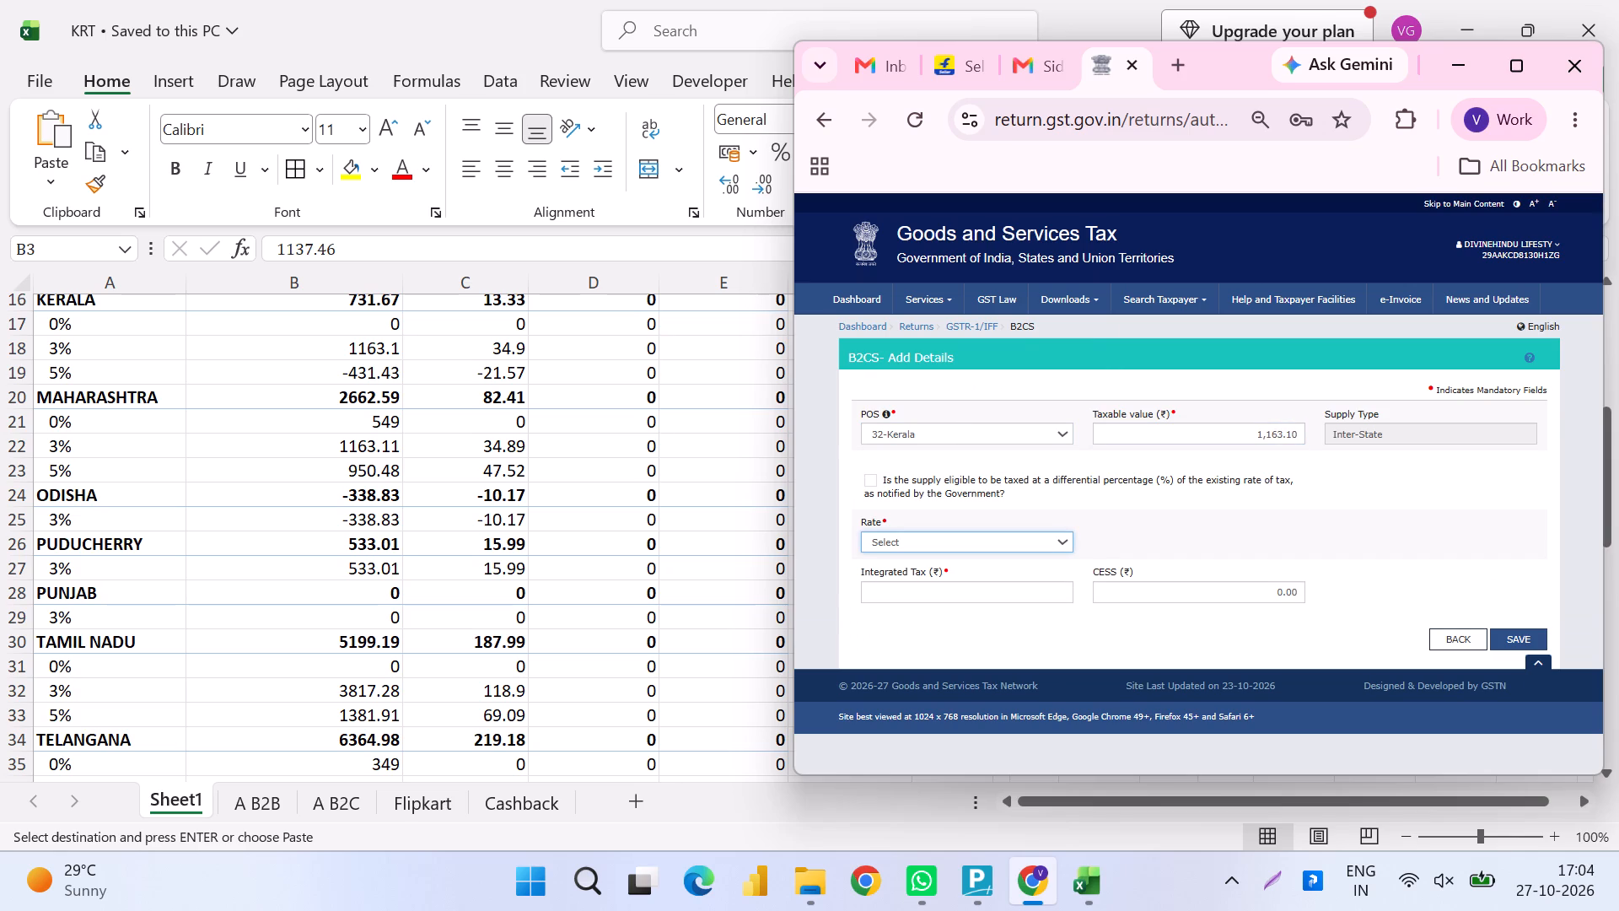
key(3)
key(Tab)
key(Tab)
key(Tab)
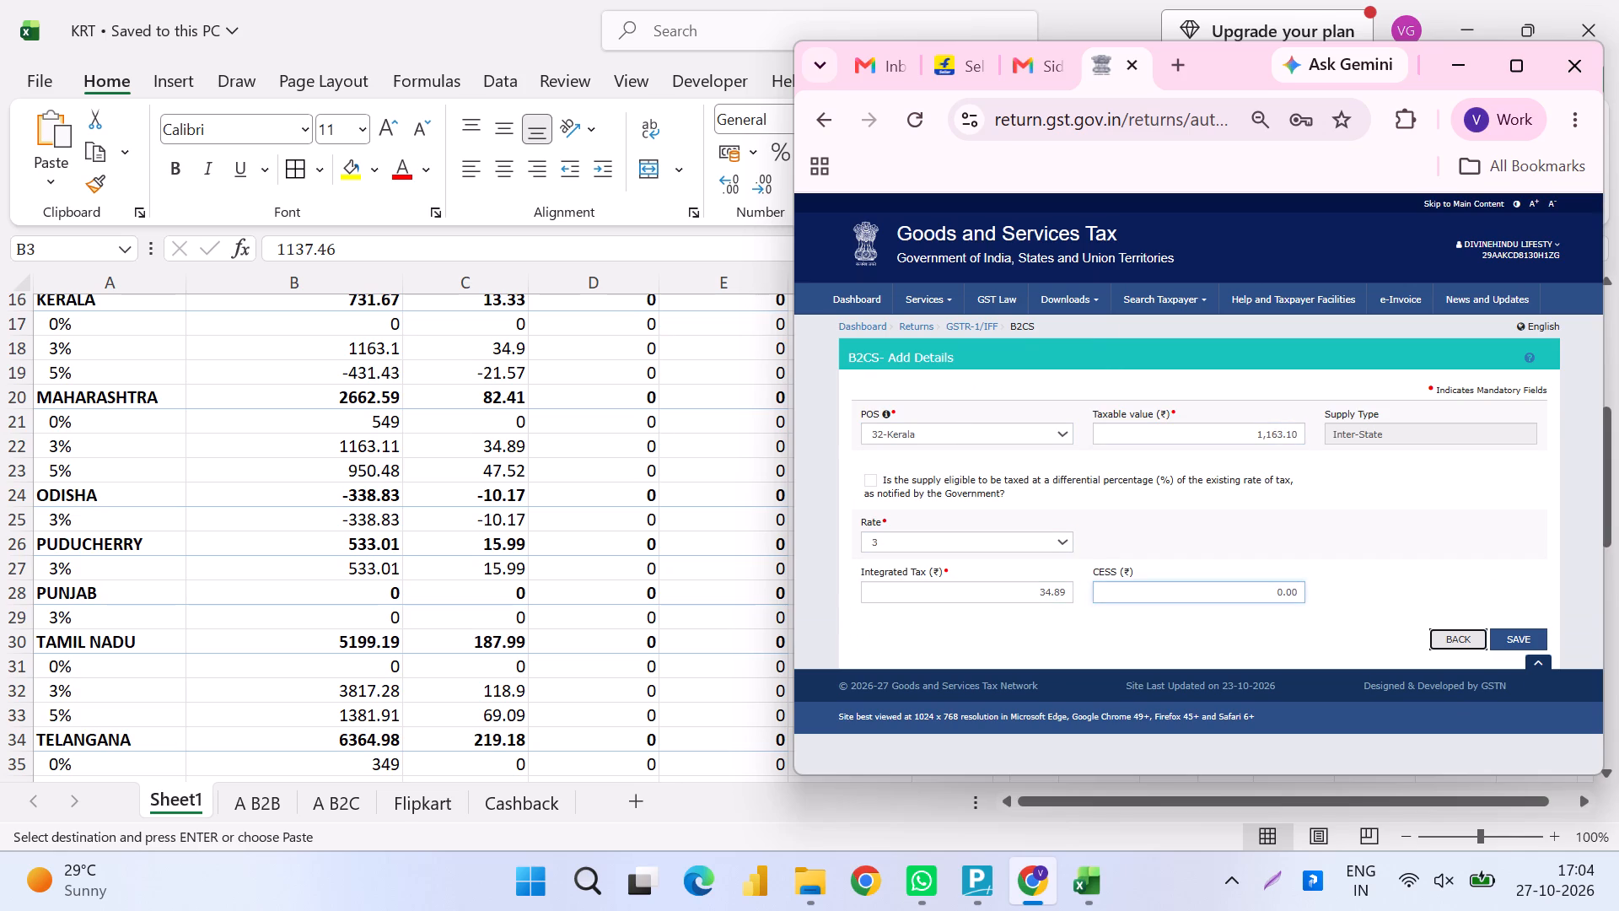
key(Tab)
key(Return)
Add and save a second B2CS record for 32-Kerala with taxable value -431.43 at rate 5.
key(Tab)
key(Tab)
key(Tab)
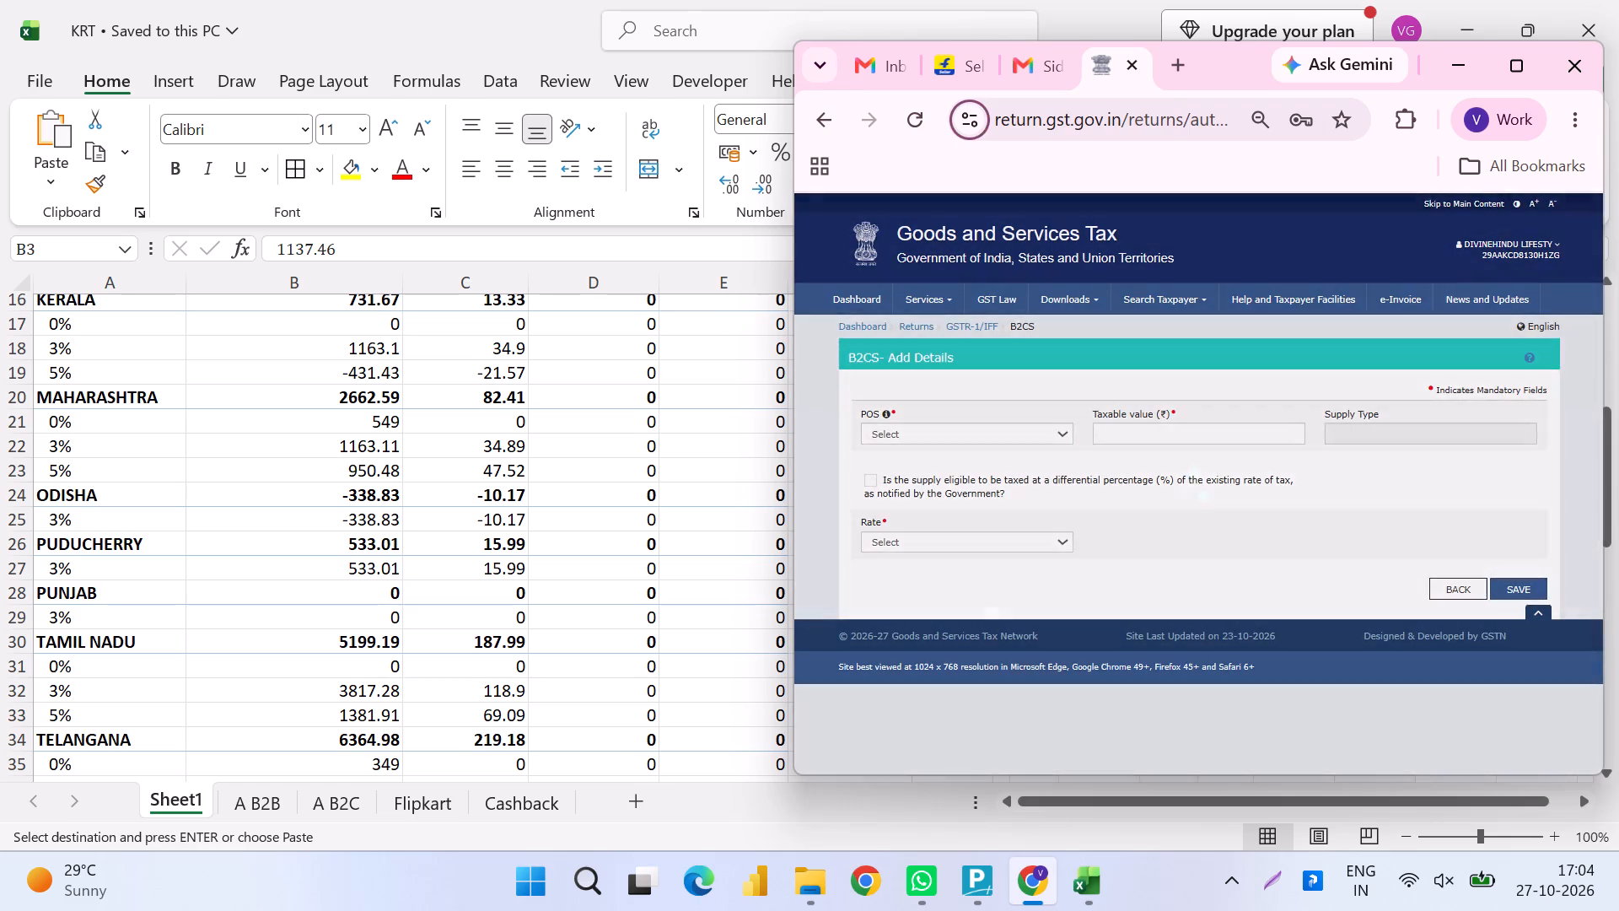
key(Tab)
key(Tab)
key(Tab)
key(Tab)
key(Tab)
key(Tab)
key(Tab)
key(Tab)
key(Tab)
key(Tab)
key(Tab)
key(Tab)
key(Tab)
key(Tab)
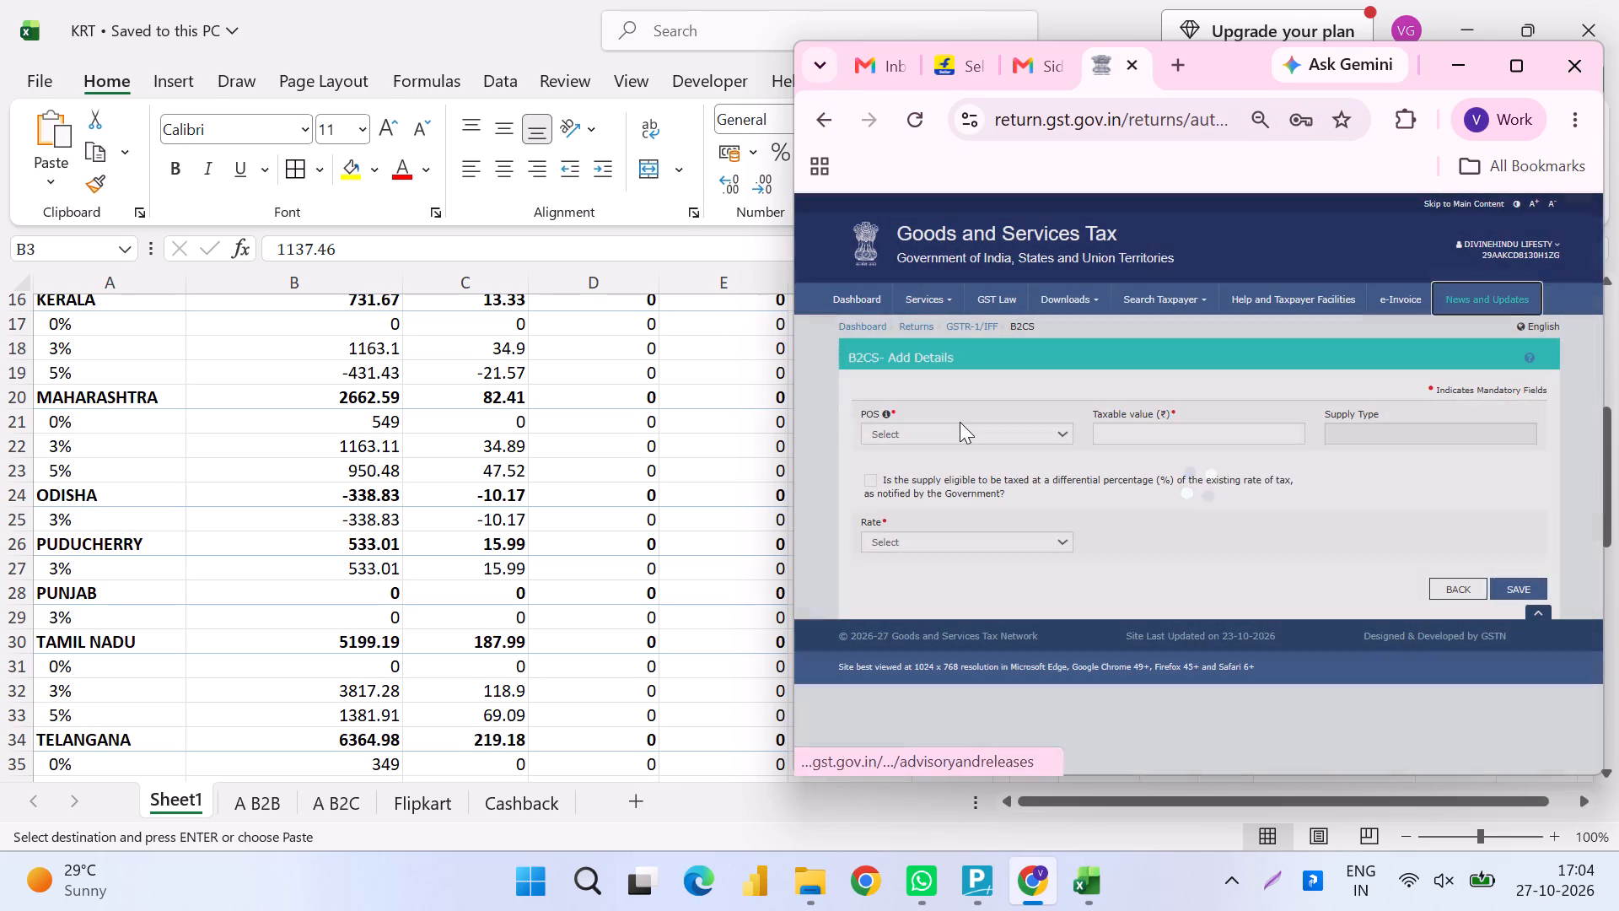
key(Tab)
key(Tab)
key(Tab)
key(Tab)
key(Tab)
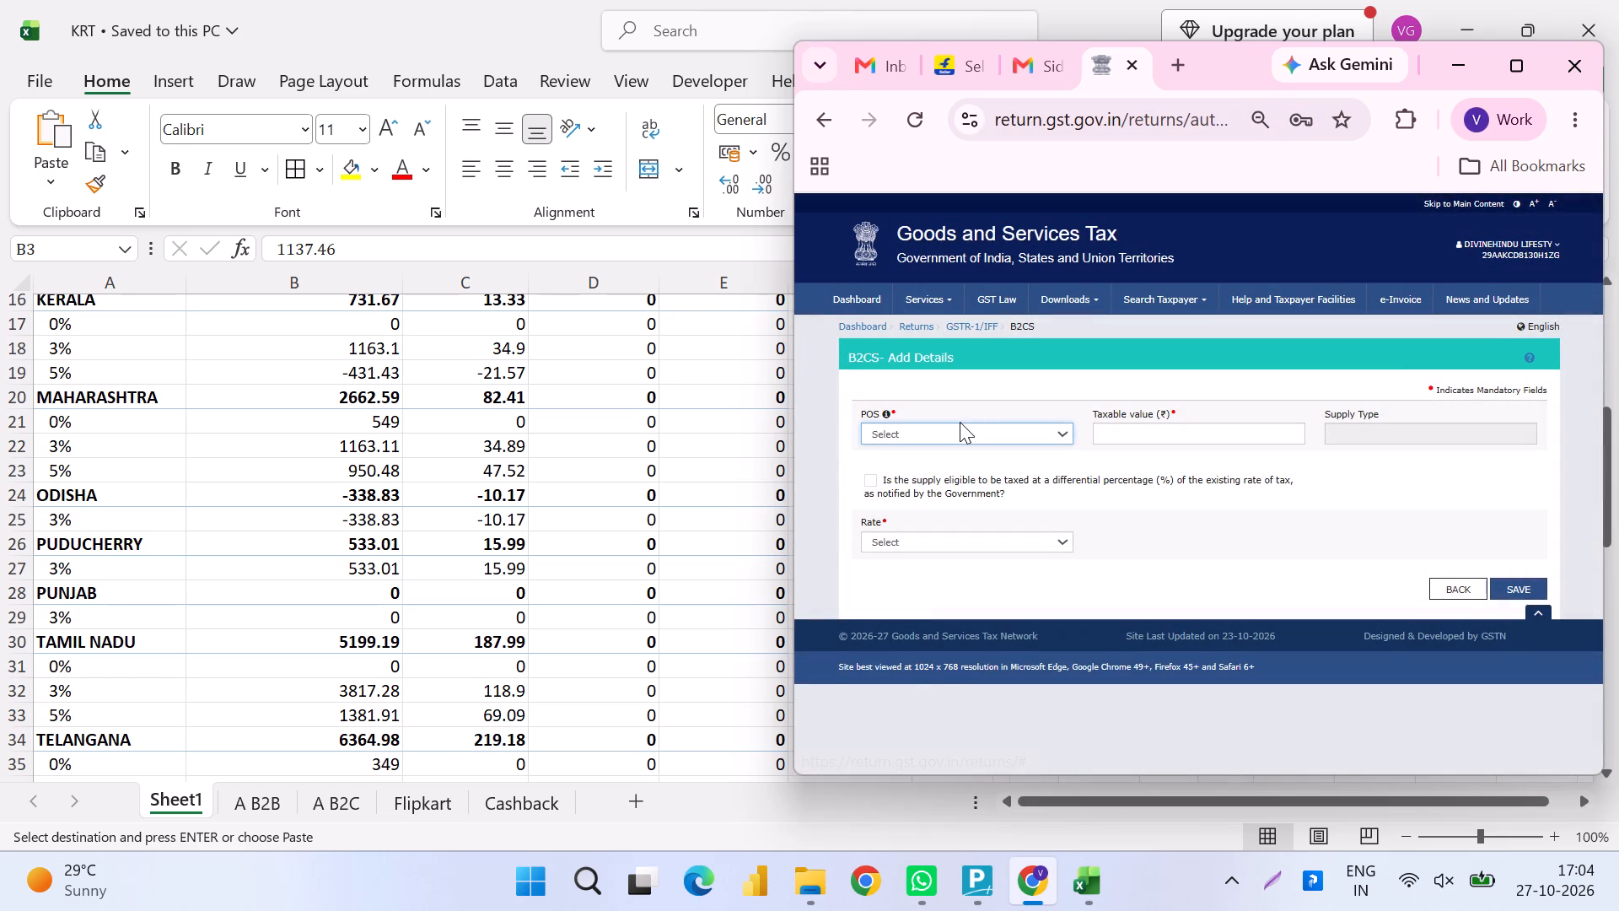
text(32)
key(Tab)
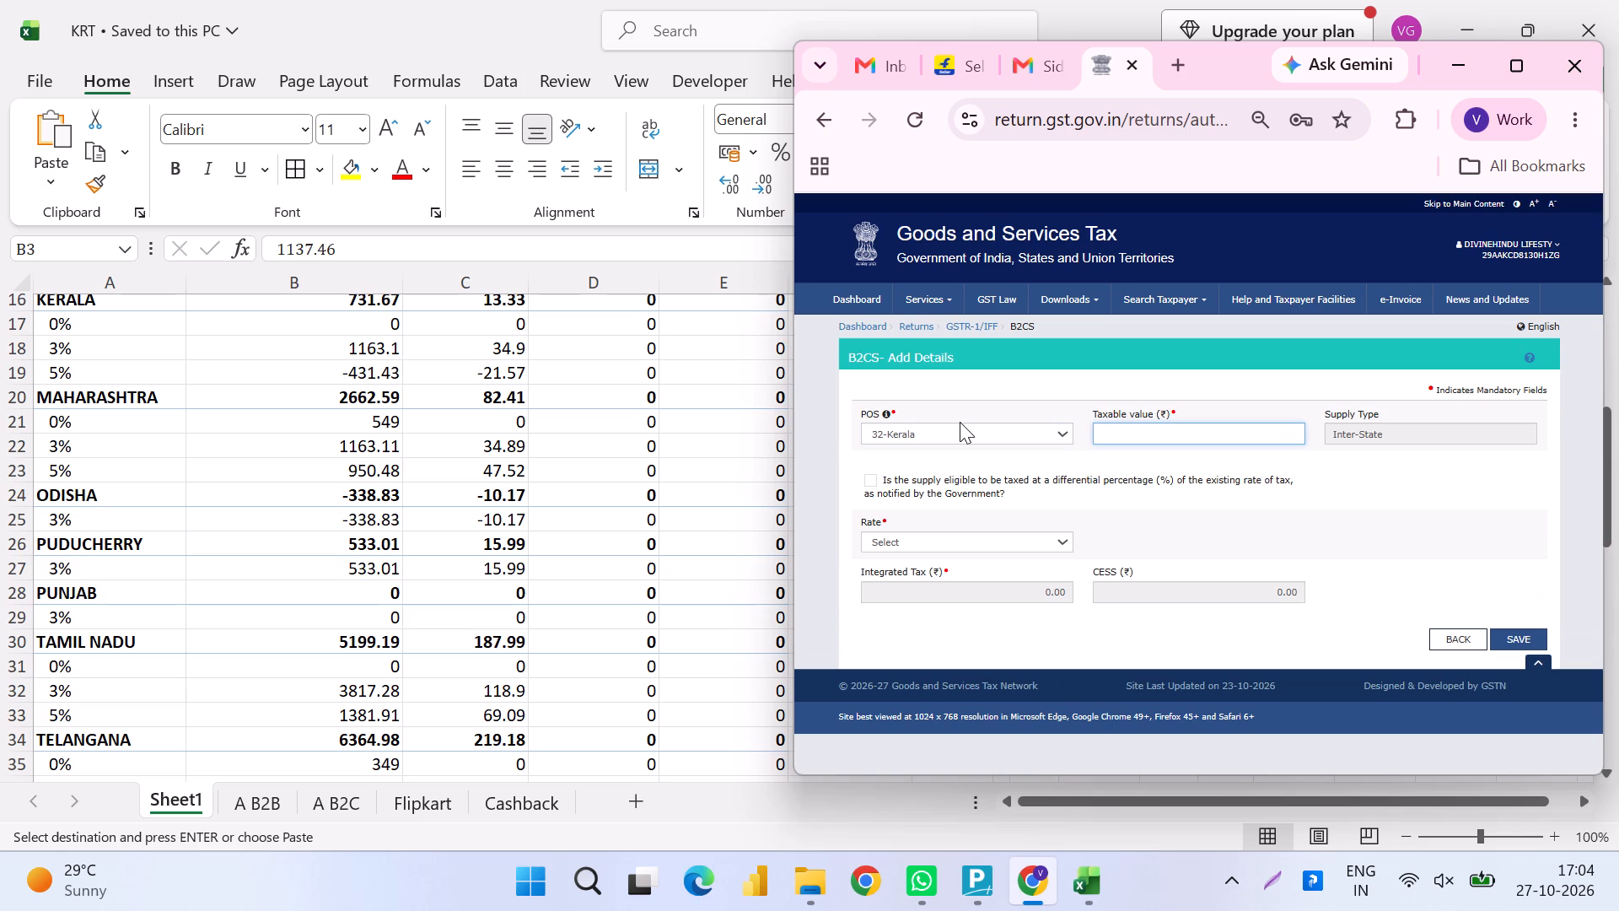
text(-431.43)
key(Tab)
key(Tab)
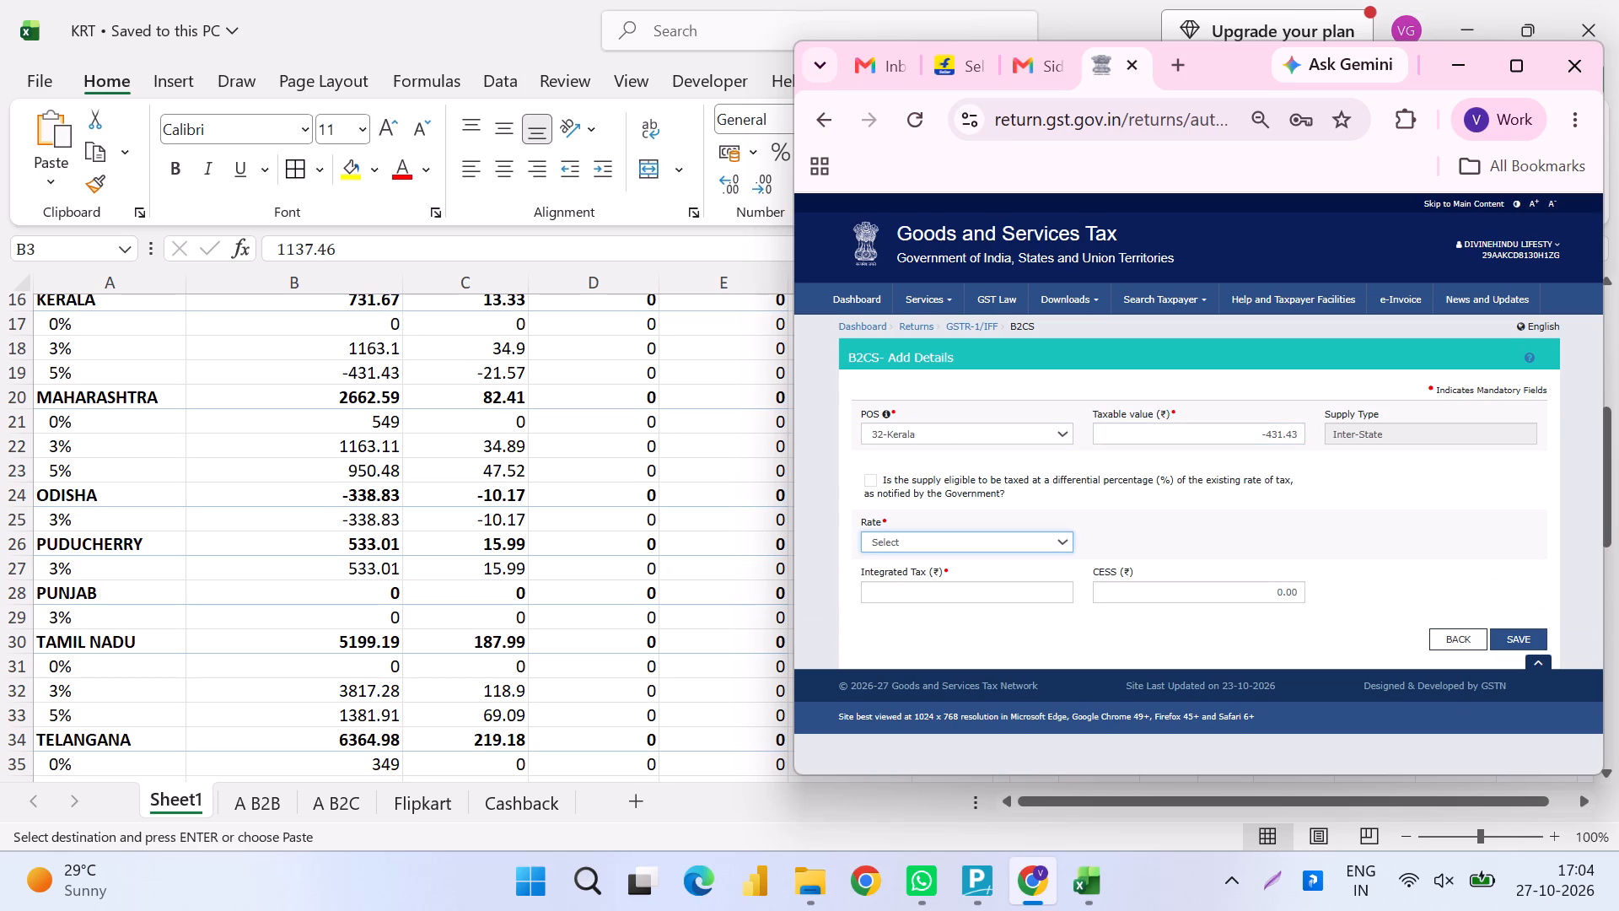
key(5)
key(Tab)
key(Tab)
key(Tab)
key(Tab)
key(Return)
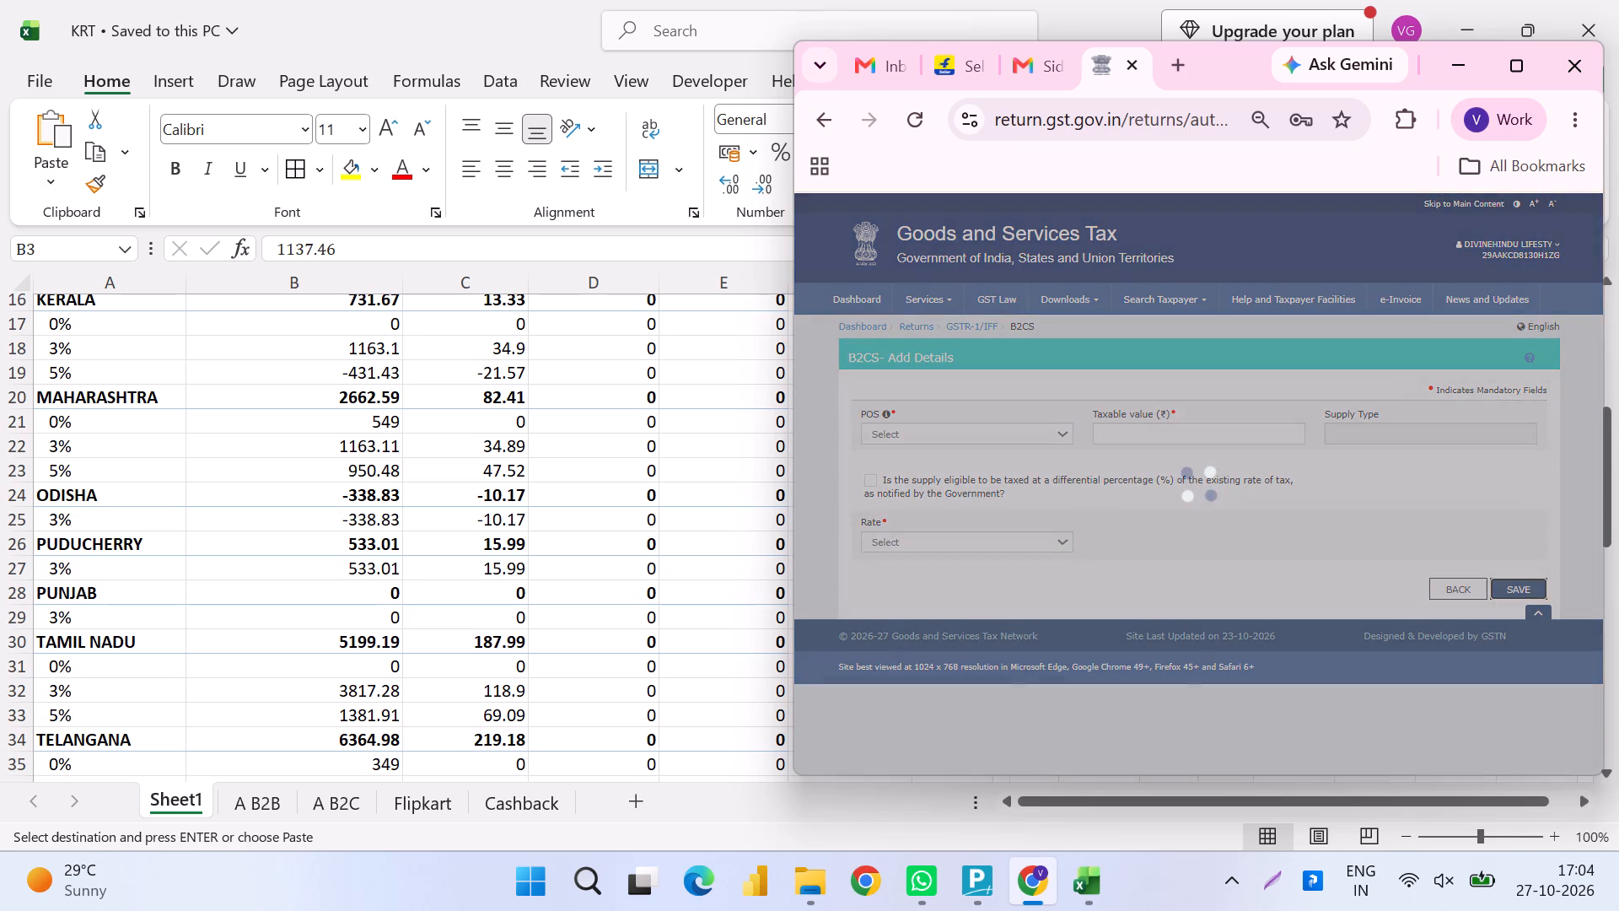
Add and save a B2CS record for 27-Maharashtra with taxable value 549 at rate 0.
key(Tab)
key(Tab)
key(Tab)
key(Tab)
key(Tab)
key(Tab)
key(Tab)
key(Tab)
key(Tab)
key(Tab)
key(Tab)
key(Tab)
key(Tab)
key(Tab)
key(Tab)
key(Tab)
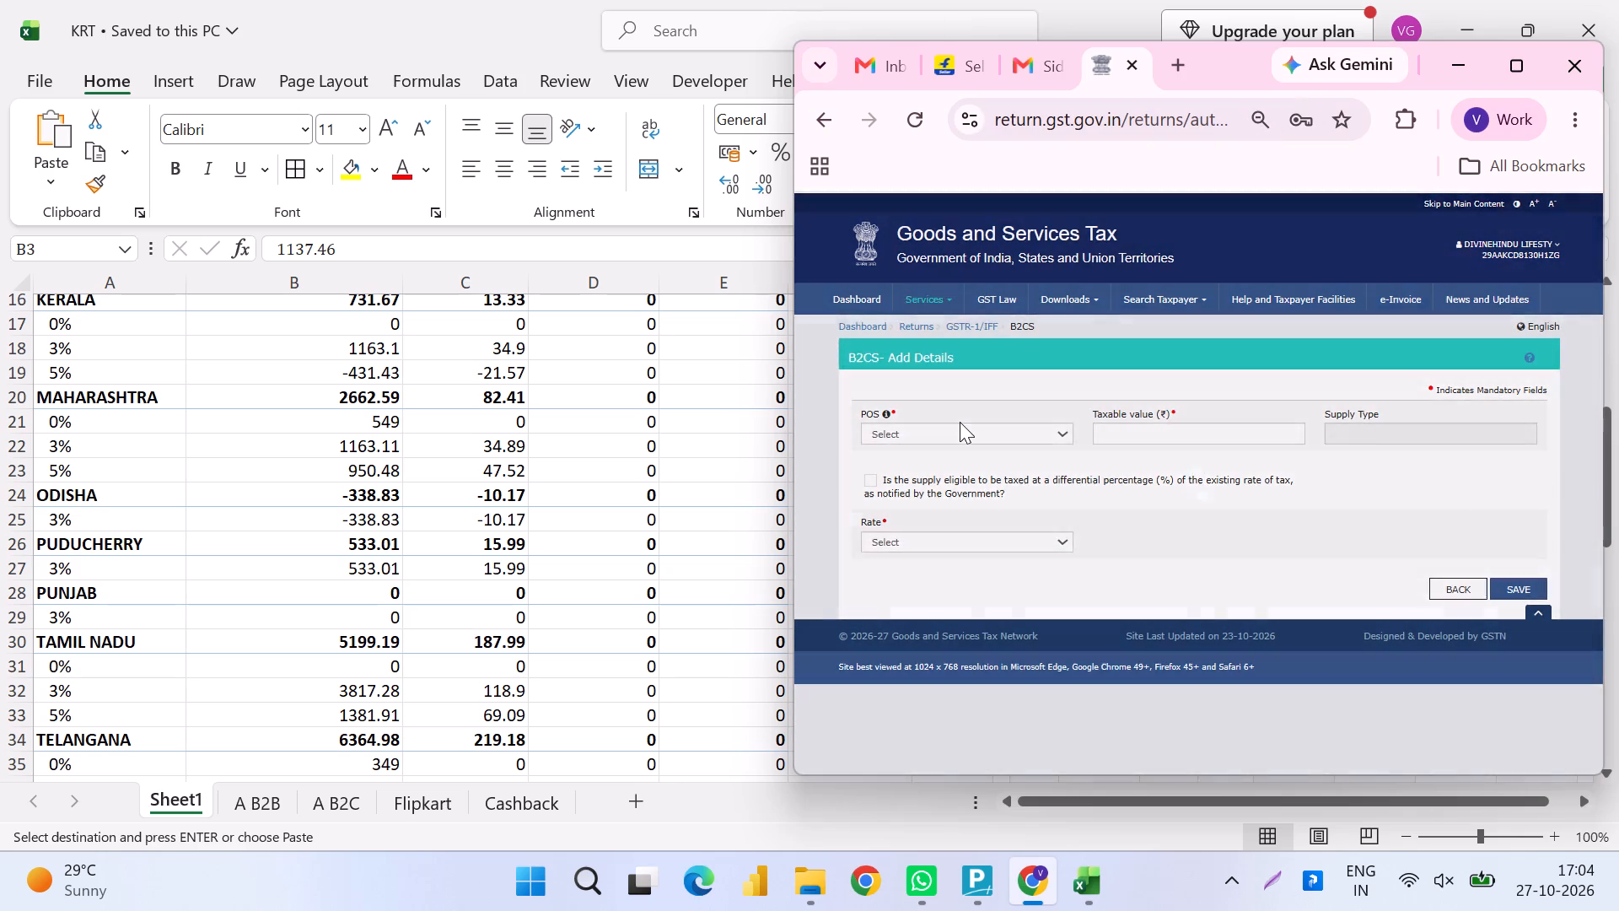
key(Tab)
key(Tab)
key(Tab)
key(Tab)
key(Tab)
key(Tab)
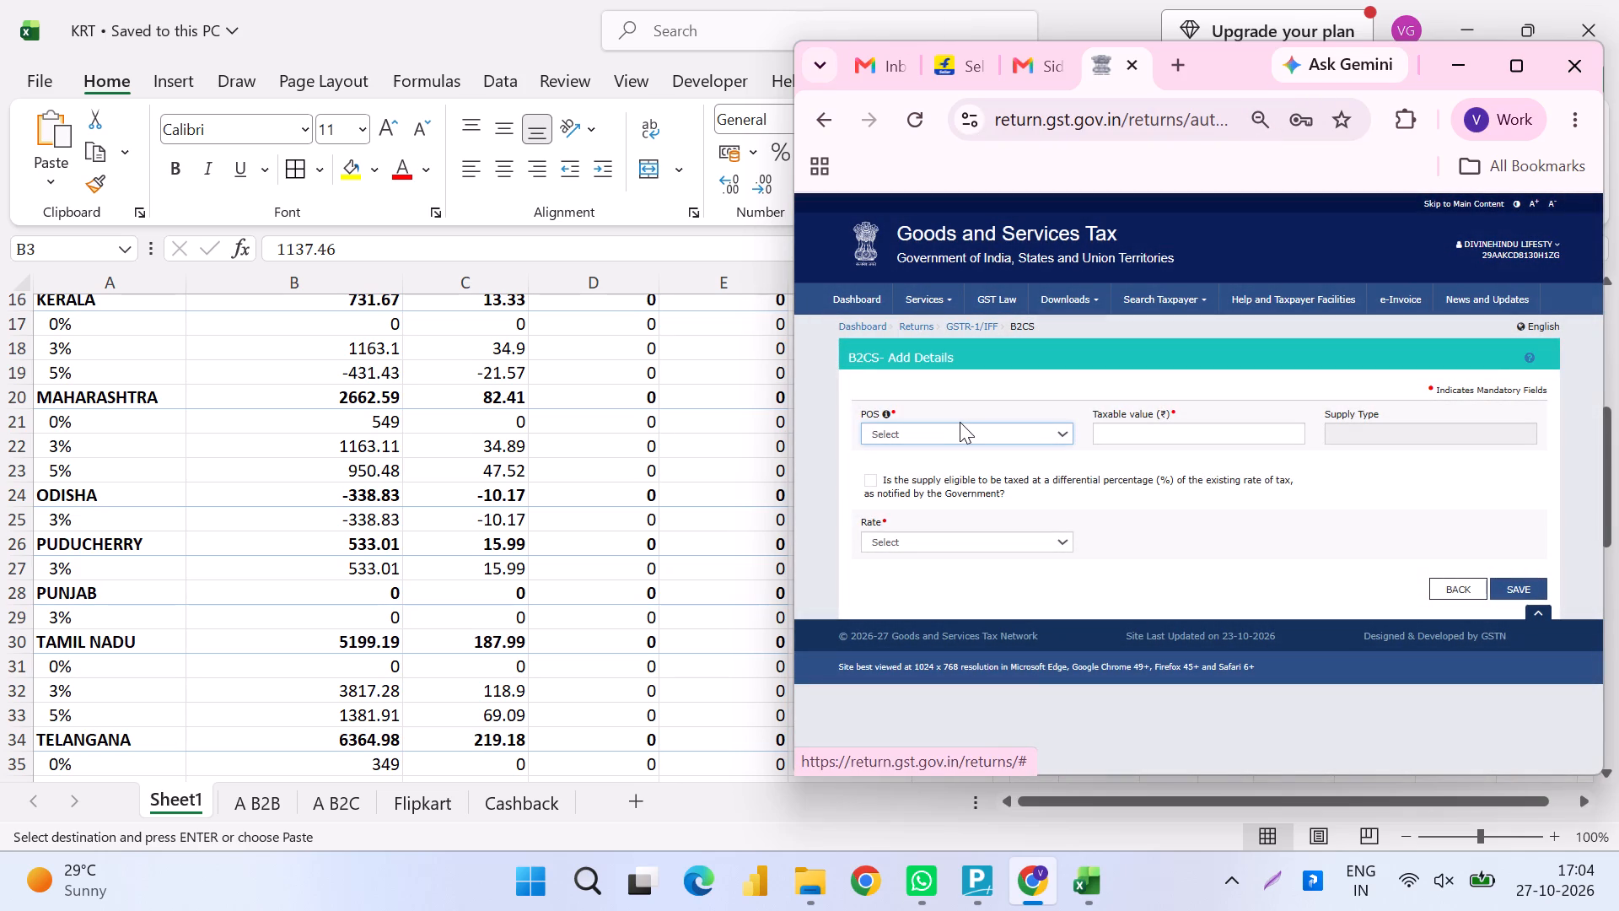
text(27)
key(Tab)
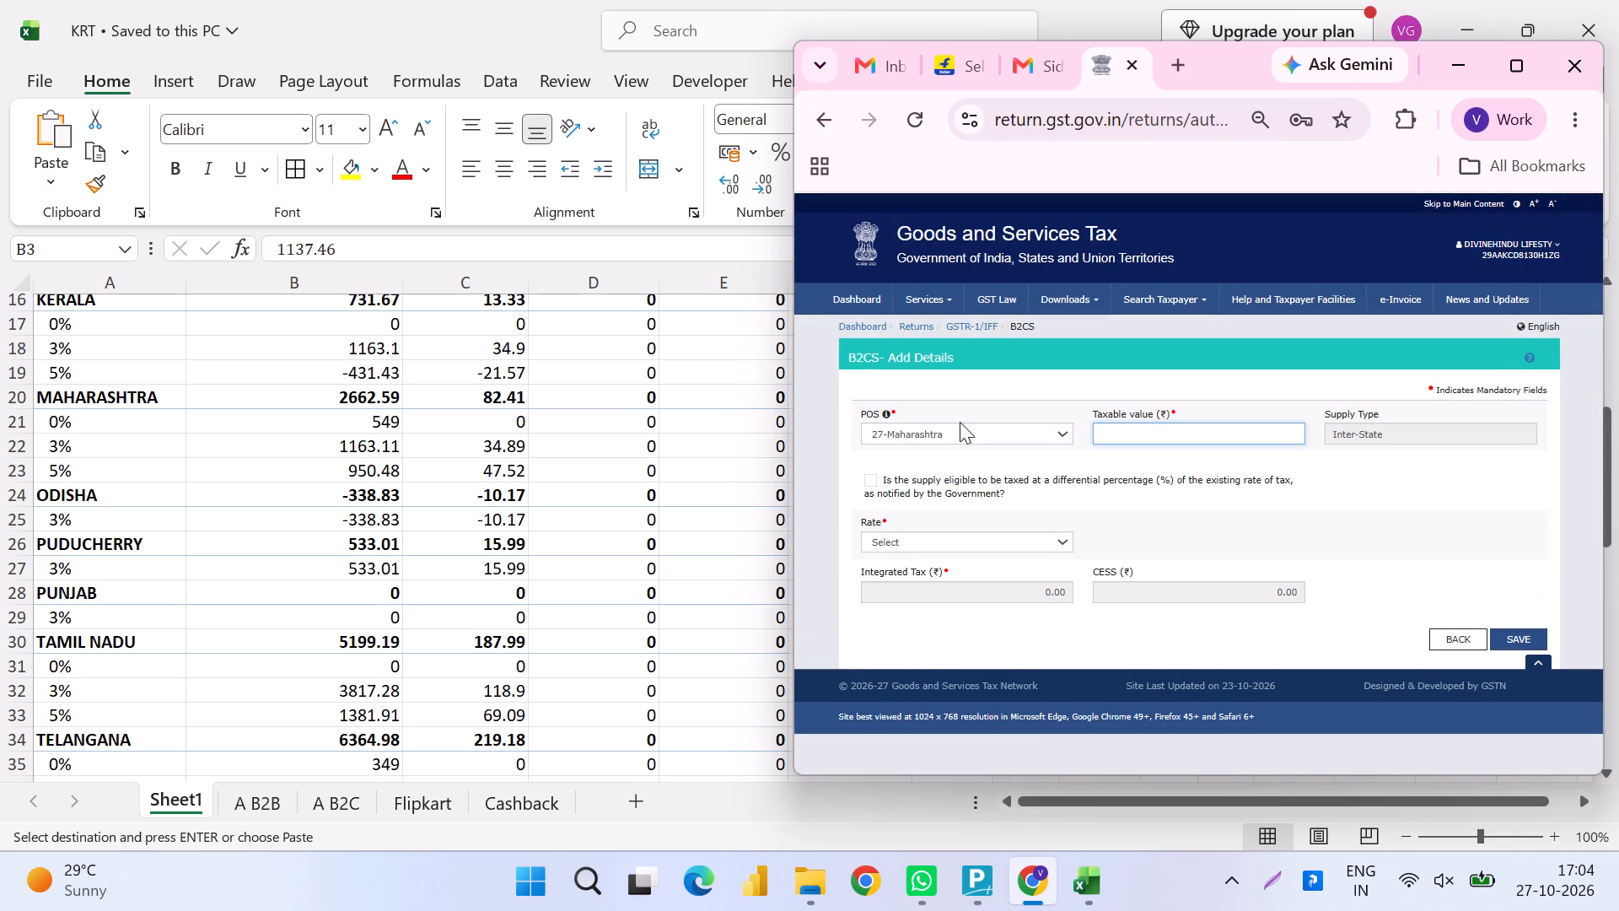
text(549)
key(Tab)
key(Tab)
key(0)
key(Tab)
key(Tab)
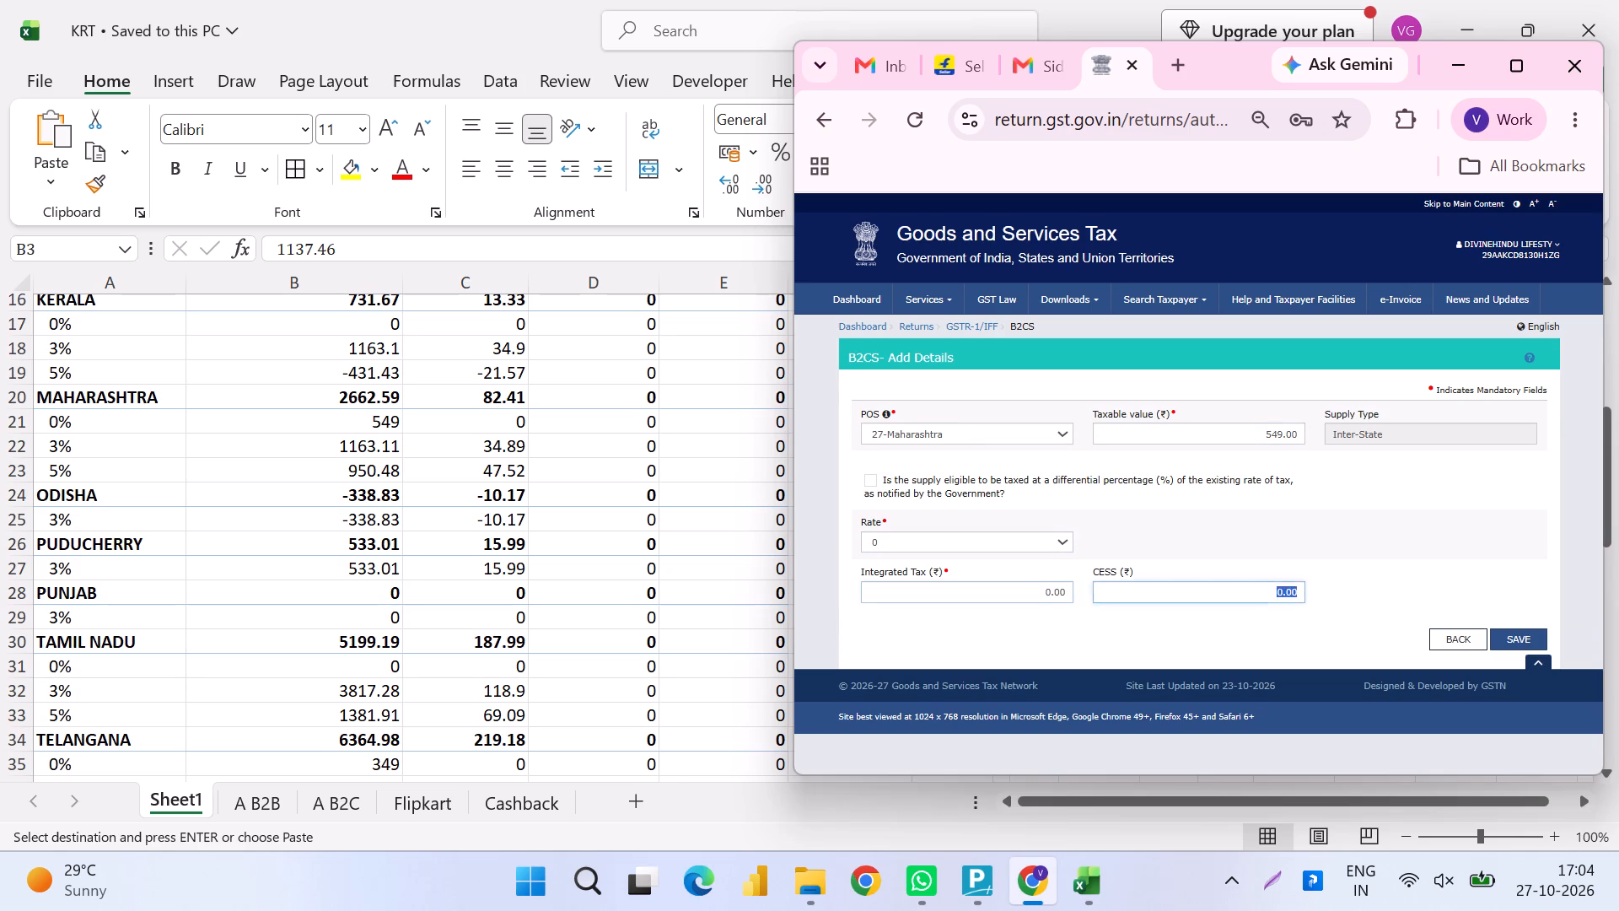
key(Tab)
key(Tab)
key(Return)
Add and save a second B2CS record for 27-Maharashtra with taxable value 1163.11 at rate 3.
key(Tab)
key(Tab)
key(Tab)
key(Tab)
key(Tab)
key(Tab)
key(Tab)
key(Tab)
key(Tab)
key(Tab)
key(Tab)
key(Tab)
key(Tab)
key(Tab)
key(Tab)
key(Tab)
key(Tab)
key(Tab)
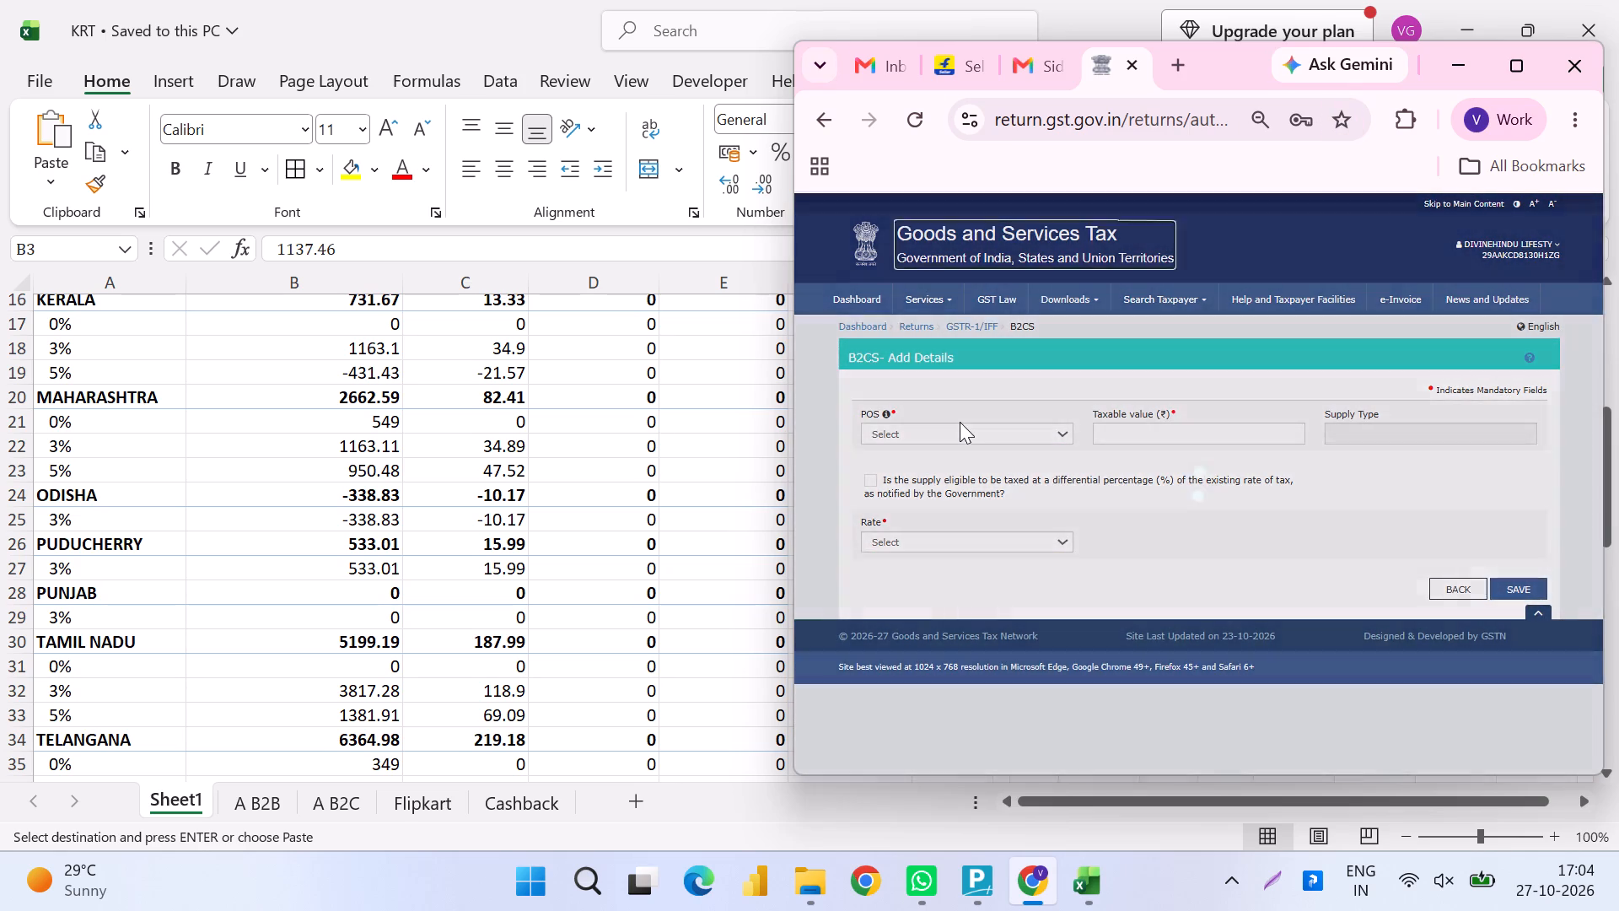
key(Tab)
key(Tab)
key(Tab)
key(Tab)
key(Tab)
key(shift+Tab)
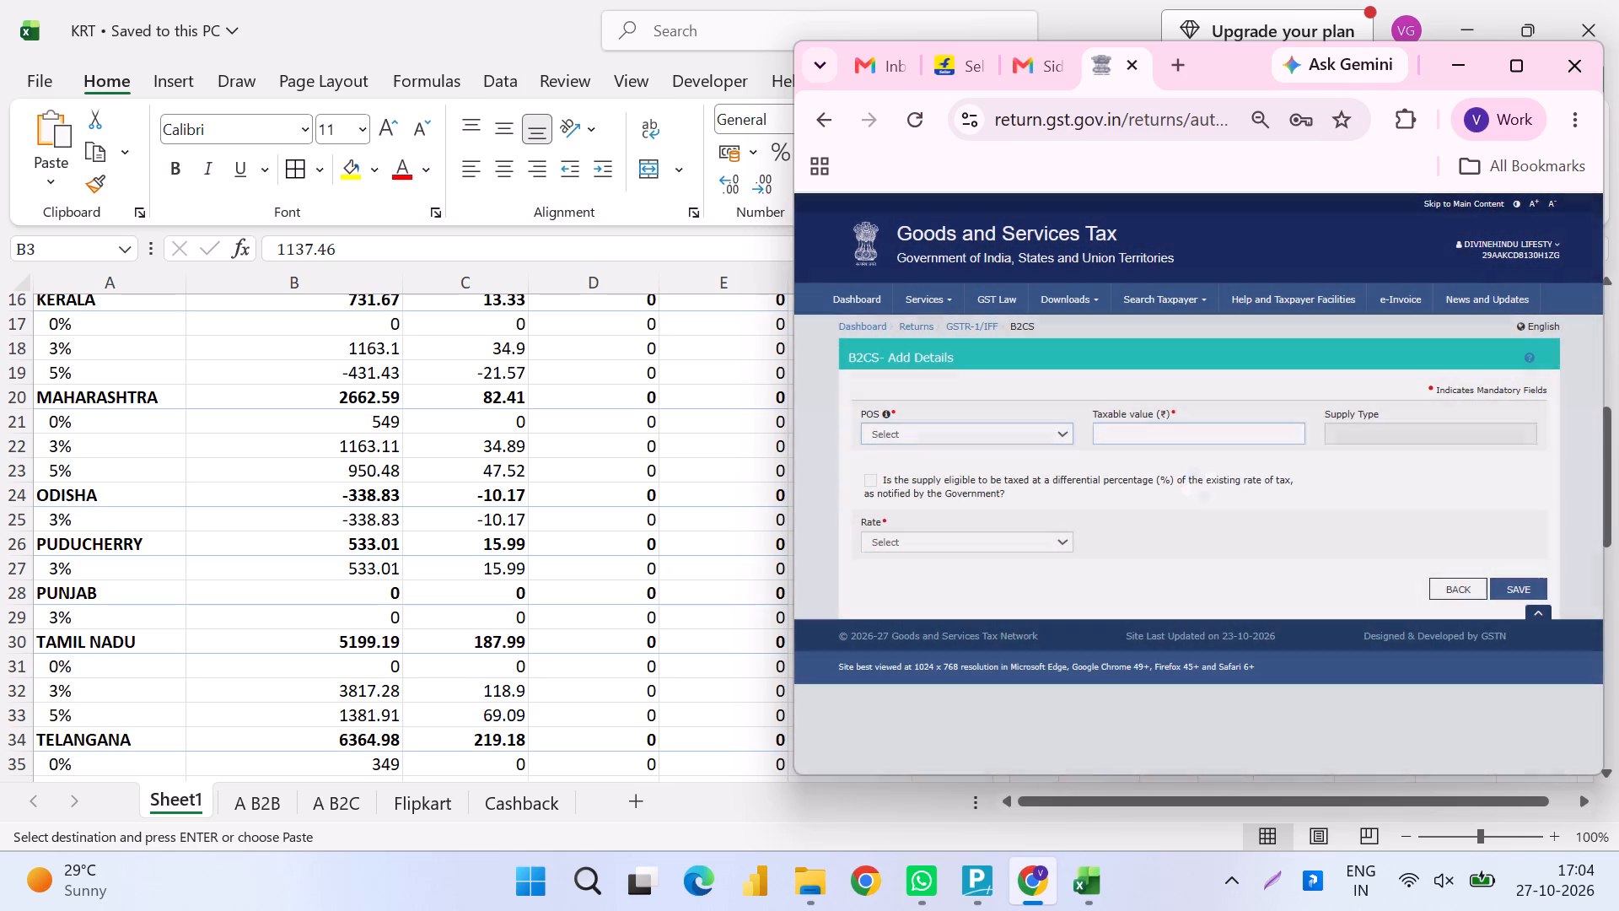
text(27)
key(Tab)
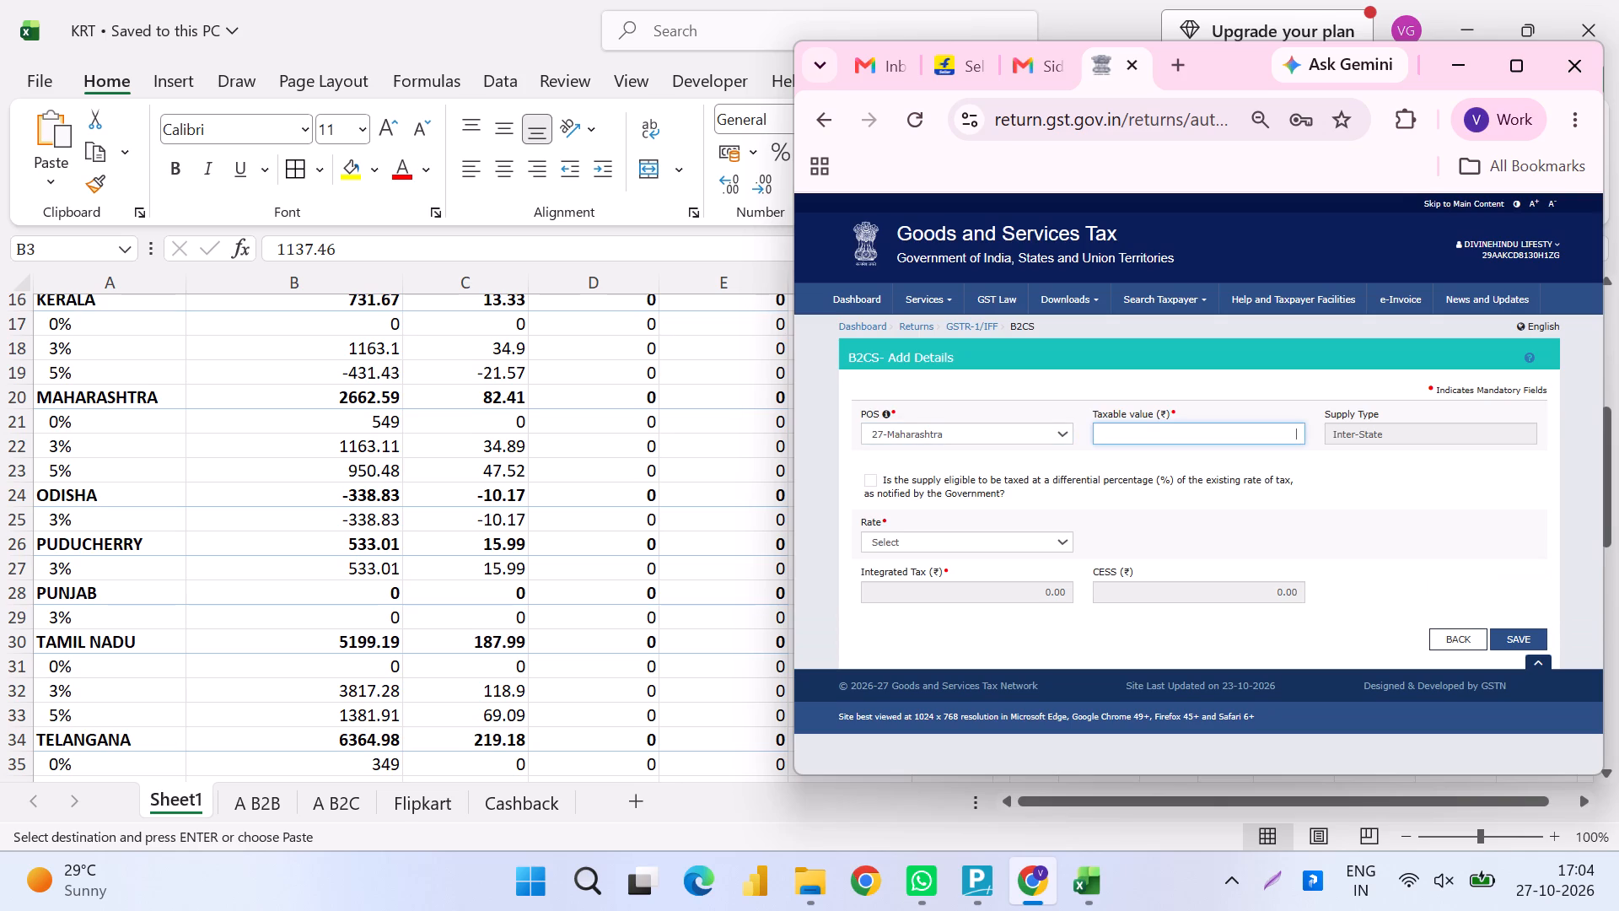
text(1163.11)
key(Tab)
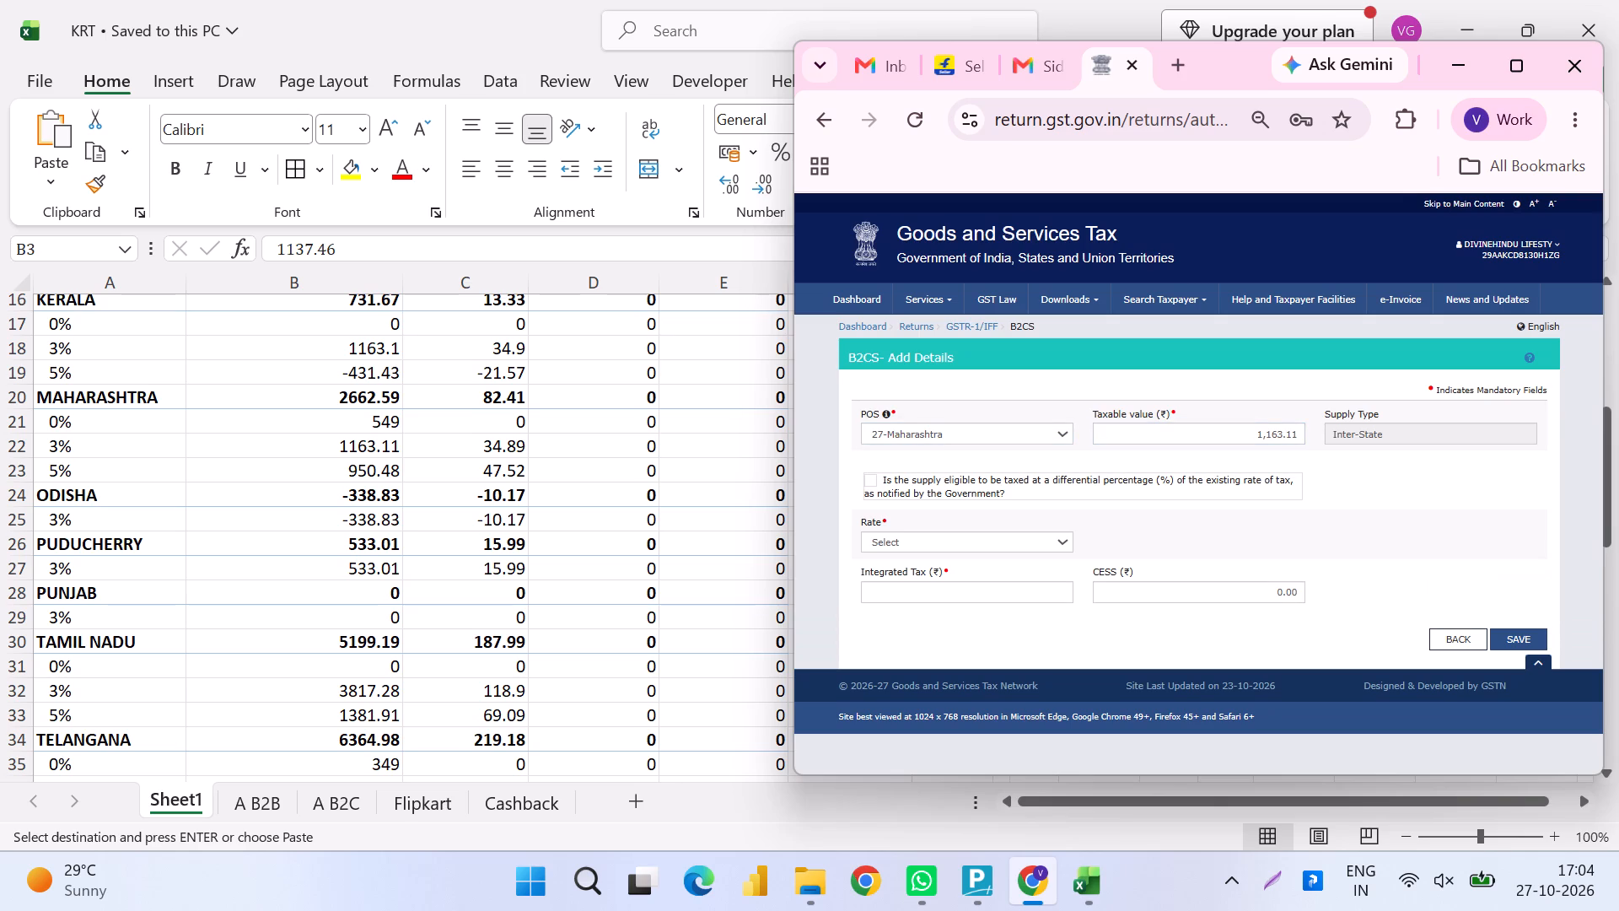
key(Tab)
key(3)
key(Tab)
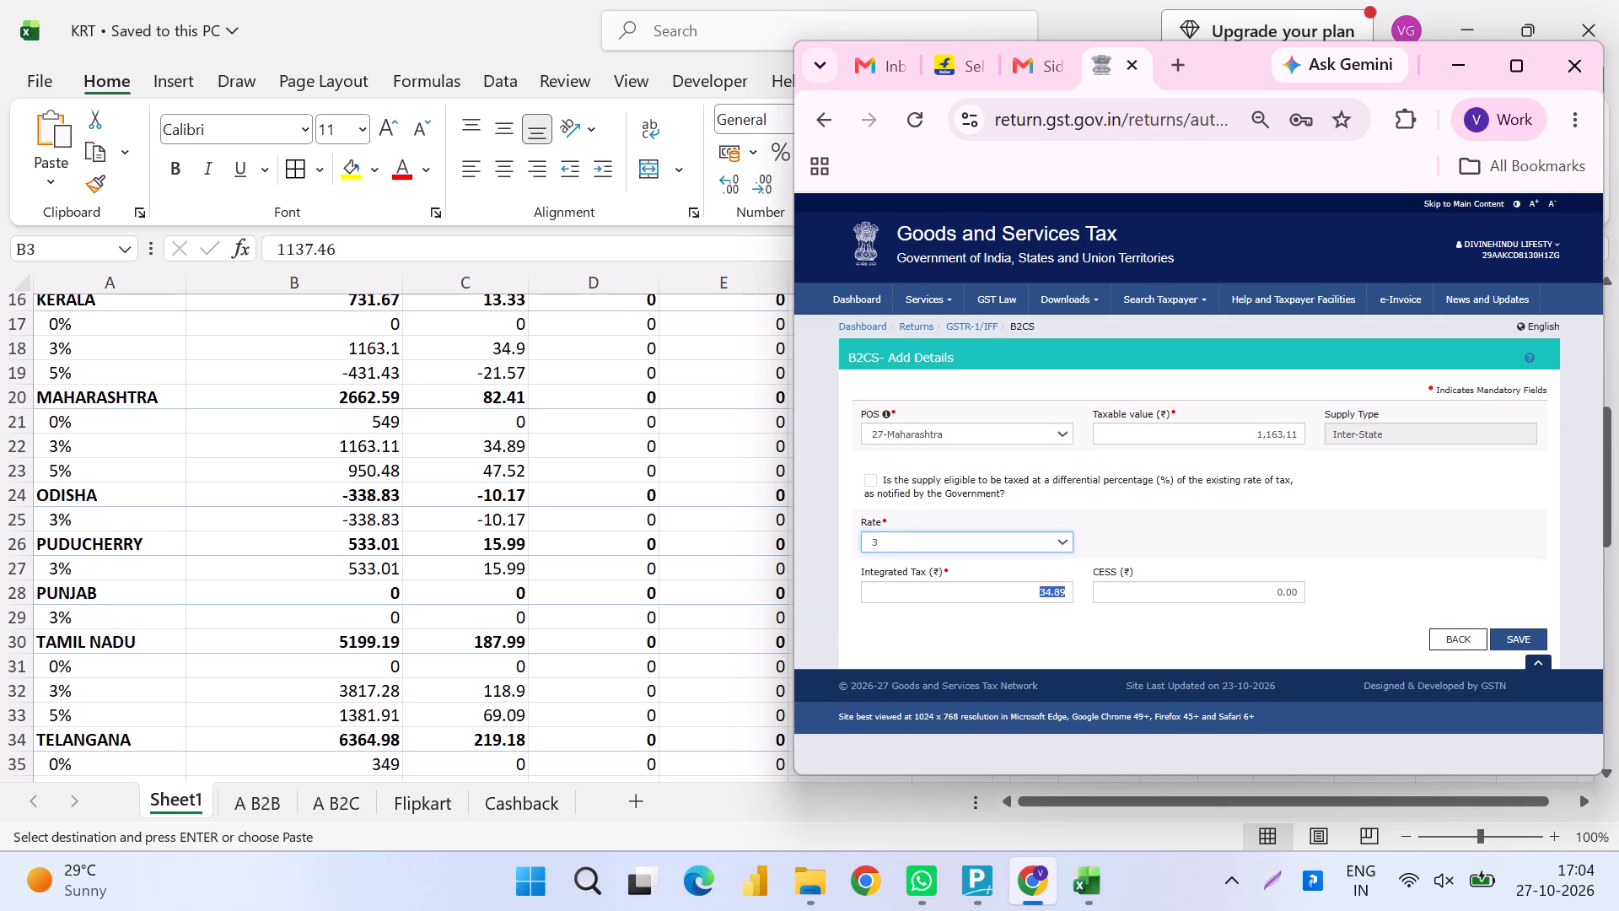
key(Tab)
key(Tab)
key(Tab)
key(Return)
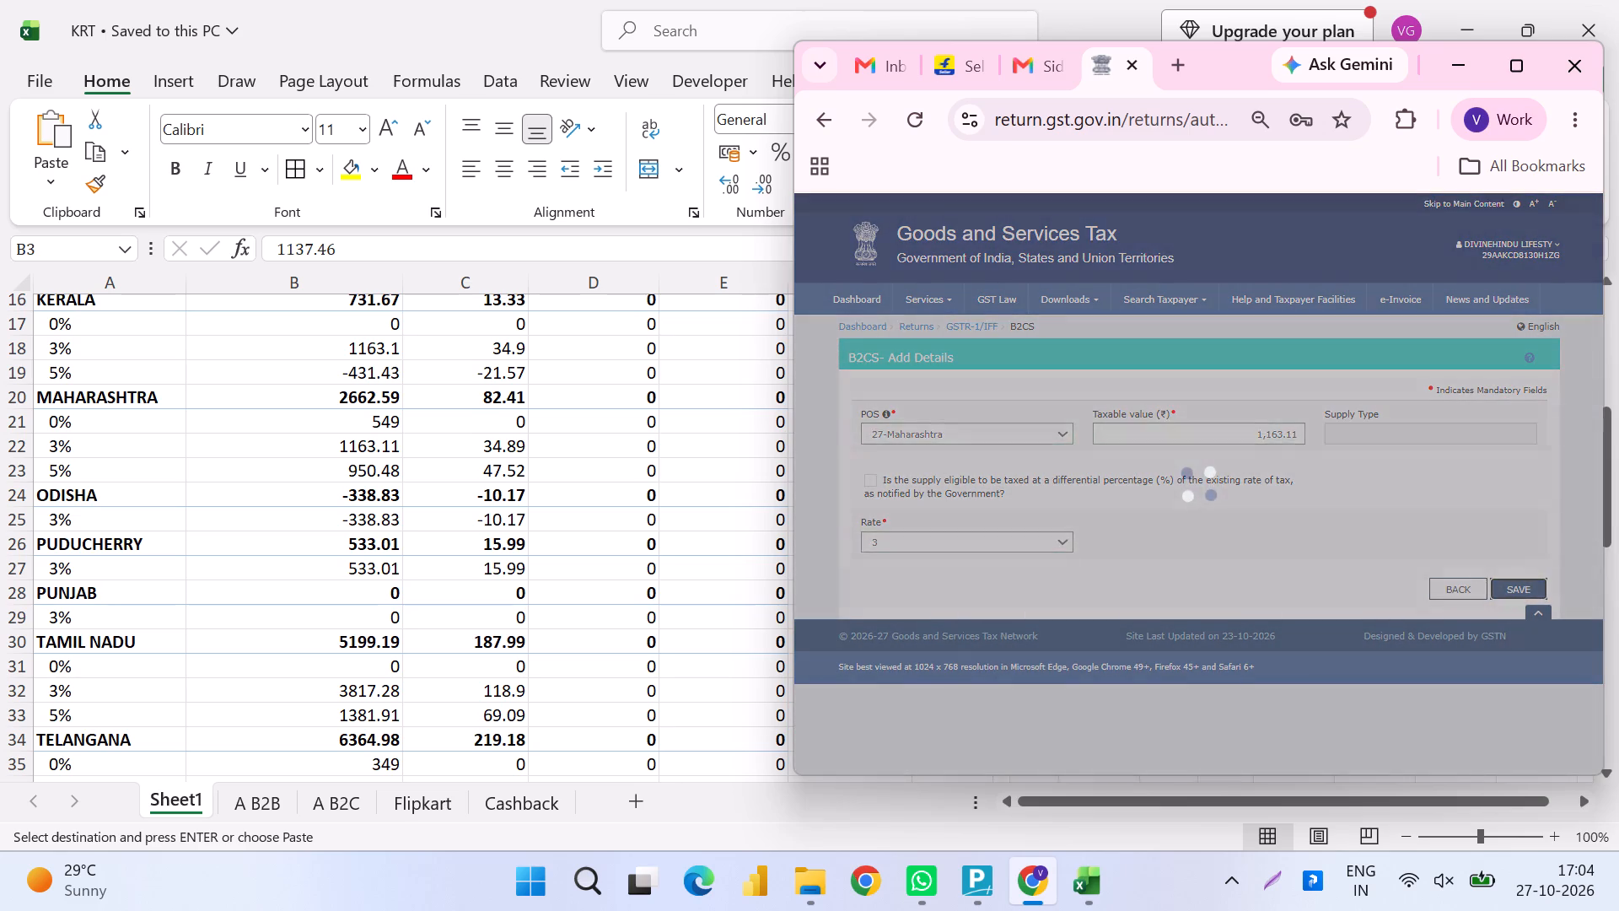
Add and save a third B2CS record for 27-Maharashtra with taxable value 950.48 at rate 5.
key(Tab)
key(Tab)
key(Tab)
key(Tab)
key(Tab)
key(Tab)
key(Tab)
key(Tab)
key(Tab)
key(Tab)
key(Tab)
key(Tab)
key(Tab)
key(Tab)
key(Tab)
key(Tab)
key(Tab)
key(Tab)
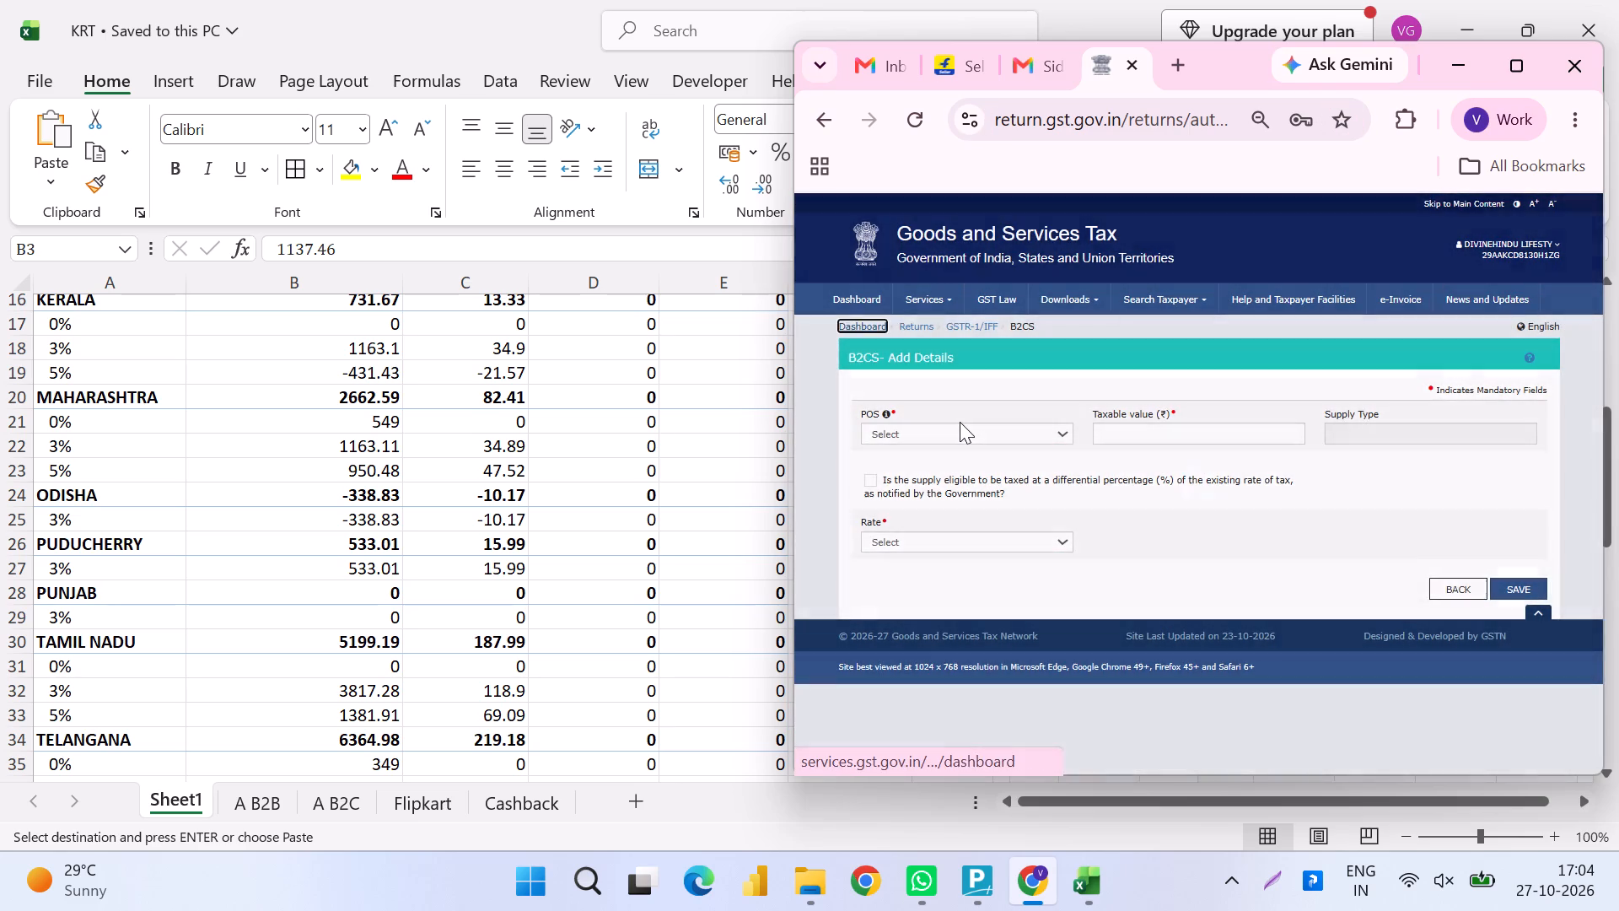
key(Tab)
key(Tab)
key(Tab)
key(Tab)
key(Tab)
key(shift+Tab)
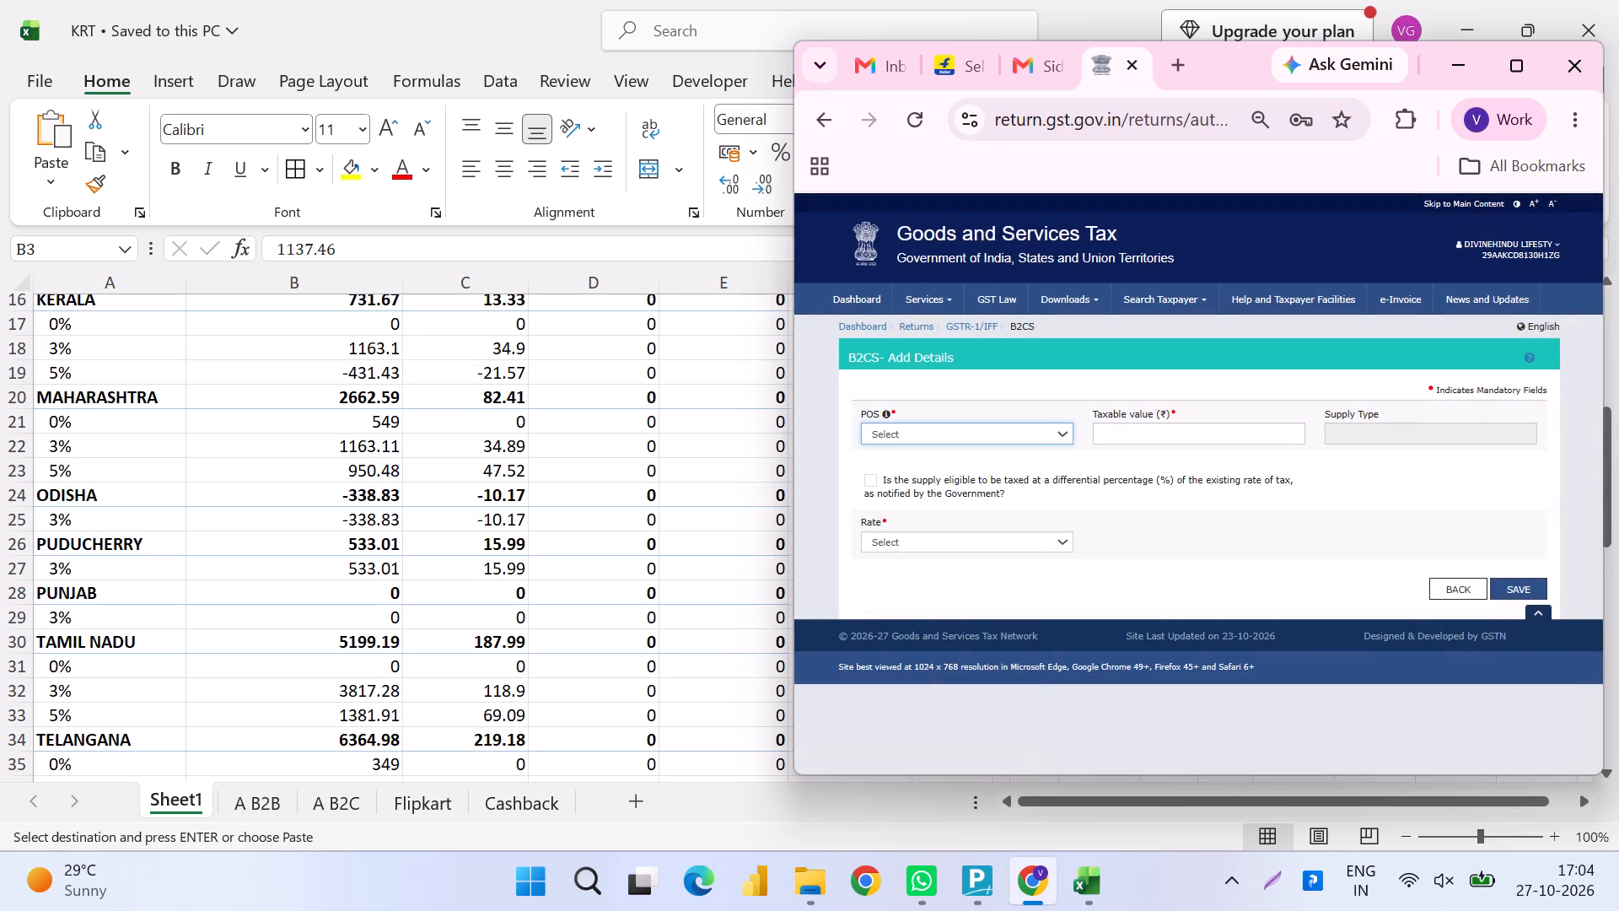
text(37)
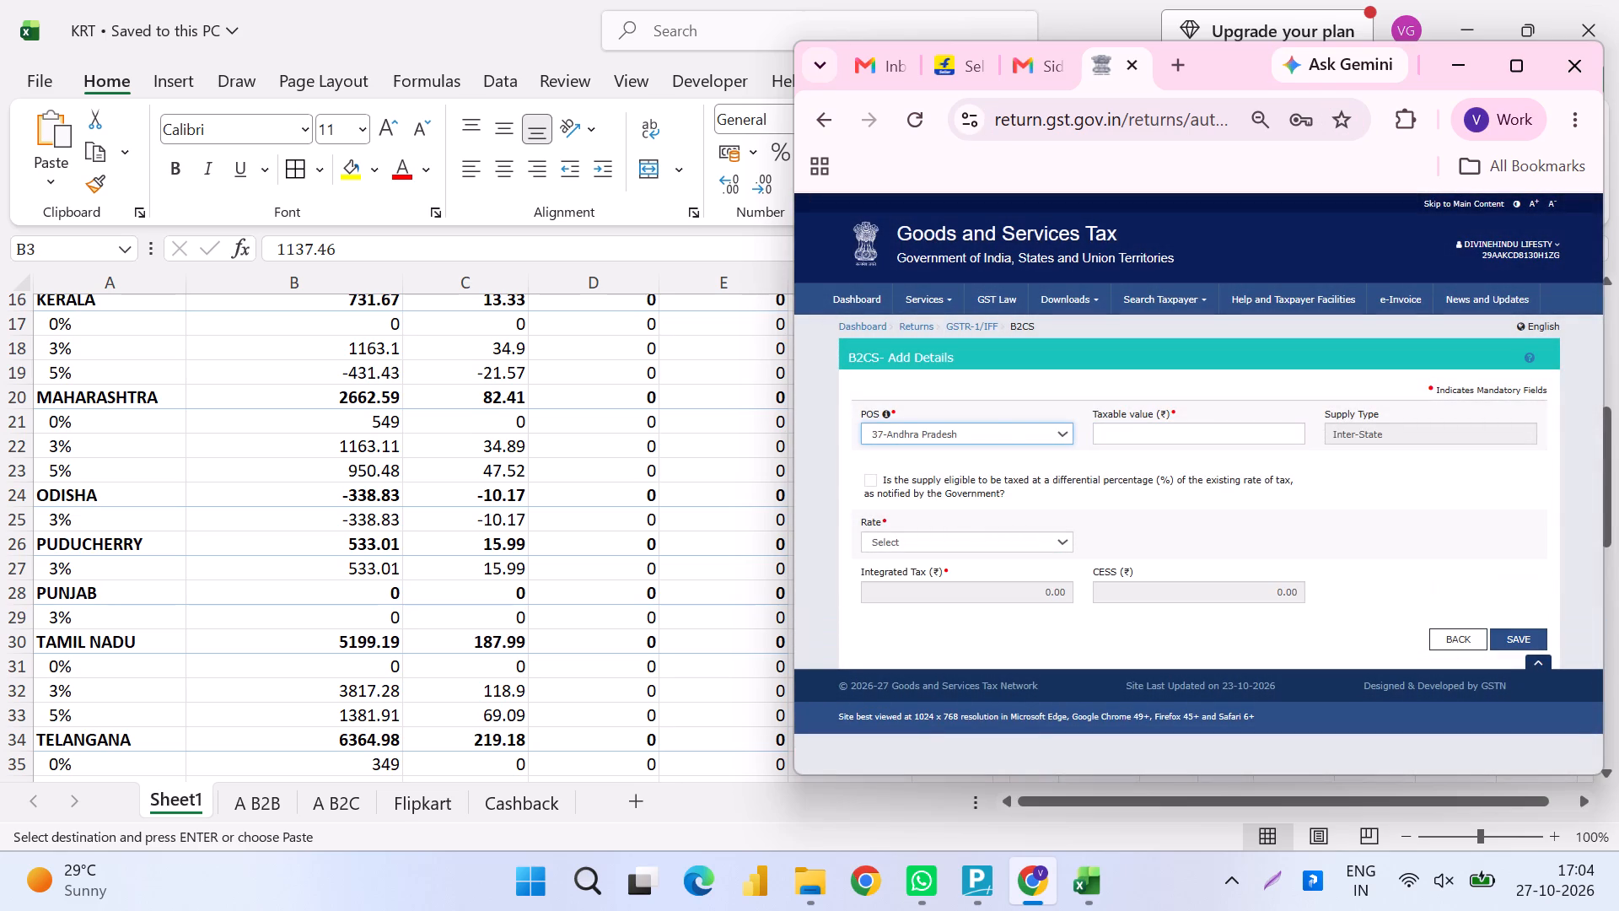
key(BackSpace)
key(Up)
text(27)
key(Tab)
key(Tab)
key(Tab)
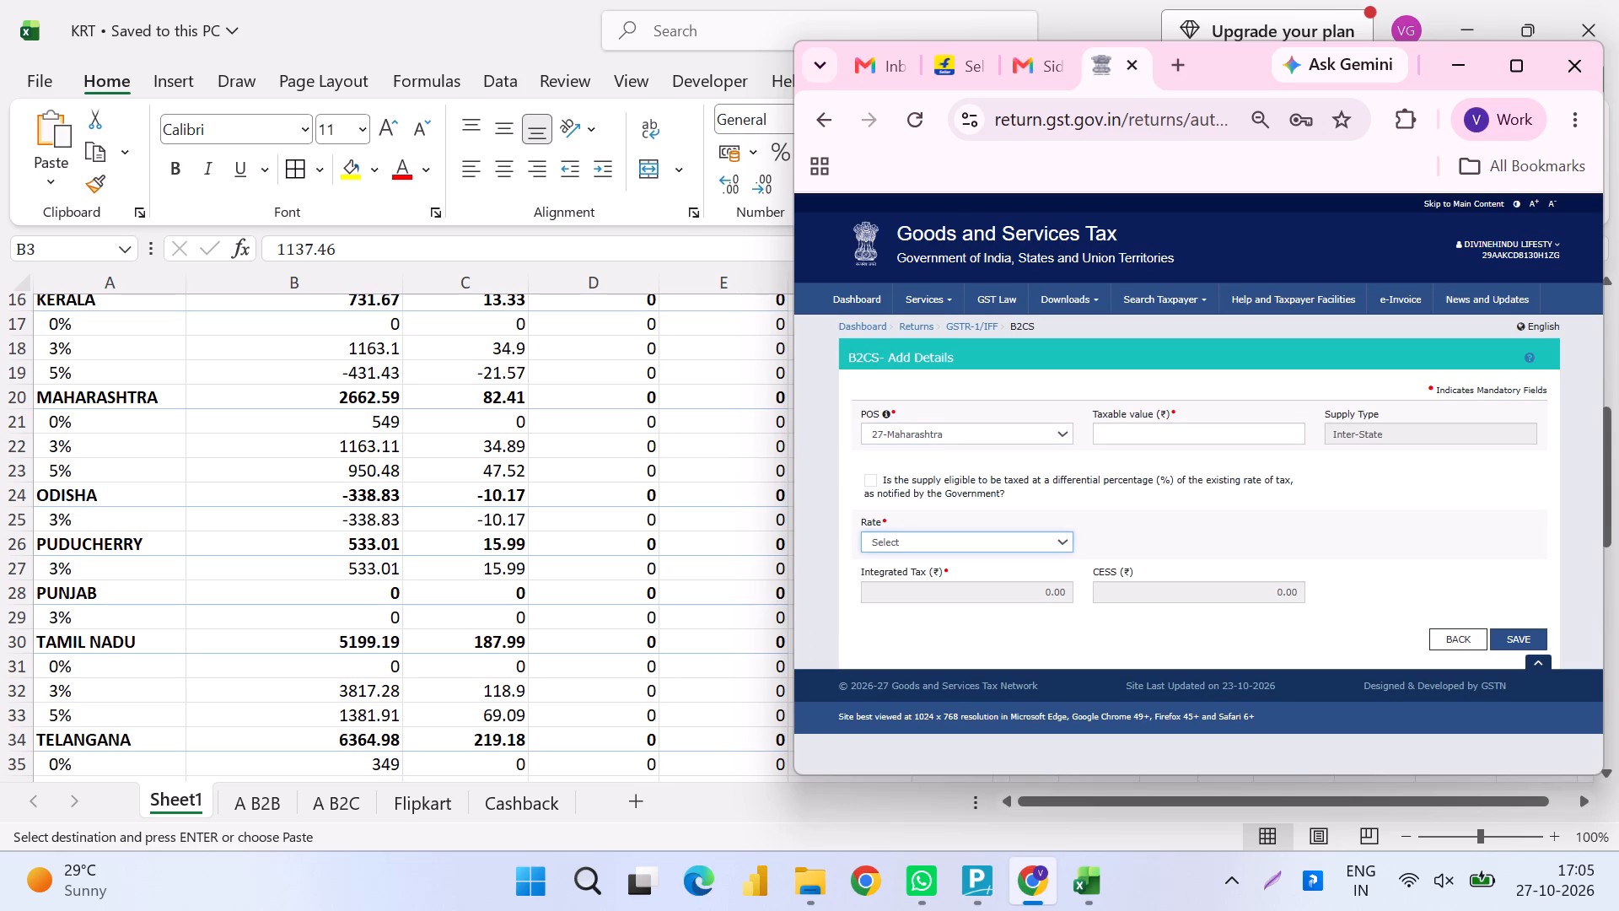
key(shift+Tab)
key(shift+Tab)
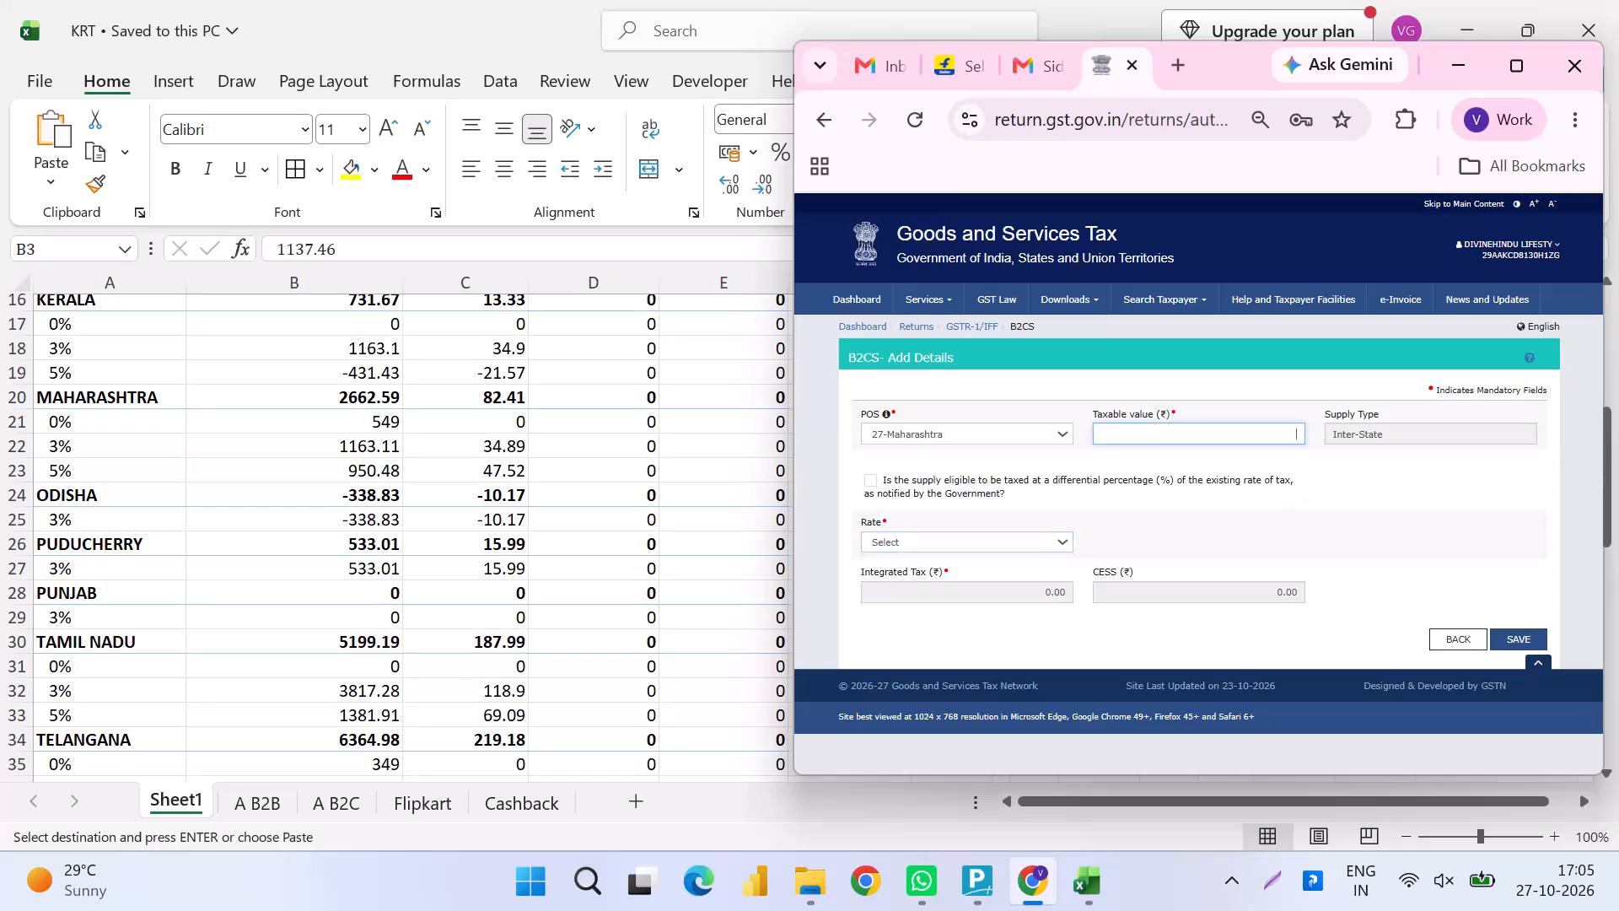
text(950.48)
key(Tab)
key(Tab)
key(Tab)
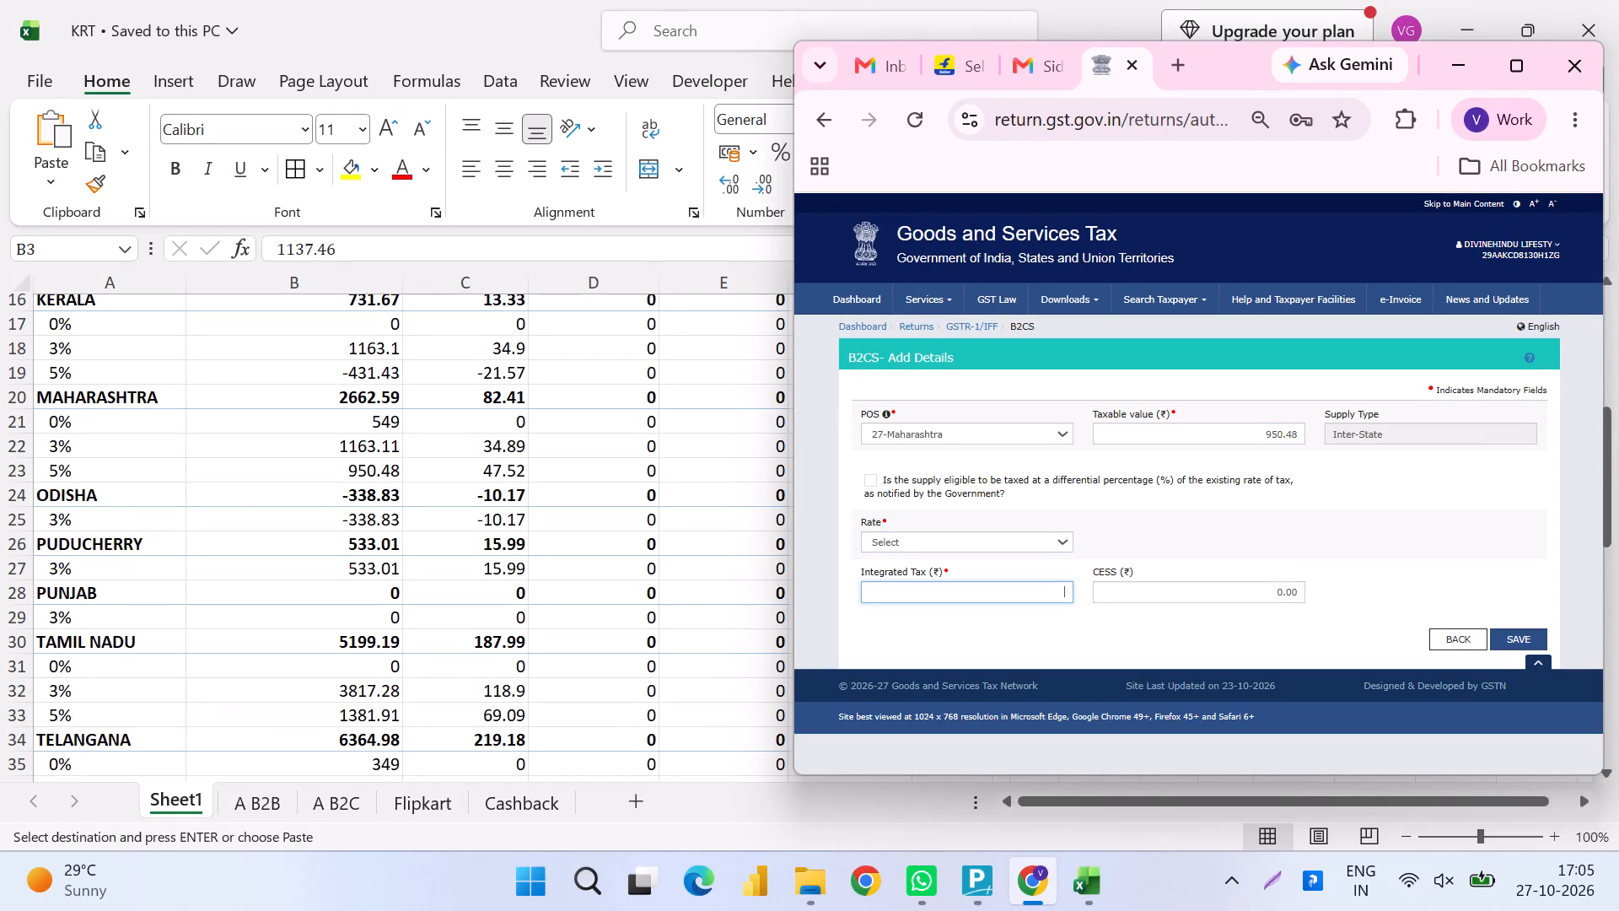
key(shift+Tab)
key(5)
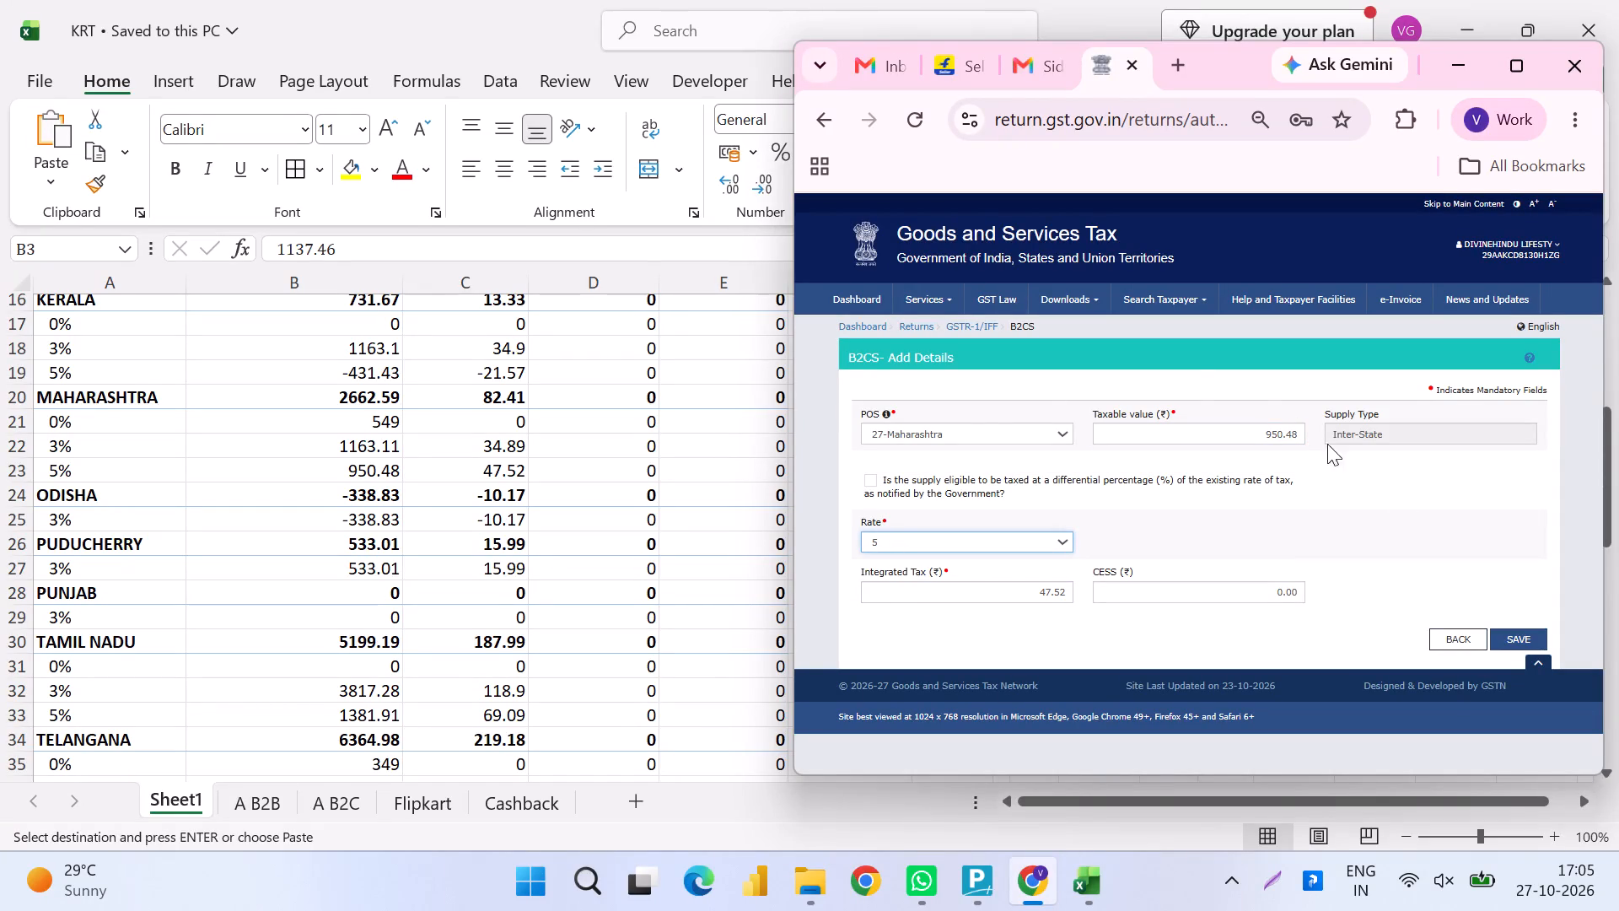
click(1521, 639)
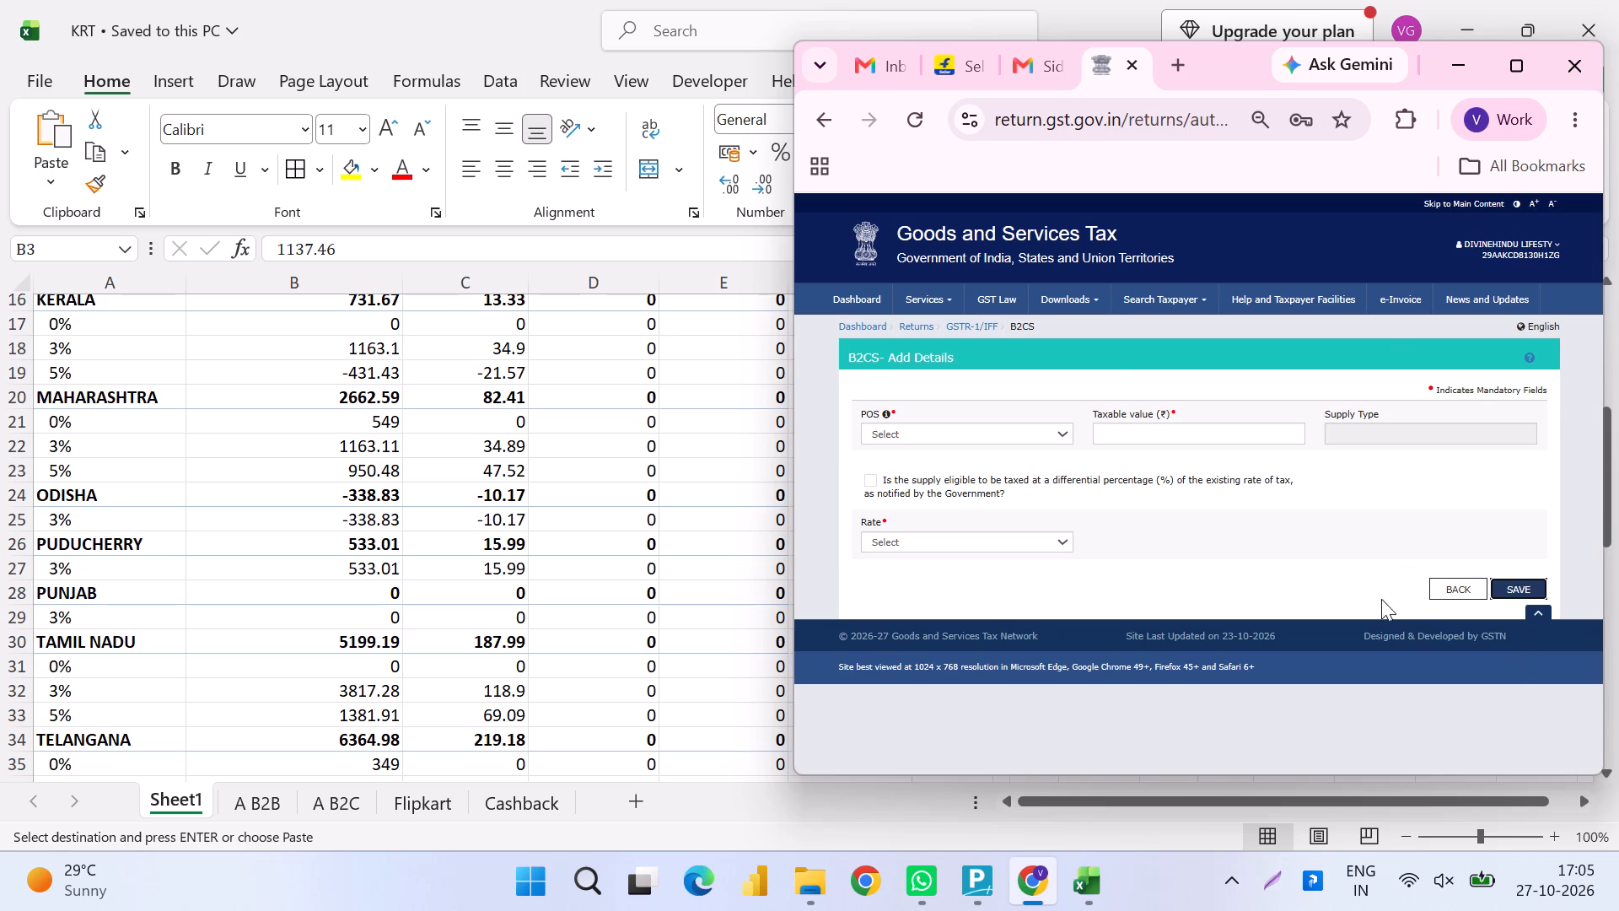
Start a B2CS record with 21-Odisha as the place of supply and taxable value -338.83.
click(1055, 434)
key(Down)
key(Down)
key(Down)
key(Down)
key(Down)
key(Down)
key(Down)
key(Down)
key(Down)
key(Down)
key(Down)
key(Down)
key(Down)
key(Down)
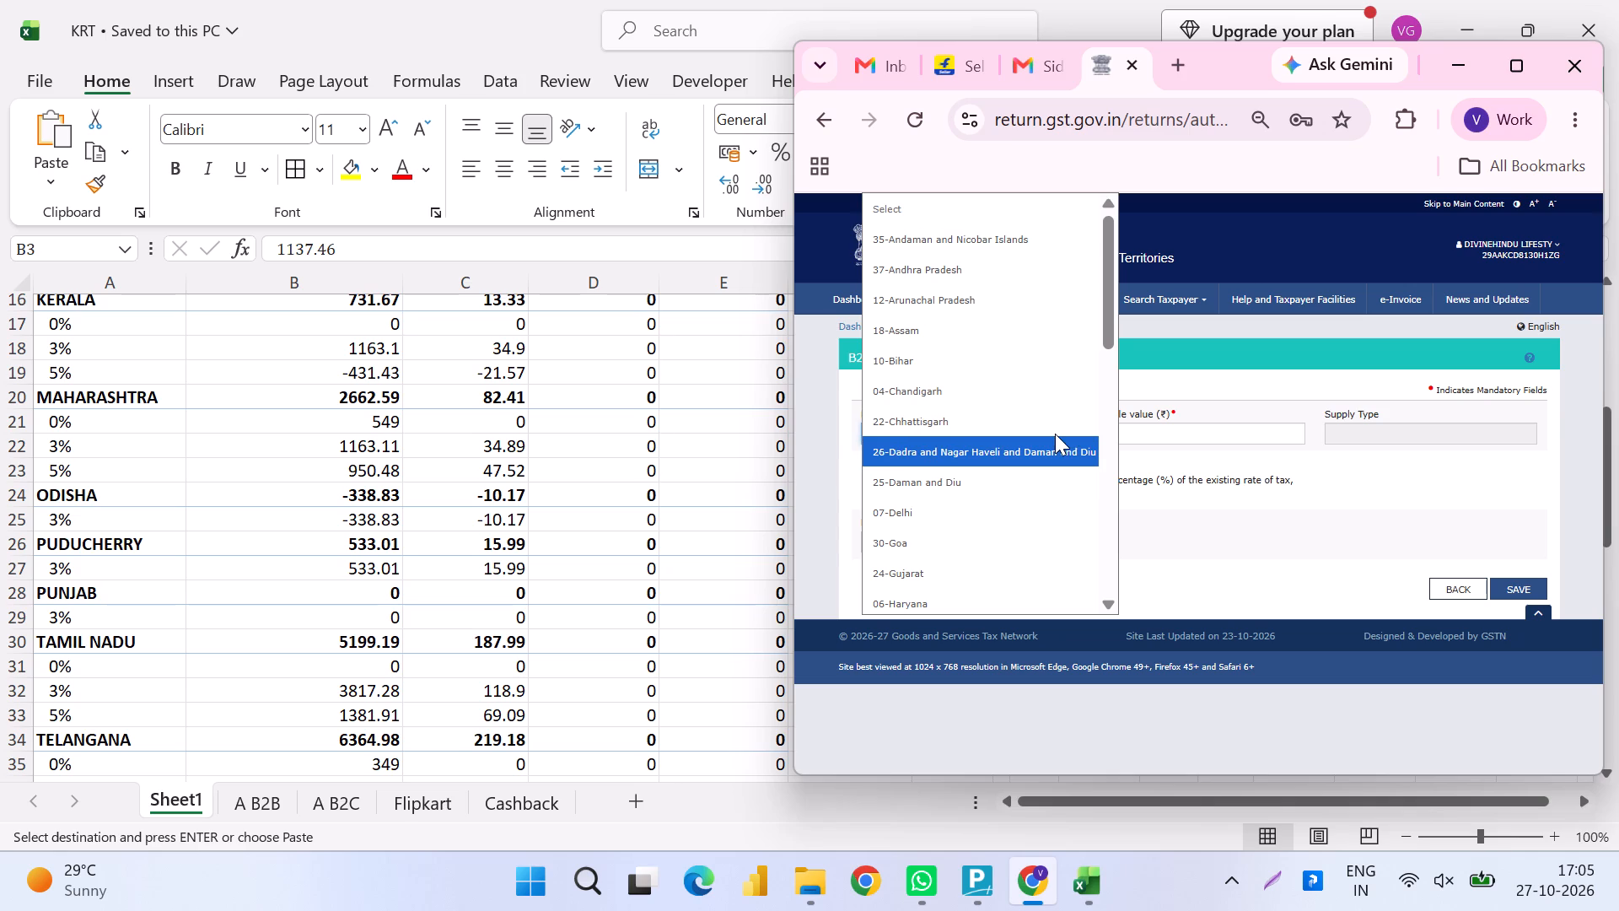
key(Down)
key(Down)
key(Down)
key(Down)
key(Down)
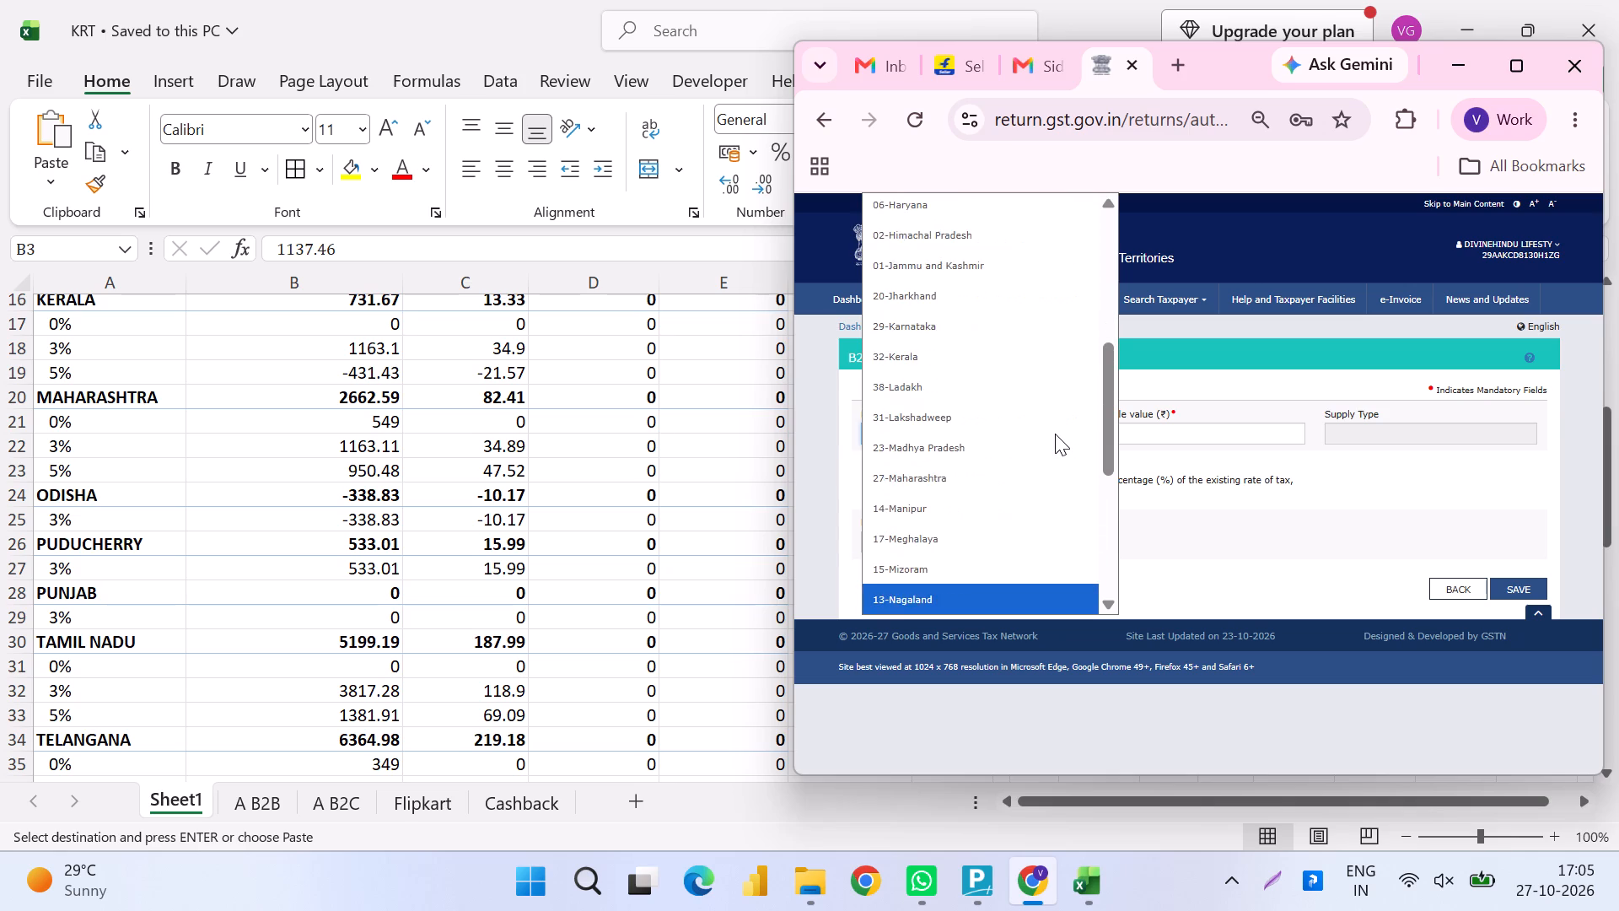
key(Down)
key(Down)
key(Up)
key(Return)
key(Tab)
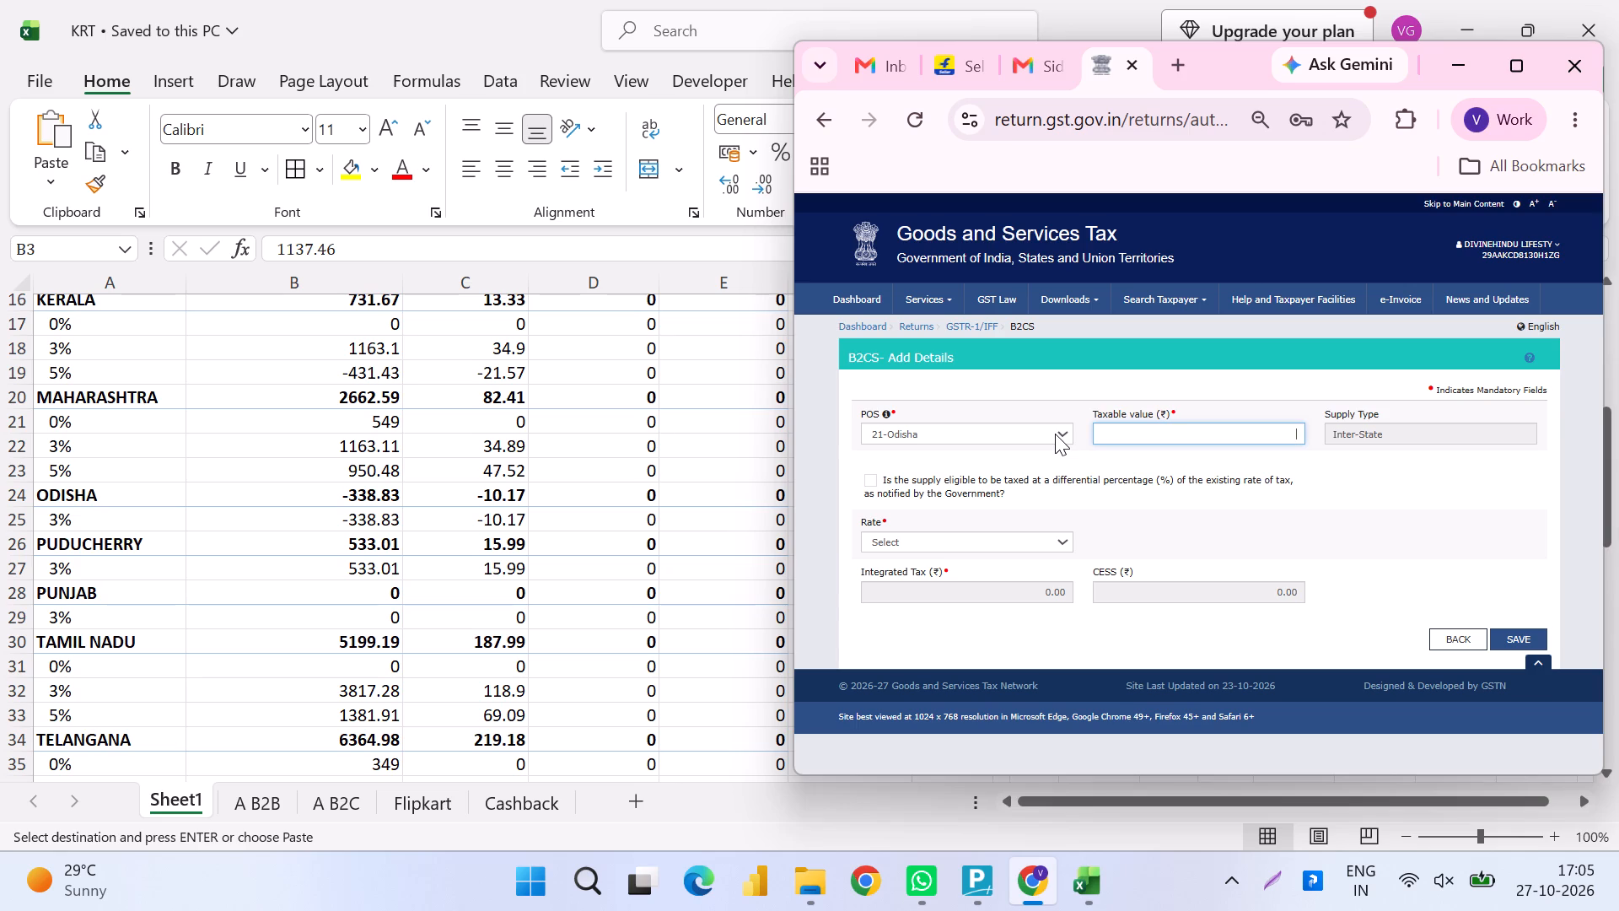
text(-338)
text(.83)
key(Tab)
key(Tab)
key(Tab)
key(shift+Tab)
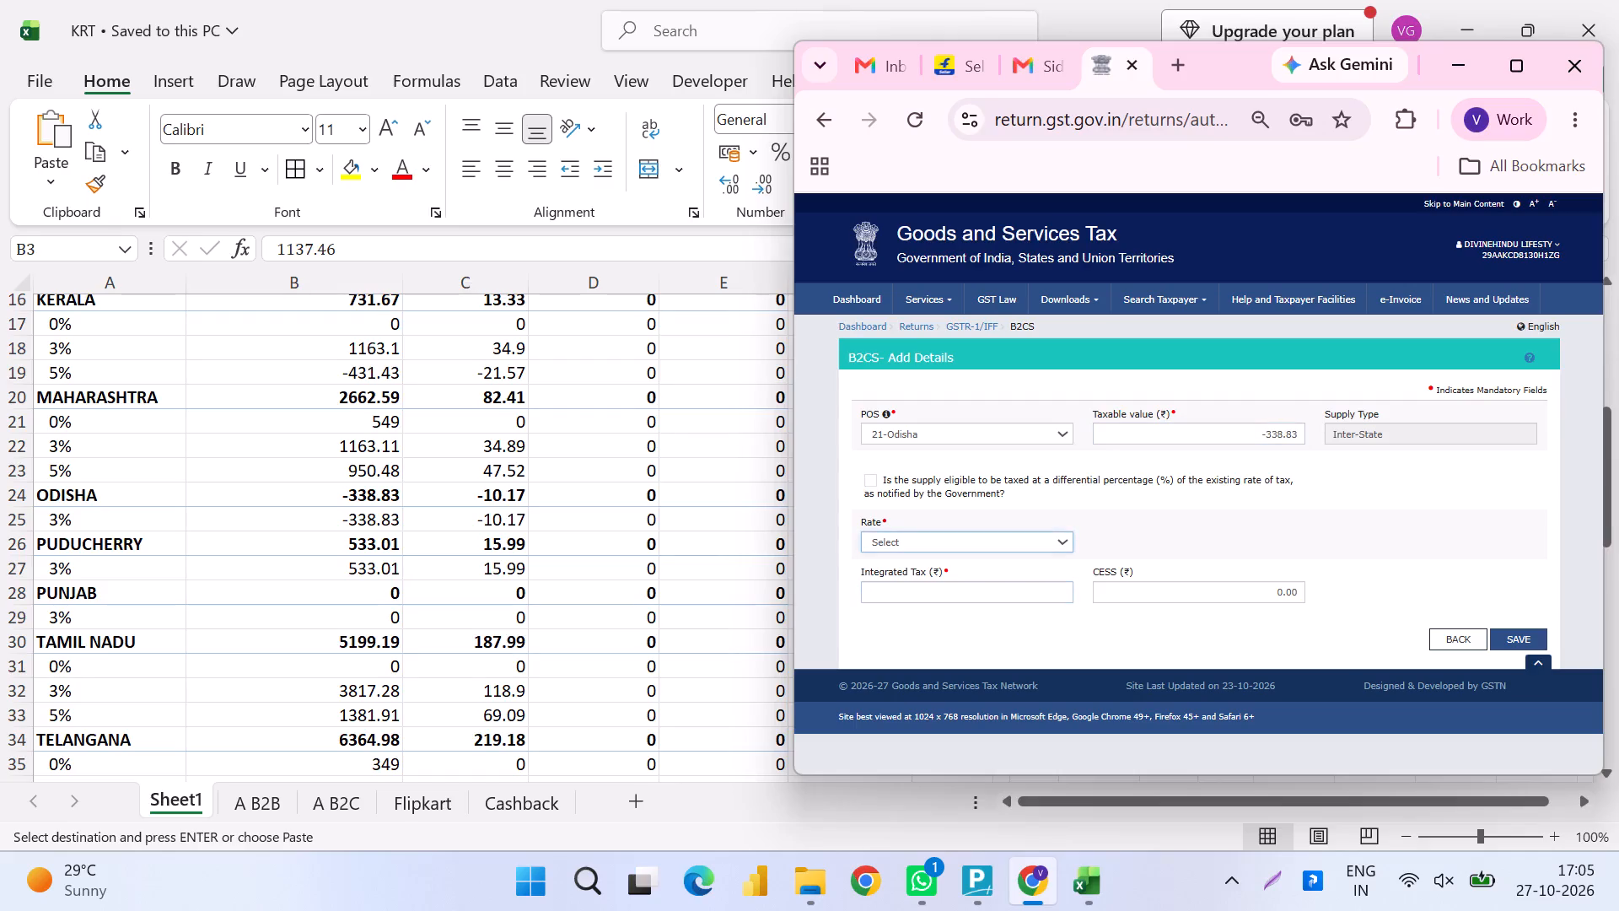
Set the rate to 3 for the 21-Odisha B2CS record and save it.
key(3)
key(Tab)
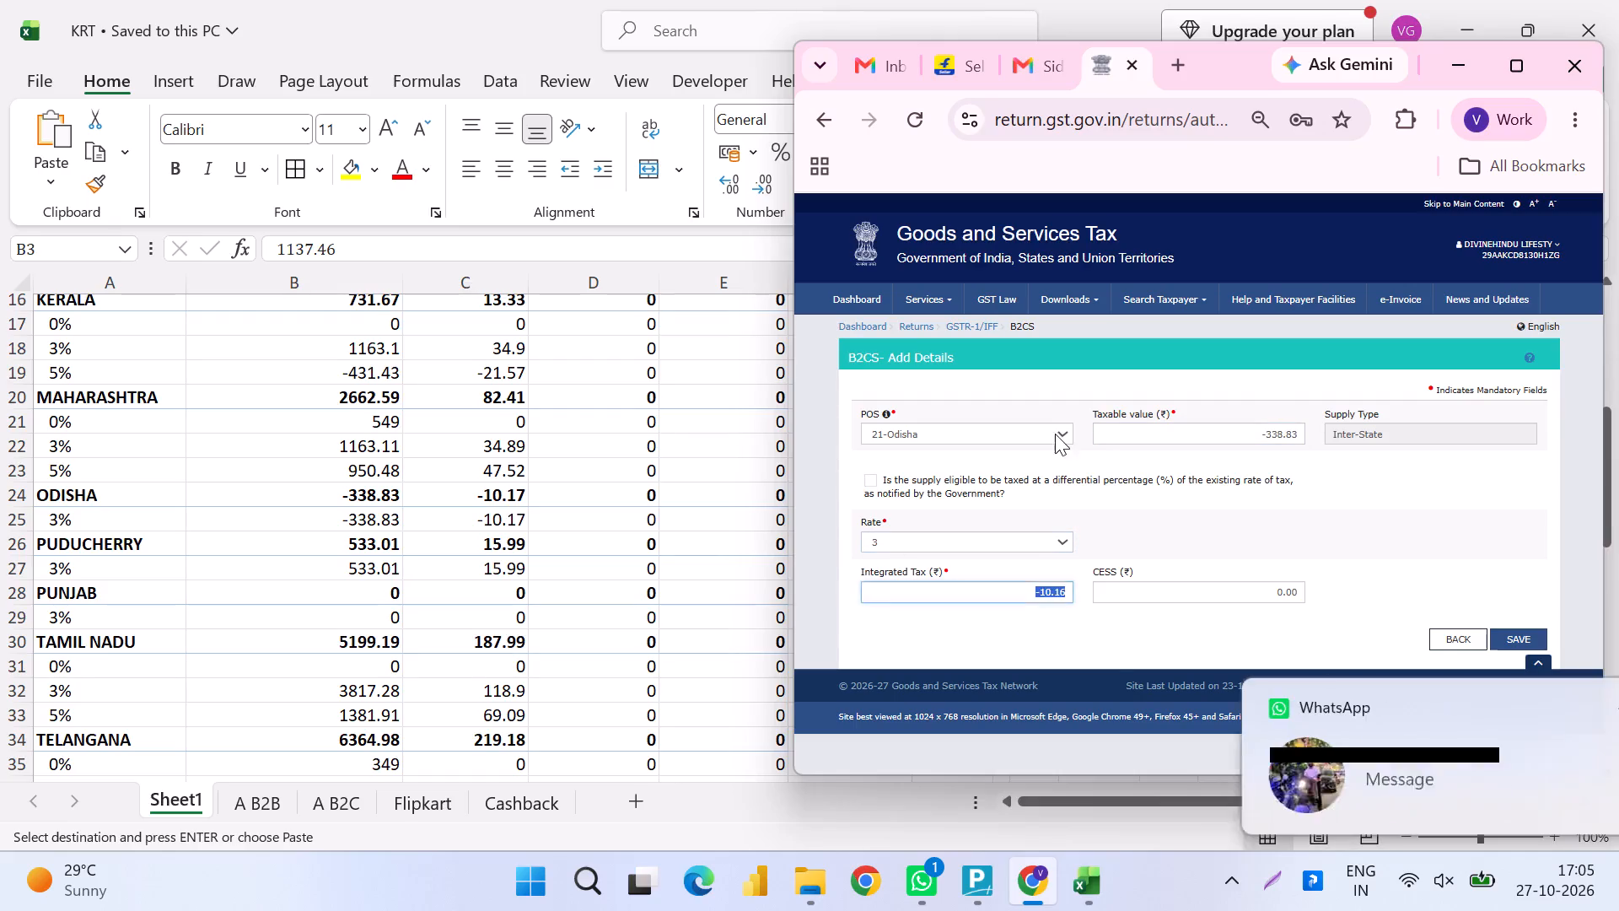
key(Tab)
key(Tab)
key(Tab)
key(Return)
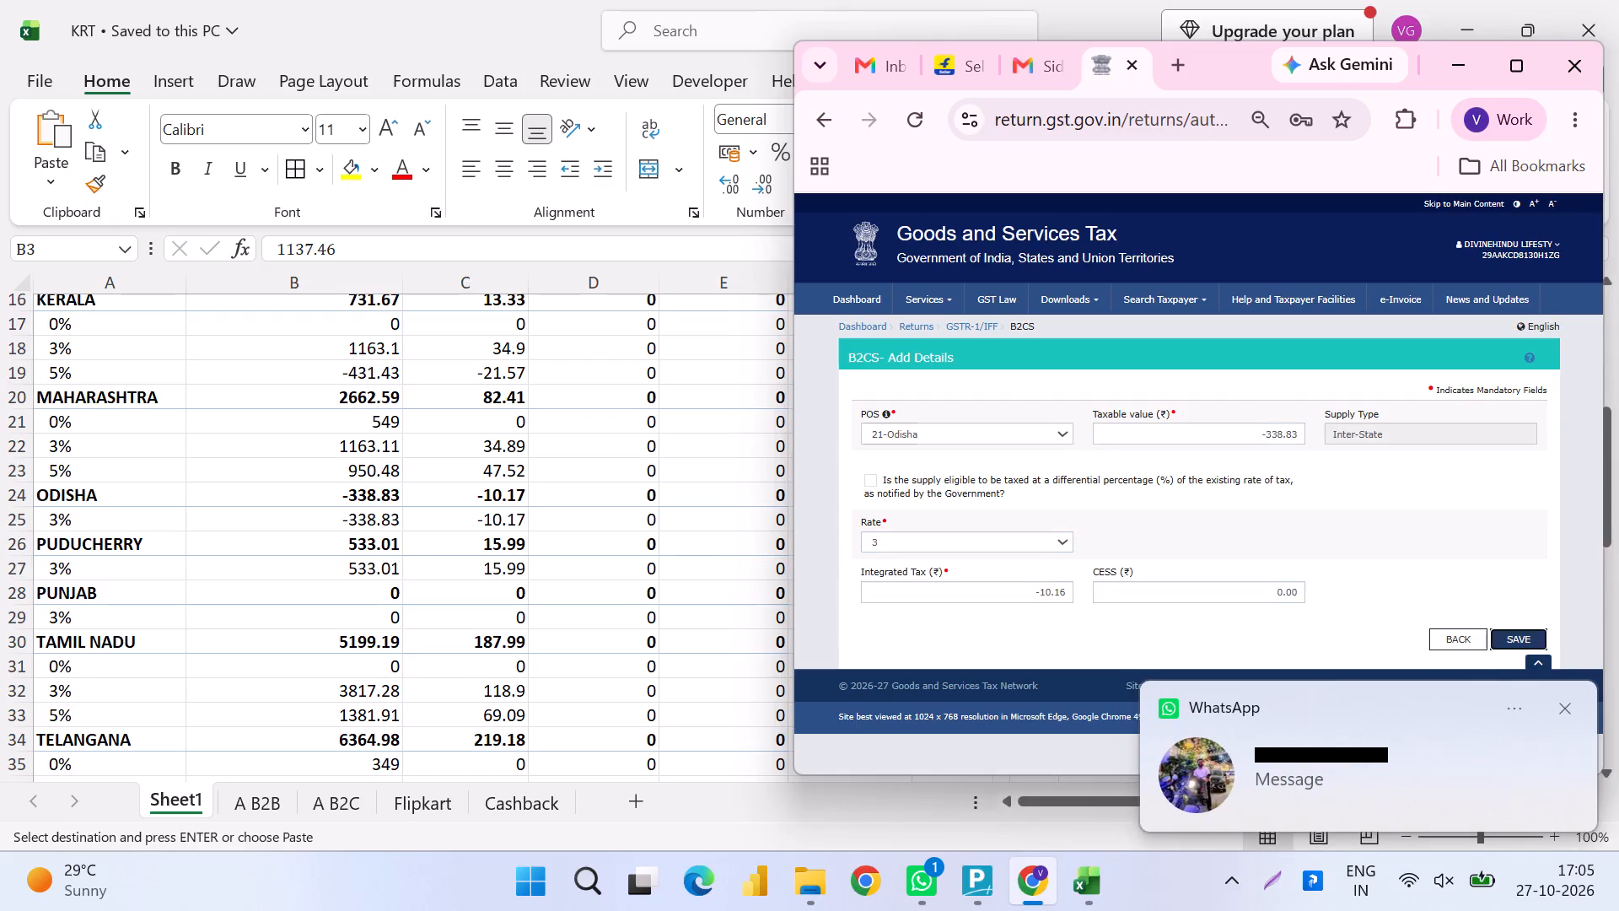
Start a B2CS record for the sheet's Puducherry 3% row, with 34-Puducherry as the place of supply.
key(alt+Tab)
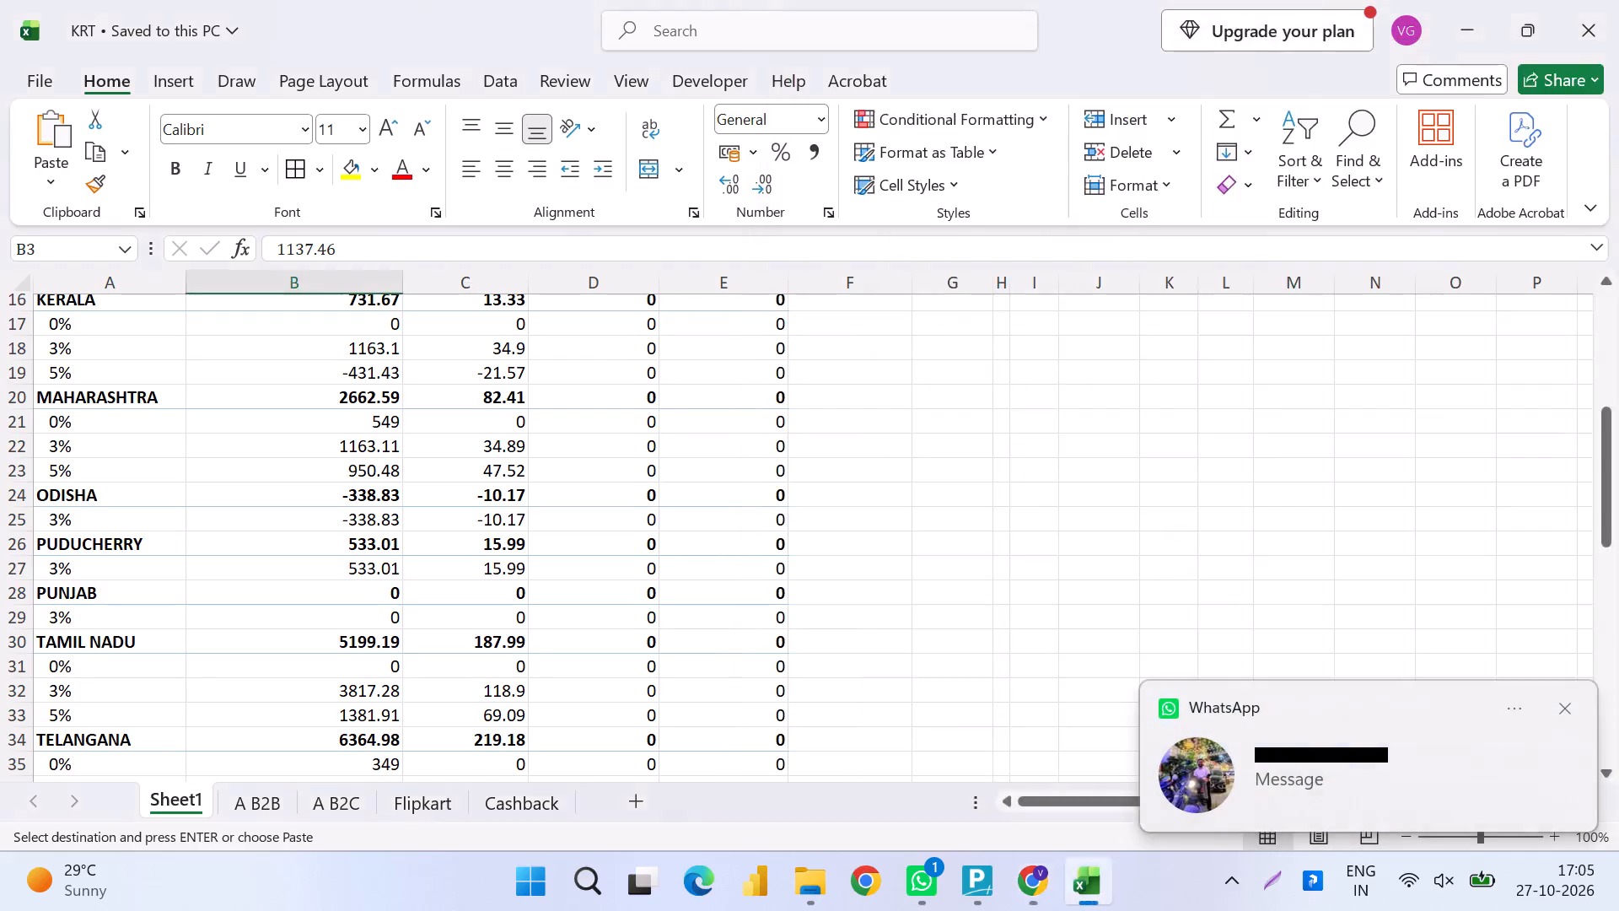
click(178, 565)
key(alt+Tab)
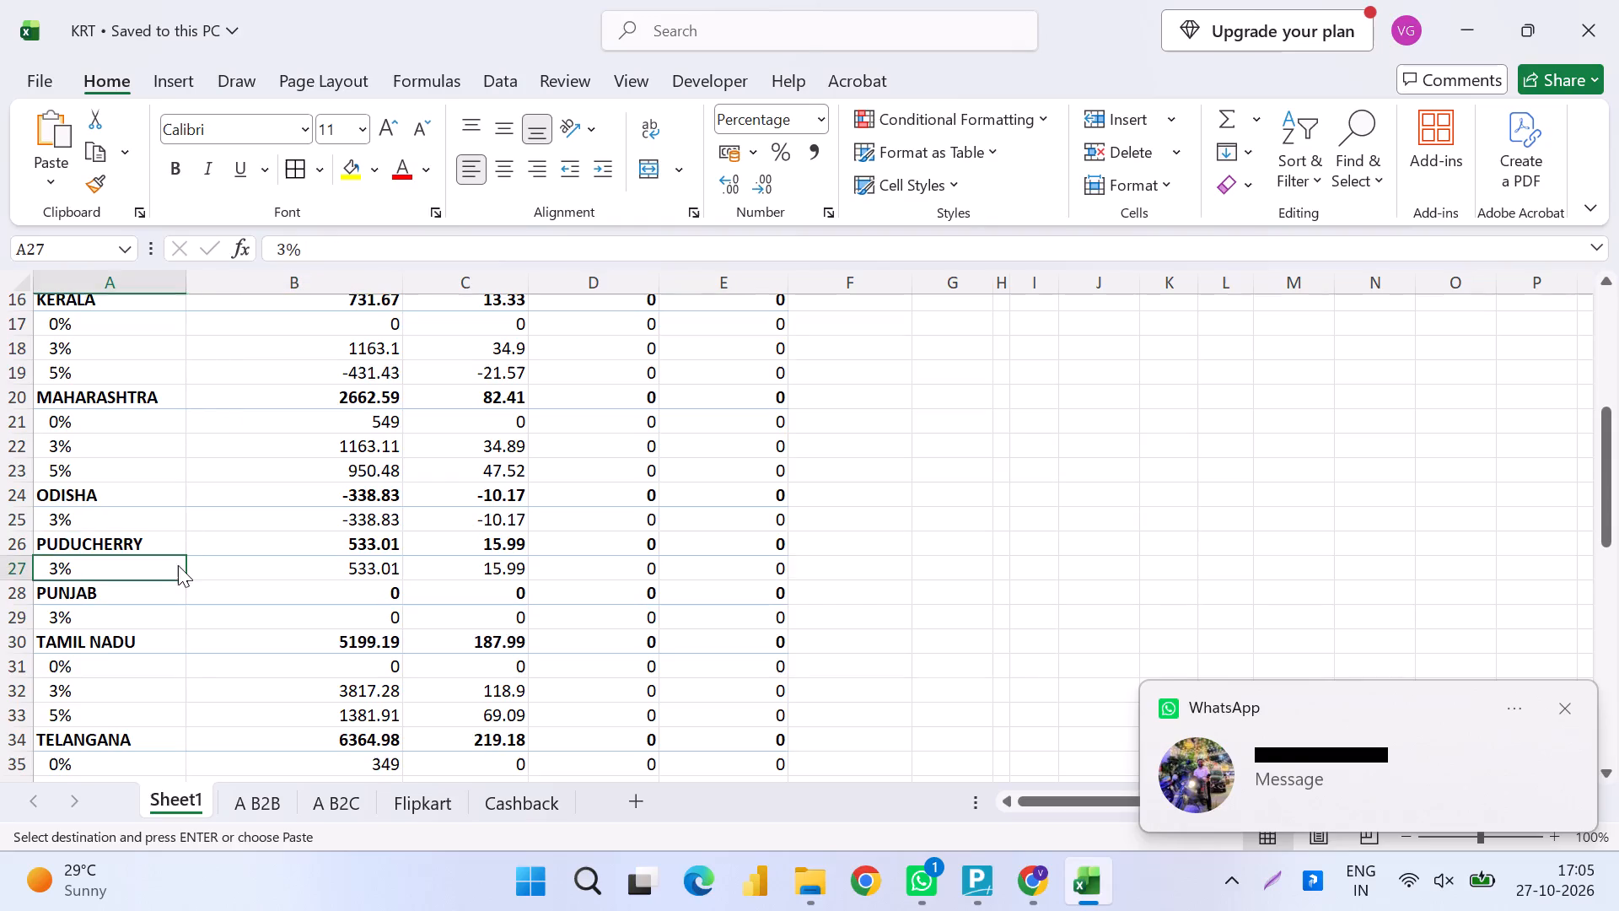
click(956, 426)
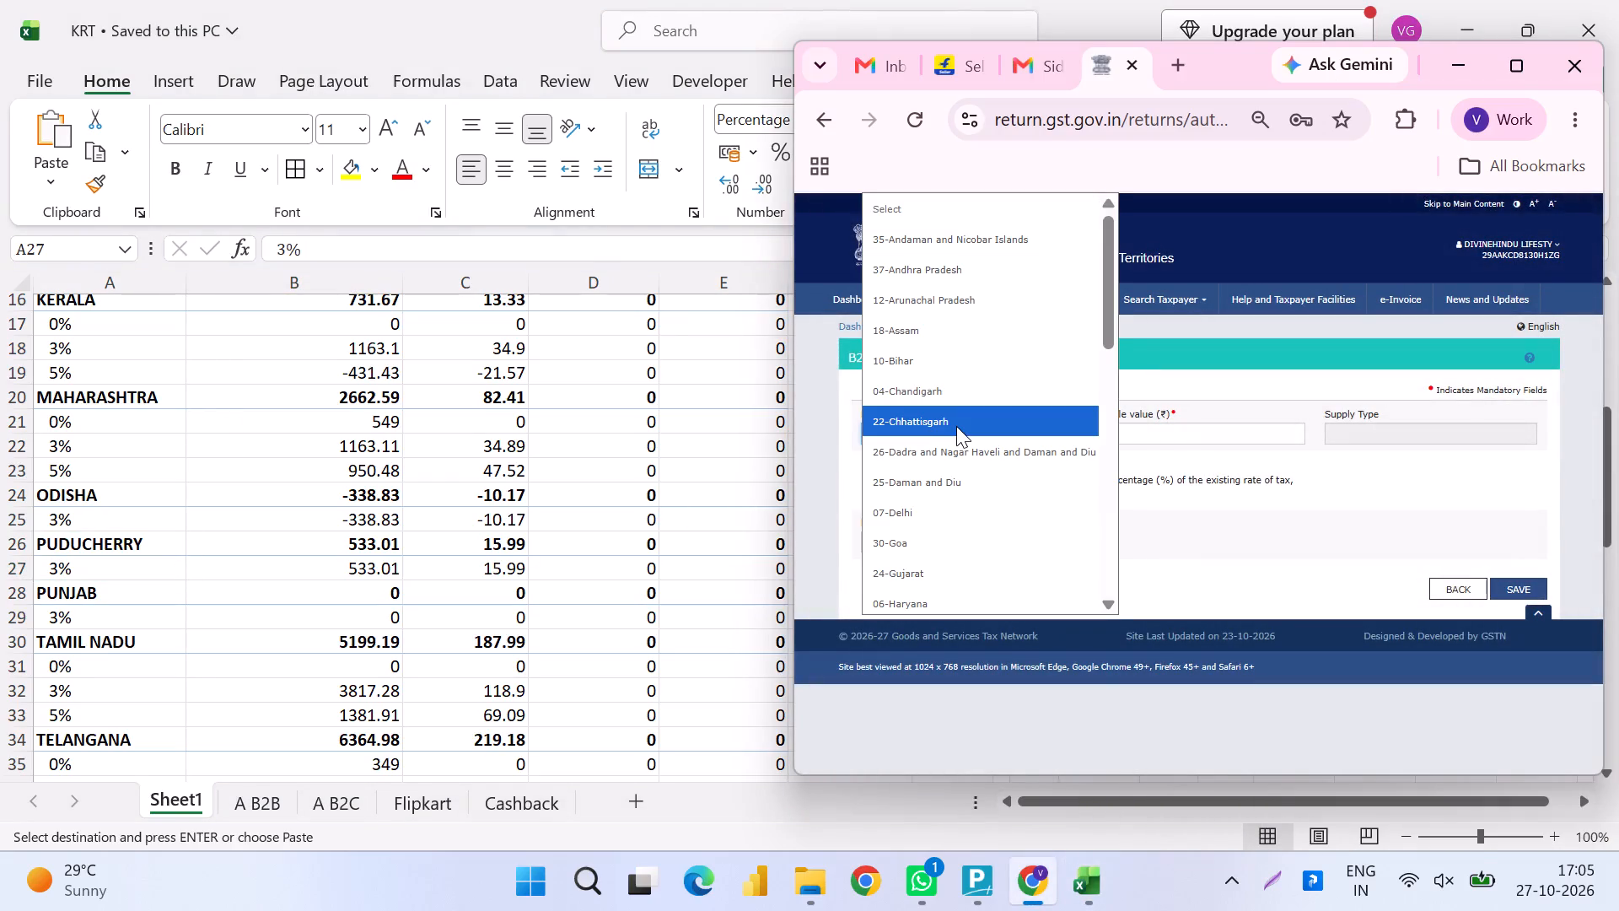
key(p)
key(Down)
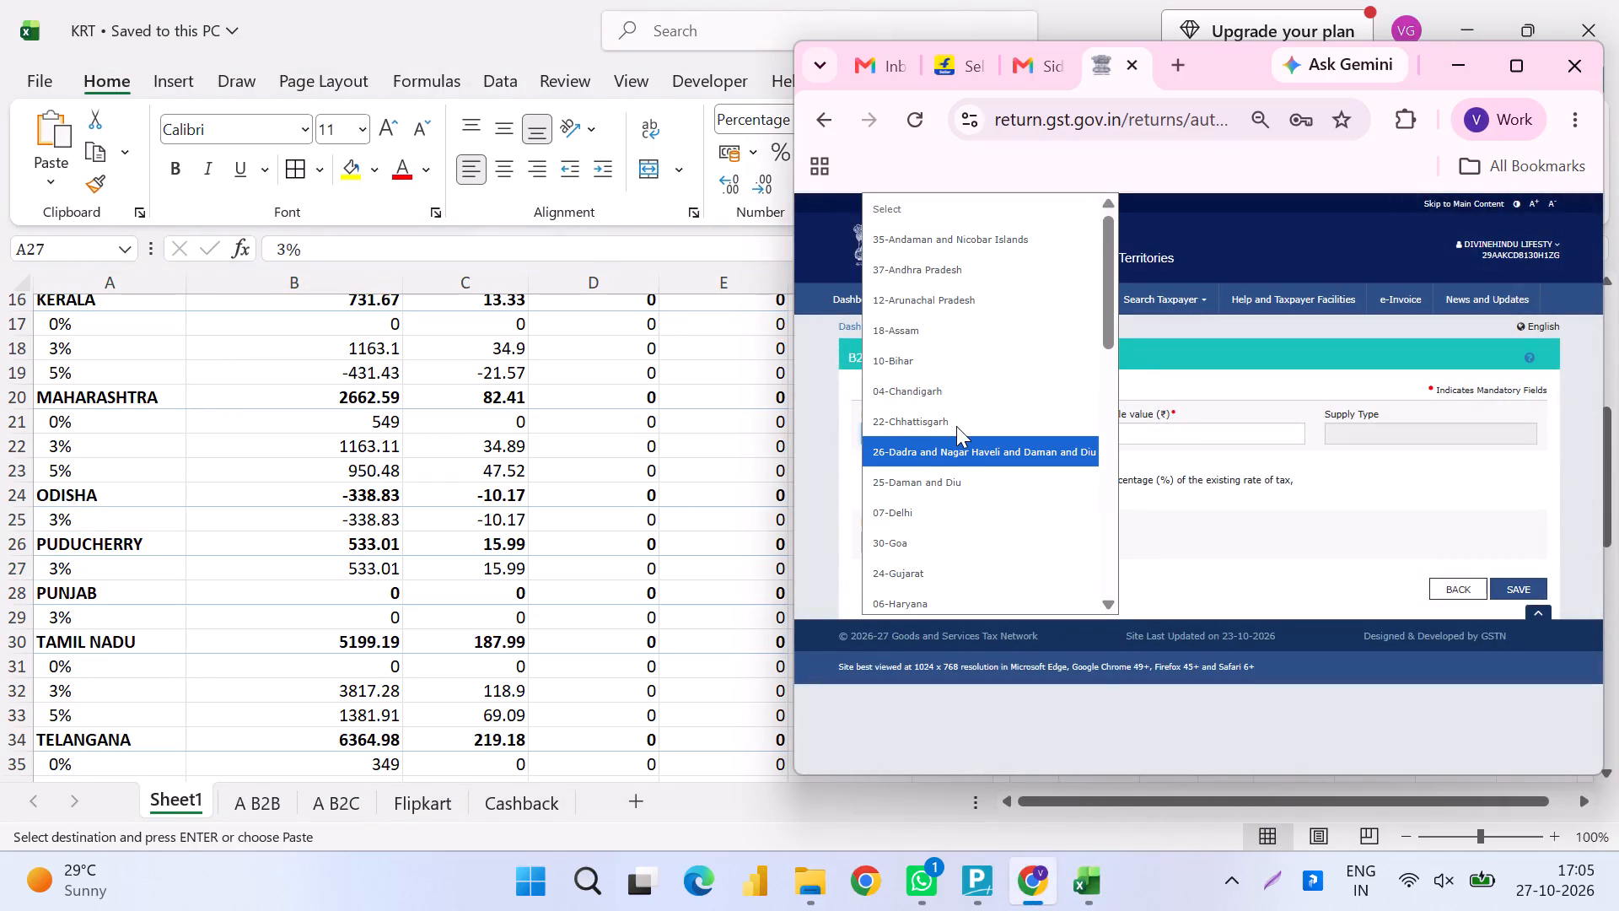
key(Down)
key(Down)
key(Down)
key(Down)
key(Down)
key(Down)
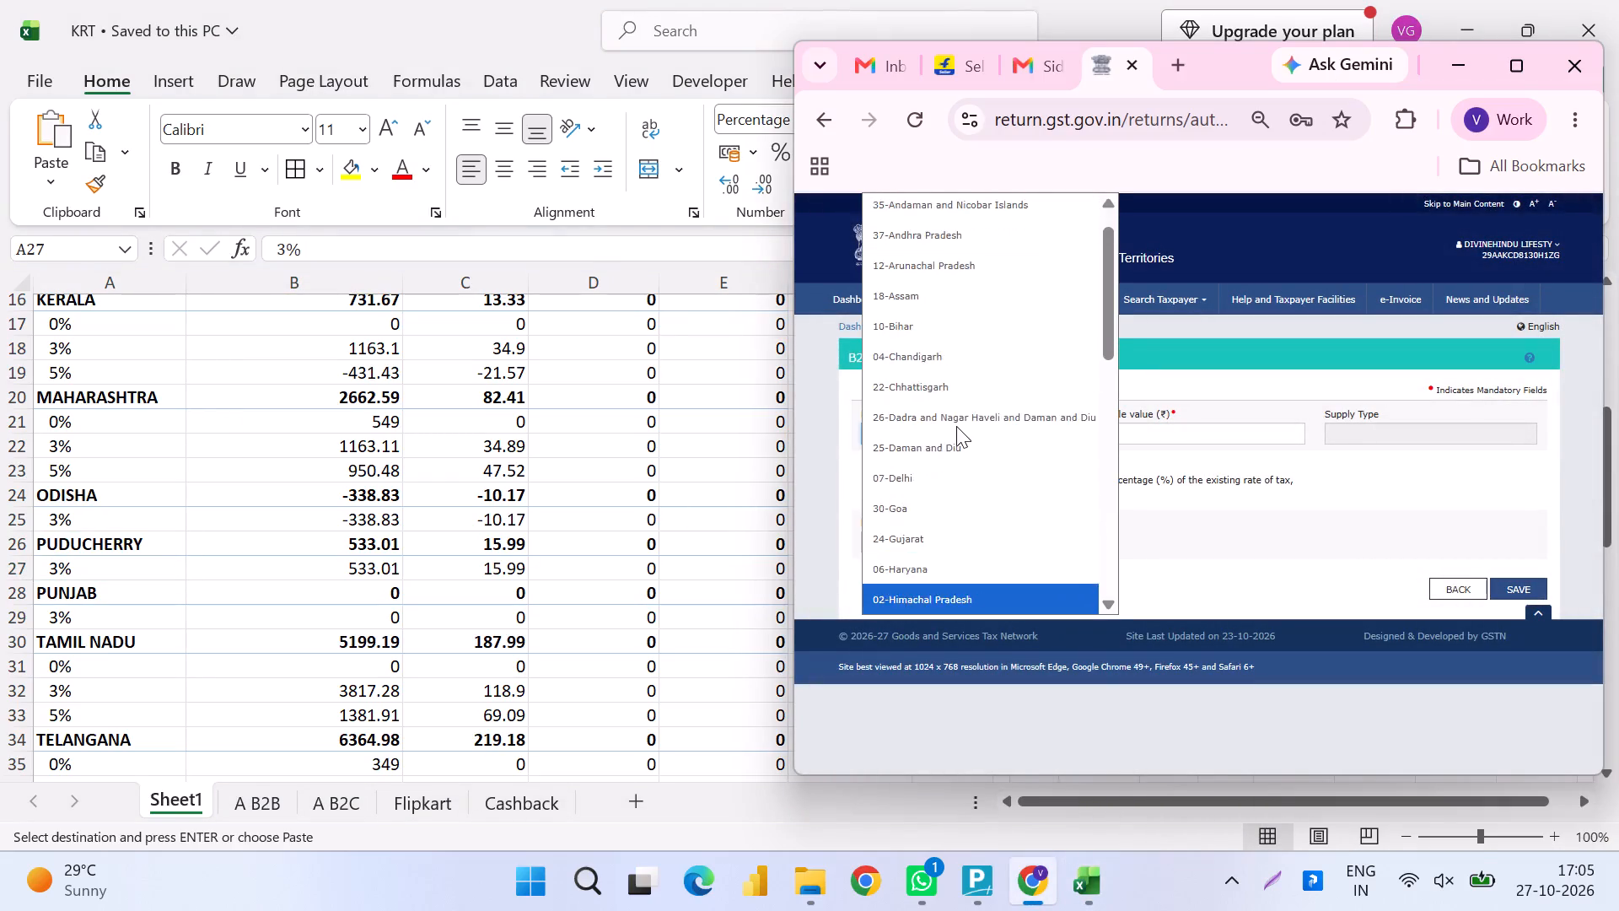
key(Down)
key(Down)
key(Down)
key(Down)
key(Down)
key(Down)
key(Down)
key(Down)
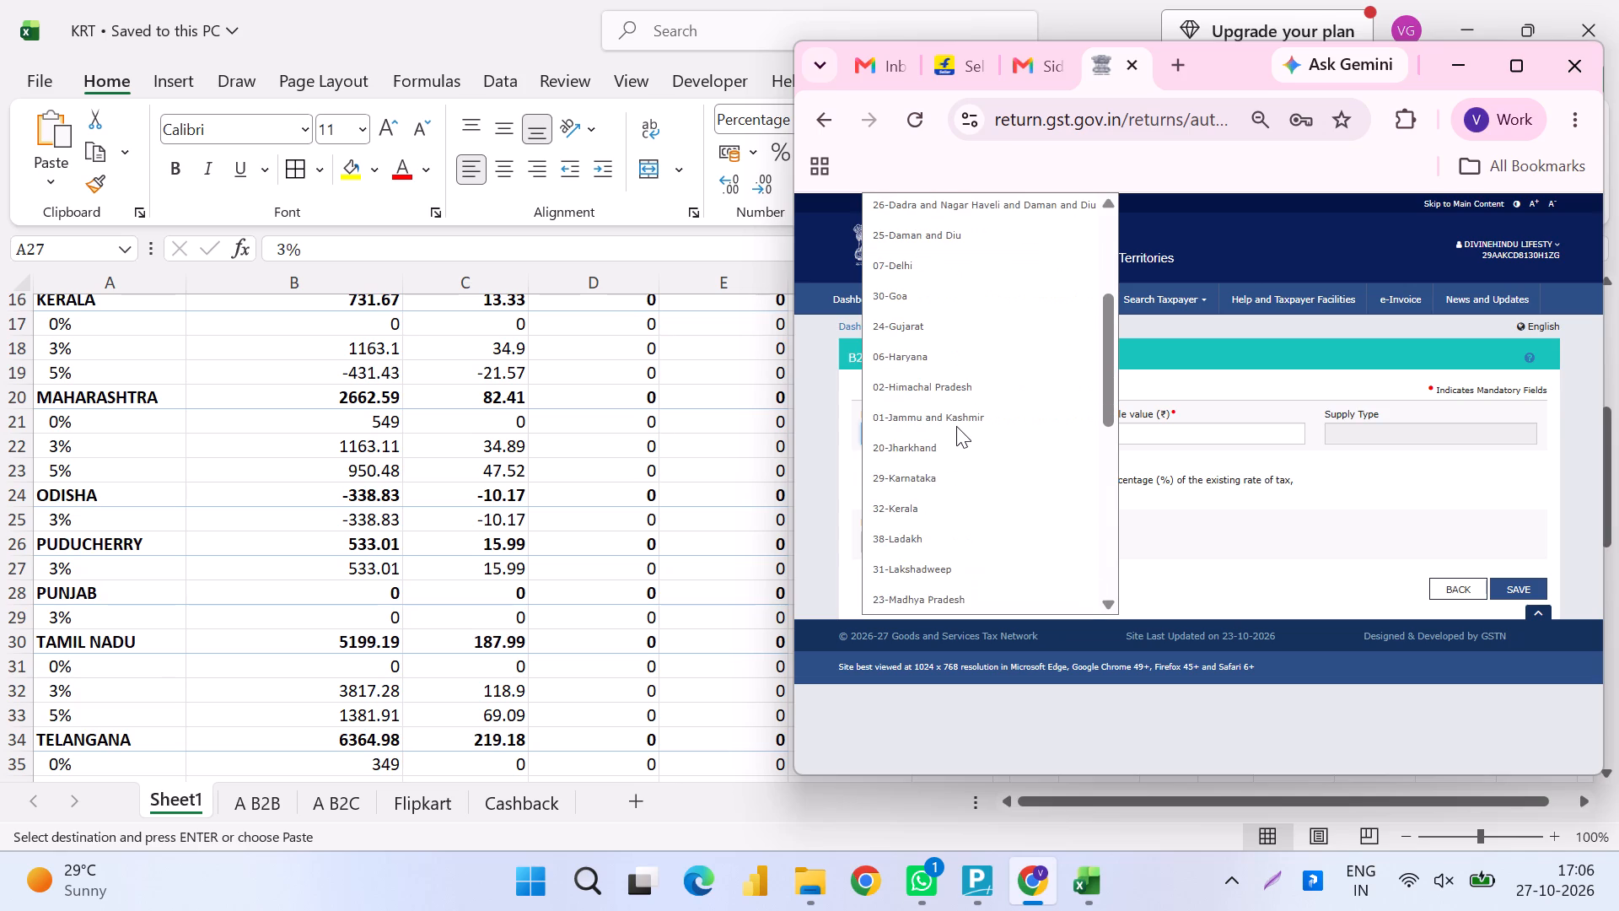
key(Down)
key(Down)
key(Down)
key(Down)
key(Down)
key(Down)
key(Down)
key(Down)
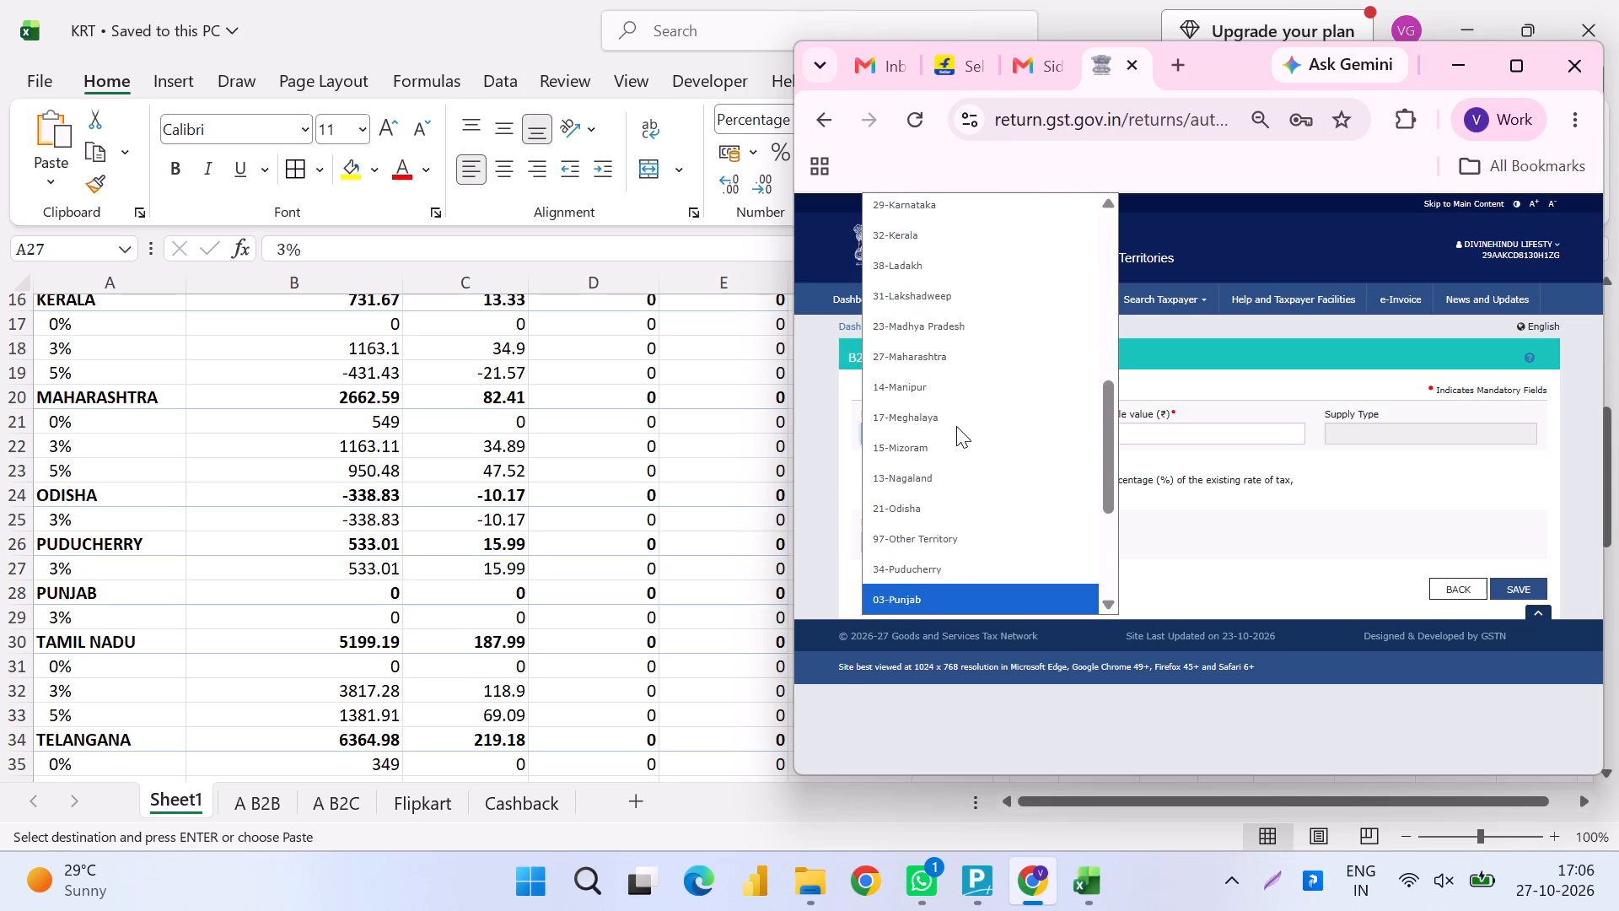
key(Down)
key(Up)
key(Up)
key(Tab)
key(Tab)
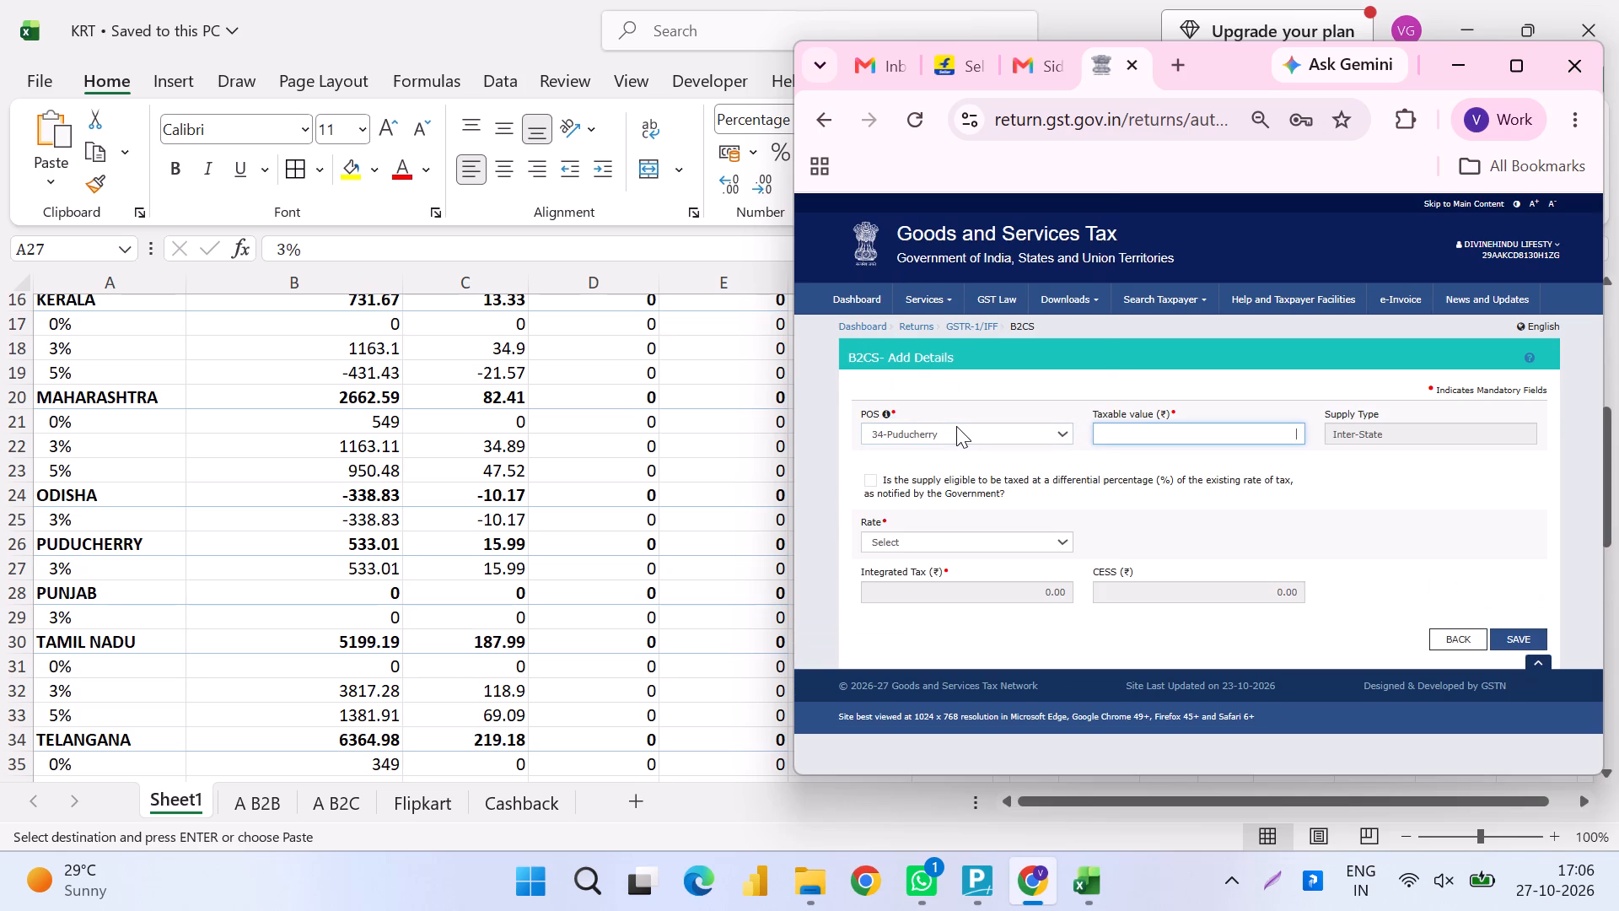
Complete and save the B2CS record for 34-Puducherry with taxable value 533.01 at rate 3.
text(533.01)
key(Tab)
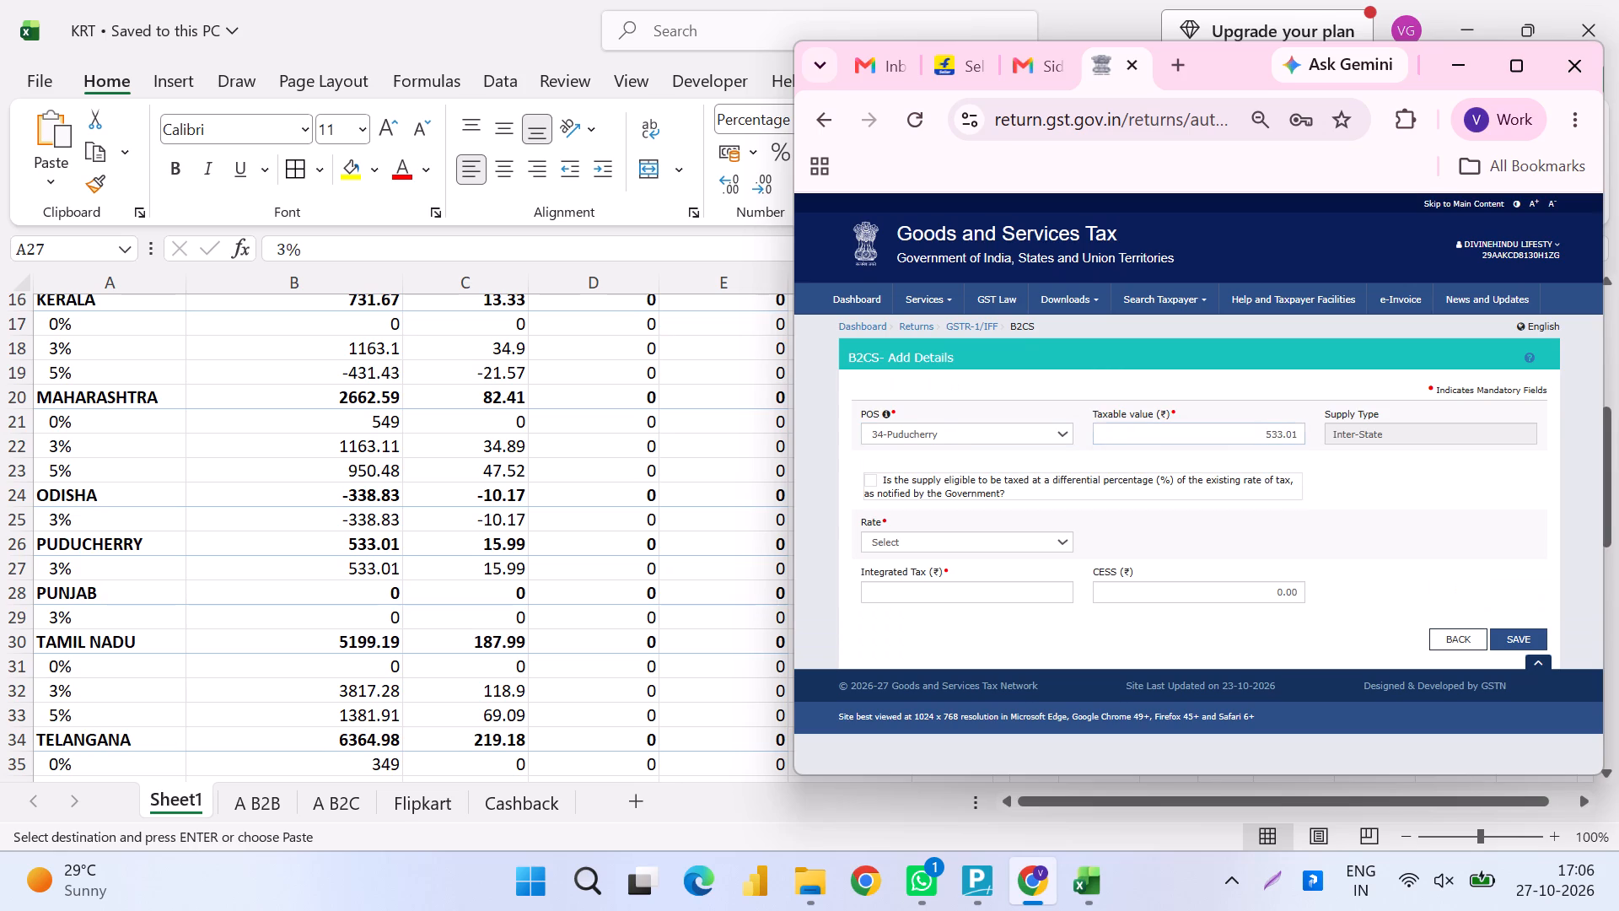
key(Tab)
key(Tab)
key(shift+Tab)
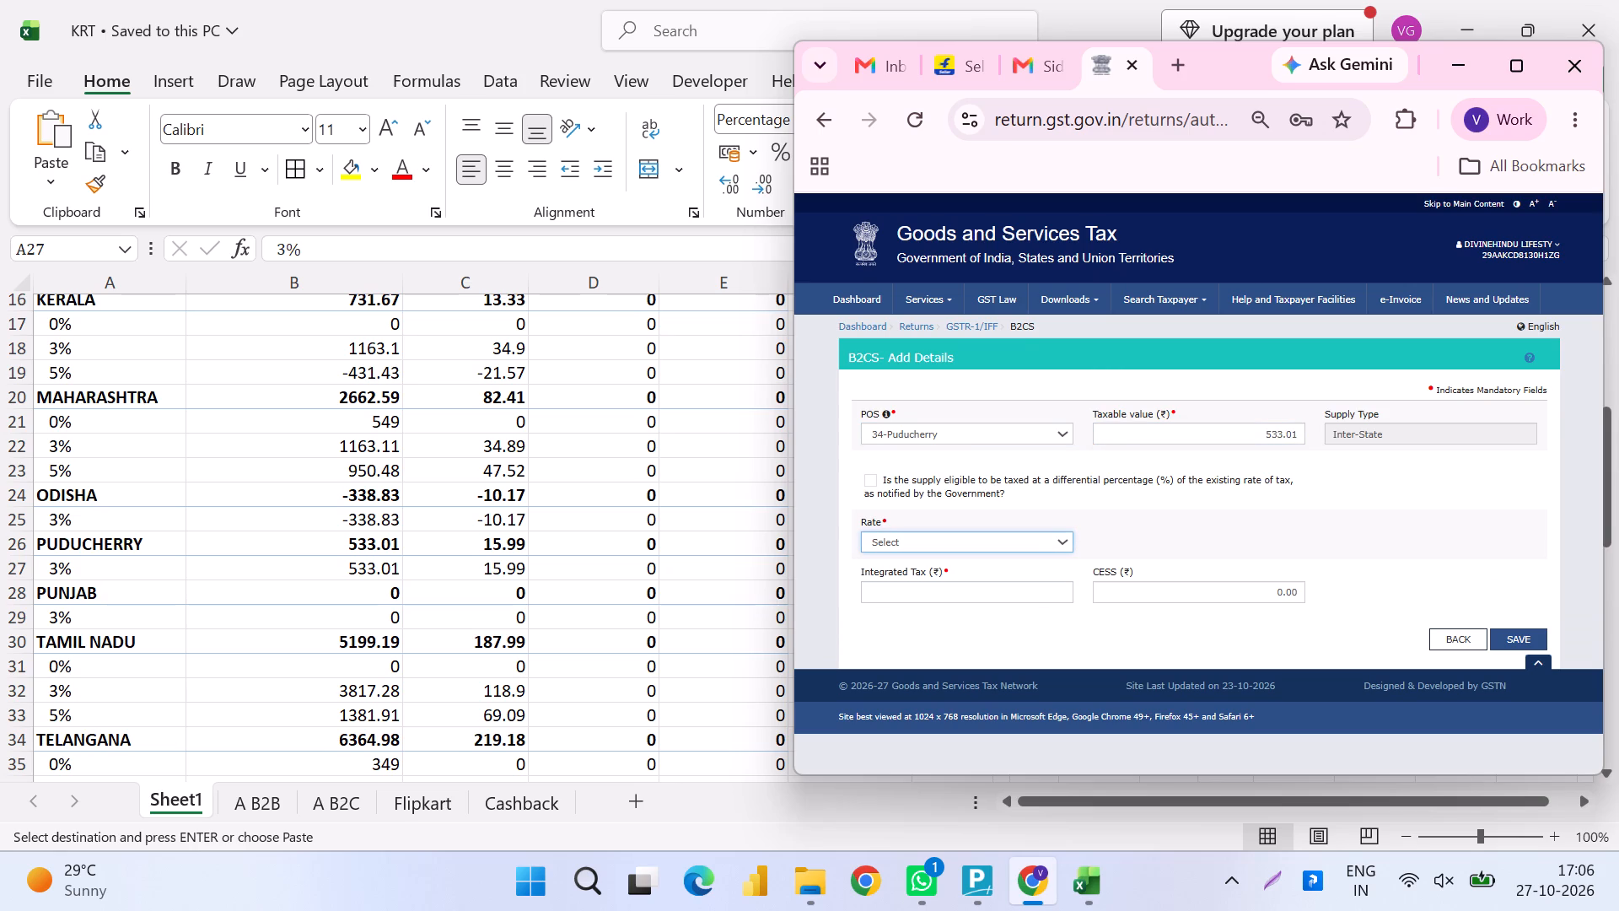
key(3)
click(1501, 631)
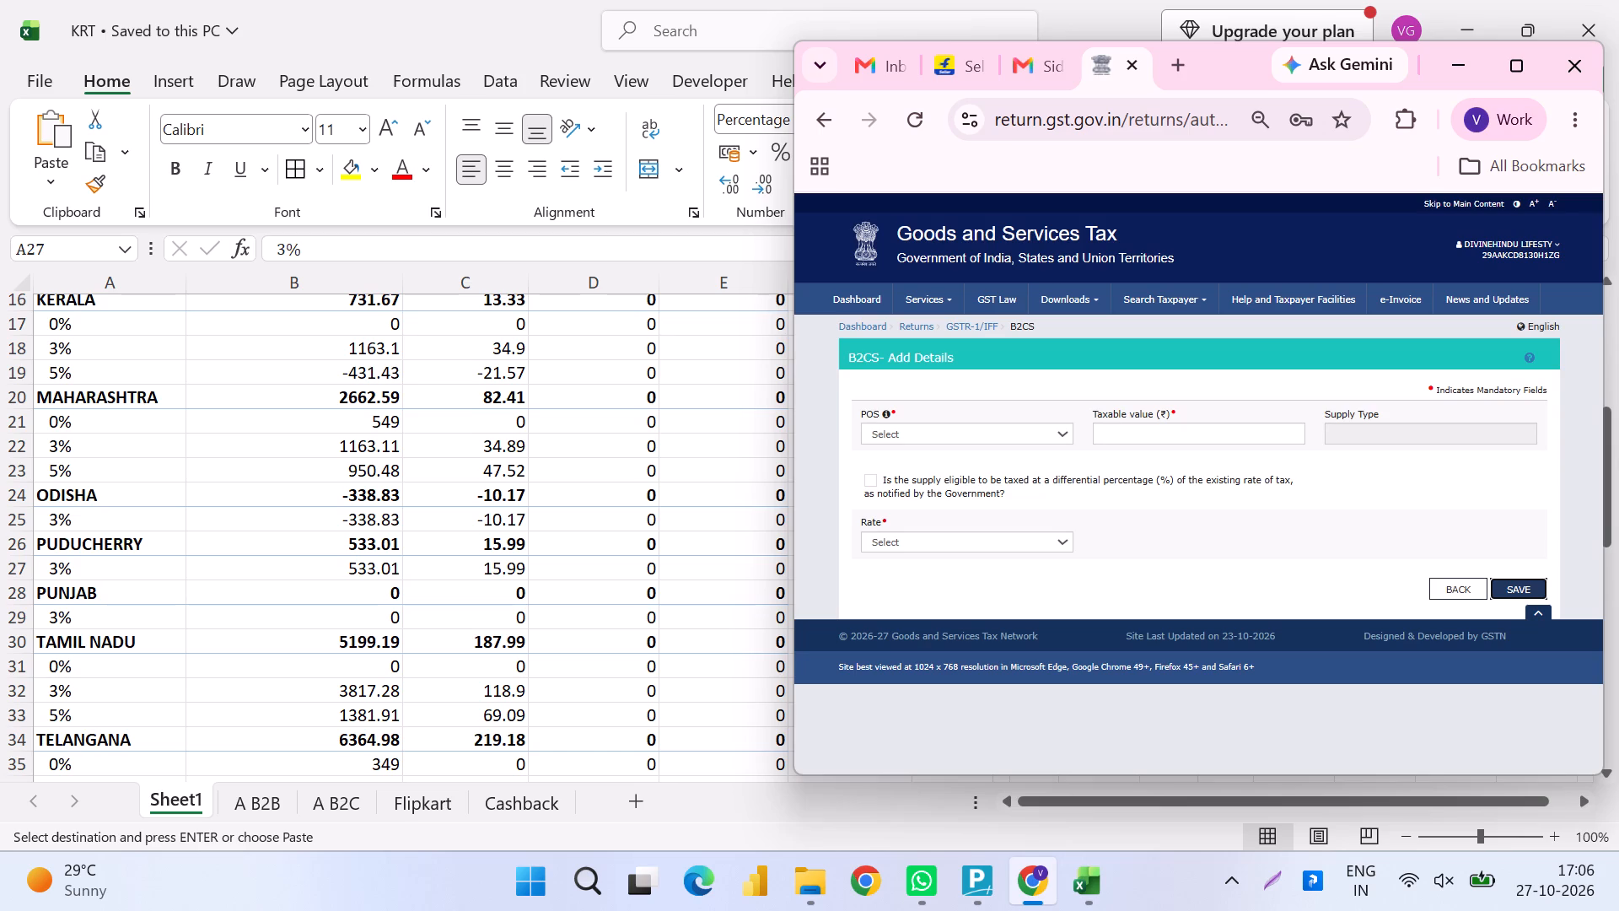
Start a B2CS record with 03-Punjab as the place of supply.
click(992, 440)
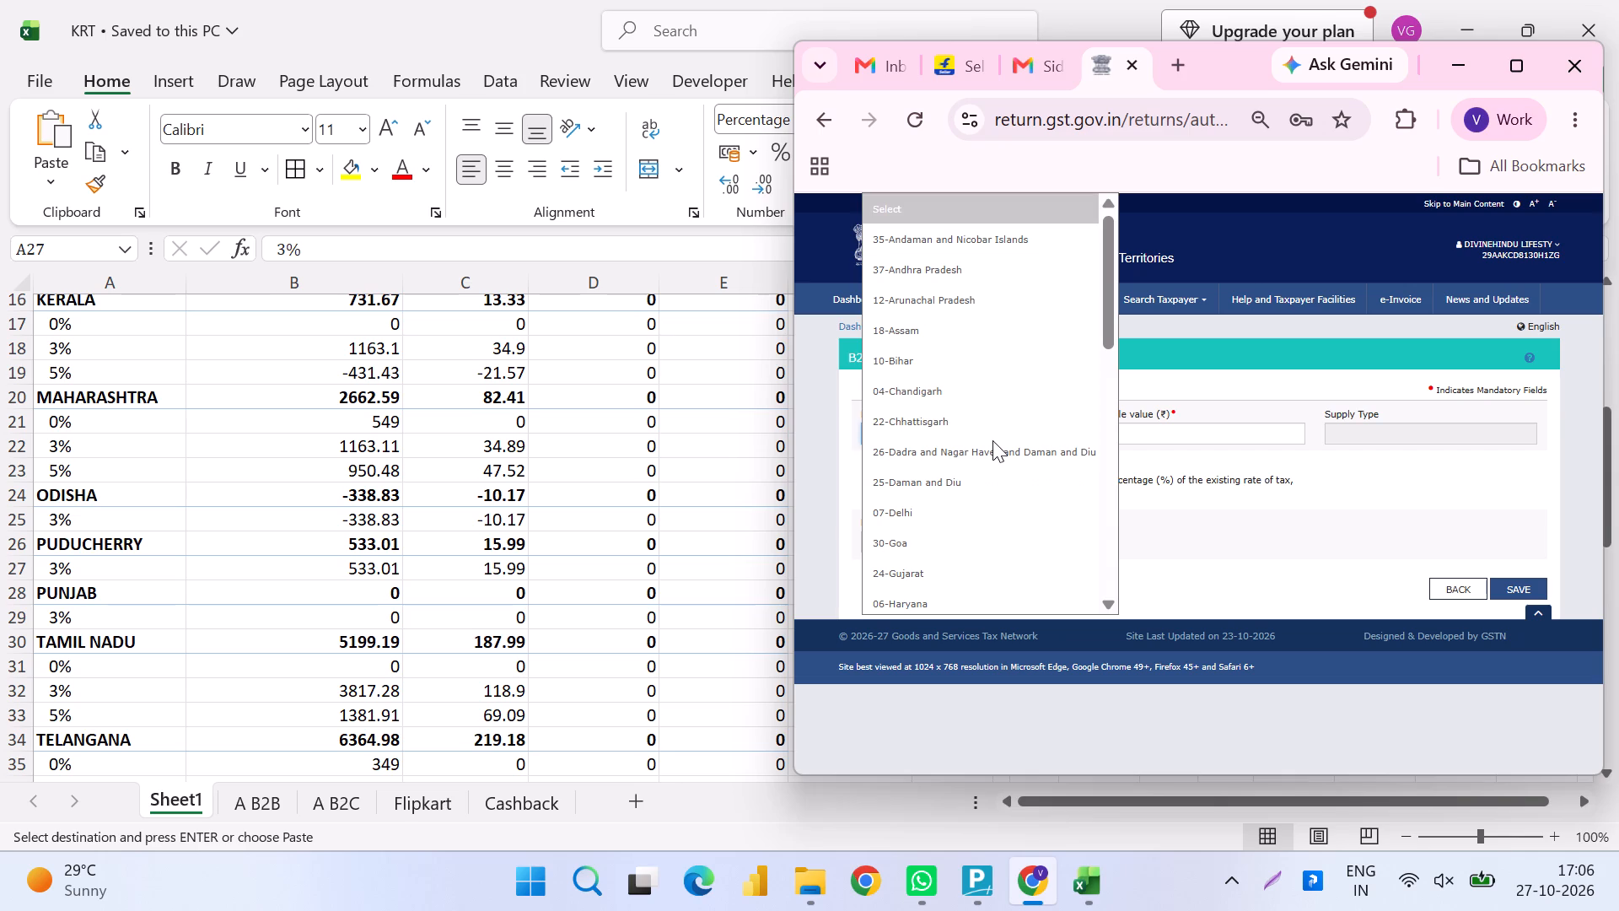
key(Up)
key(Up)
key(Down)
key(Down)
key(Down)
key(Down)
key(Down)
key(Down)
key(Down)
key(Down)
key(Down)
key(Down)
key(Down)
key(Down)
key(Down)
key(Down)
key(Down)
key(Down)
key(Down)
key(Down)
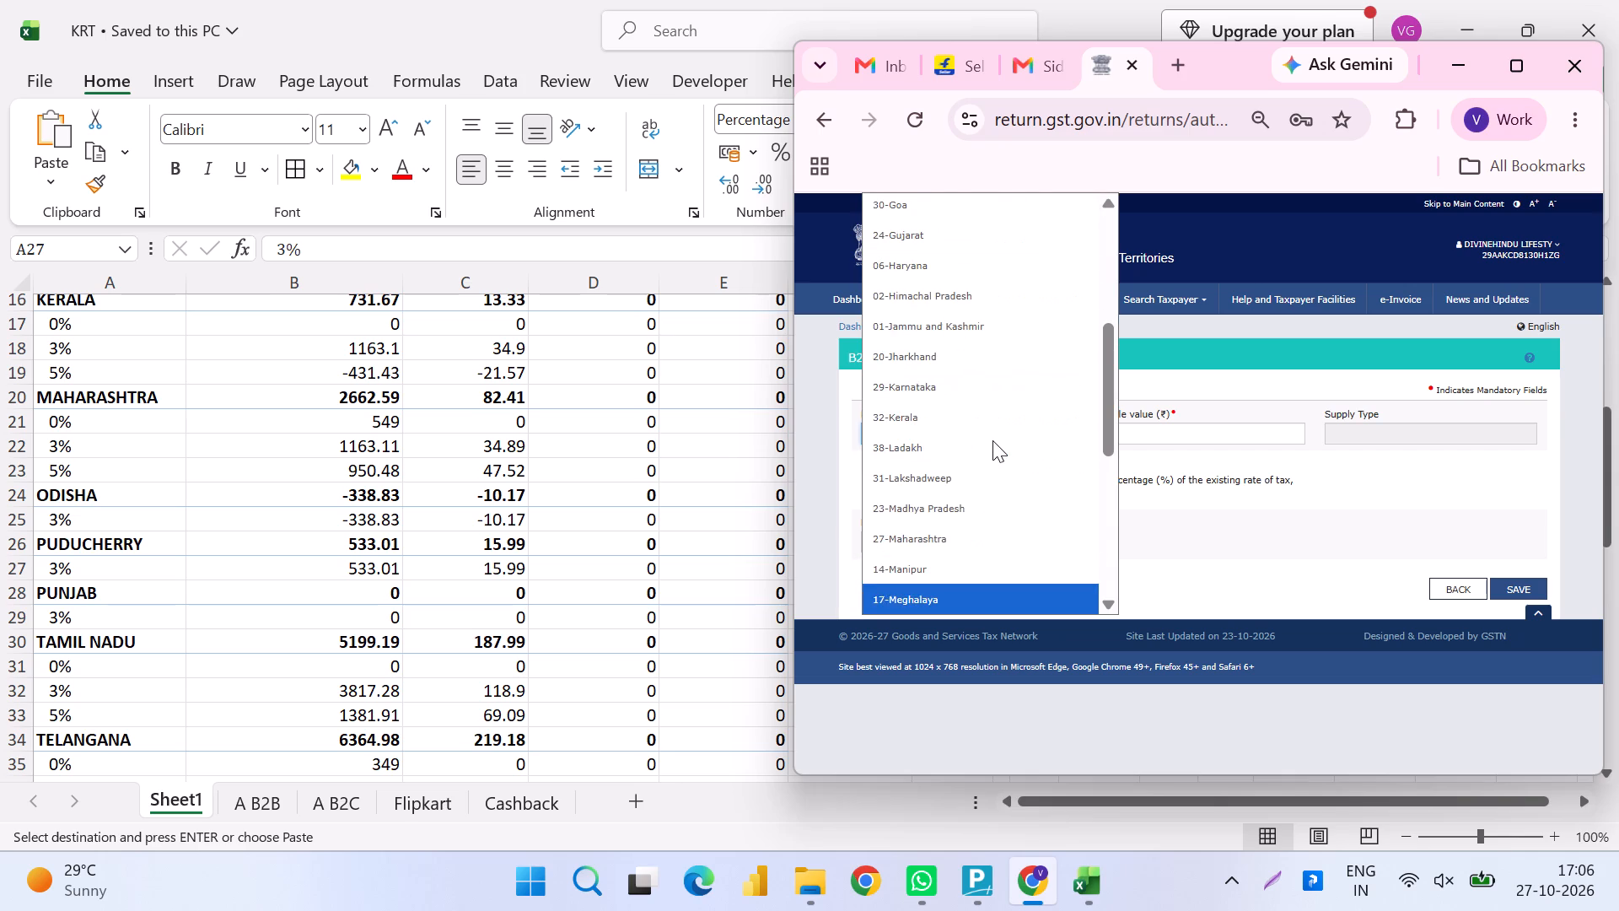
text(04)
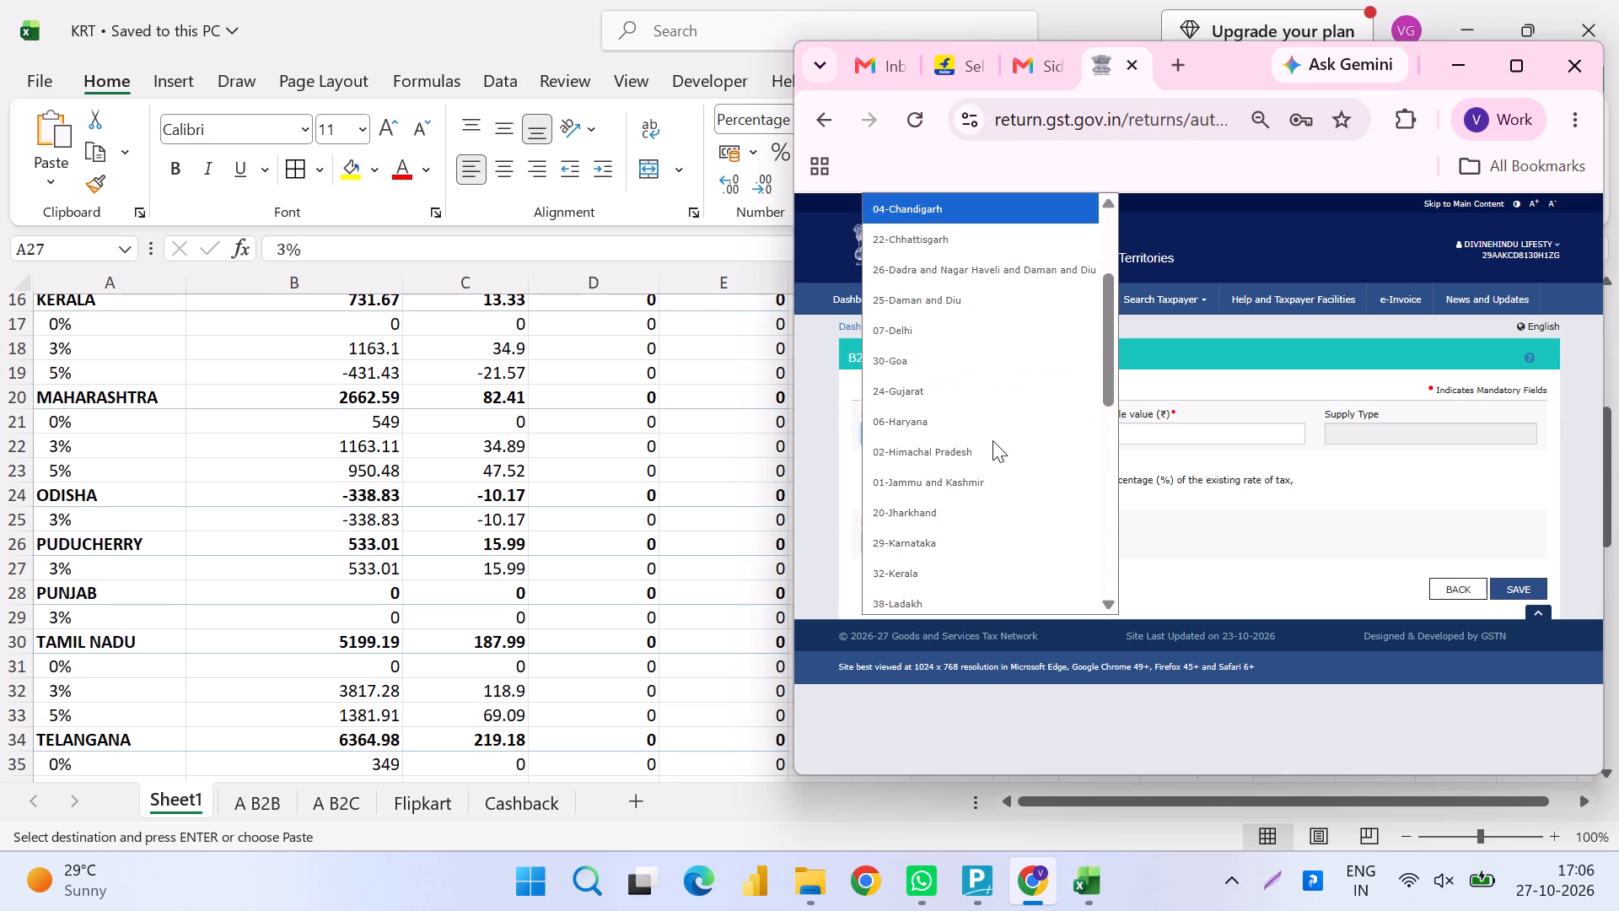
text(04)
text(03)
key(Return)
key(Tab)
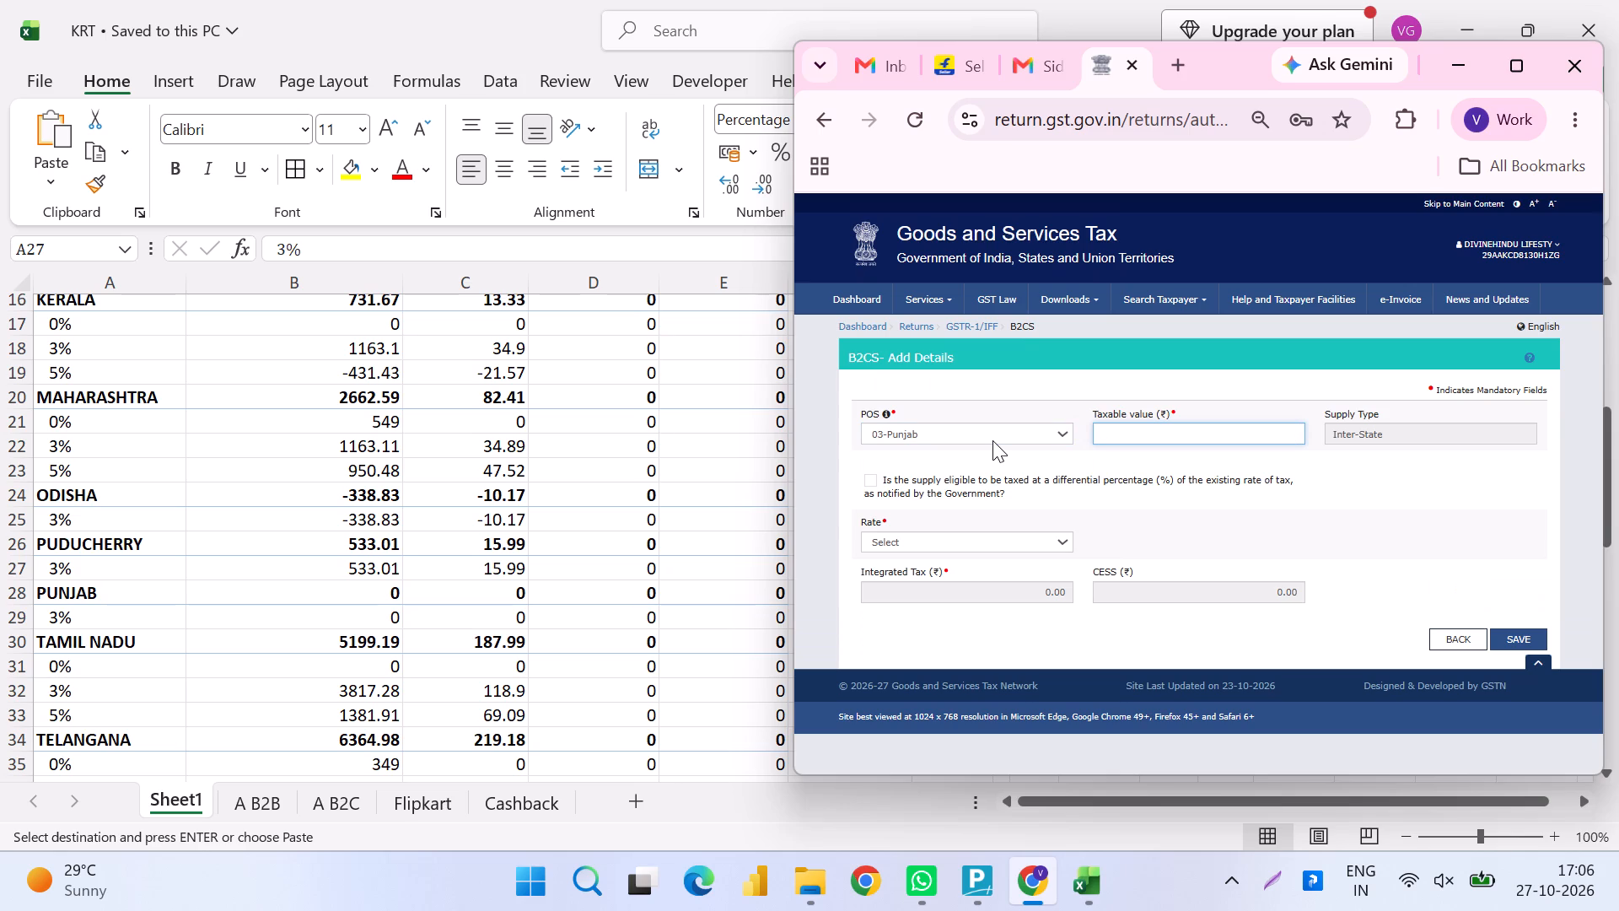
Change the place of supply to 33-Tamil Nadu and save the B2CS record with taxable value 3817.28 at rate 3.
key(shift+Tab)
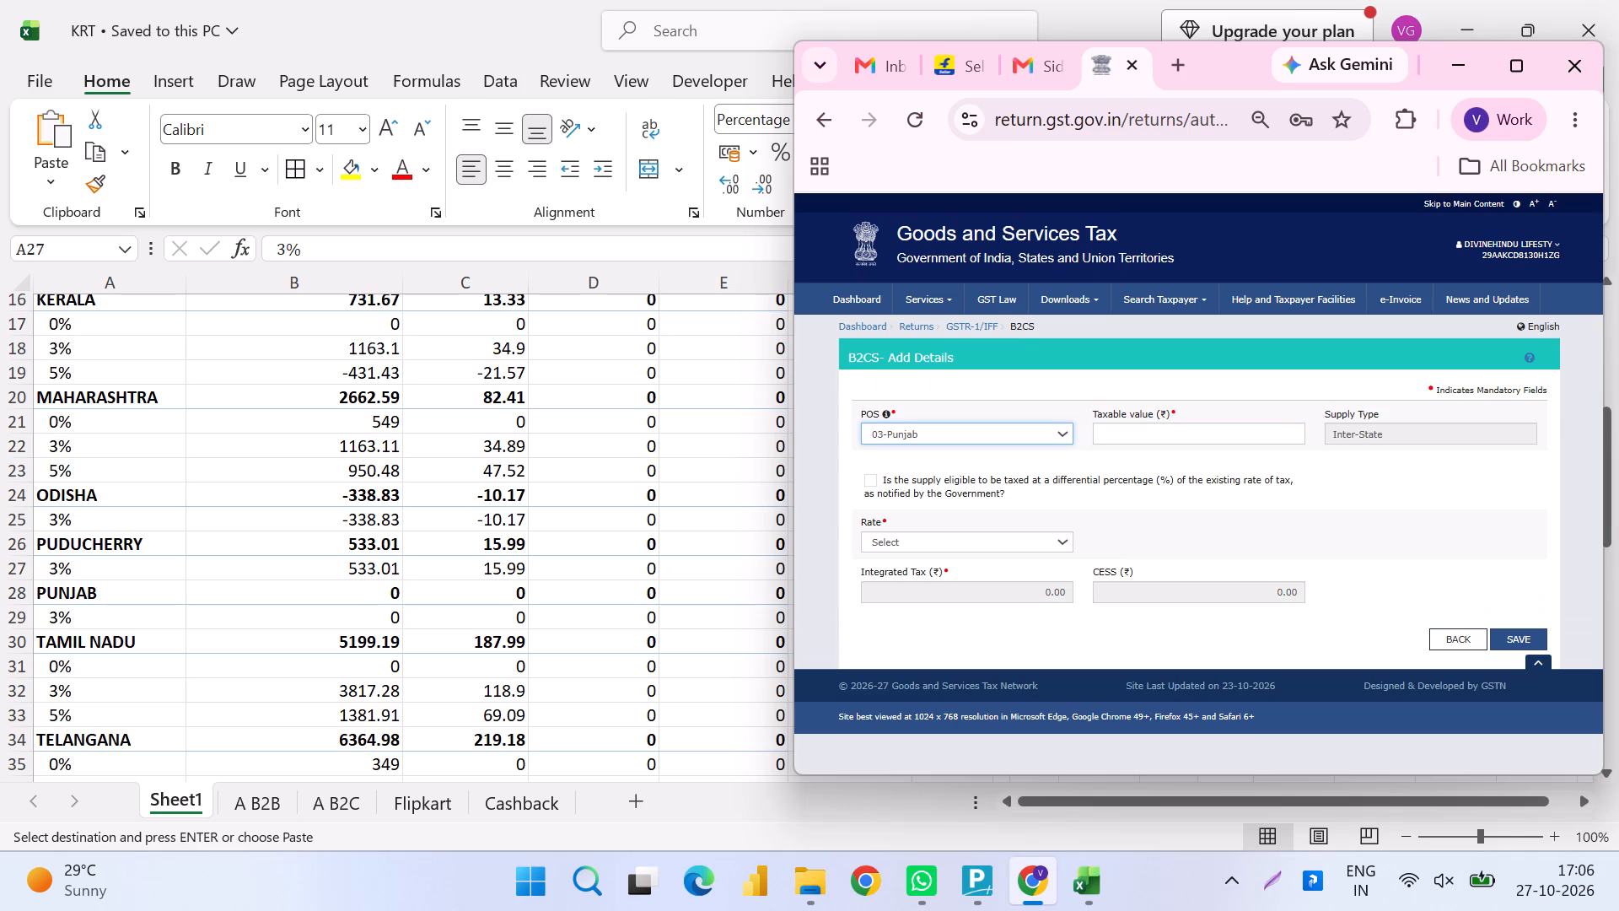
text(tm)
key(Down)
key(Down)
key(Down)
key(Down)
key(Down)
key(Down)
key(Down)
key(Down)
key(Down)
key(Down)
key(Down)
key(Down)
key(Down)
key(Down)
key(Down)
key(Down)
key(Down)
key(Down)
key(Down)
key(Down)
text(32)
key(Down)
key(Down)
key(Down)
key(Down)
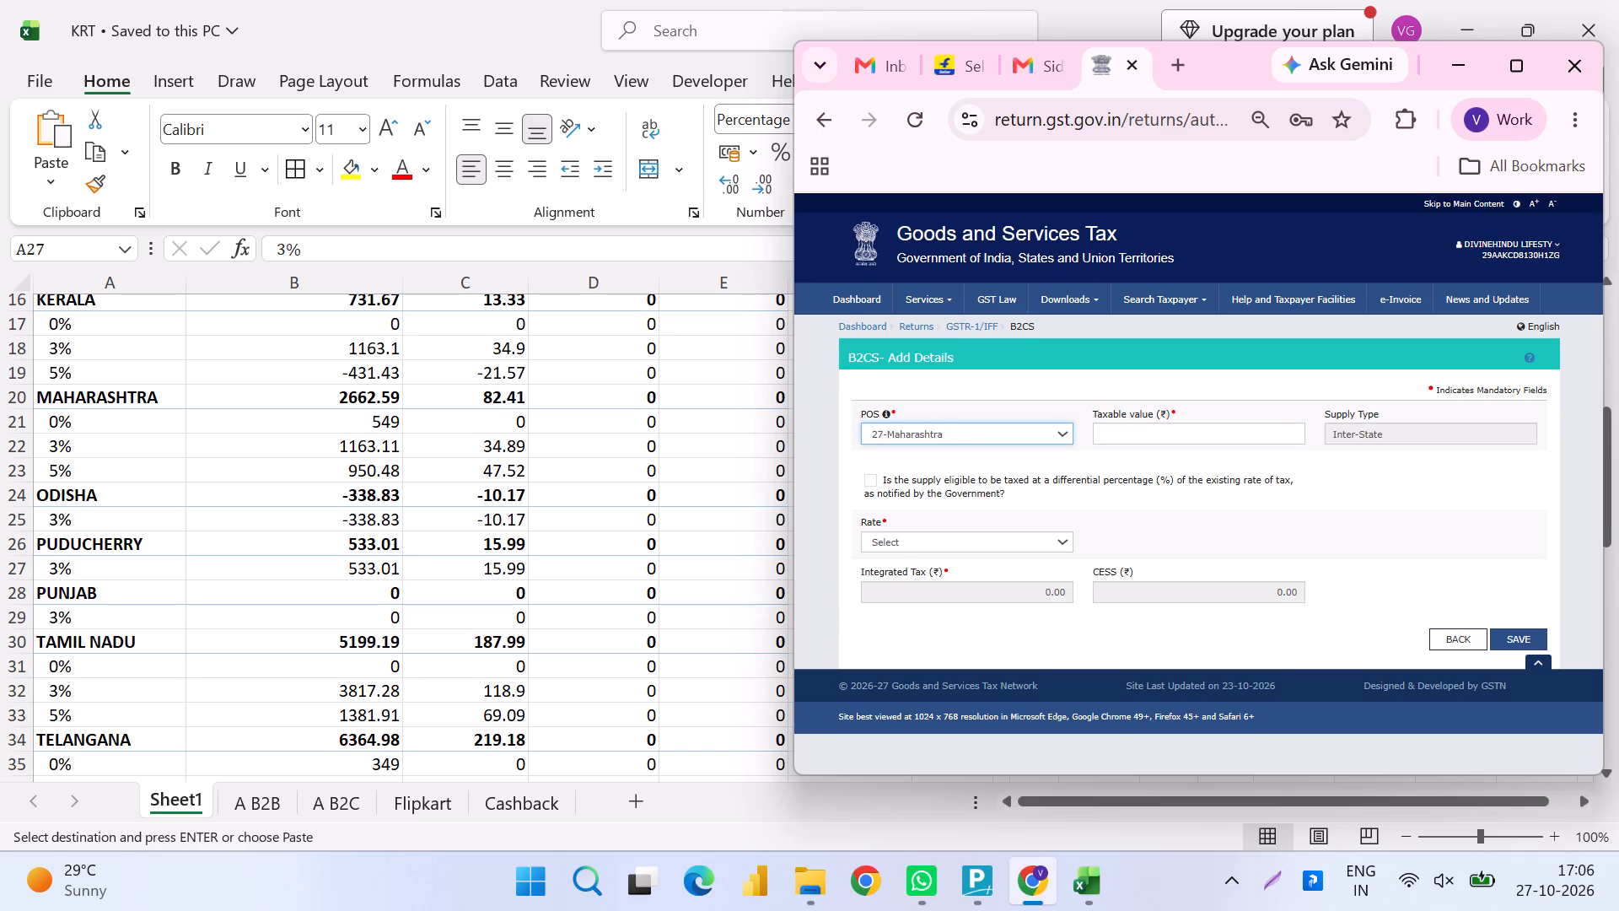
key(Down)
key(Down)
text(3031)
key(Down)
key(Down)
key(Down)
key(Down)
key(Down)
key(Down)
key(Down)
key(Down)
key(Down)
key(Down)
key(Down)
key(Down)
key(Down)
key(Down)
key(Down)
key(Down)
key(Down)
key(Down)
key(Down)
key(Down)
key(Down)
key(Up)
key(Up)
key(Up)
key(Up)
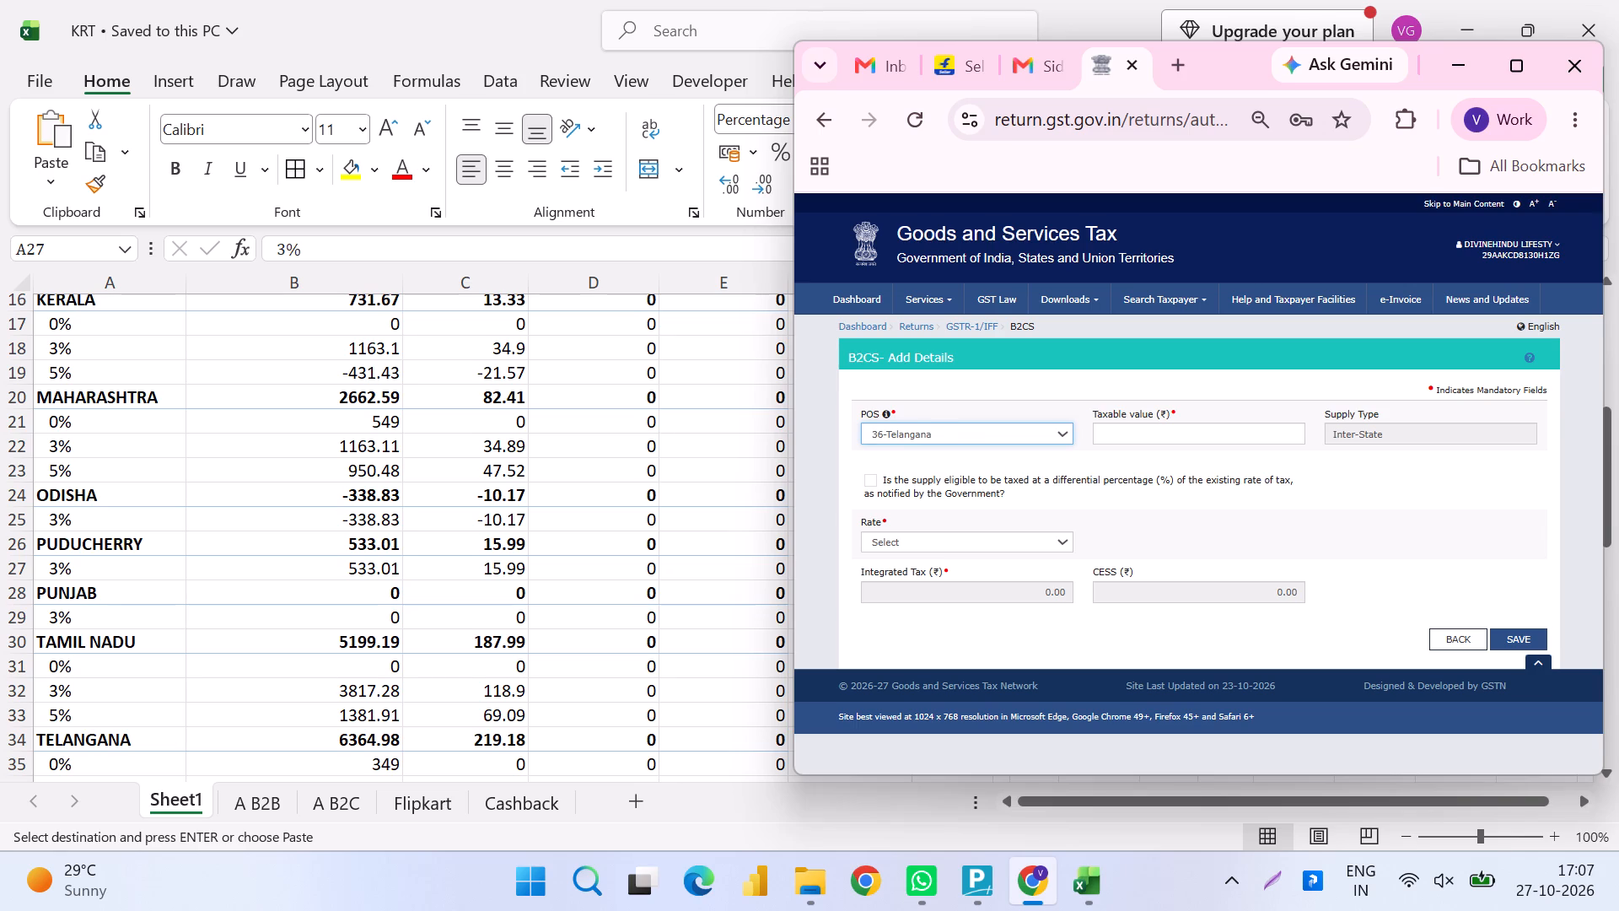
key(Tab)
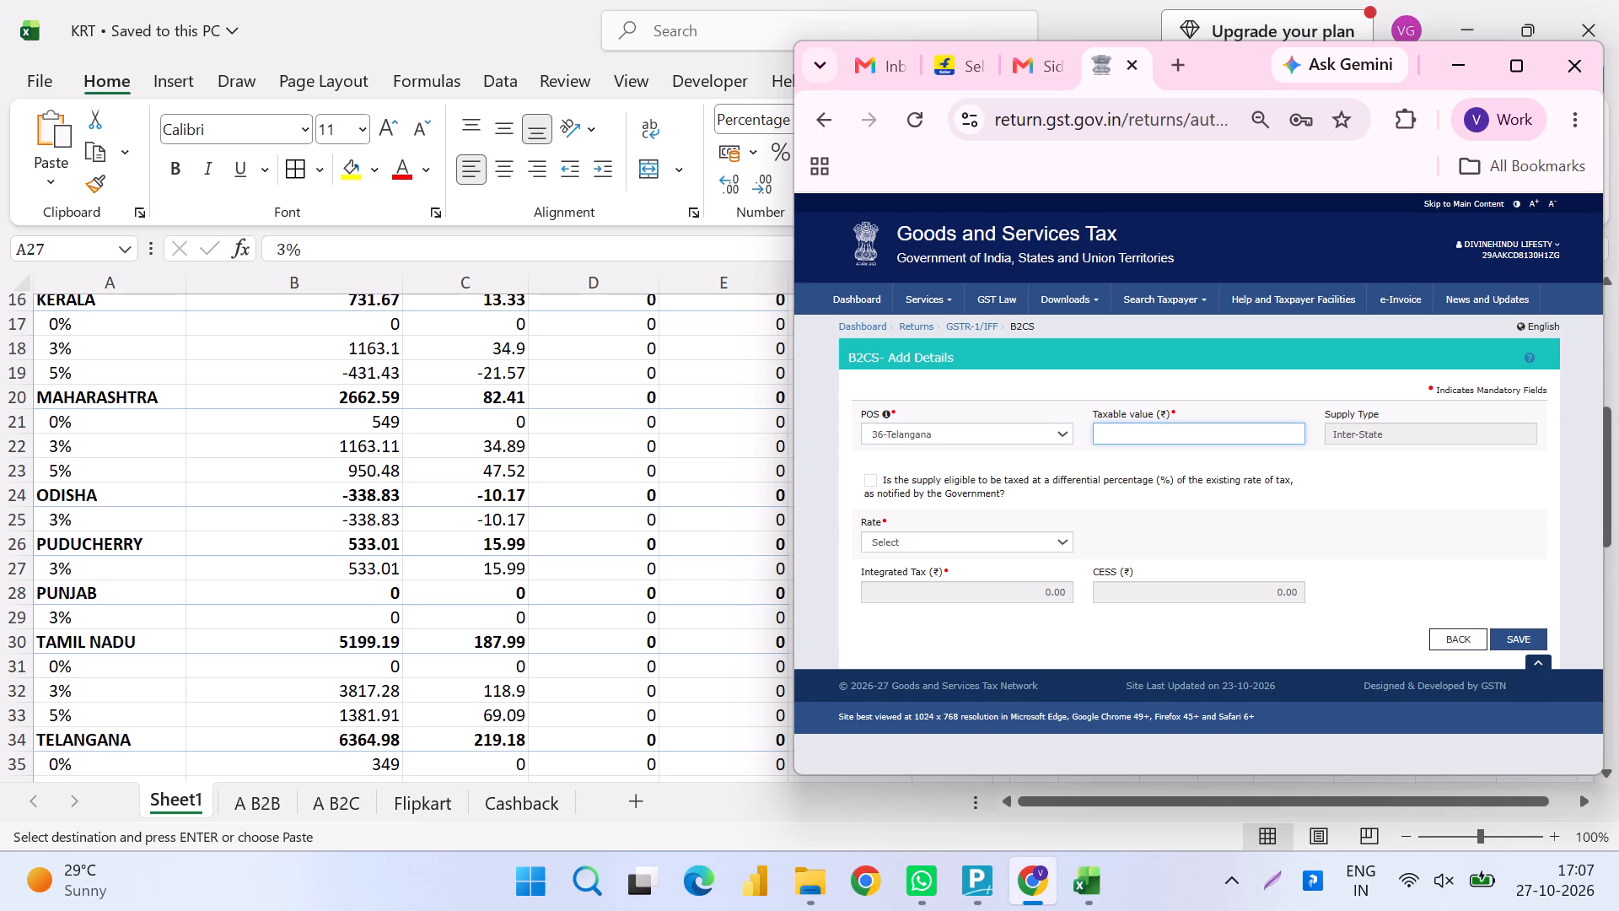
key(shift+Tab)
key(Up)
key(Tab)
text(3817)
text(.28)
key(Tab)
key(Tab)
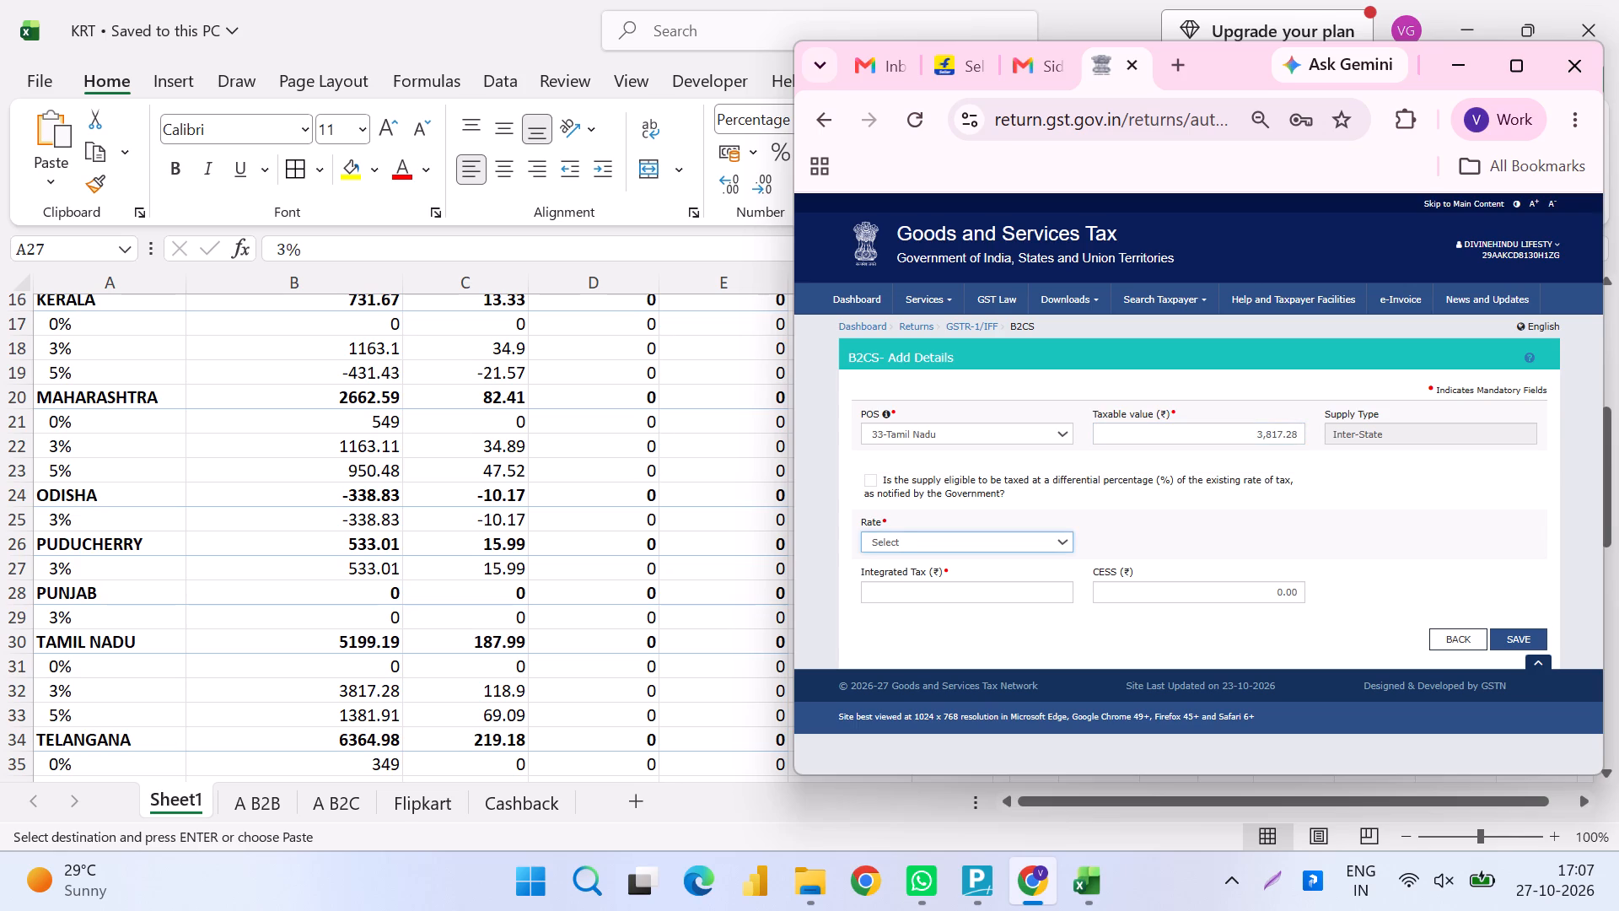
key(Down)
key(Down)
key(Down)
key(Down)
key(Down)
key(Down)
key(Tab)
key(Tab)
key(Tab)
key(Tab)
key(Return)
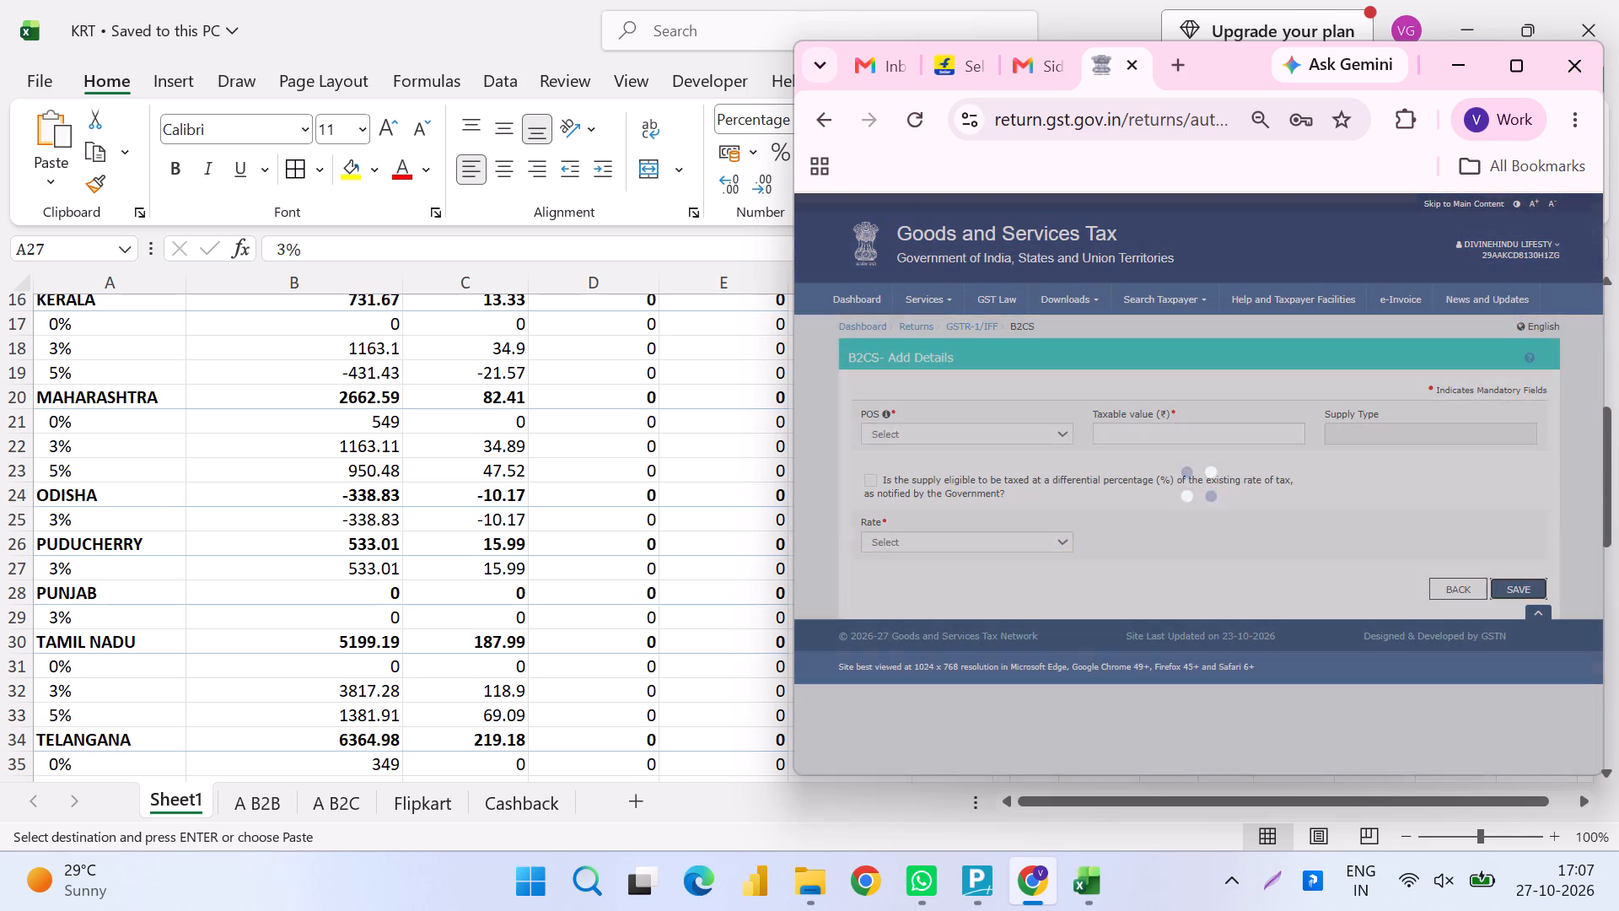
Add and save a second B2CS record for 33-Tamil Nadu with taxable value 1381.91 at rate 5.
click(901, 436)
click(901, 436)
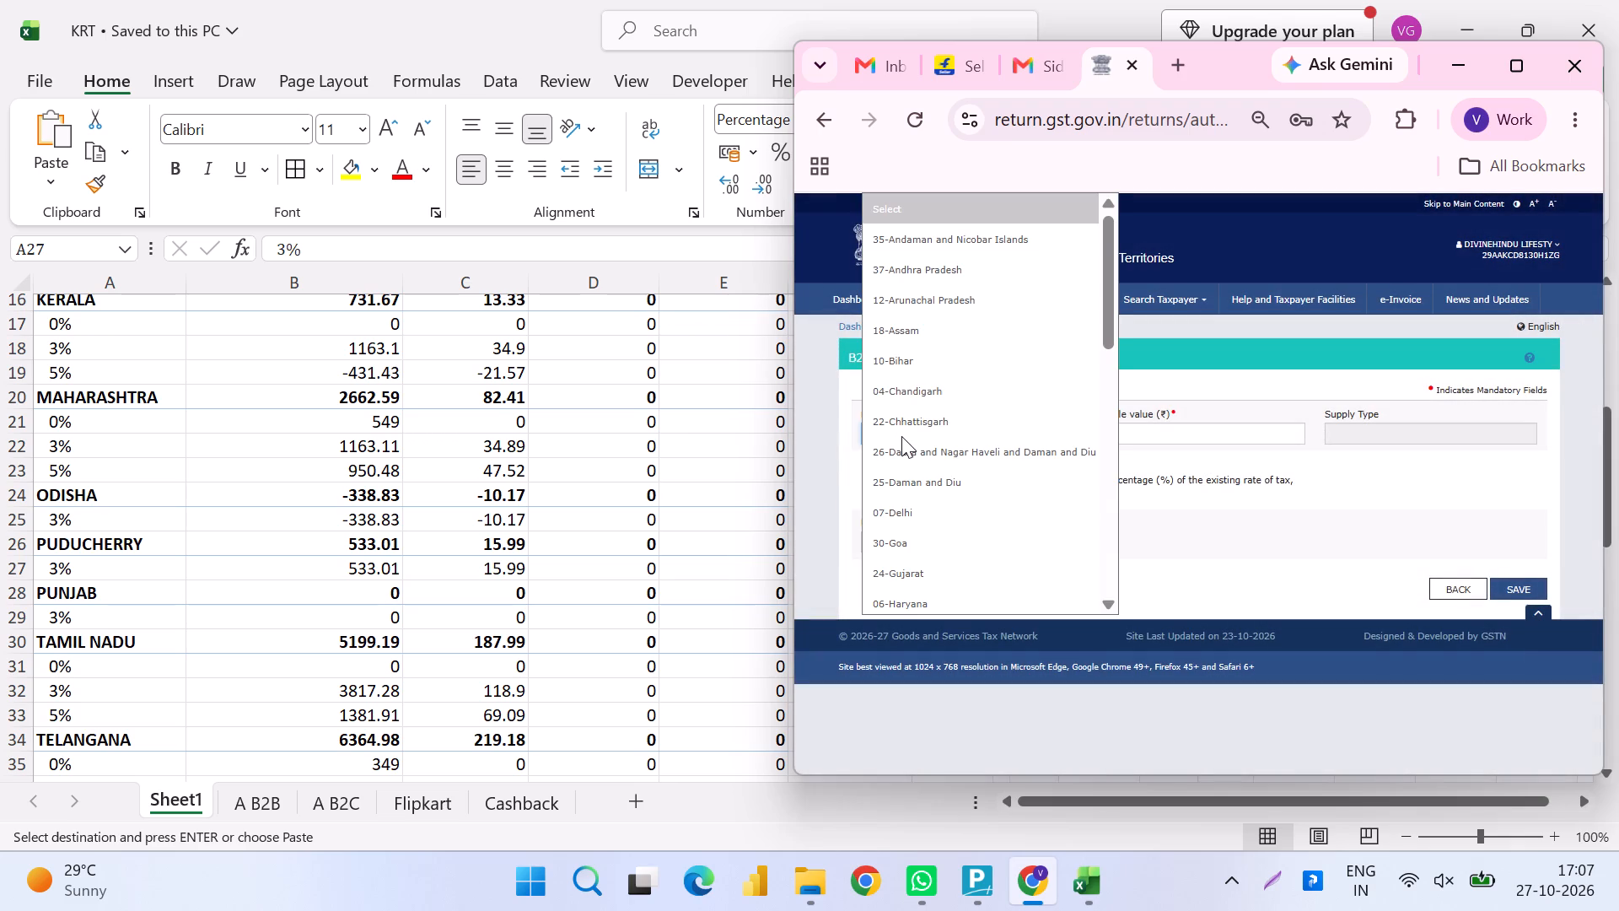
key(Down)
text(33)
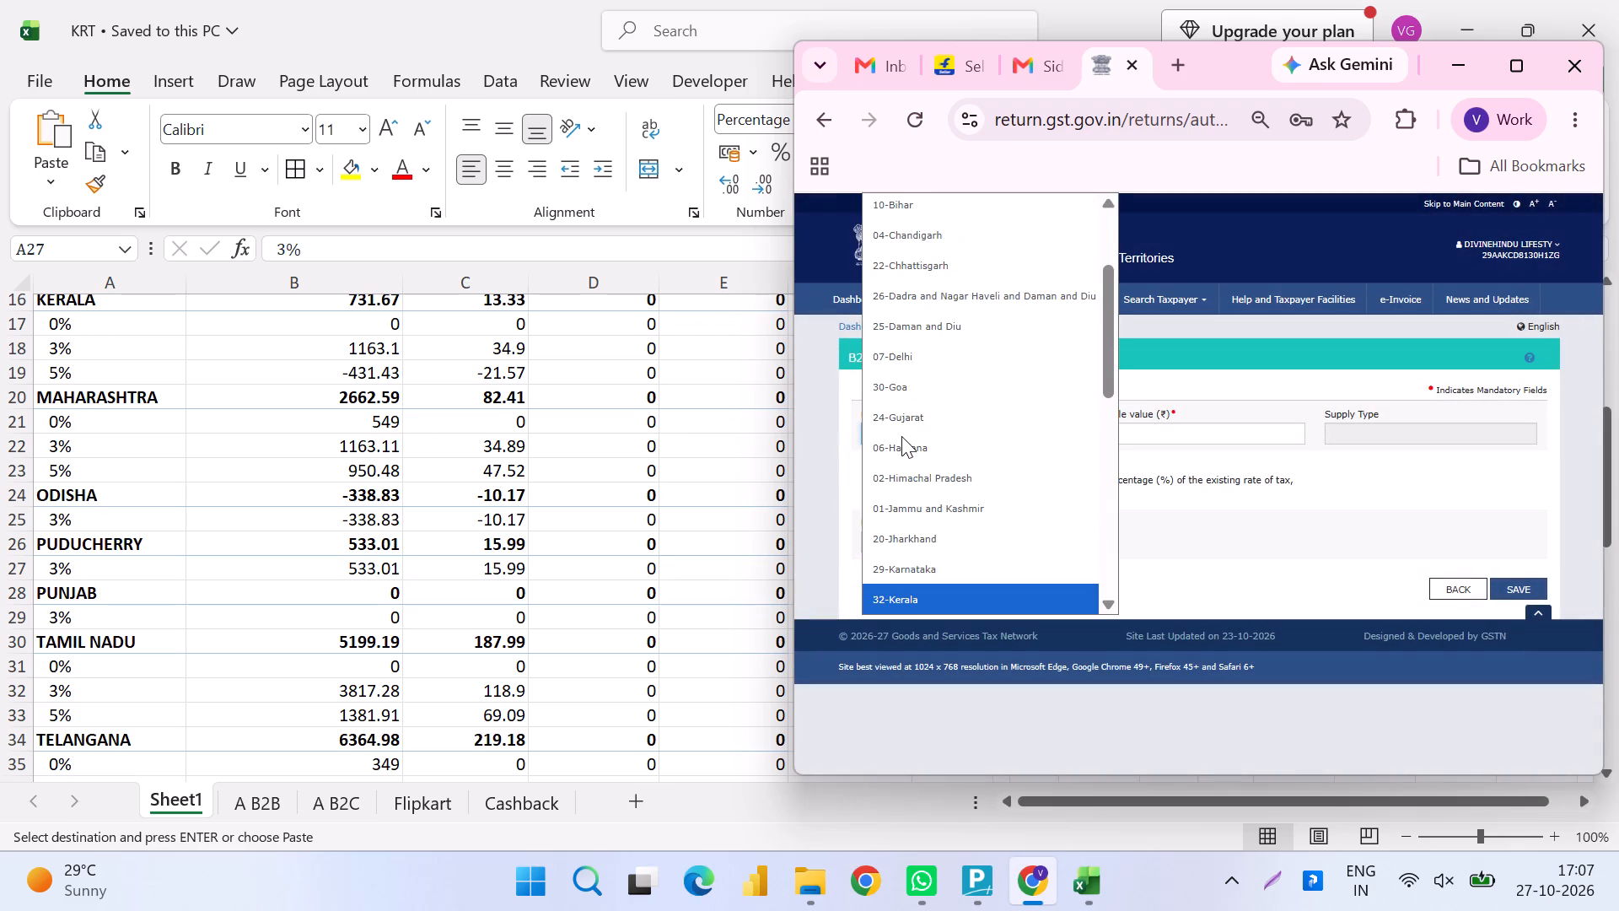
key(Down)
key(Down)
key(Down)
key(Down)
key(Down)
key(Down)
key(Down)
key(Down)
key(Down)
key(Down)
key(Down)
key(Down)
key(Down)
key(Down)
key(Down)
key(Down)
key(Down)
key(Down)
key(Down)
key(Down)
key(Down)
key(Down)
key(Down)
key(Down)
key(Down)
key(Down)
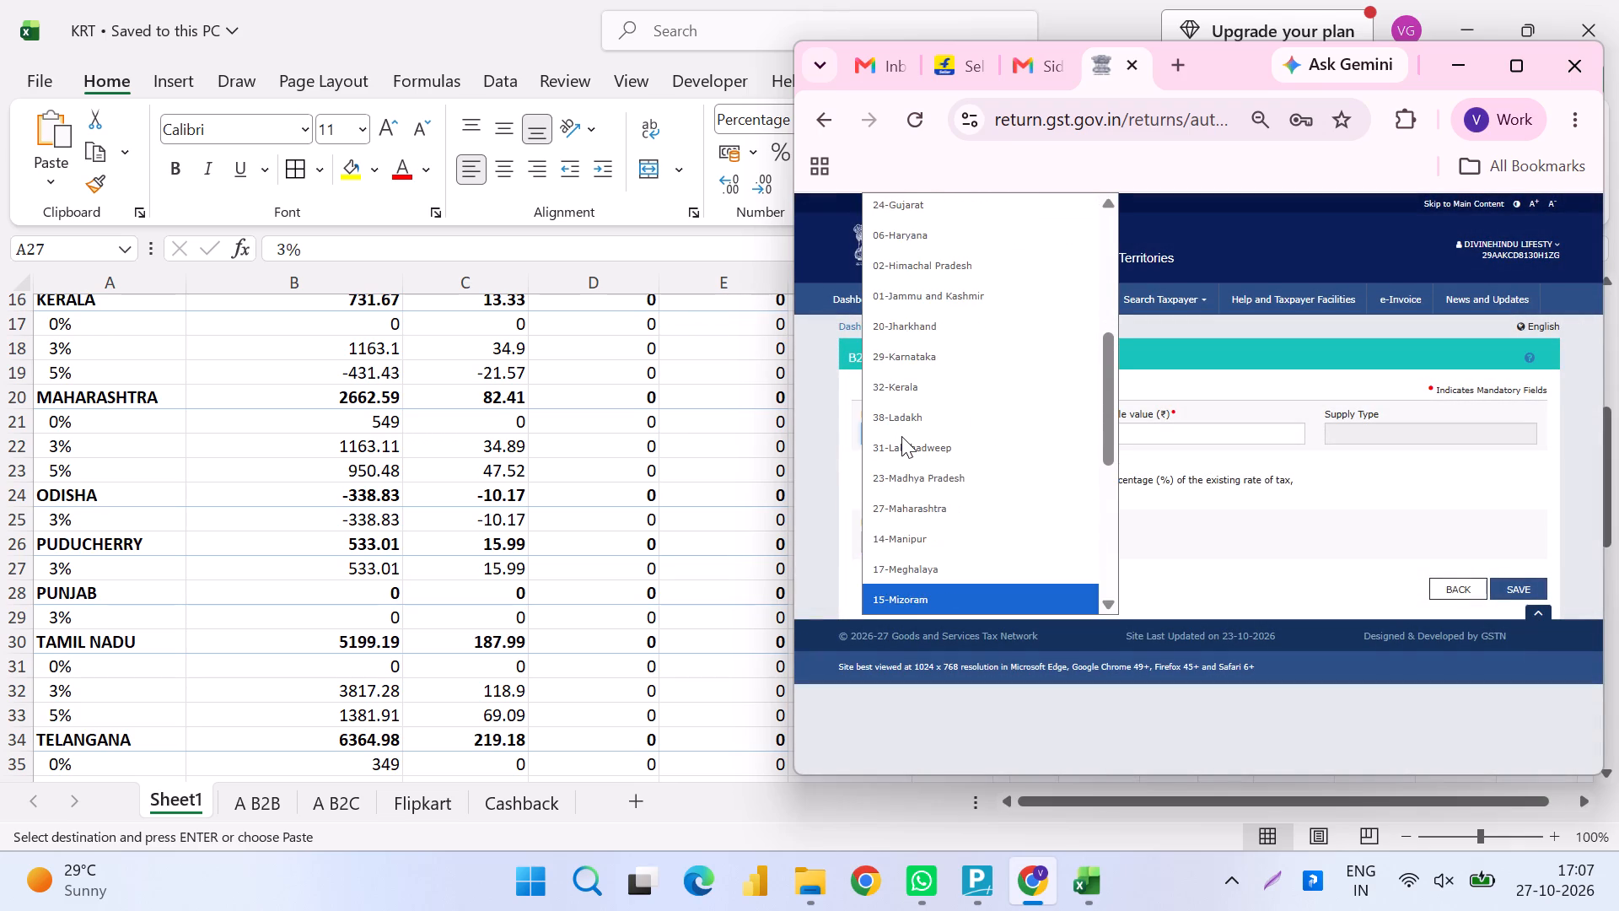
key(Up)
key(Up)
key(Up)
key(Up)
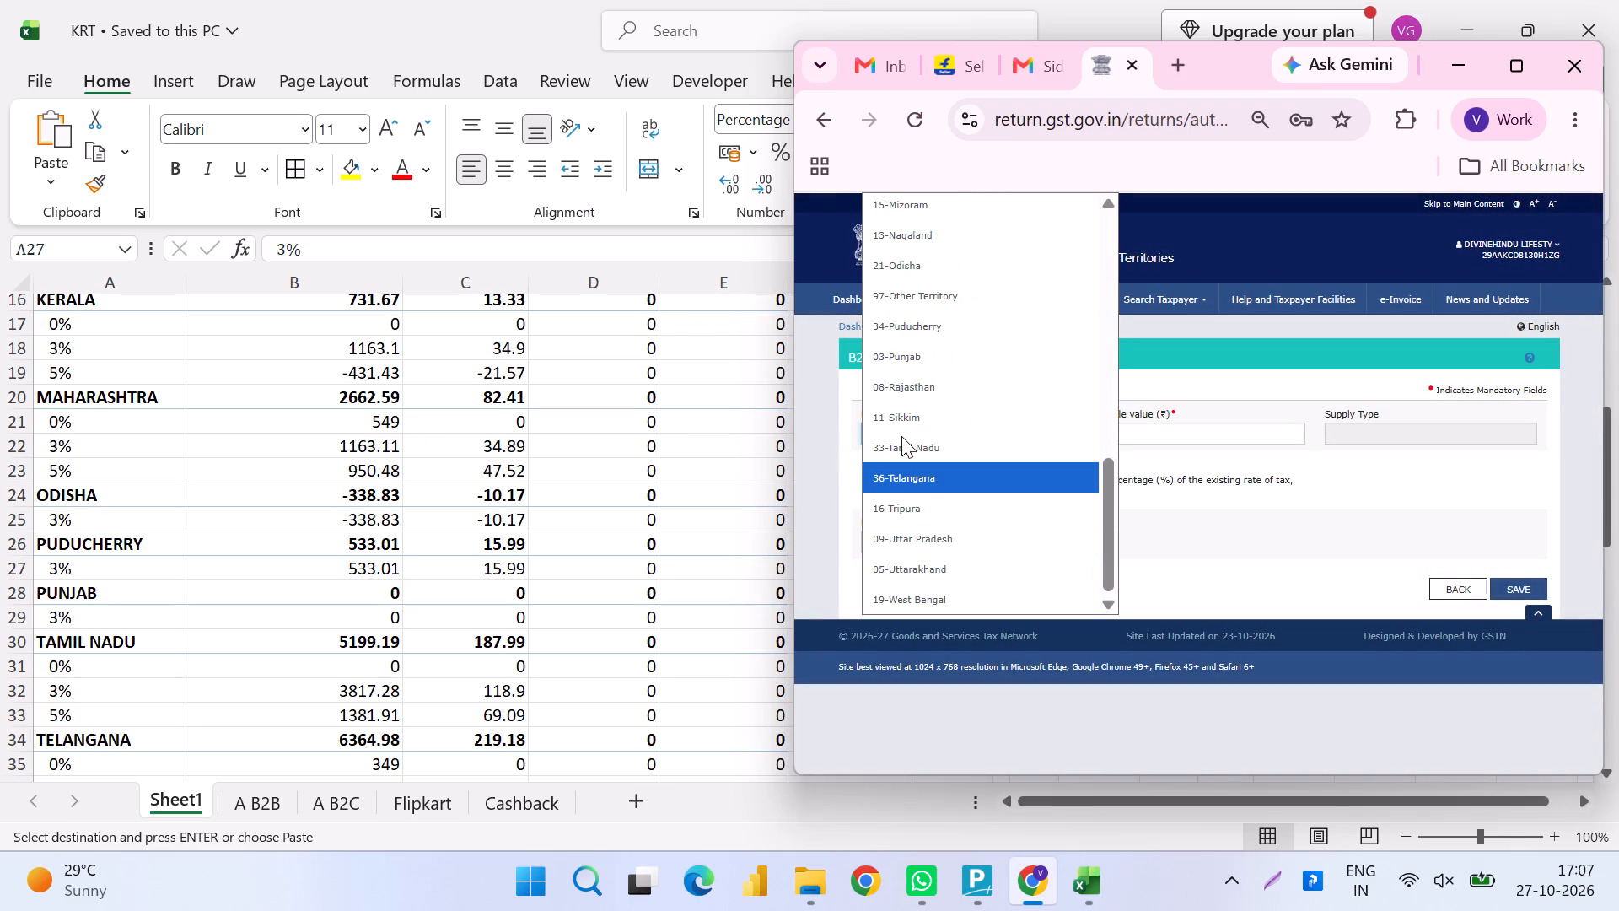
key(Up)
key(Return)
key(Tab)
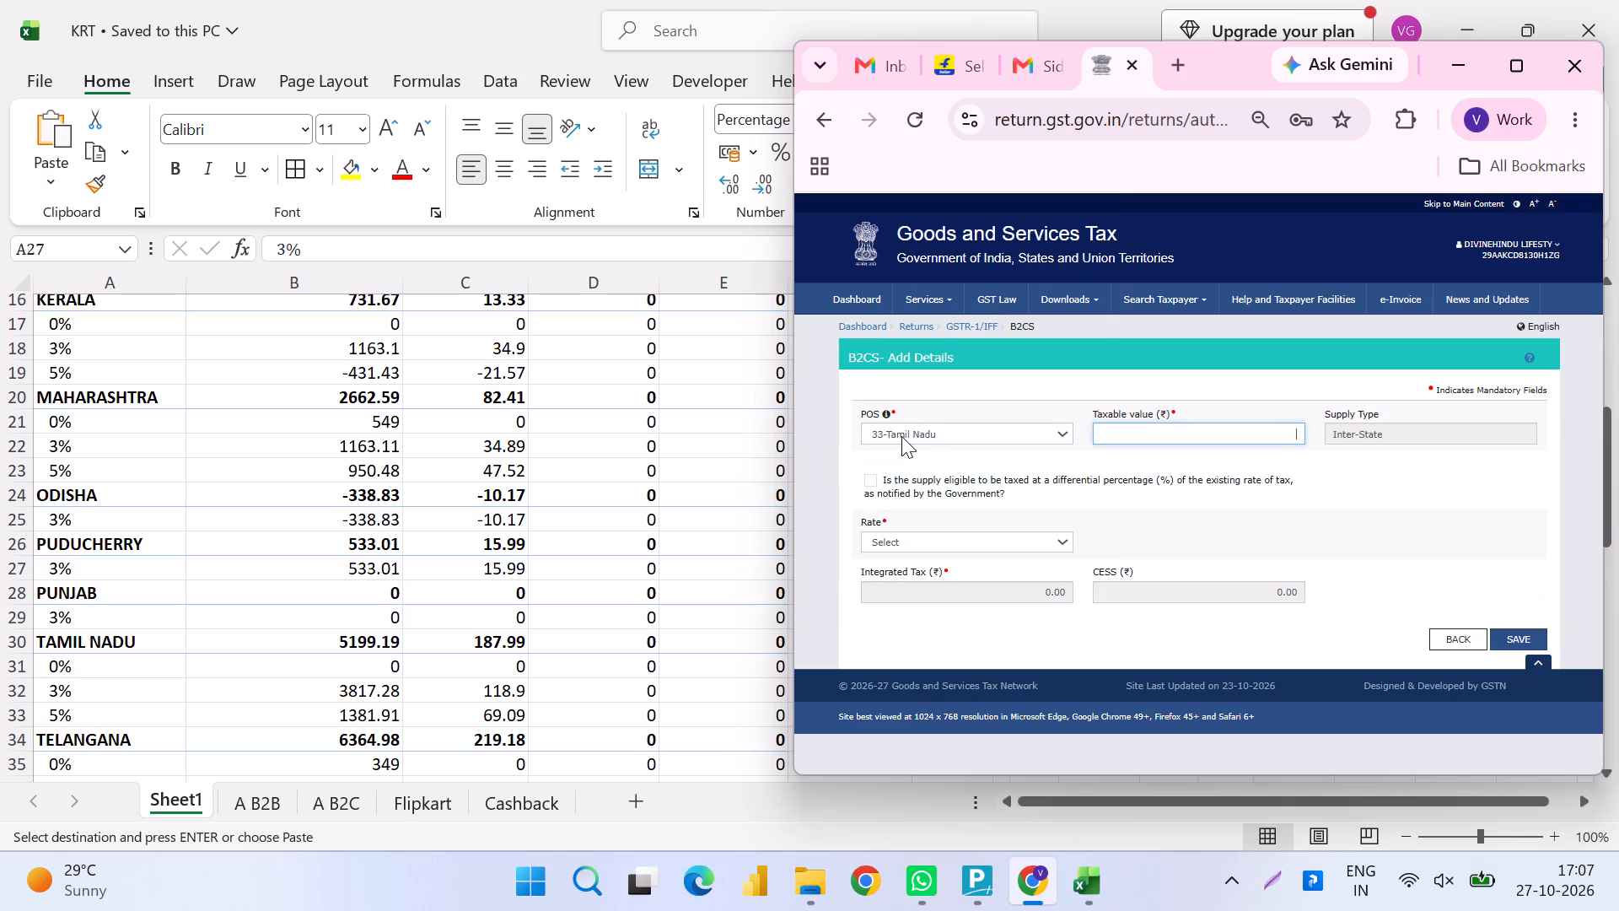
text(1381.91)
key(Tab)
key(Tab)
key(5)
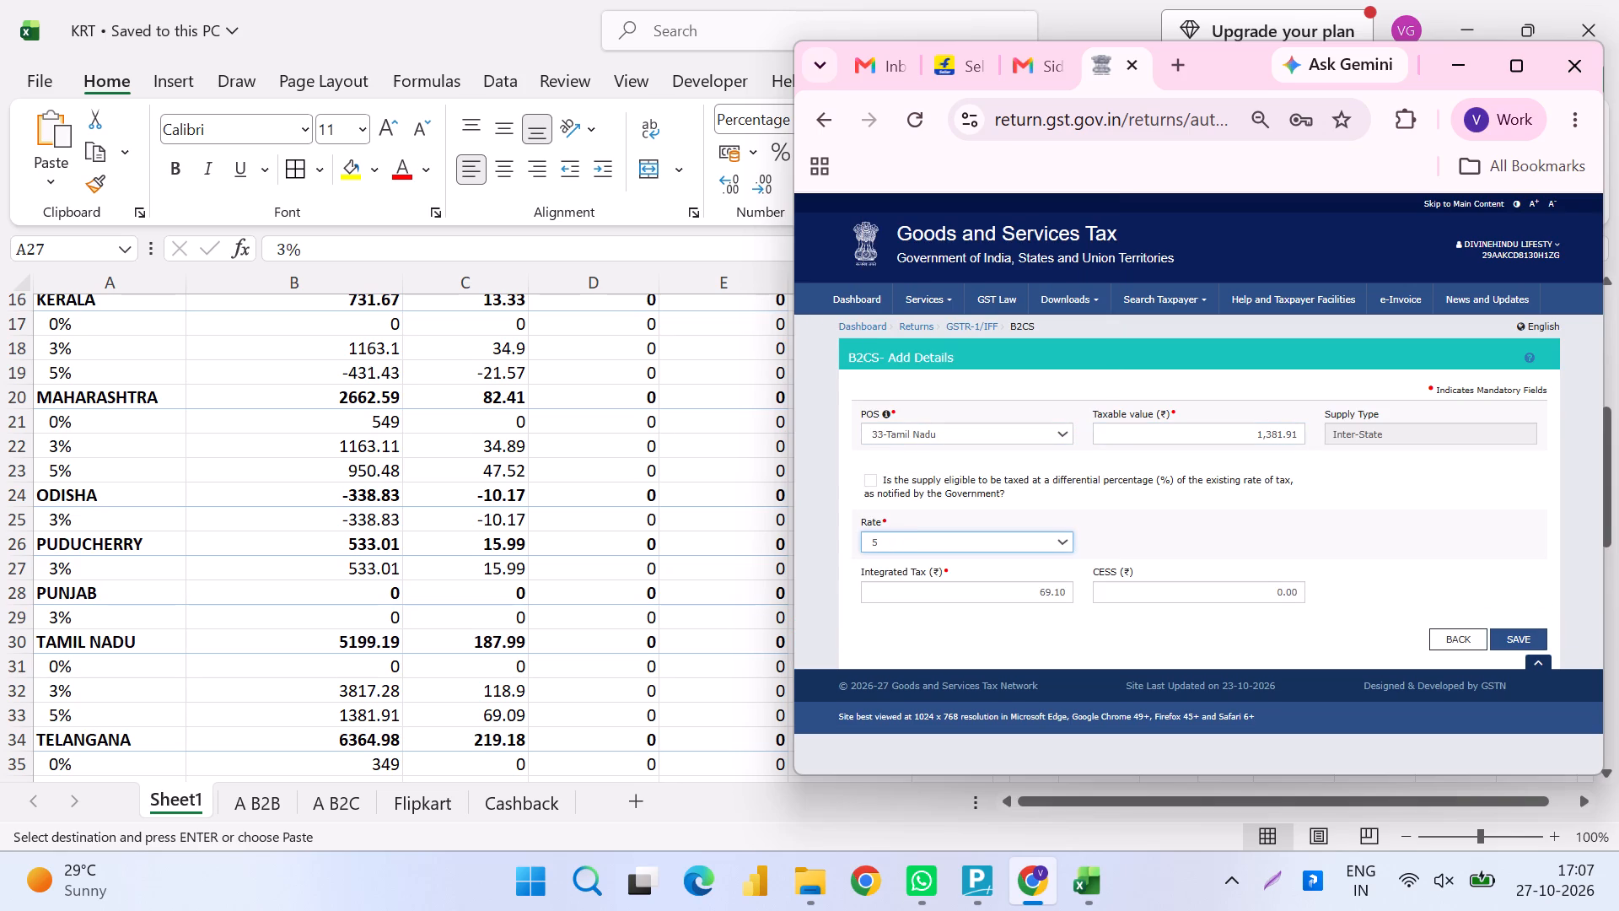
key(Tab)
key(Tab)
key(Tab)
key(Tab)
key(Return)
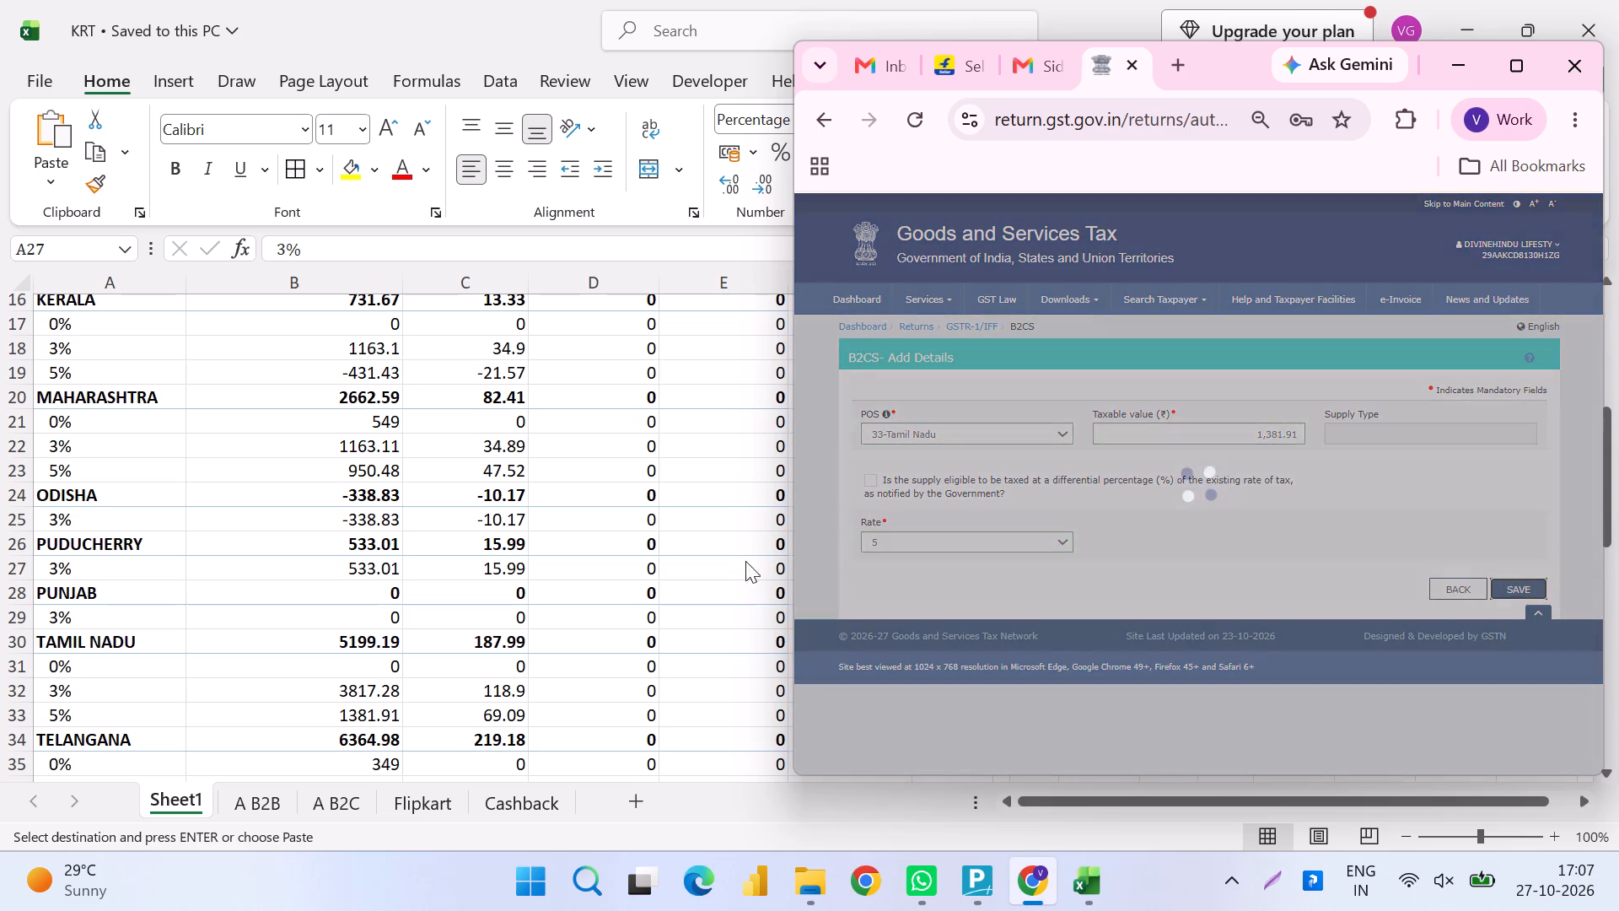
Switch to the KRT workbook and examine the remaining state rows from Telangana to West Bengal on Sheet1.
key(alt+Tab)
scroll(672, 563, right, 1)
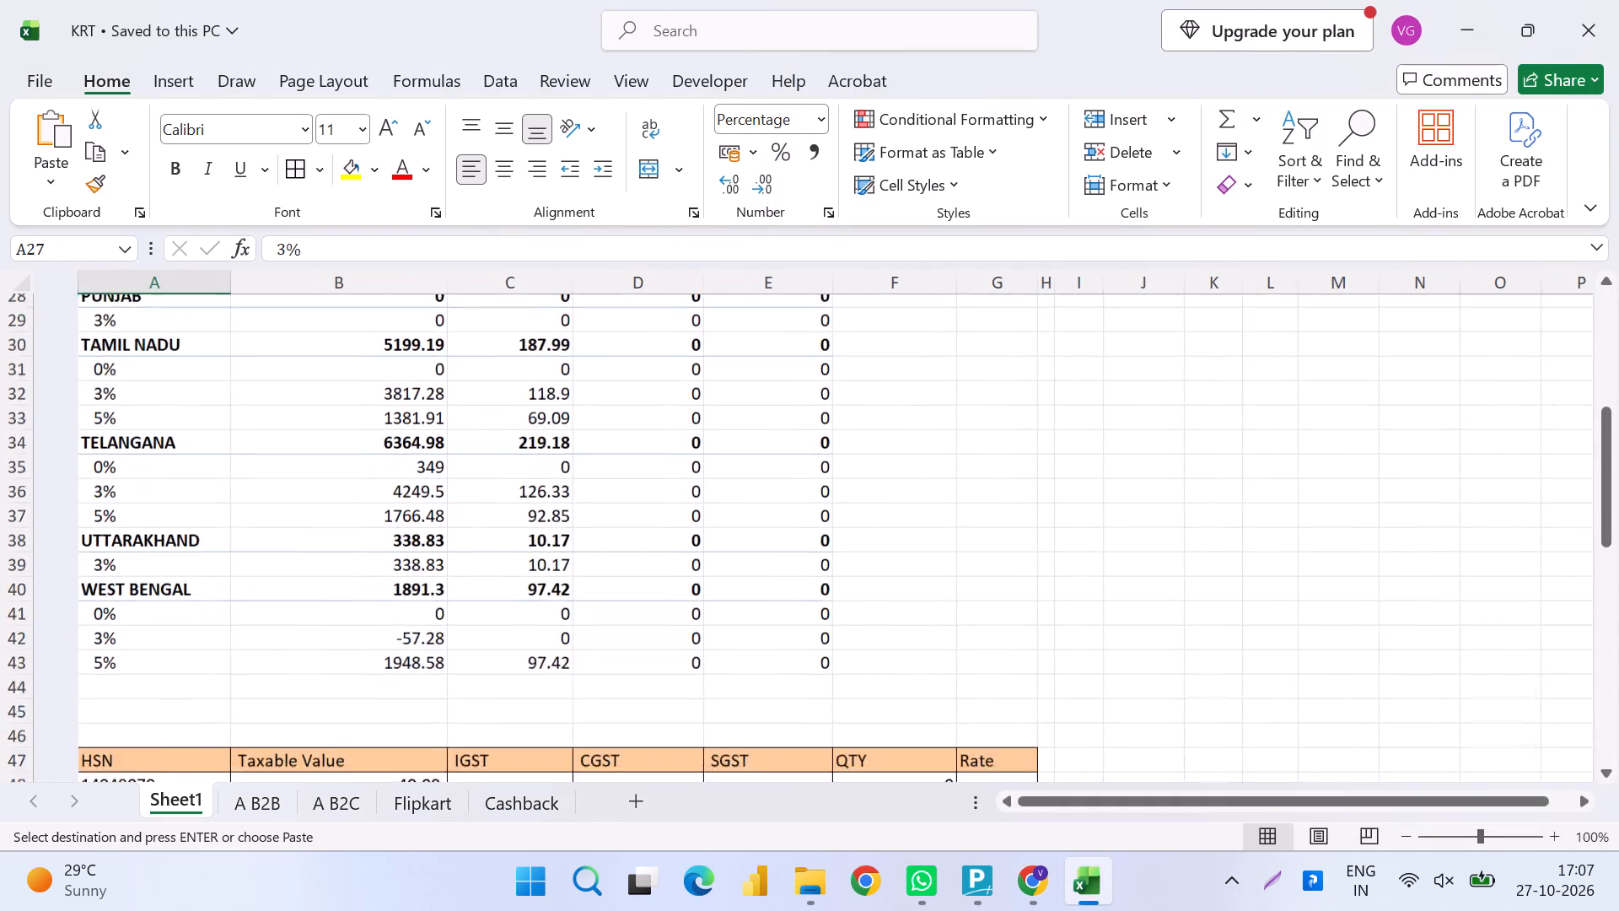
scroll(672, 563, right, 3)
scroll(672, 563, up, 2)
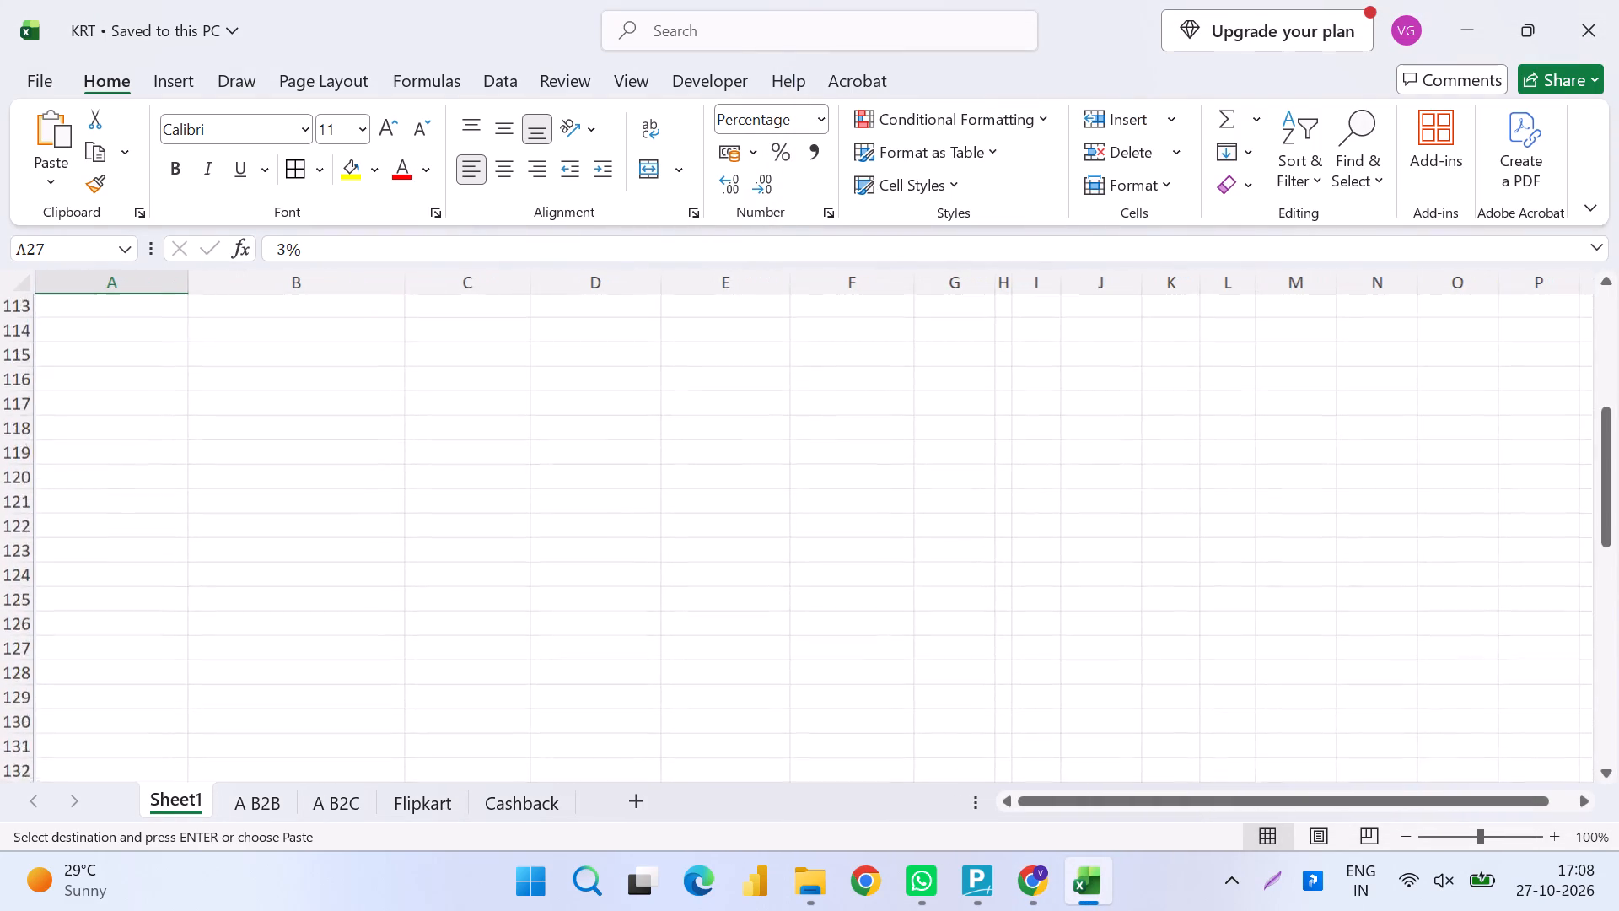
scroll(672, 563, up, 6)
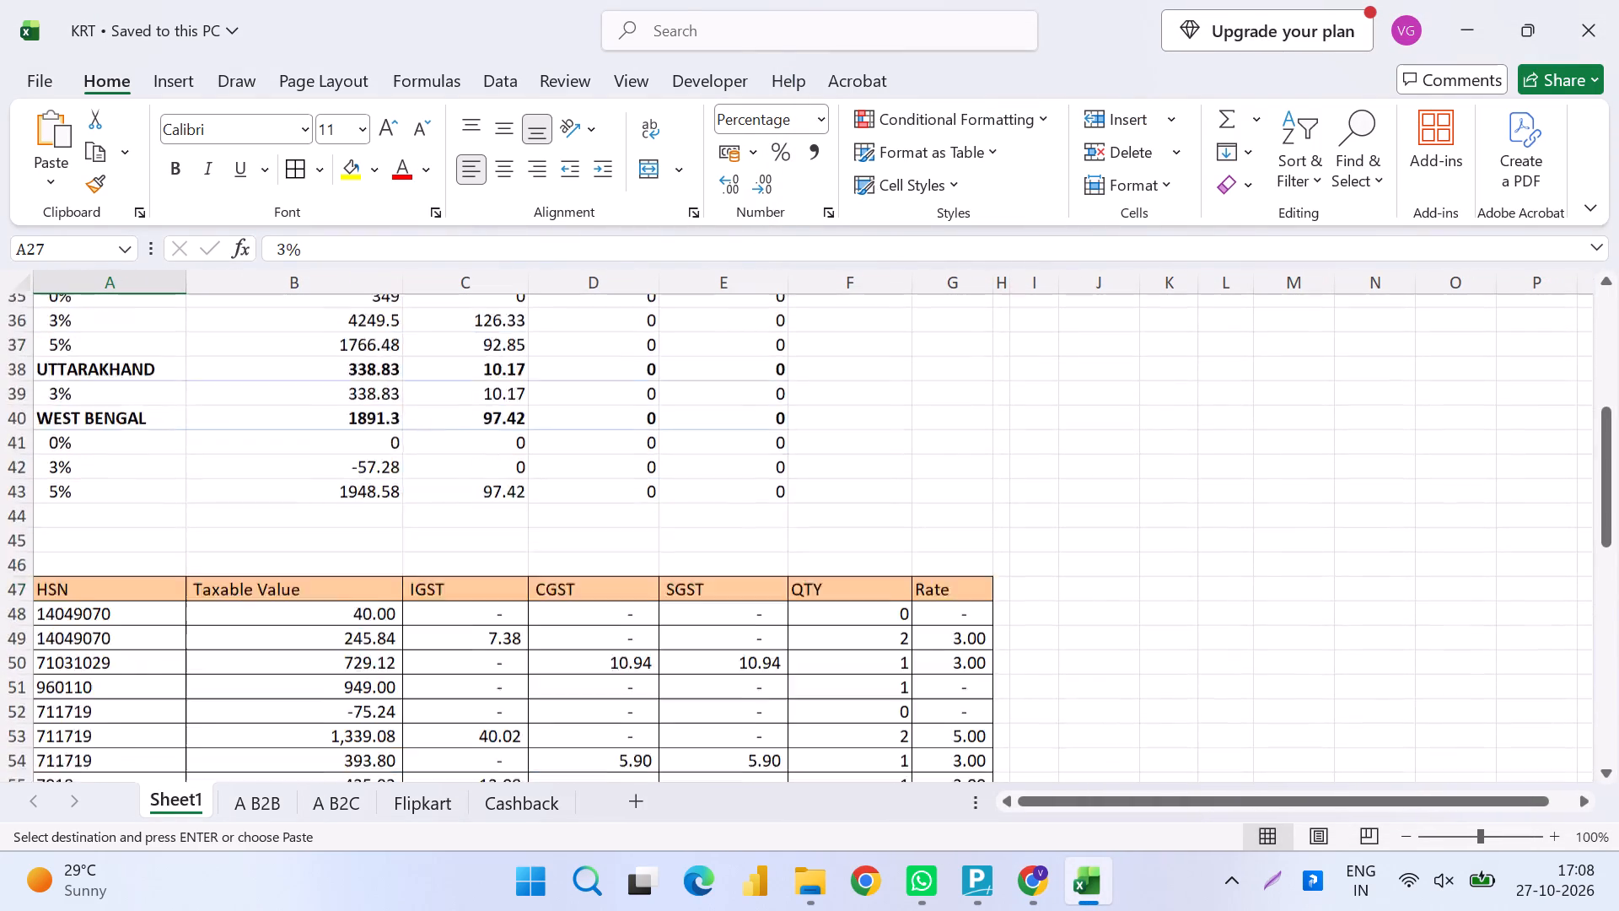
scroll(672, 563, up, 4)
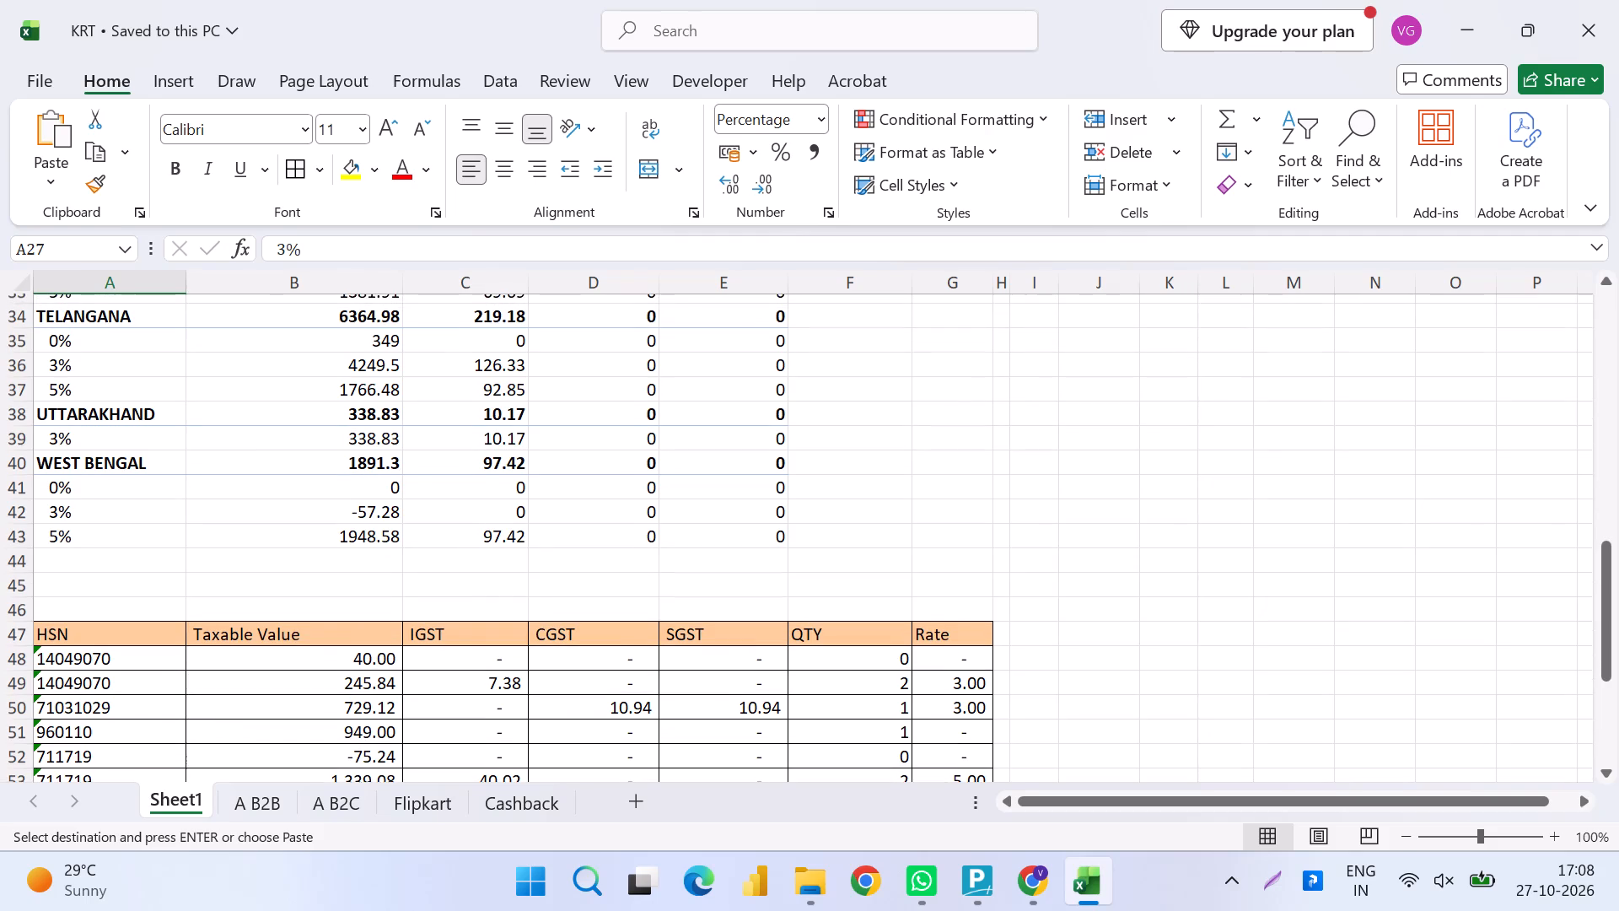
scroll(672, 563, up, 1)
key(Tab)
key(alt+Tab)
key(alt+Tab)
key(alt+Tab)
key(alt+Tab)
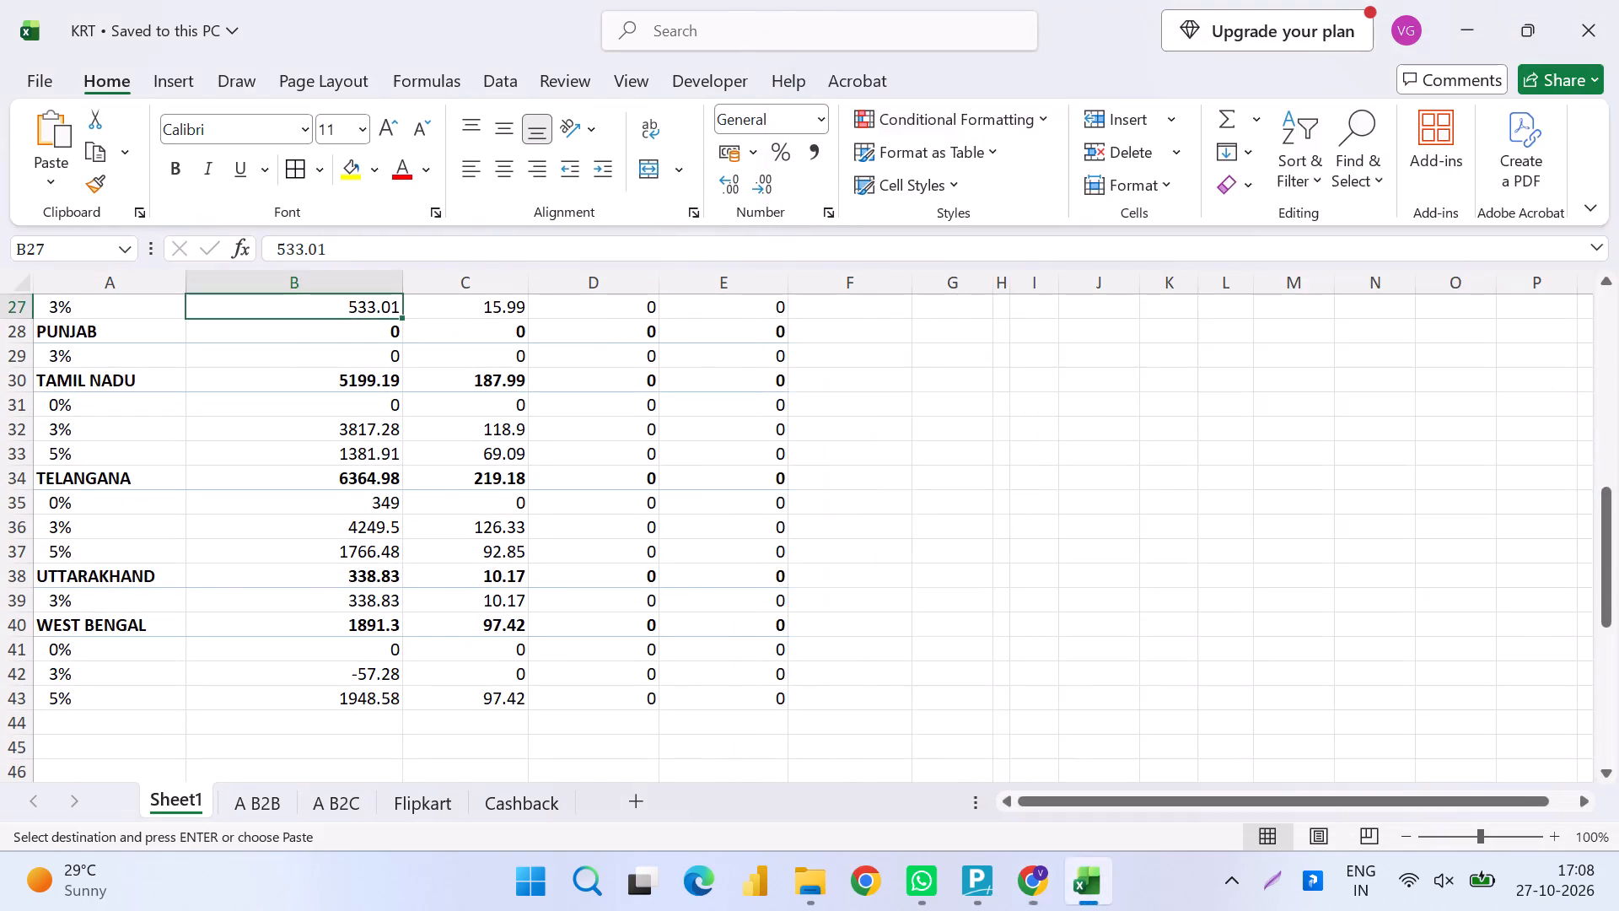
In the KRT workbook, highlight the Telangana to West Bengal rows, columns A to E, on Sheet1.
key(alt+Tab)
key(alt+Tab)
click(108, 503)
key(Up)
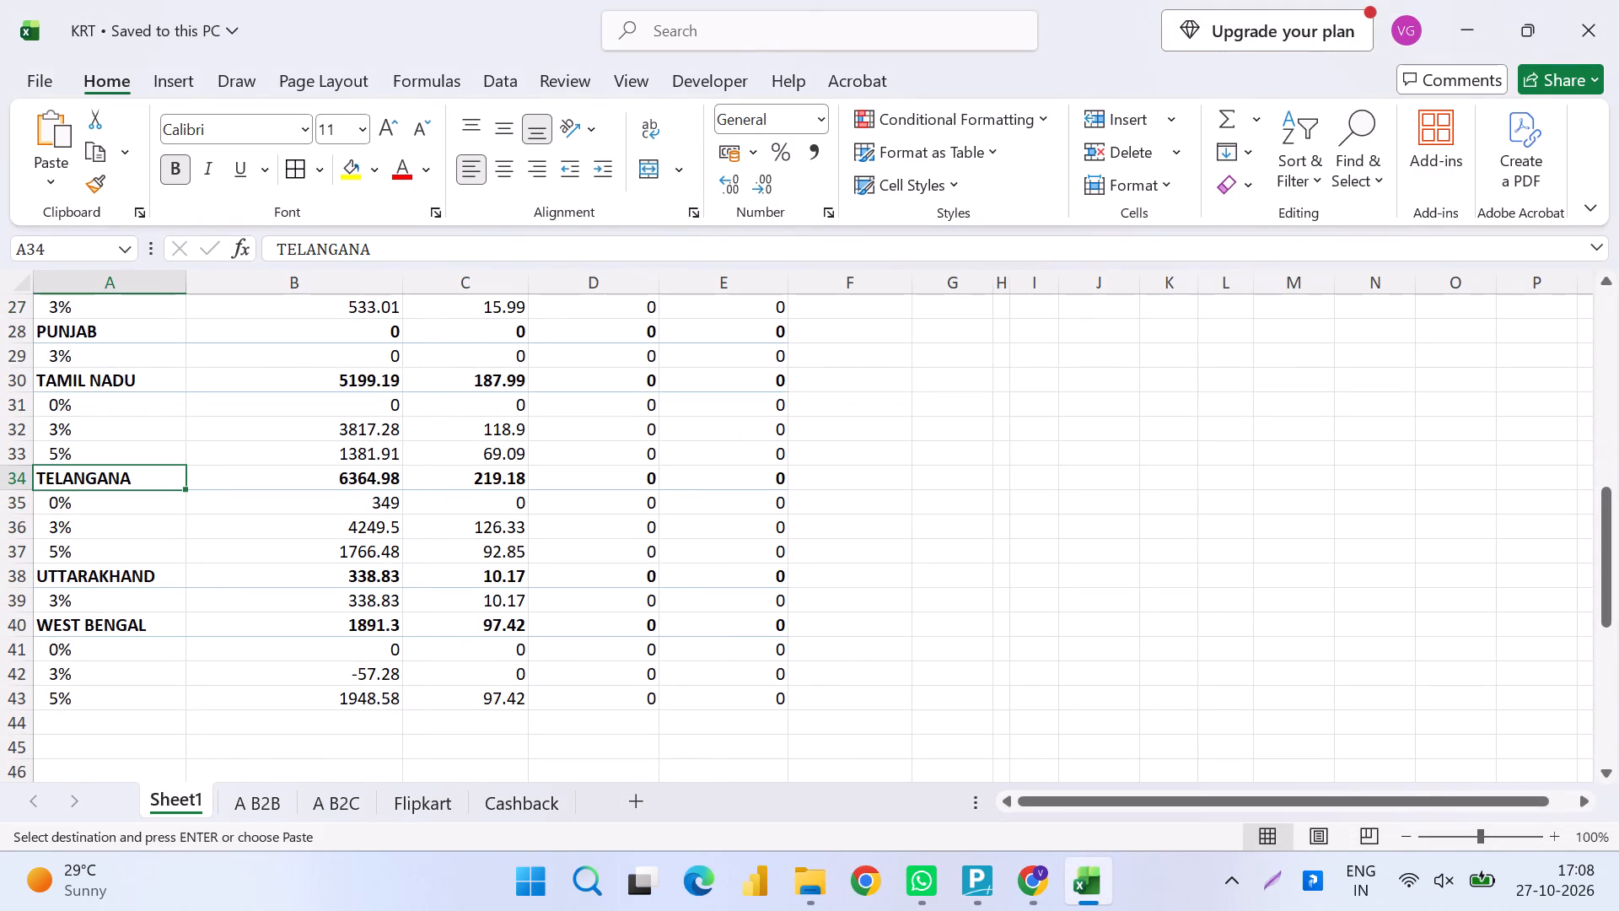
key(ctrl+shift+Down)
key(ctrl+shift+Right)
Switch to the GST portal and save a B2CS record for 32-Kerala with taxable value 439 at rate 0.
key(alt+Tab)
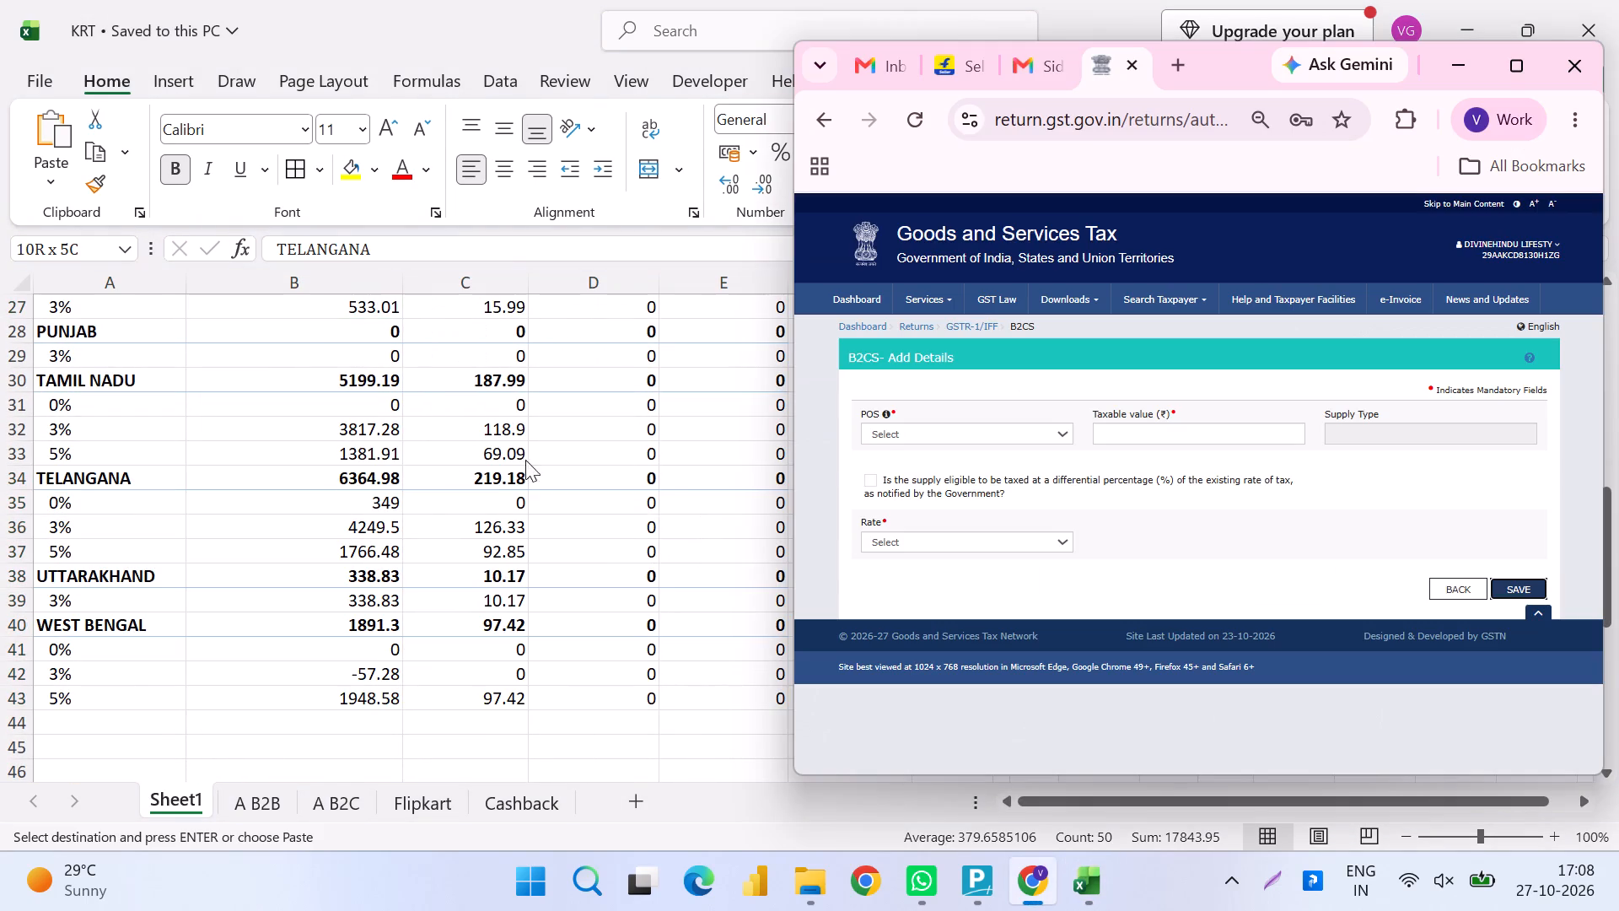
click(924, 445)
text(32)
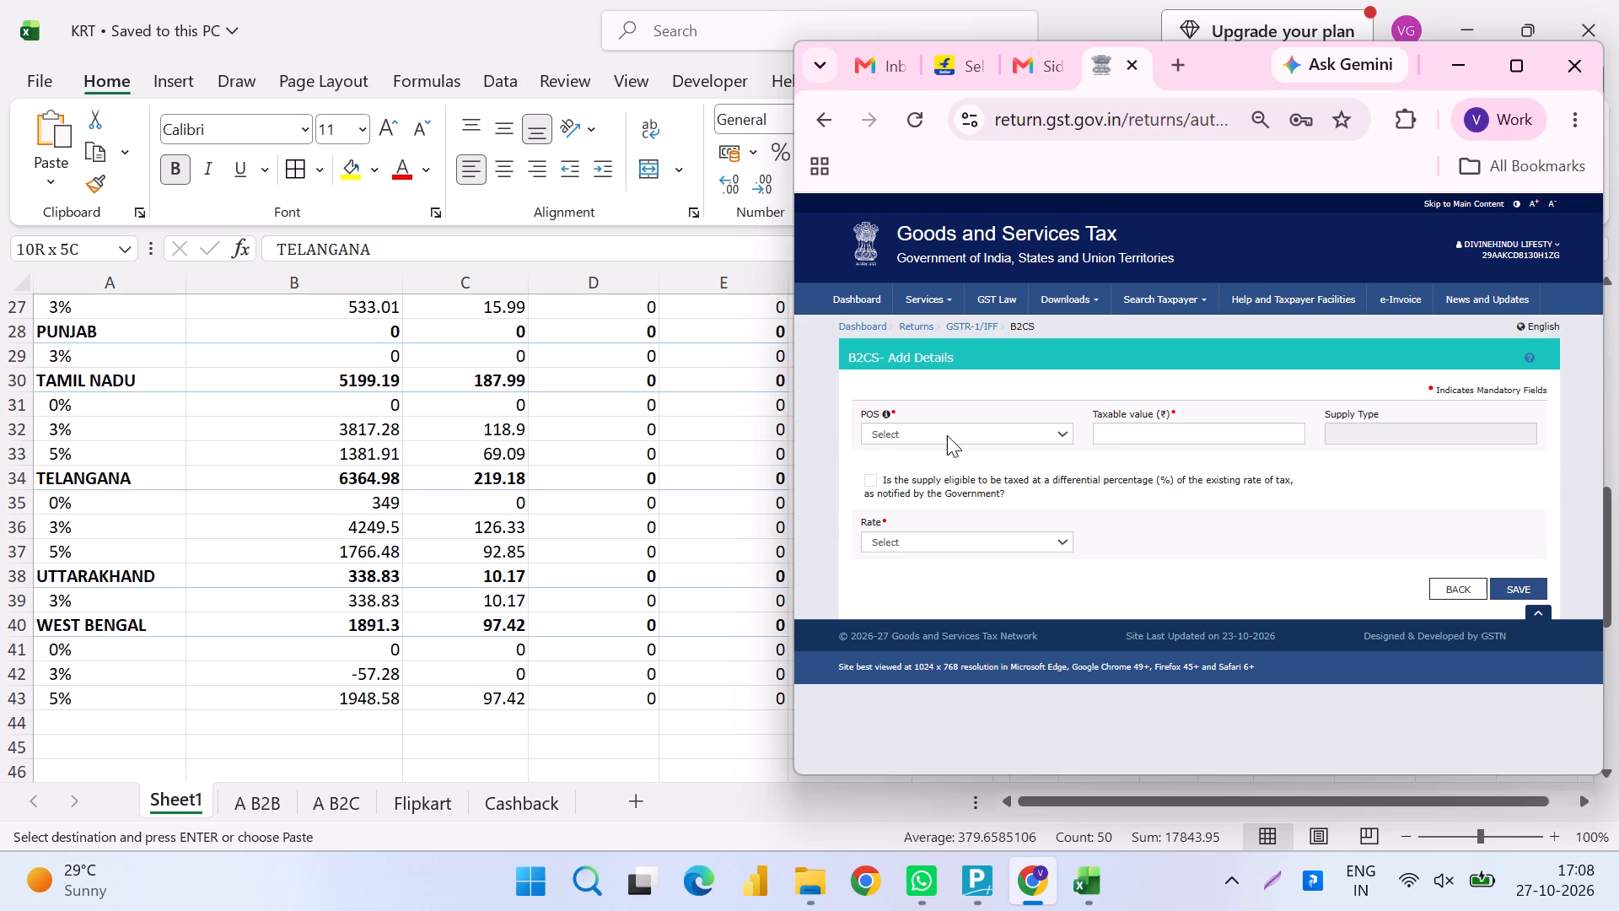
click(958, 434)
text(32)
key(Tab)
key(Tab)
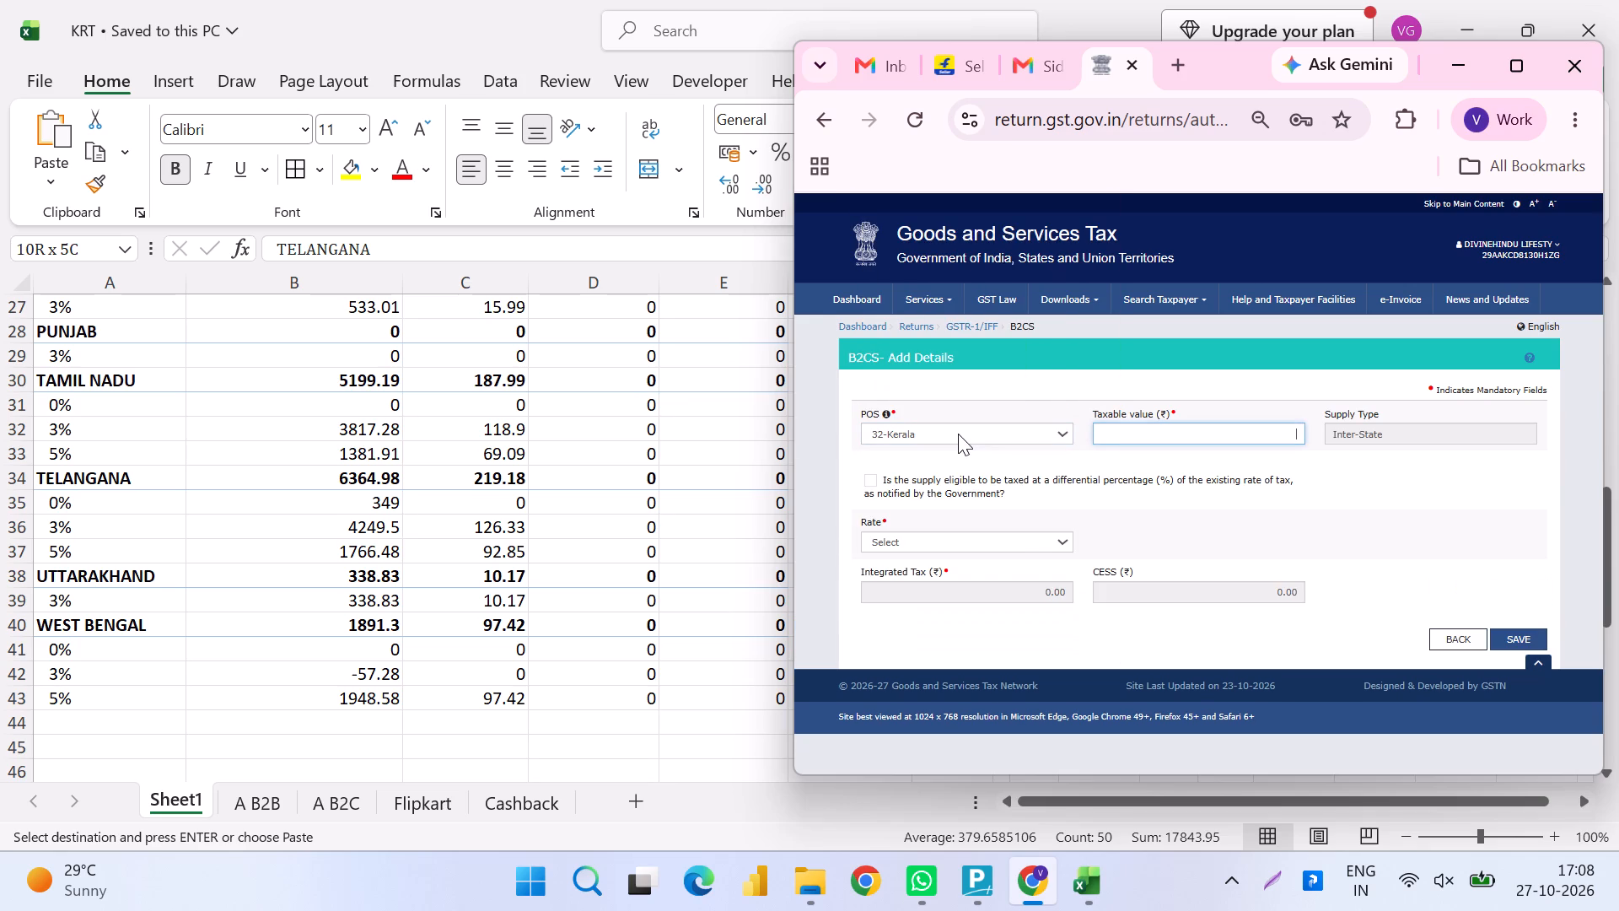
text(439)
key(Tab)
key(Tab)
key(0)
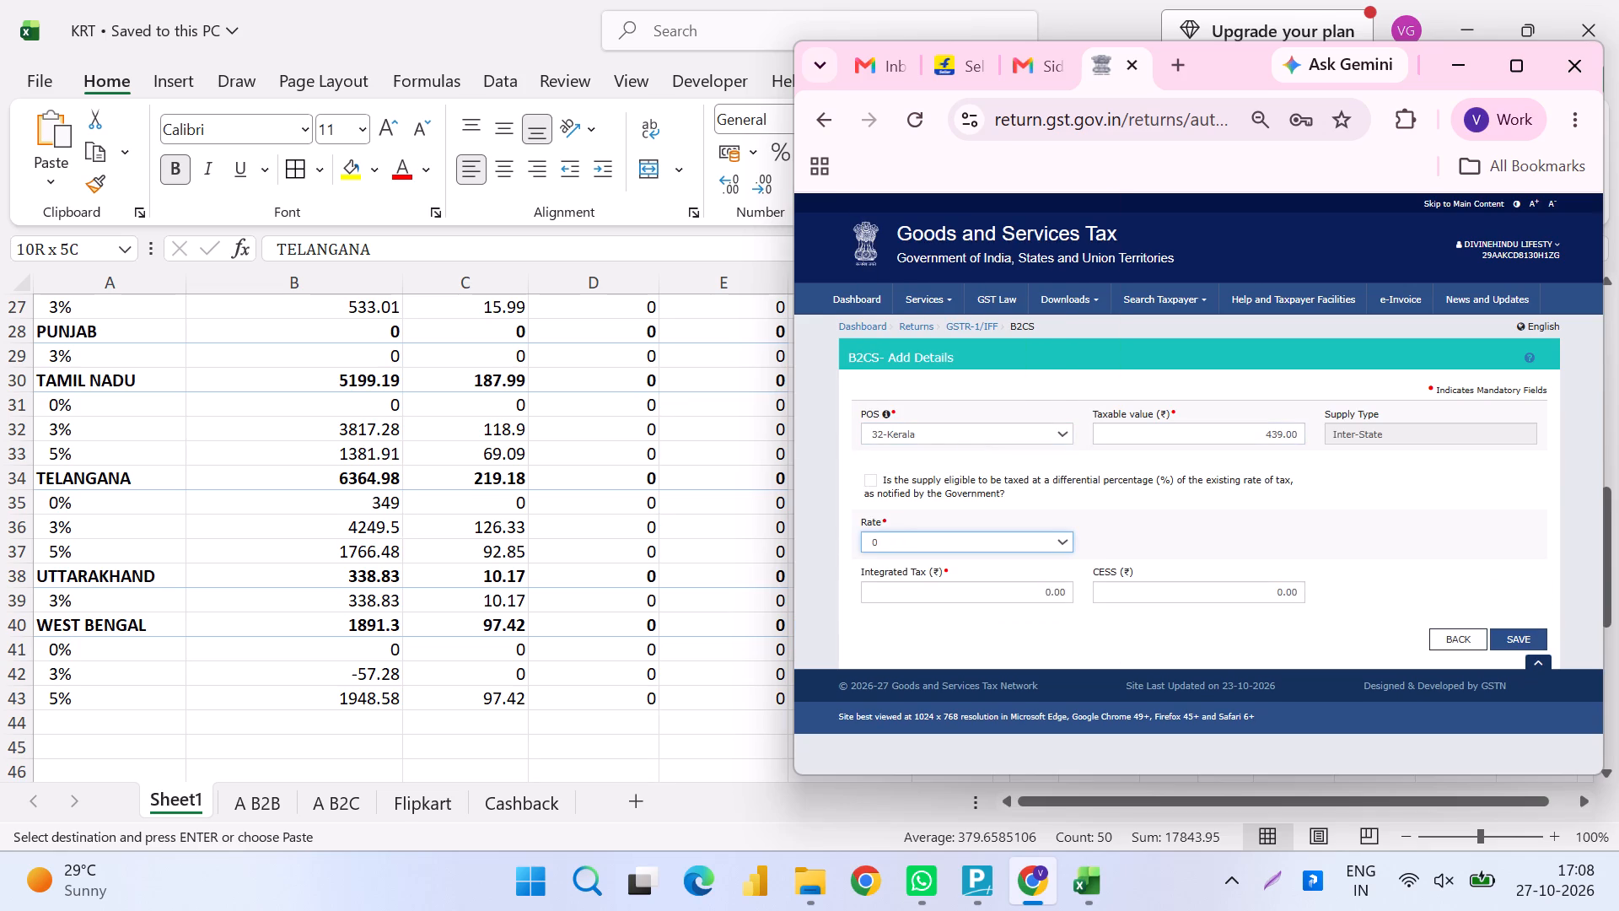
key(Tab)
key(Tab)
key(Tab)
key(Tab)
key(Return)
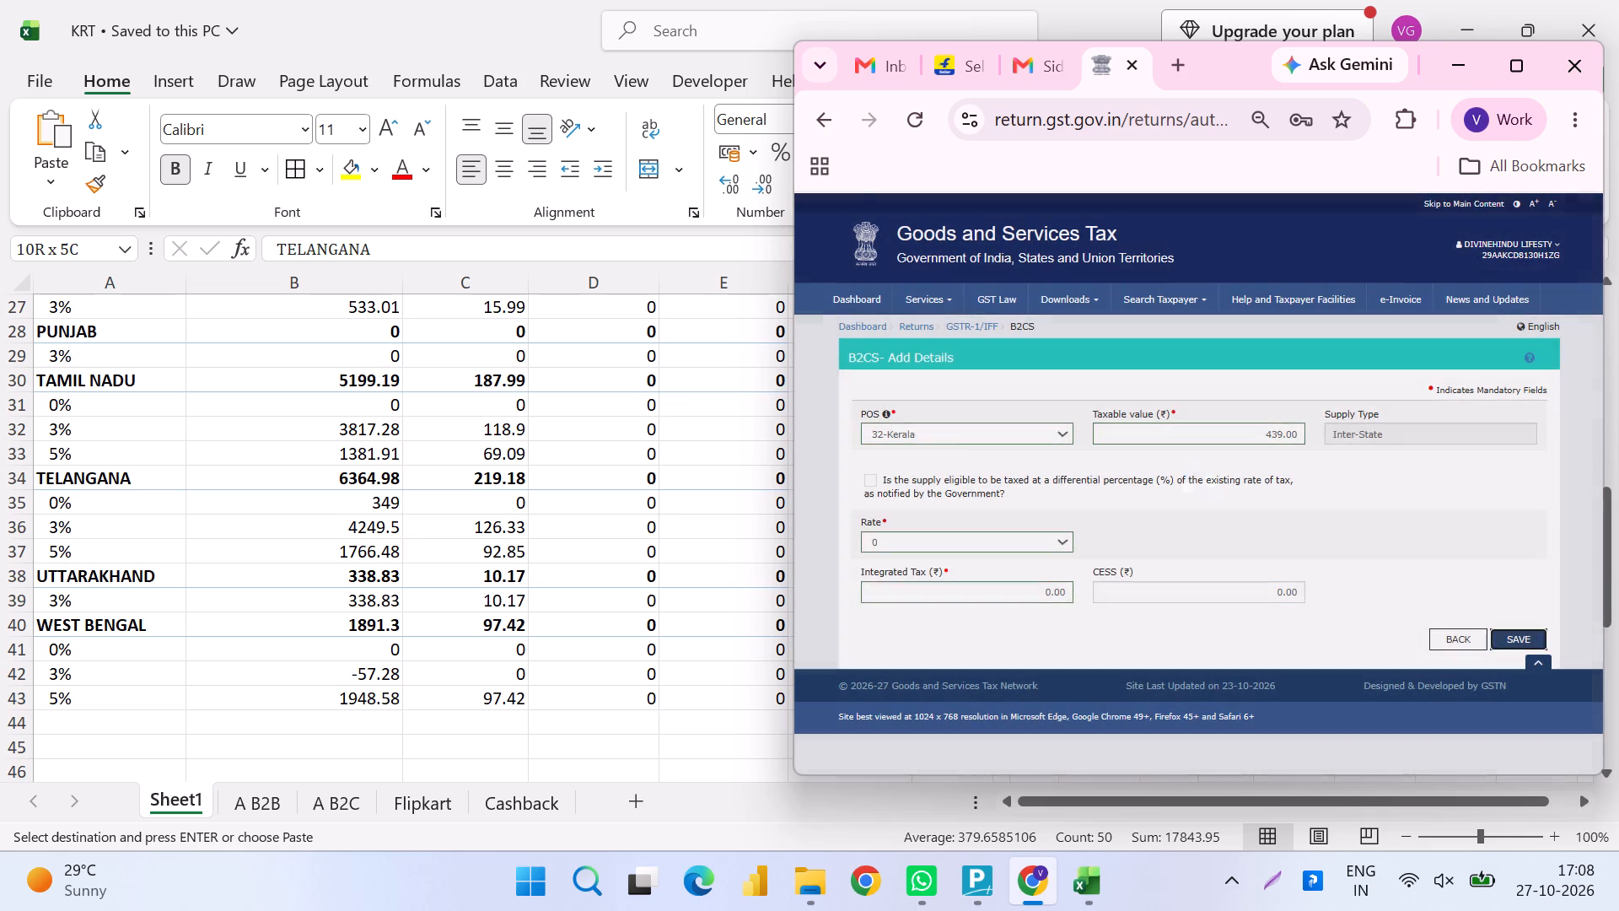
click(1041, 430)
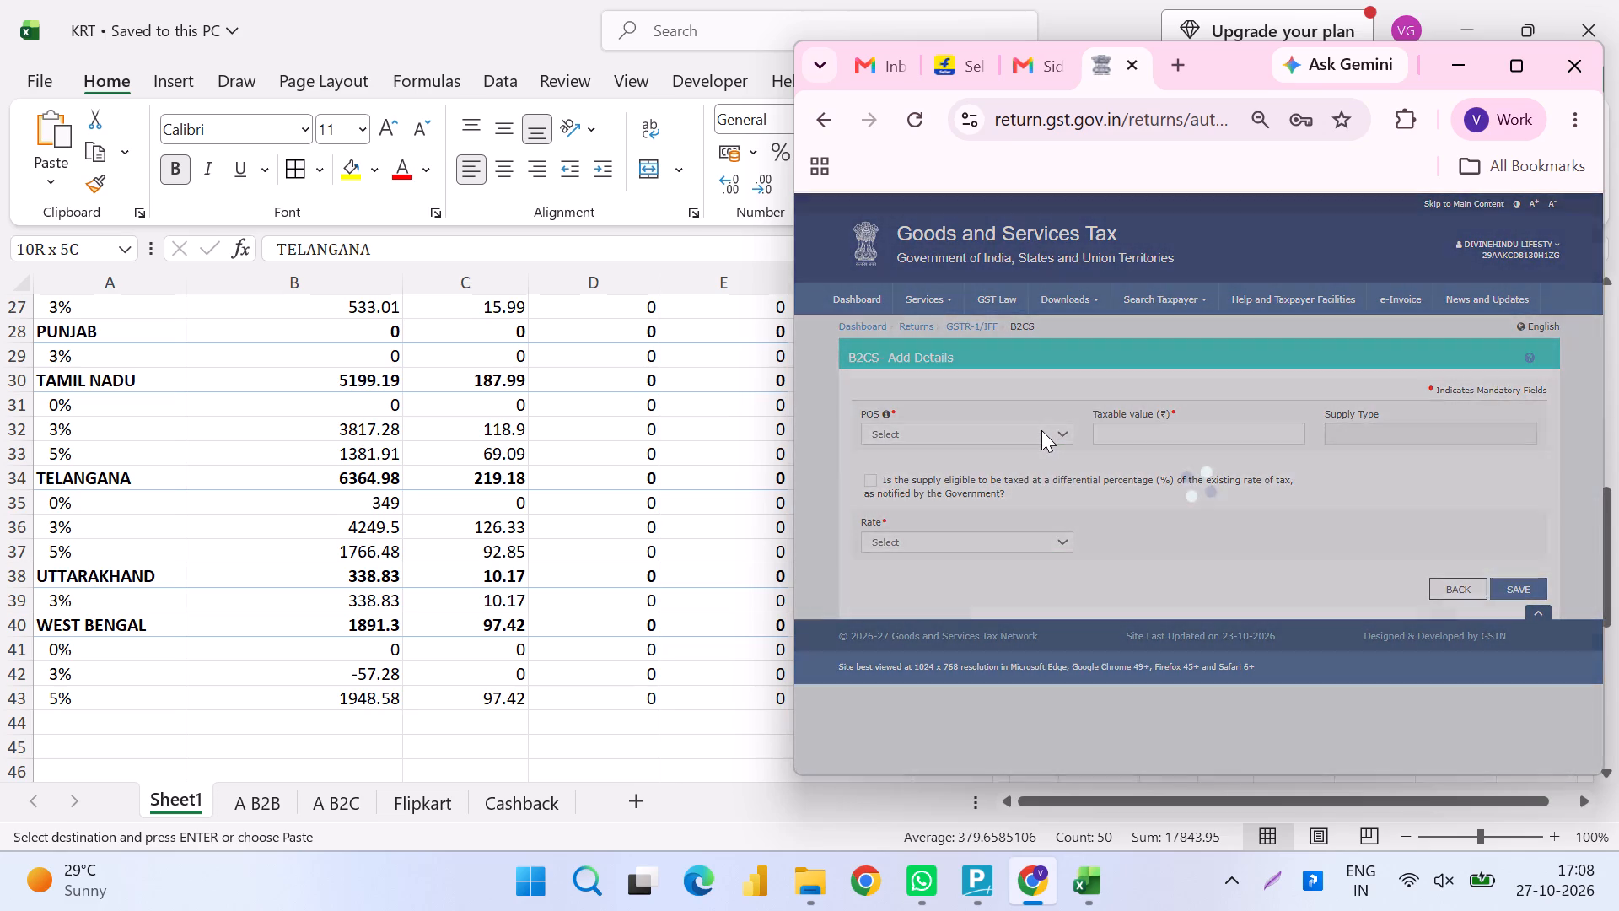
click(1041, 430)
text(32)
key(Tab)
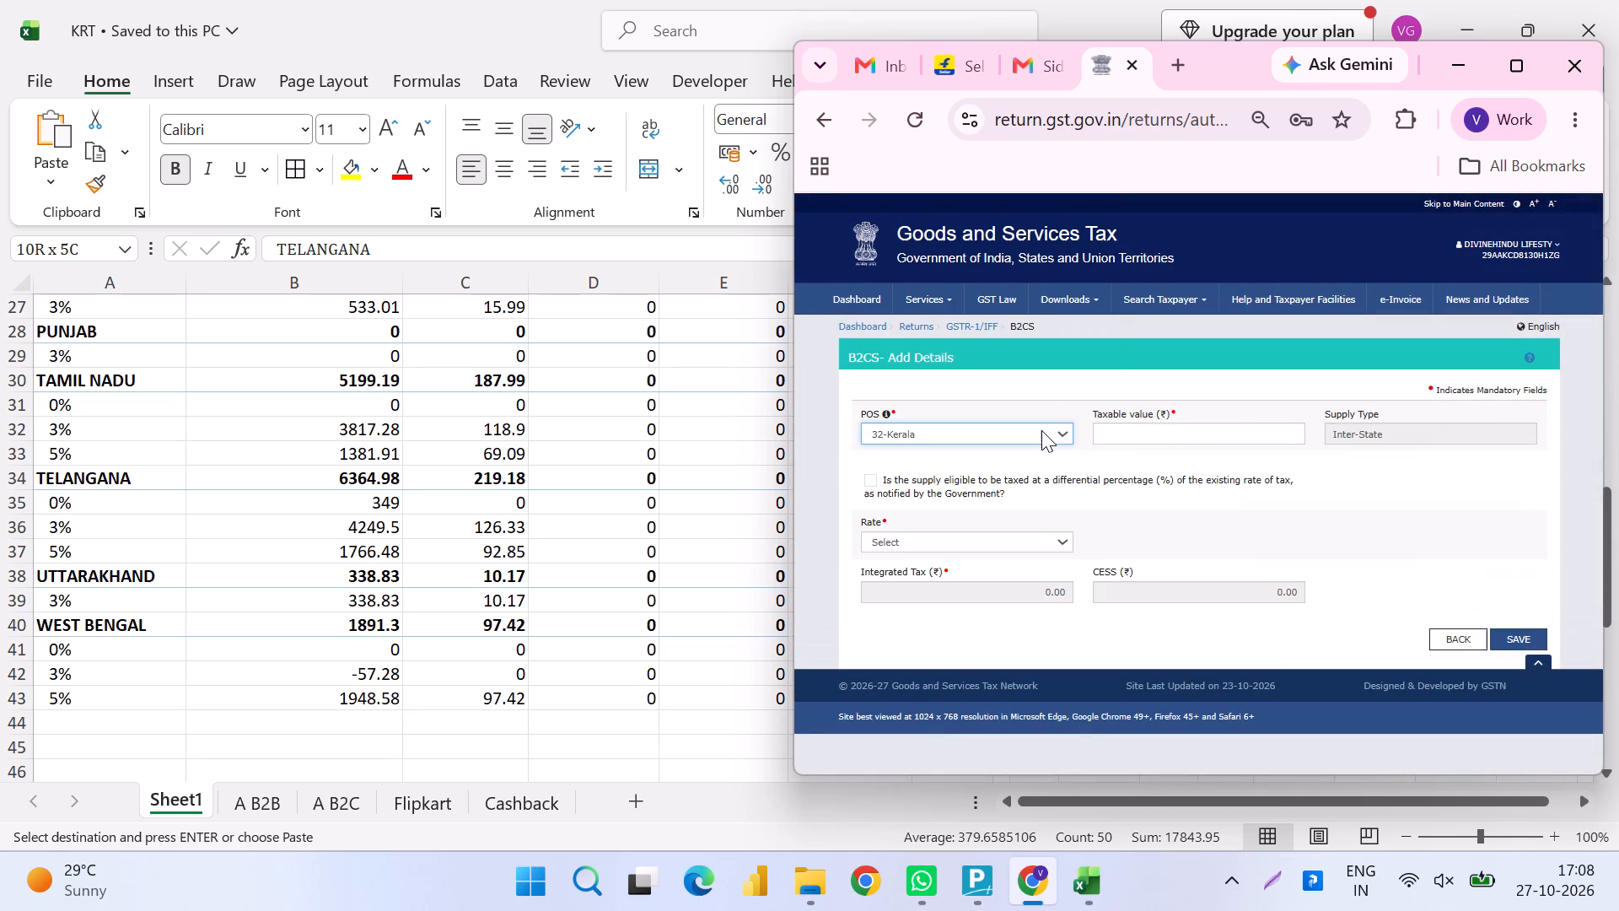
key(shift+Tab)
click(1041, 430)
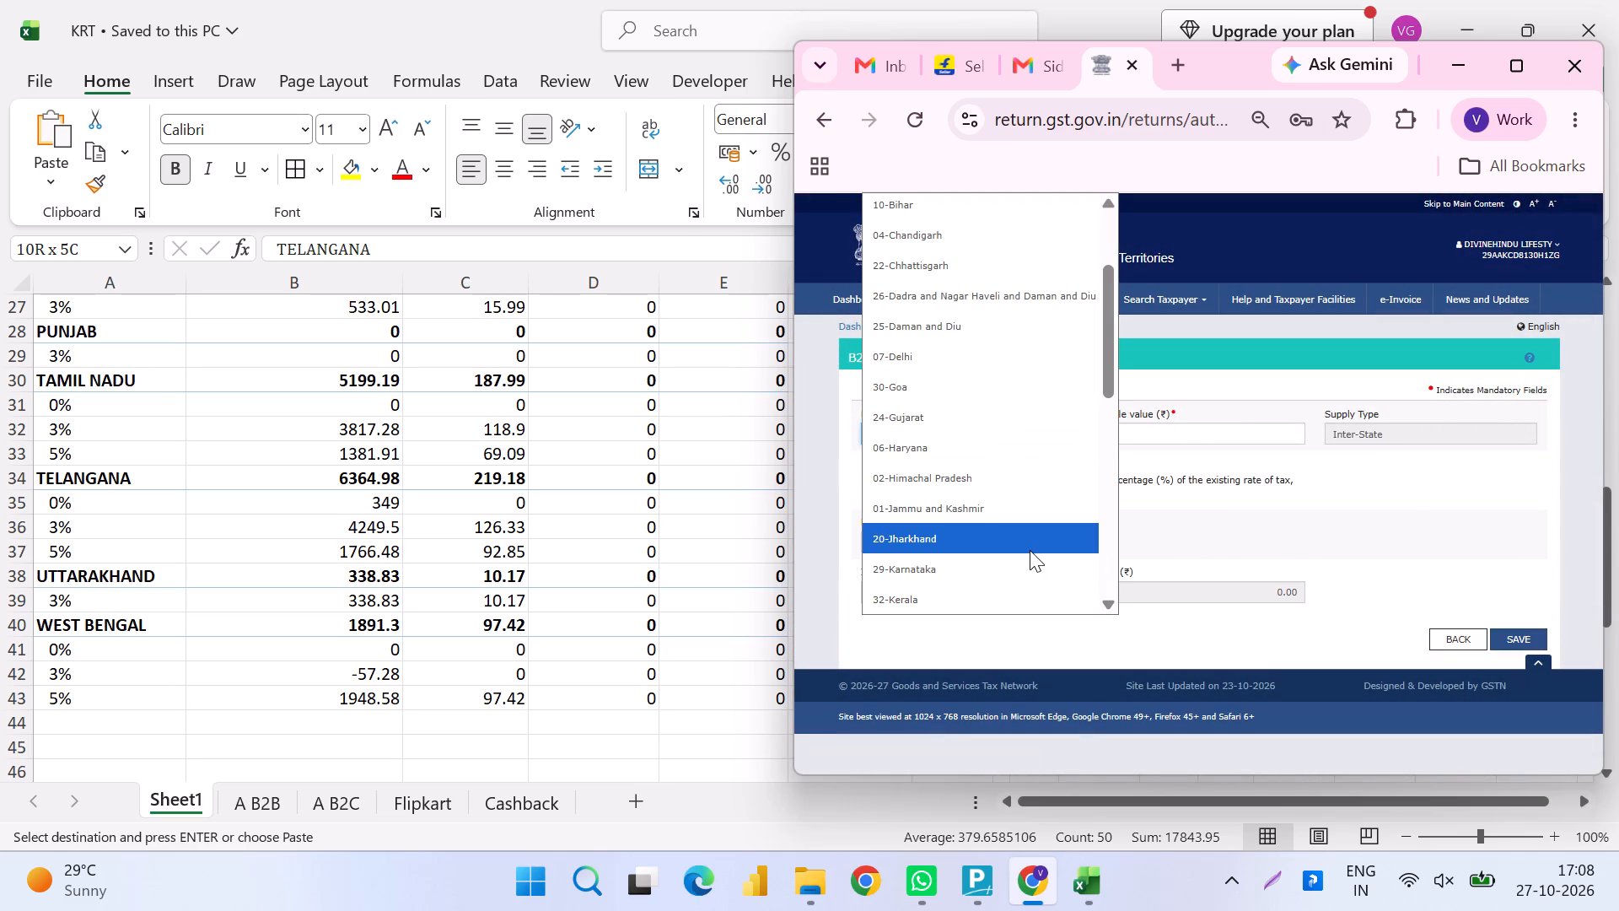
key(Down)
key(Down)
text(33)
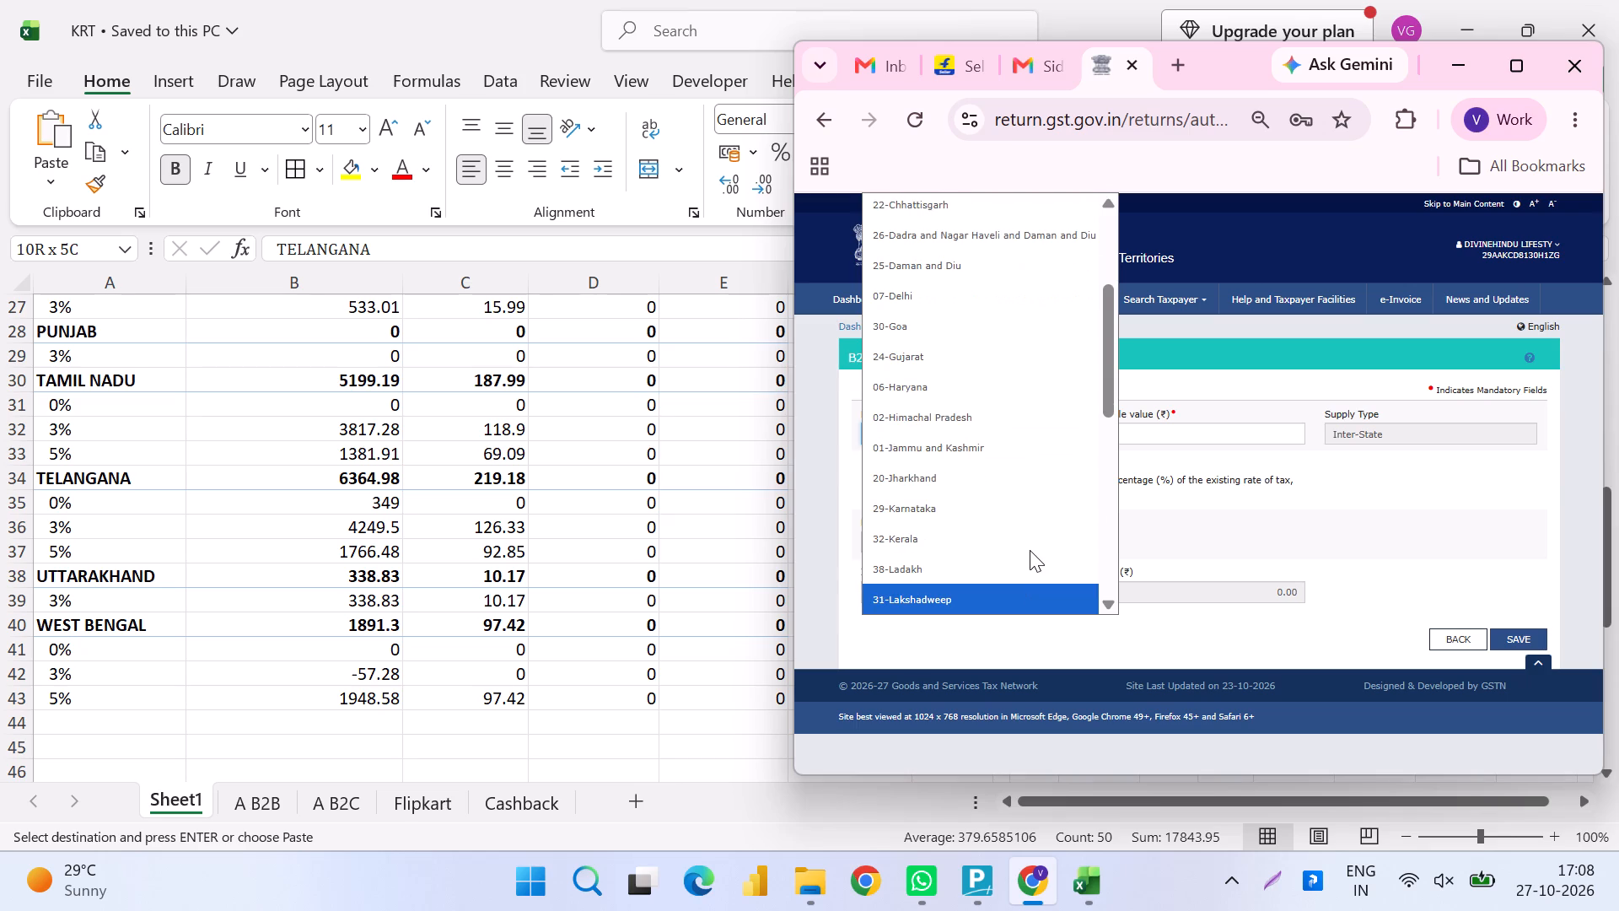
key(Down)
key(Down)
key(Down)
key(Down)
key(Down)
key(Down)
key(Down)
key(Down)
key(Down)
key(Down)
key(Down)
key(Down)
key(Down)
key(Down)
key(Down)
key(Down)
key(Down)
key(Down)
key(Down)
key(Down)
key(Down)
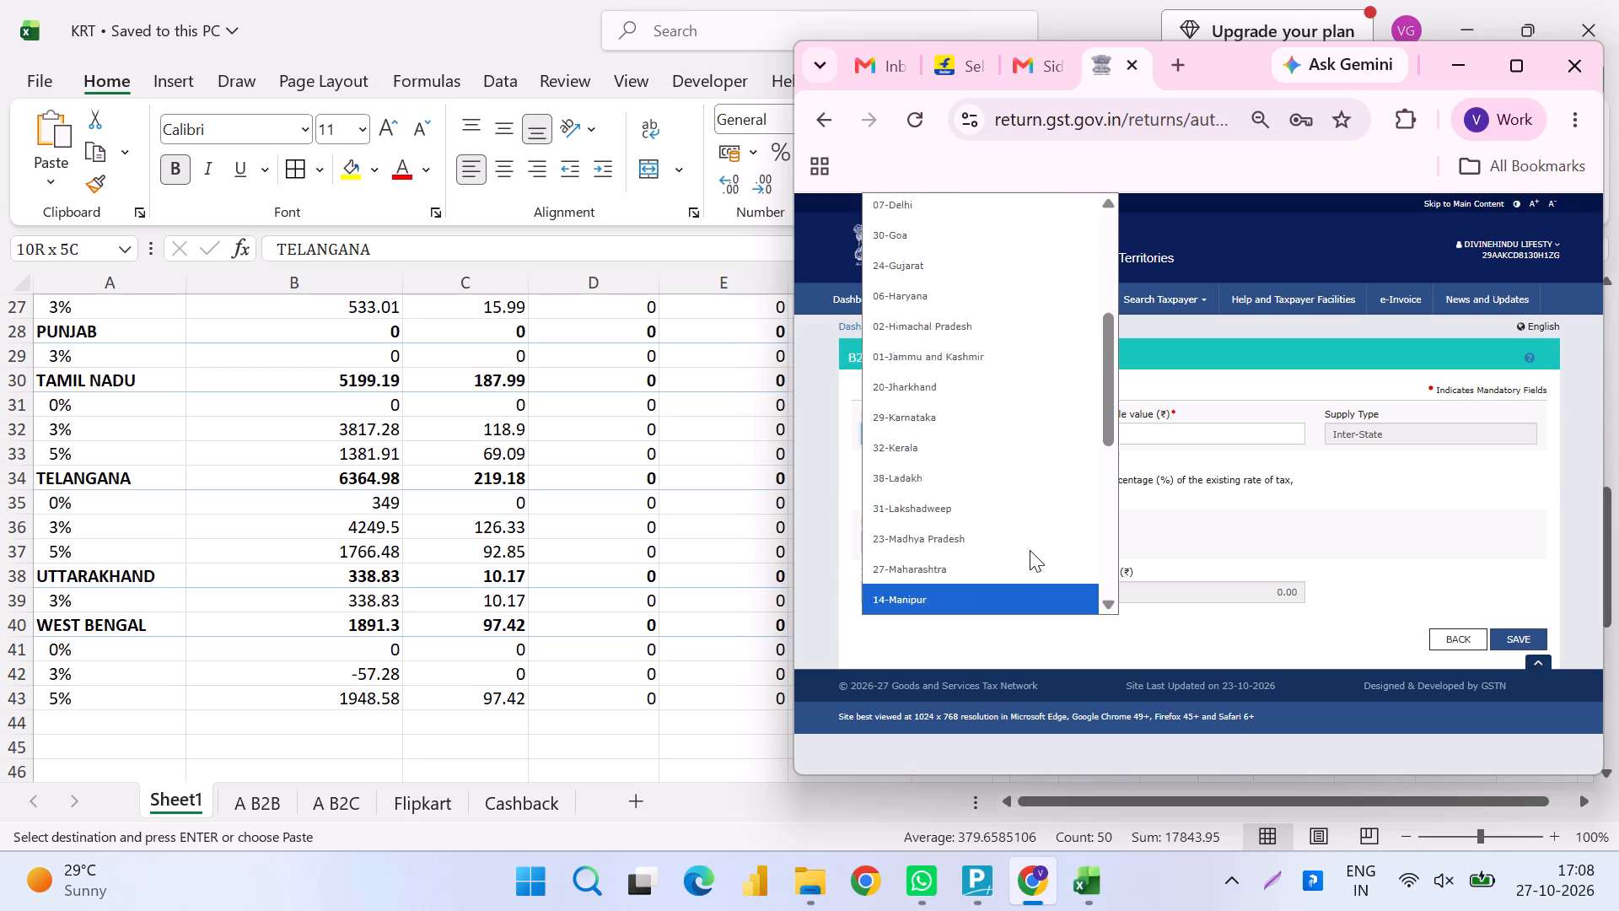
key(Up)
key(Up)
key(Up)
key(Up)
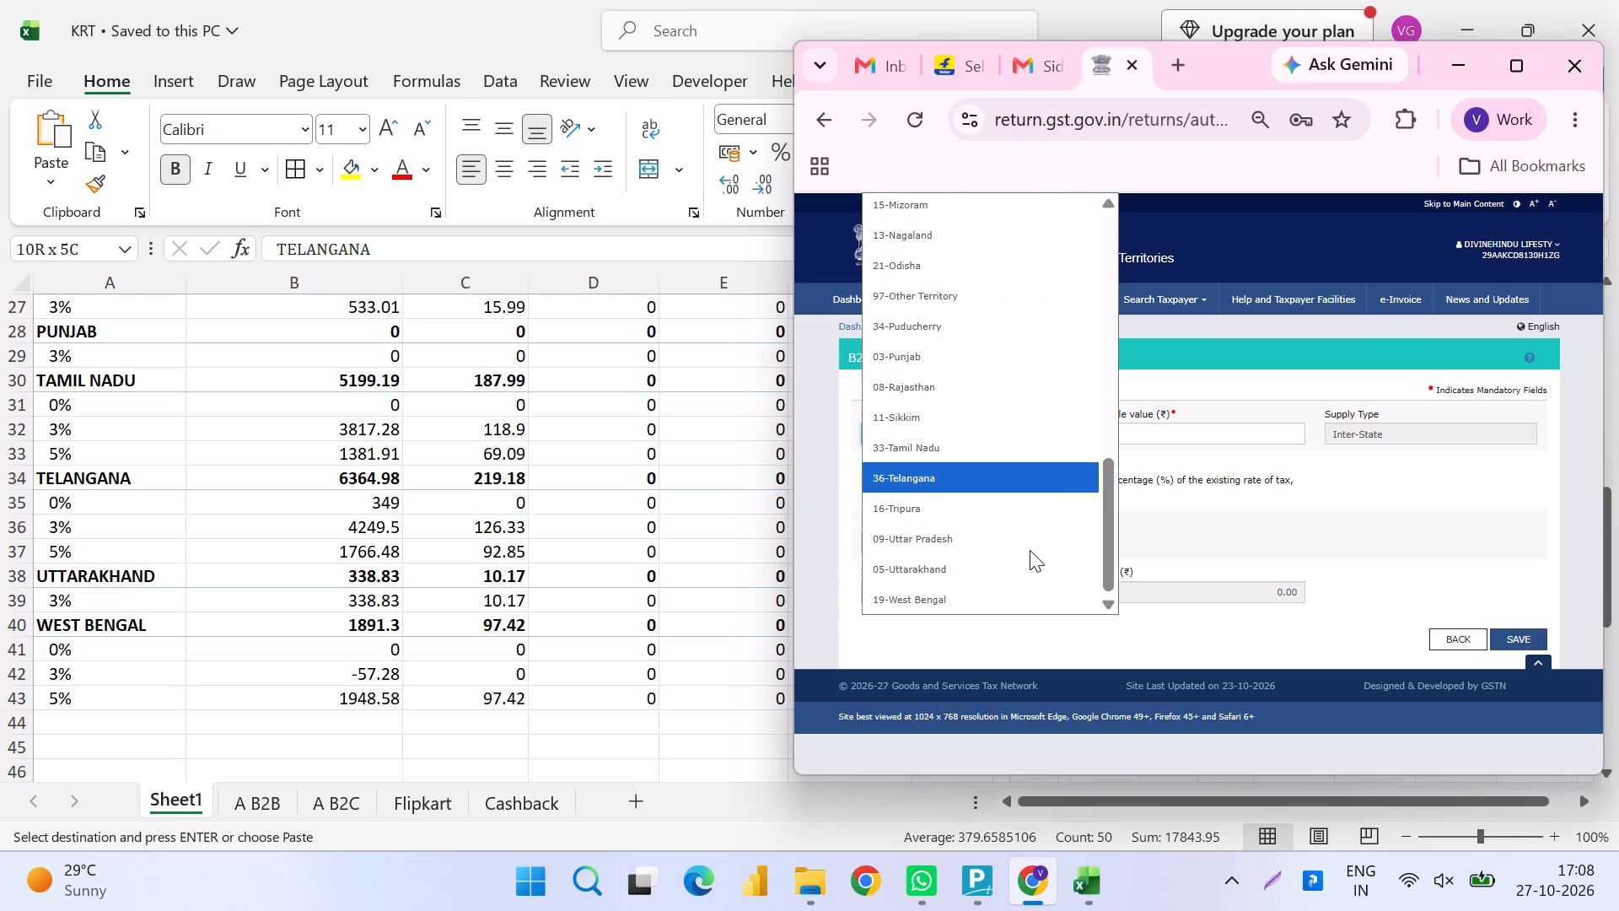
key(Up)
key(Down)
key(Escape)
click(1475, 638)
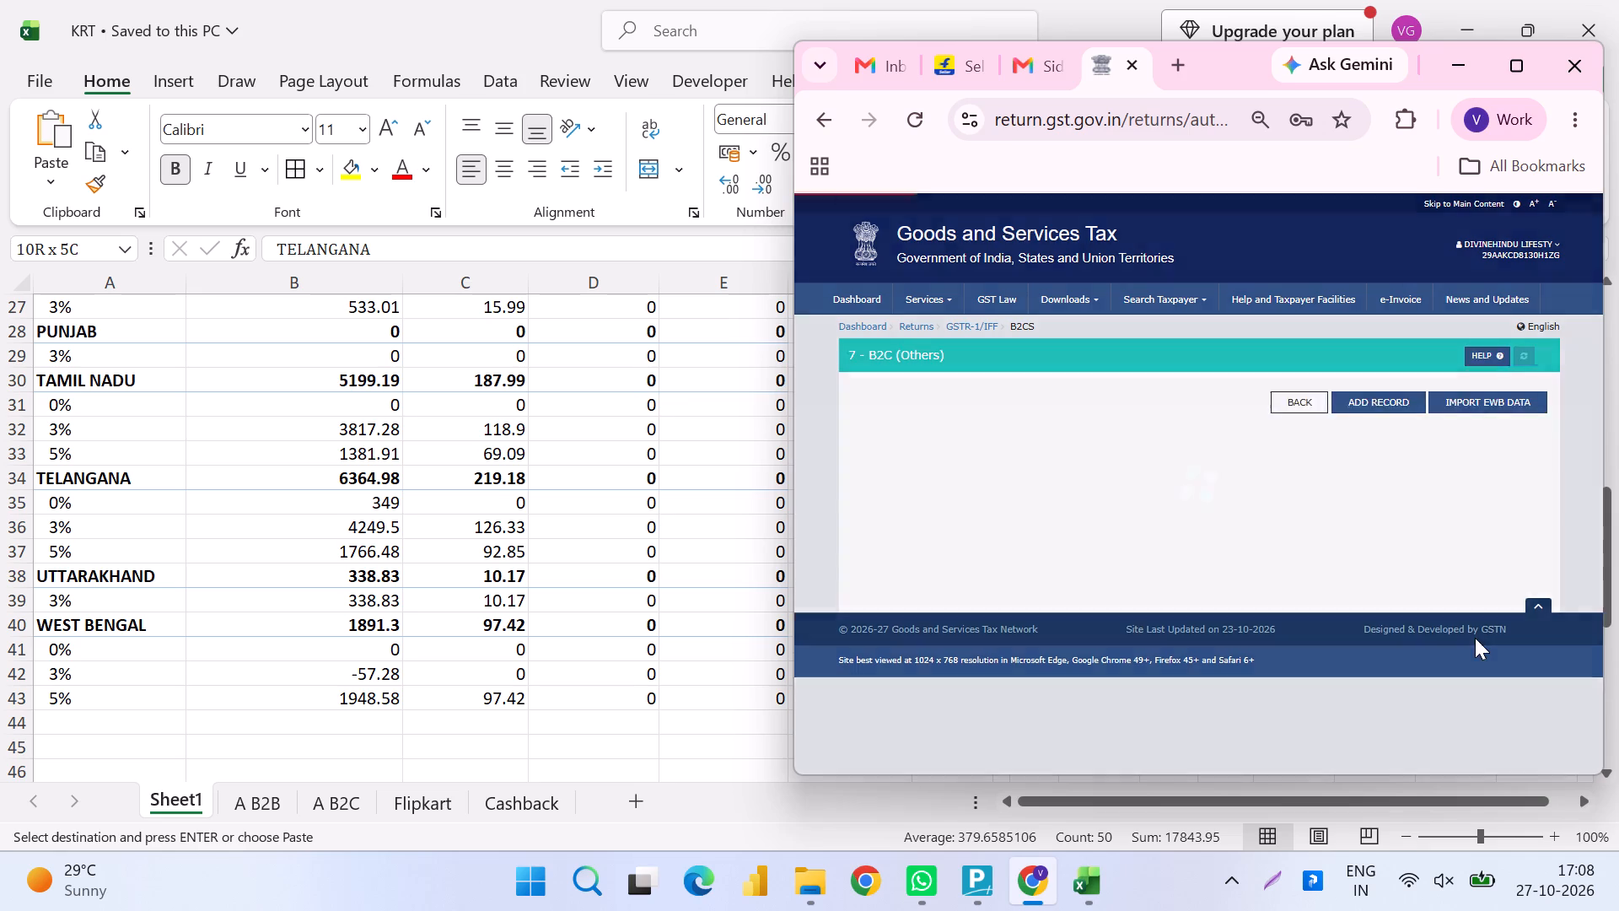
Examine both pages of processed B2C (Others) records against the state-wise rows on Sheet1 of the KRT workbook.
scroll(1088, 718, down, 1)
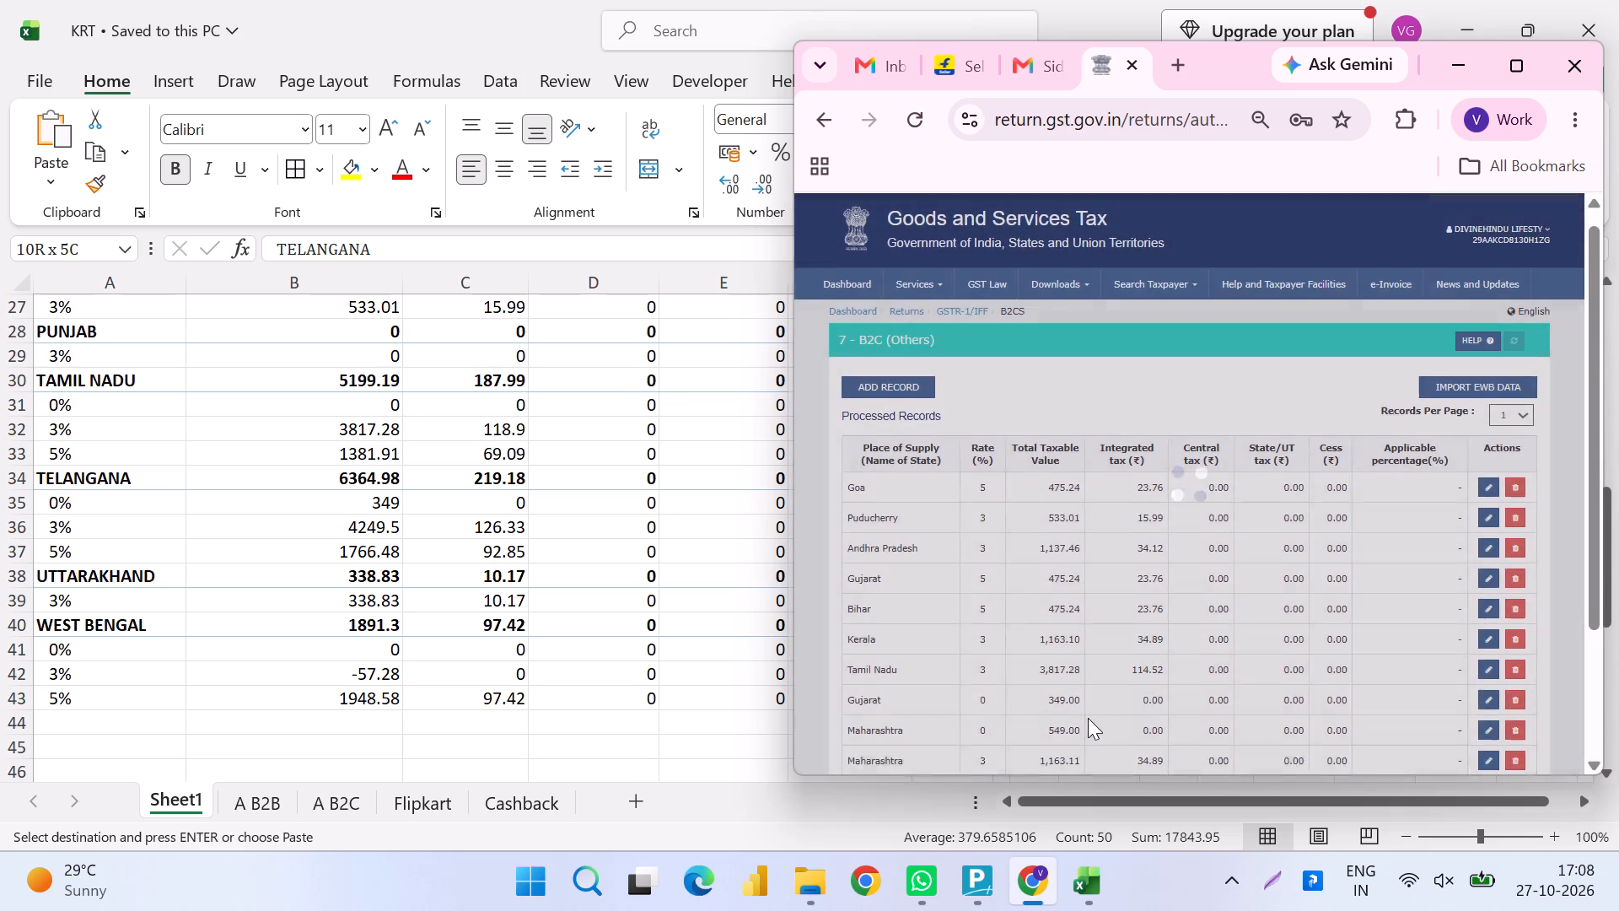
scroll(1088, 718, down, 1)
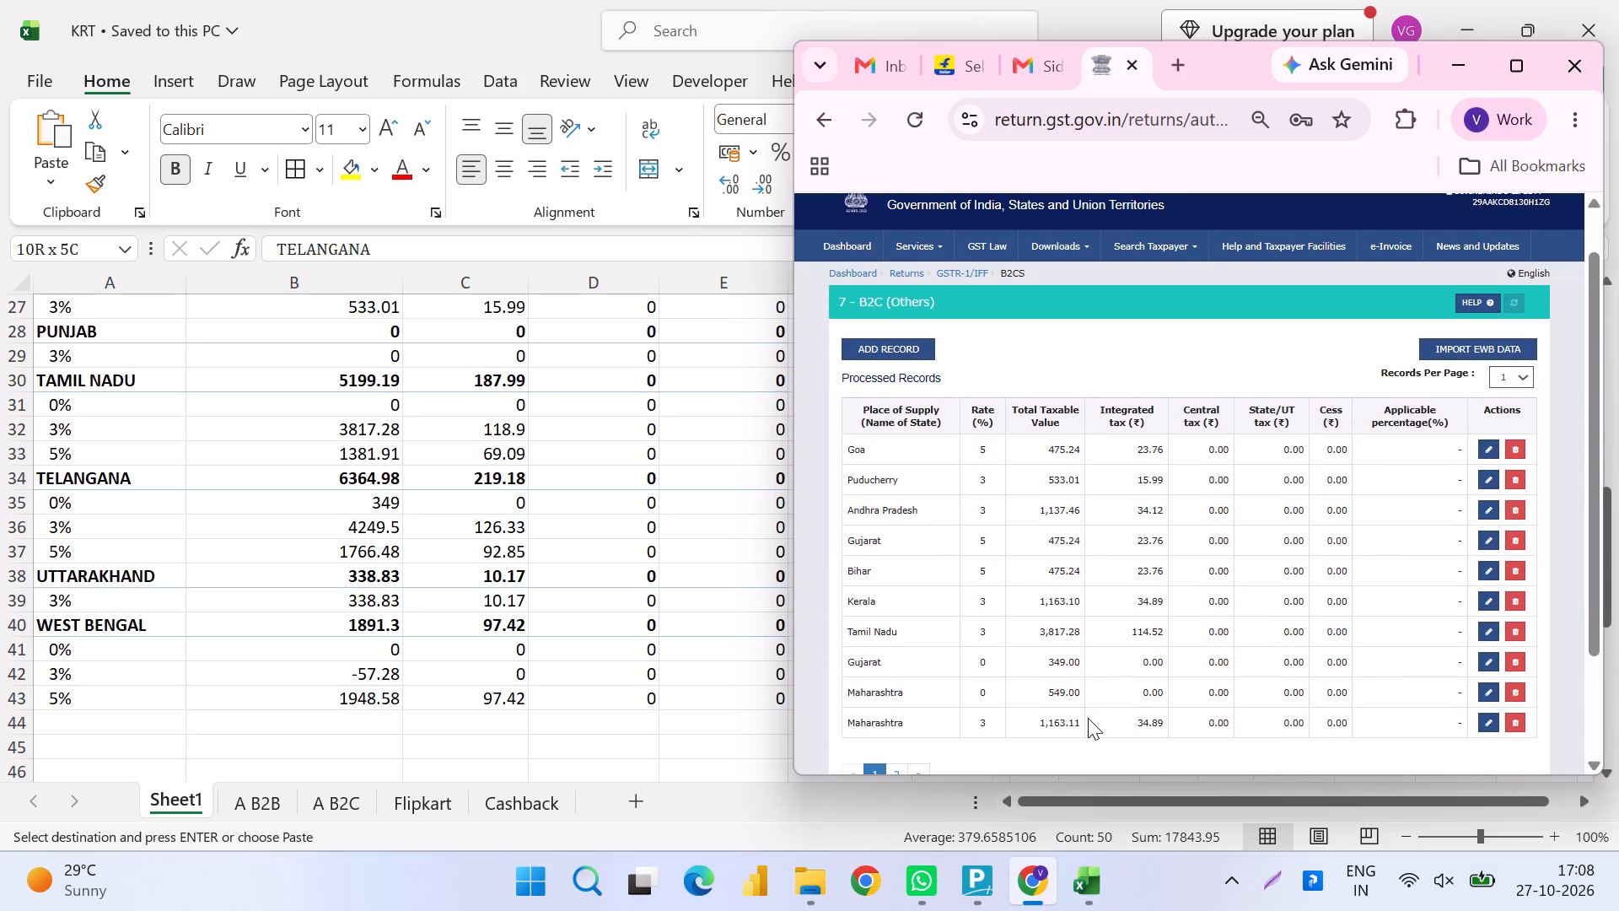
scroll(1088, 718, down, 1)
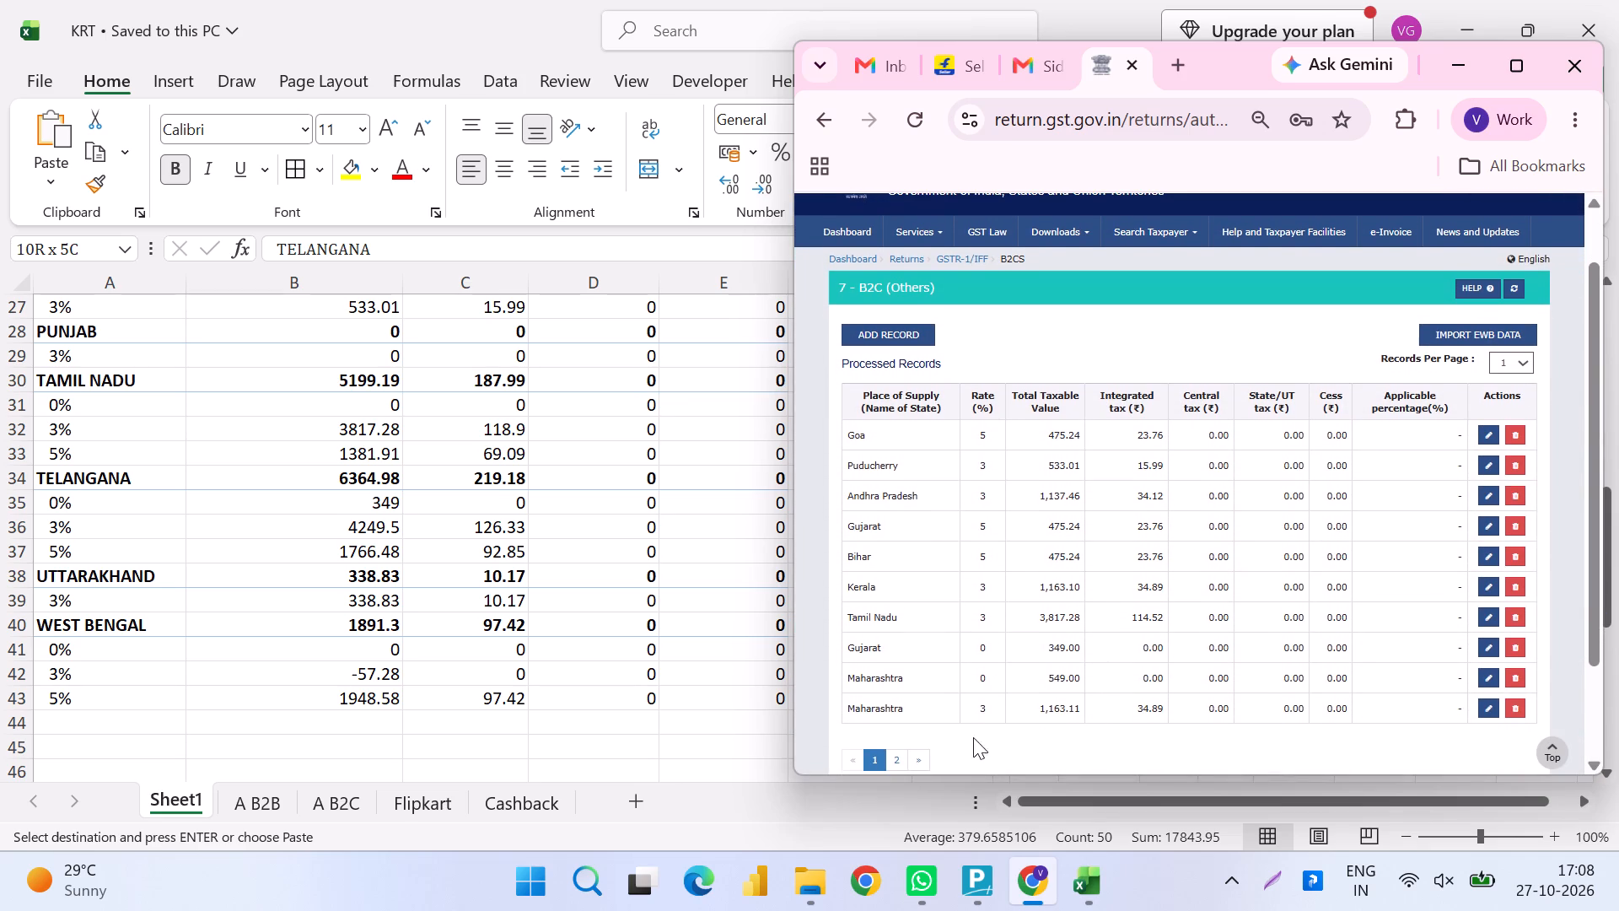
click(906, 754)
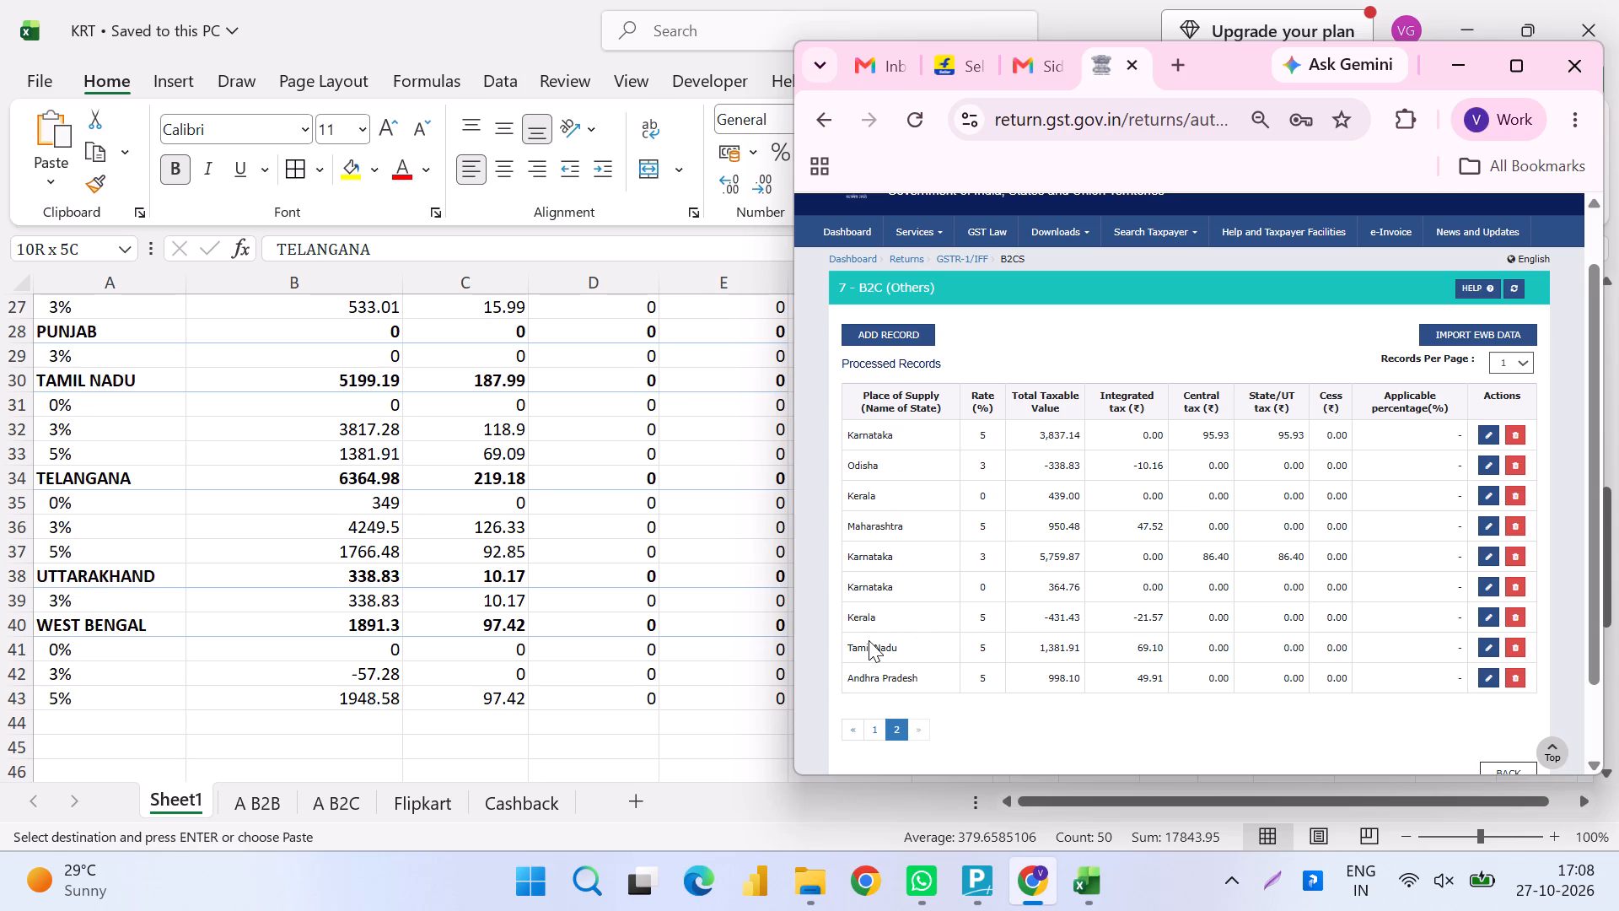
scroll(524, 461, up, 1)
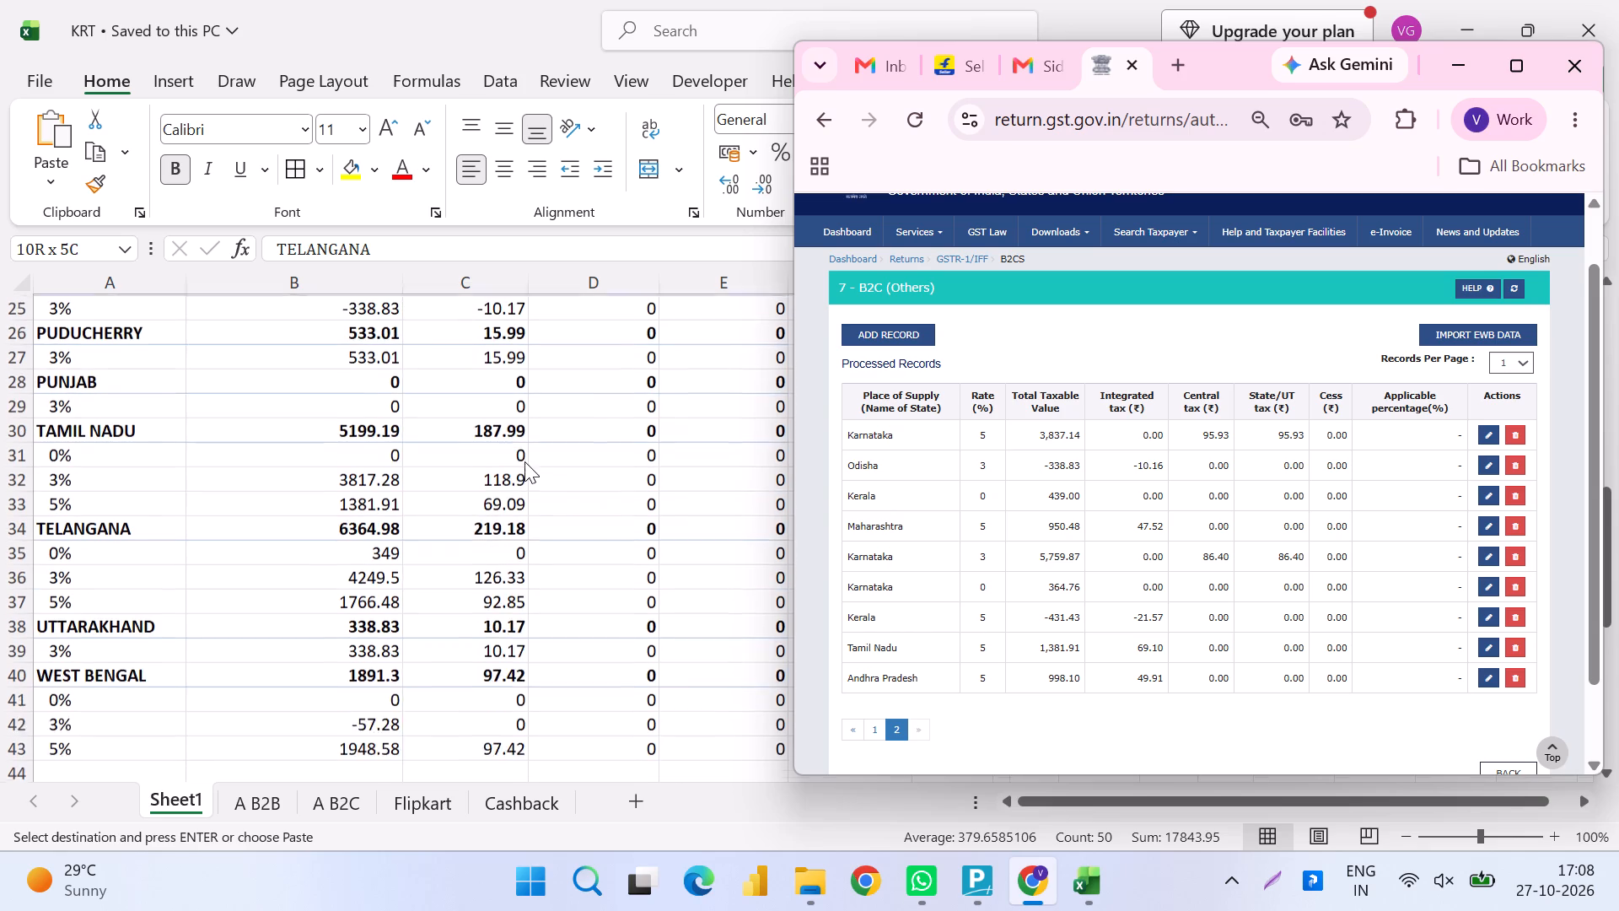
scroll(524, 461, up, 3)
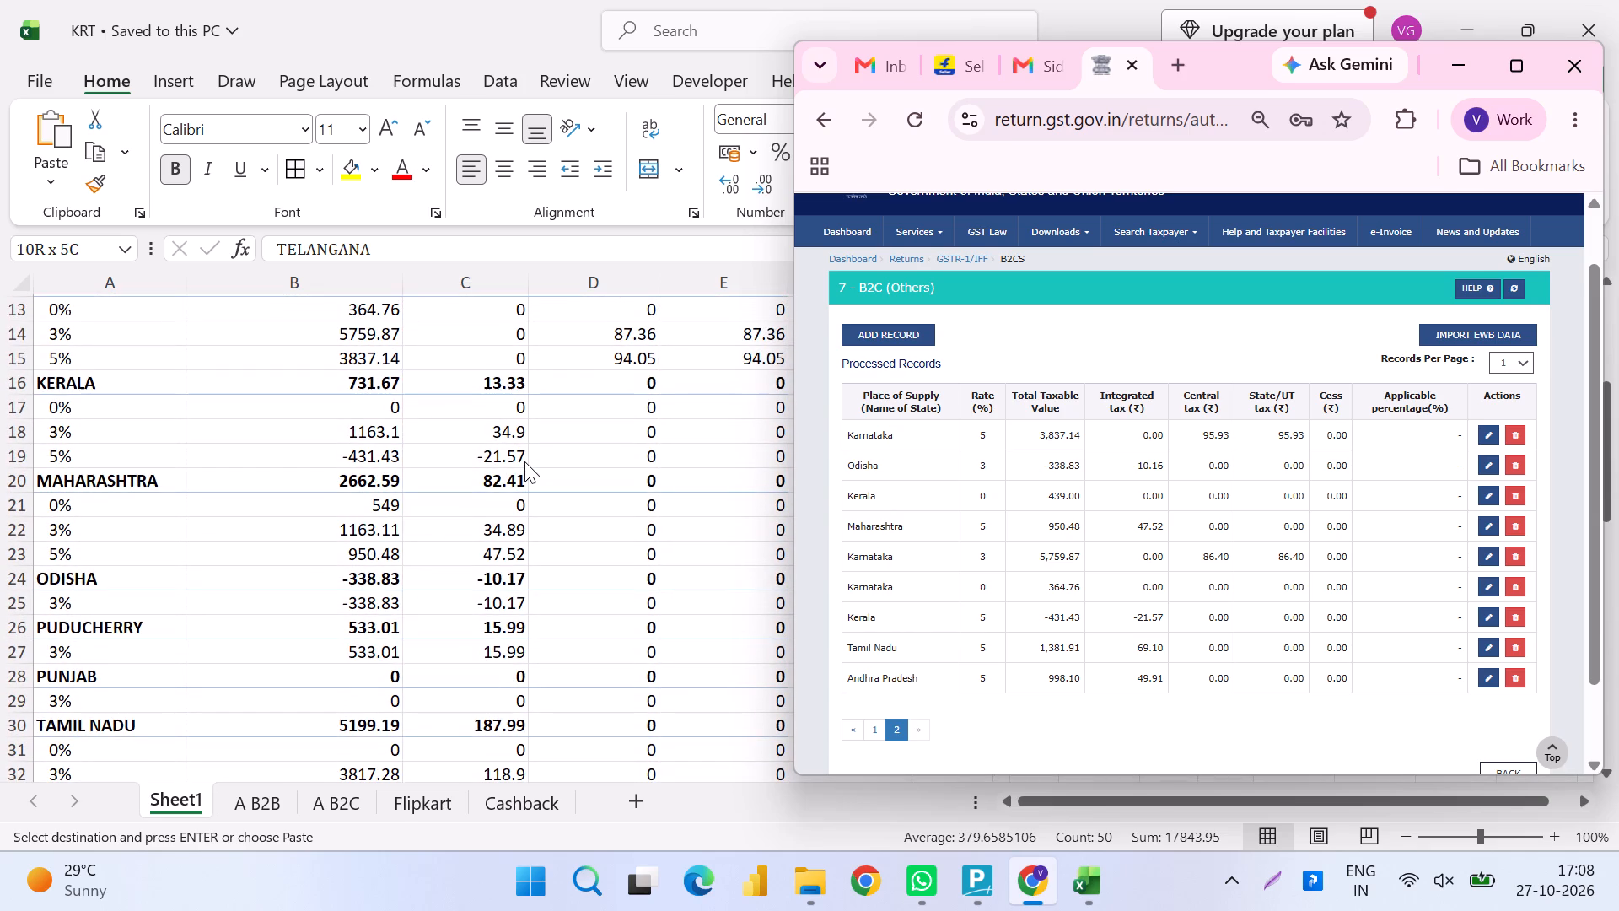
scroll(524, 461, down, 3)
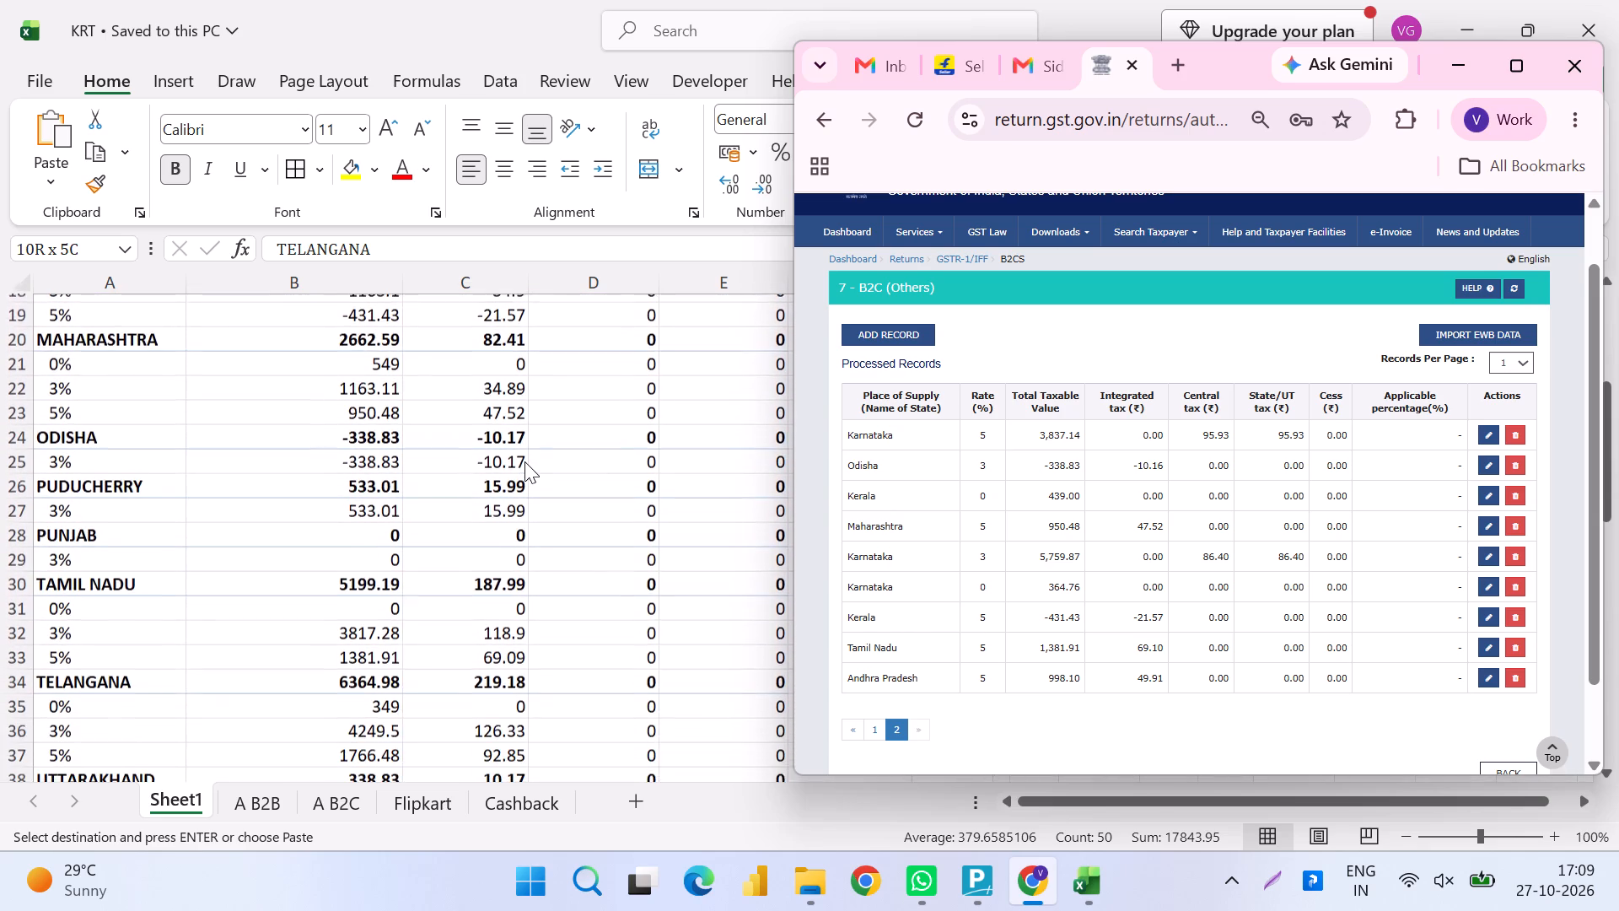
scroll(524, 461, down, 2)
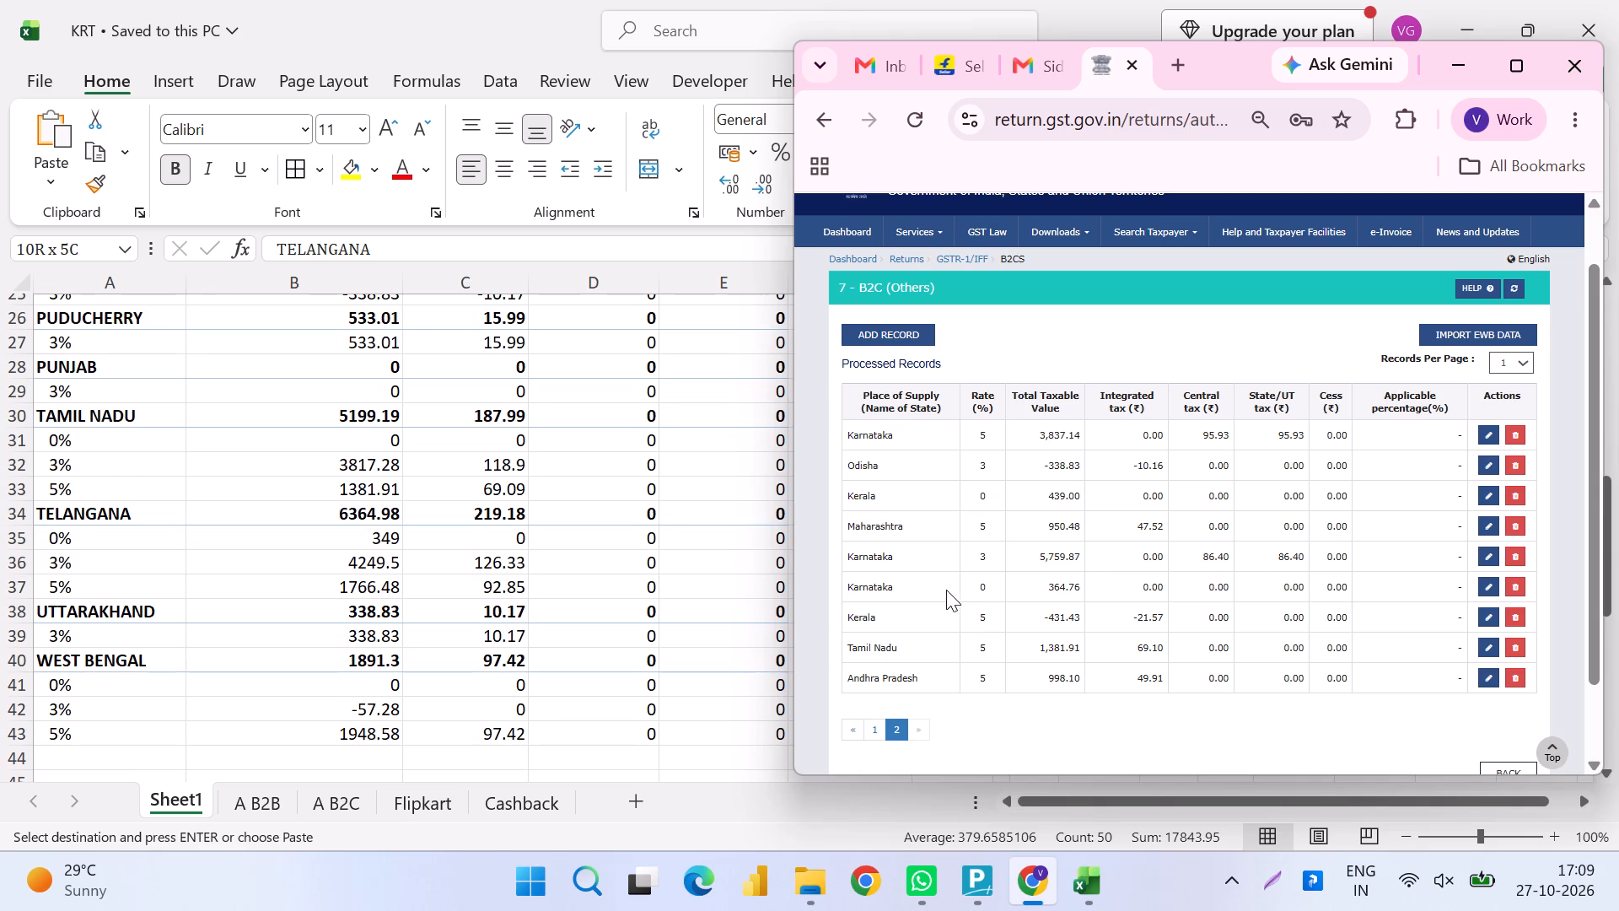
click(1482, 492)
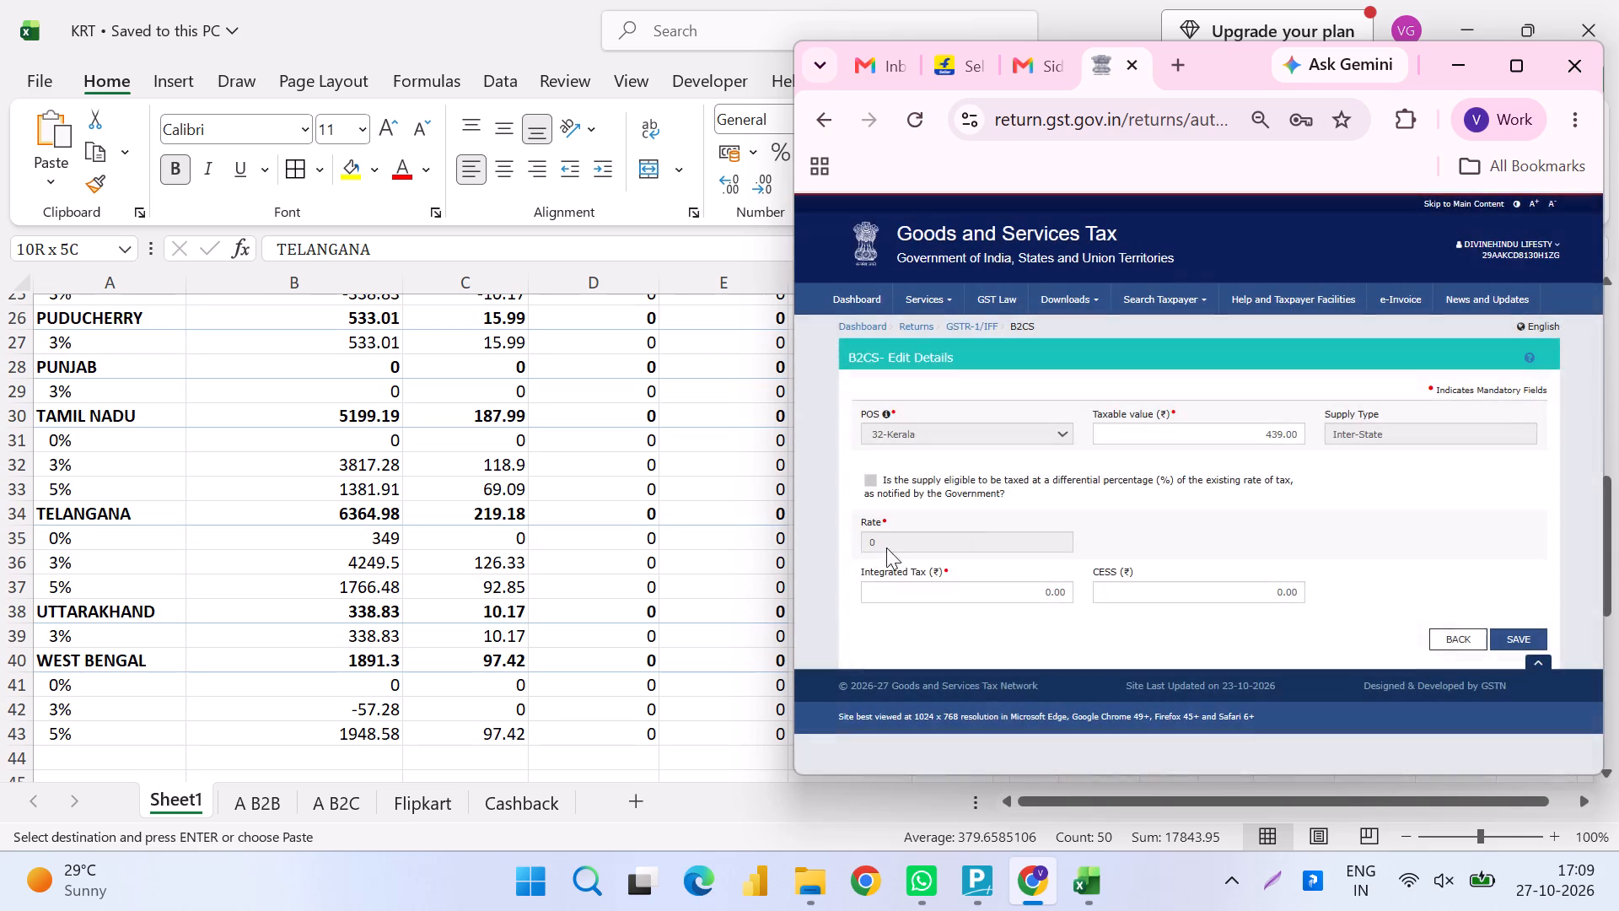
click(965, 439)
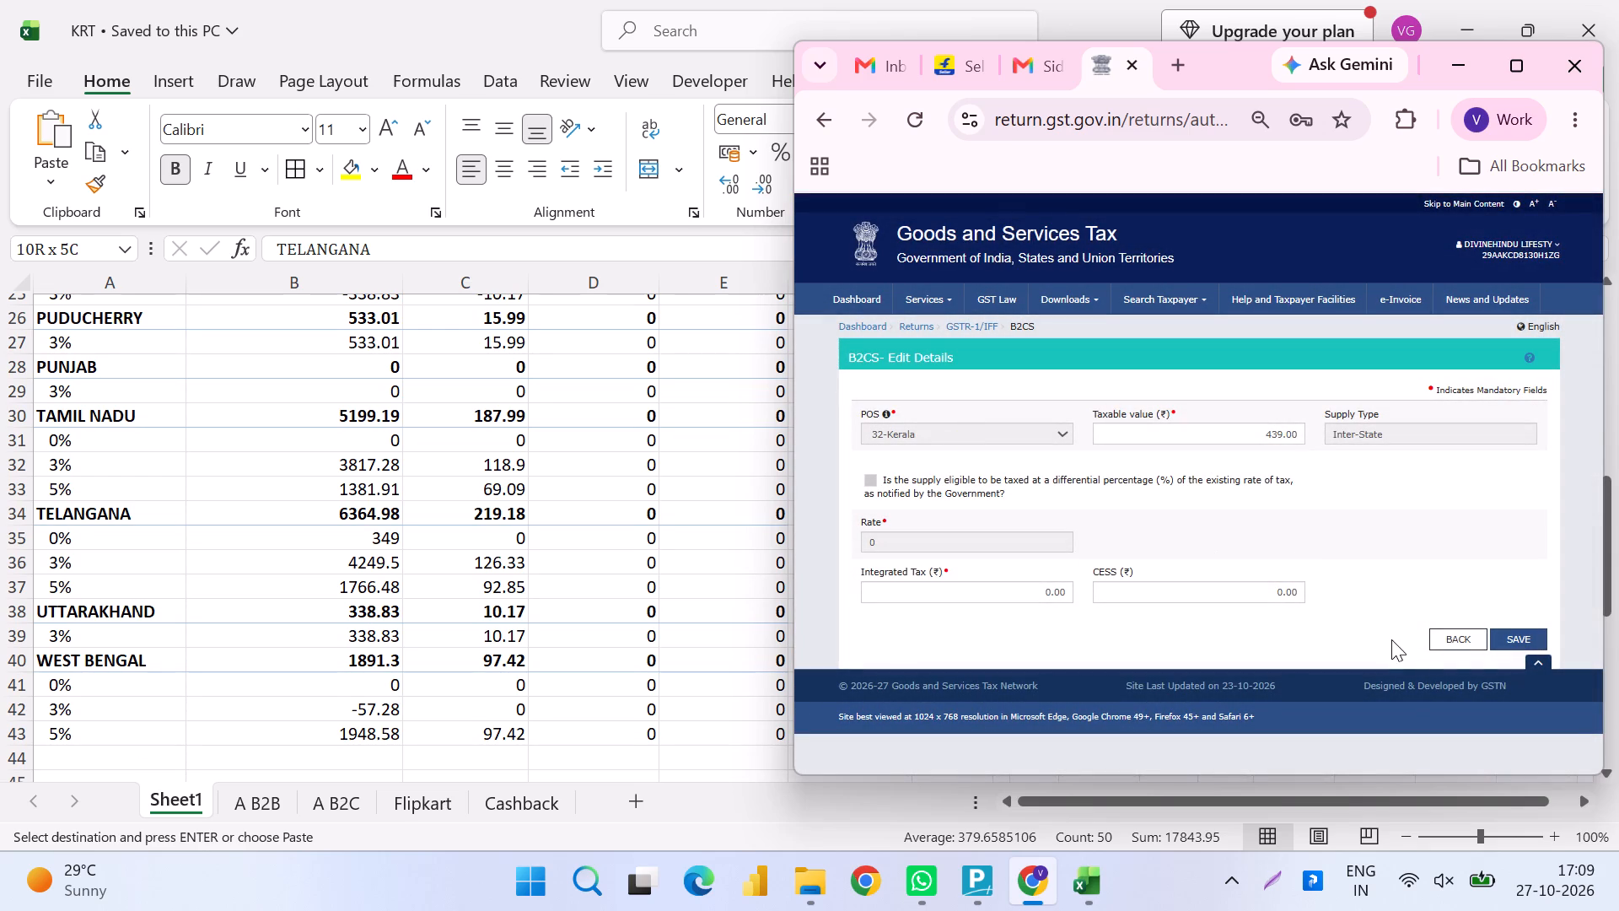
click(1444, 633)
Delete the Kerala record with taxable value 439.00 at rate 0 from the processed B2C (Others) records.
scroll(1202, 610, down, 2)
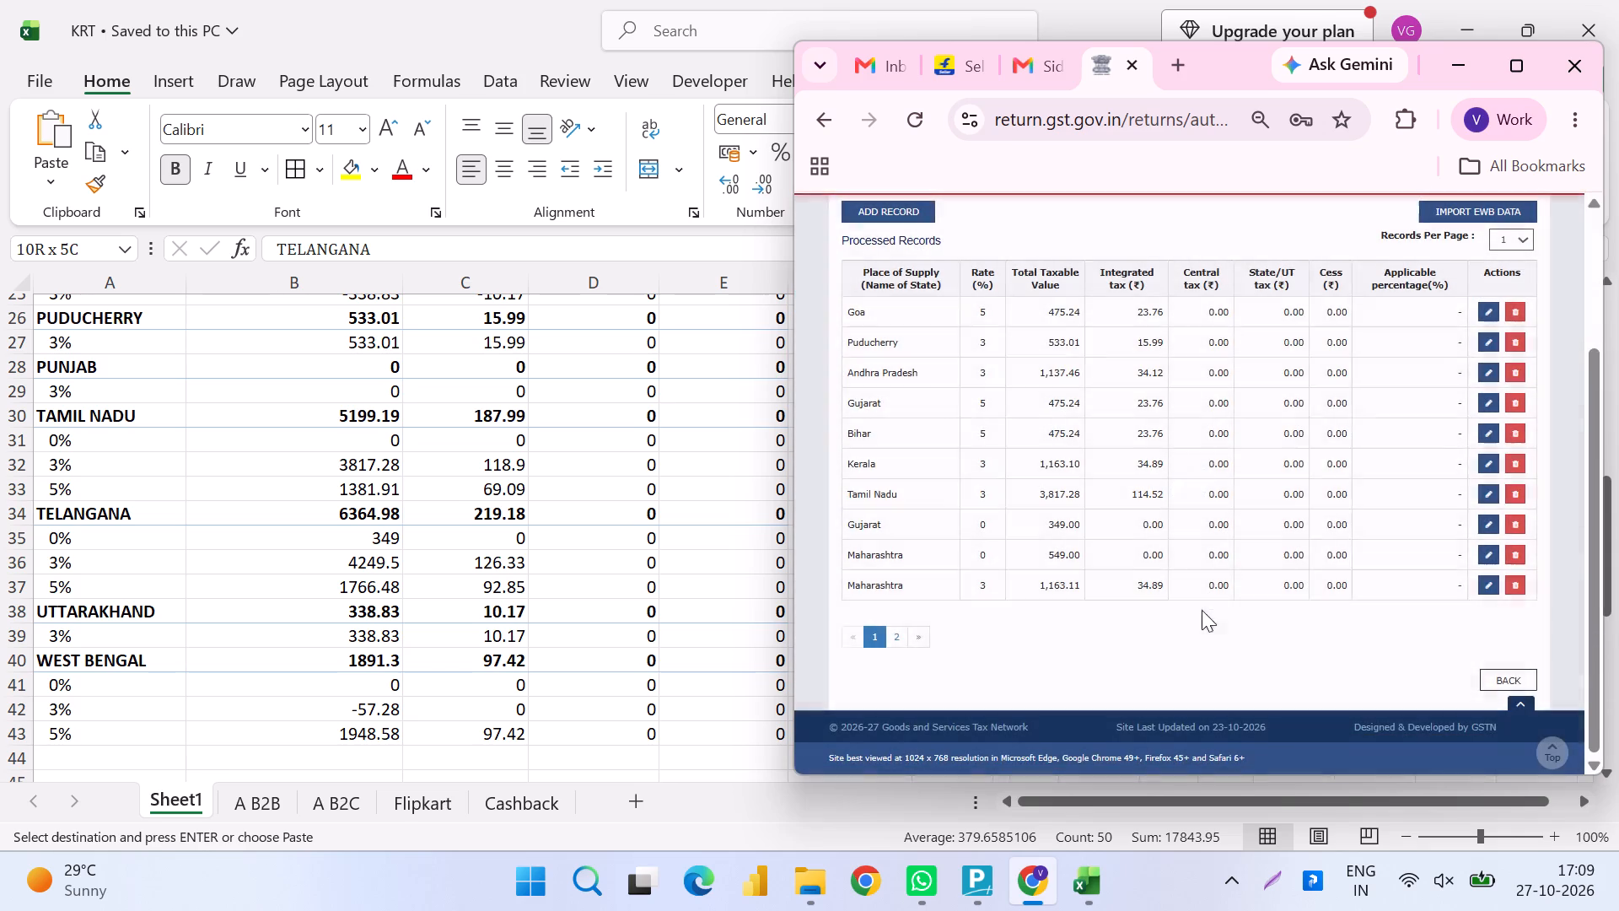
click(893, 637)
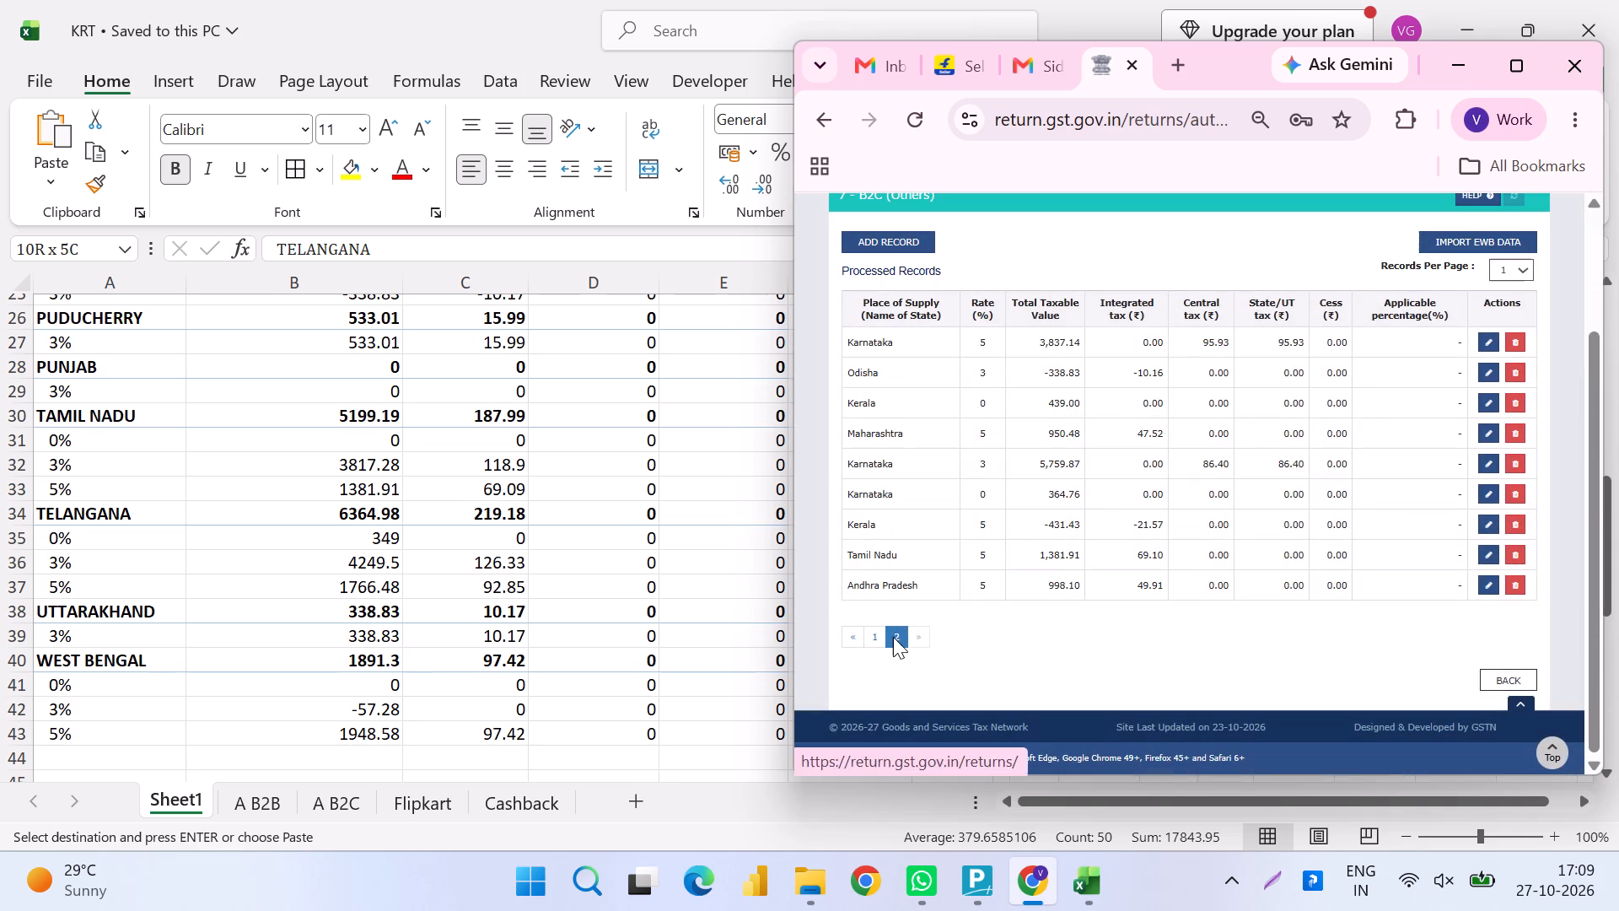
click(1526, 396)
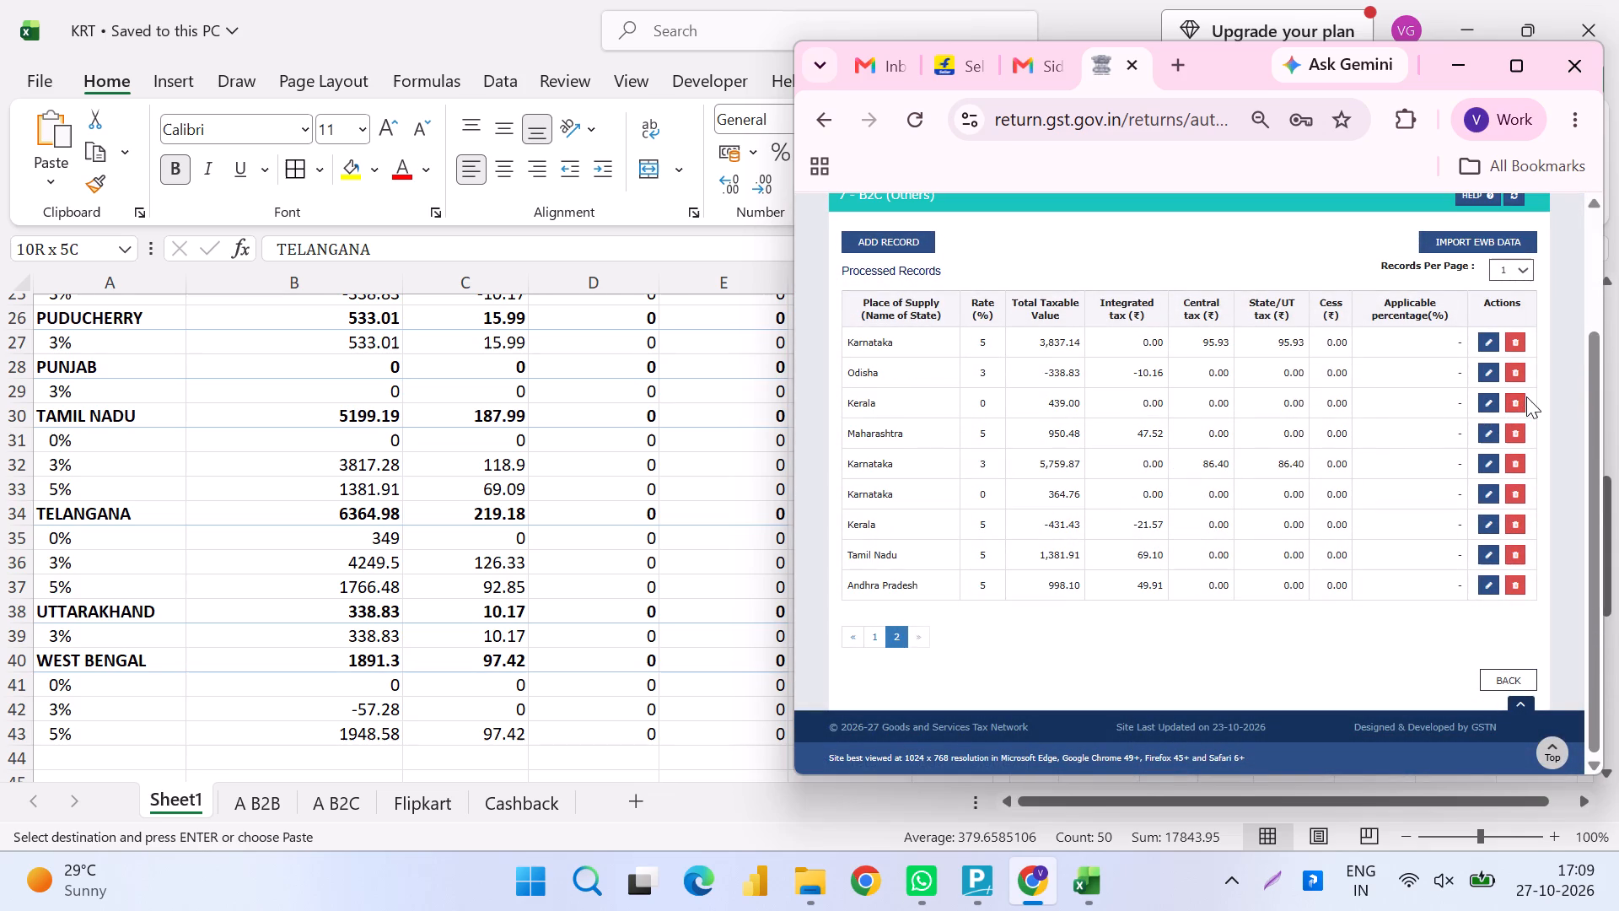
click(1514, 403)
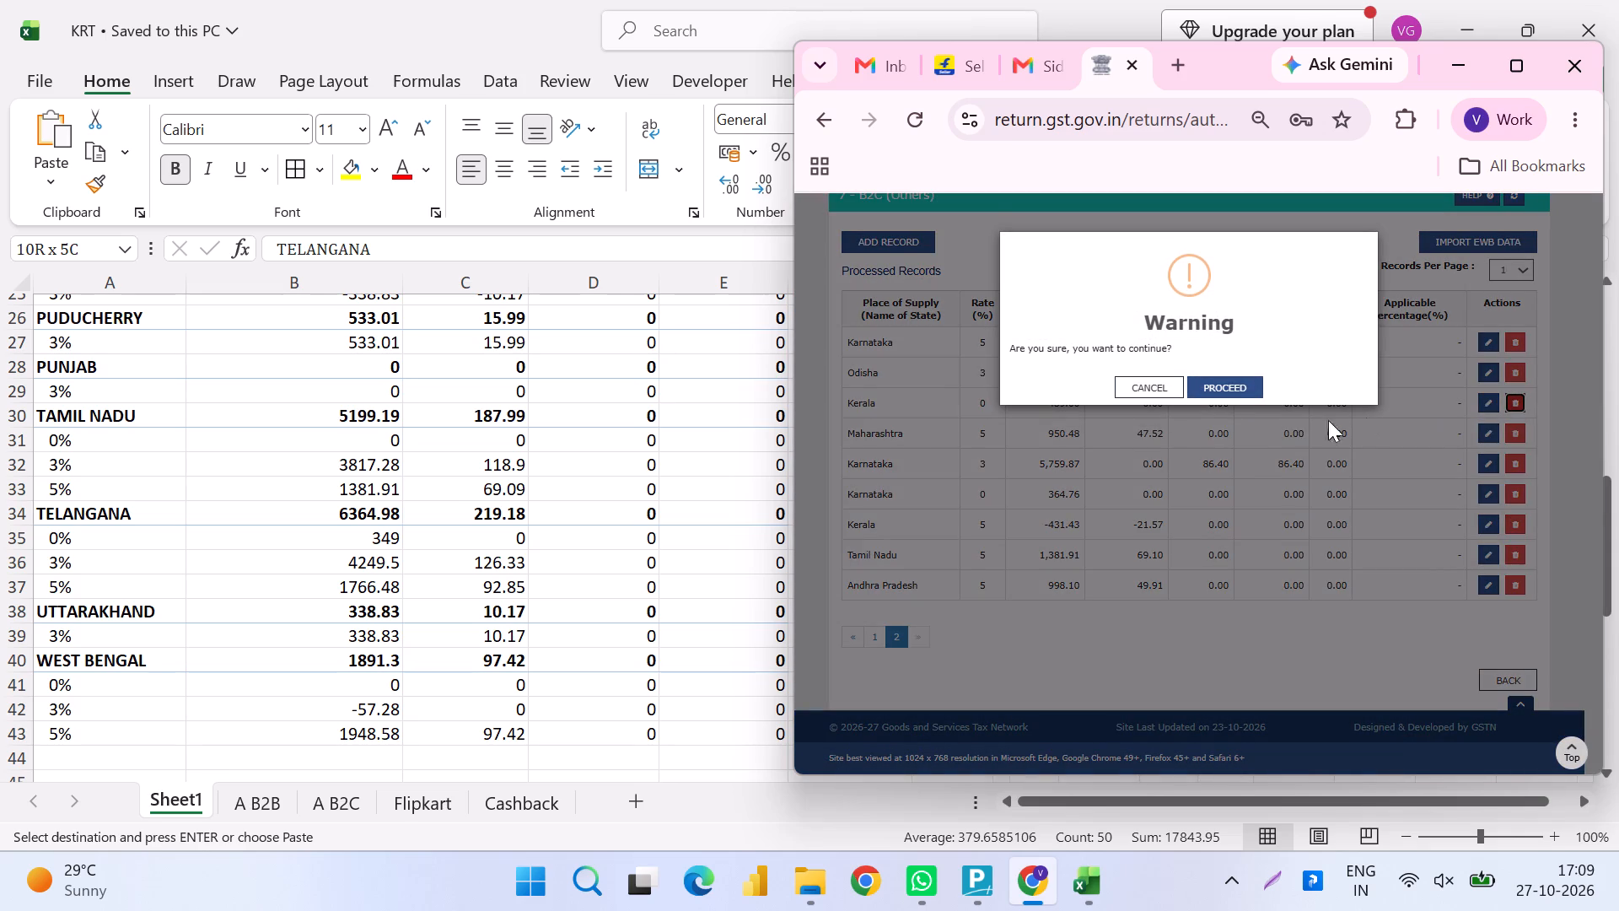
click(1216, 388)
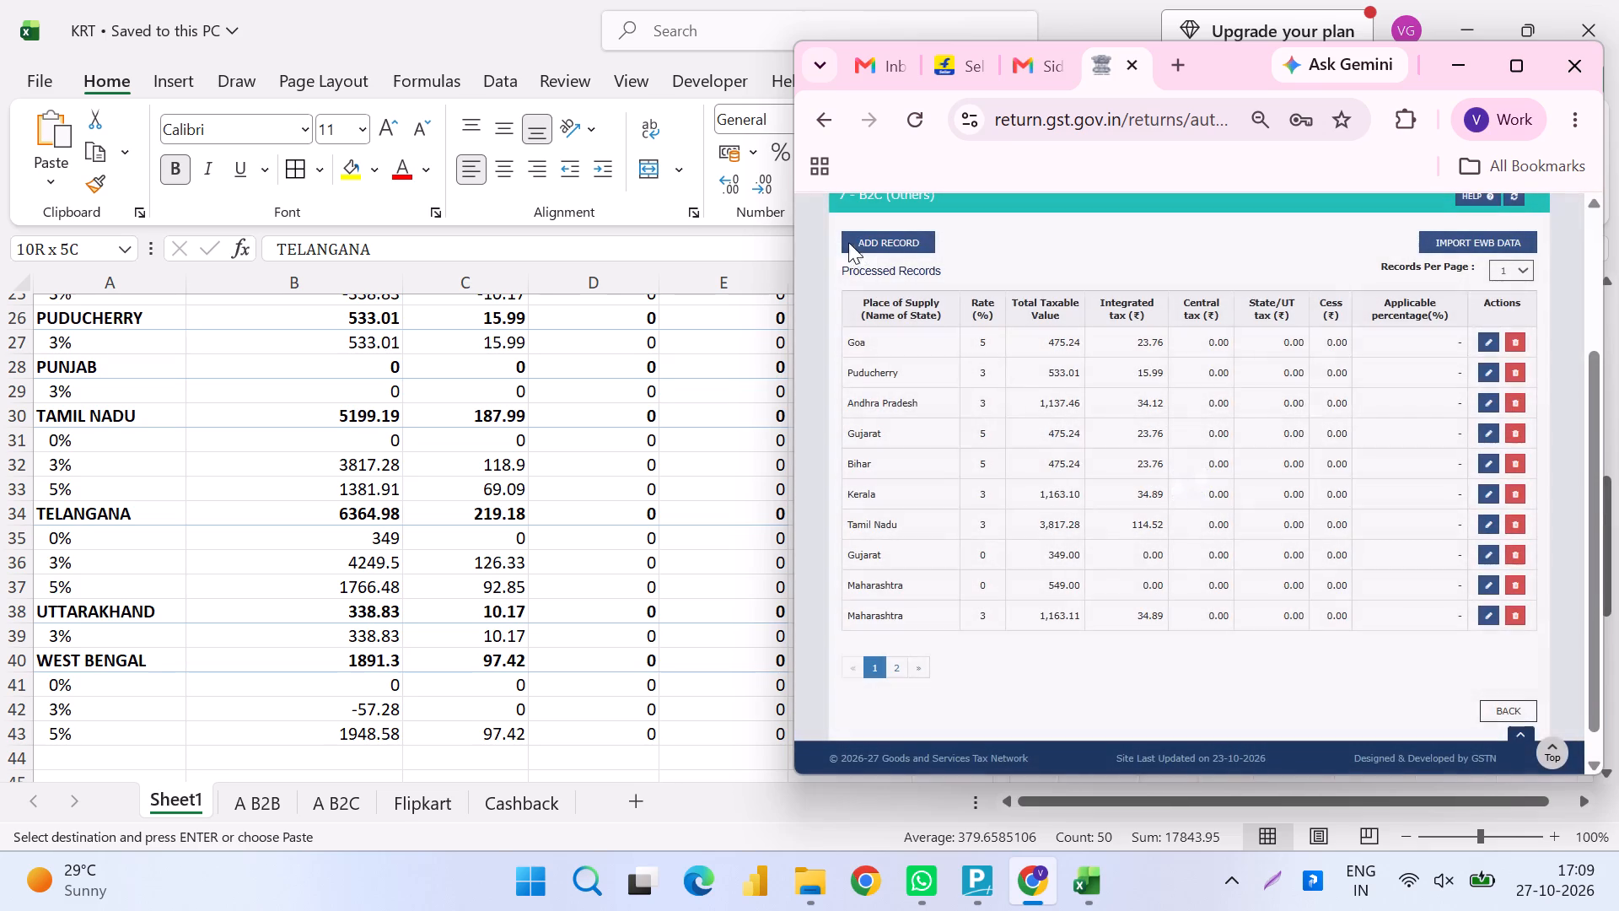
Add and save a B2CS record for 36-Telangana with taxable value 349 at rate 0.
click(857, 243)
double_click(857, 244)
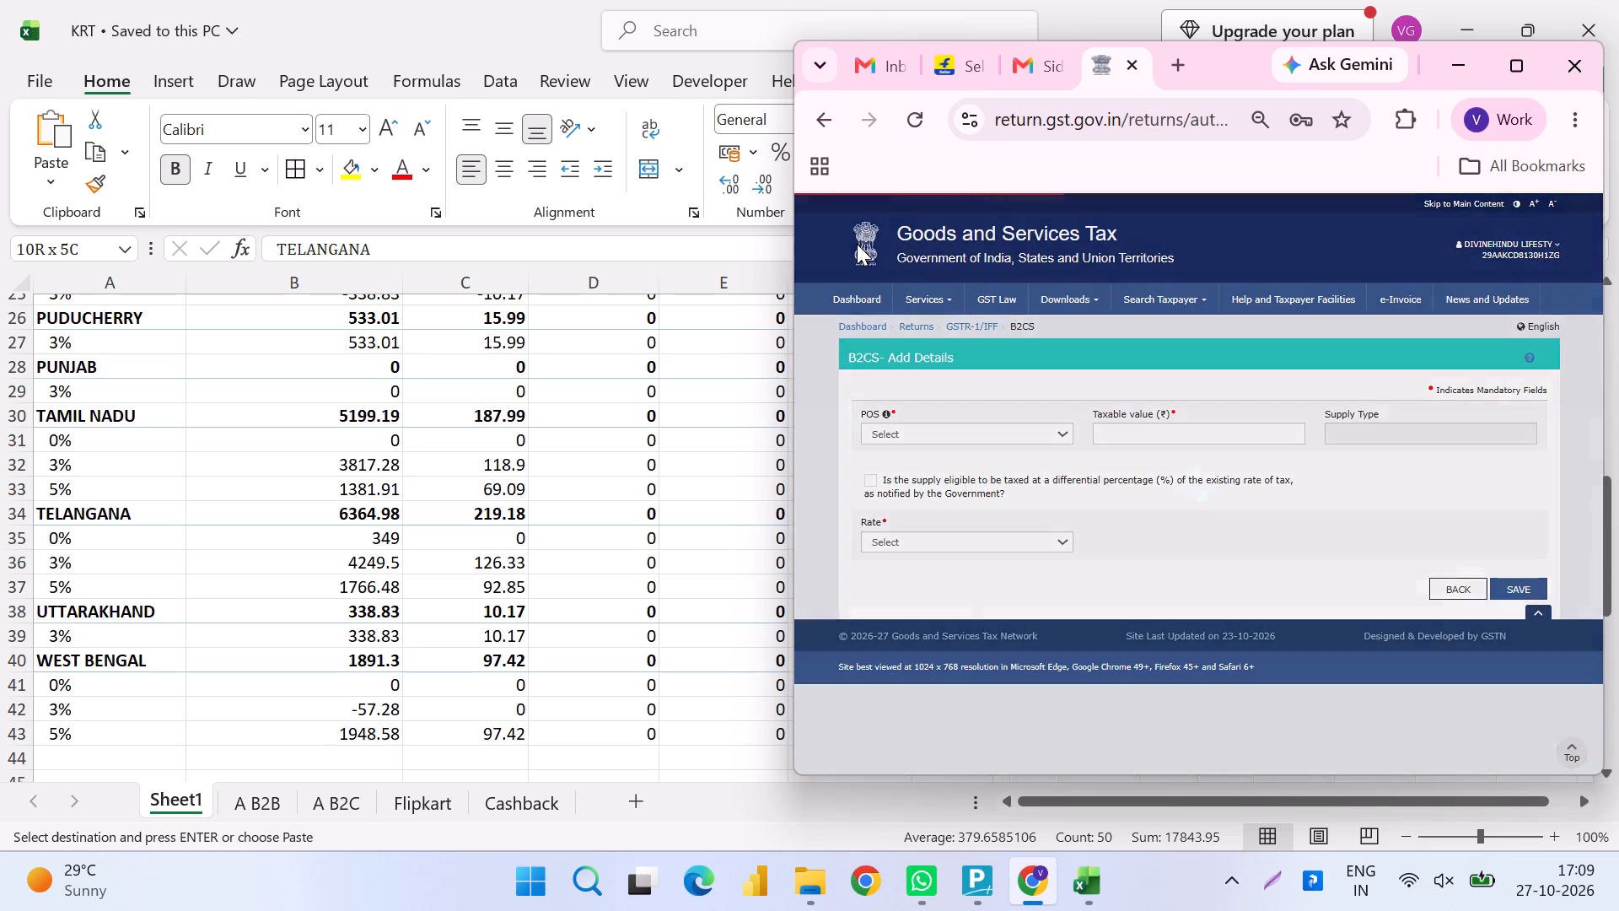
click(926, 437)
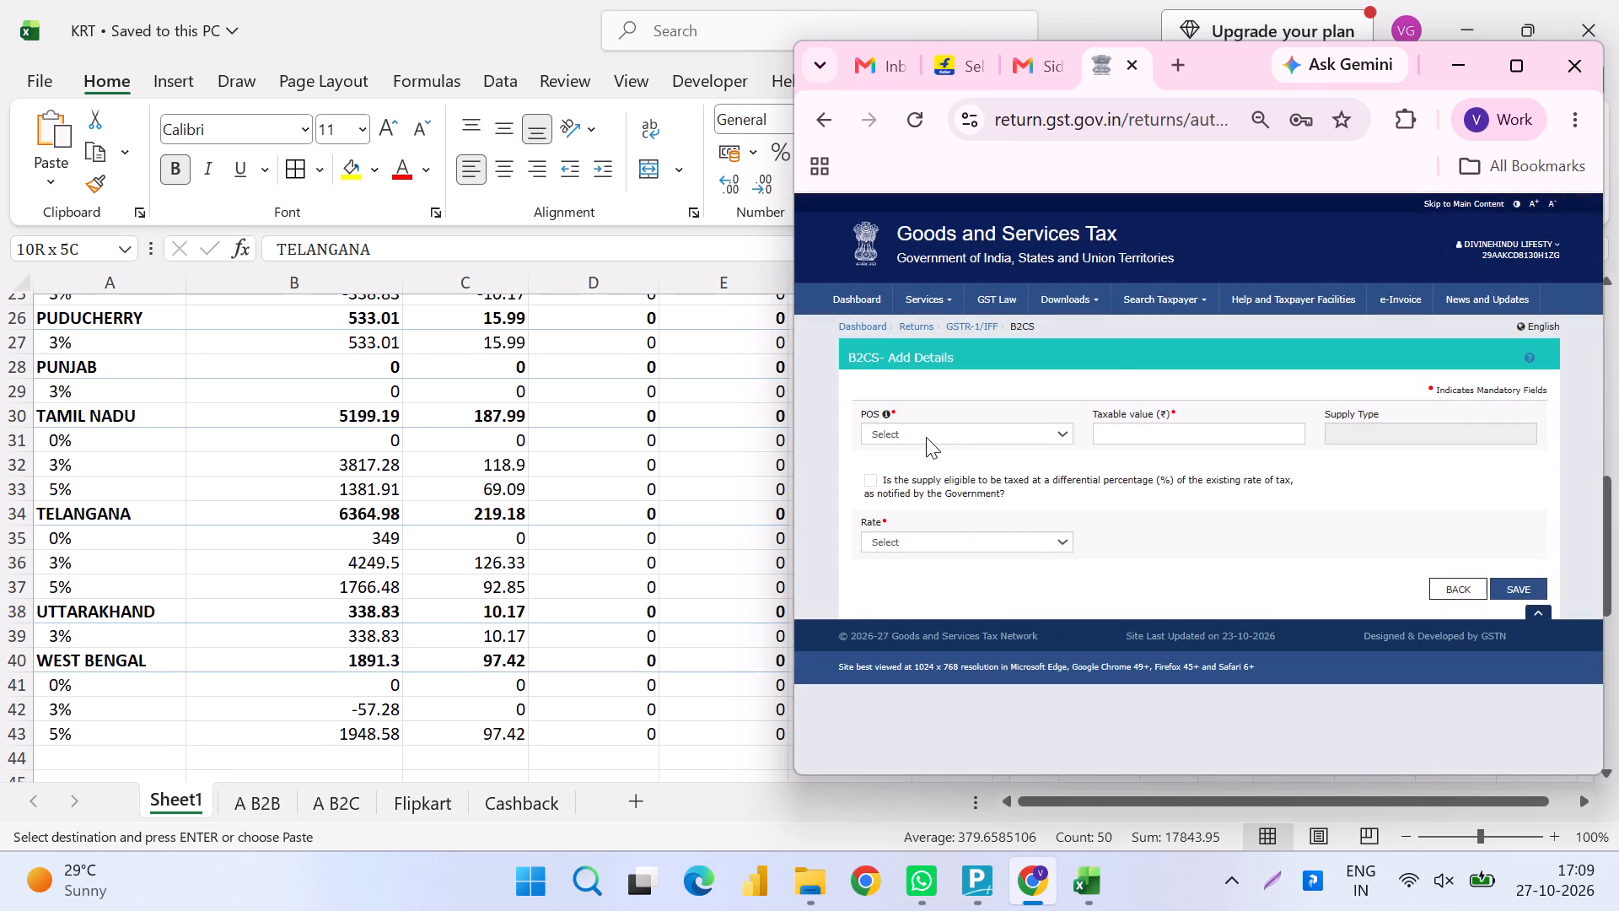
click(926, 437)
key(Down)
key(Down)
key(Down)
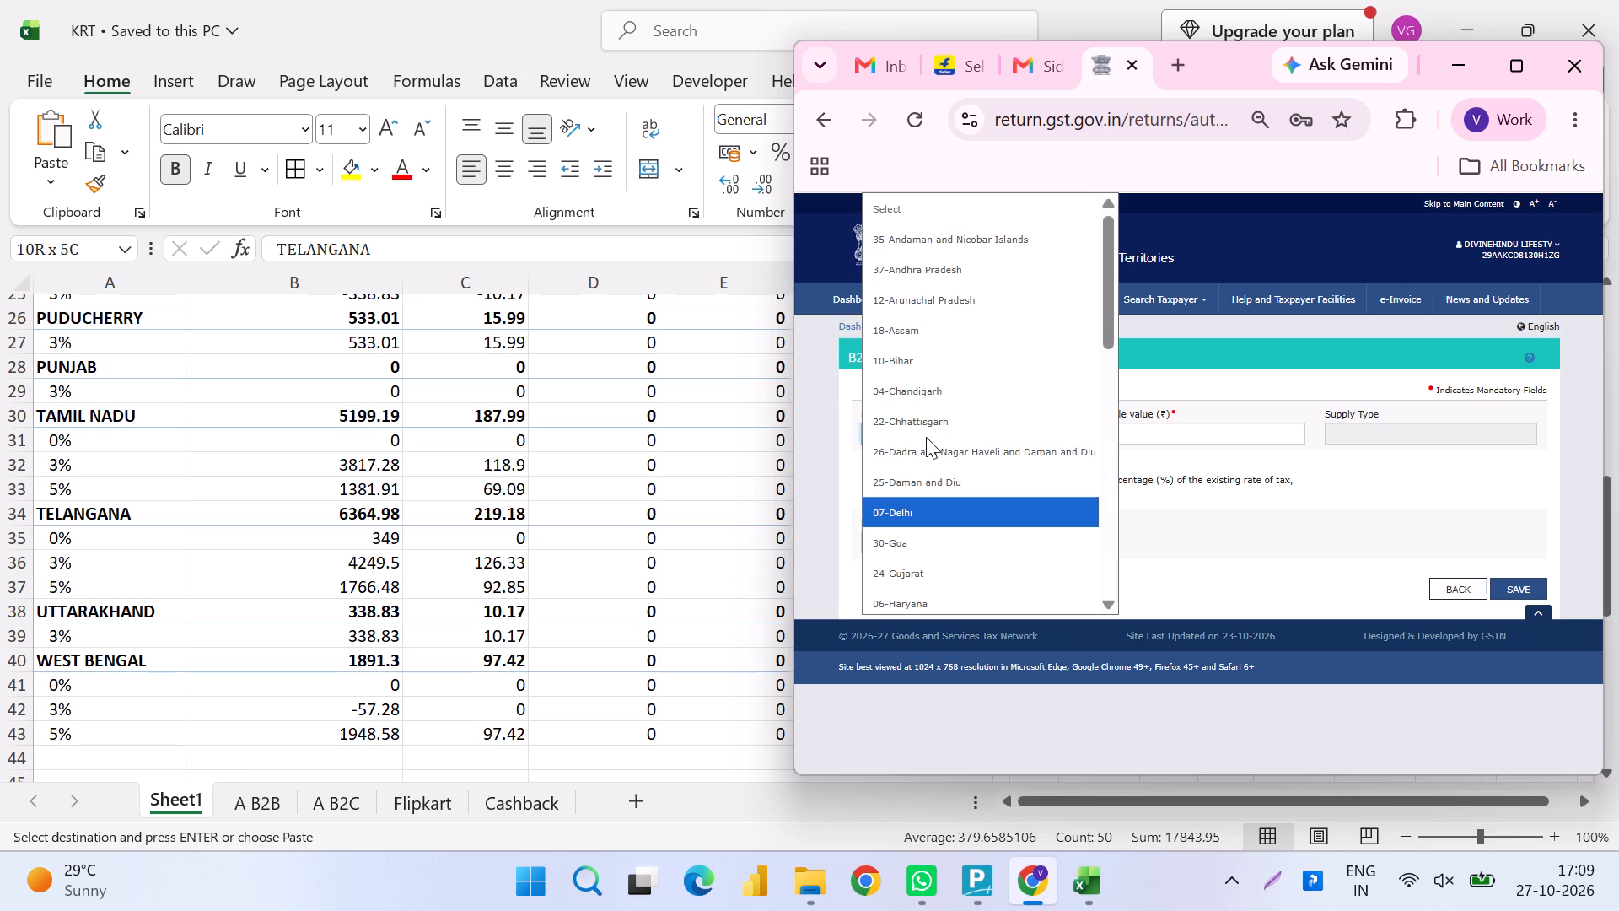
text(36)
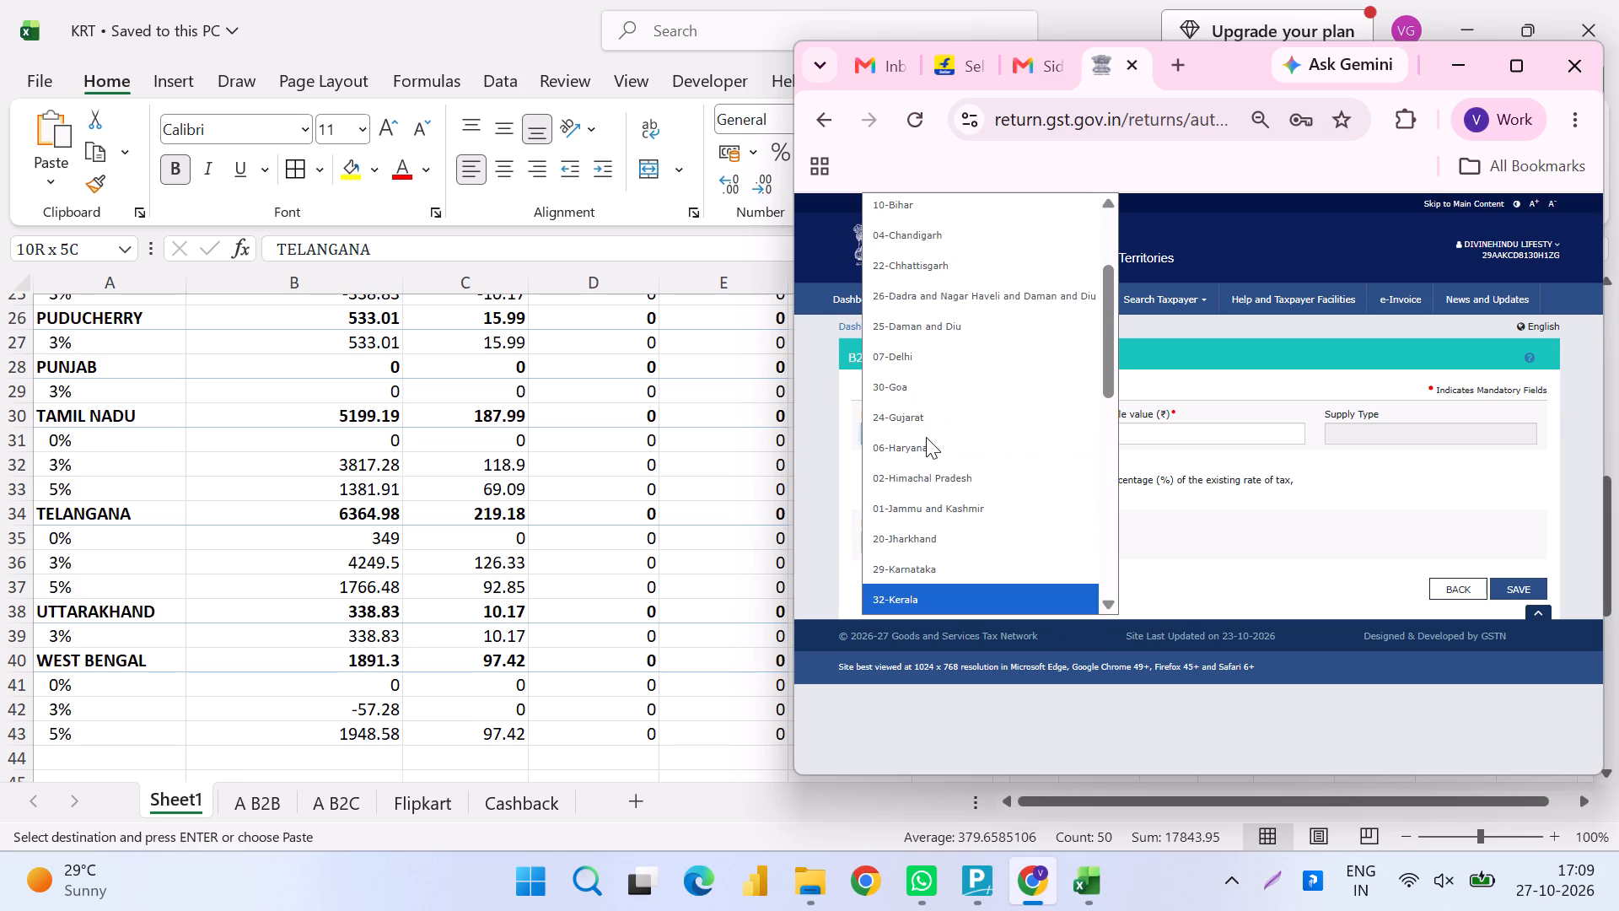
key(Return)
key(Tab)
text(349)
key(Tab)
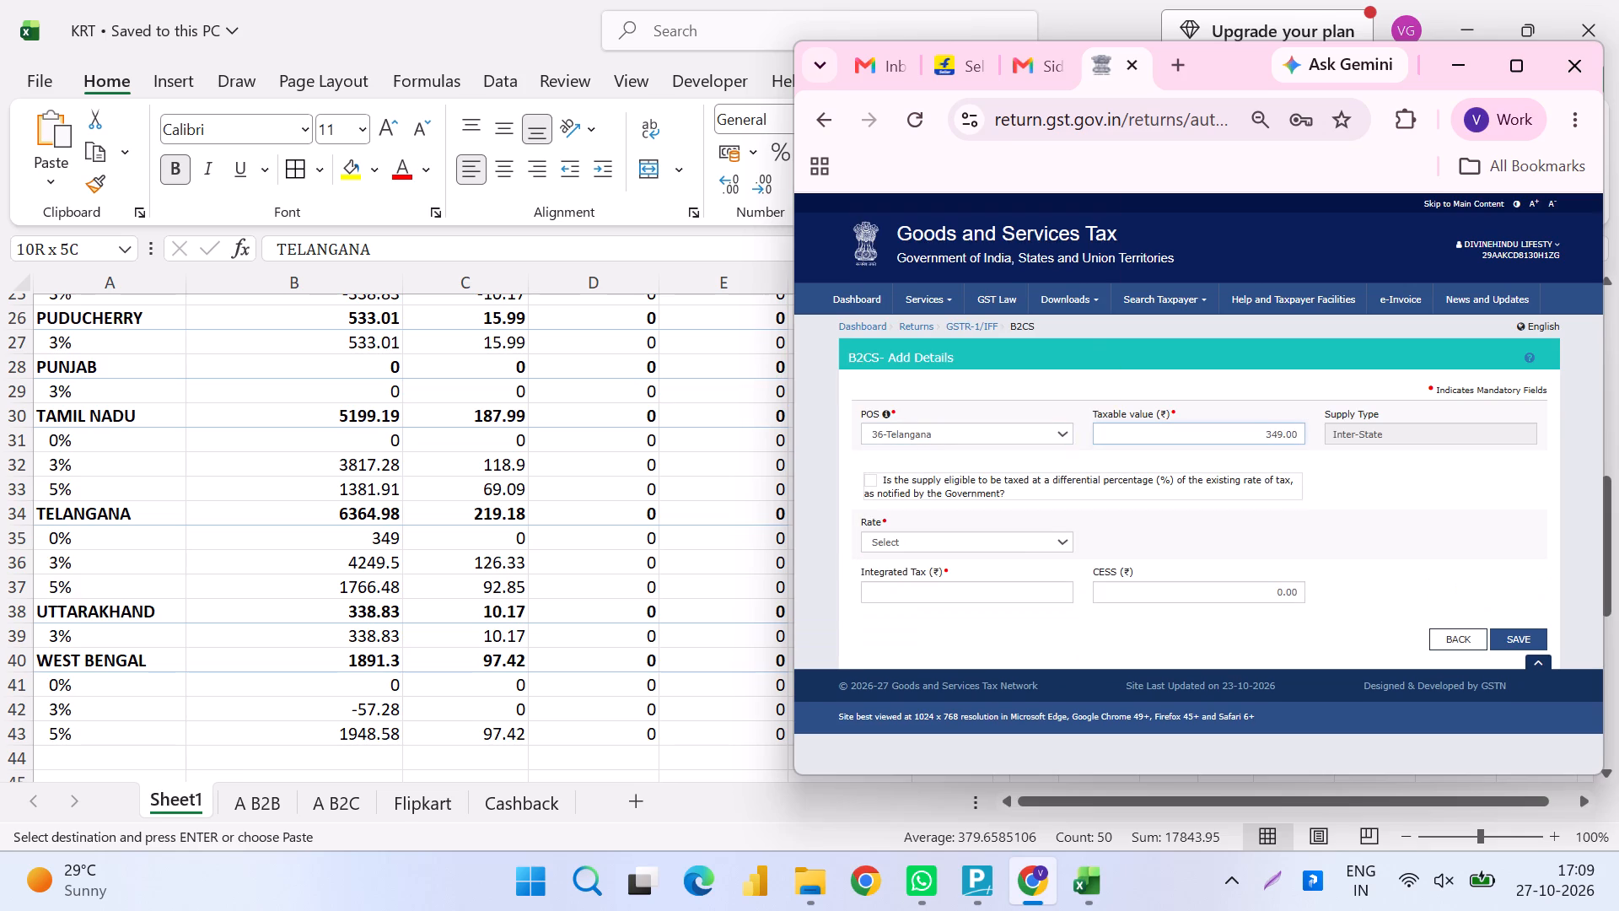
key(Tab)
key(0)
key(Tab)
key(Tab)
key(Tab)
key(Tab)
key(Return)
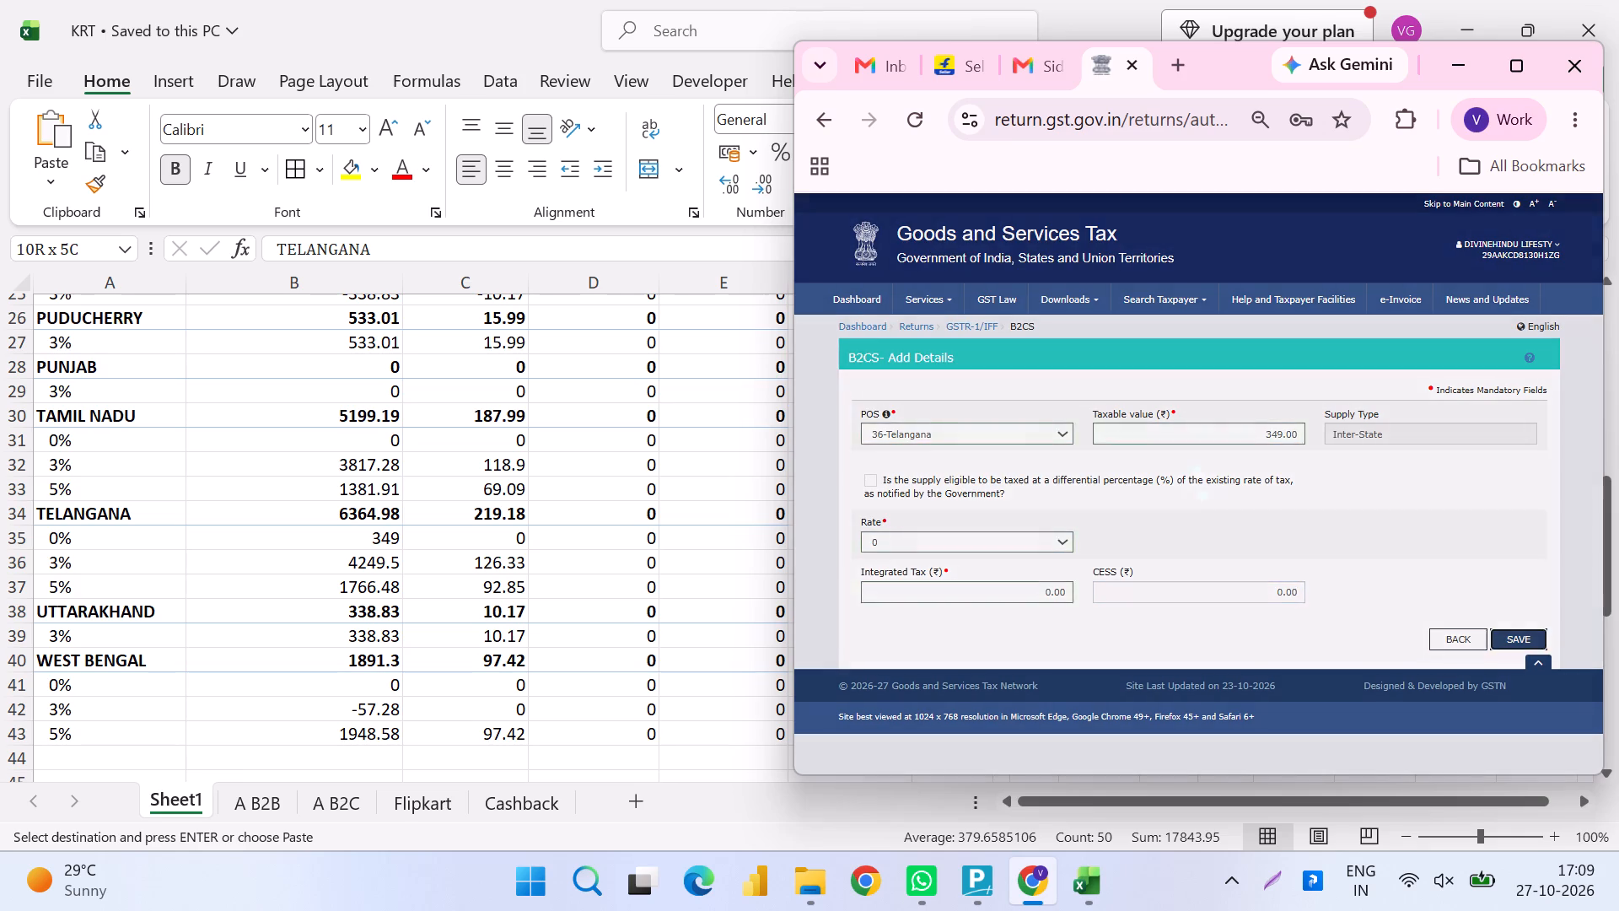
Add and save a B2CS record for 36-Telangana with taxable value 4249.5 at rate 3.
triple_click(1012, 435)
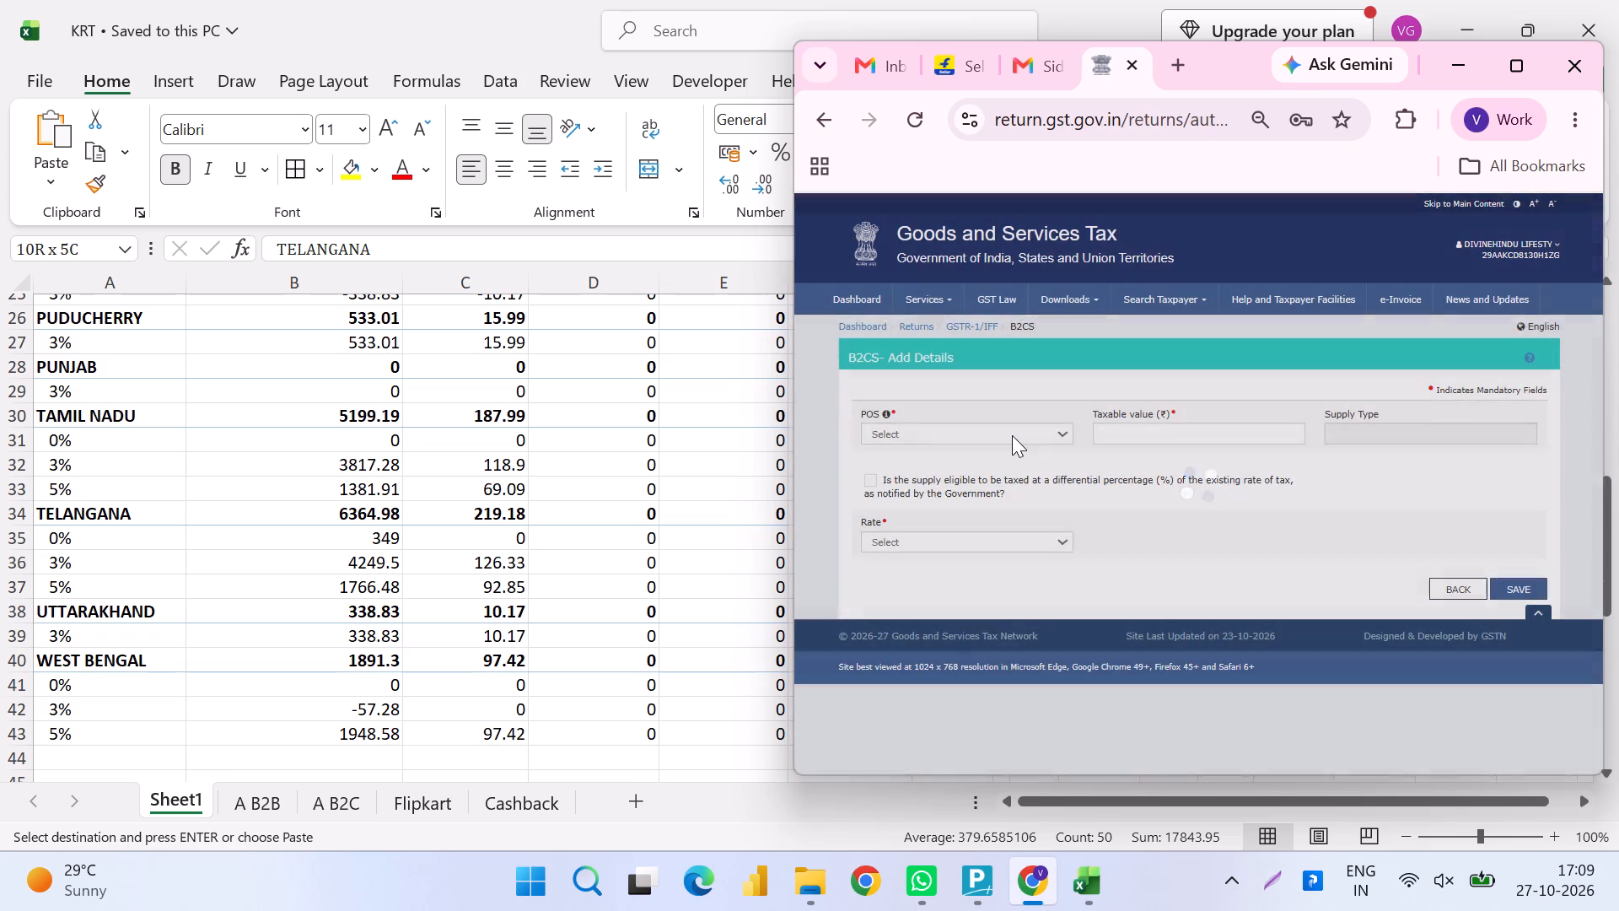
click(1012, 435)
click(1012, 435)
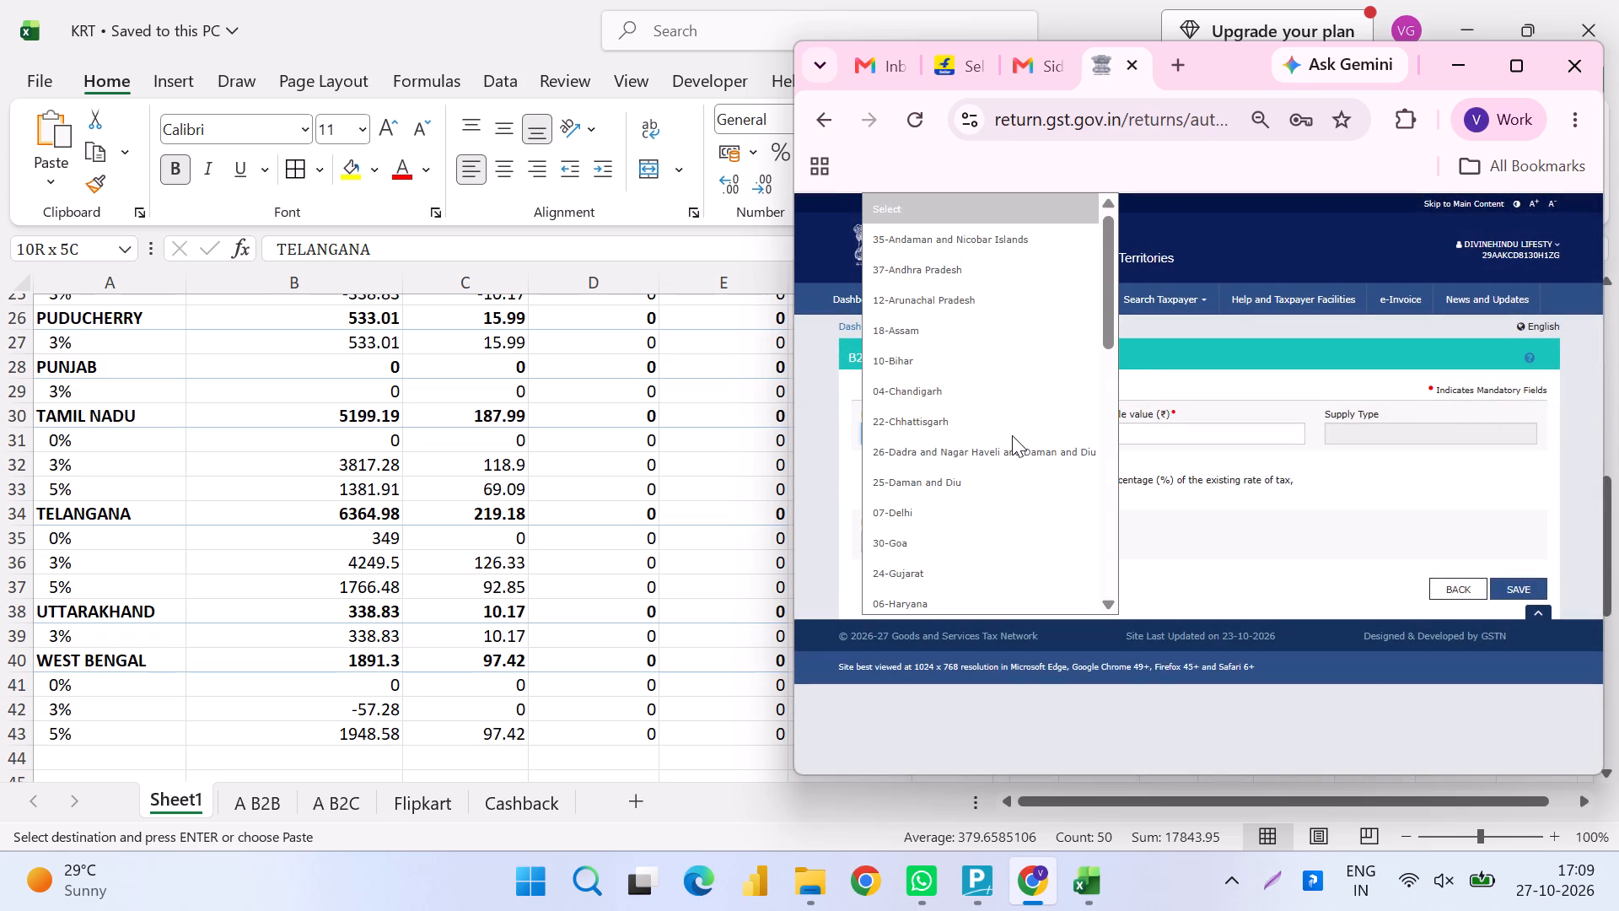
text(36)
key(Tab)
key(Tab)
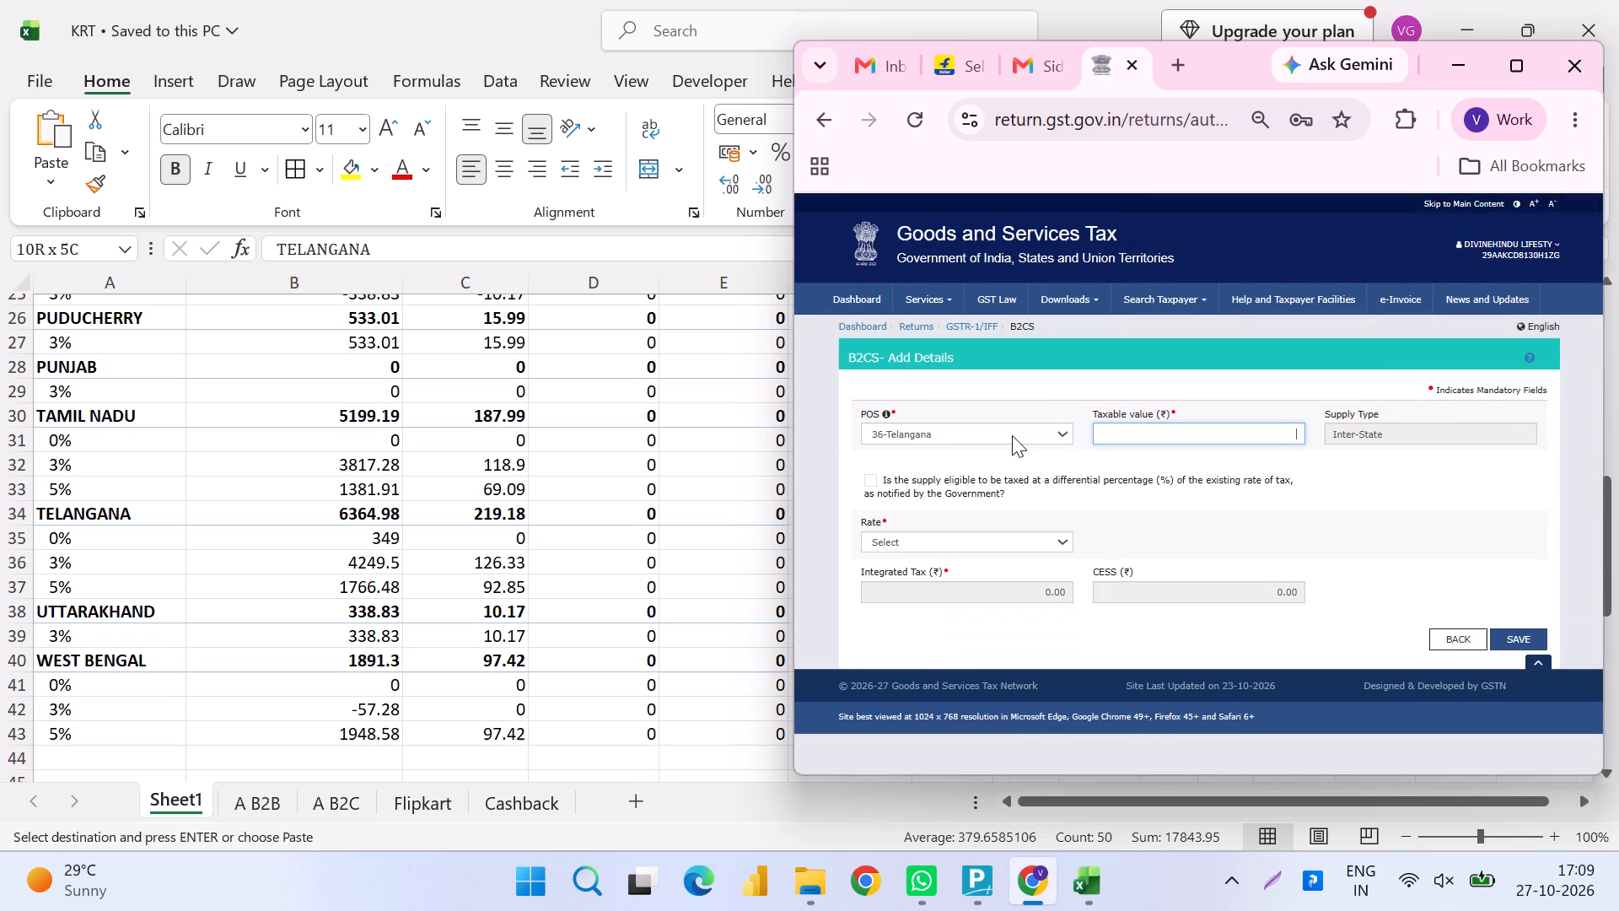
text(4249)
text(.5)
key(Tab)
key(Tab)
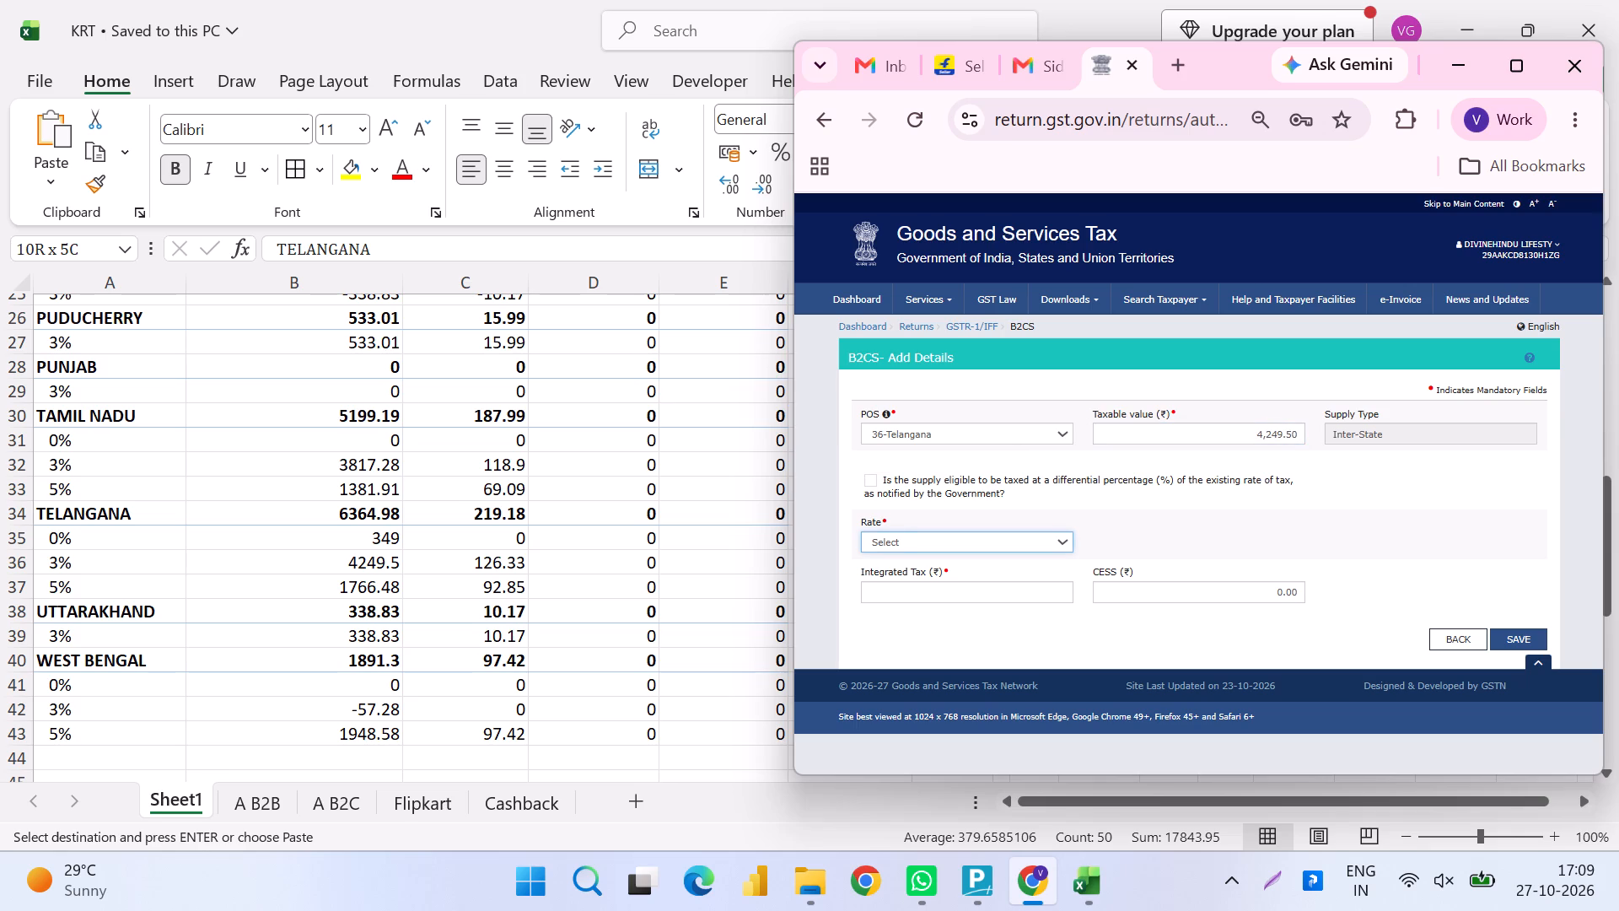
key(3)
key(Tab)
key(Tab)
key(Tab)
key(Tab)
key(Return)
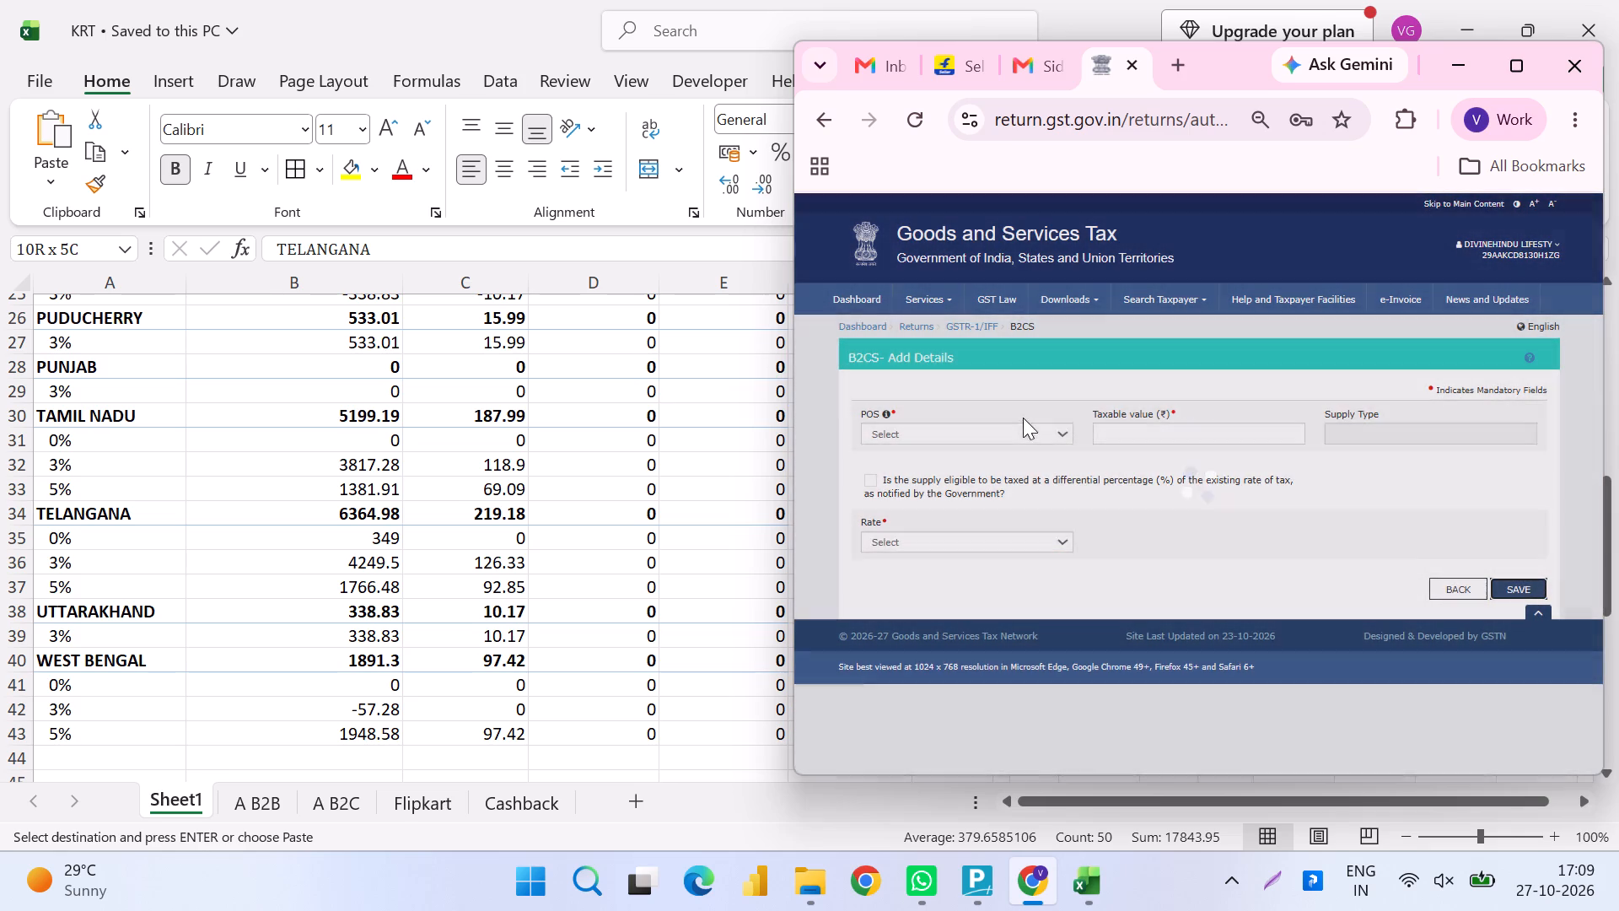
Add and save a B2CS record for 36-Telangana with taxable value 1766.48 at rate 5.
double_click(992, 434)
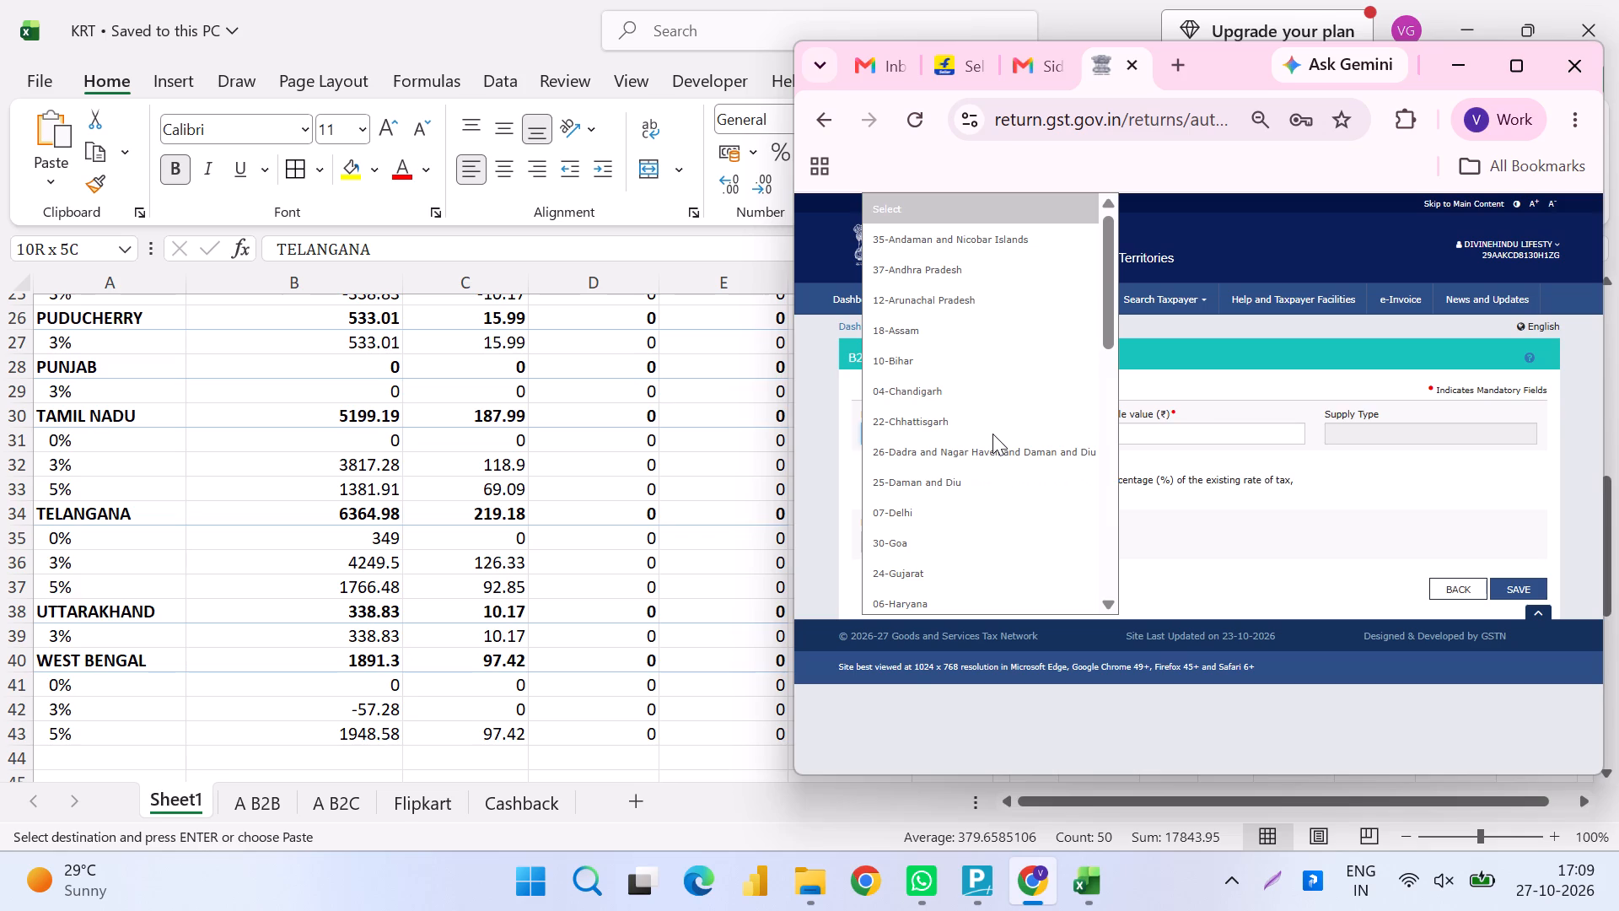
text(36)
key(Tab)
key(Tab)
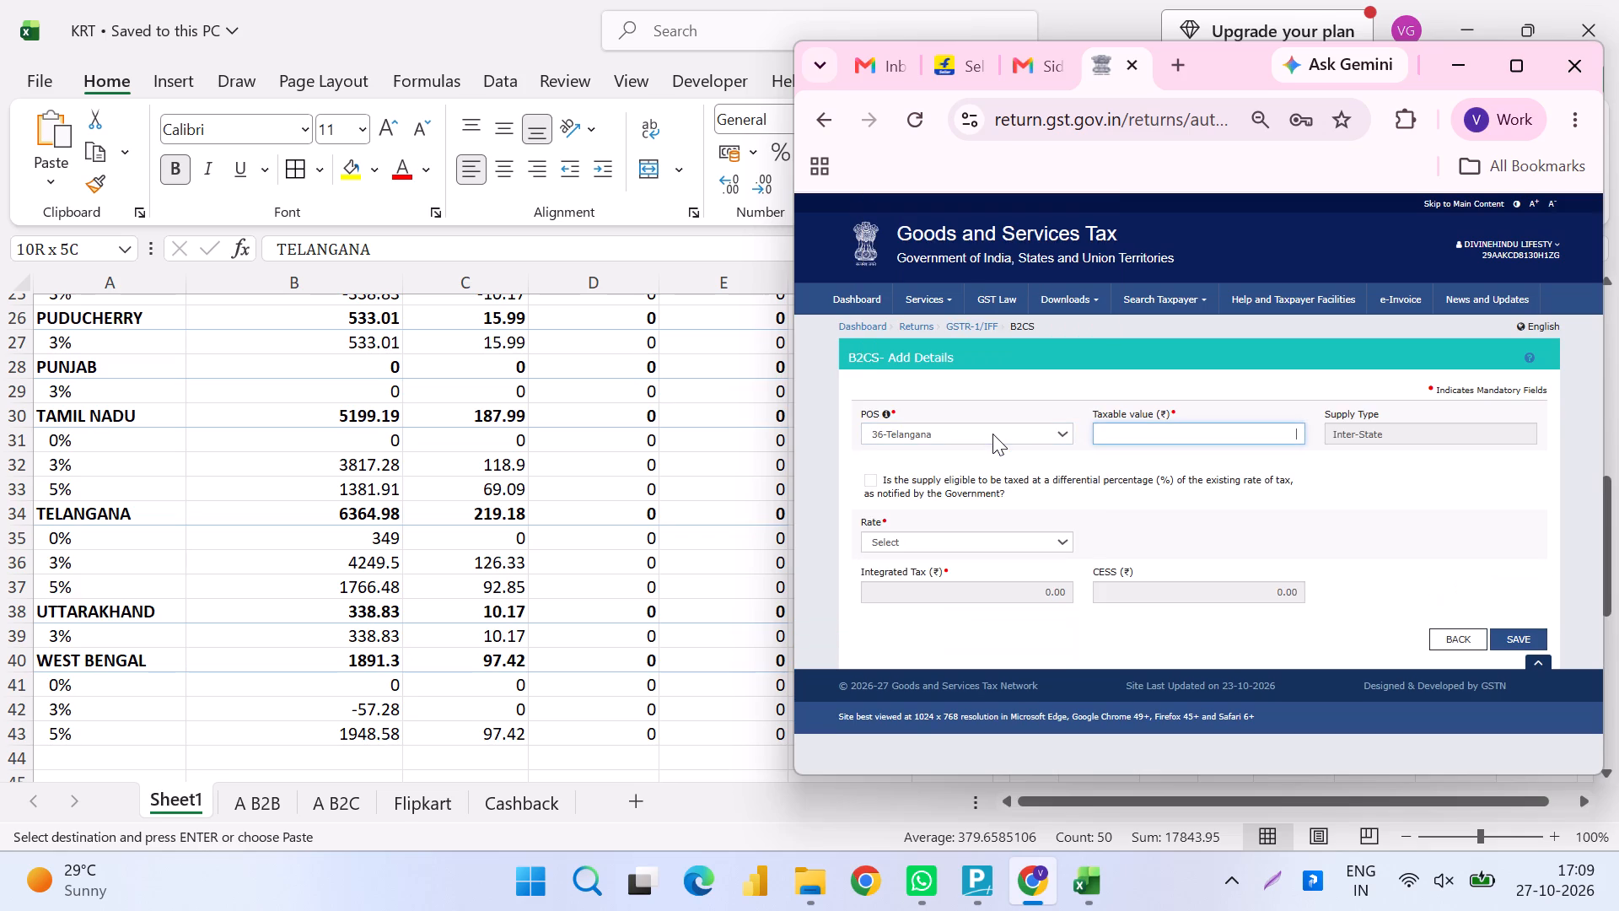
text(1766)
text(.48)
key(Tab)
key(Tab)
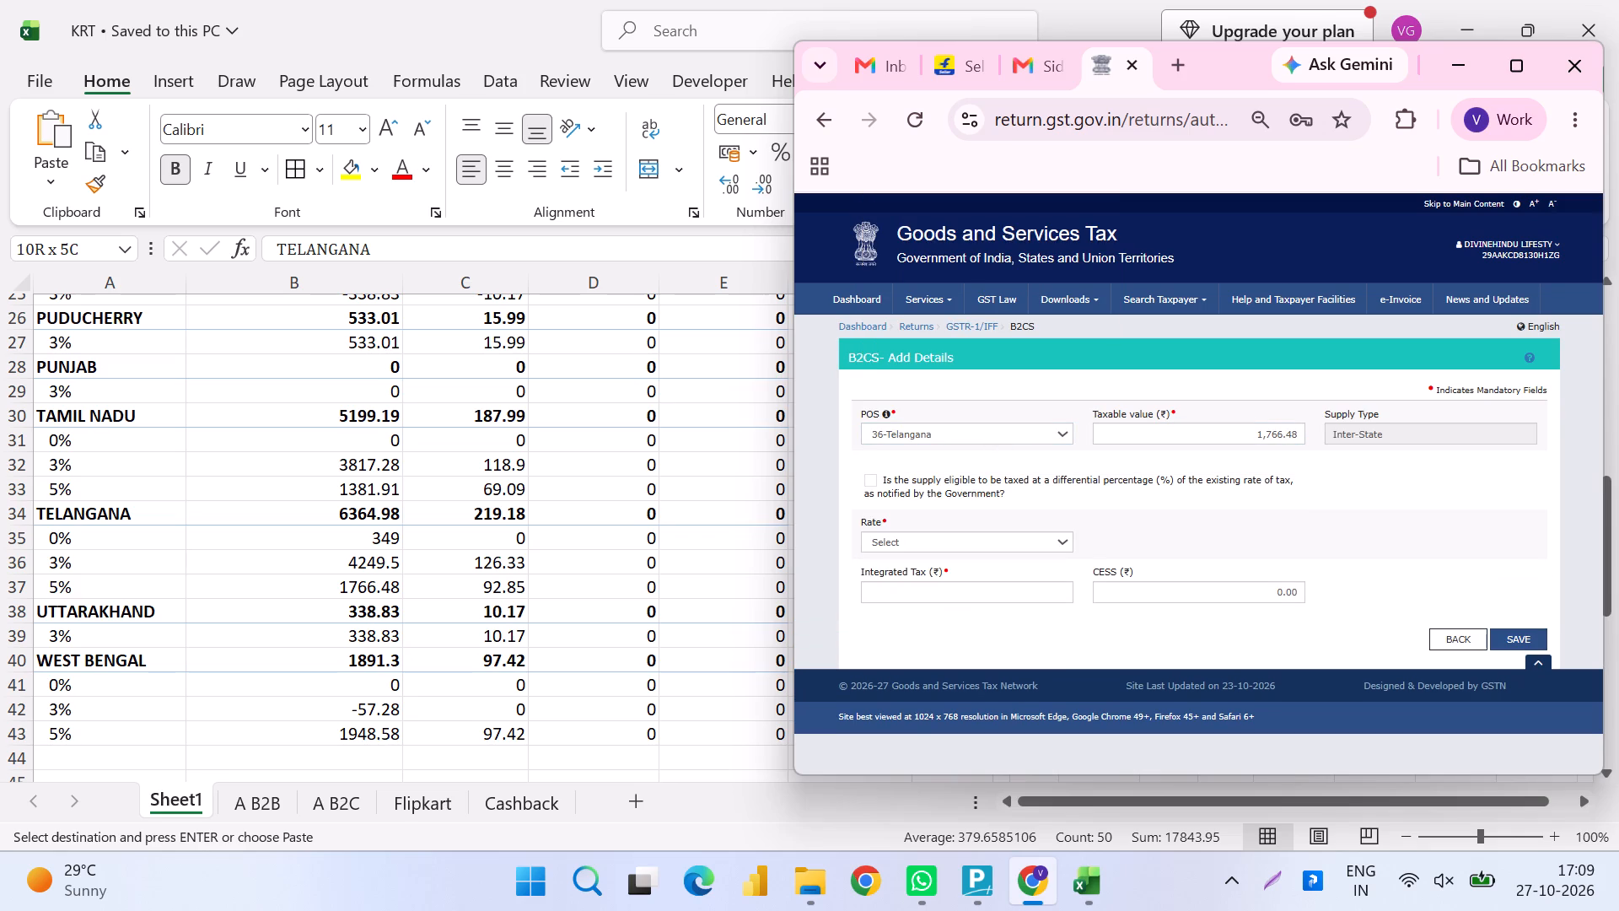
key(5)
key(Tab)
key(Tab)
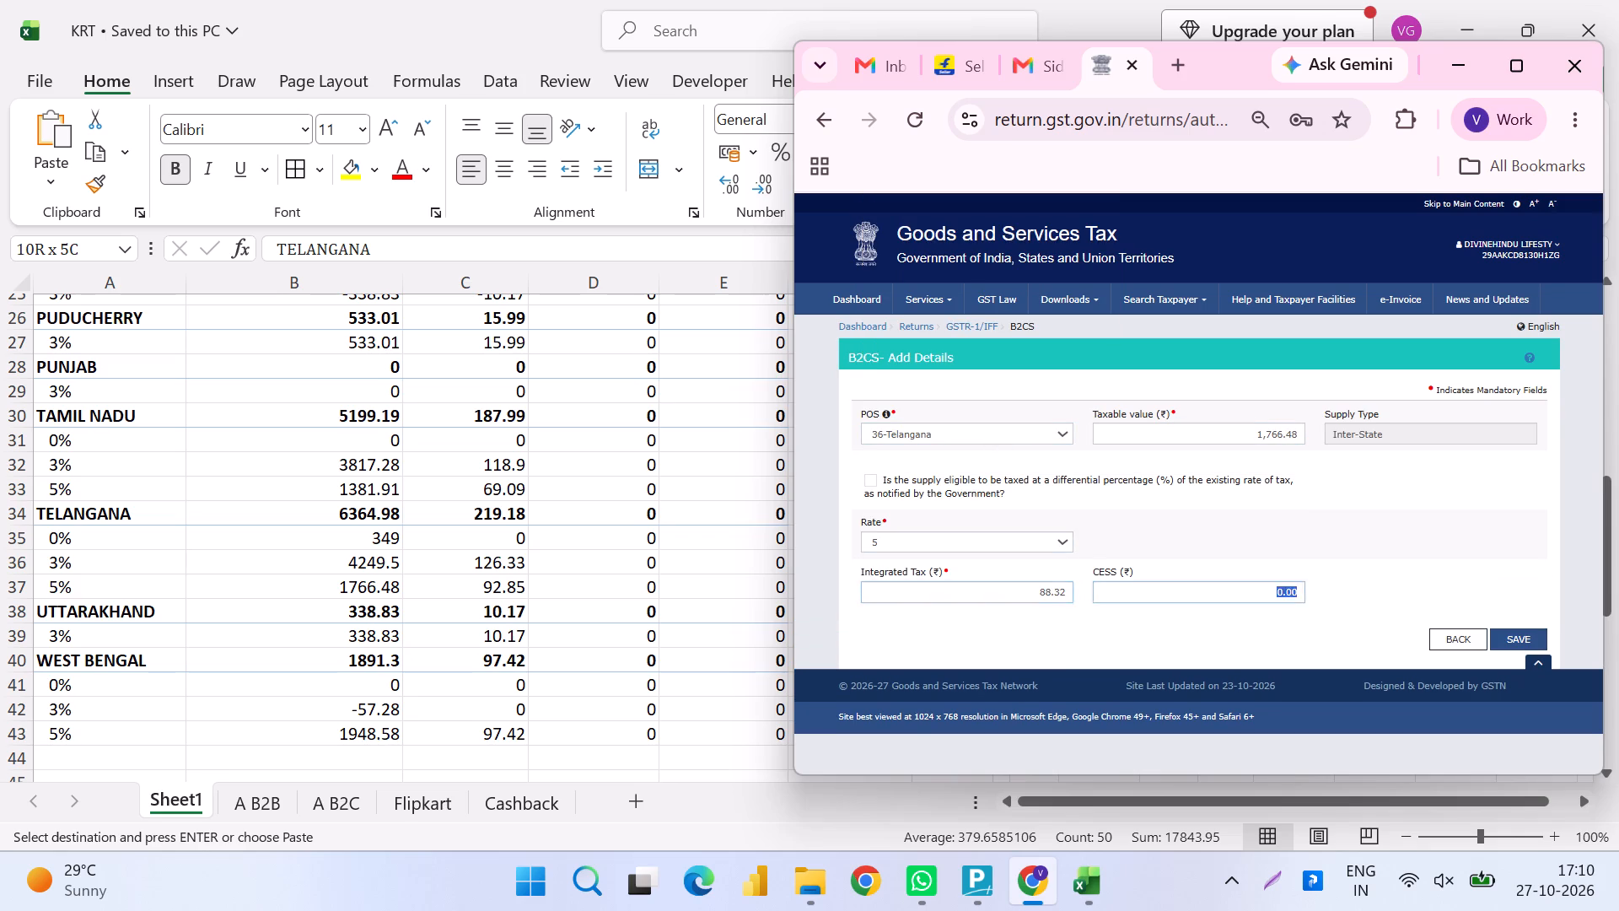
key(Tab)
key(Tab)
key(Return)
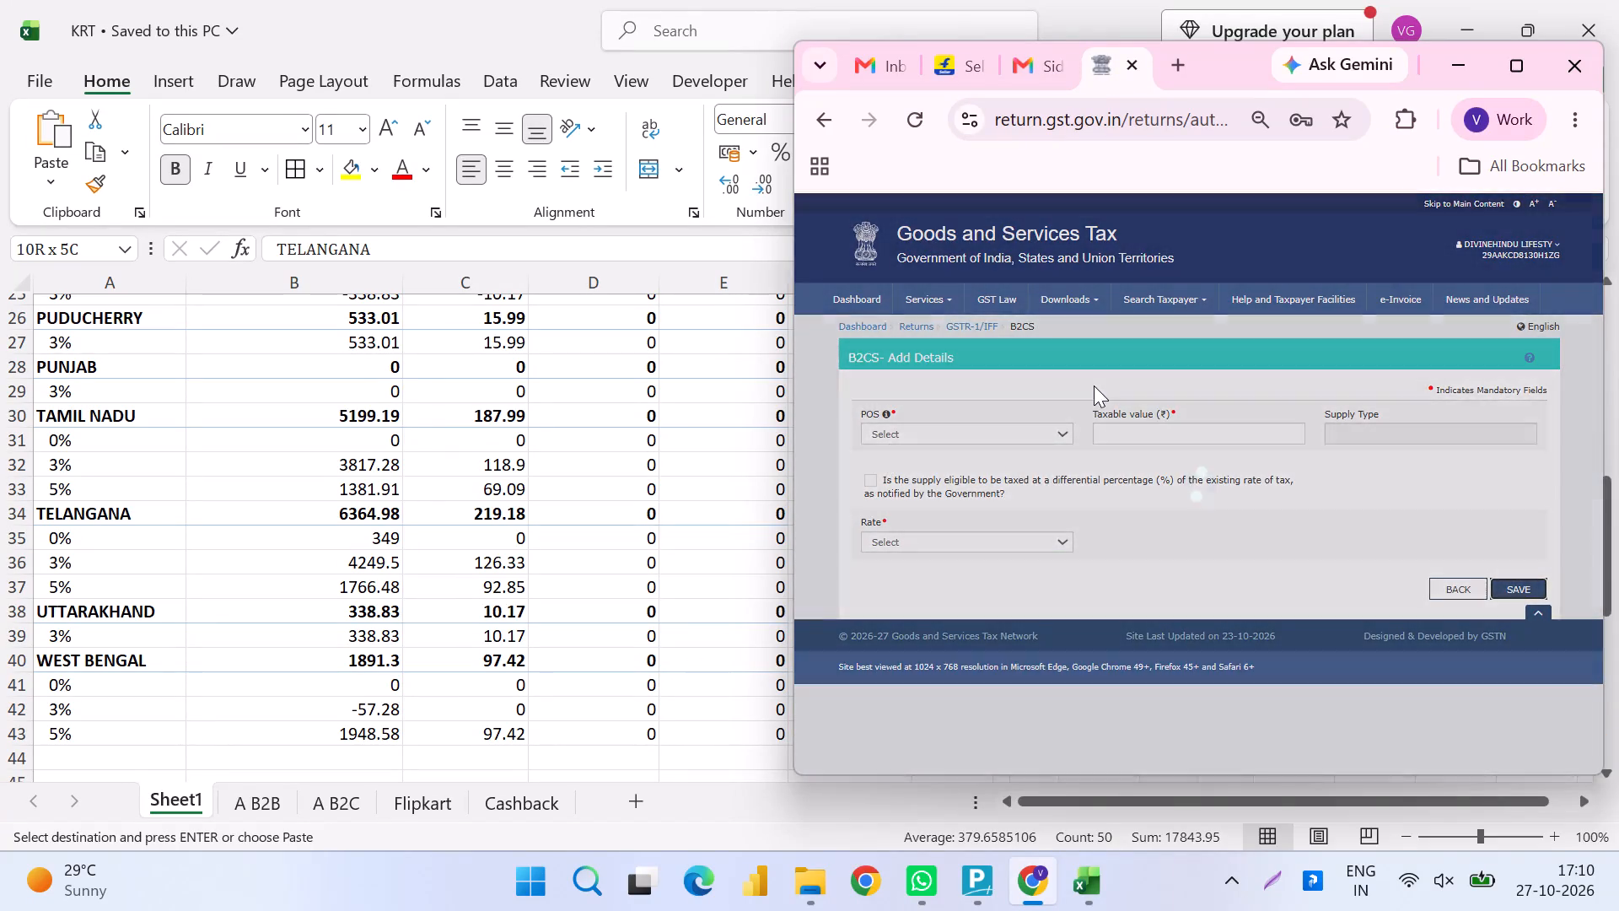
Add and save a B2CS record for 05-Uttarakhand with taxable value 338.83 at rate 3.
click(998, 432)
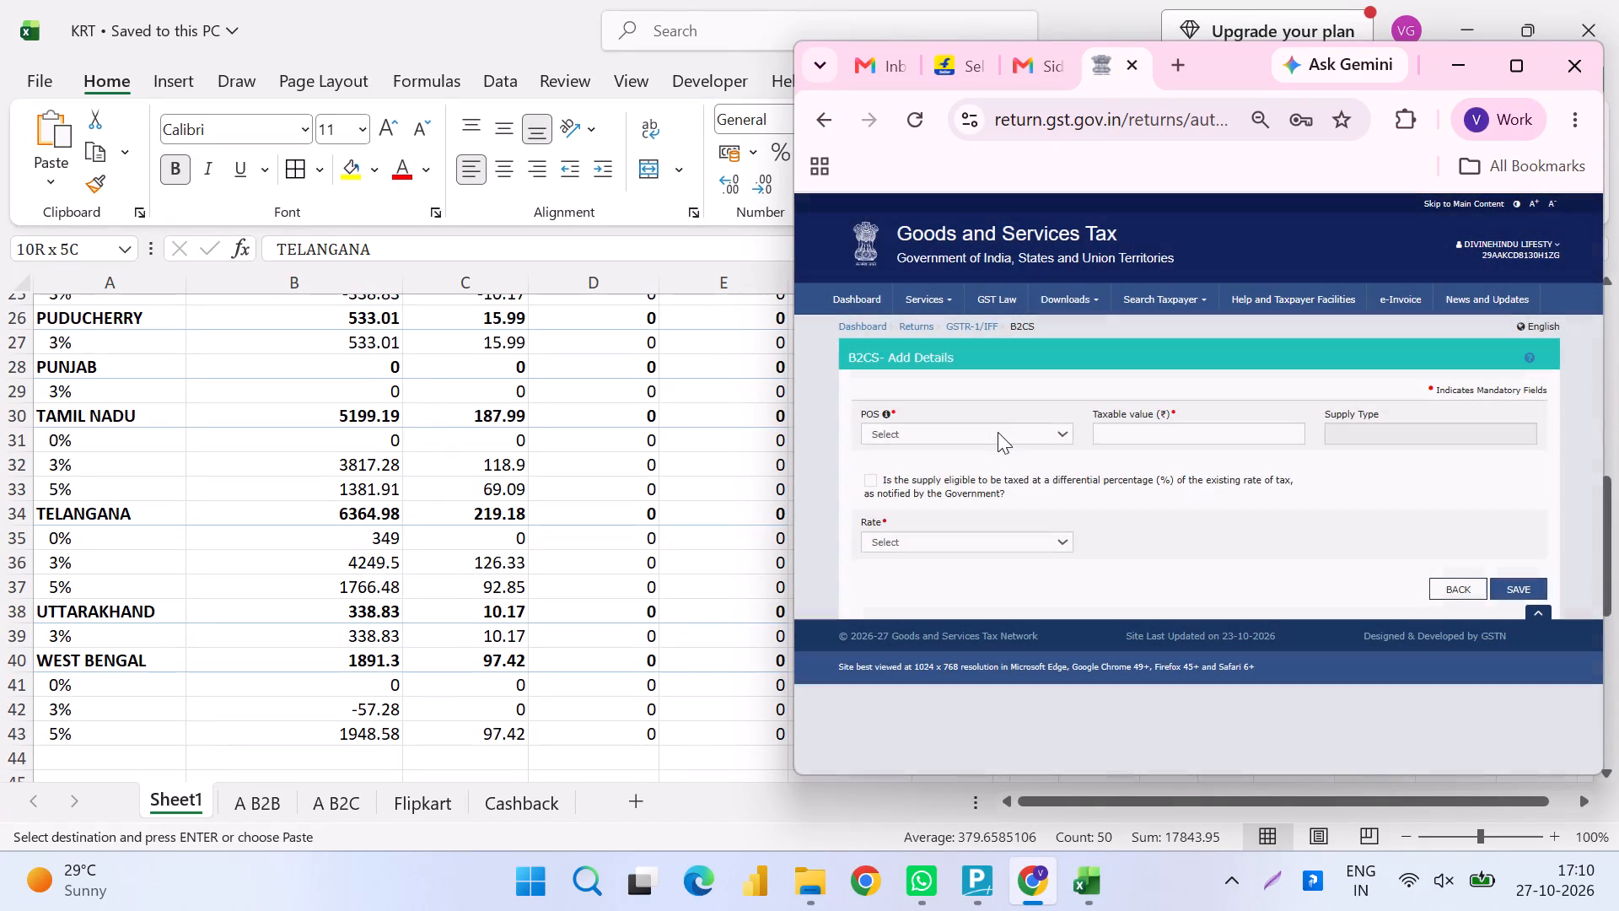
click(998, 432)
text(02)
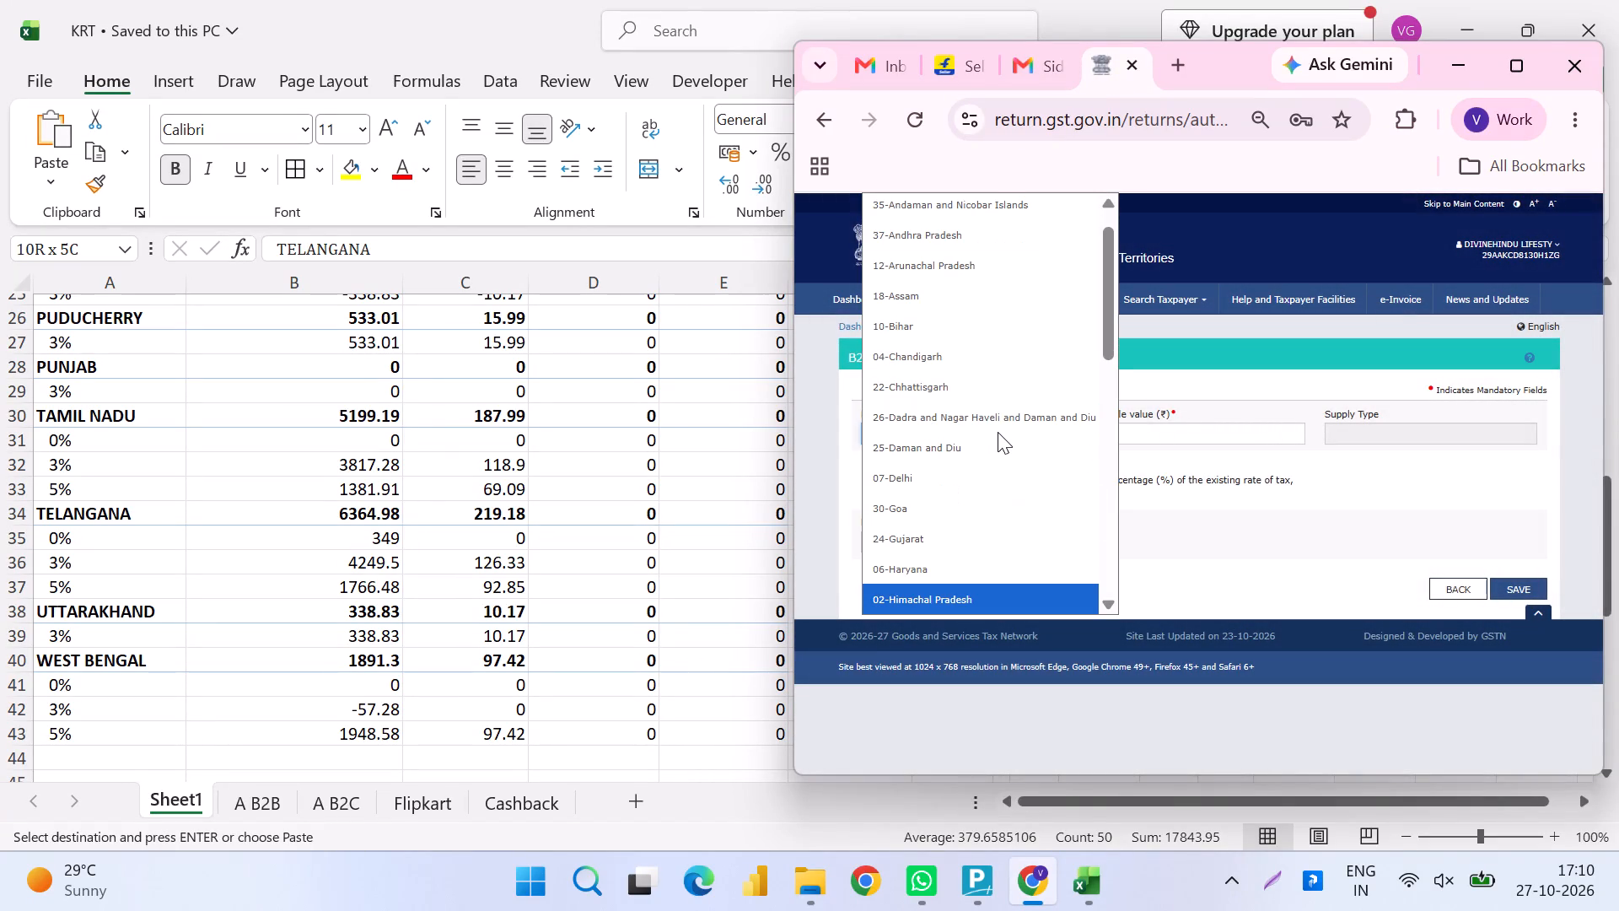
text(05)
key(Return)
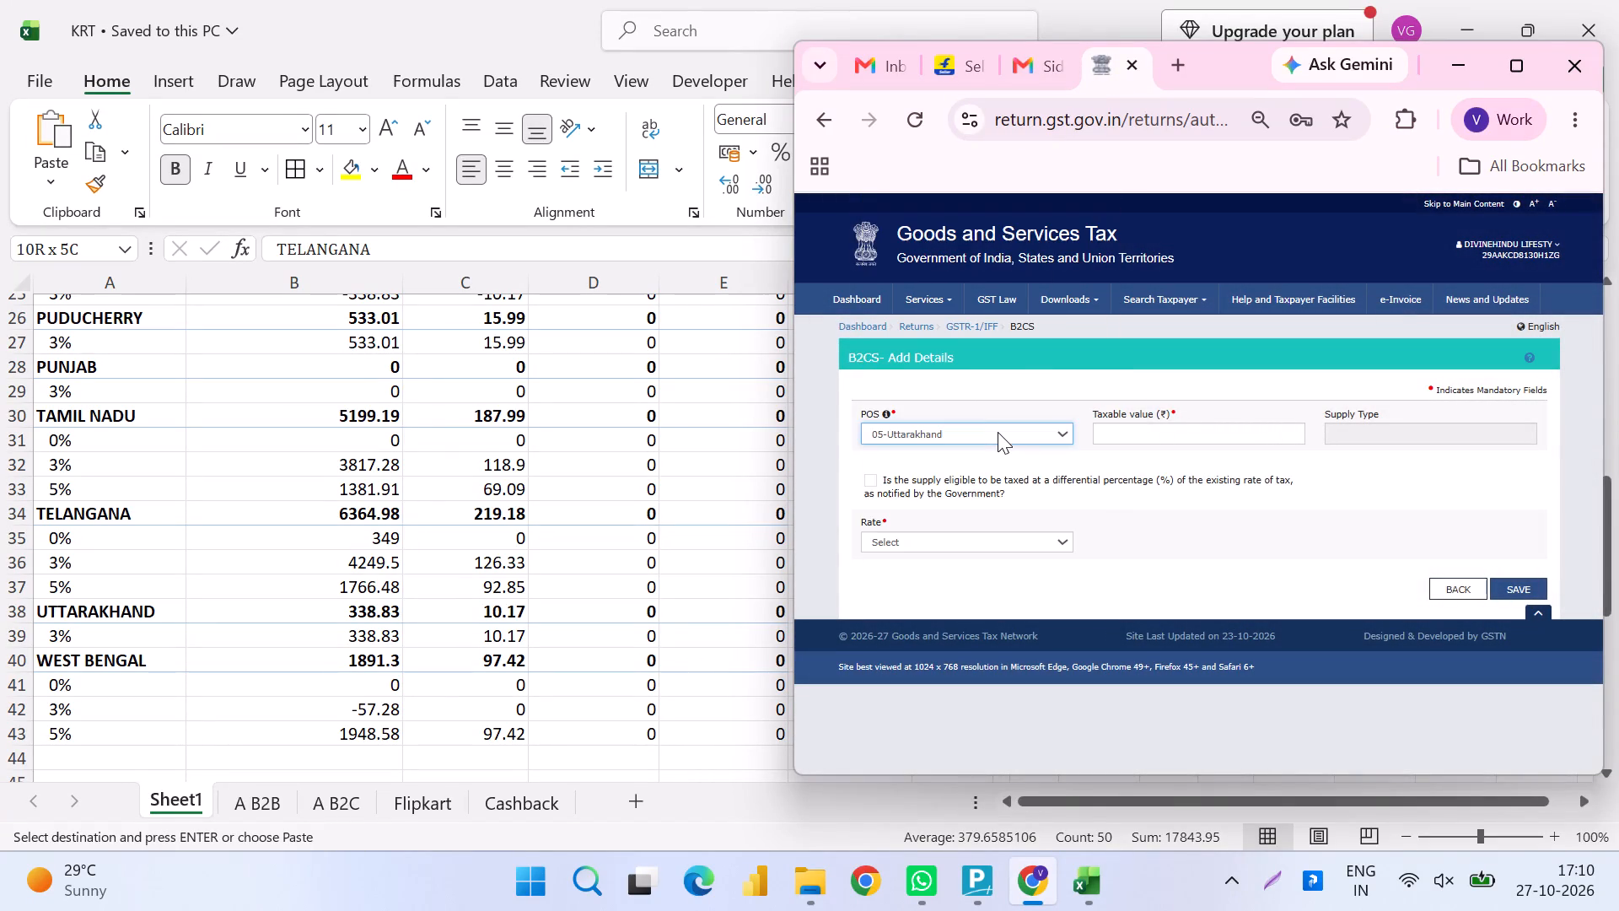
key(Tab)
text(338)
text(.83)
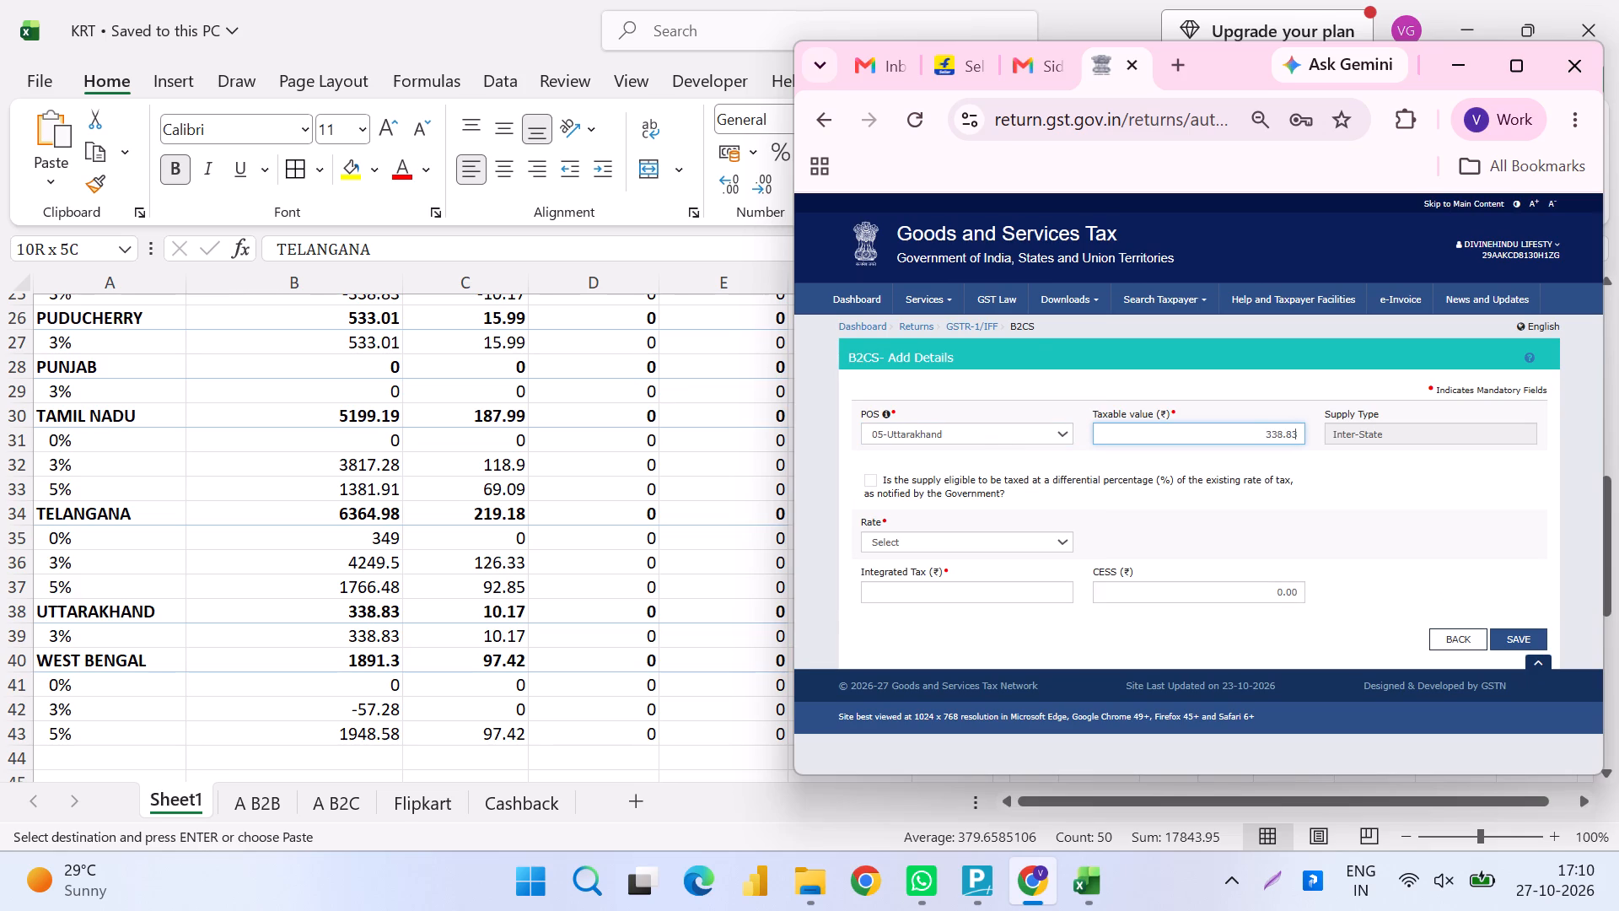
key(Tab)
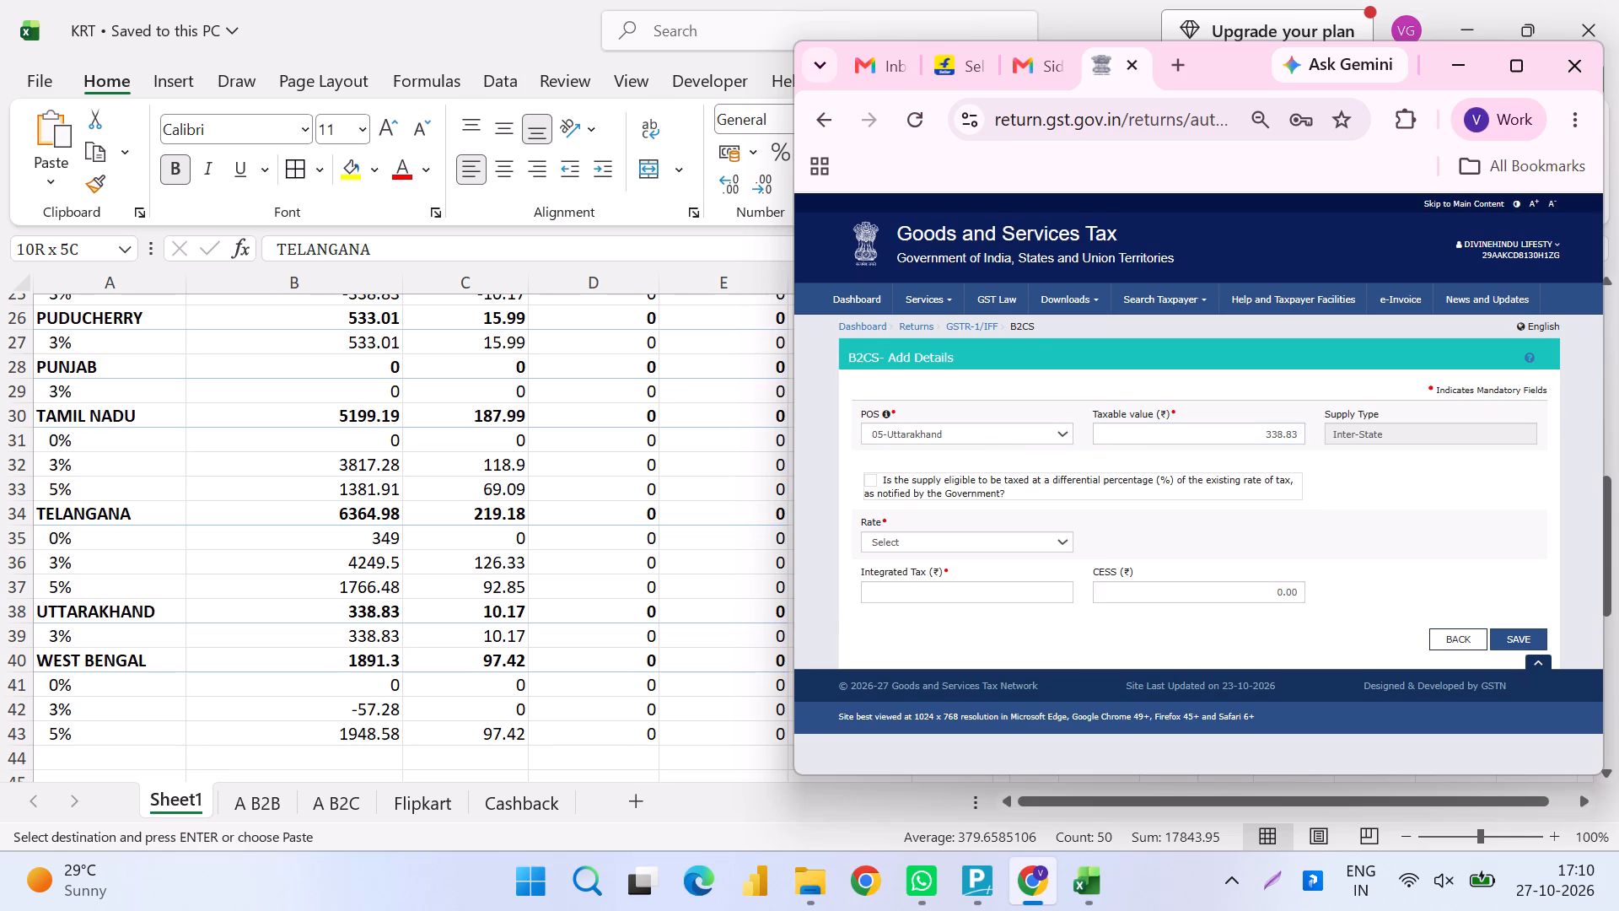
key(Tab)
key(3)
key(Tab)
key(Tab)
key(Tab)
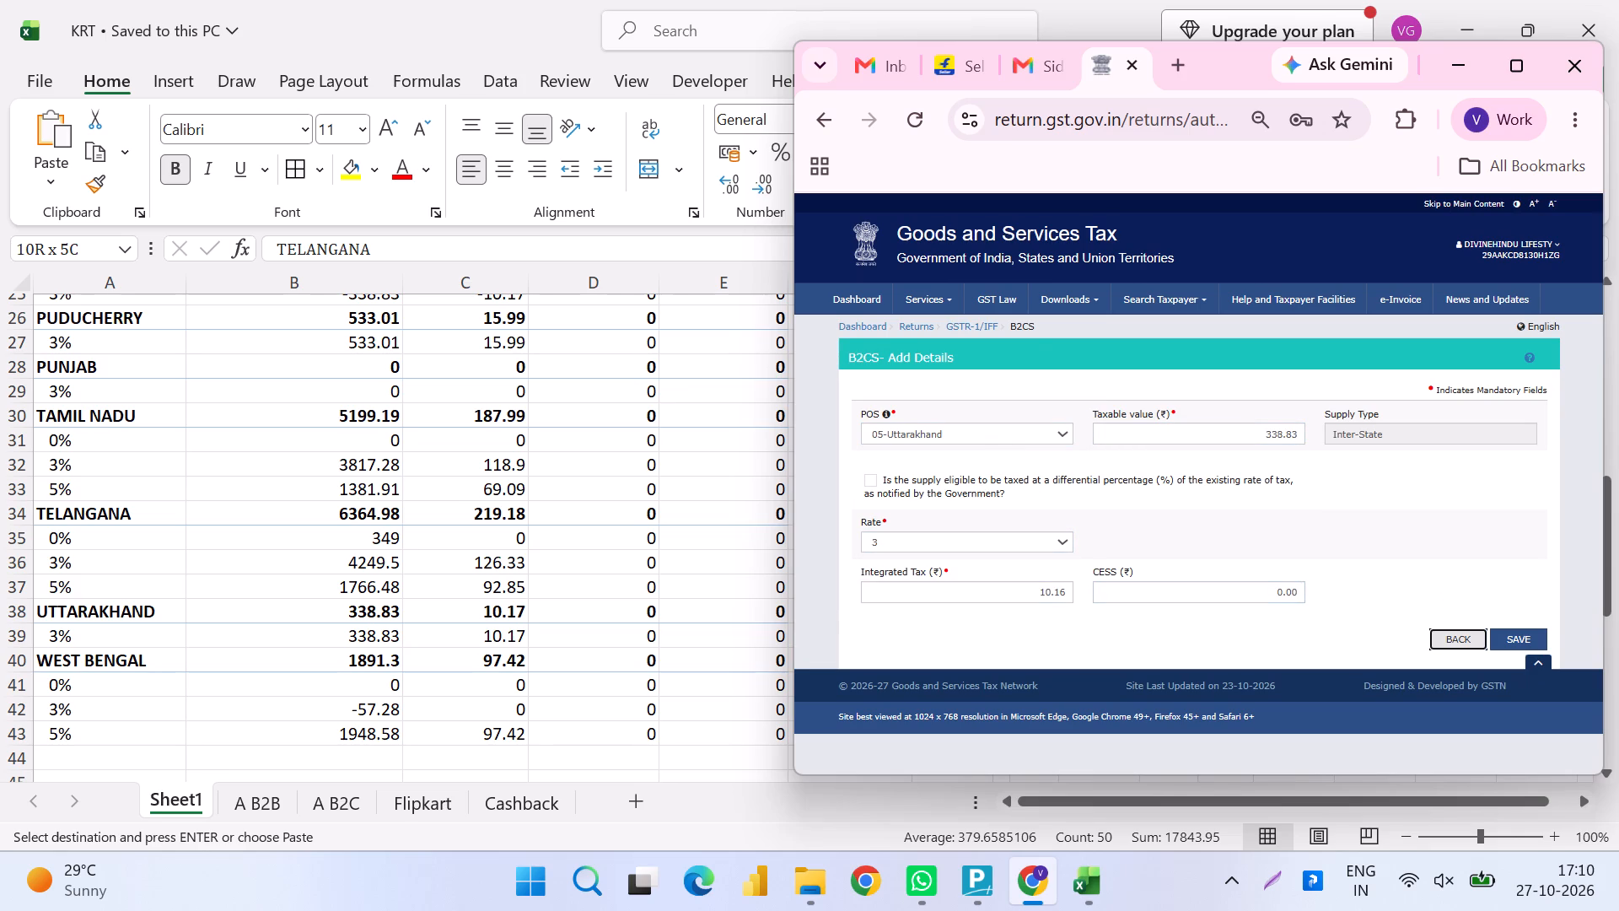
key(Tab)
key(Return)
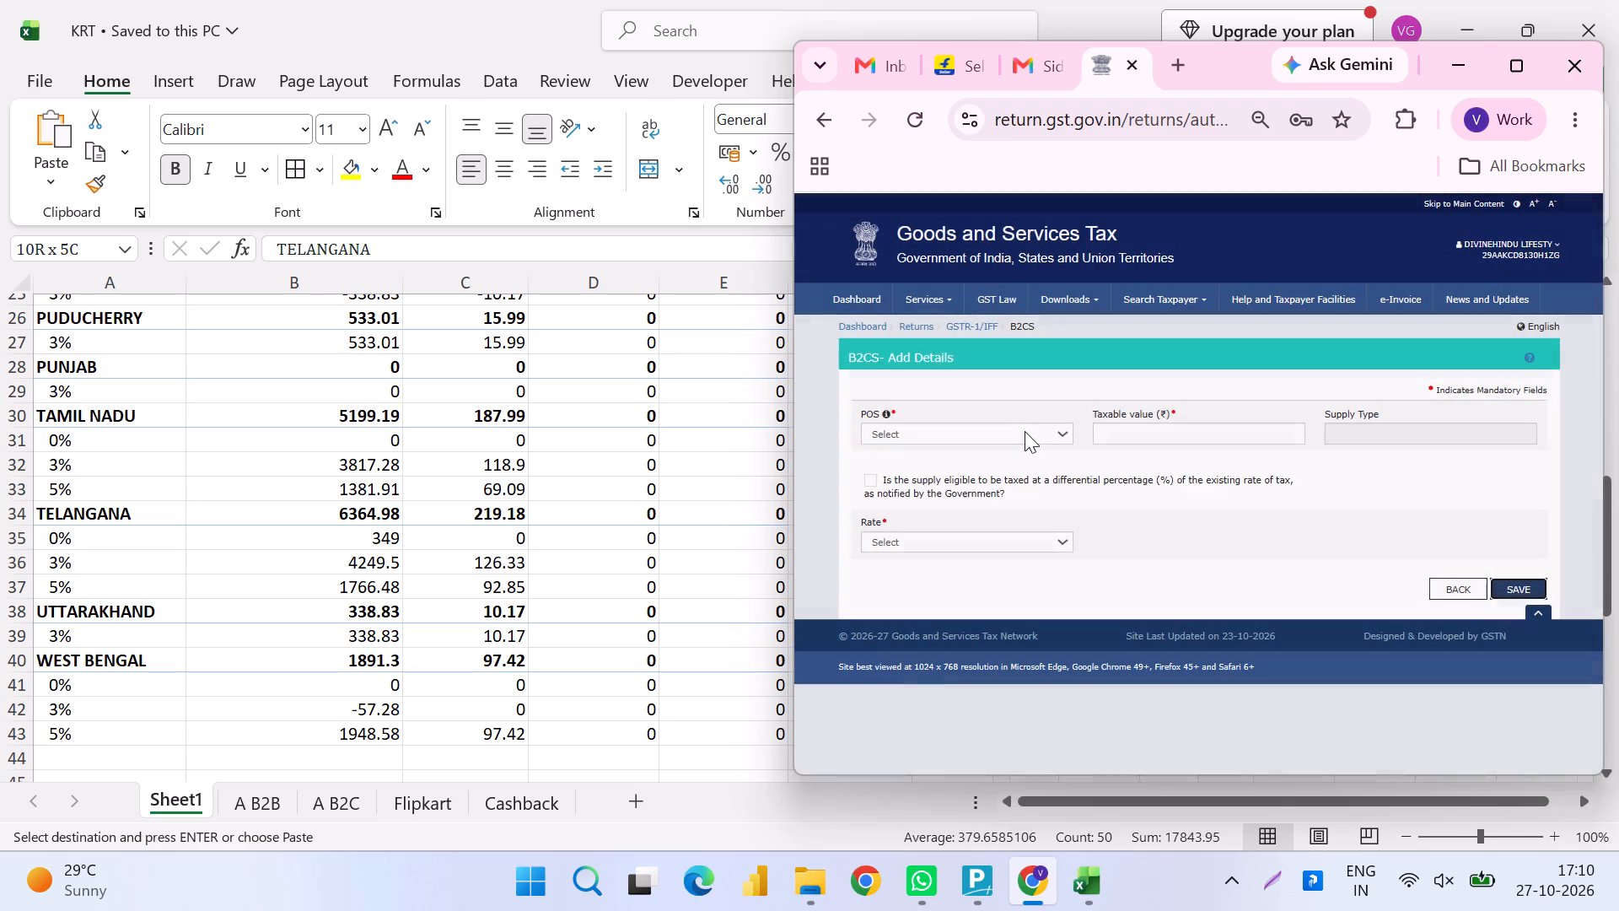
Add and save a B2CS record for 19-West Bengal with taxable value -57.28 at rate 3.
click(1025, 431)
key(Down)
key(Down)
key(Down)
key(Down)
key(Down)
key(Down)
key(Down)
key(Down)
key(Down)
key(Down)
key(Down)
key(Down)
key(Down)
key(Down)
key(Down)
key(Down)
key(Down)
key(Down)
key(Down)
key(Down)
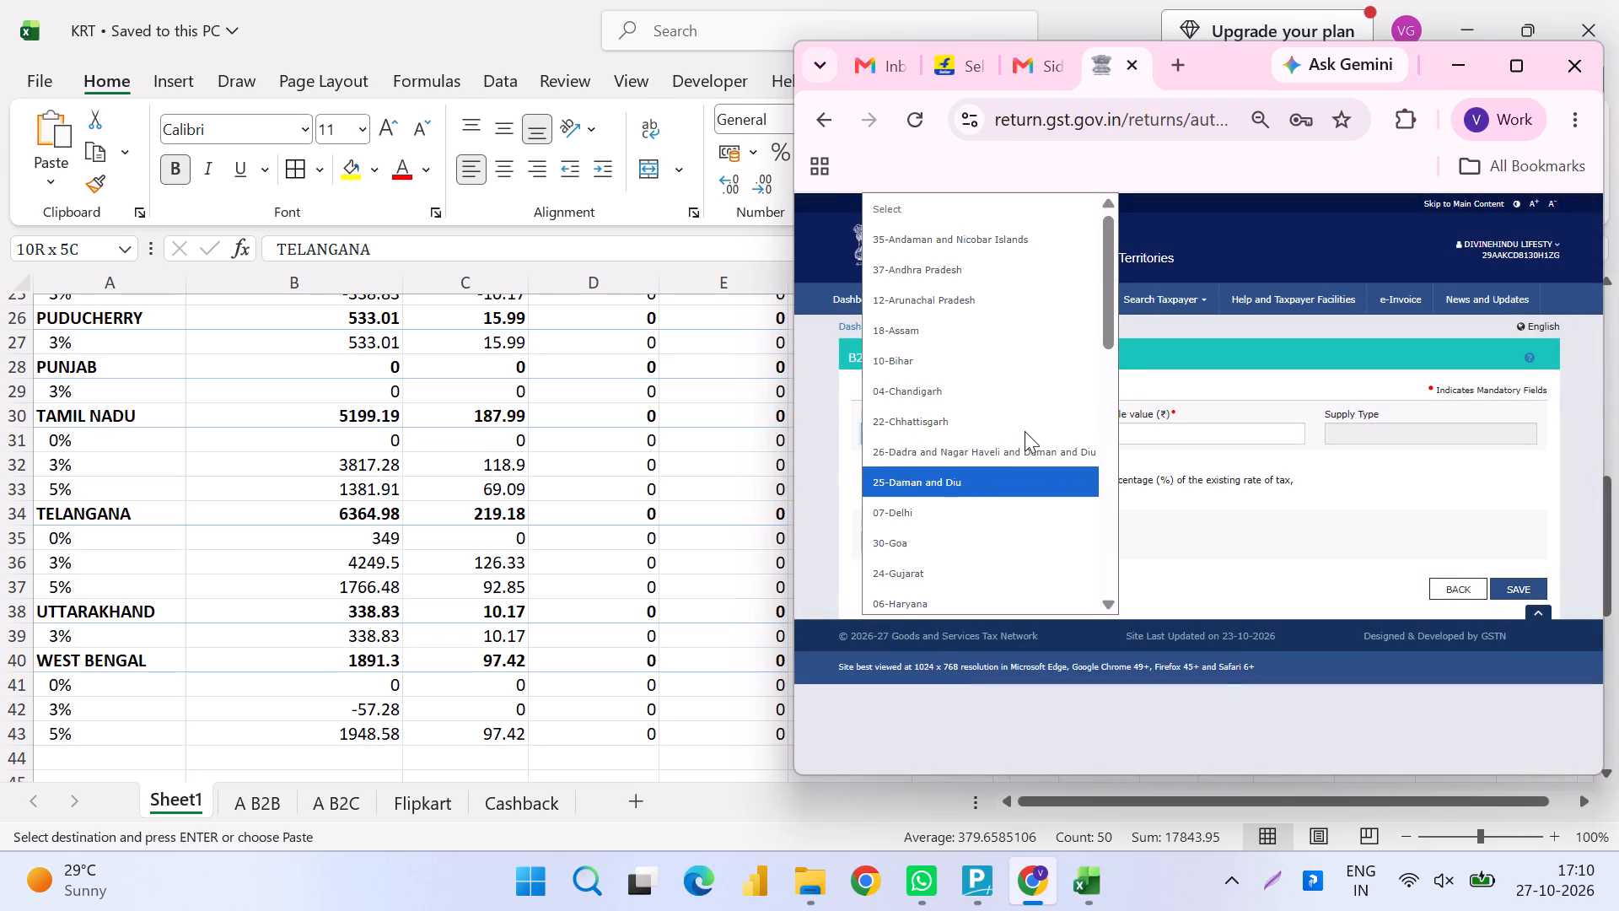
key(Return)
key(Tab)
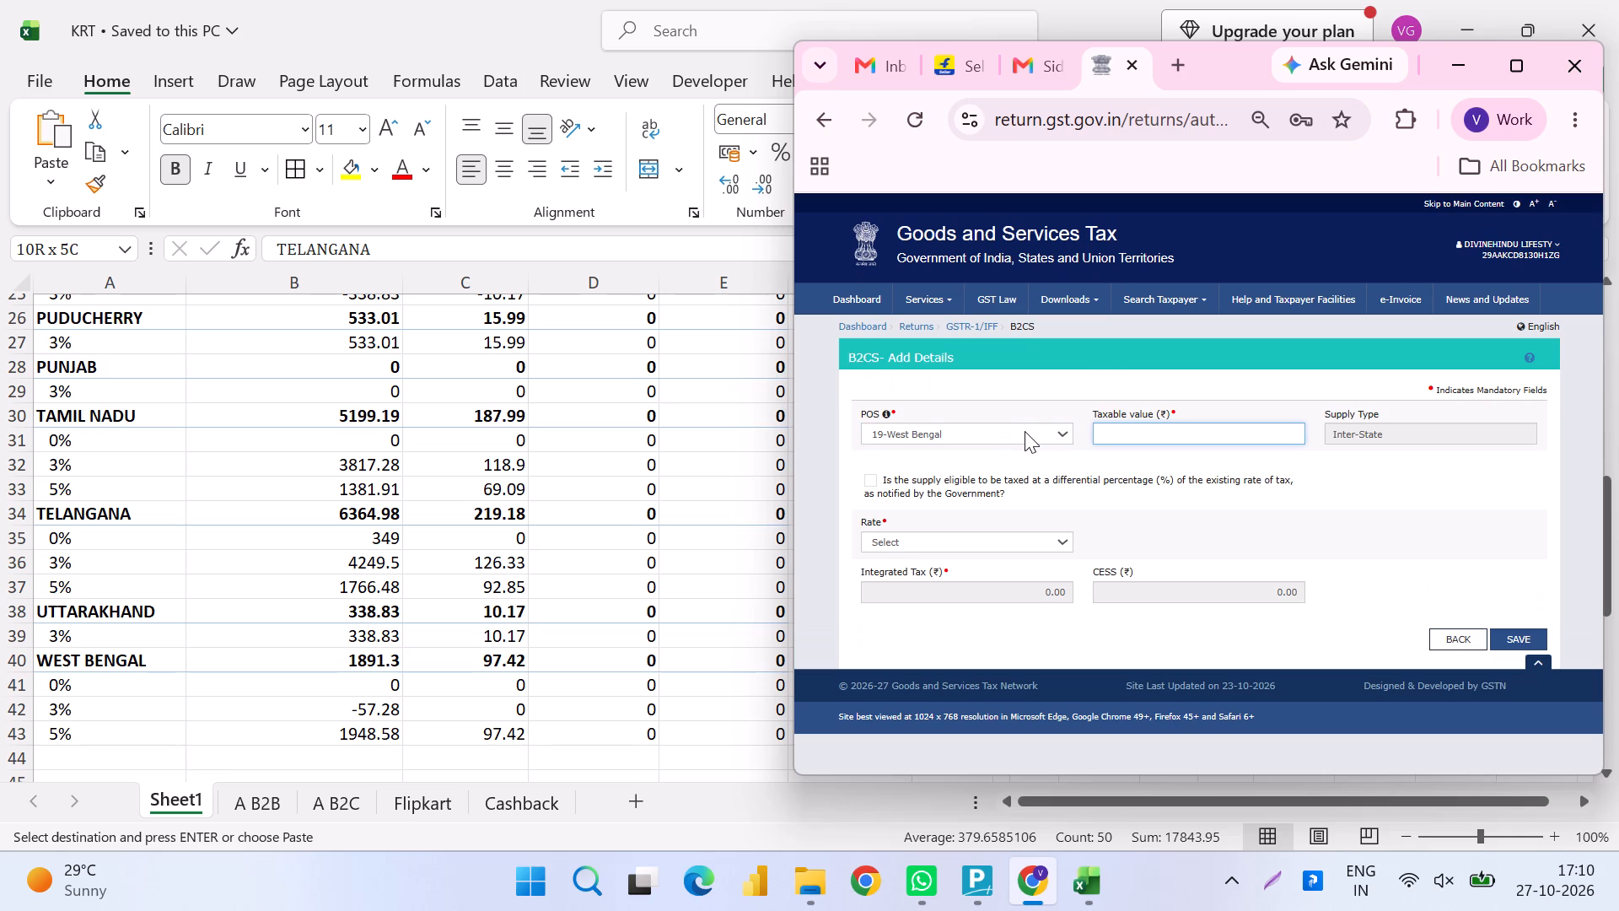
text(-57)
text(.28)
key(Tab)
key(Tab)
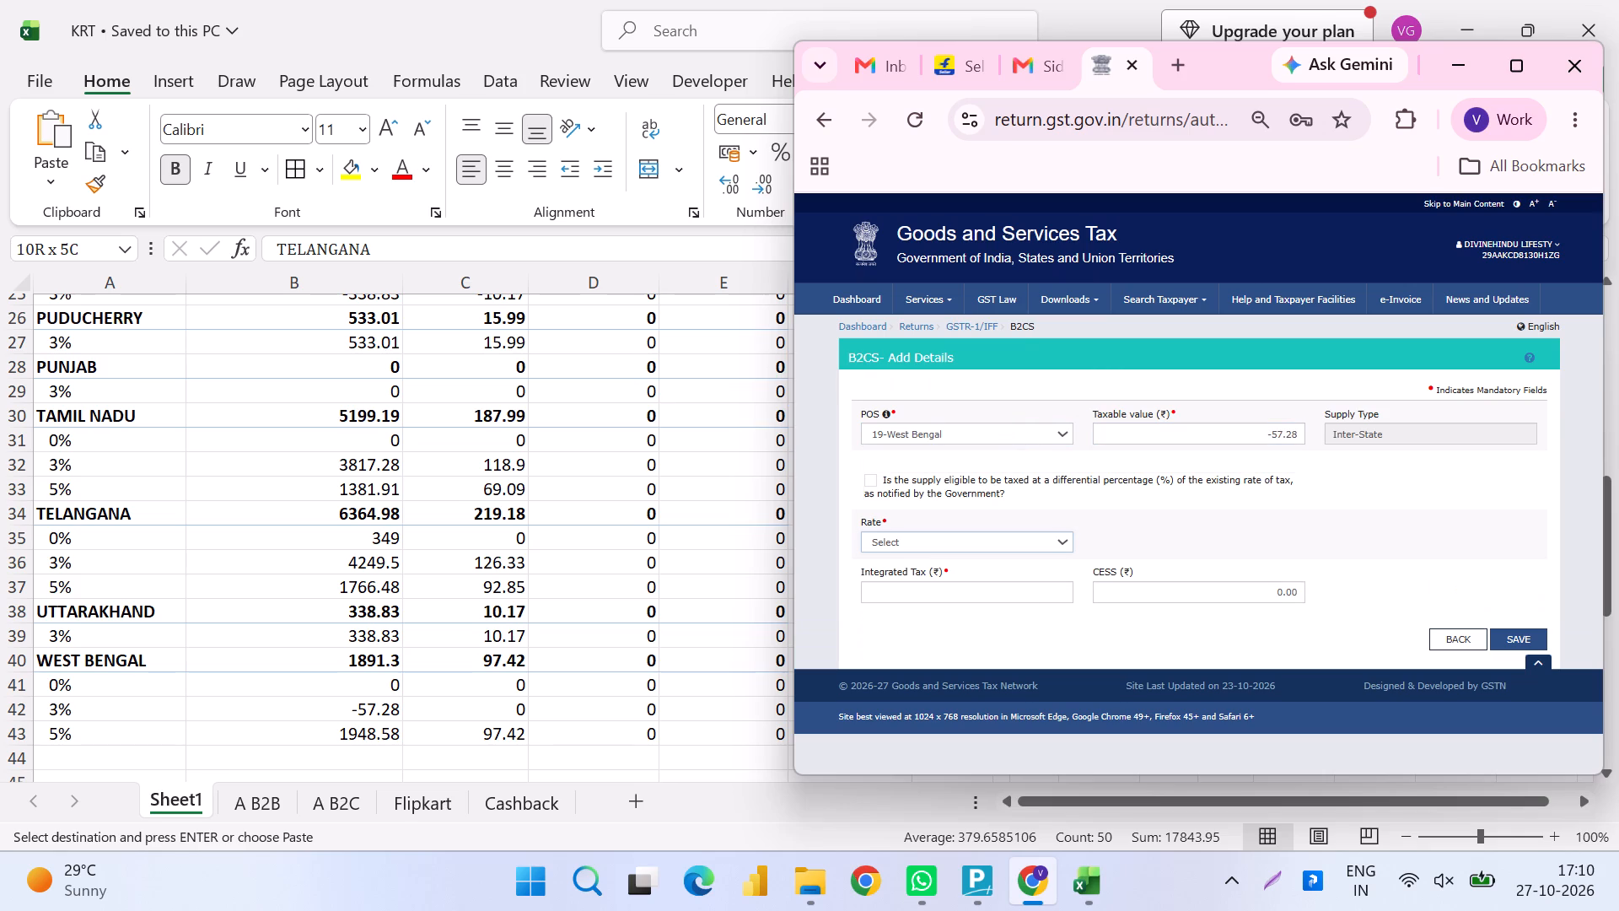
key(3)
key(Tab)
key(Tab)
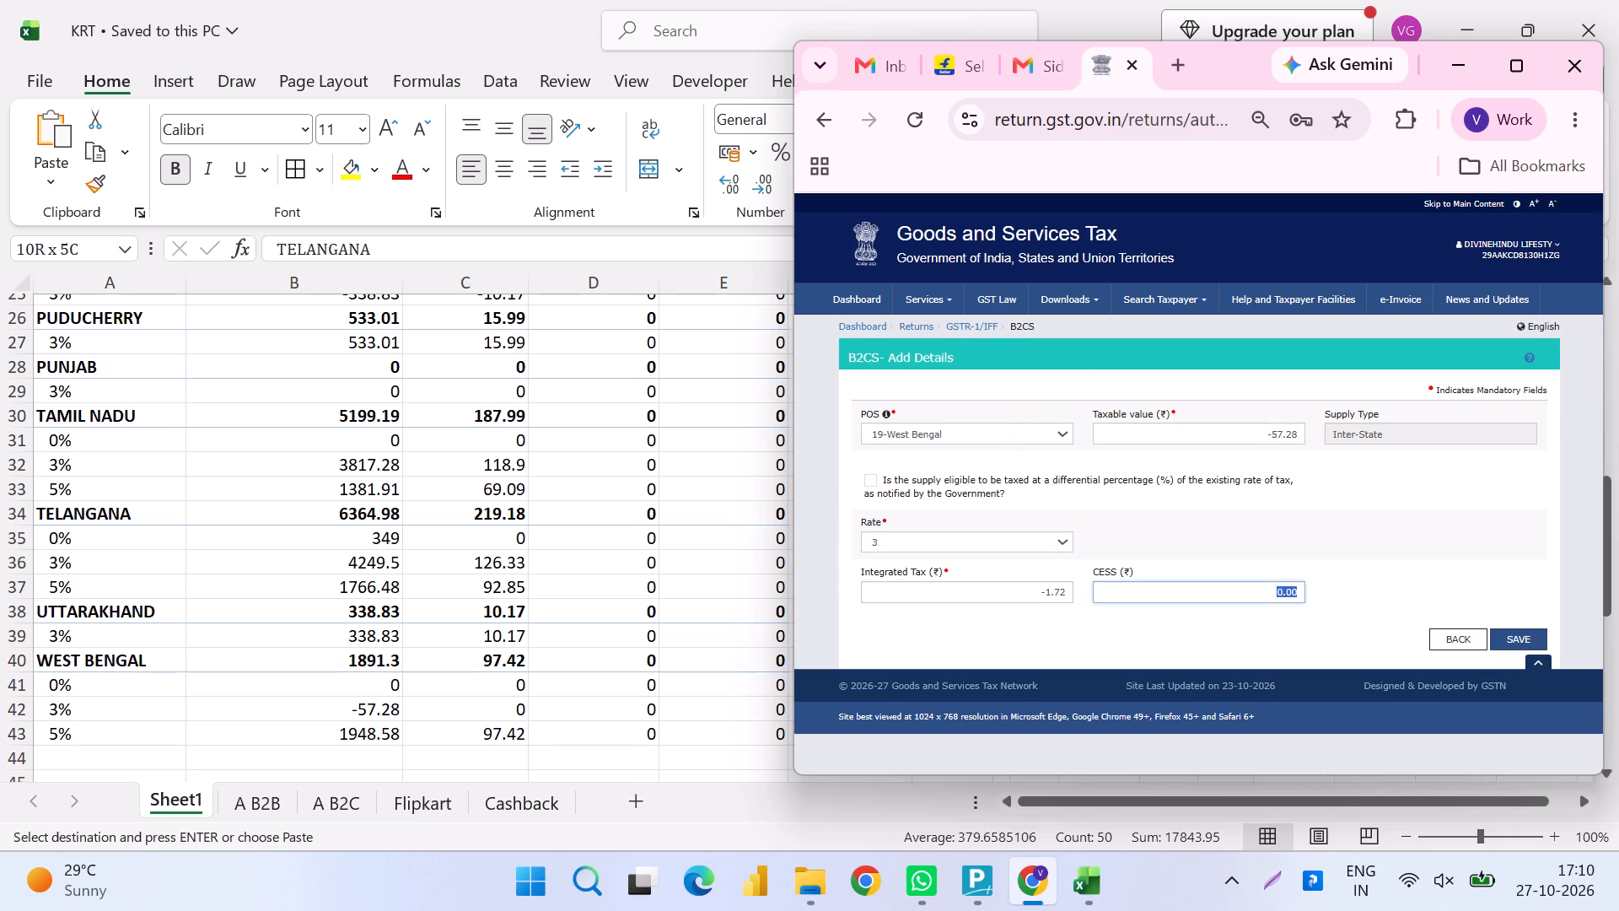
key(Tab)
key(Tab)
key(Return)
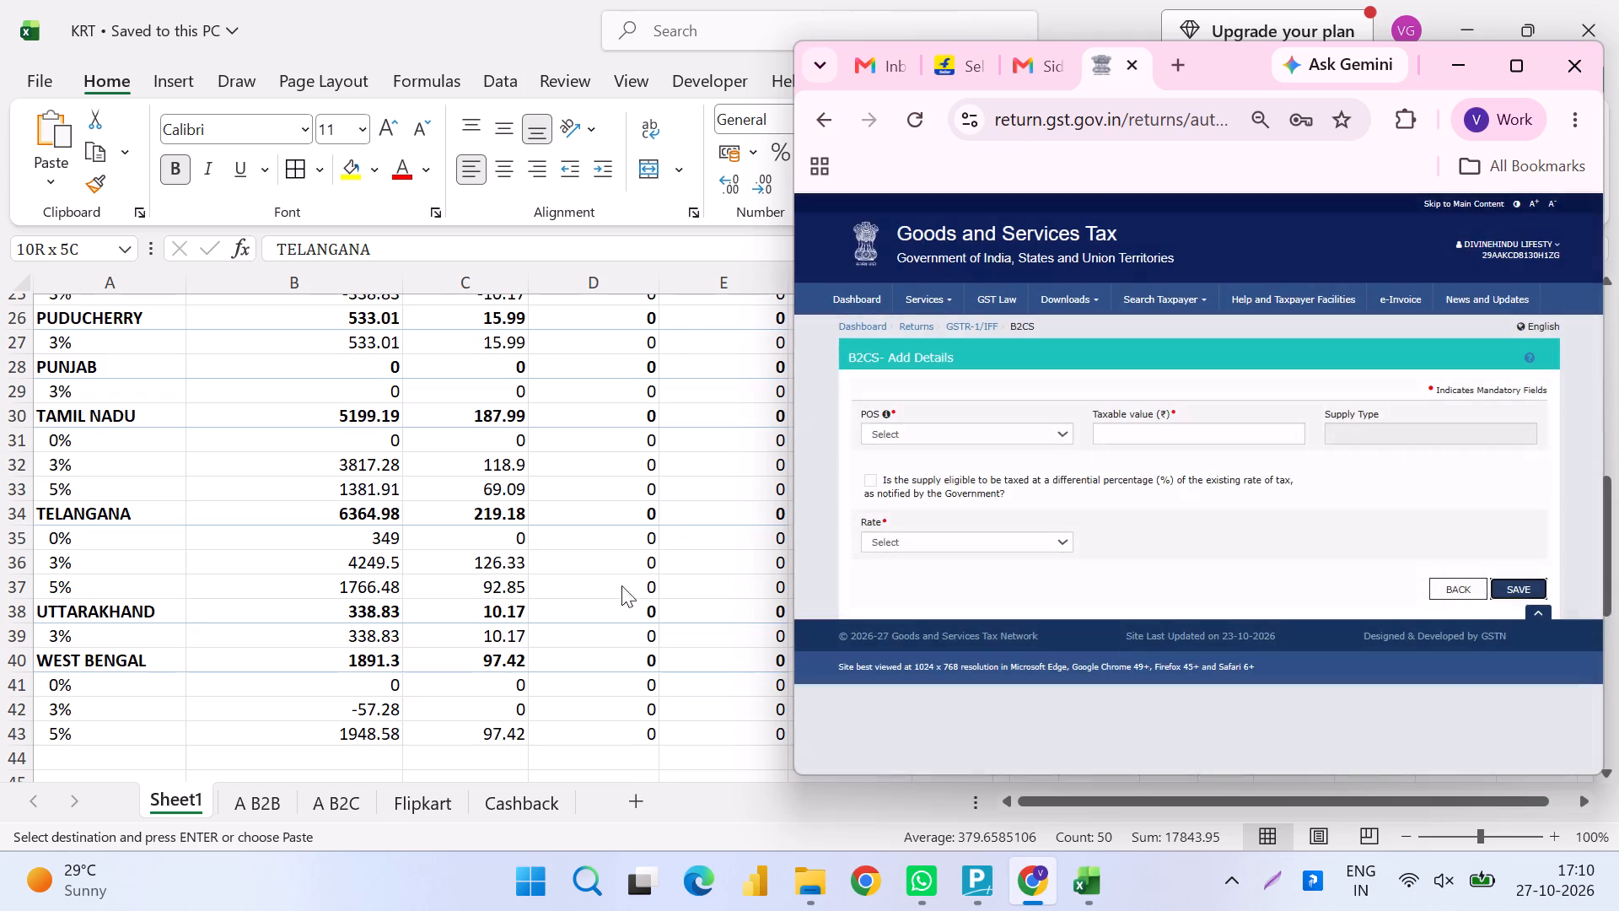
Switch to the KRT workbook and extract the transactions behind West Bengal's 3% tax exclusive gross from the A B2C pivot table.
key(alt+Tab)
drag(485, 713, 556, 711)
key(Right)
key(Right)
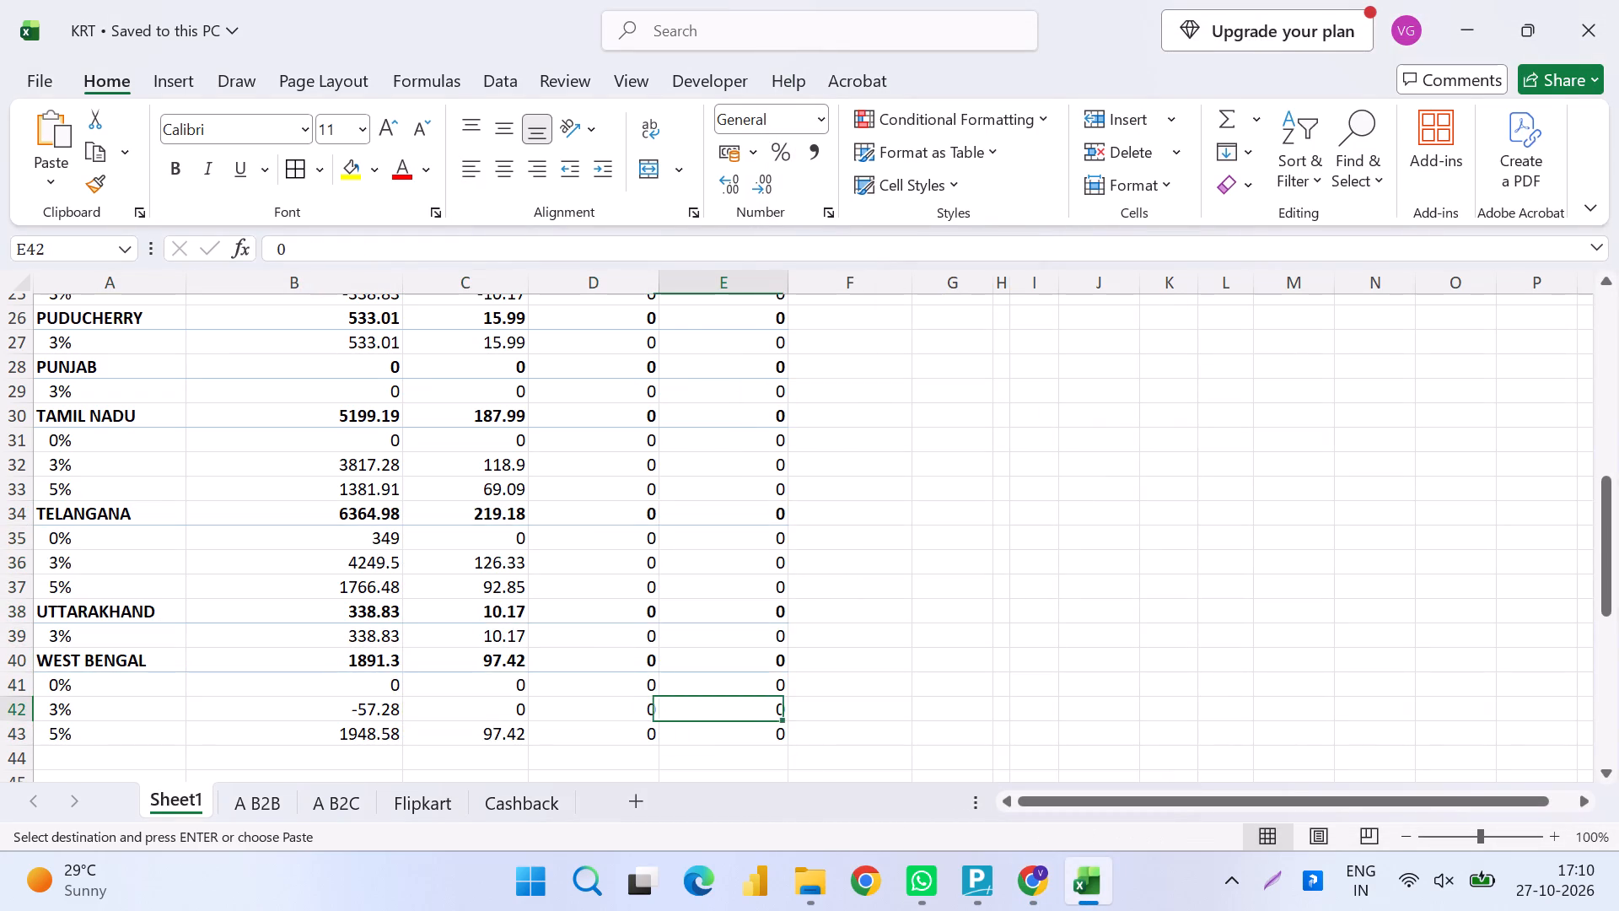
key(Left)
key(Up)
key(Left)
key(Down)
key(Left)
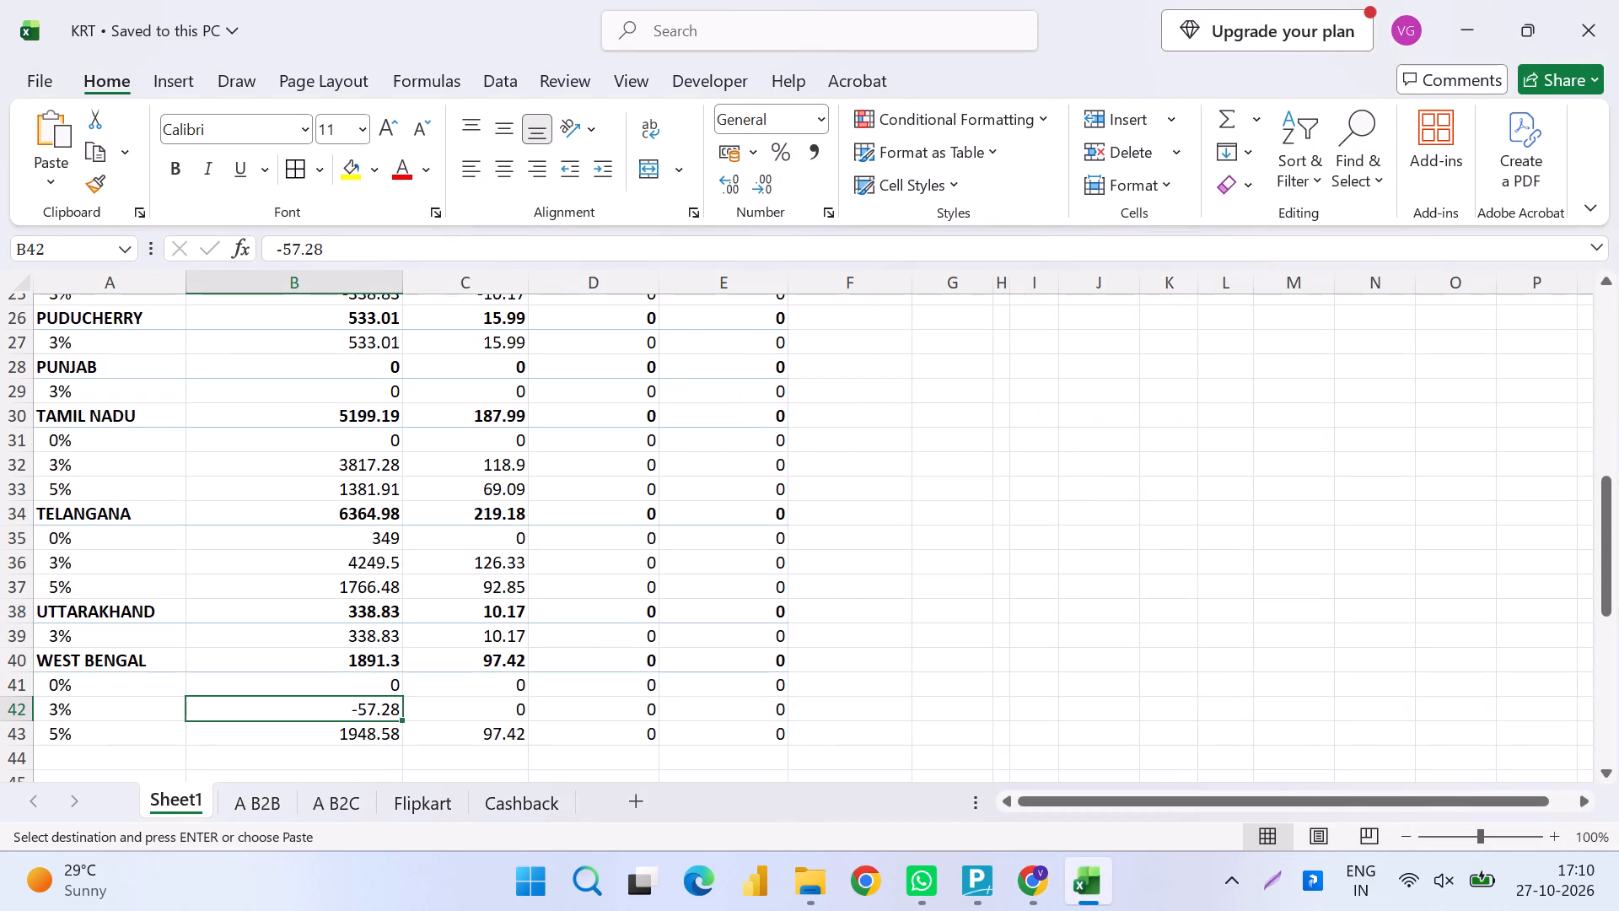
click(389, 805)
scroll(666, 578, right, 3)
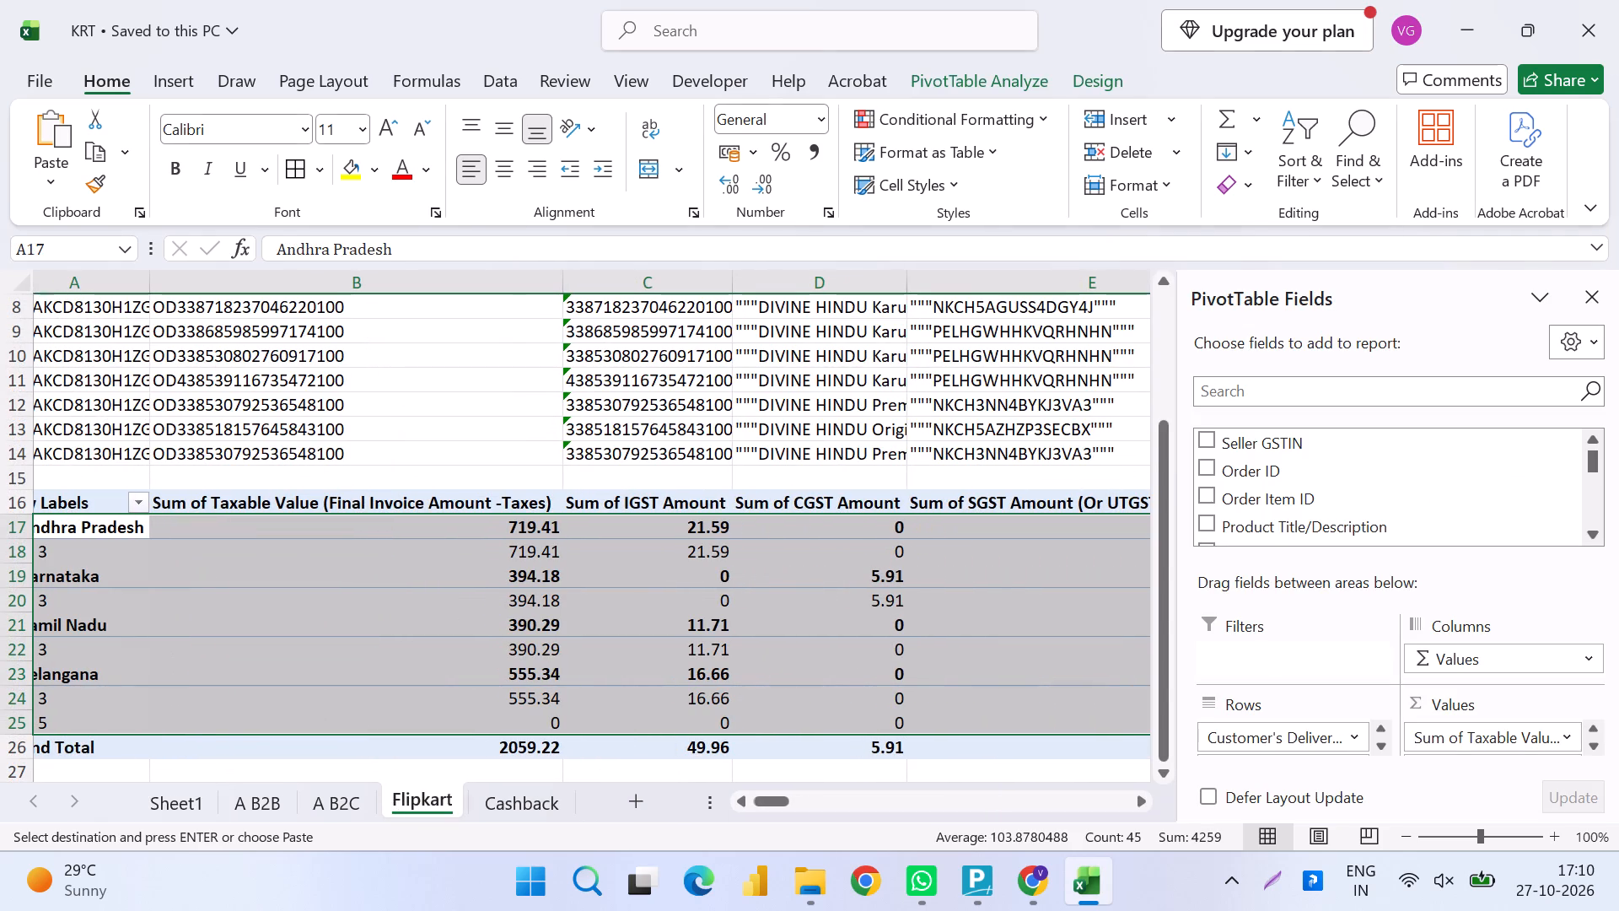
click(353, 815)
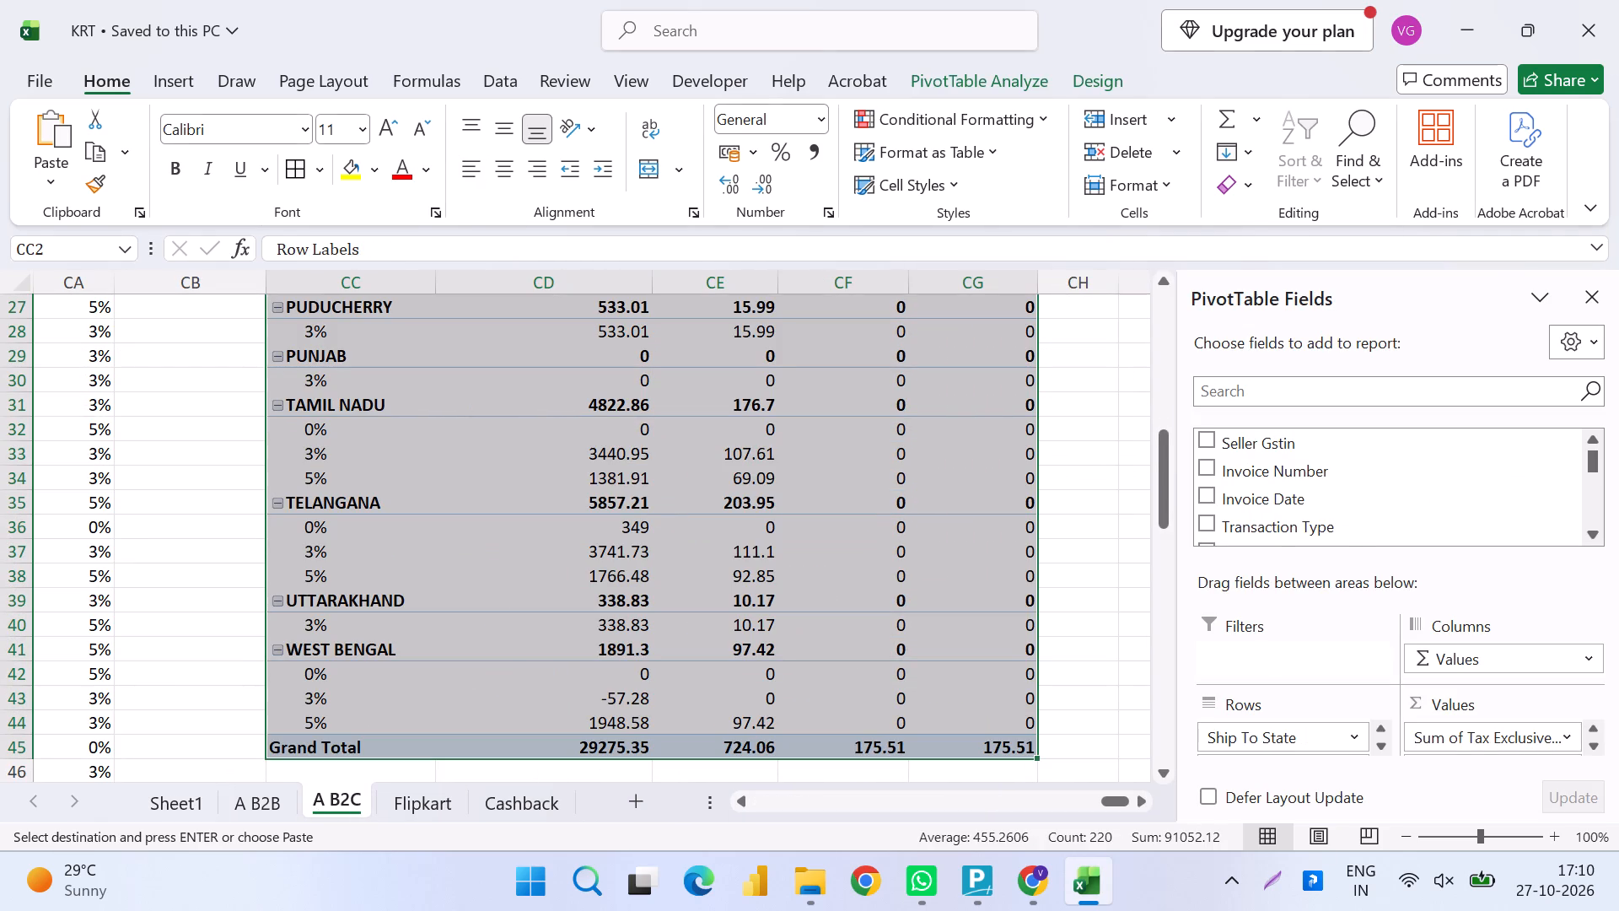
double_click(637, 705)
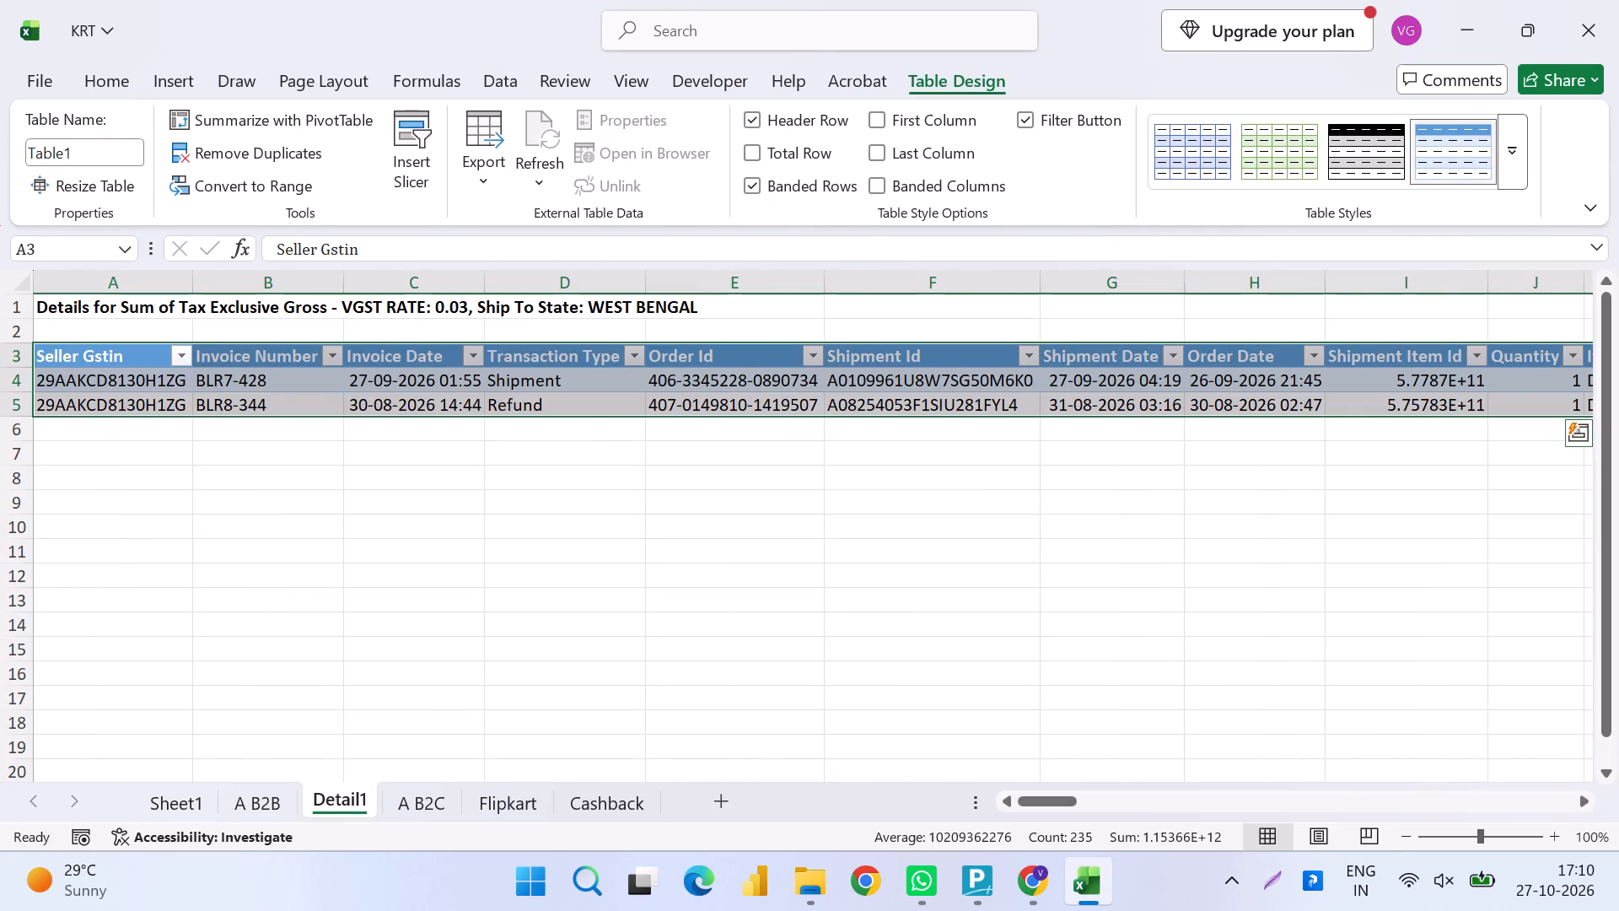
Examine the amount, tax, shipping and credit note columns of the extracted West Bengal 3% transactions and check them against the A B2C pivot.
scroll(859, 583, left, 14)
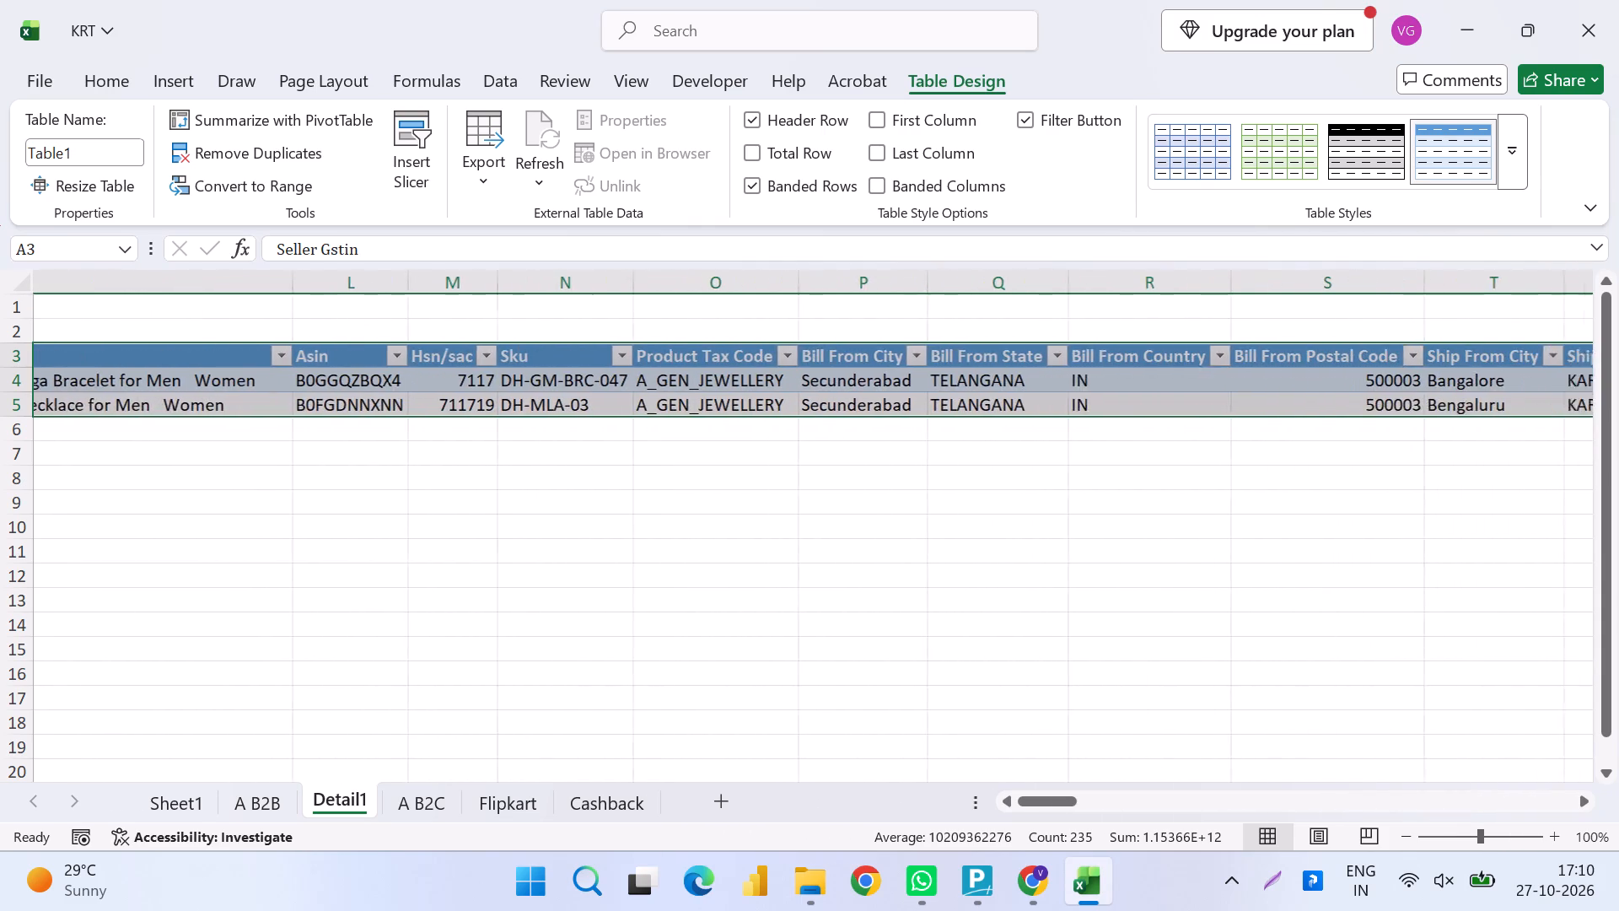
scroll(859, 583, left, 13)
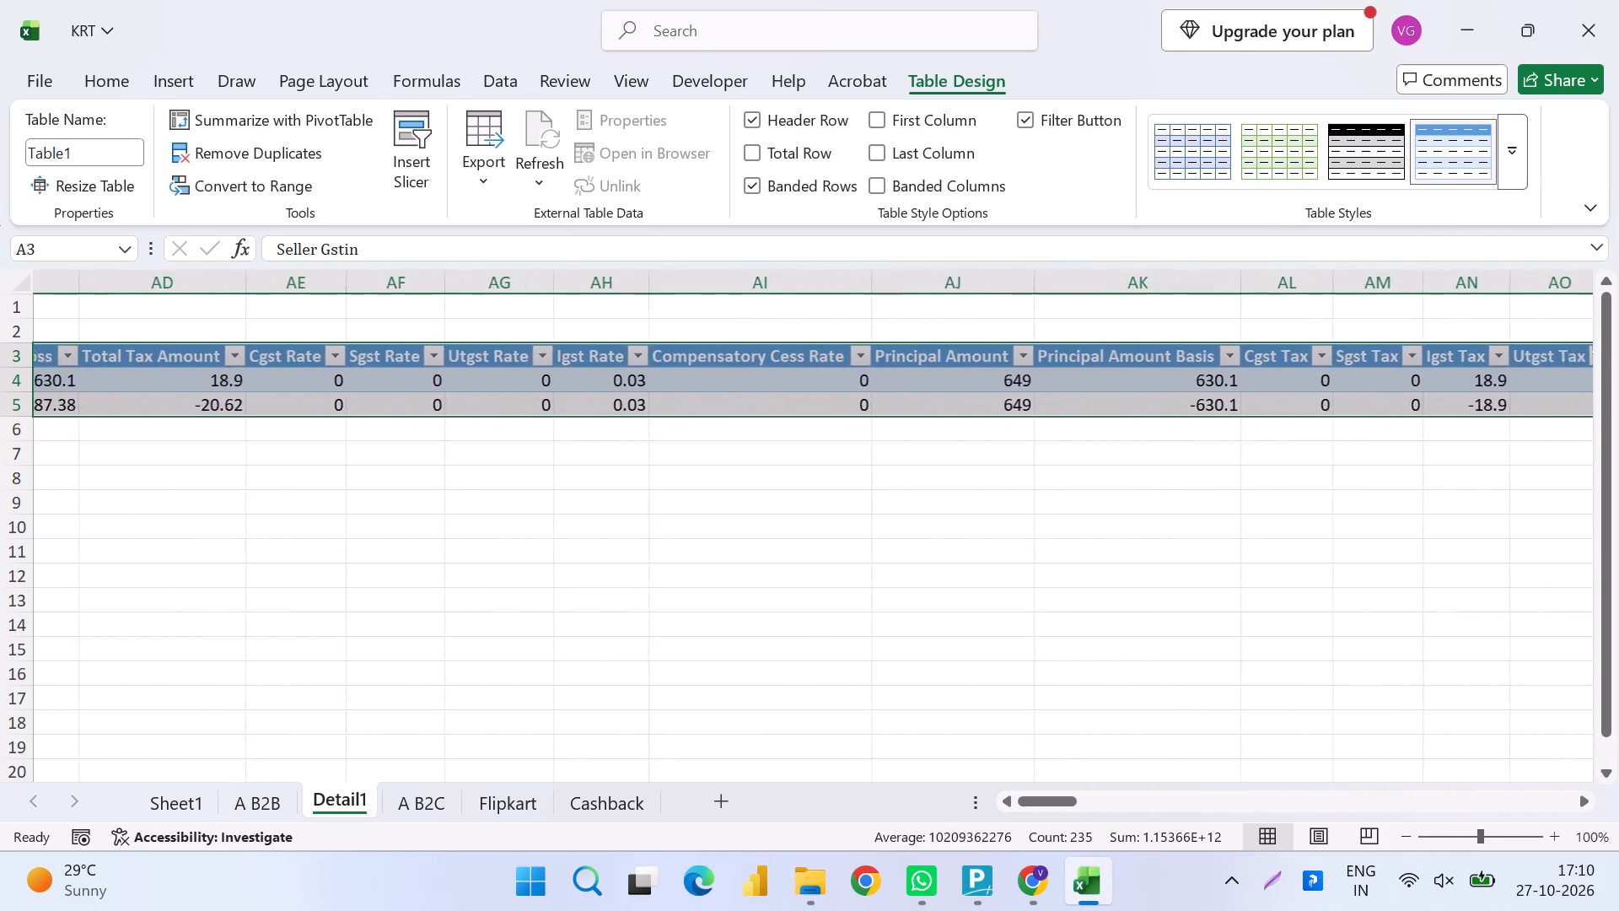
scroll(859, 583, left, 6)
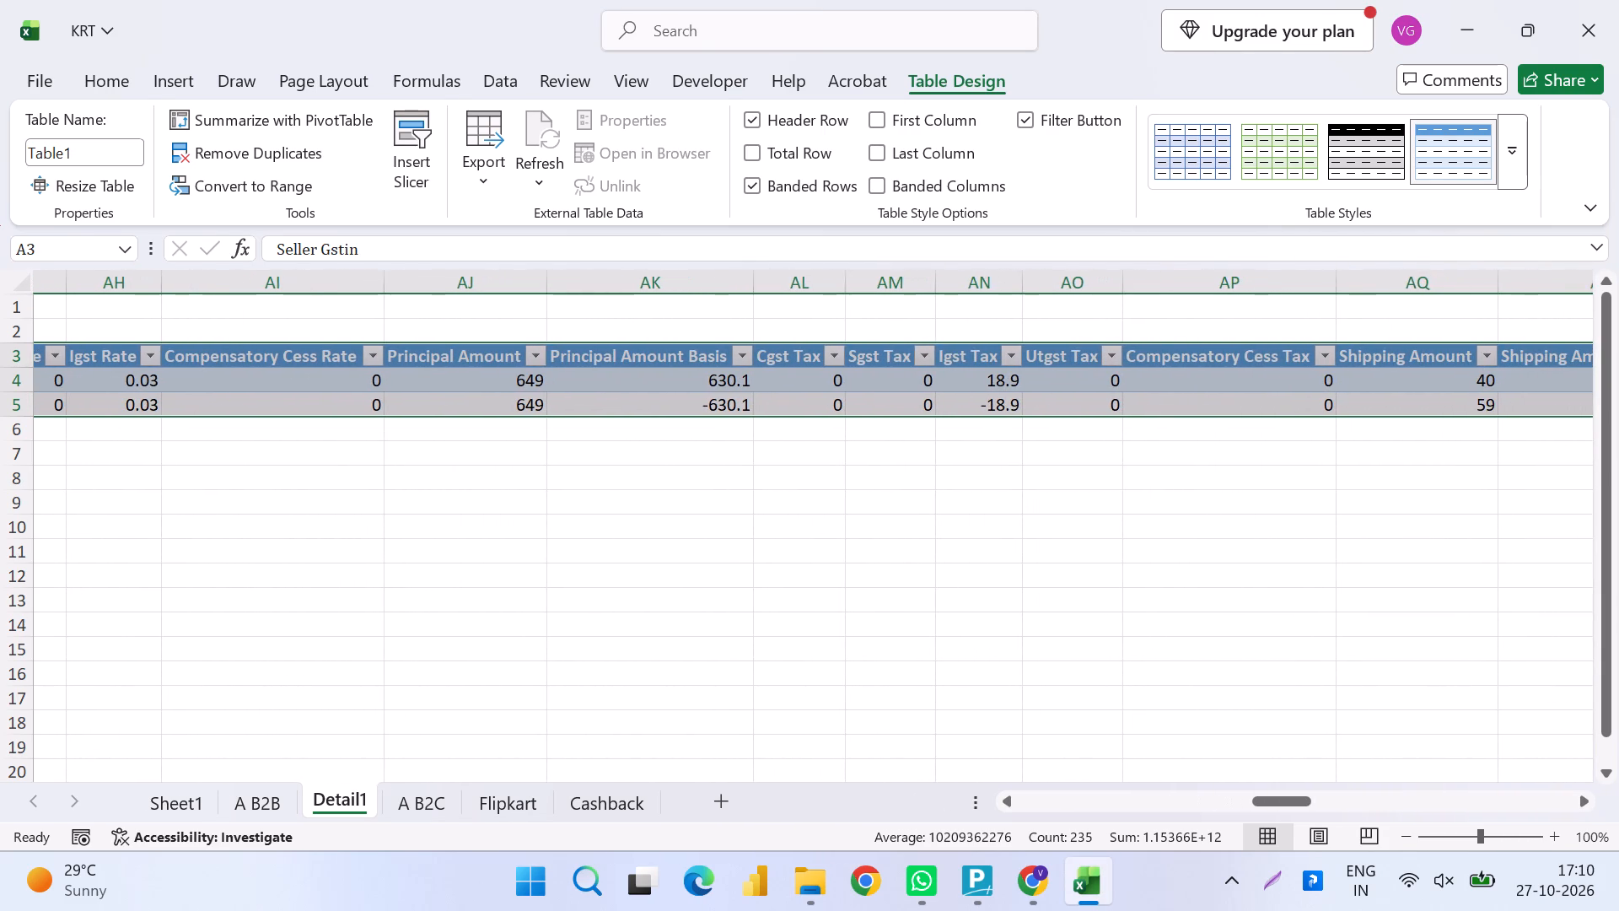
scroll(859, 583, left, 4)
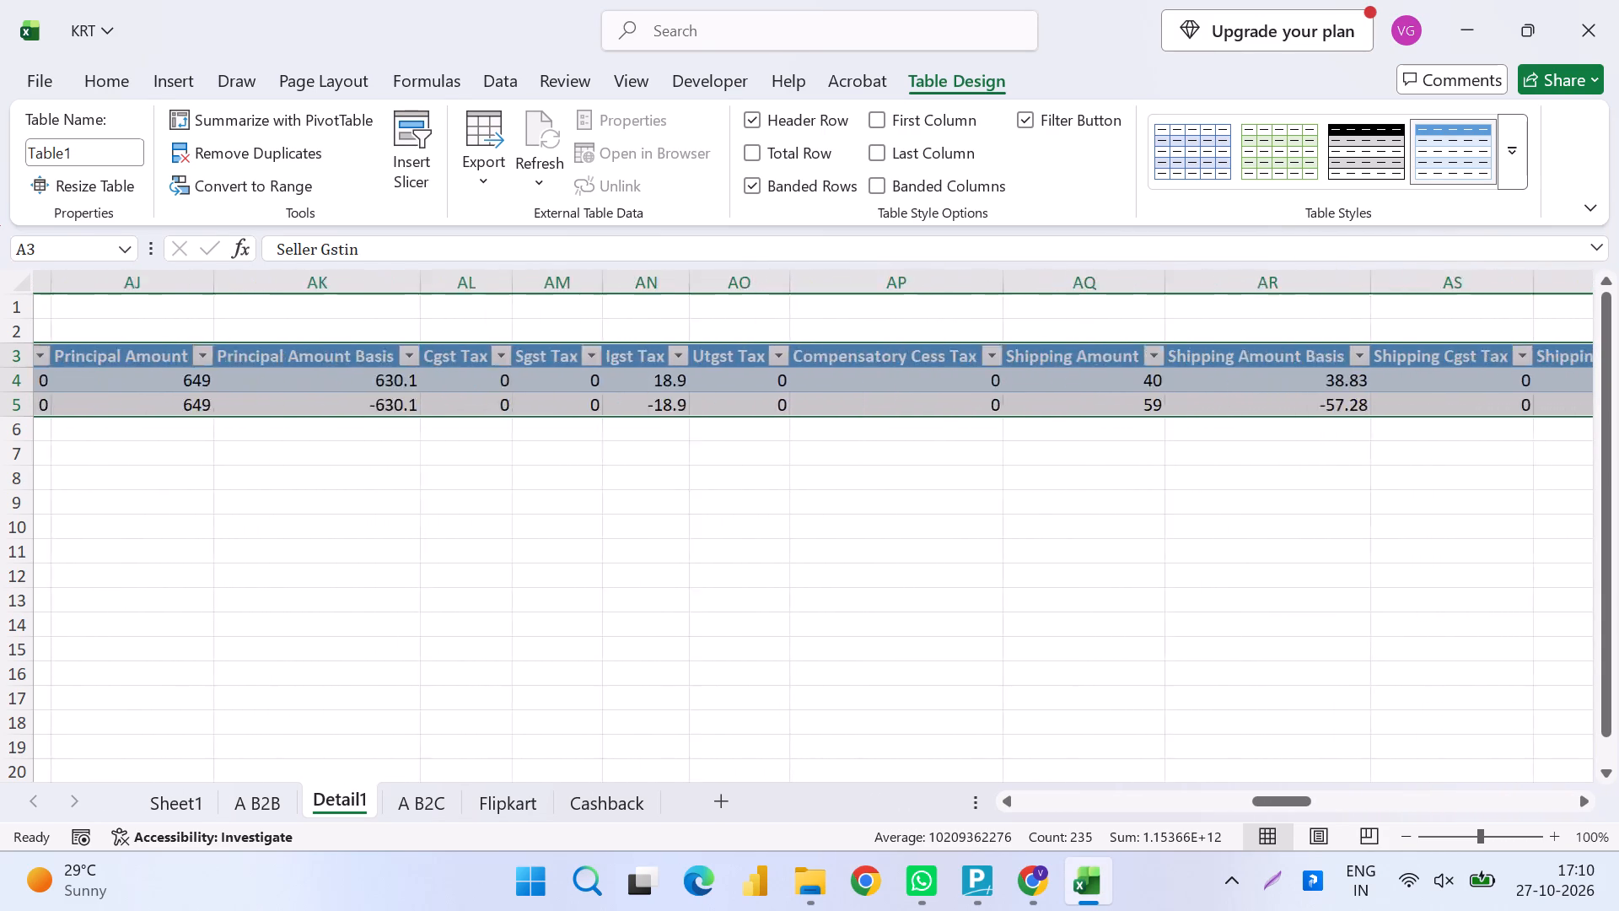
scroll(859, 583, left, 1)
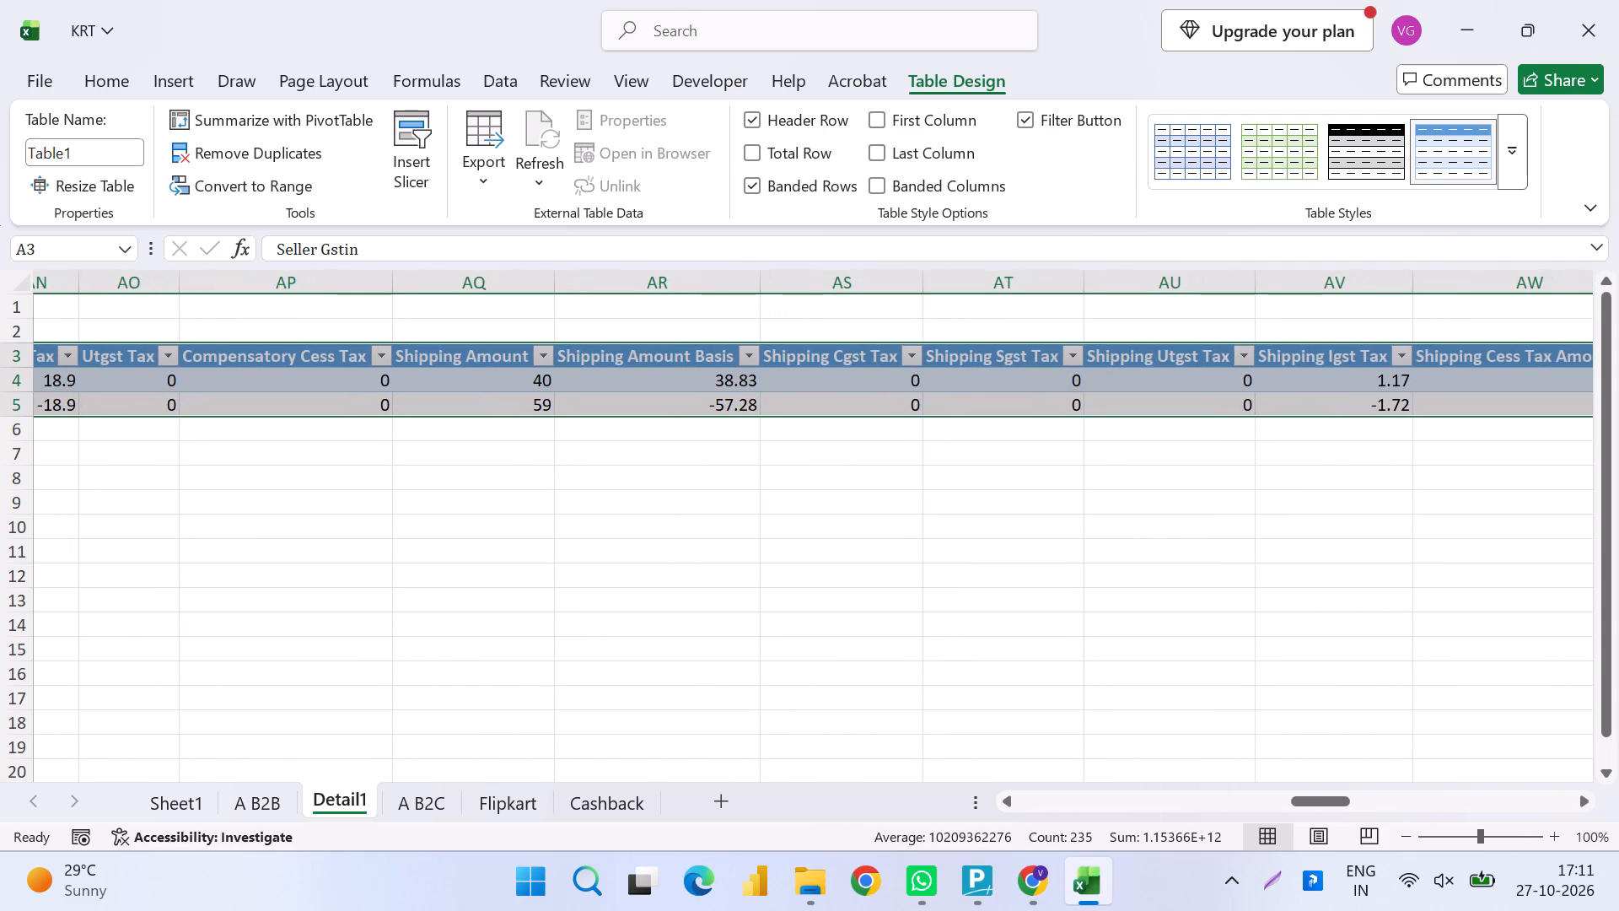
scroll(859, 583, left, 11)
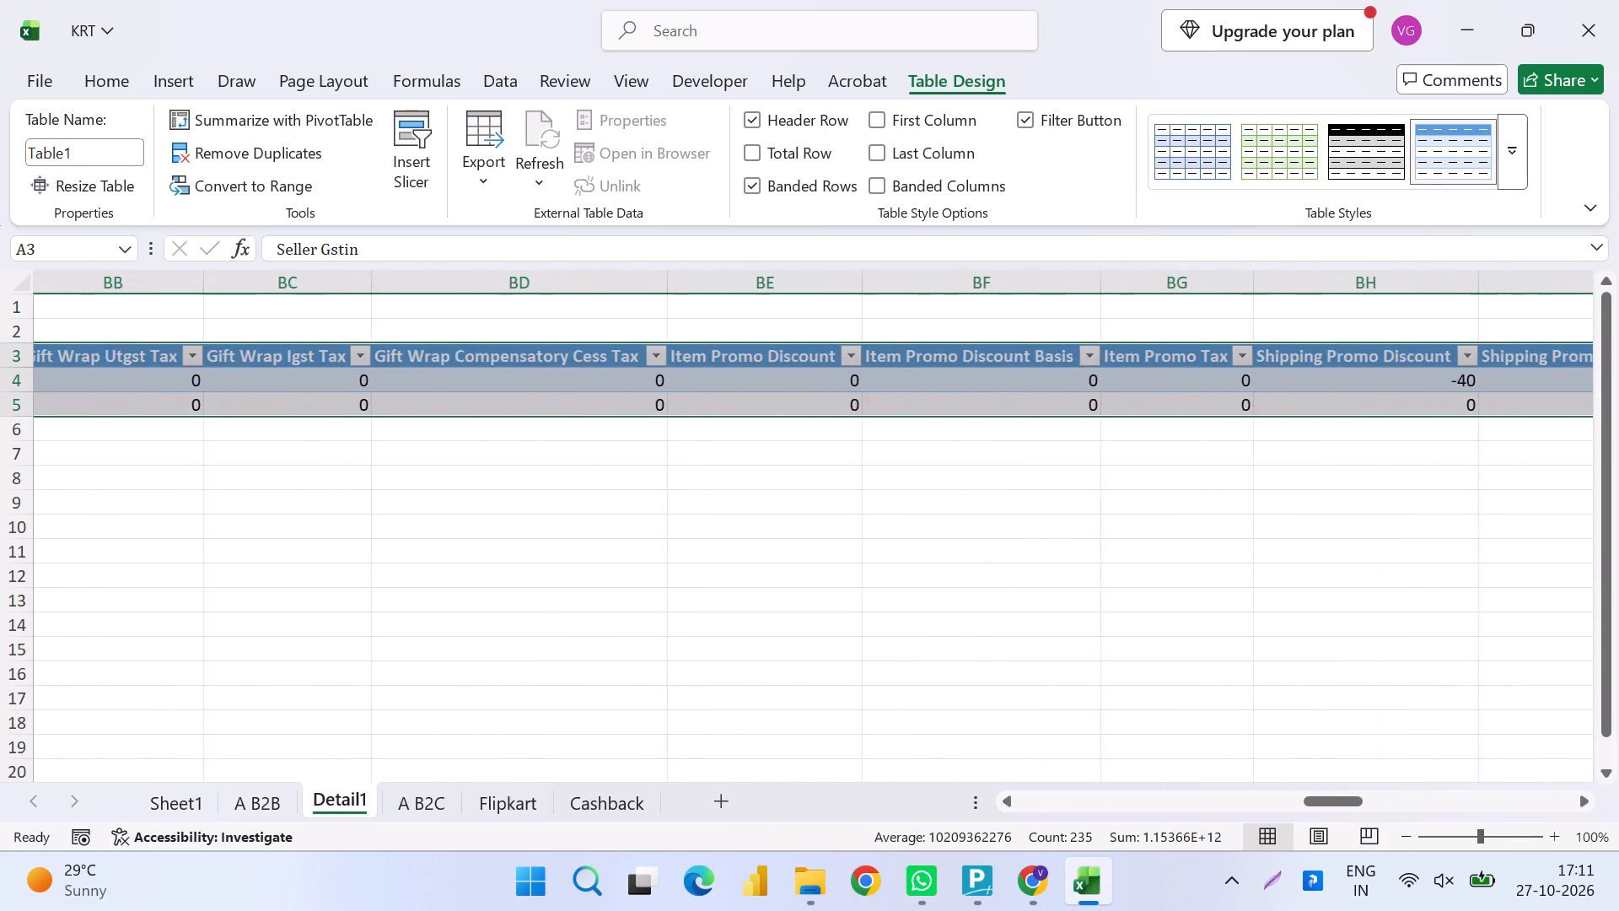
scroll(859, 583, left, 3)
scroll(859, 583, right, 1)
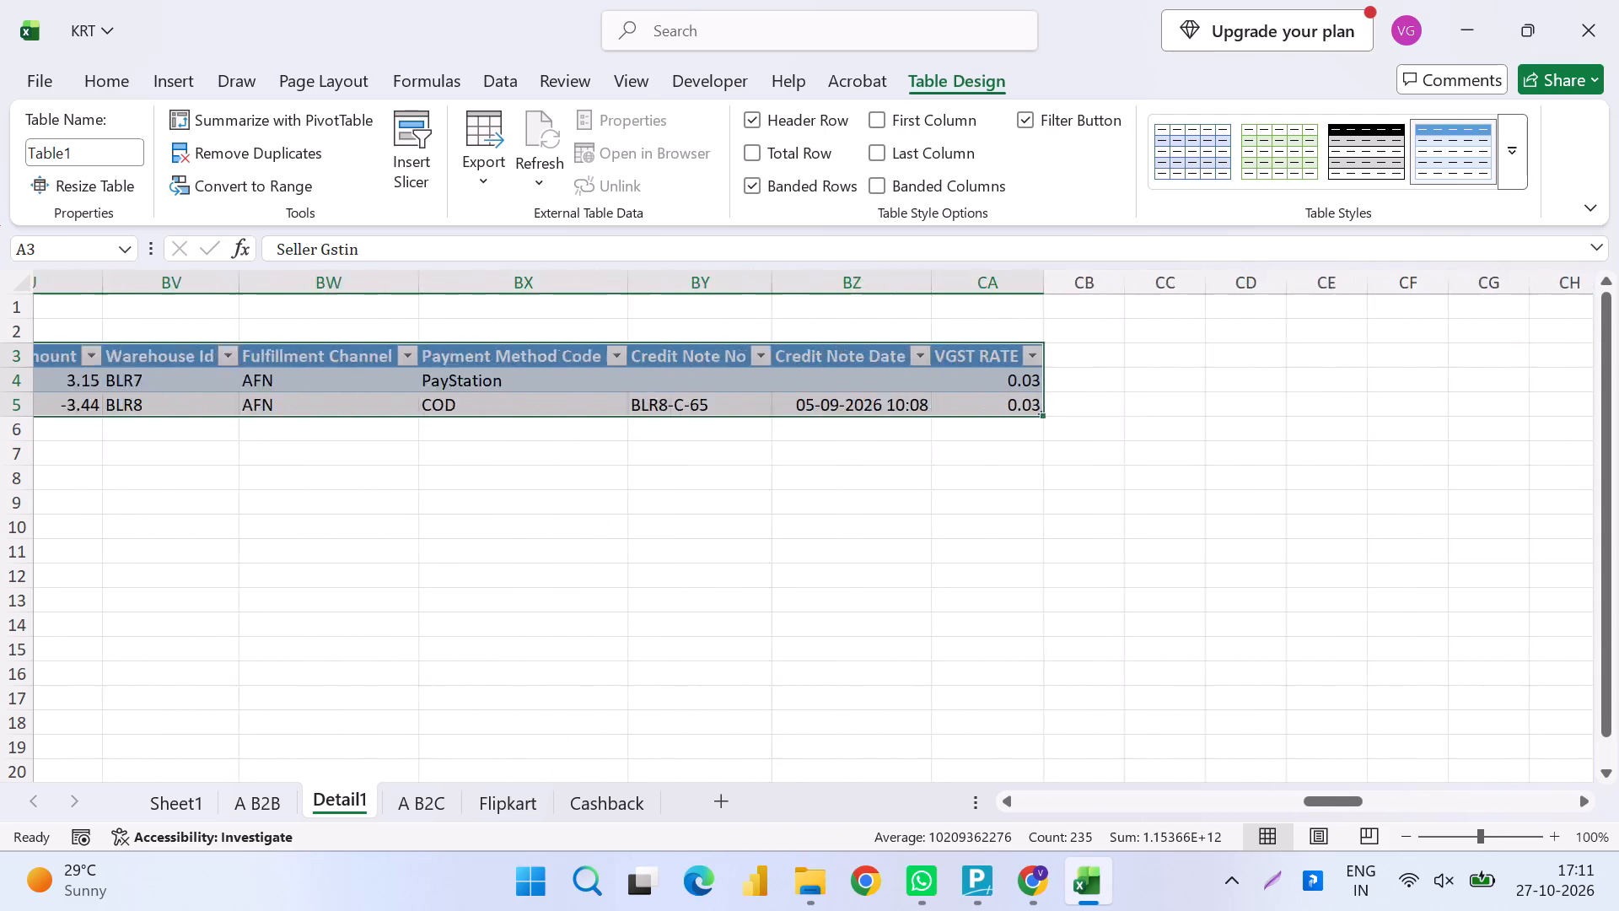
scroll(859, 583, right, 1)
click(450, 794)
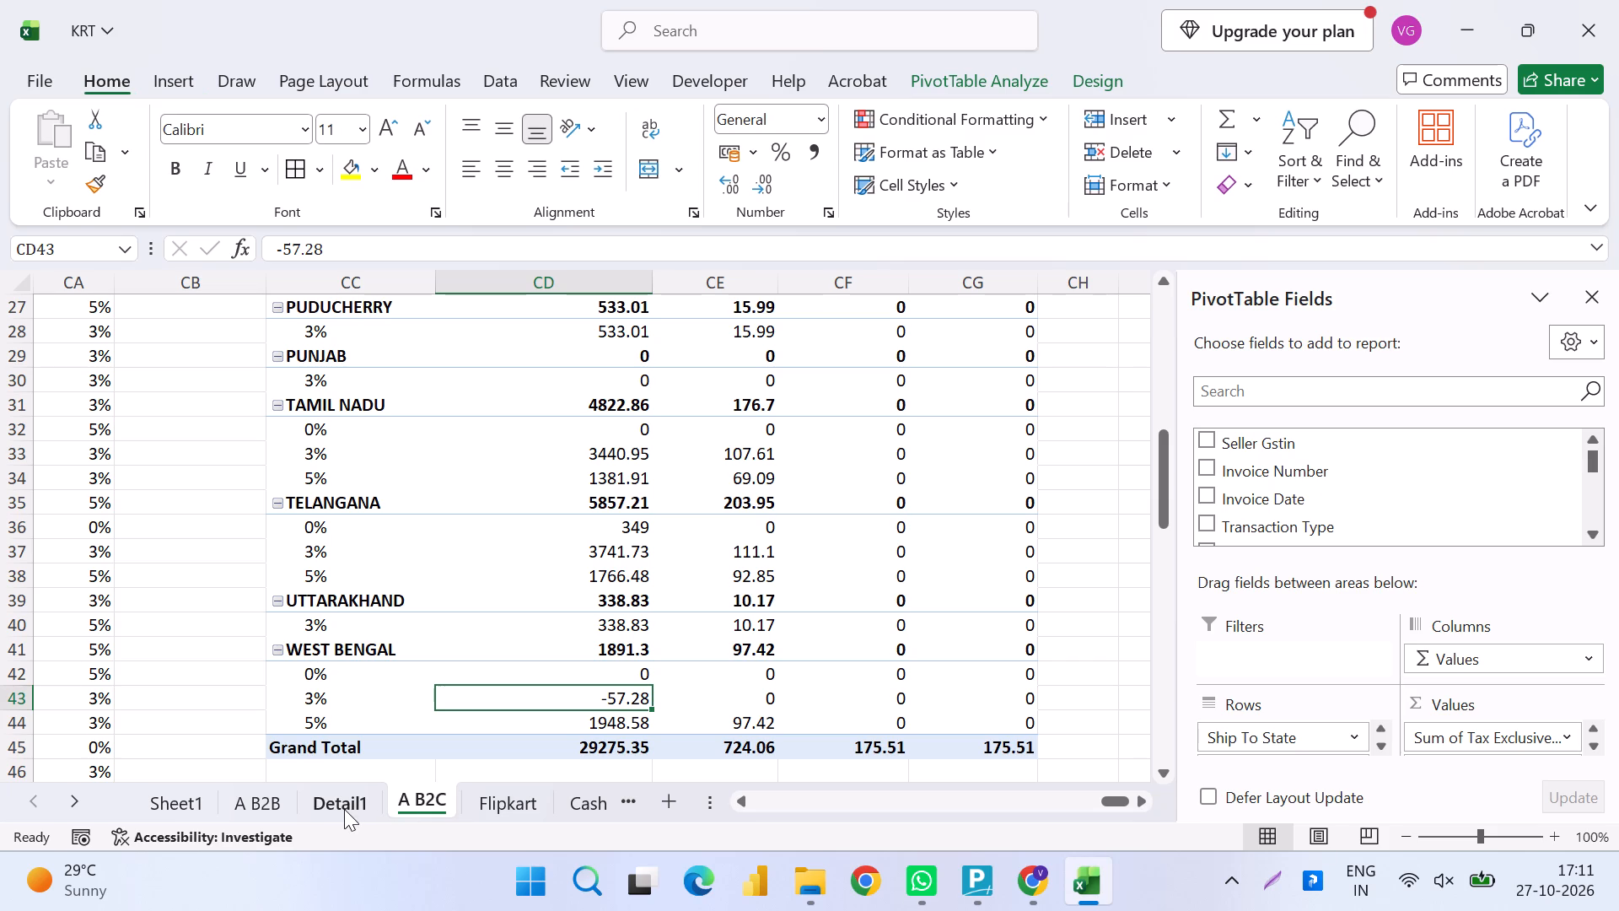
Go back to the Detail1 sheet and re-examine the transactions' invoice amounts, tax exclusive gross, IGST and shipping promo discount columns.
click(344, 809)
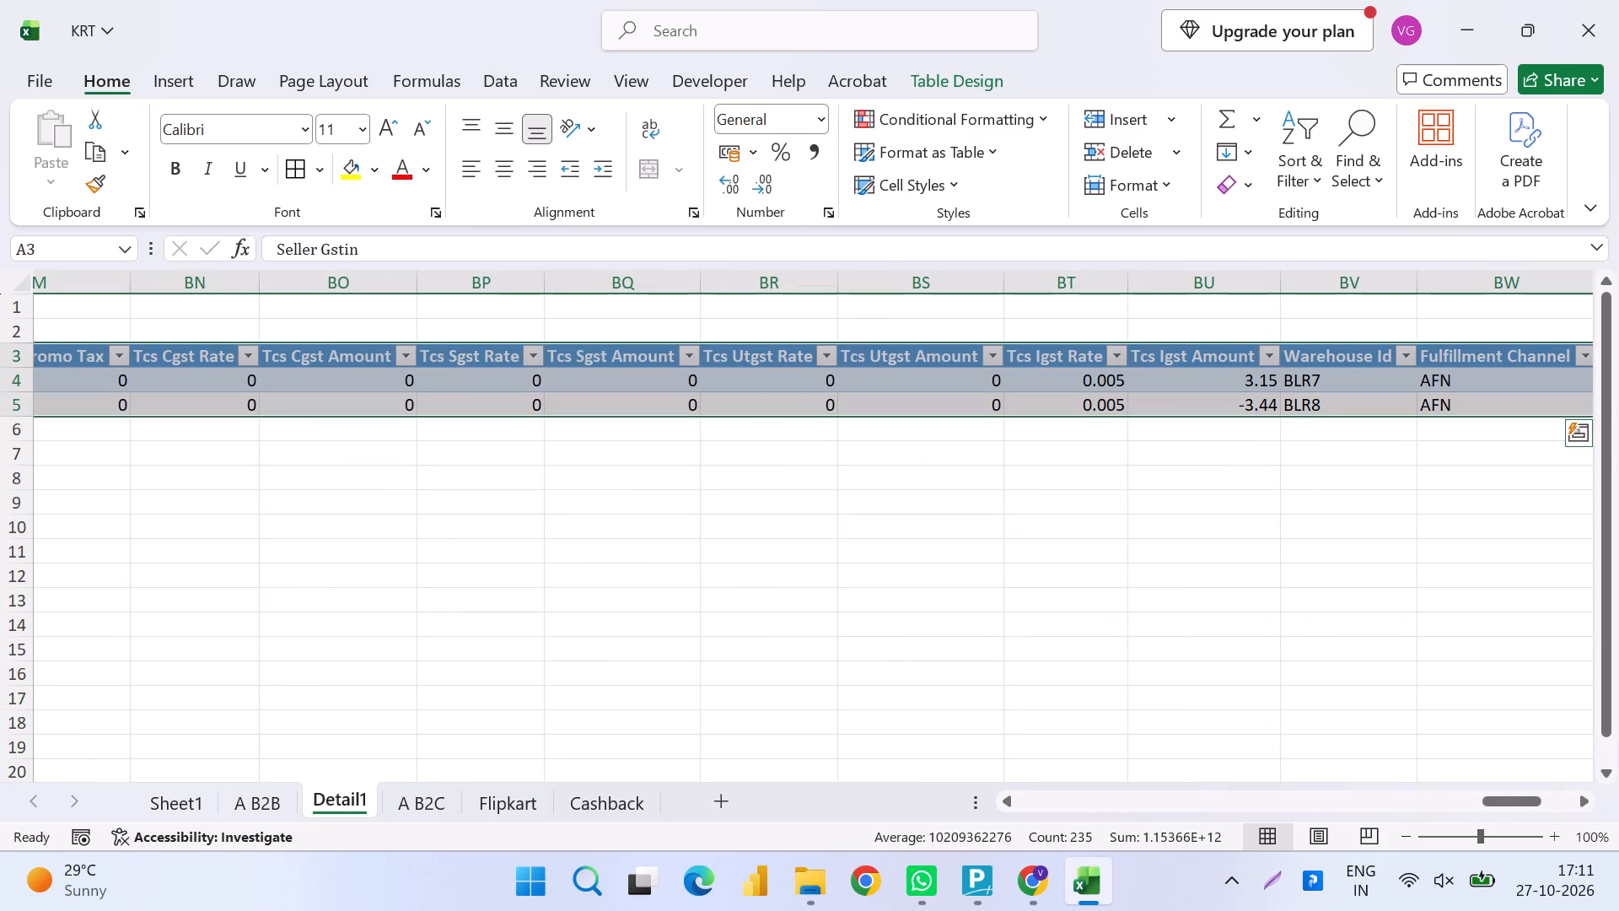
scroll(625, 404, right, 12)
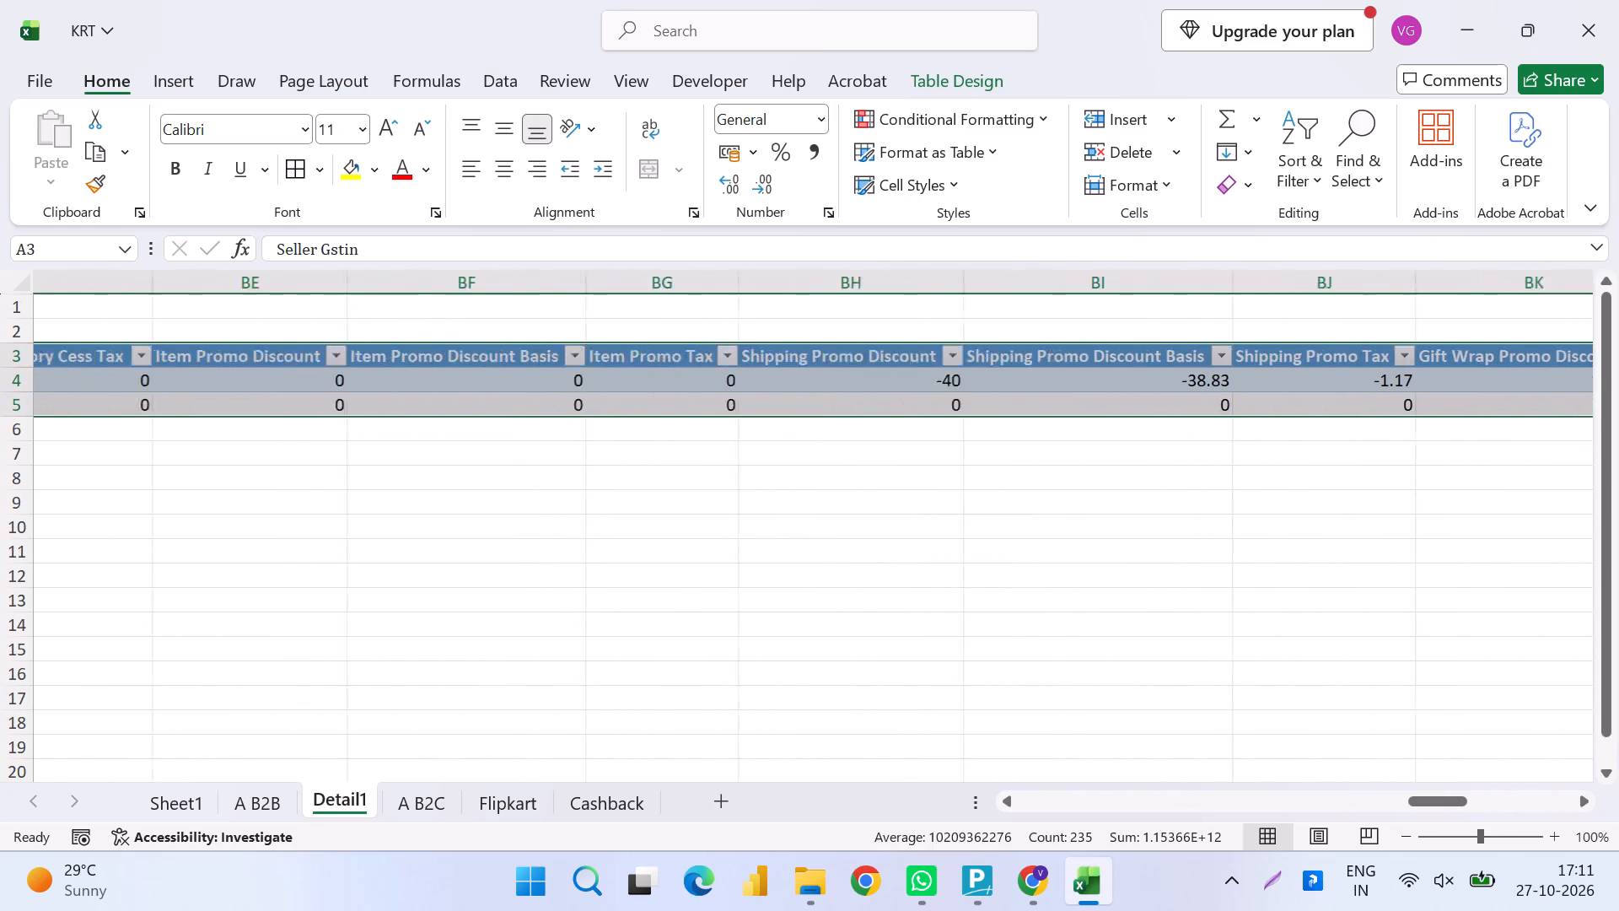
scroll(625, 404, right, 10)
scroll(625, 404, left, 1)
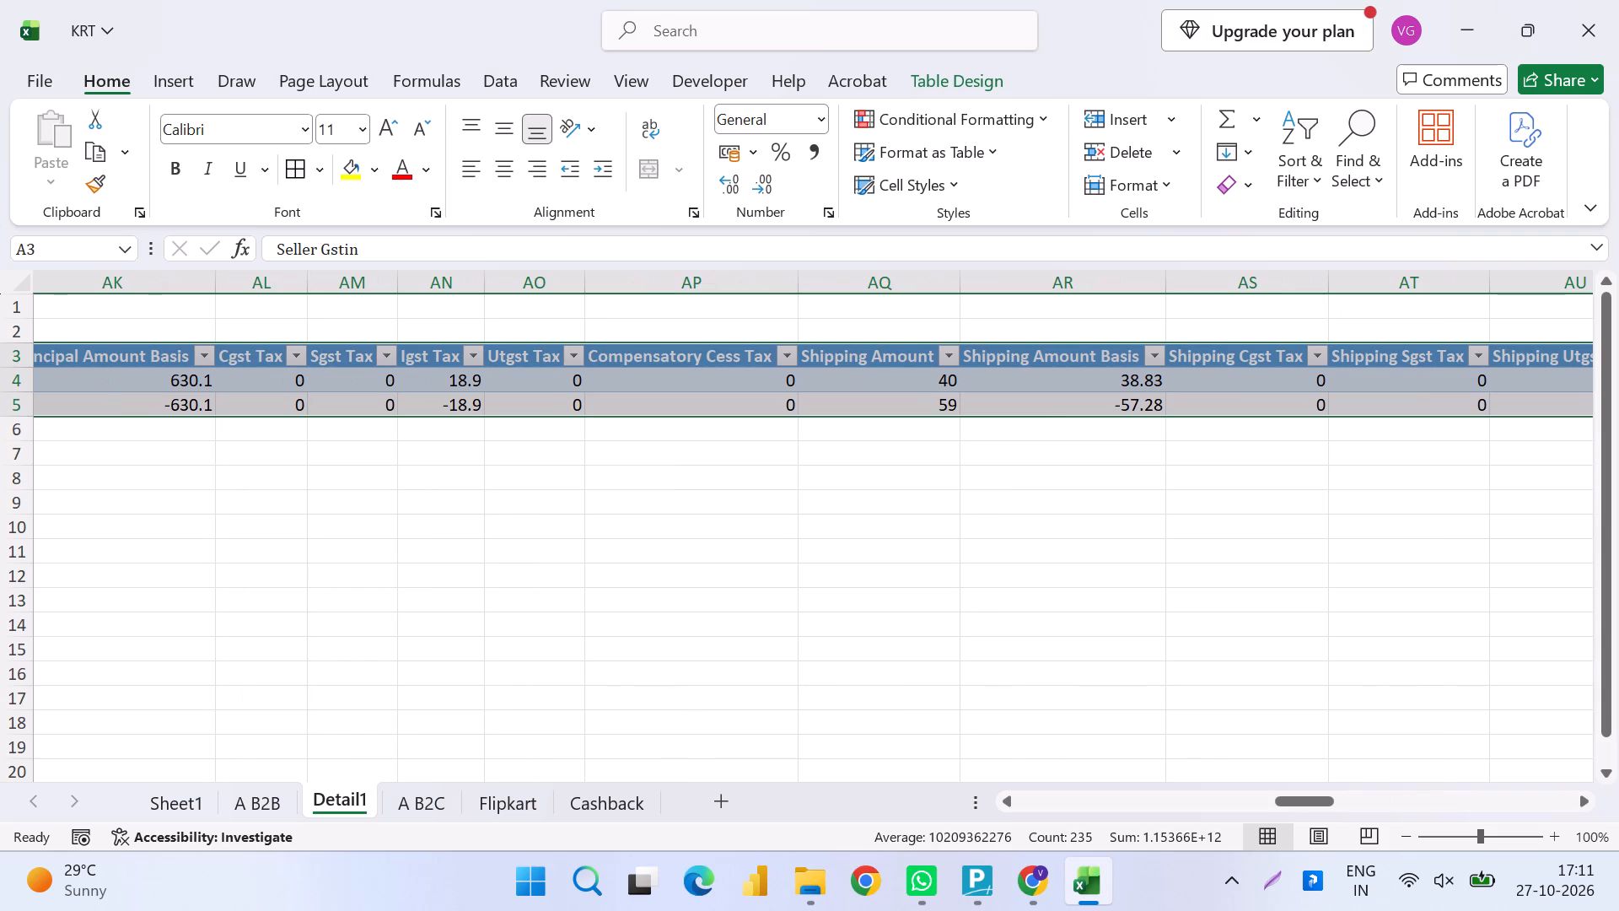
scroll(625, 404, right, 2)
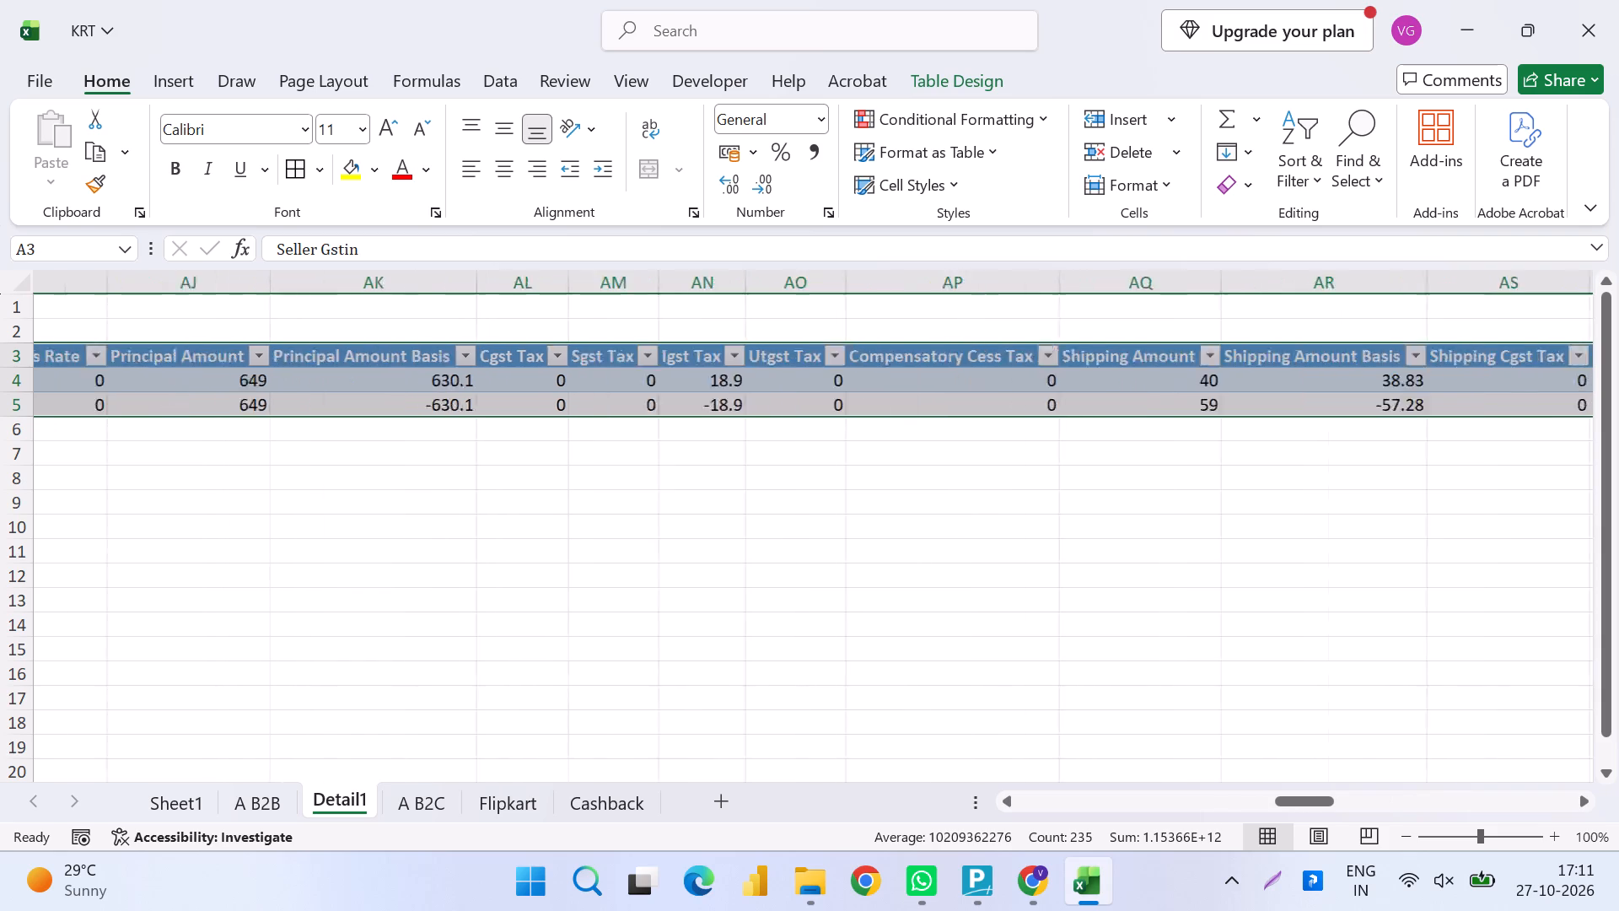
scroll(625, 404, right, 9)
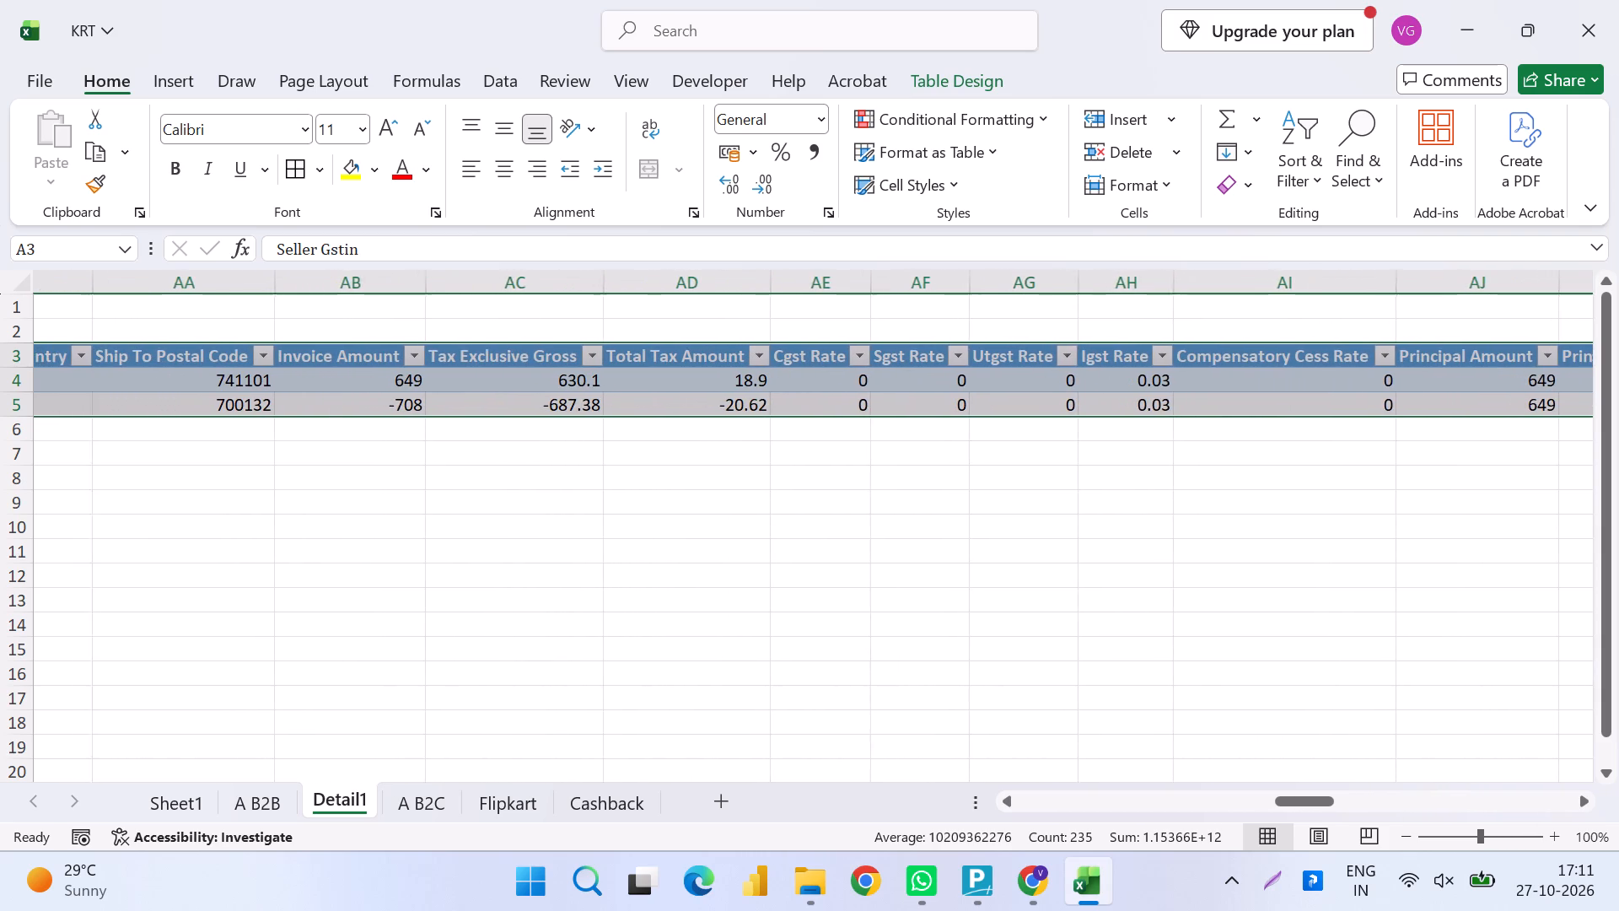
scroll(625, 404, right, 2)
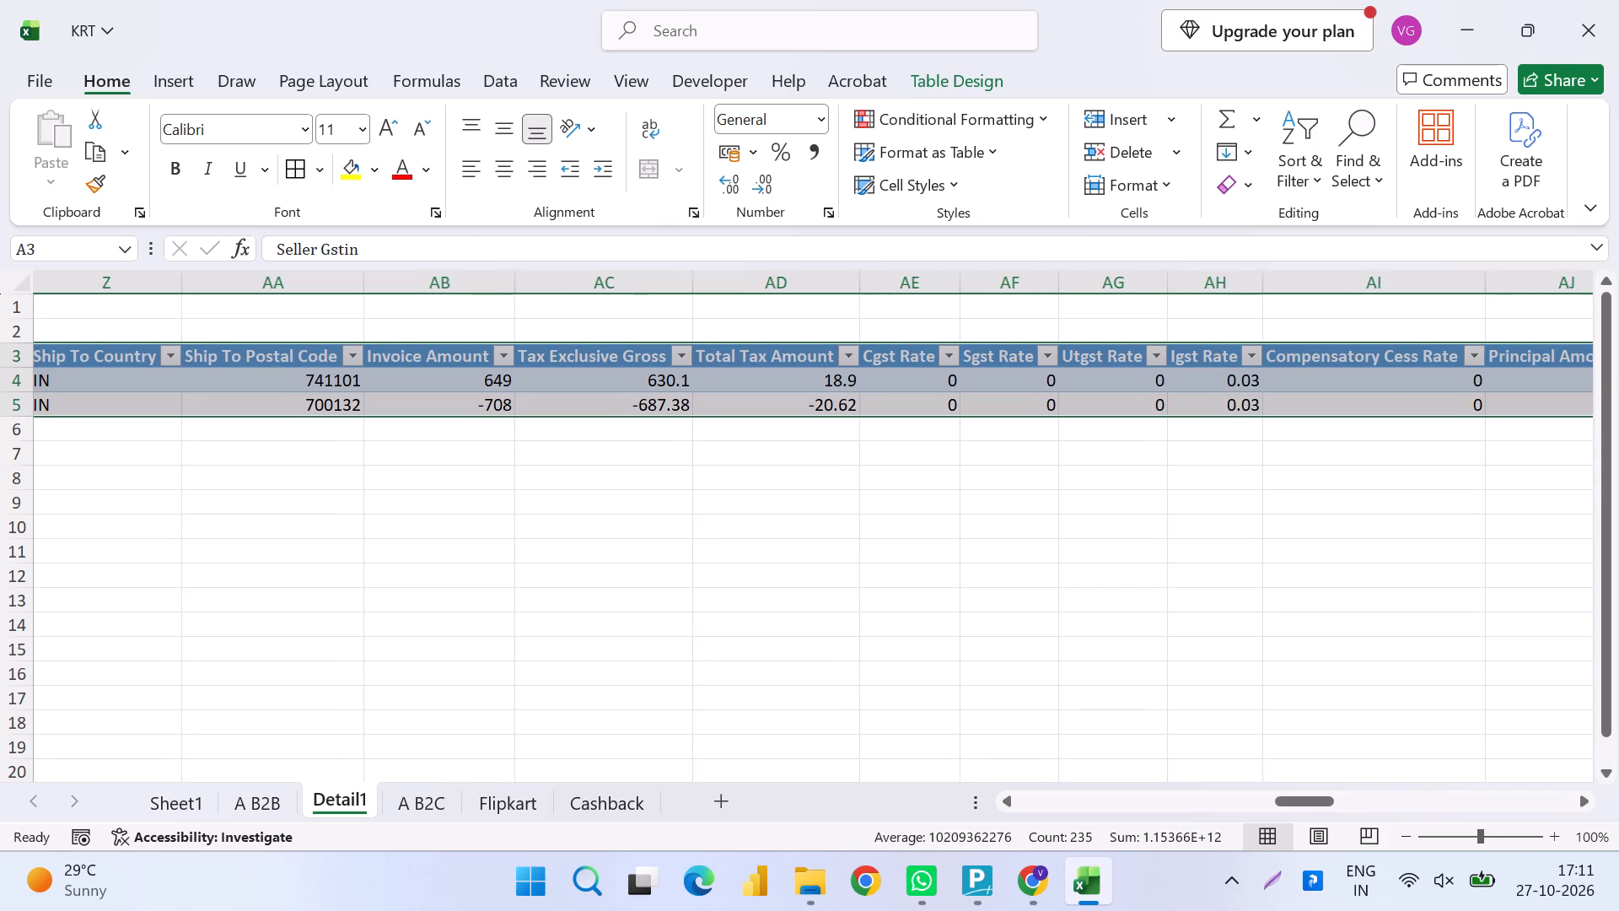
scroll(625, 404, right, 2)
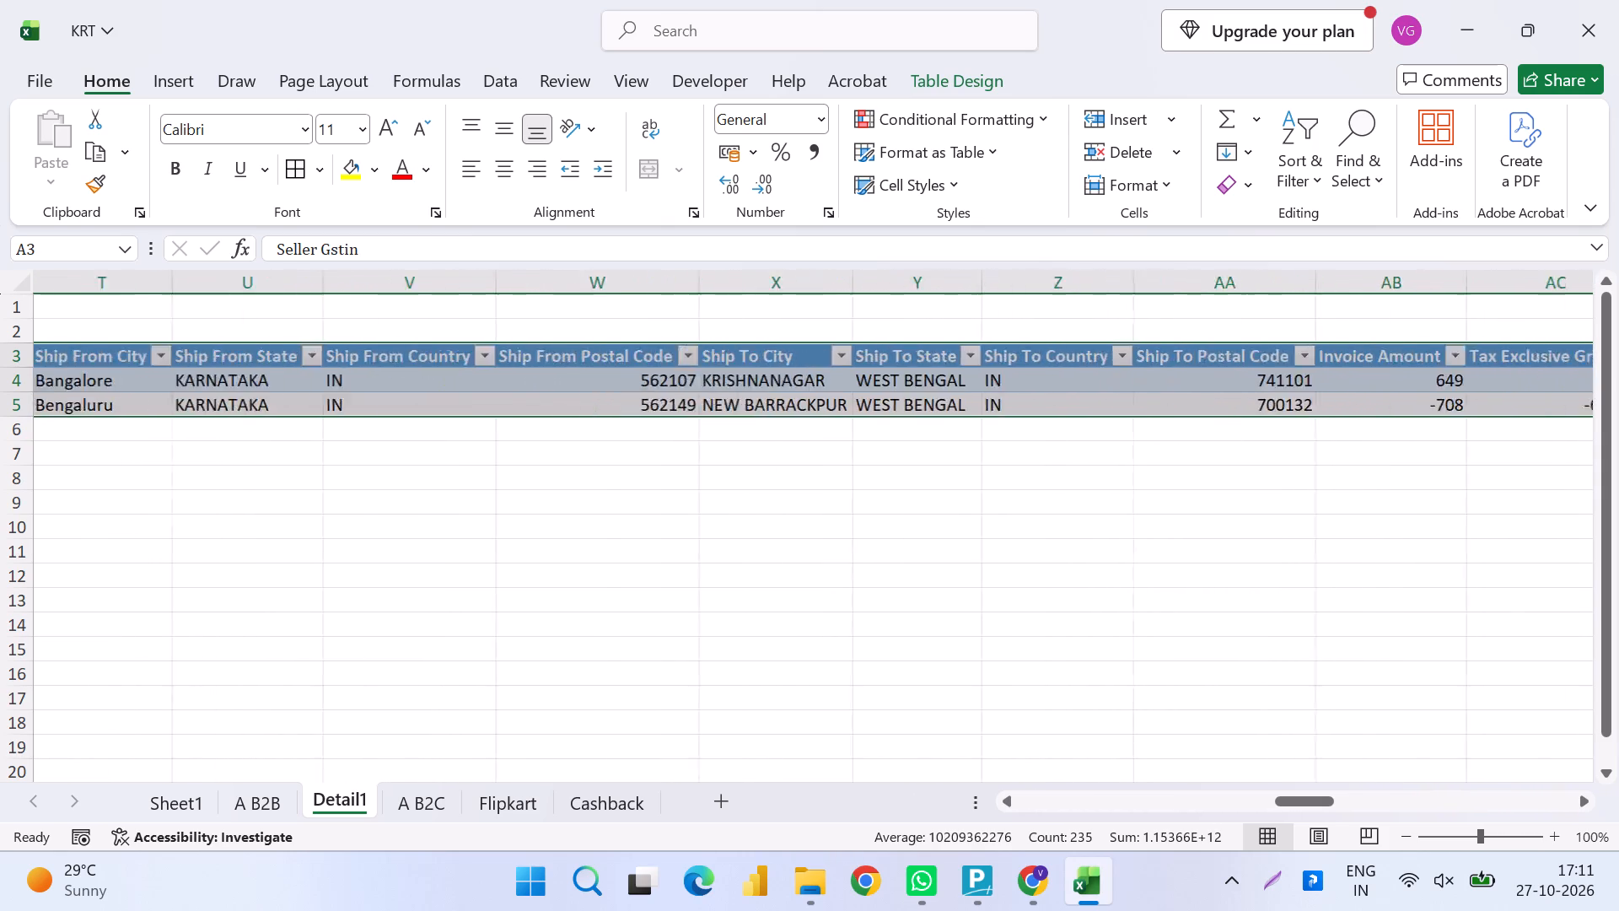
scroll(625, 404, left, 1)
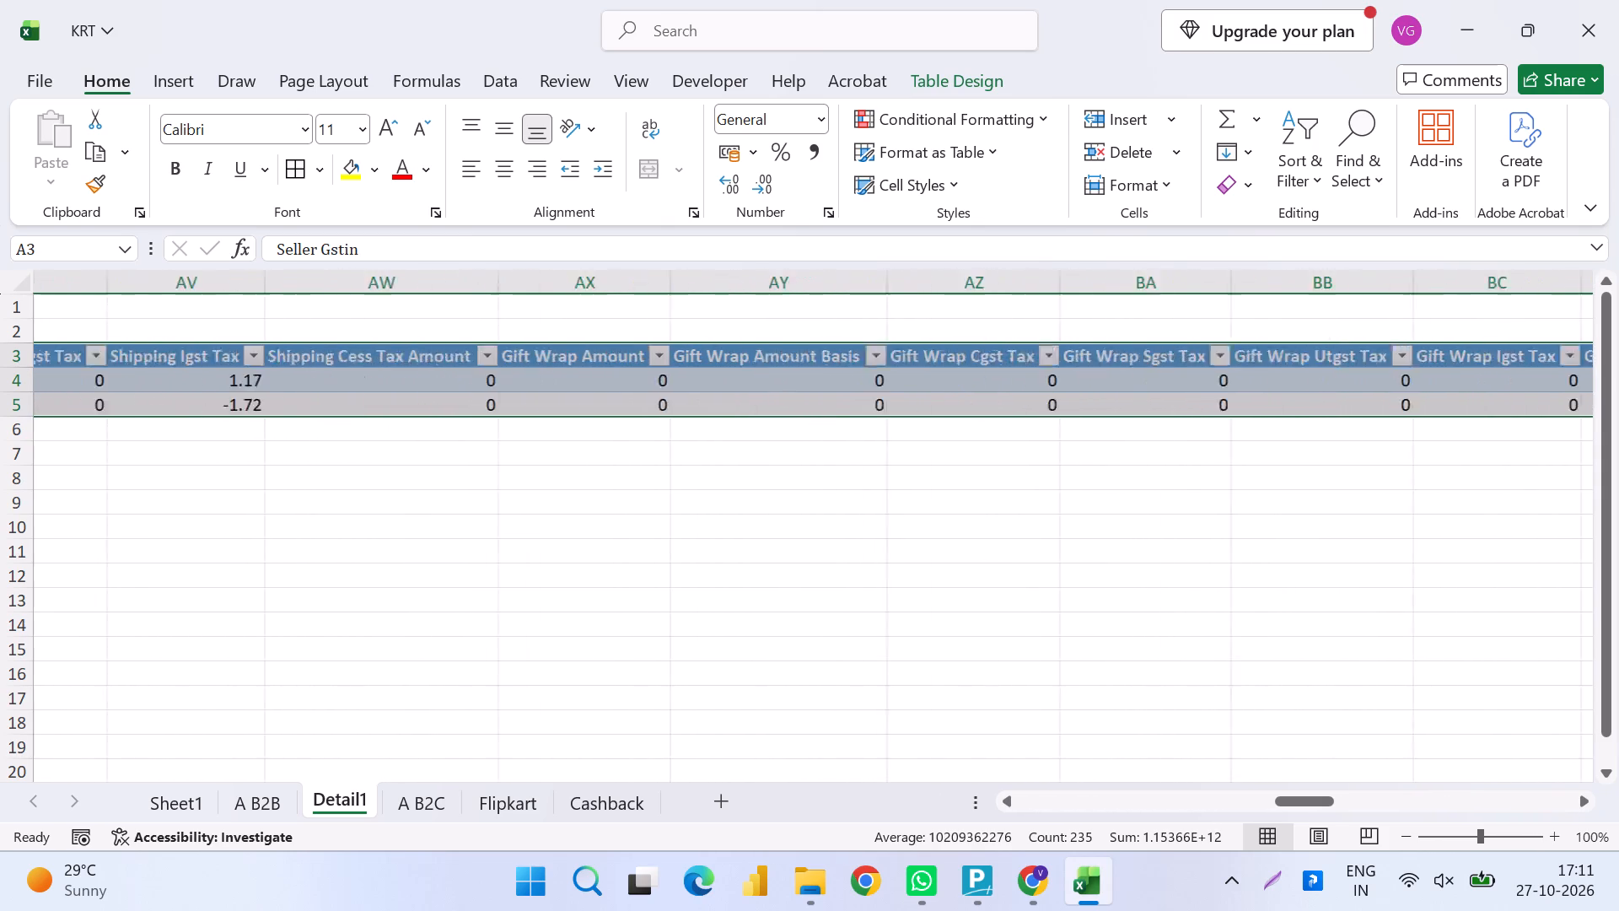
scroll(625, 404, left, 3)
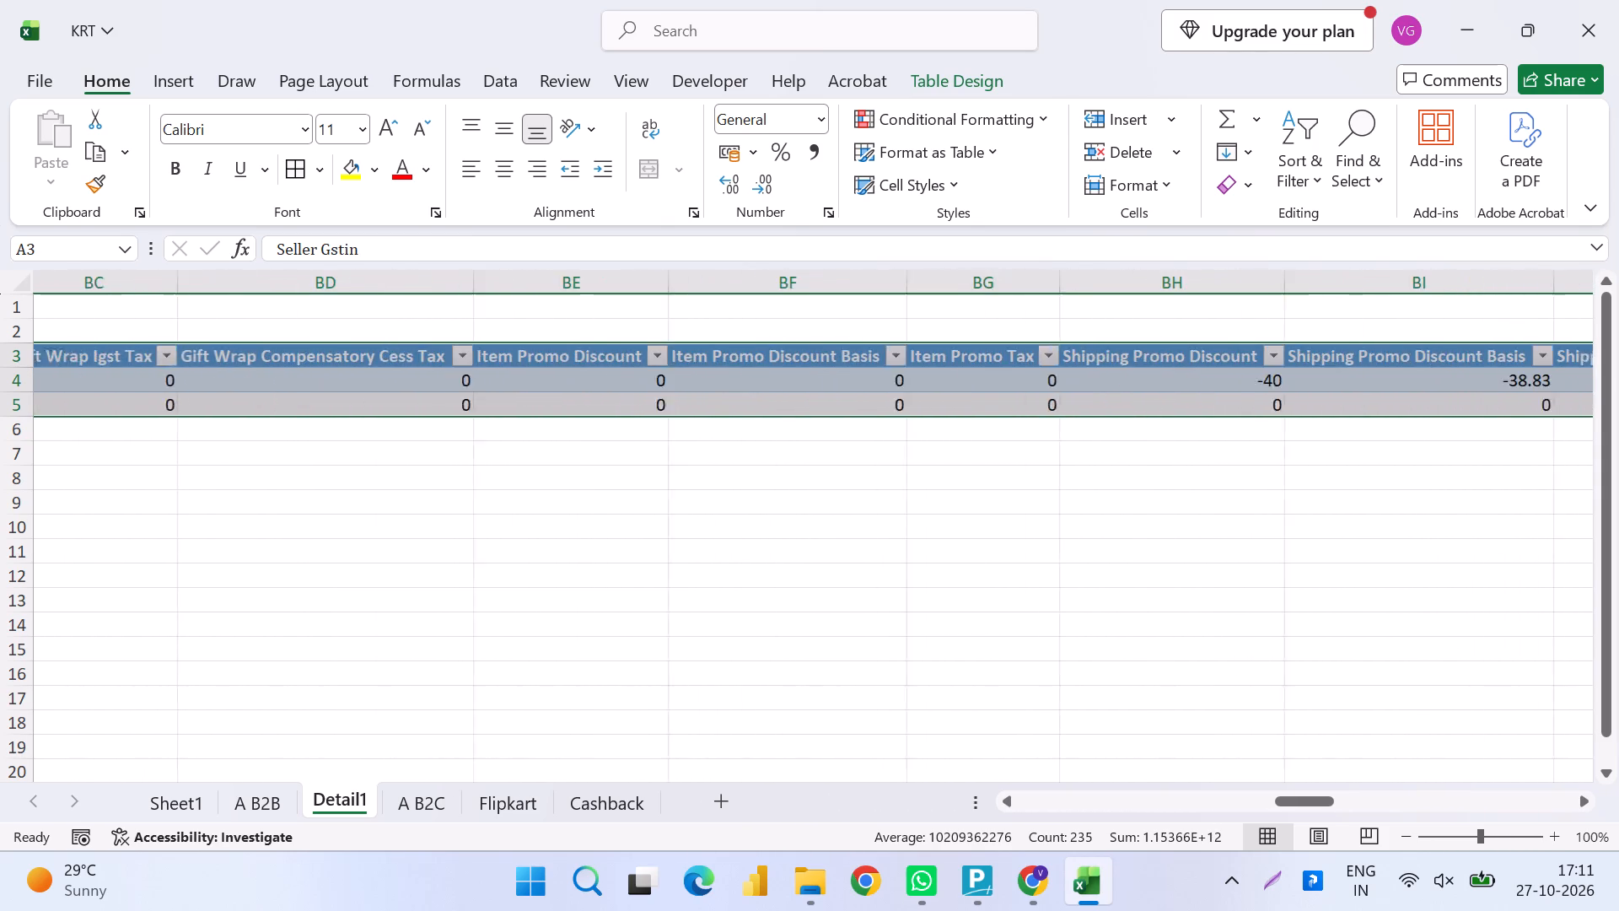
scroll(625, 404, left, 3)
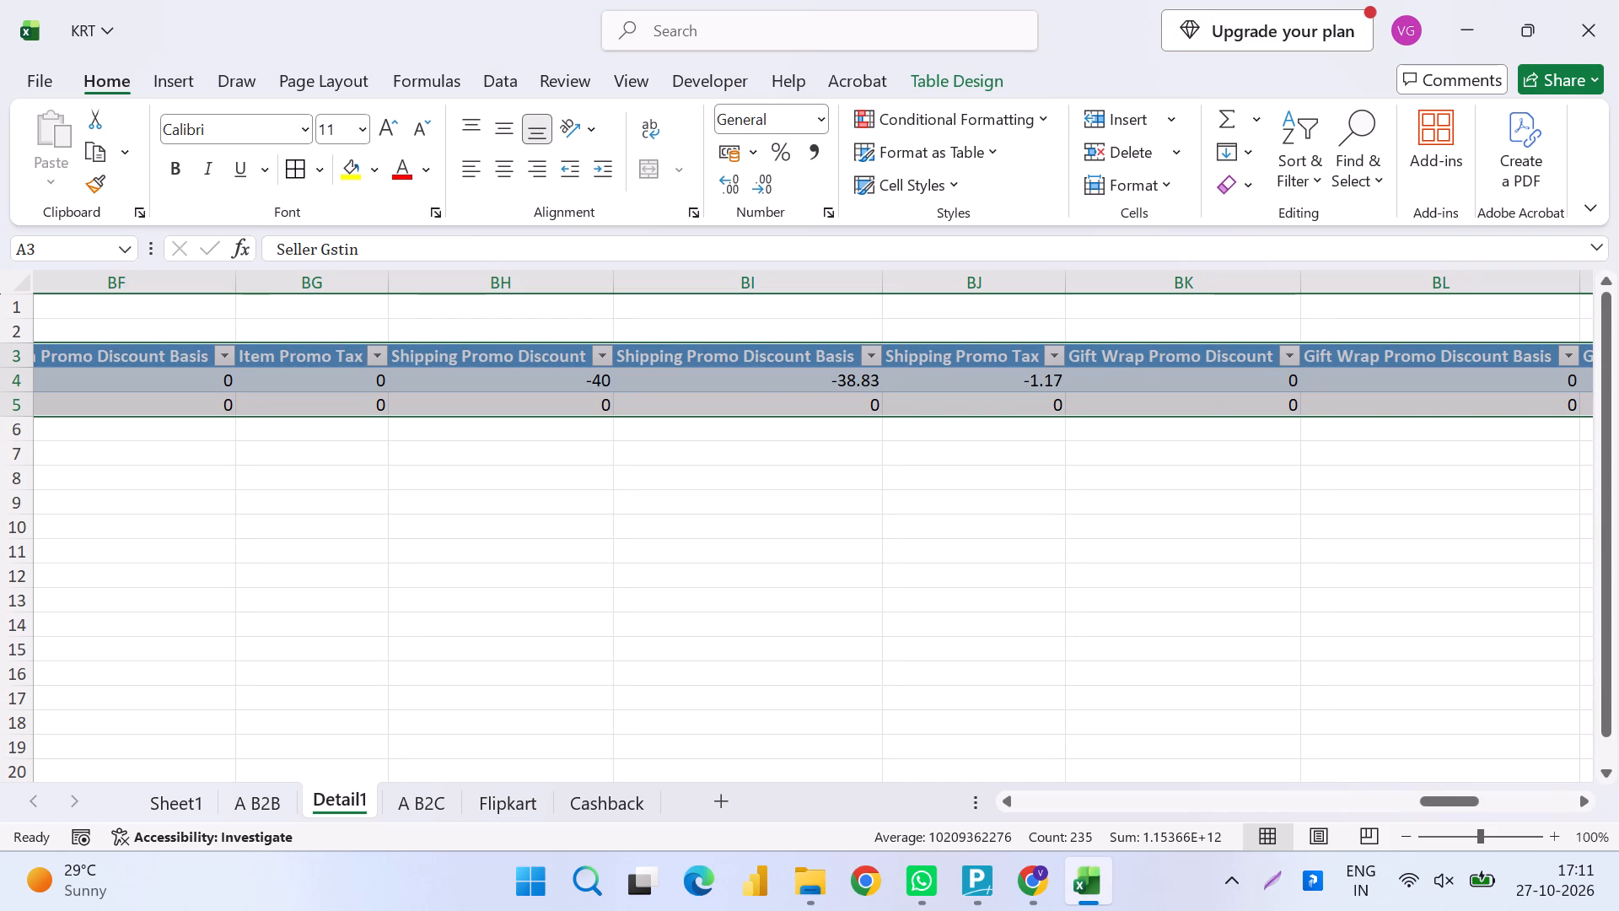
click(625, 404)
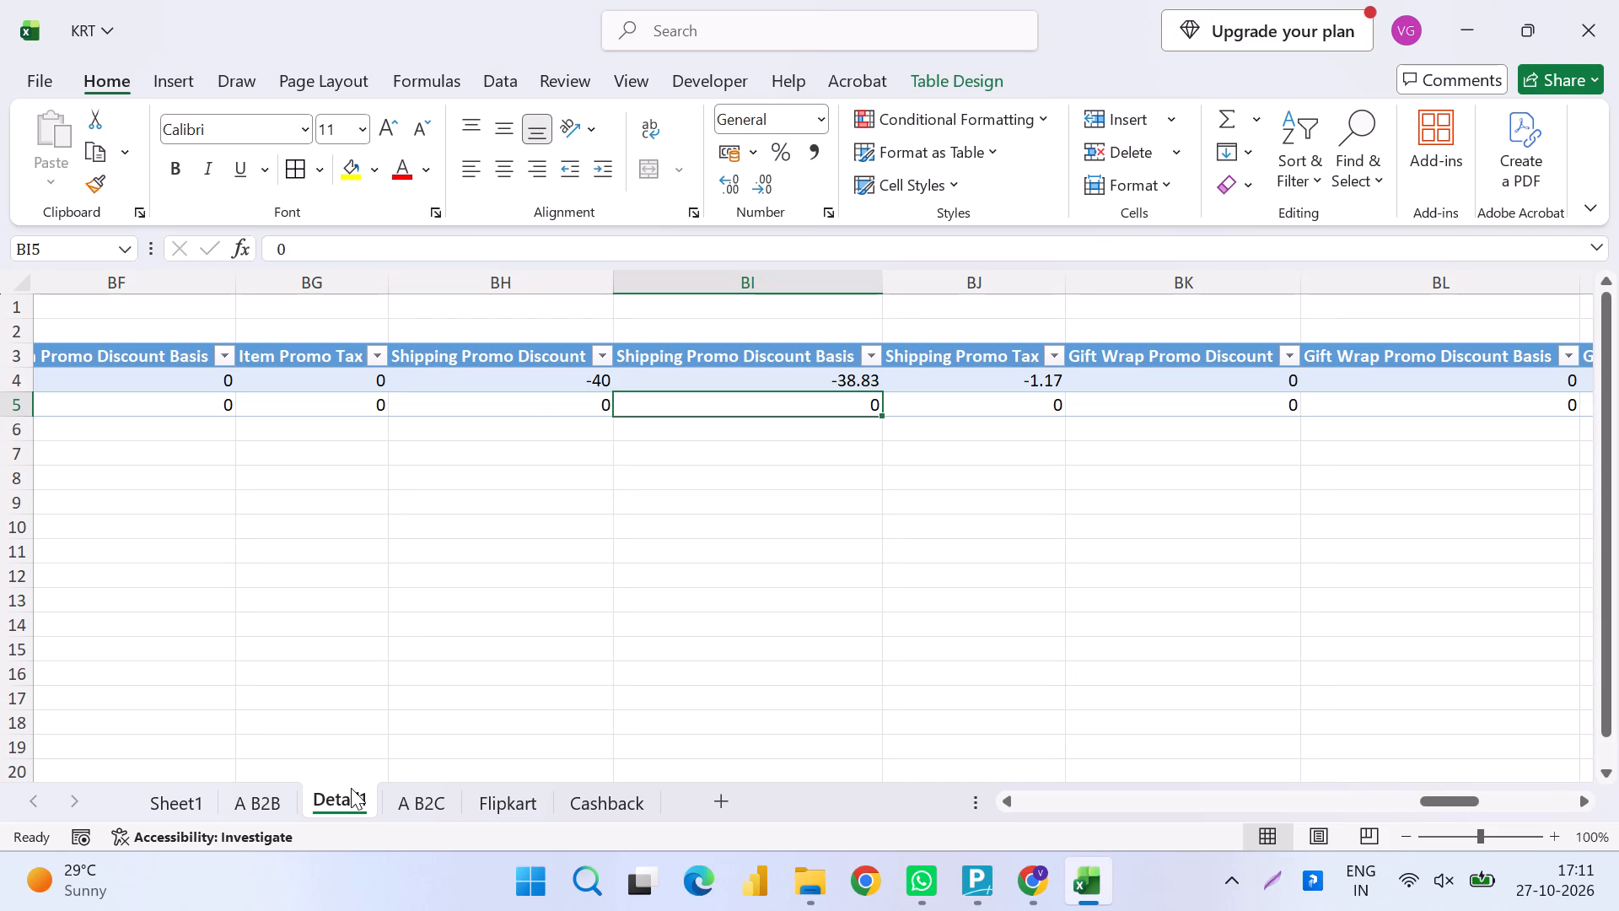
Delete the Detail1 sheet from the KRT workbook.
right_click(351, 788)
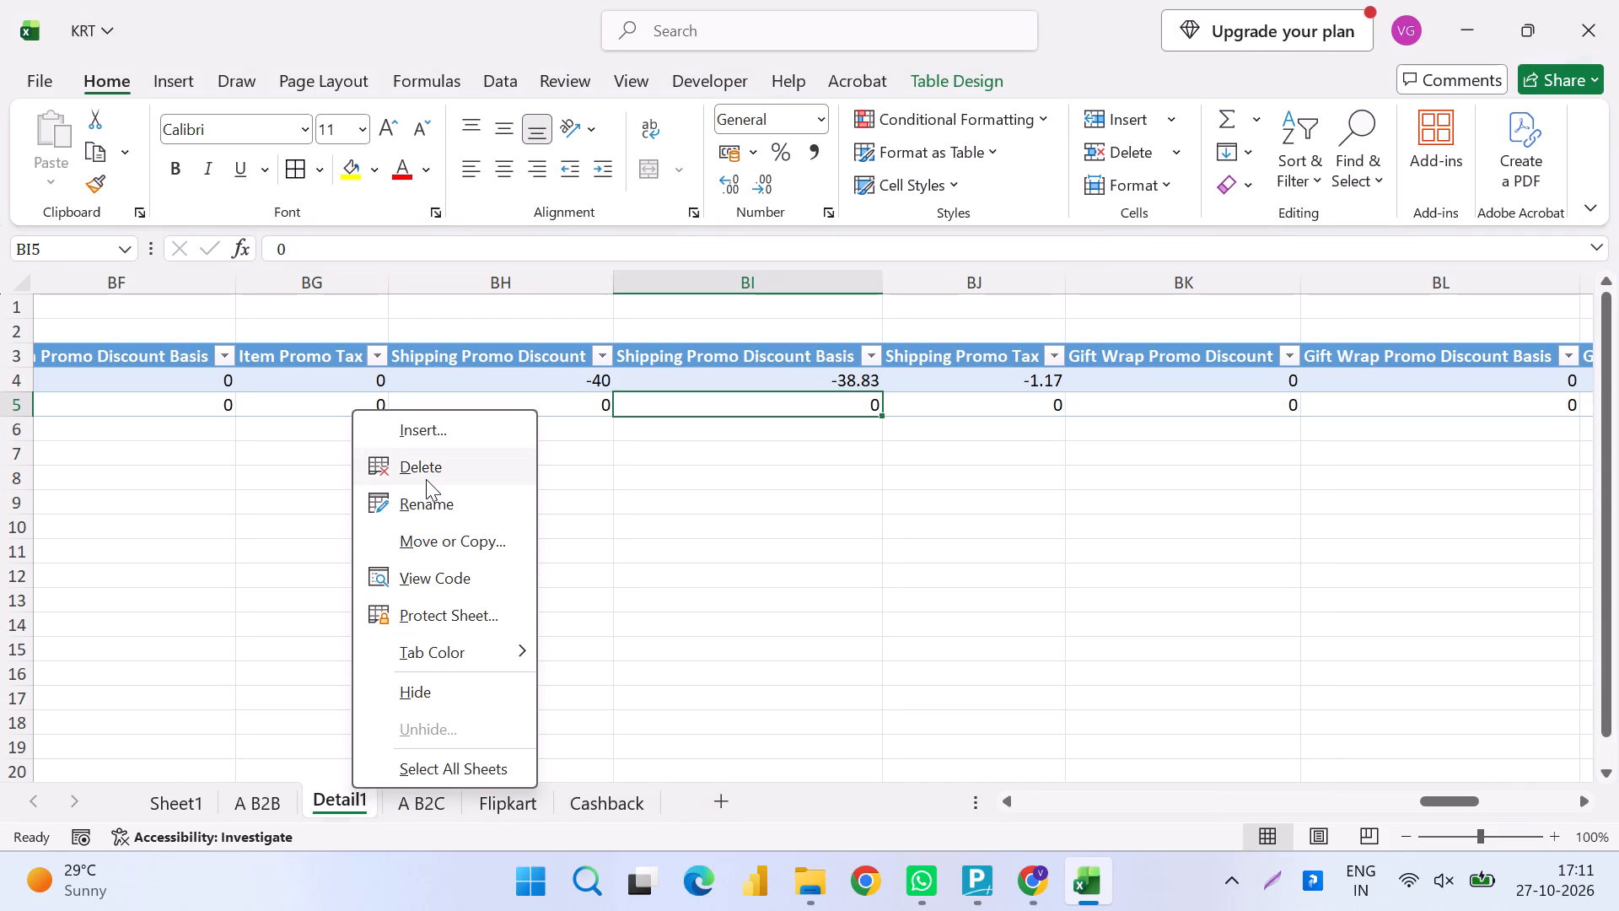
click(426, 479)
key(Return)
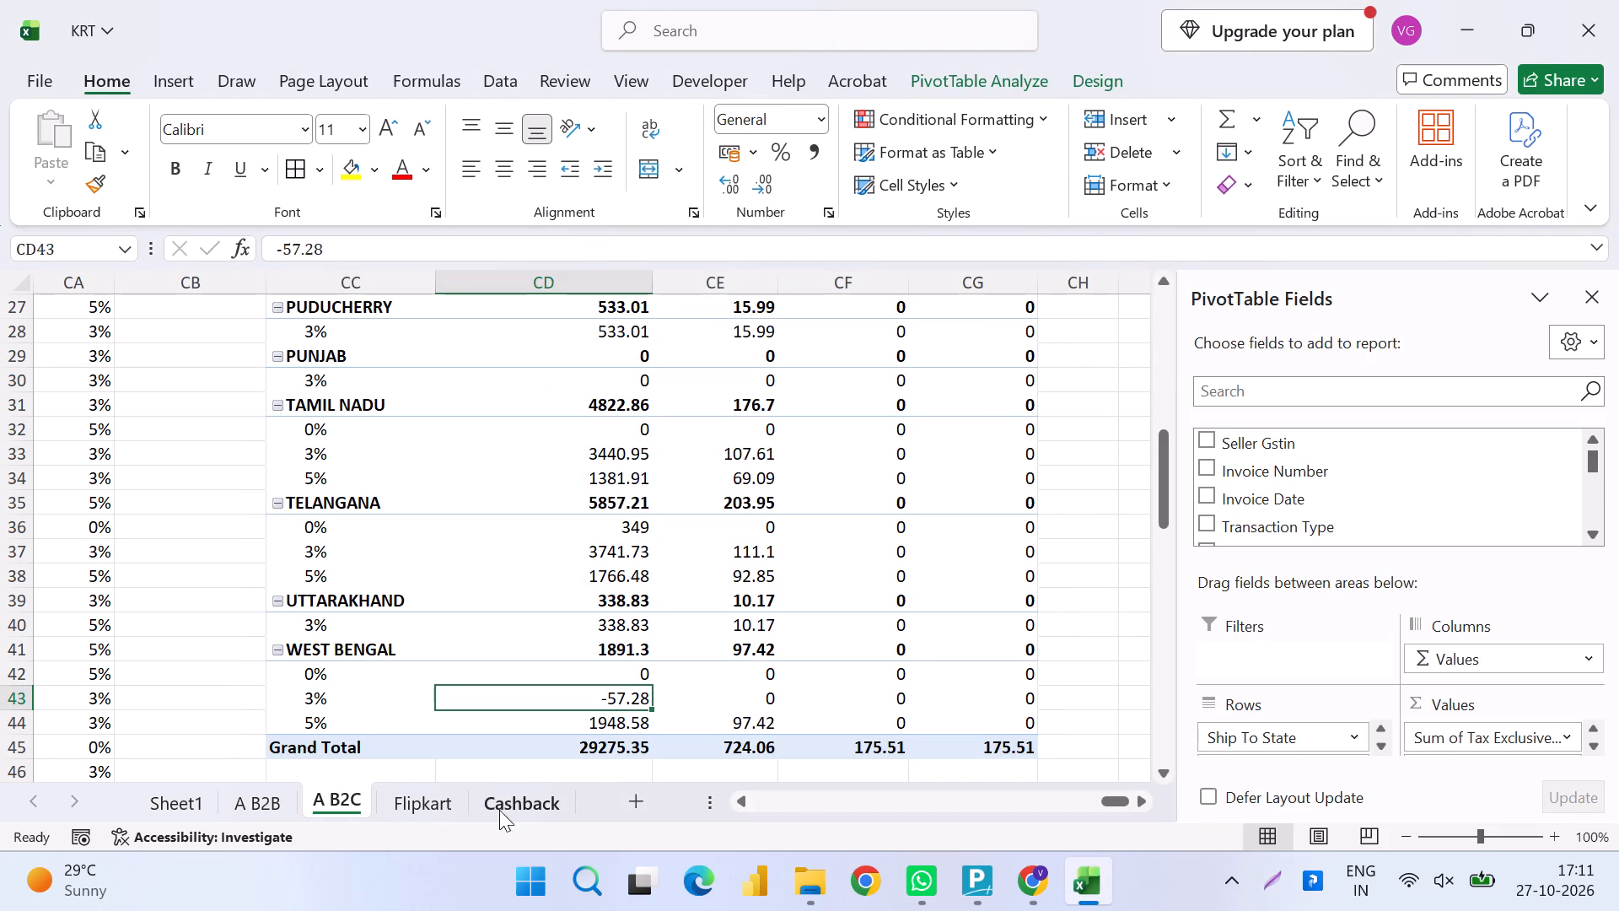
Switch to the GST portal and save a B2CS record for 19-West Bengal with taxable value 1948.58 at rate 5.
key(alt+Tab)
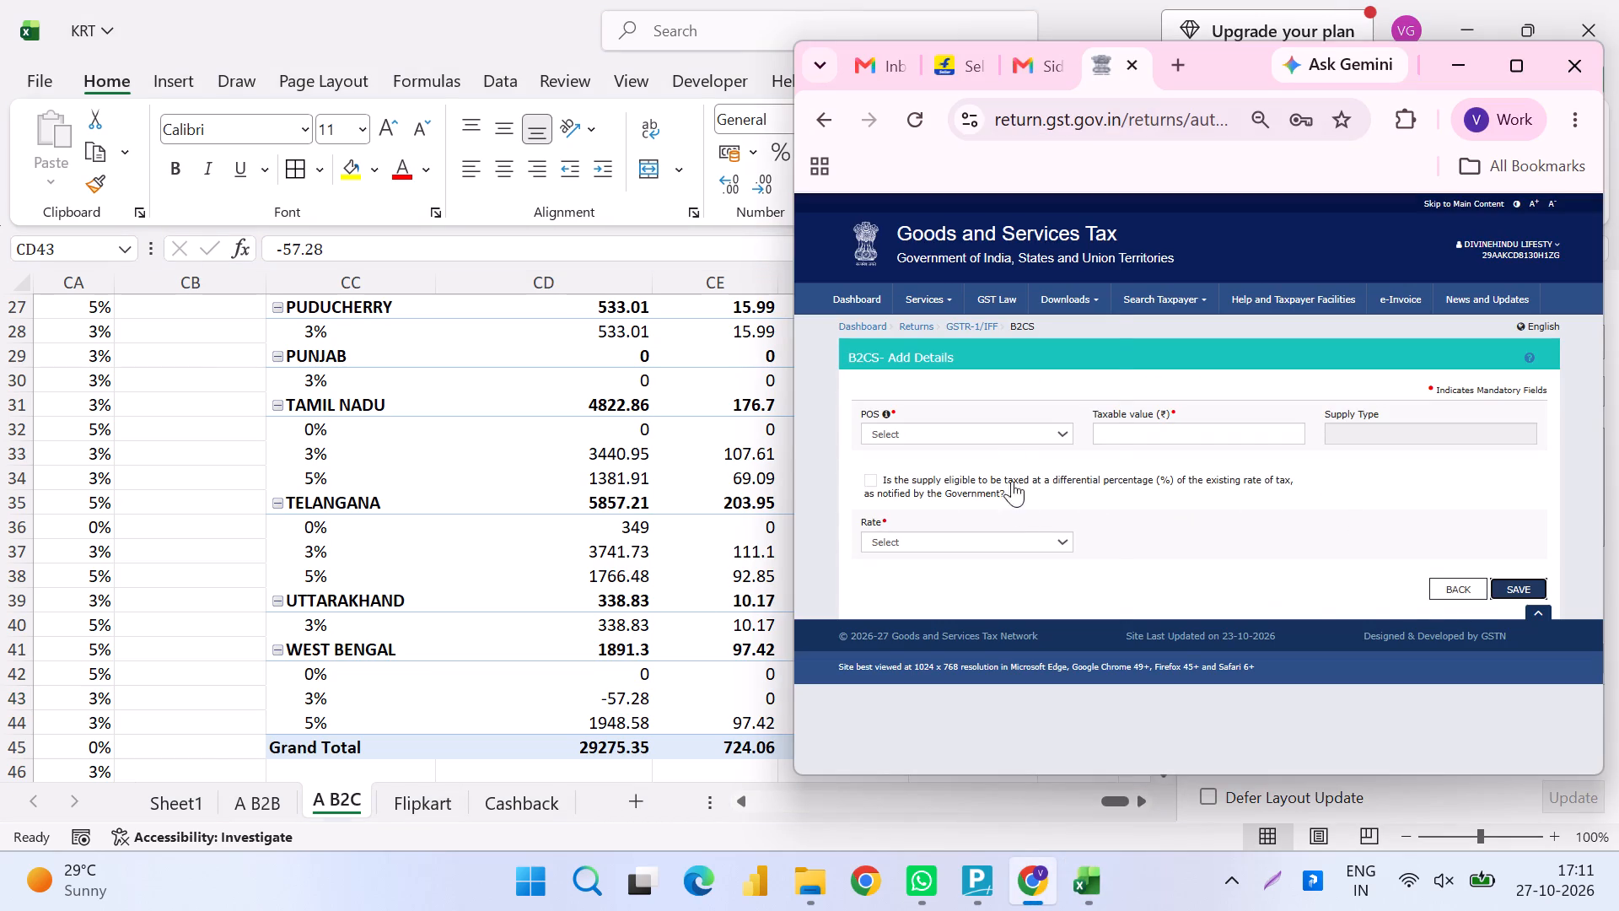
click(1001, 427)
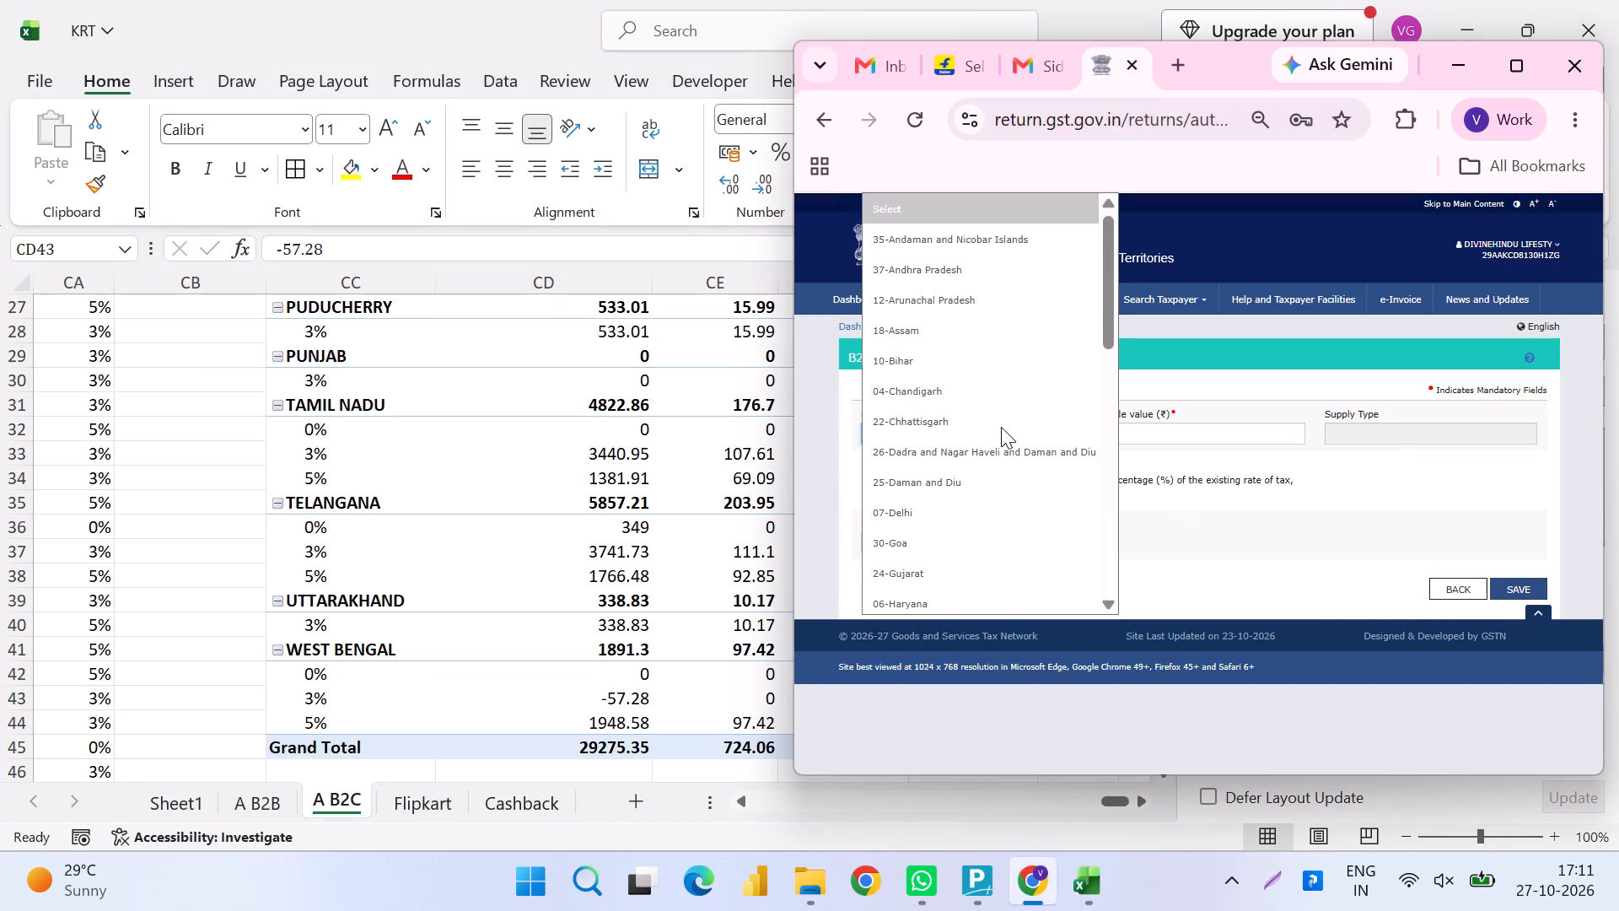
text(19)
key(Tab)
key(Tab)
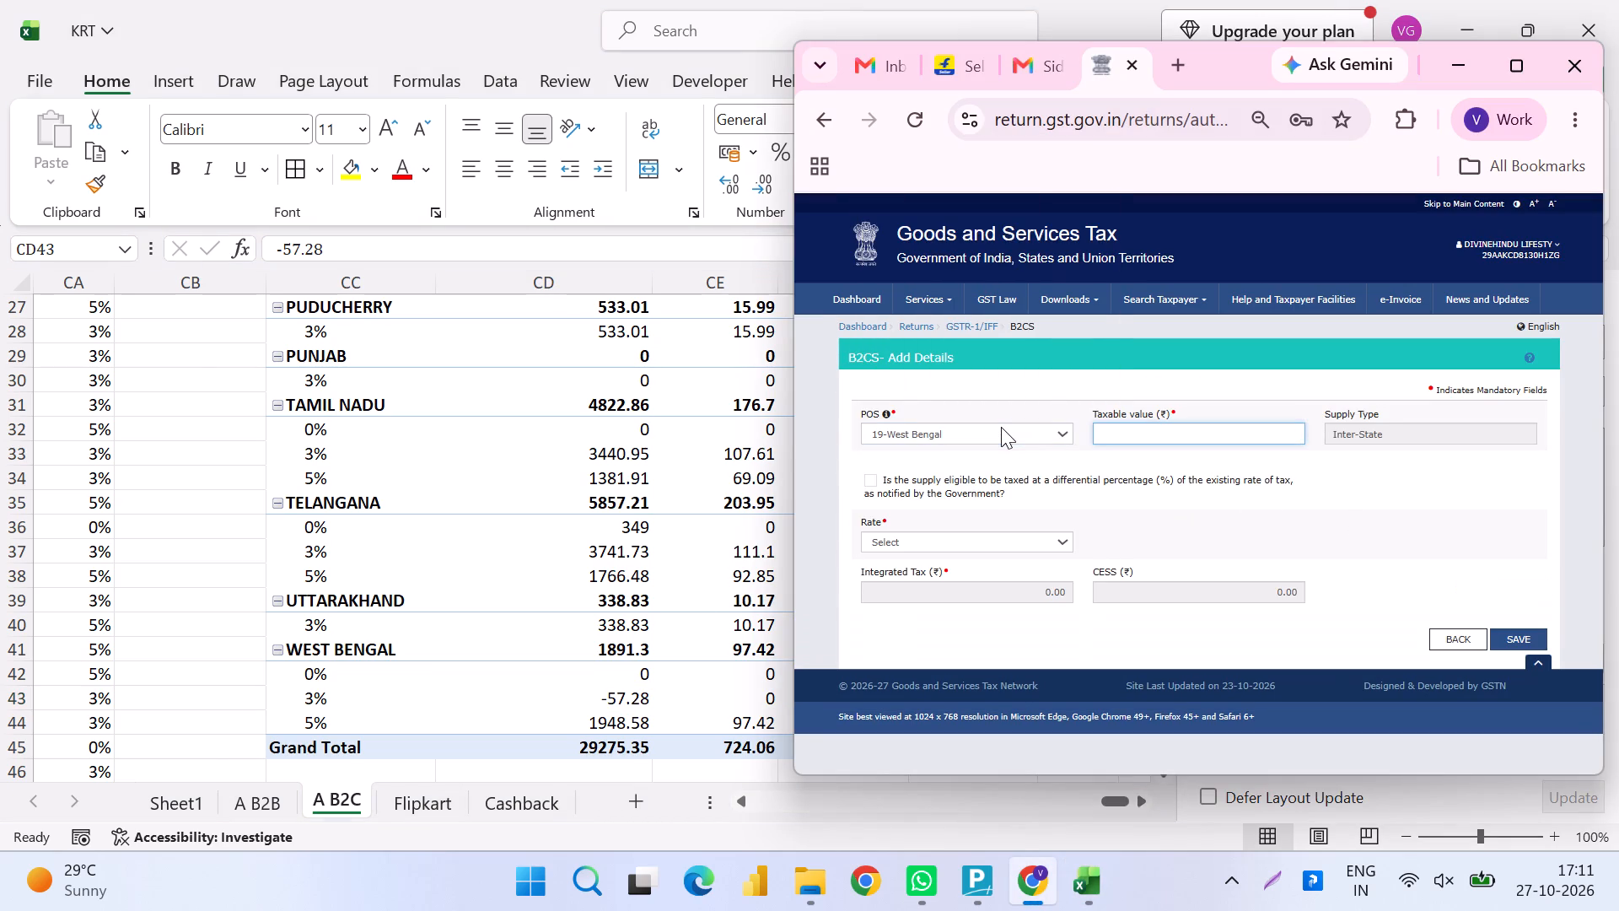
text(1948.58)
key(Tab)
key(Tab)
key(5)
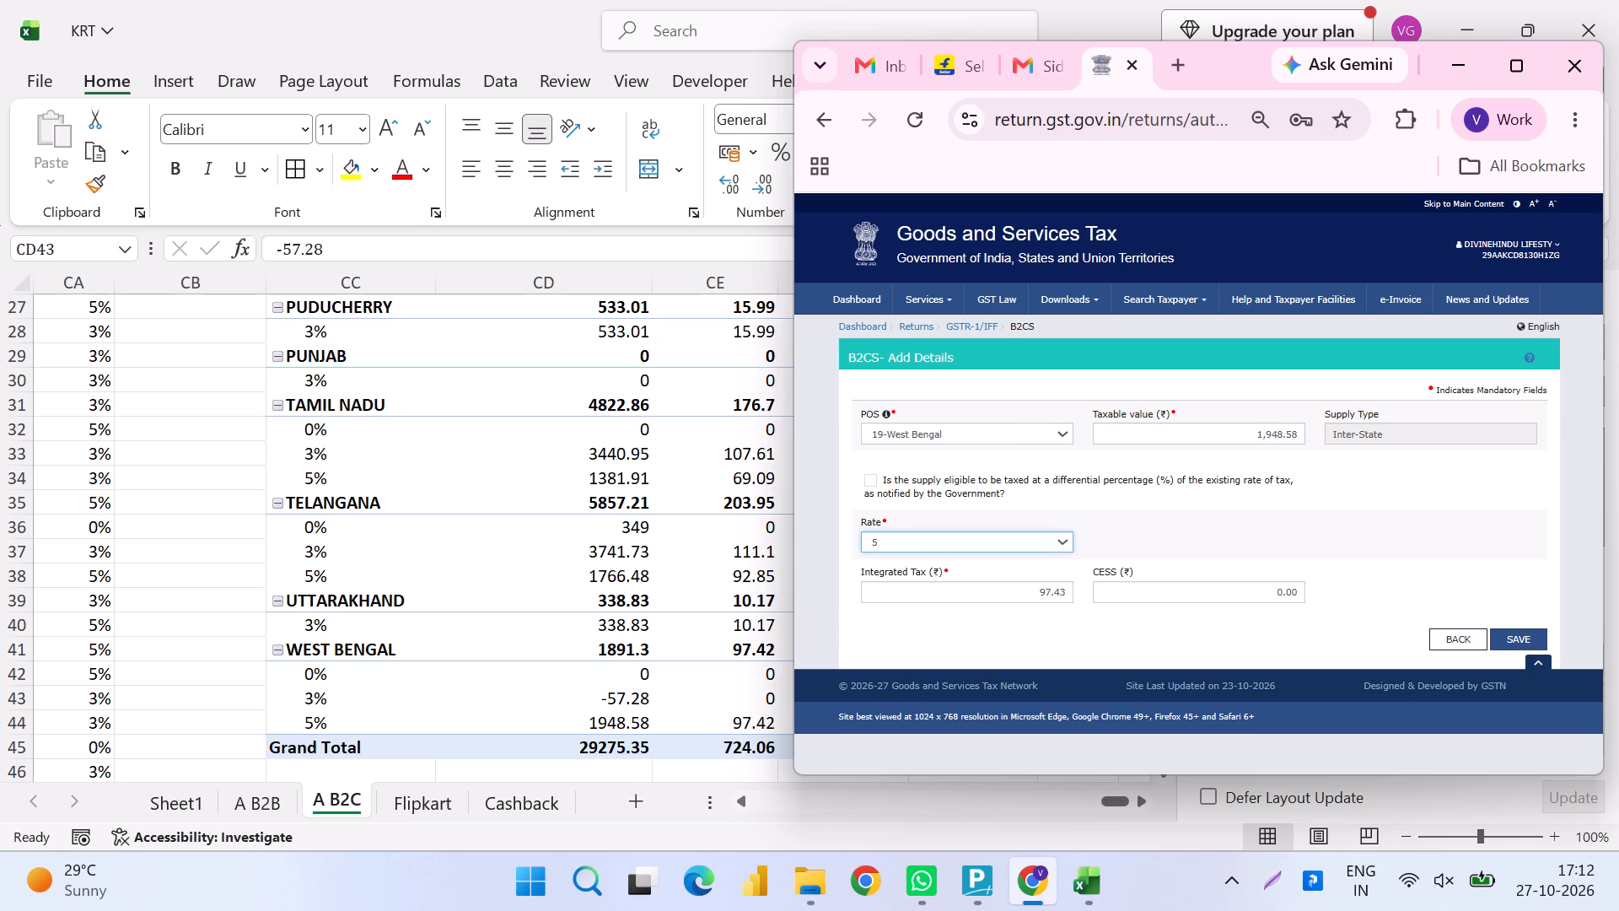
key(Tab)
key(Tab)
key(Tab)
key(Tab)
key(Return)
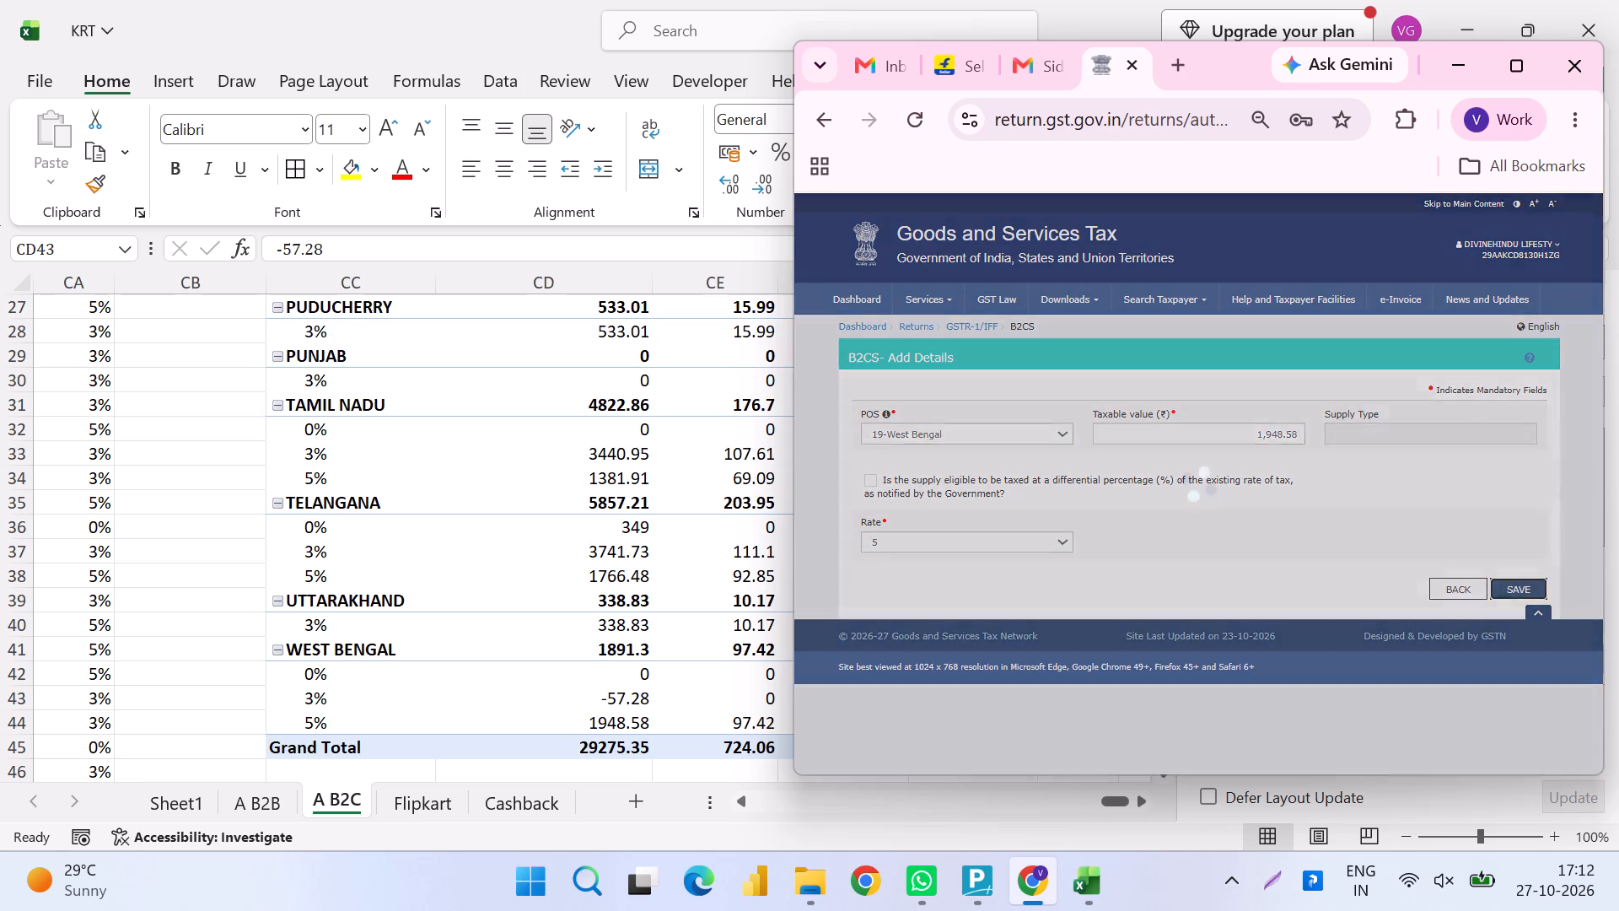
Delete the West Bengal record at rate 3 from the processed B2C (Others) records.
scroll(1001, 427, right, 9)
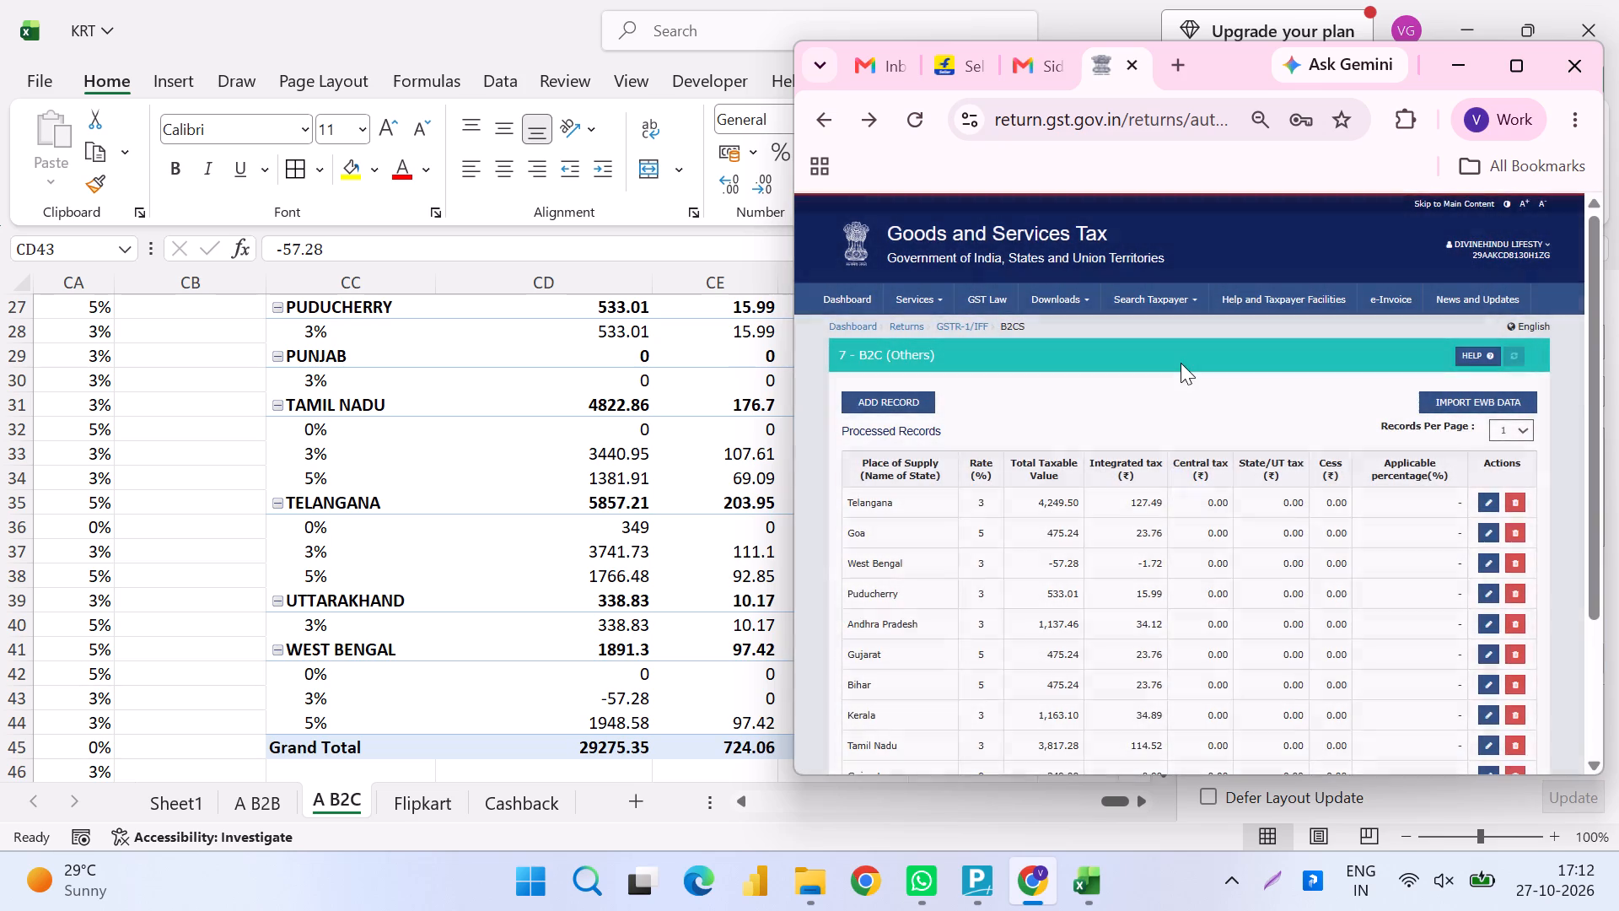
scroll(1181, 363, down, 3)
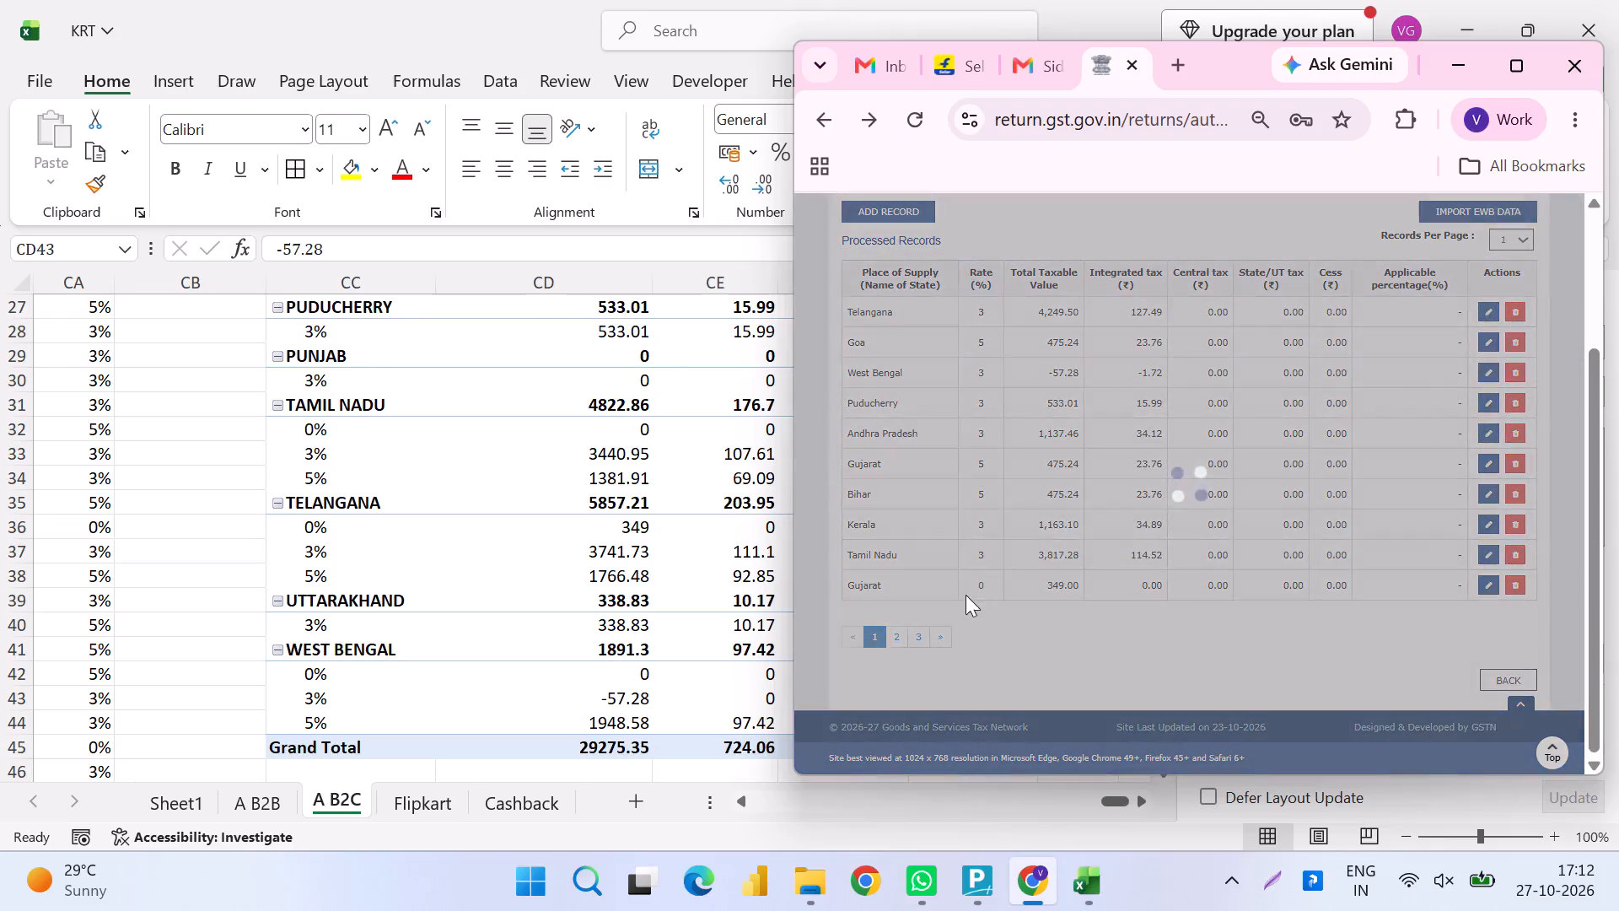
click(919, 636)
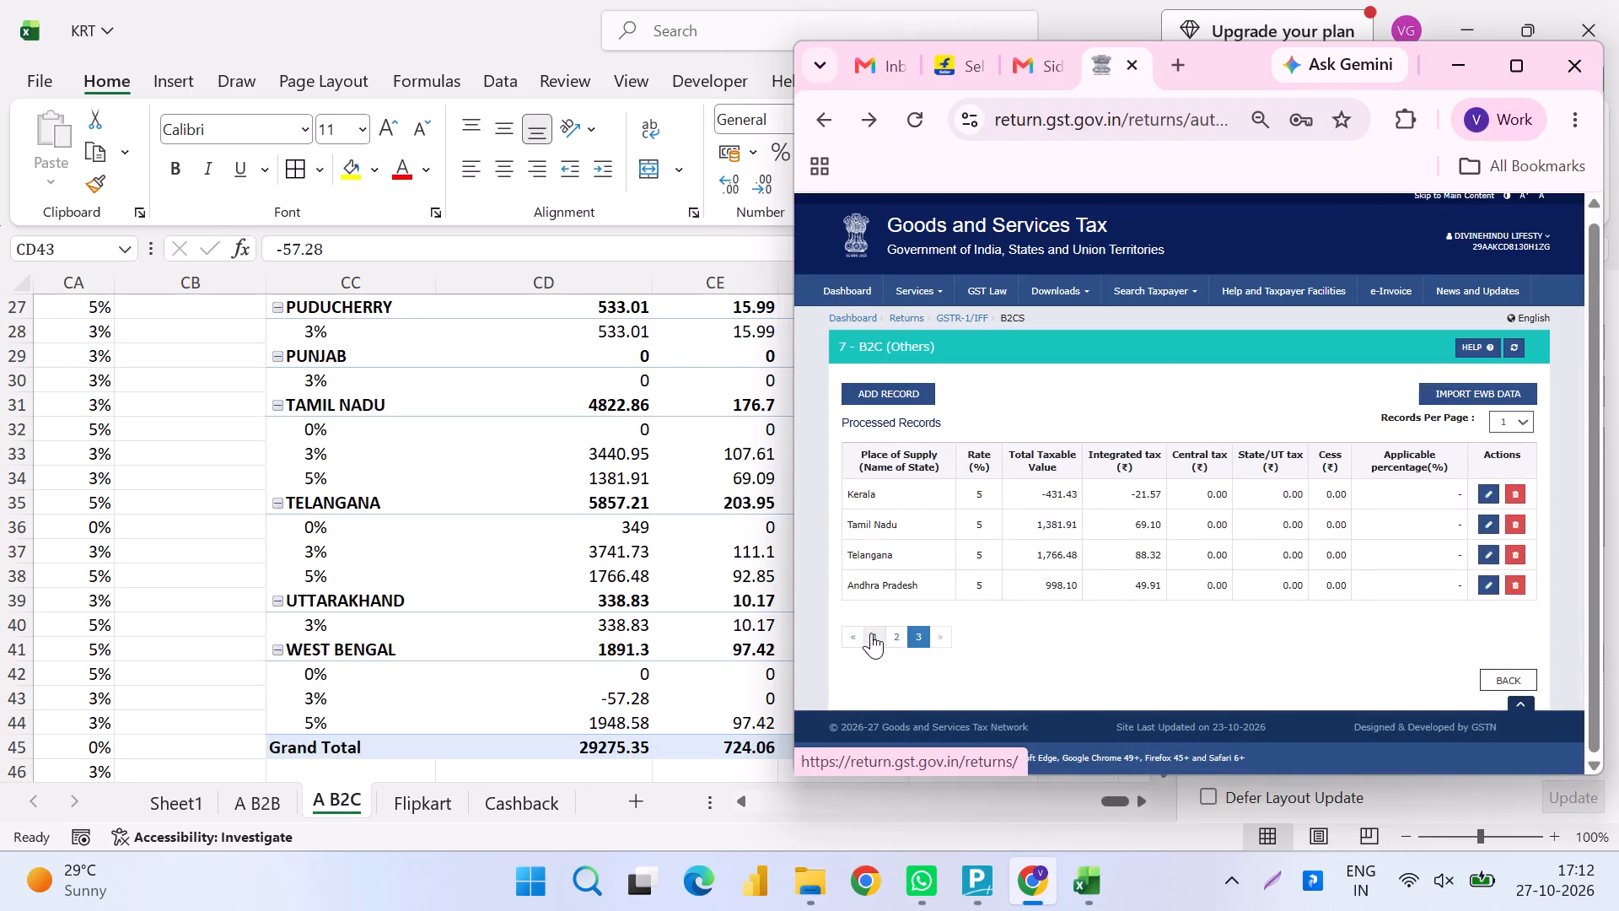
click(871, 633)
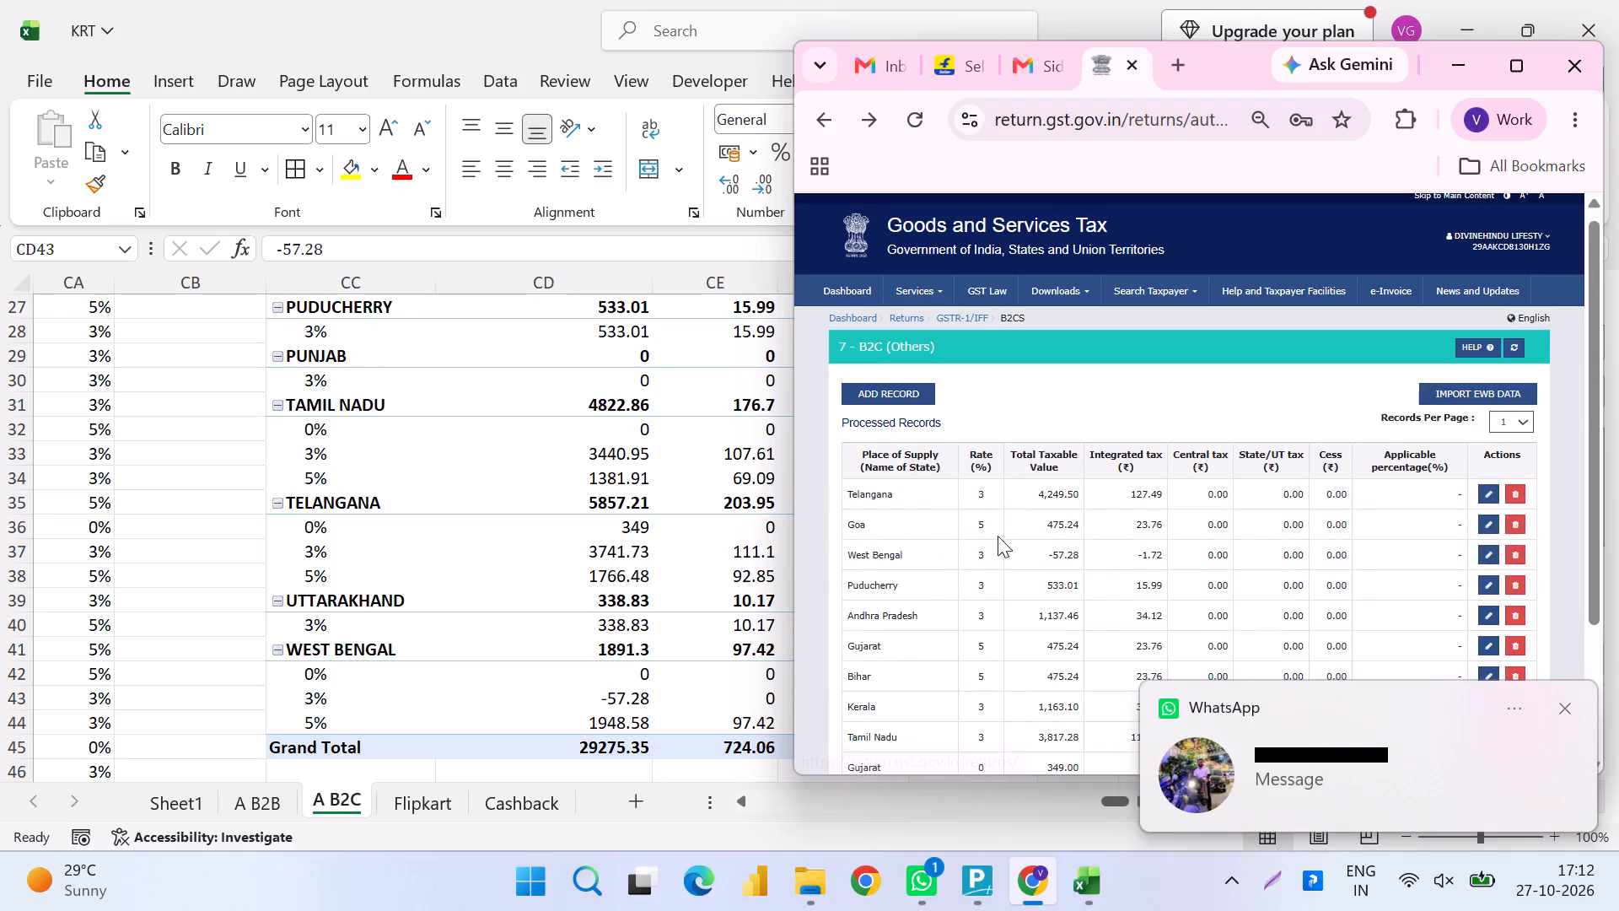
click(1514, 555)
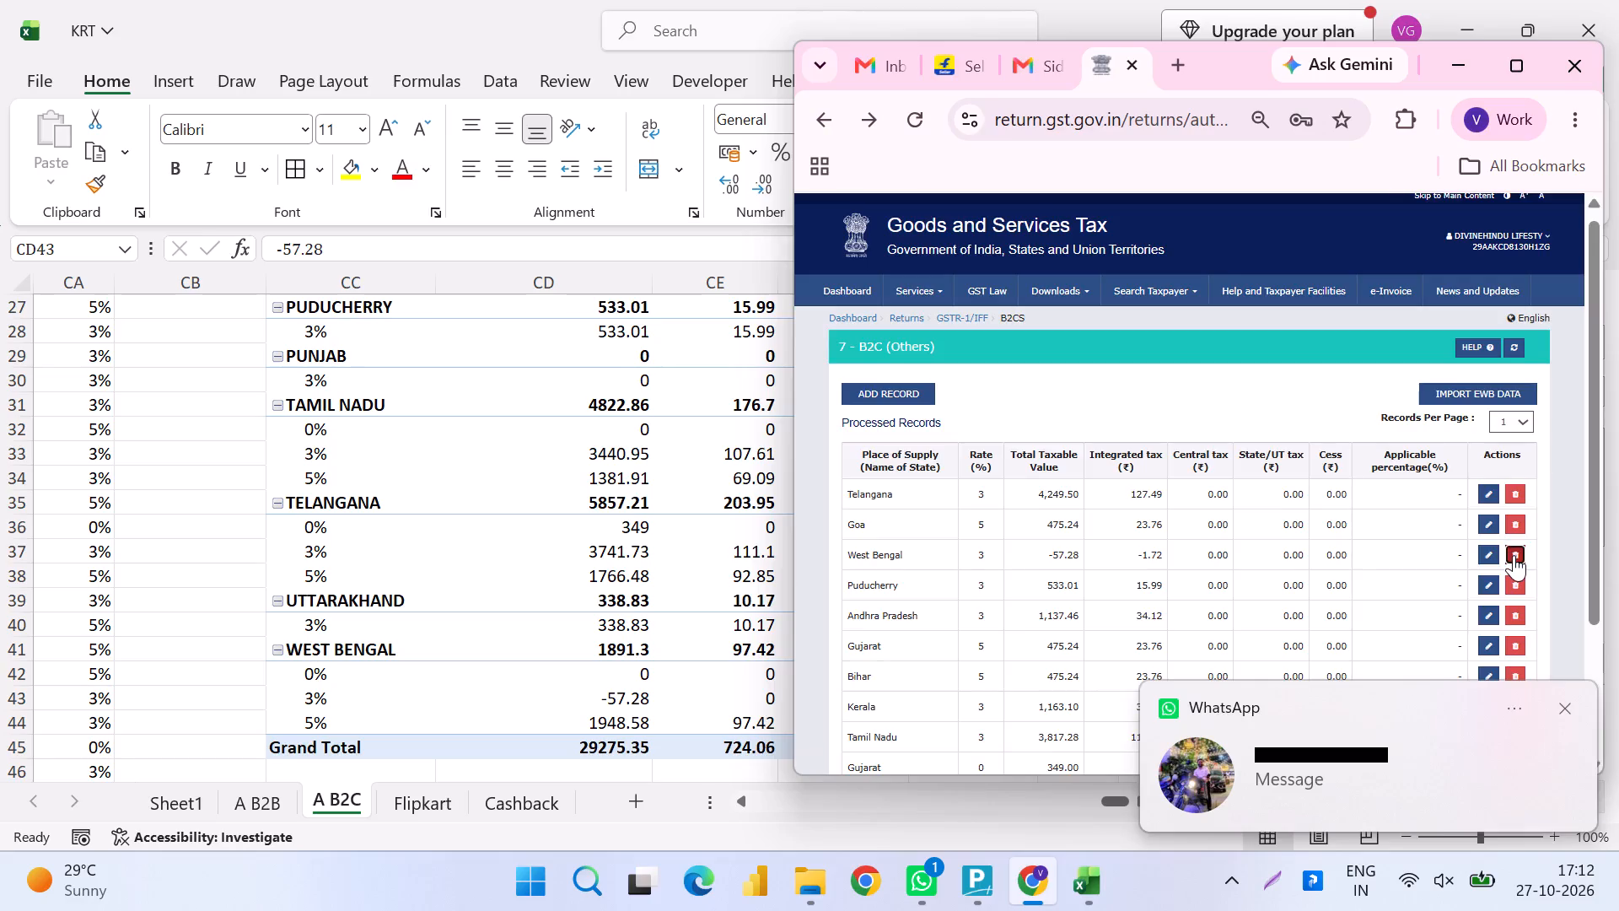
click(1223, 375)
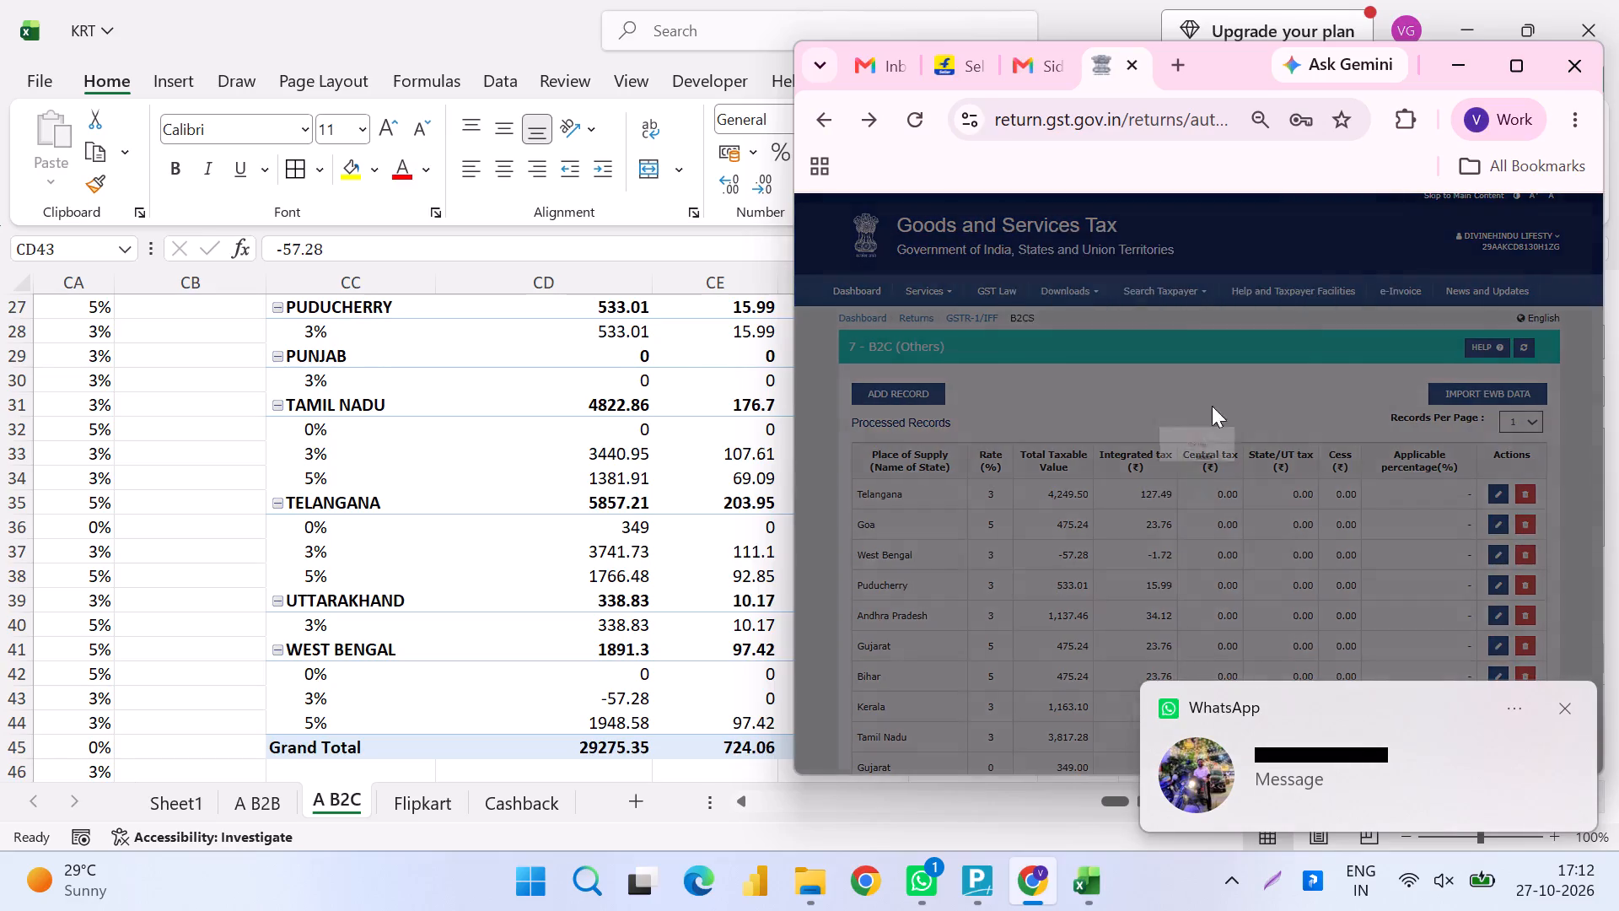
Add and save a B2CS record for 19-West Bengal with taxable value -57.28 at rate 0.
scroll(918, 596, down, 5)
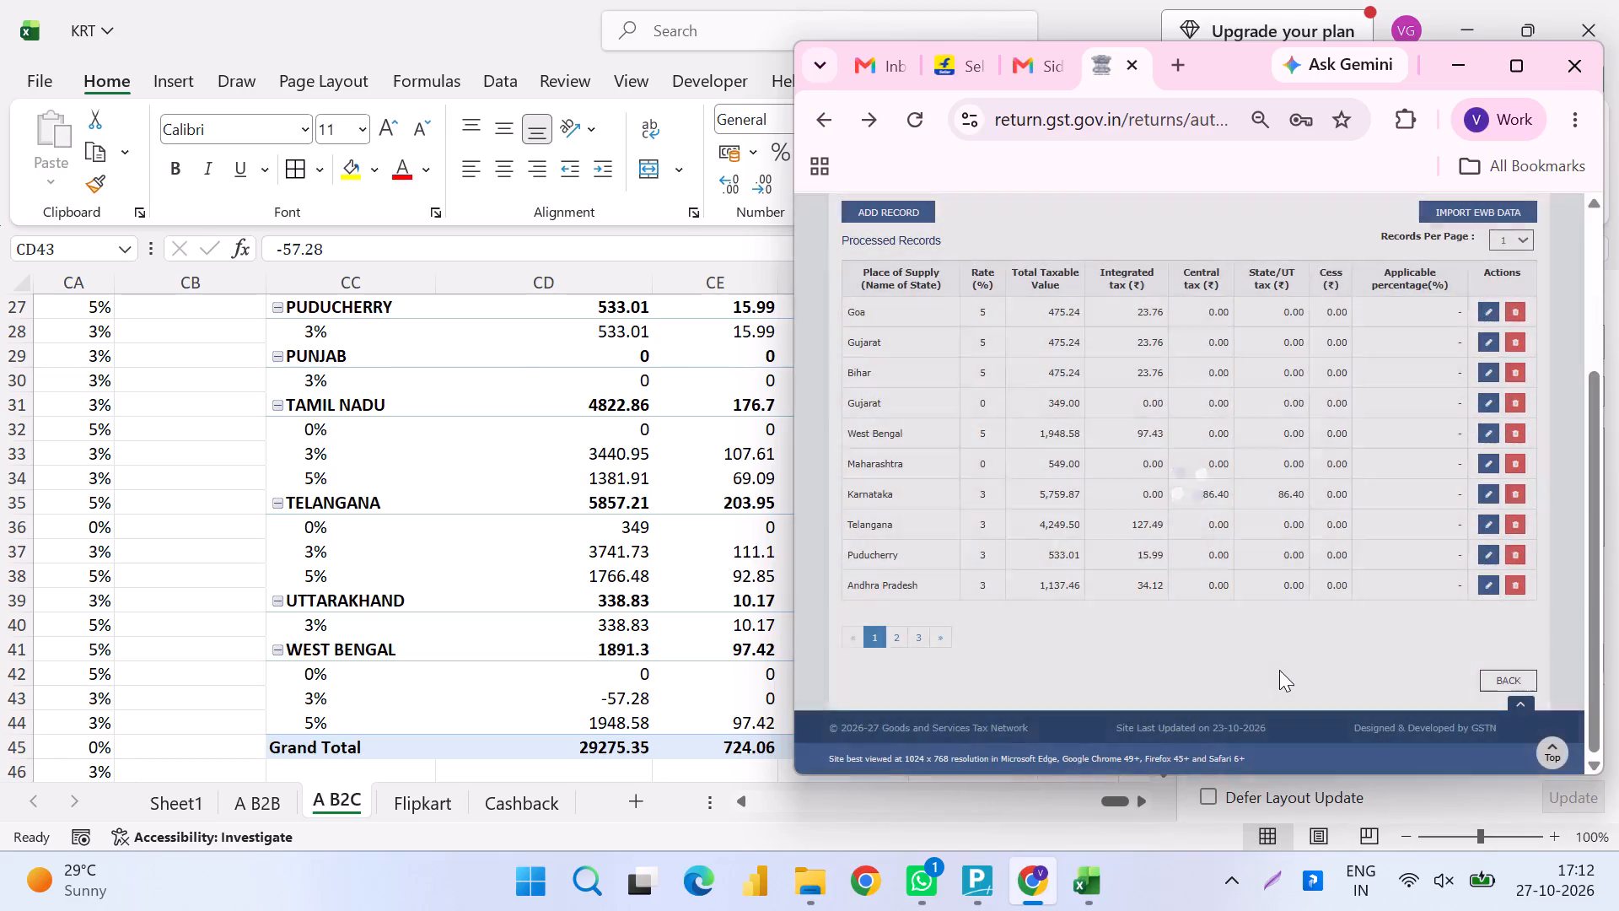
scroll(1279, 670, up, 1)
click(901, 287)
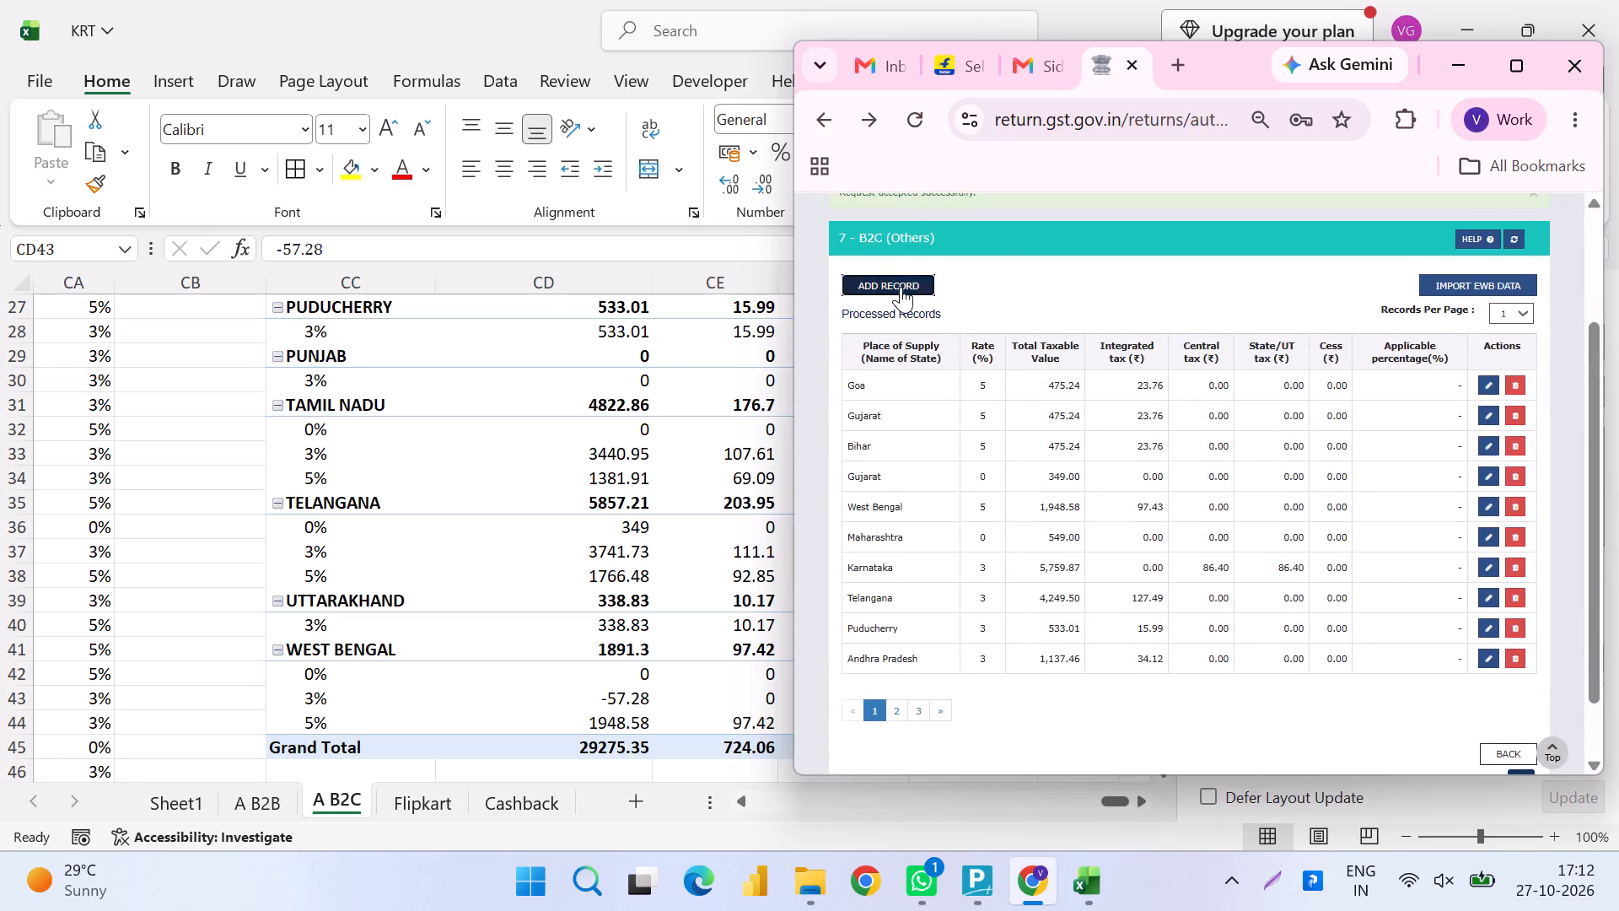
click(970, 430)
click(970, 430)
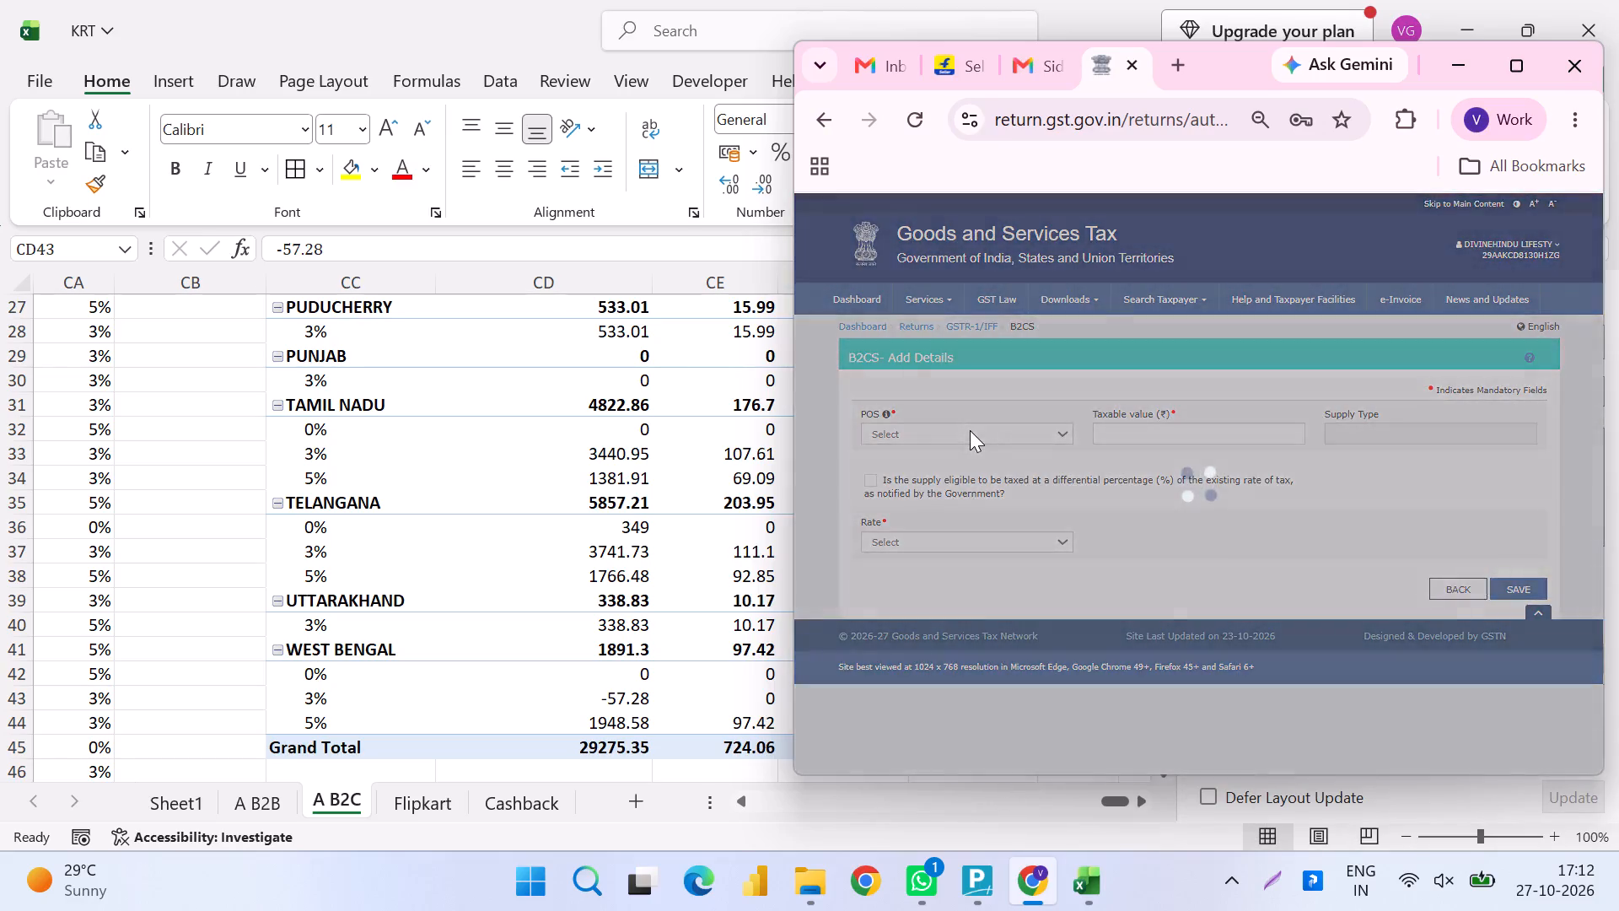
click(970, 430)
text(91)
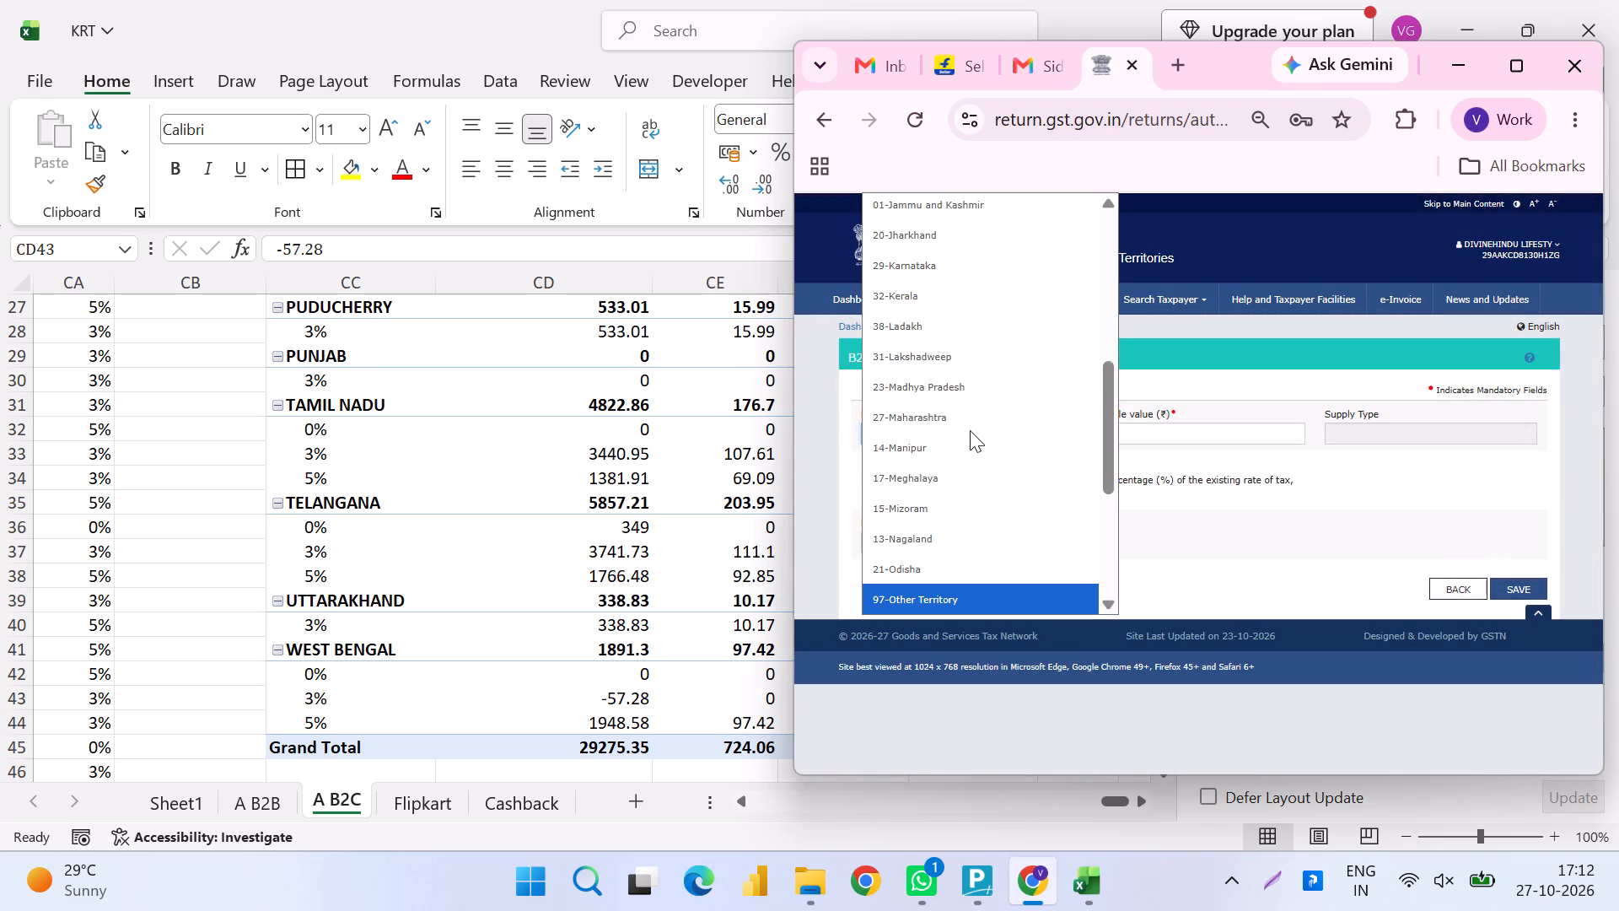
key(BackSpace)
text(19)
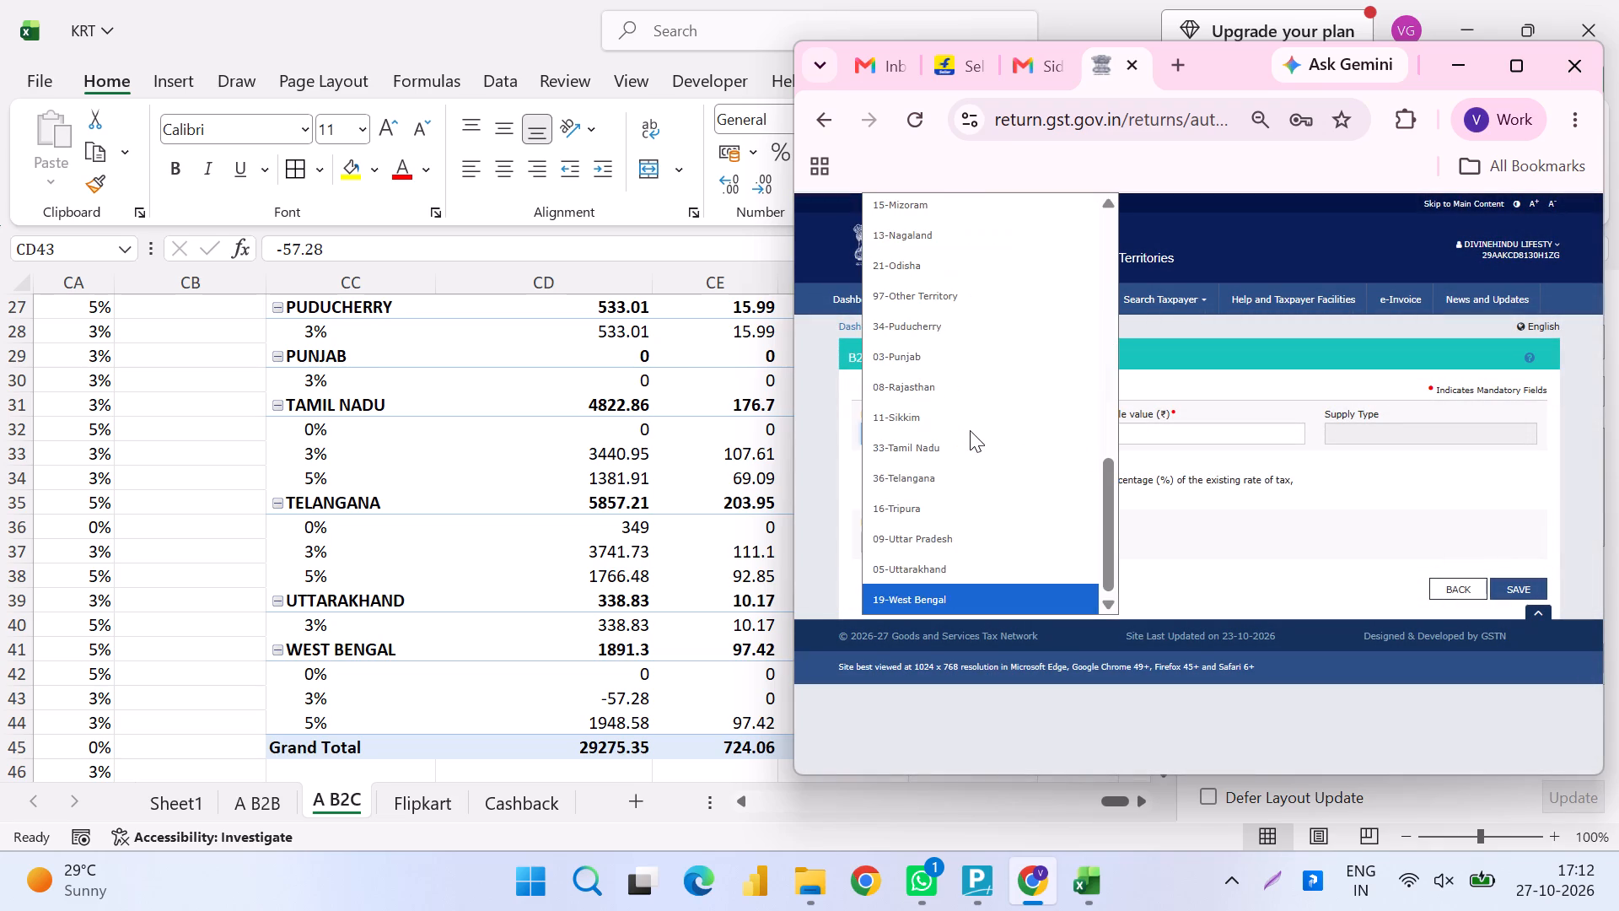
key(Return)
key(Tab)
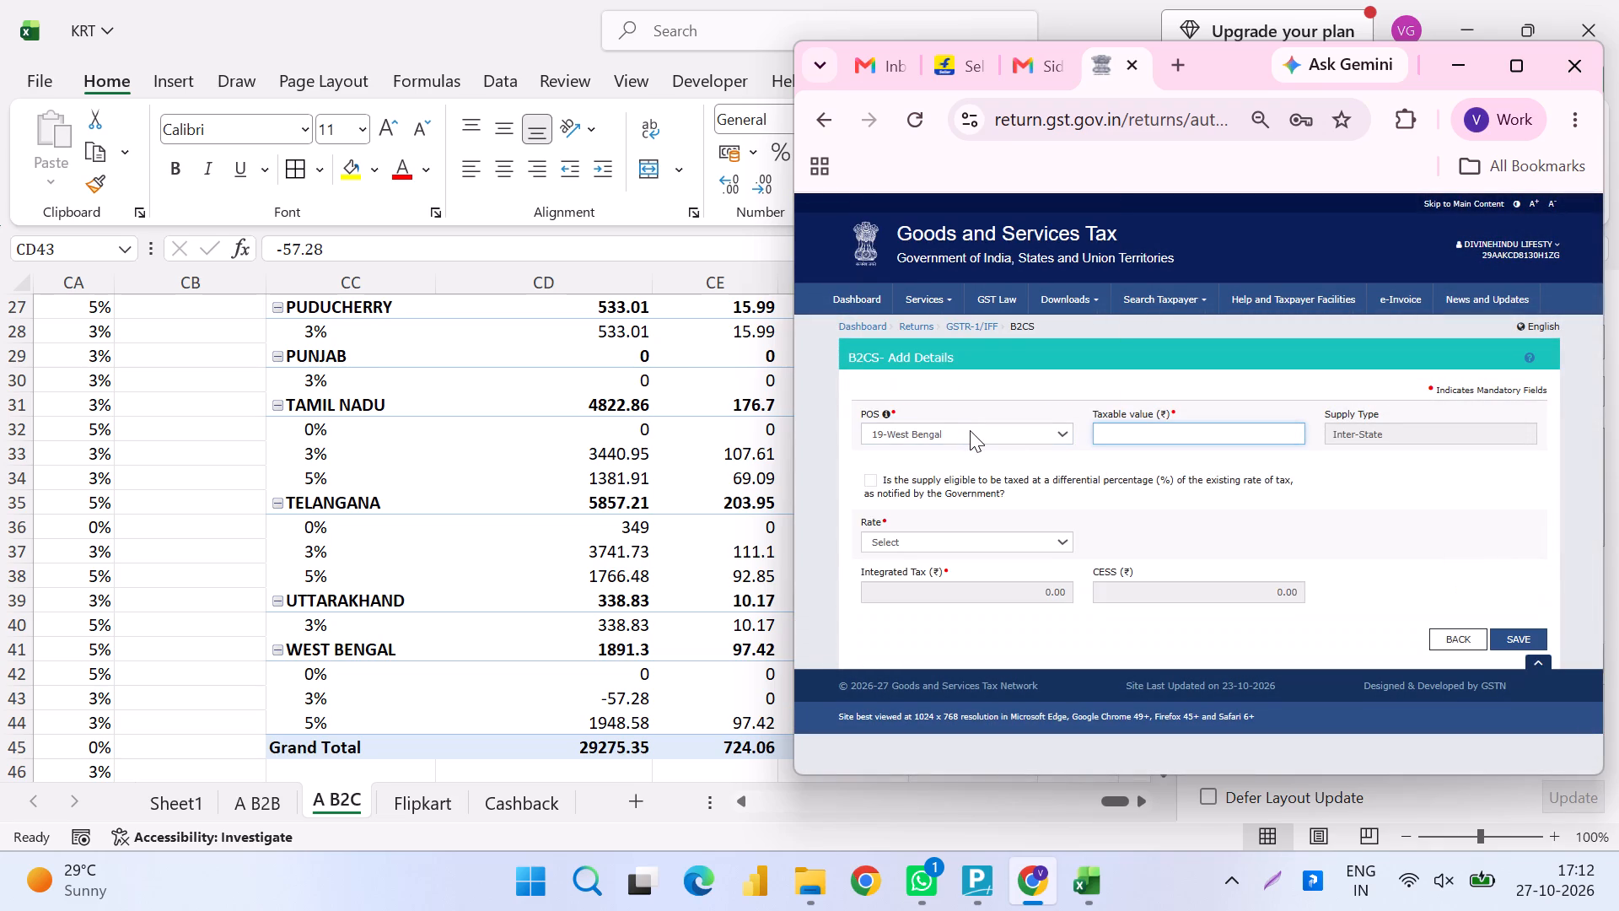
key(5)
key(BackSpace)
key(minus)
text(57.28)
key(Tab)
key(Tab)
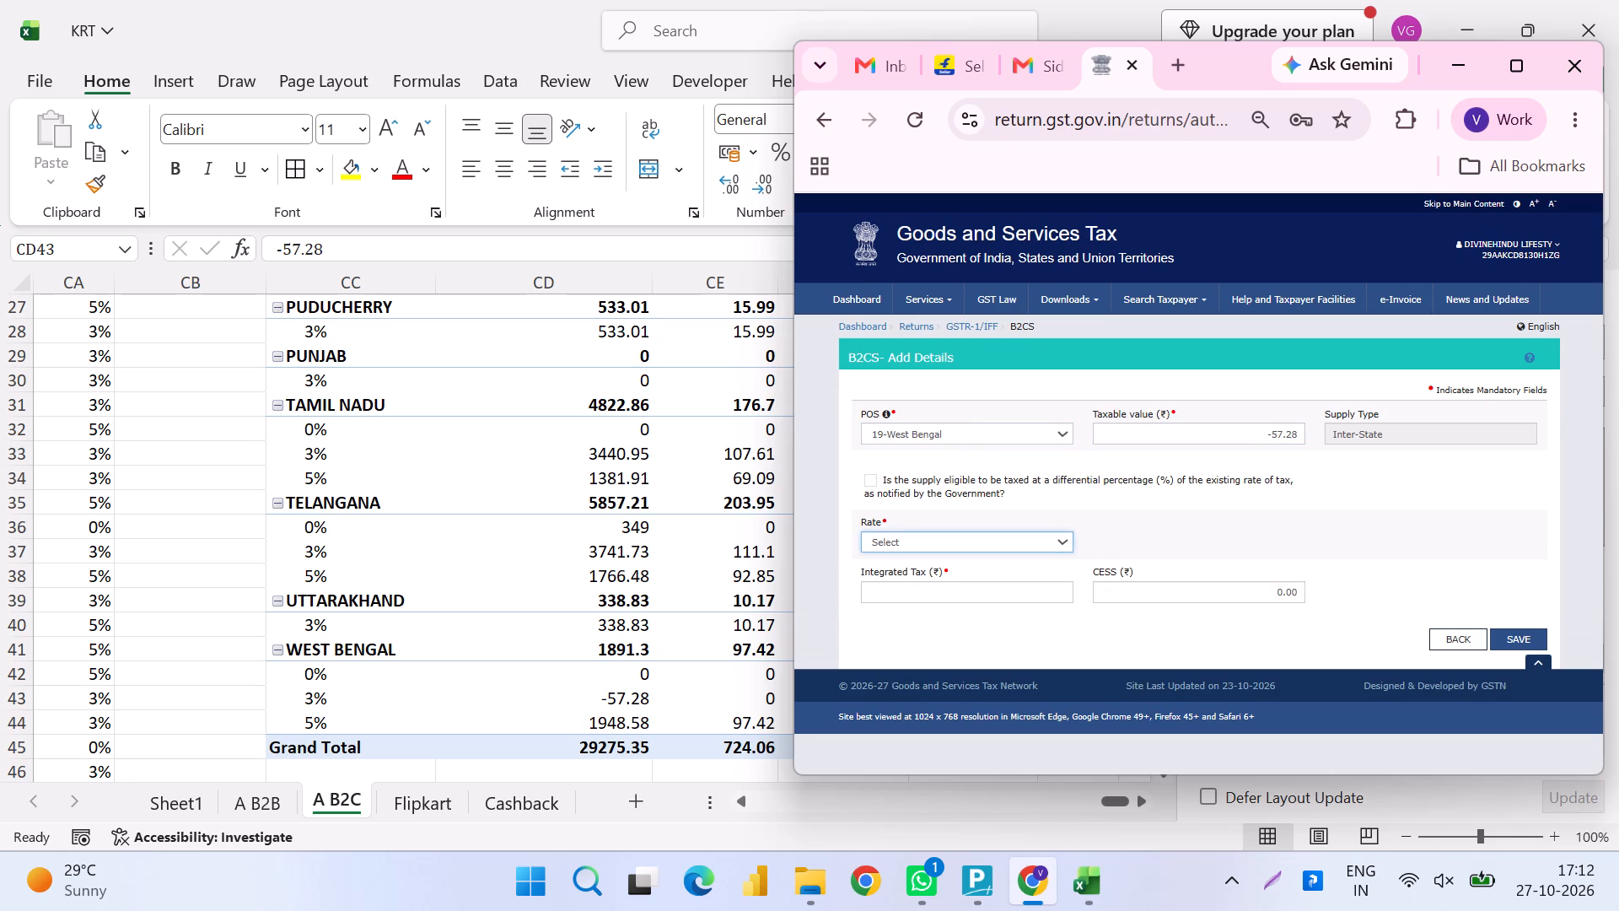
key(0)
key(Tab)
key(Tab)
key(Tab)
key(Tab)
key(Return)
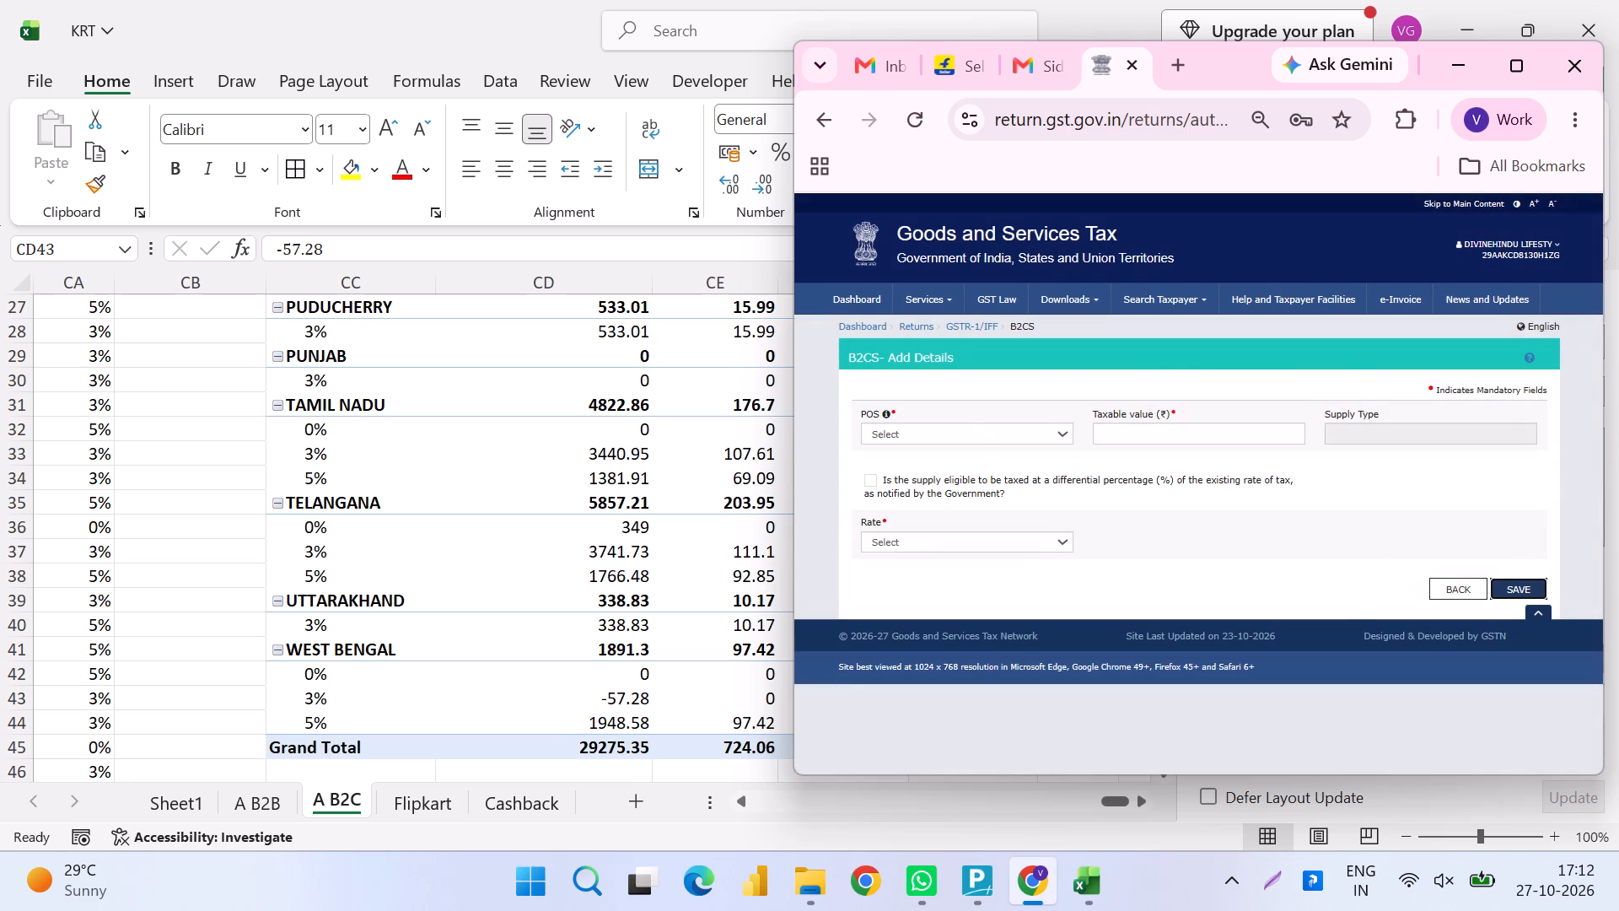
Switch to the KRT workbook and save it.
key(alt+Tab)
key(alt+Tab)
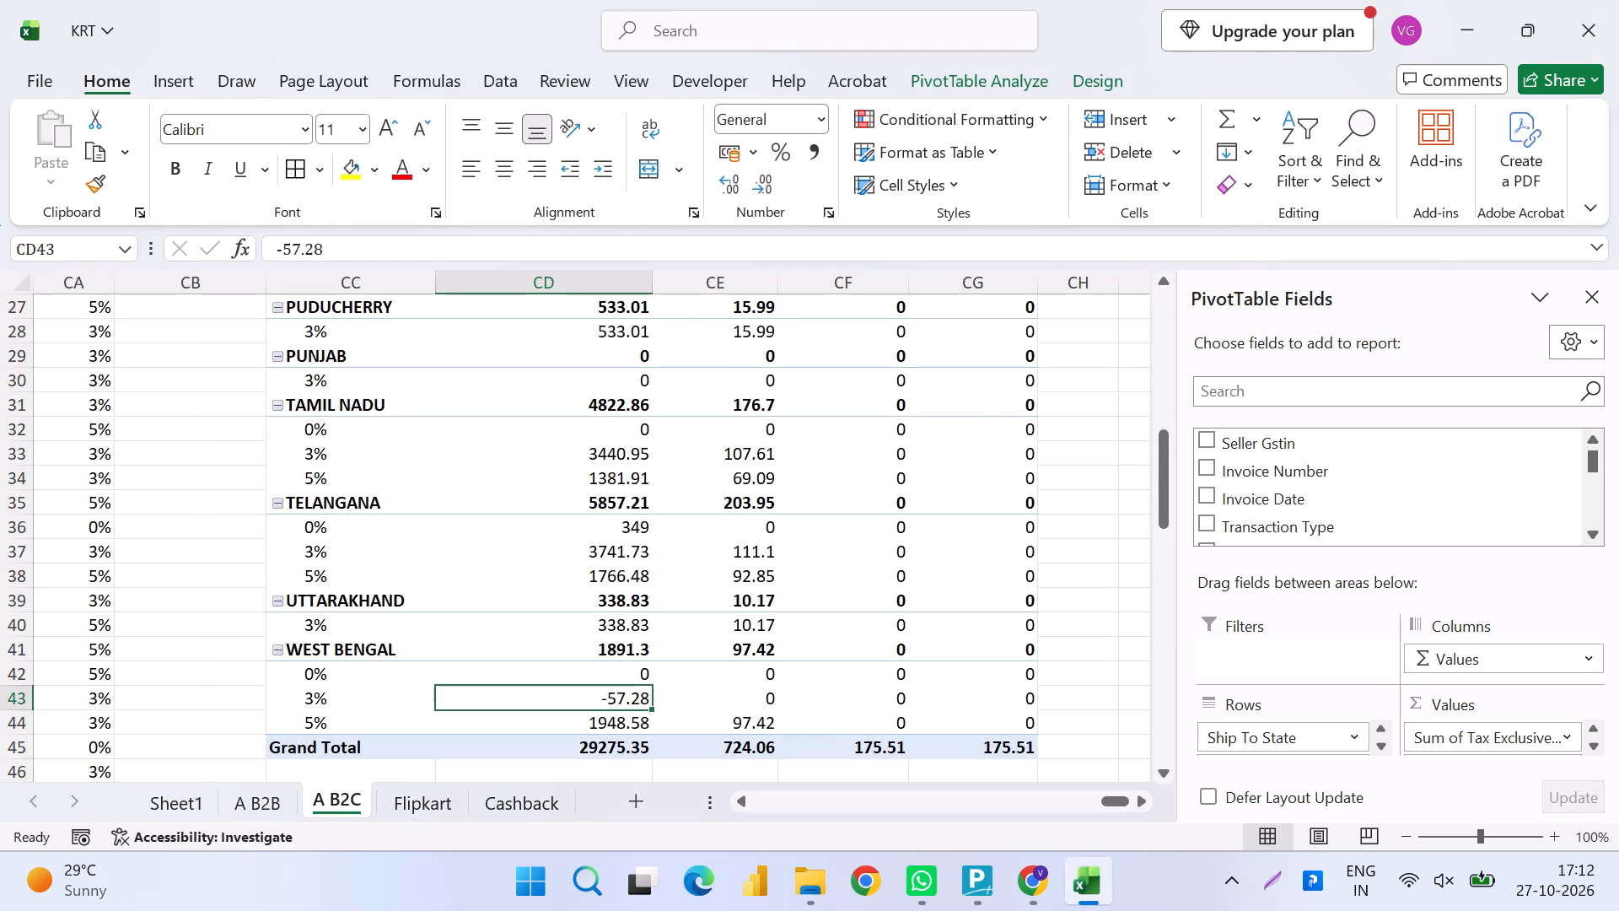
key(ctrl+s)
key(ctrl+s)
key(ctrl+s)
Switch back to the GST portal and leave the B2CS form for the taxpayer dashboard.
key(alt+Tab)
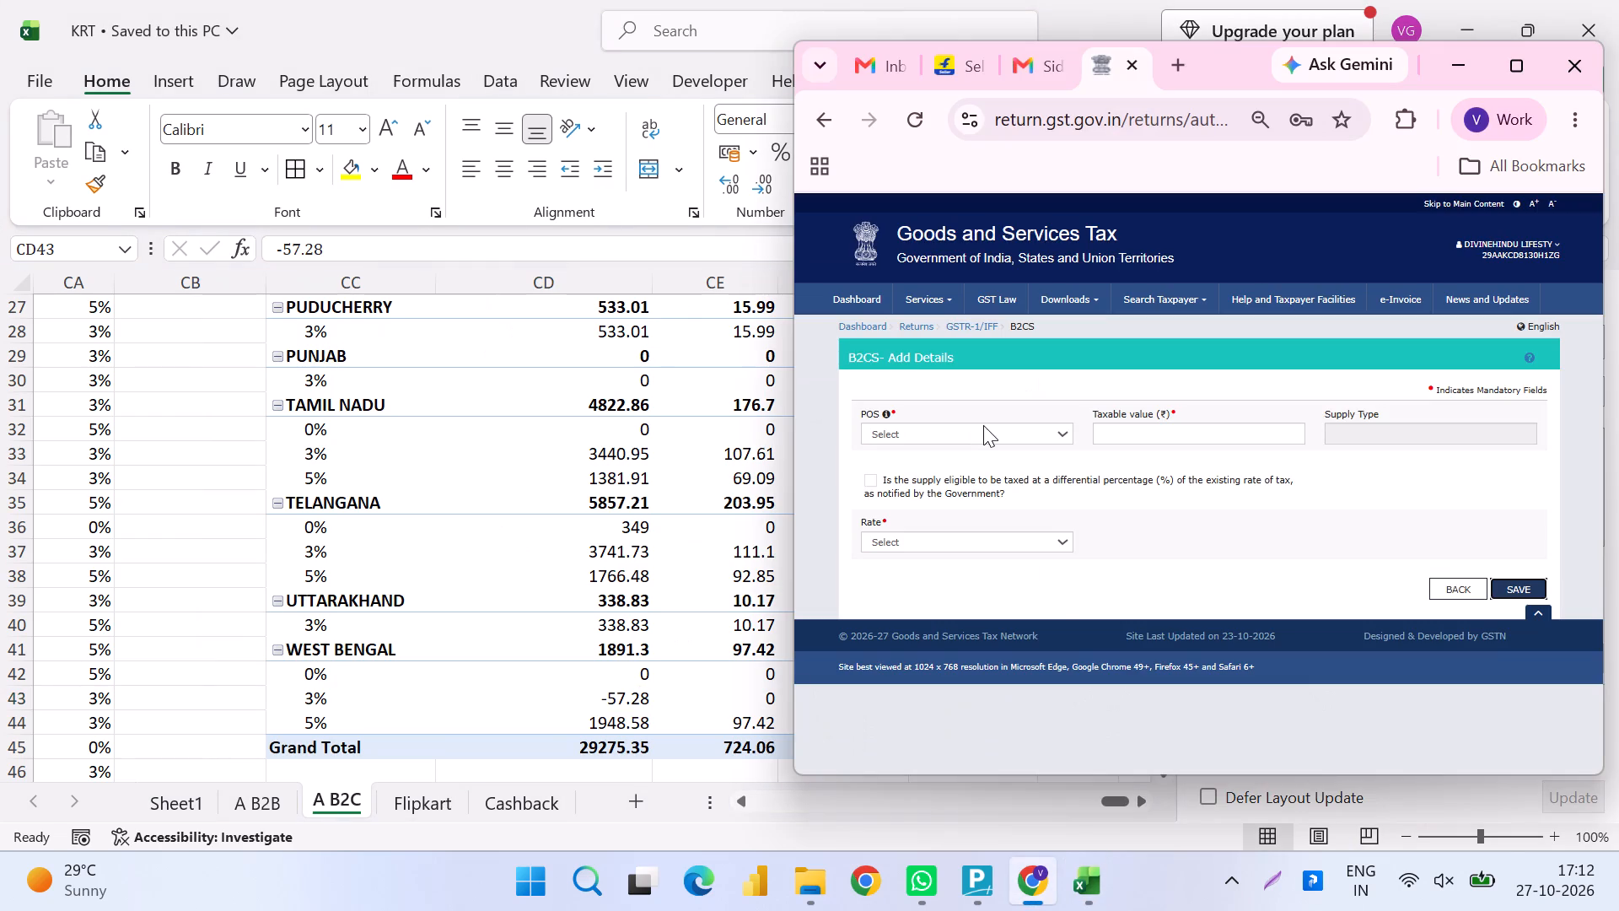
scroll(983, 425, right, 13)
scroll(983, 425, right, 9)
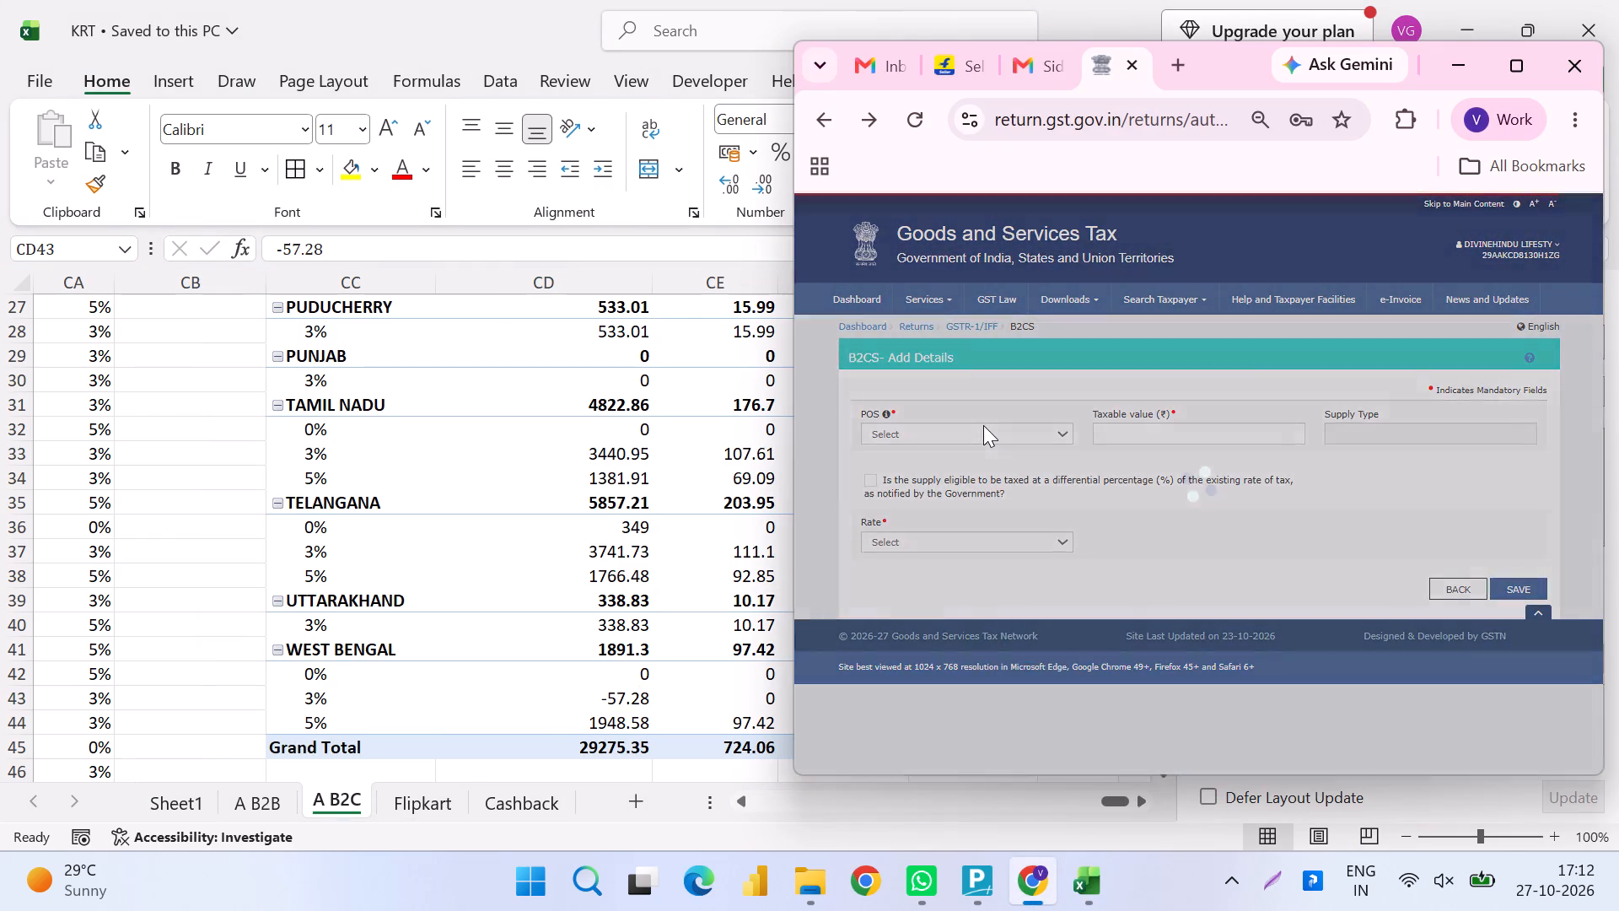
scroll(983, 425, right, 14)
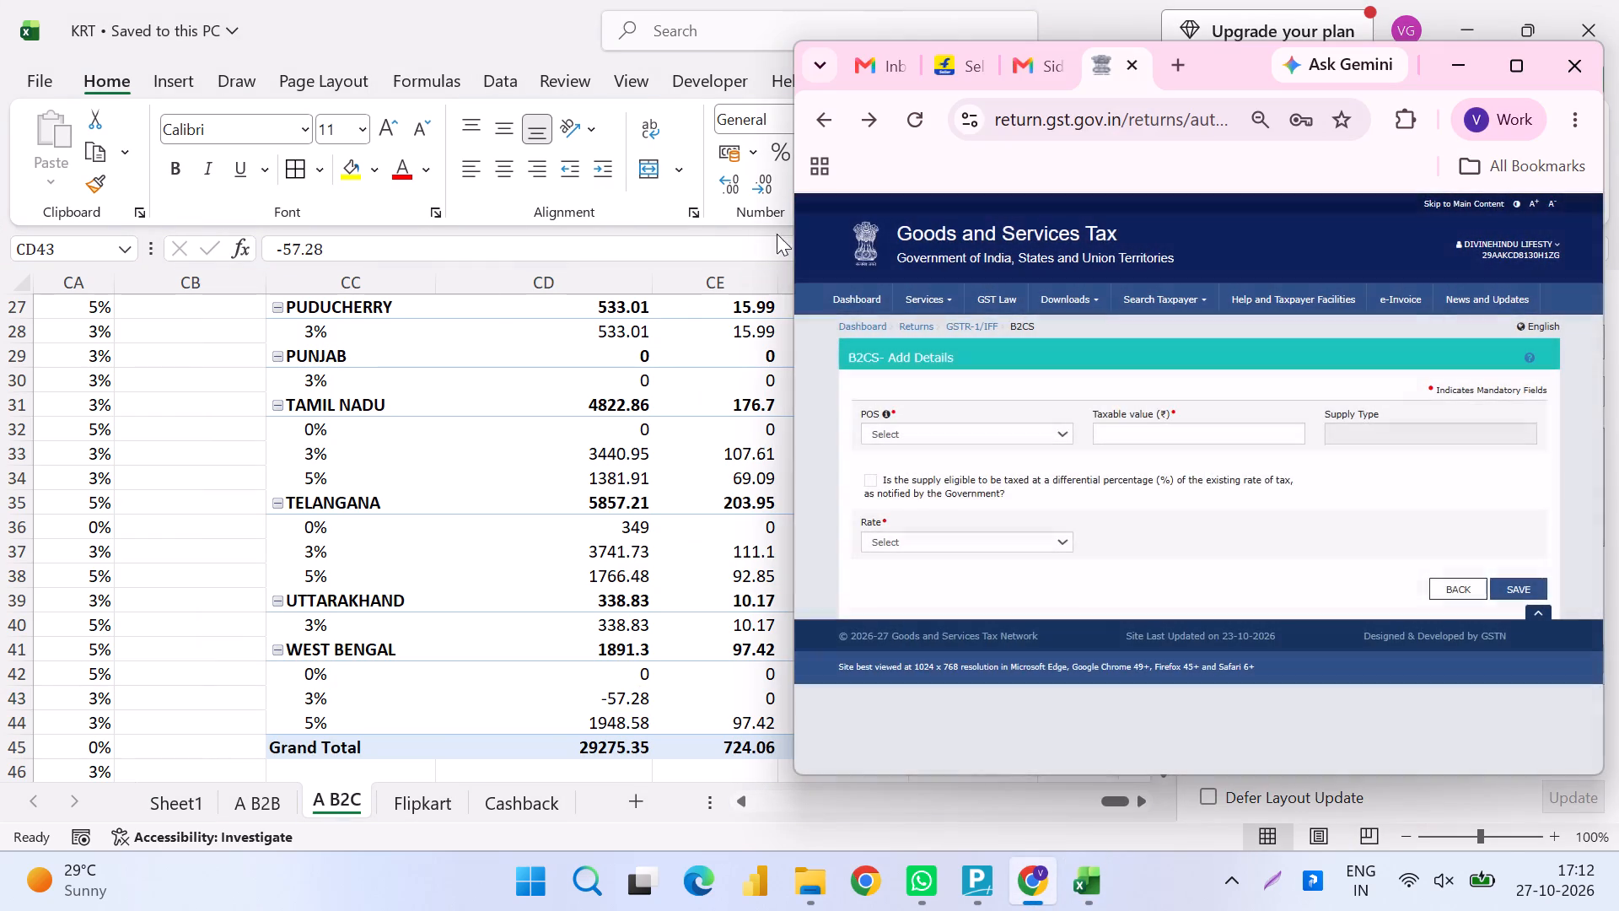
double_click(867, 304)
click(867, 304)
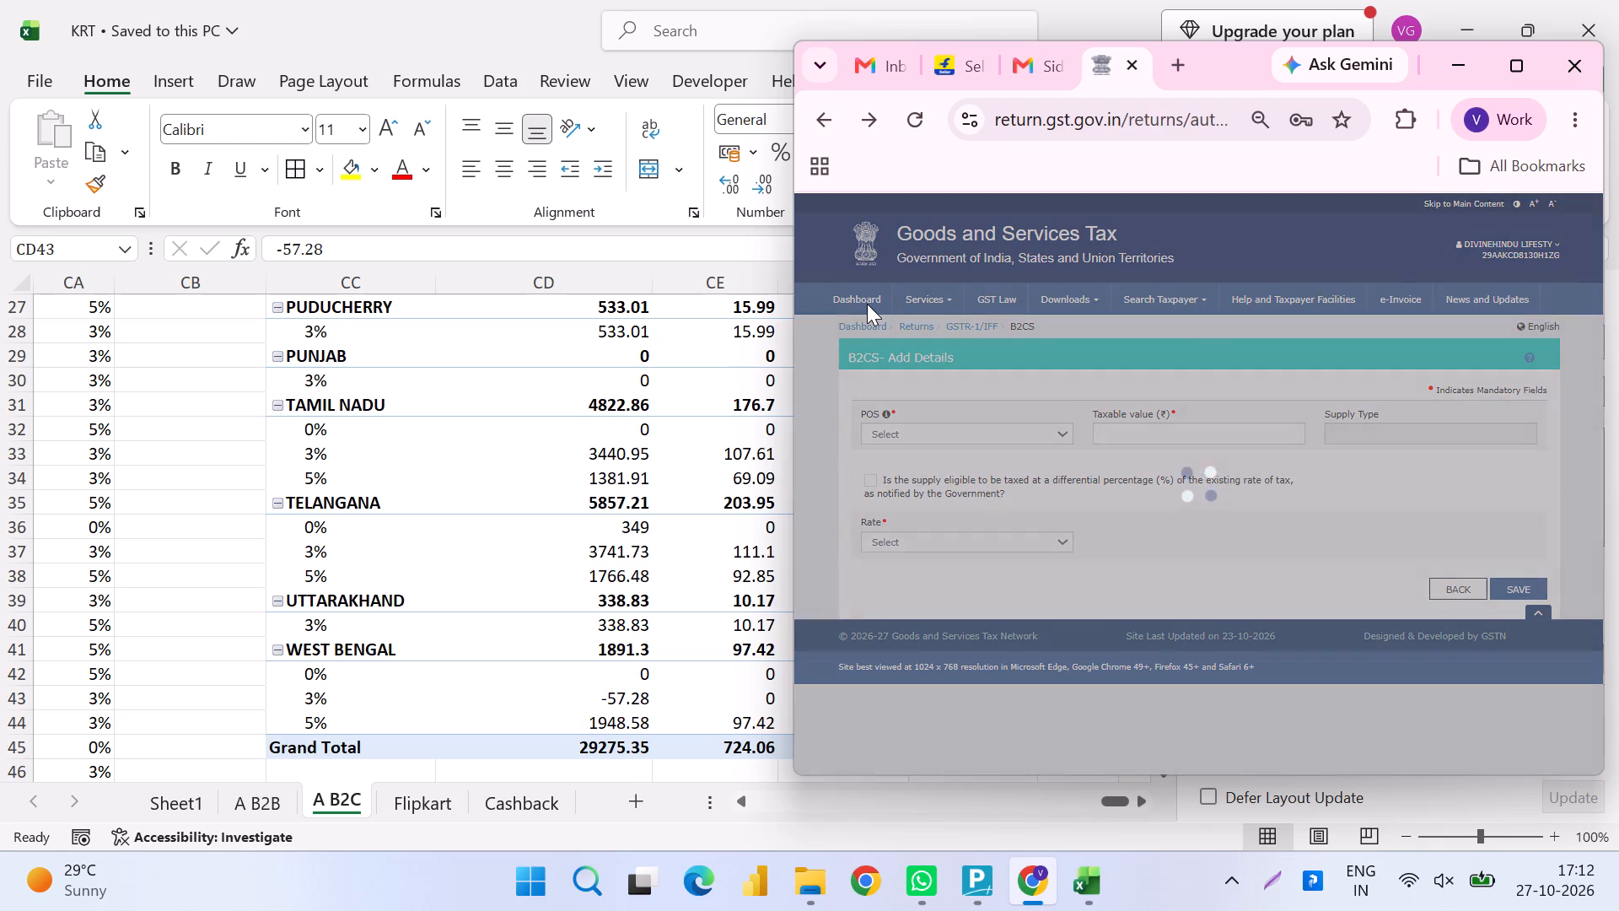
click(867, 304)
click(867, 304)
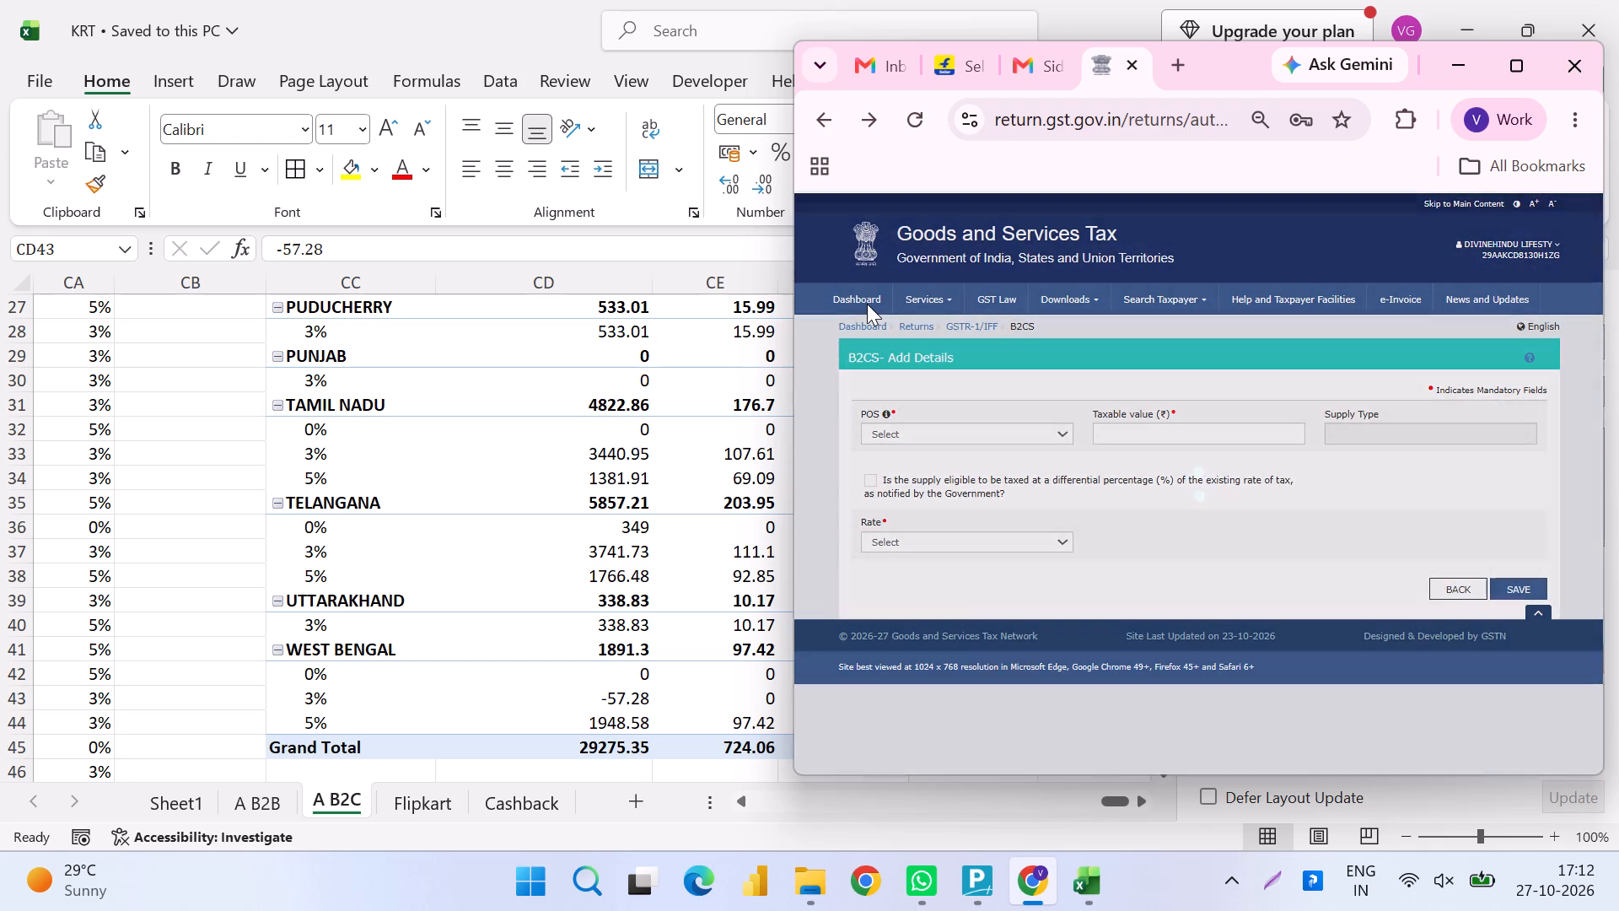
double_click(867, 304)
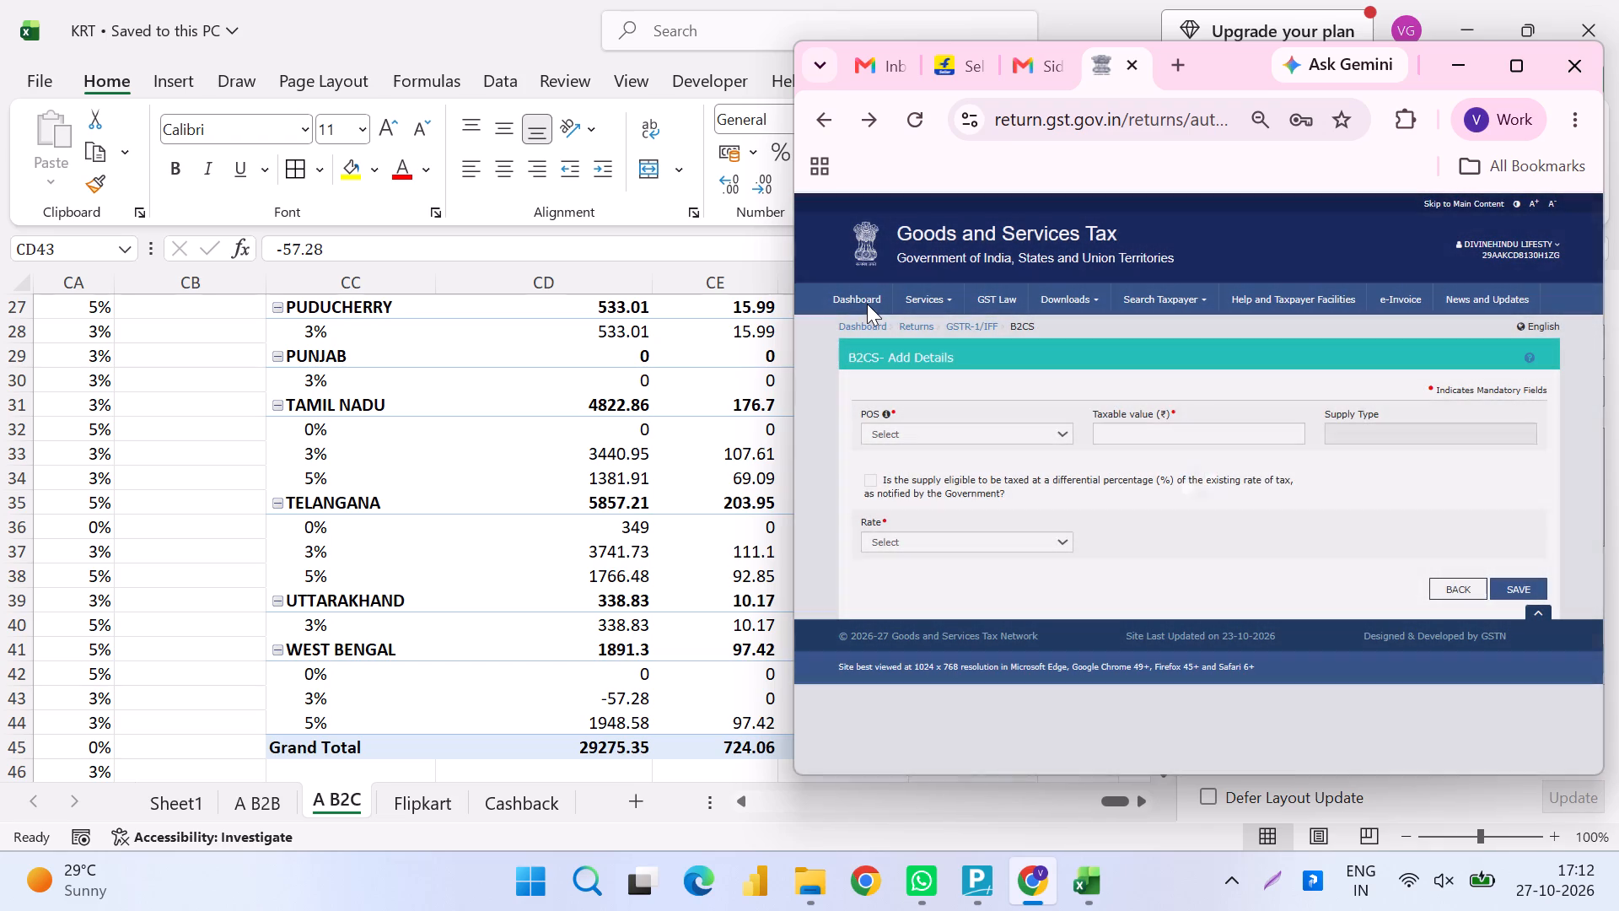
click(867, 304)
Open the File Returns page from the dashboard.
scroll(1025, 484, down, 2)
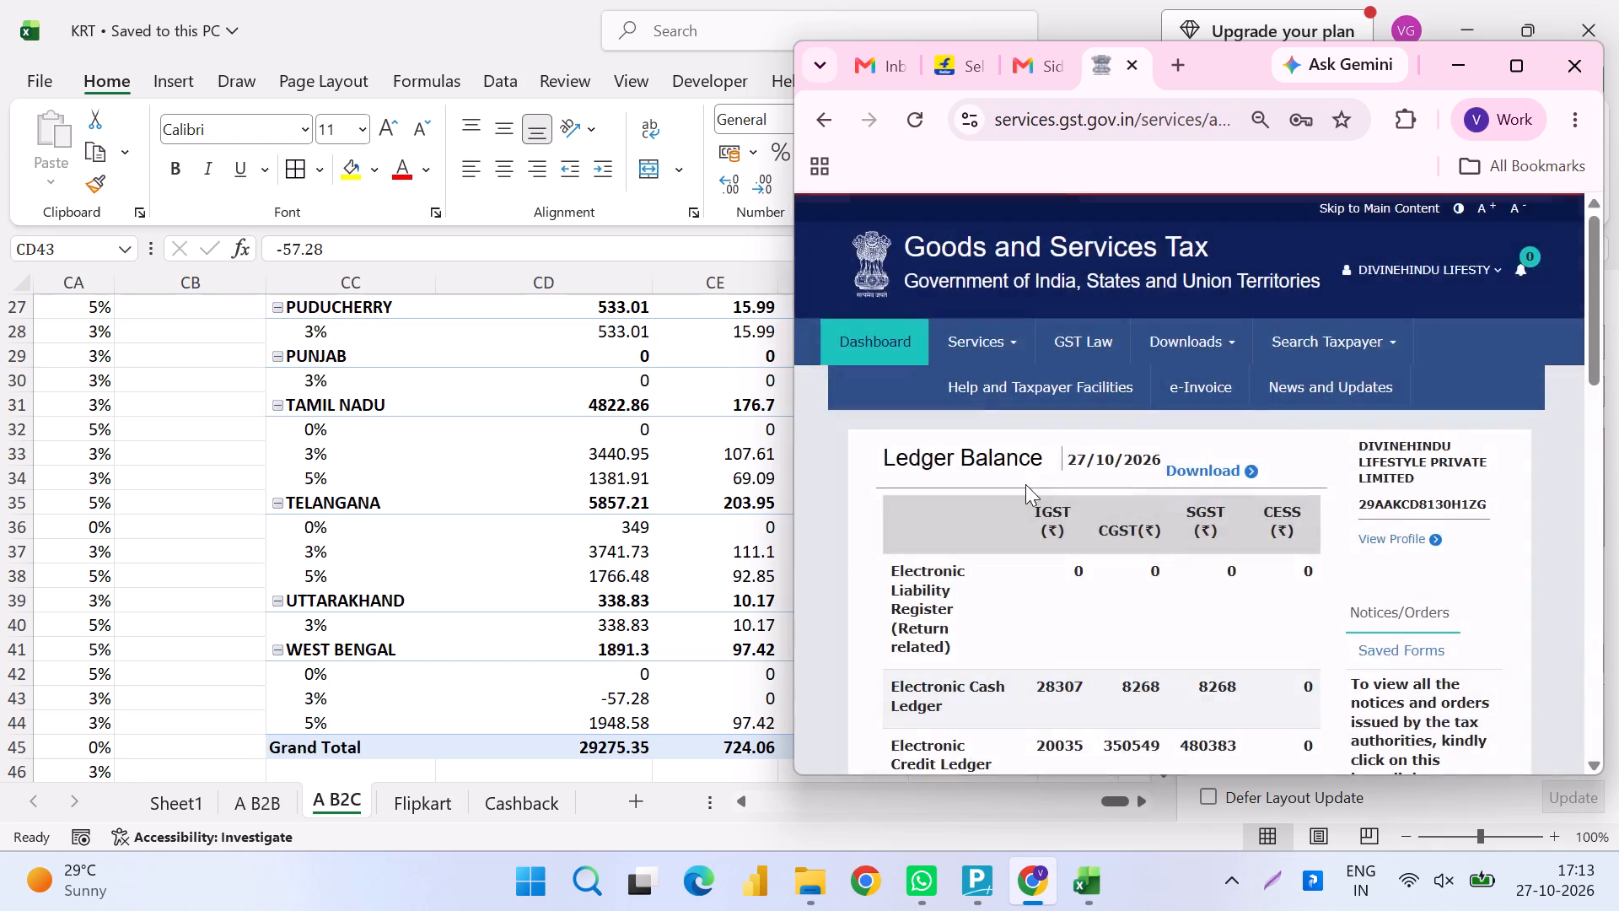
scroll(1025, 484, down, 2)
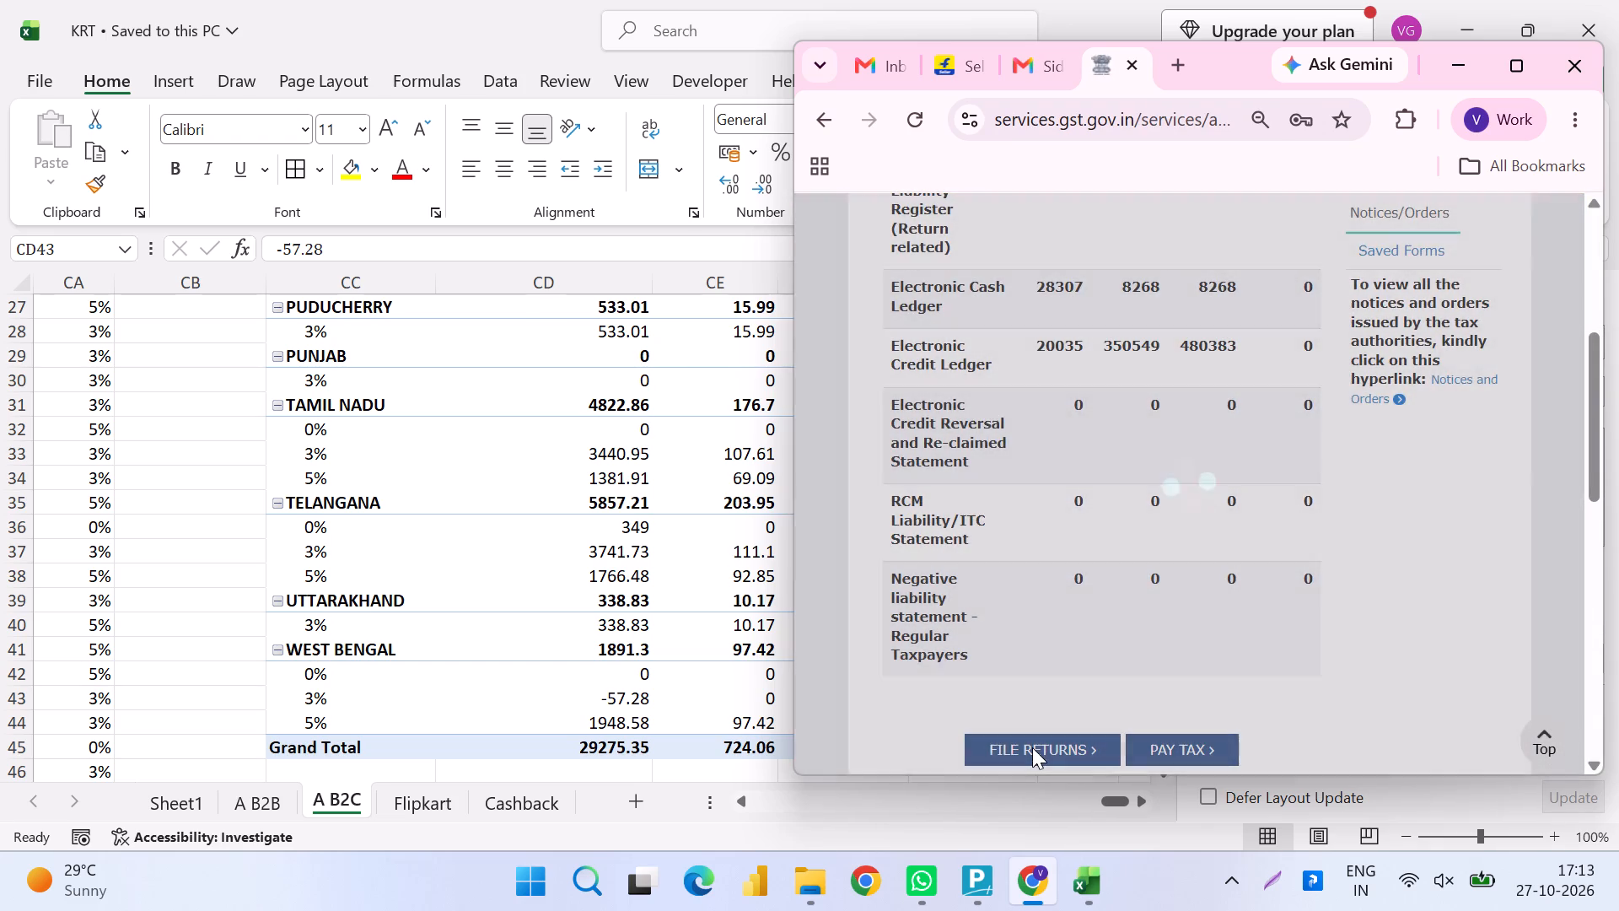
click(1032, 747)
click(1032, 747)
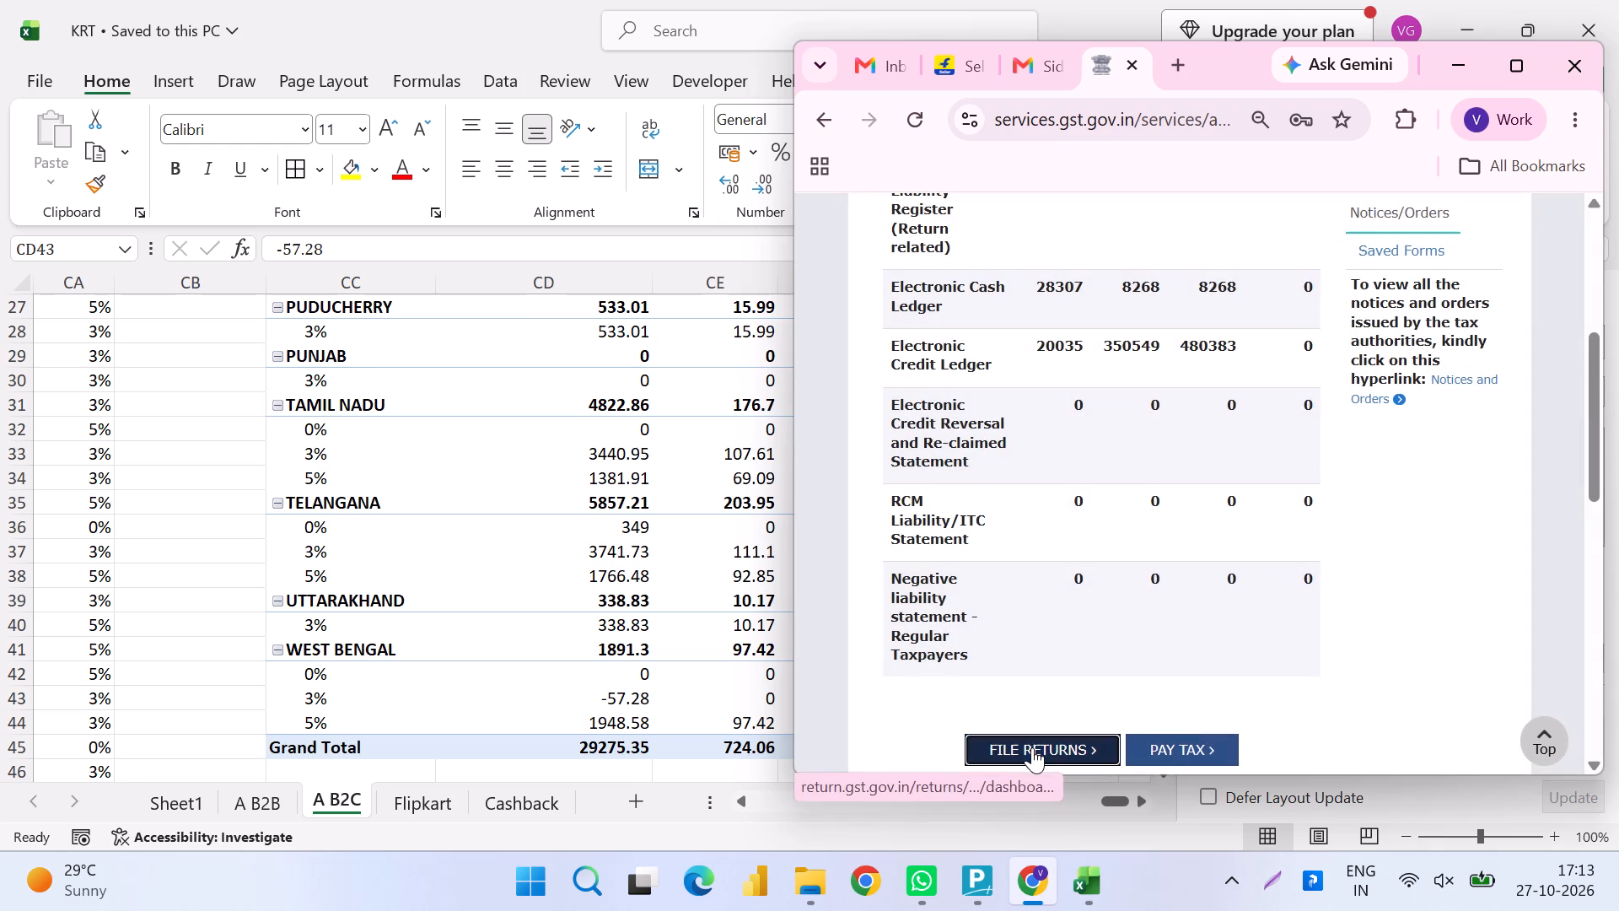
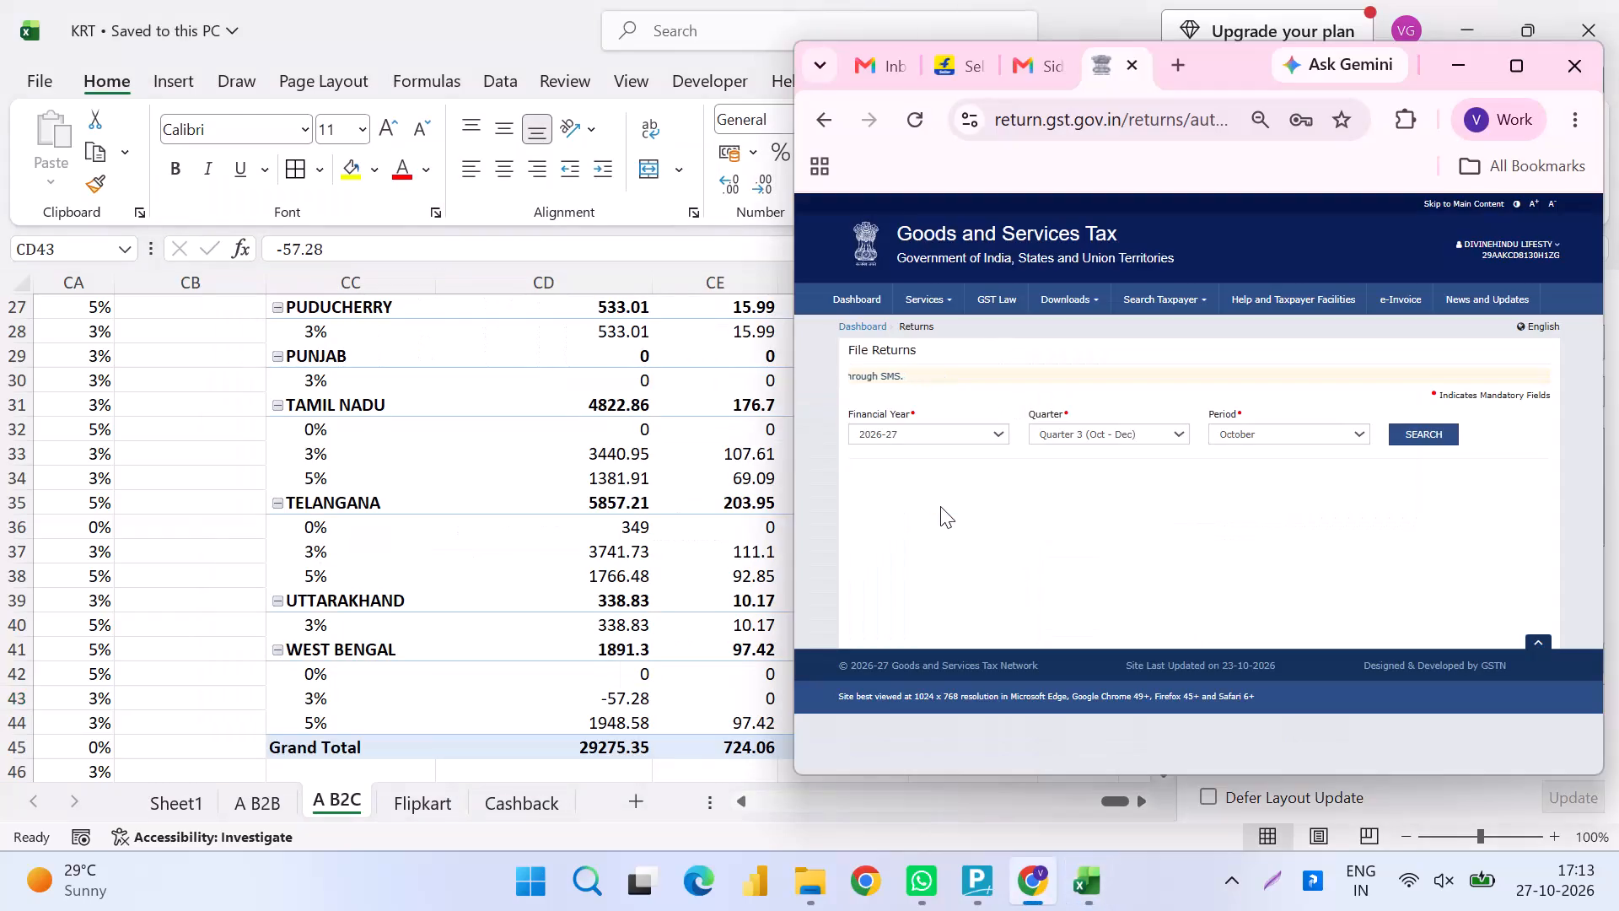
Search the 2026-27 returns for Quarter 2 (Jul - Sep), September, and open the GSTR-1 details of outward supplies.
click(1107, 427)
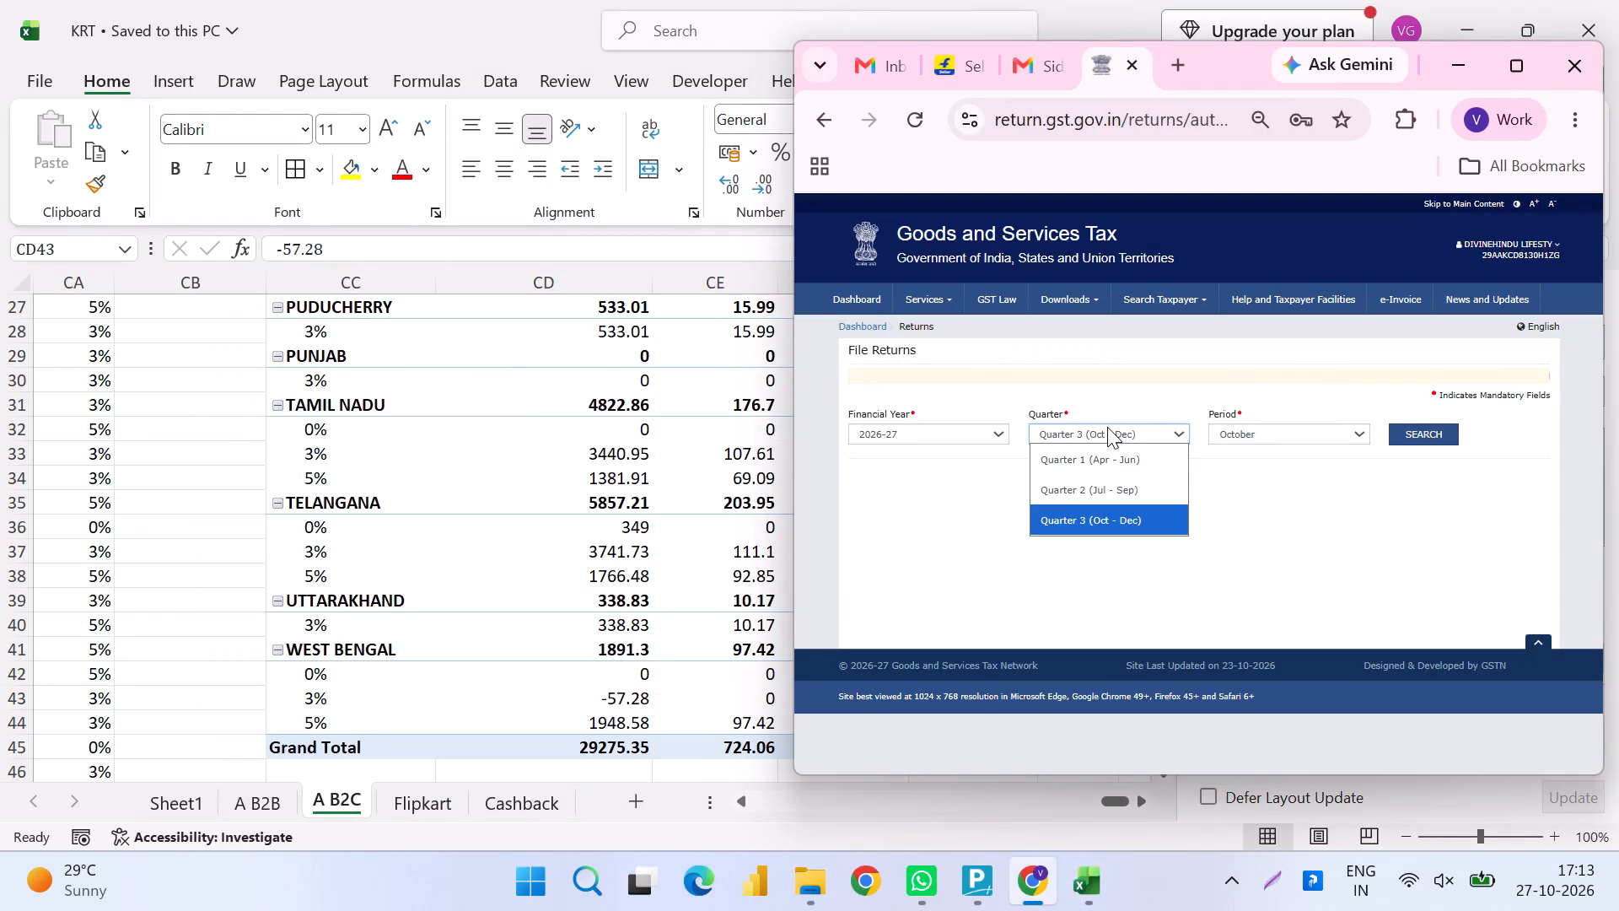
key(Up)
key(Return)
key(Tab)
key(Tab)
key(Return)
scroll(1107, 427, down, 2)
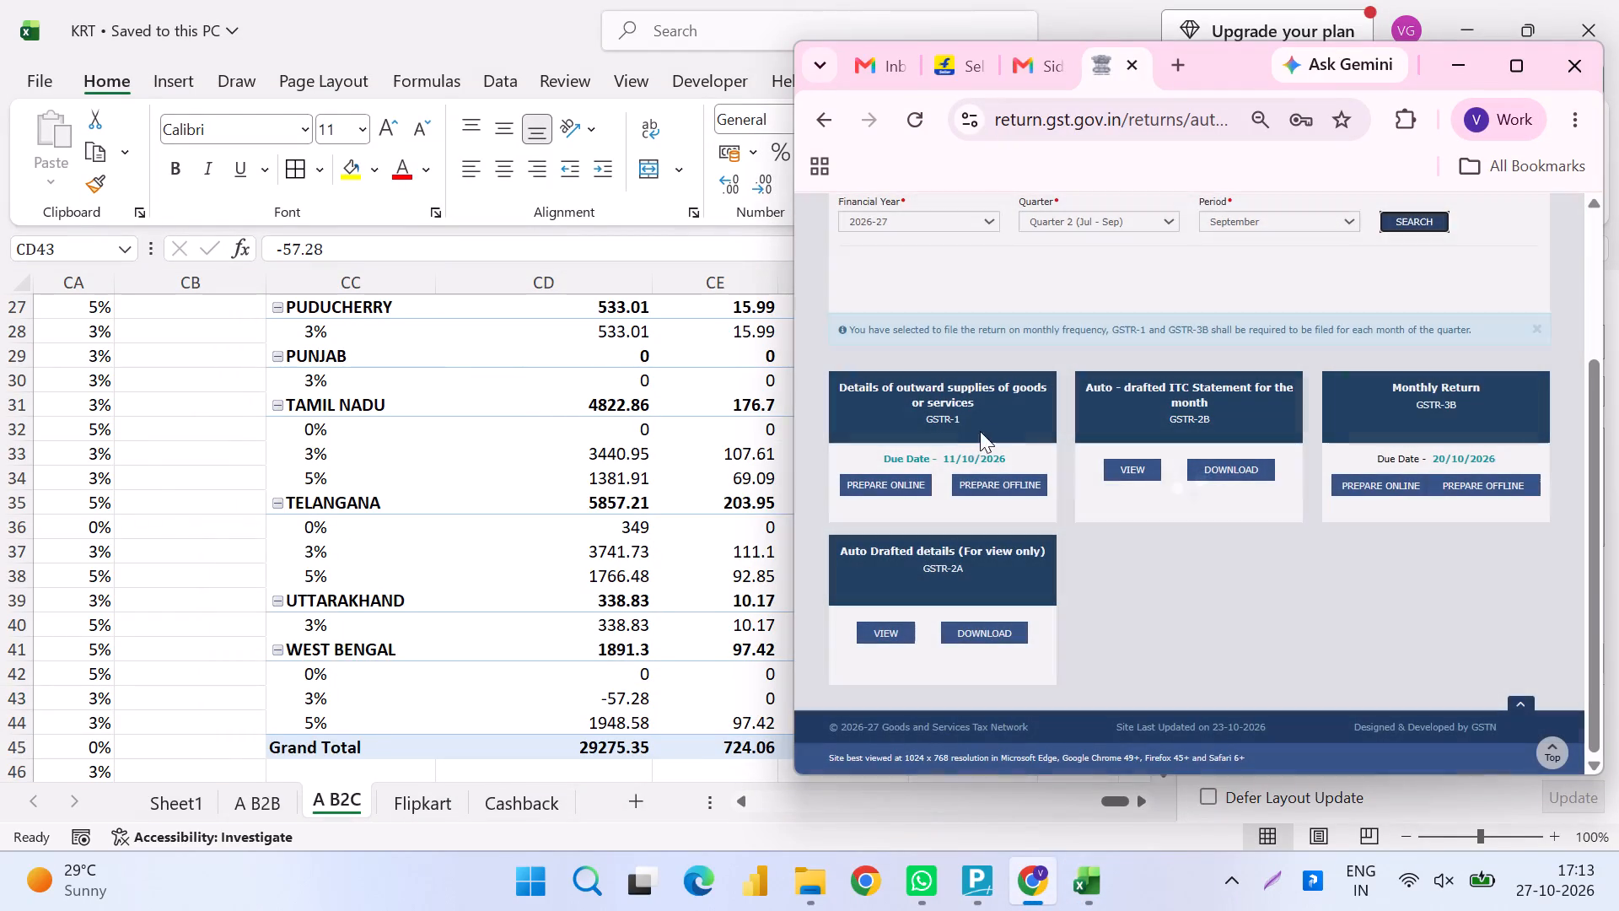
click(964, 418)
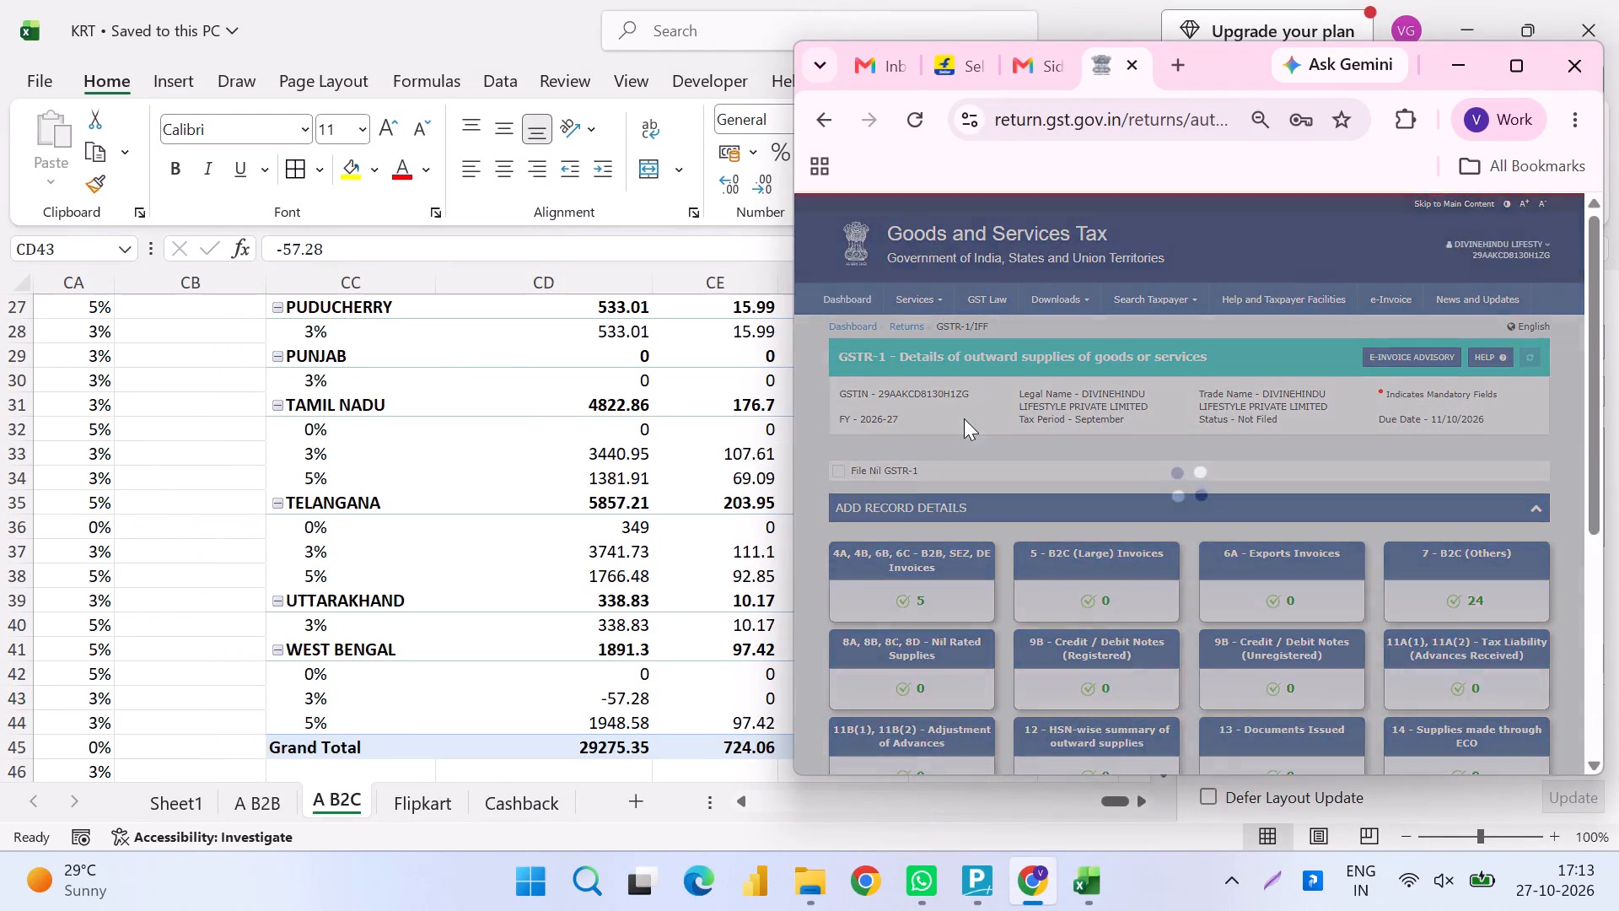
scroll(964, 418, down, 4)
scroll(1349, 520, up, 1)
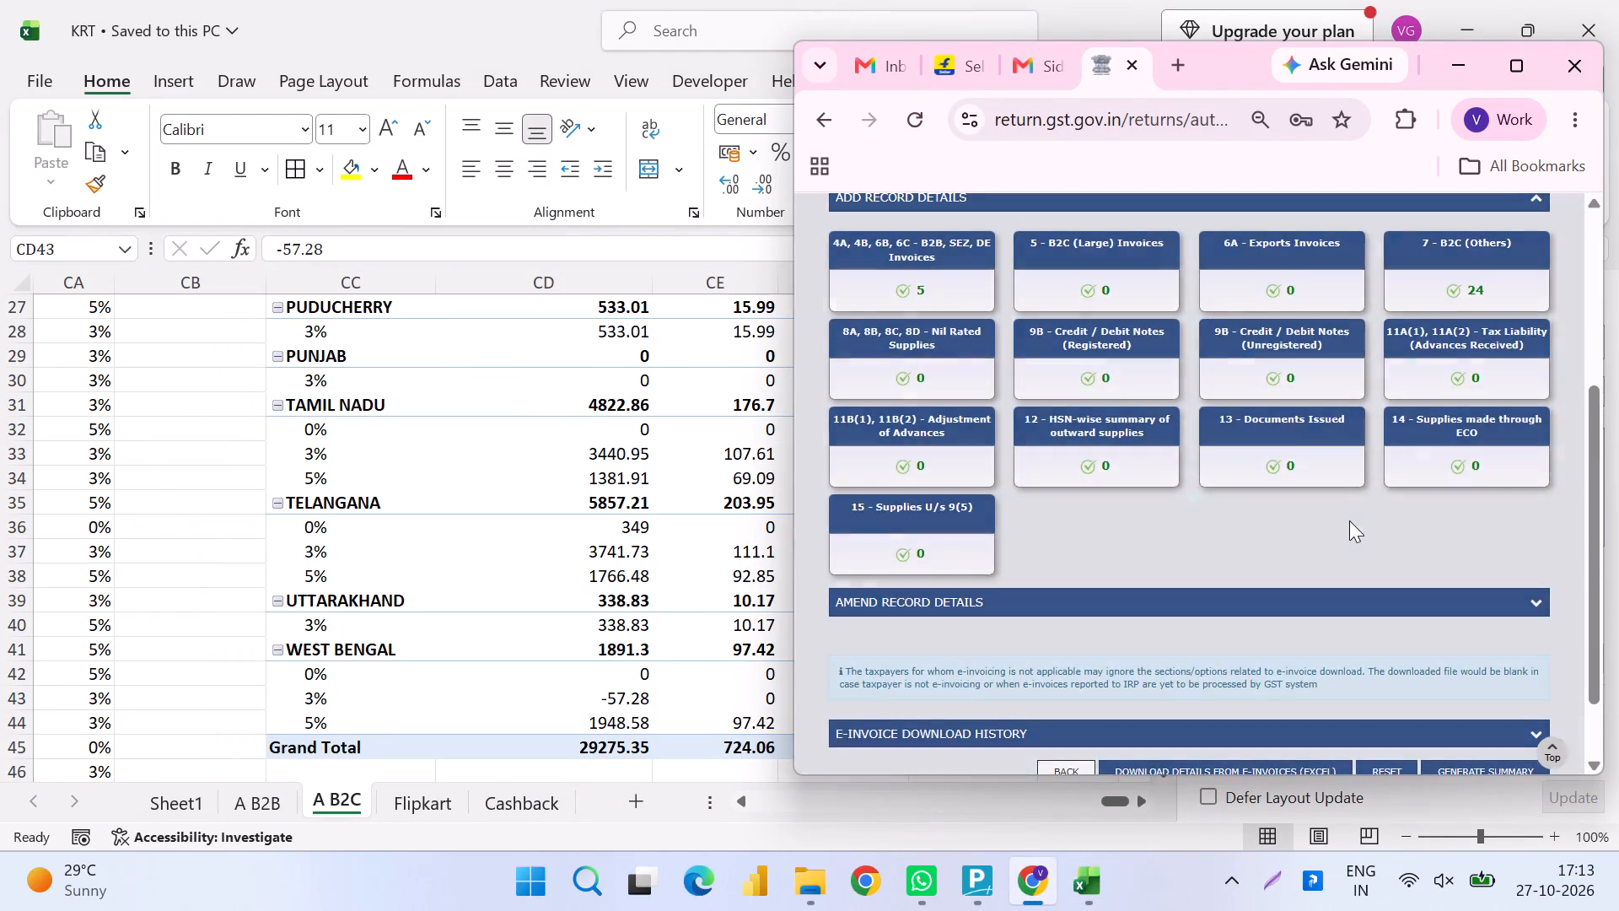
Switch to the KRT workbook and look through the invoice data on the A B2C sheet.
key(alt+Tab)
scroll(447, 472, down, 9)
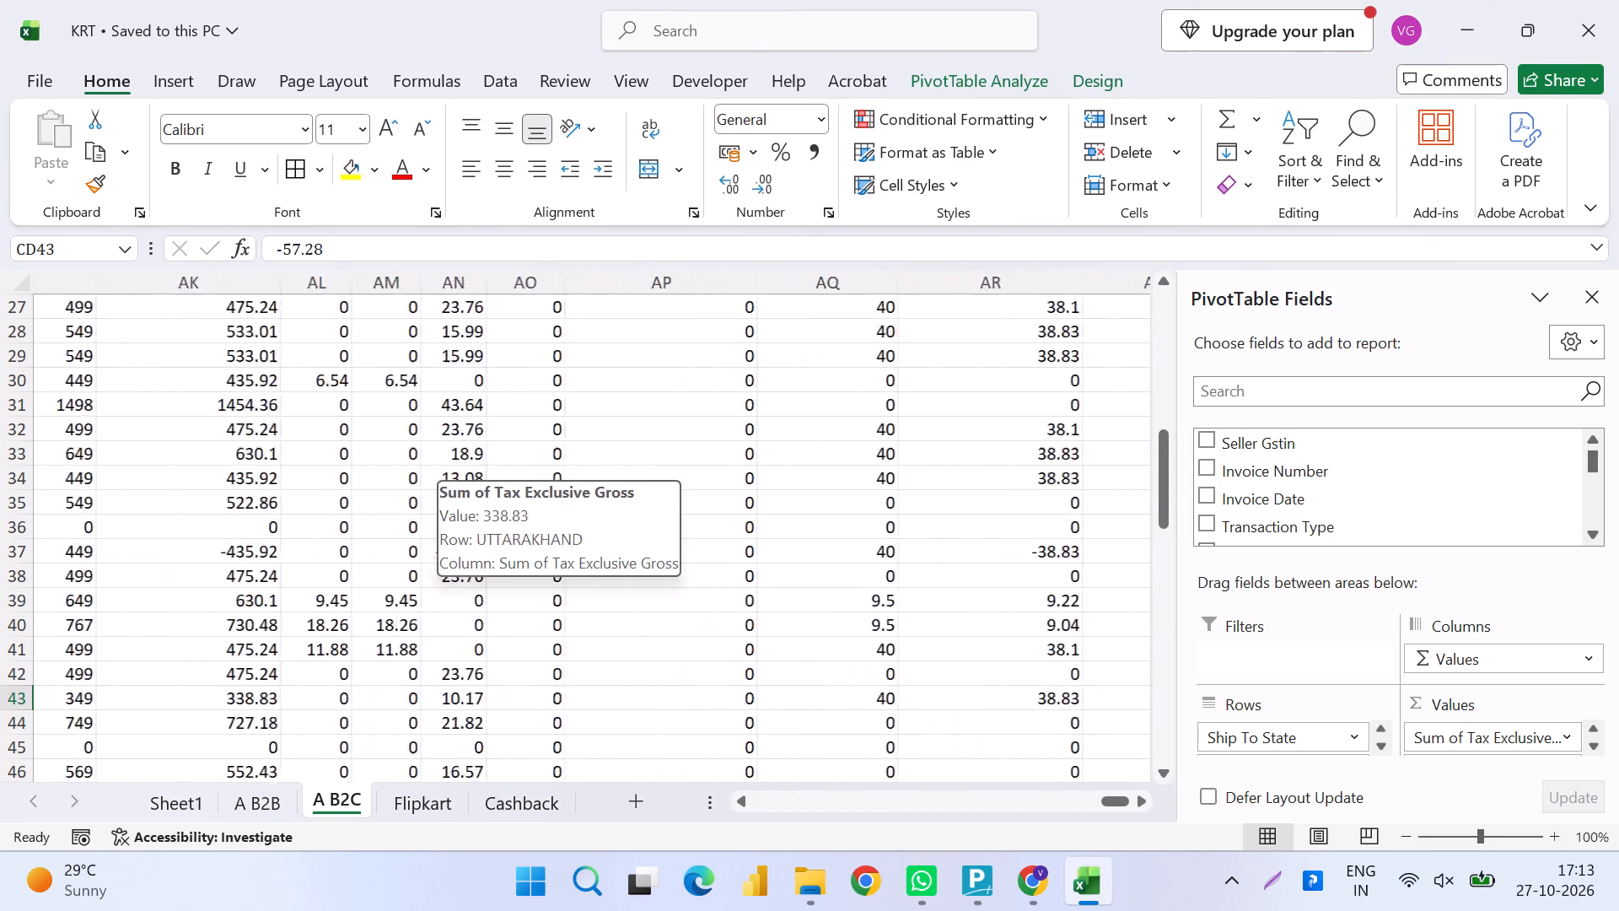
scroll(447, 472, down, 13)
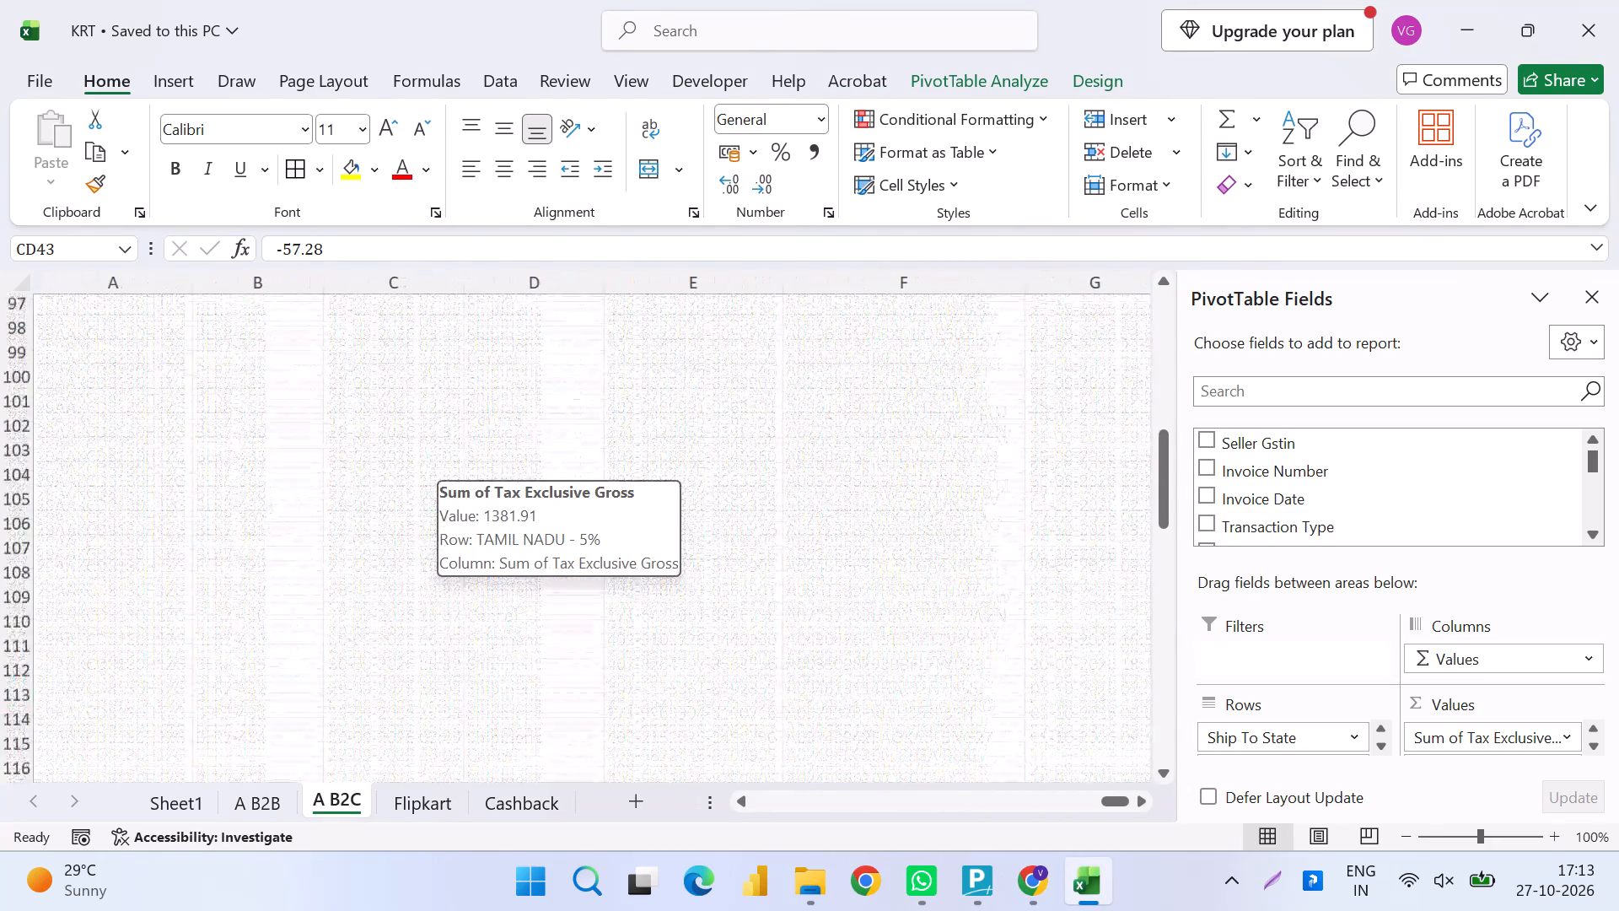
scroll(447, 472, right, 1)
scroll(447, 472, up, 1)
scroll(447, 472, right, 1)
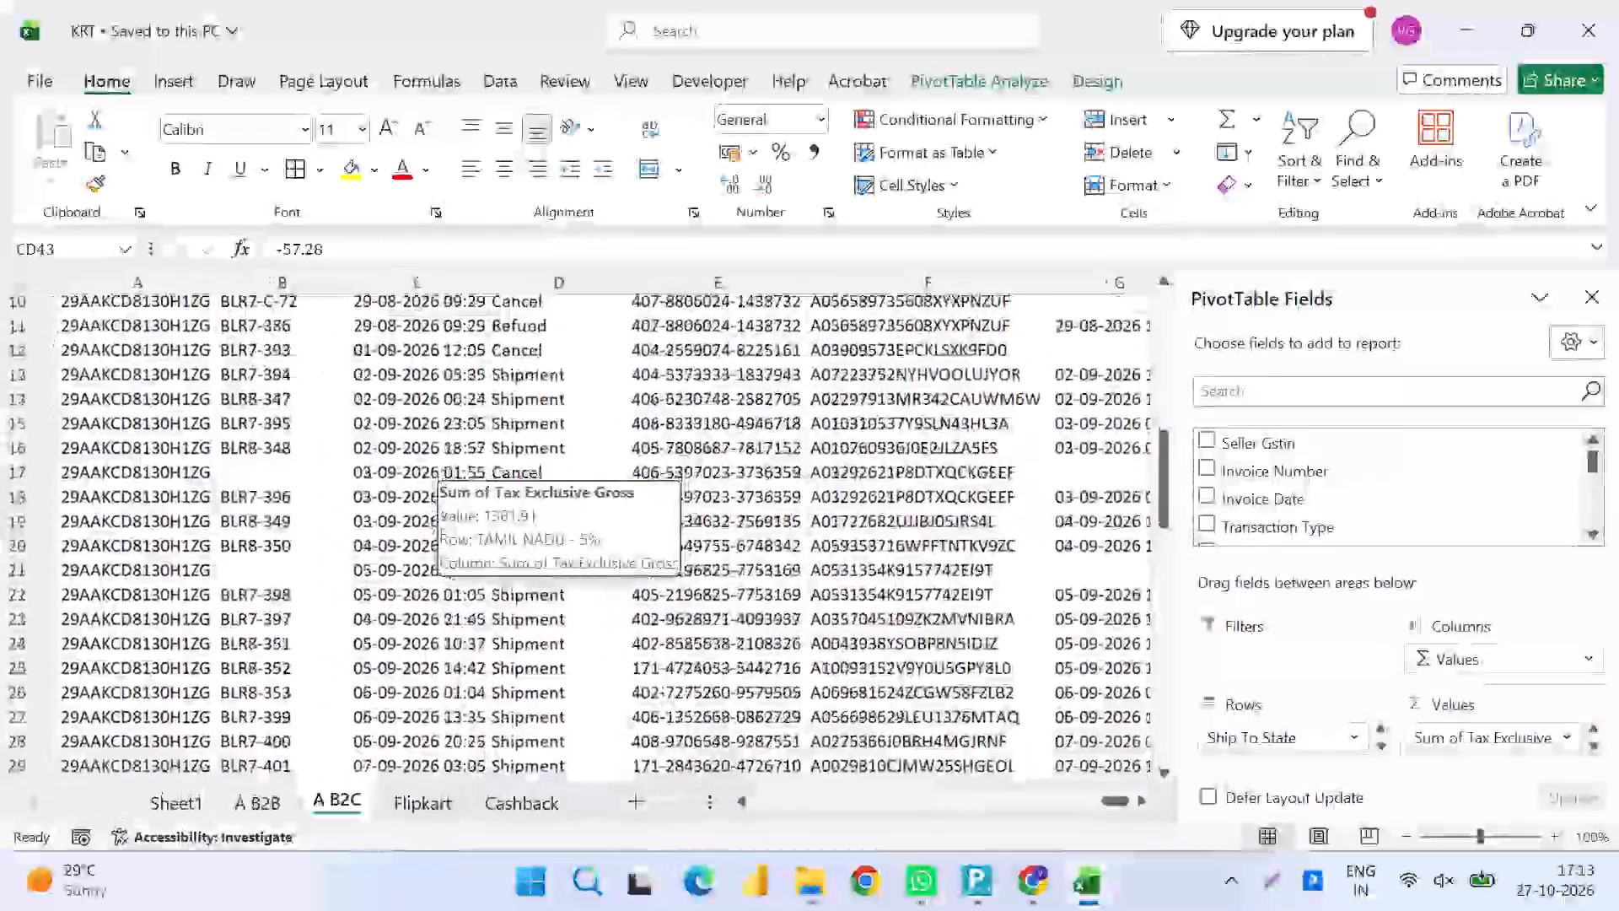
scroll(447, 472, right, 1)
scroll(447, 472, left, 9)
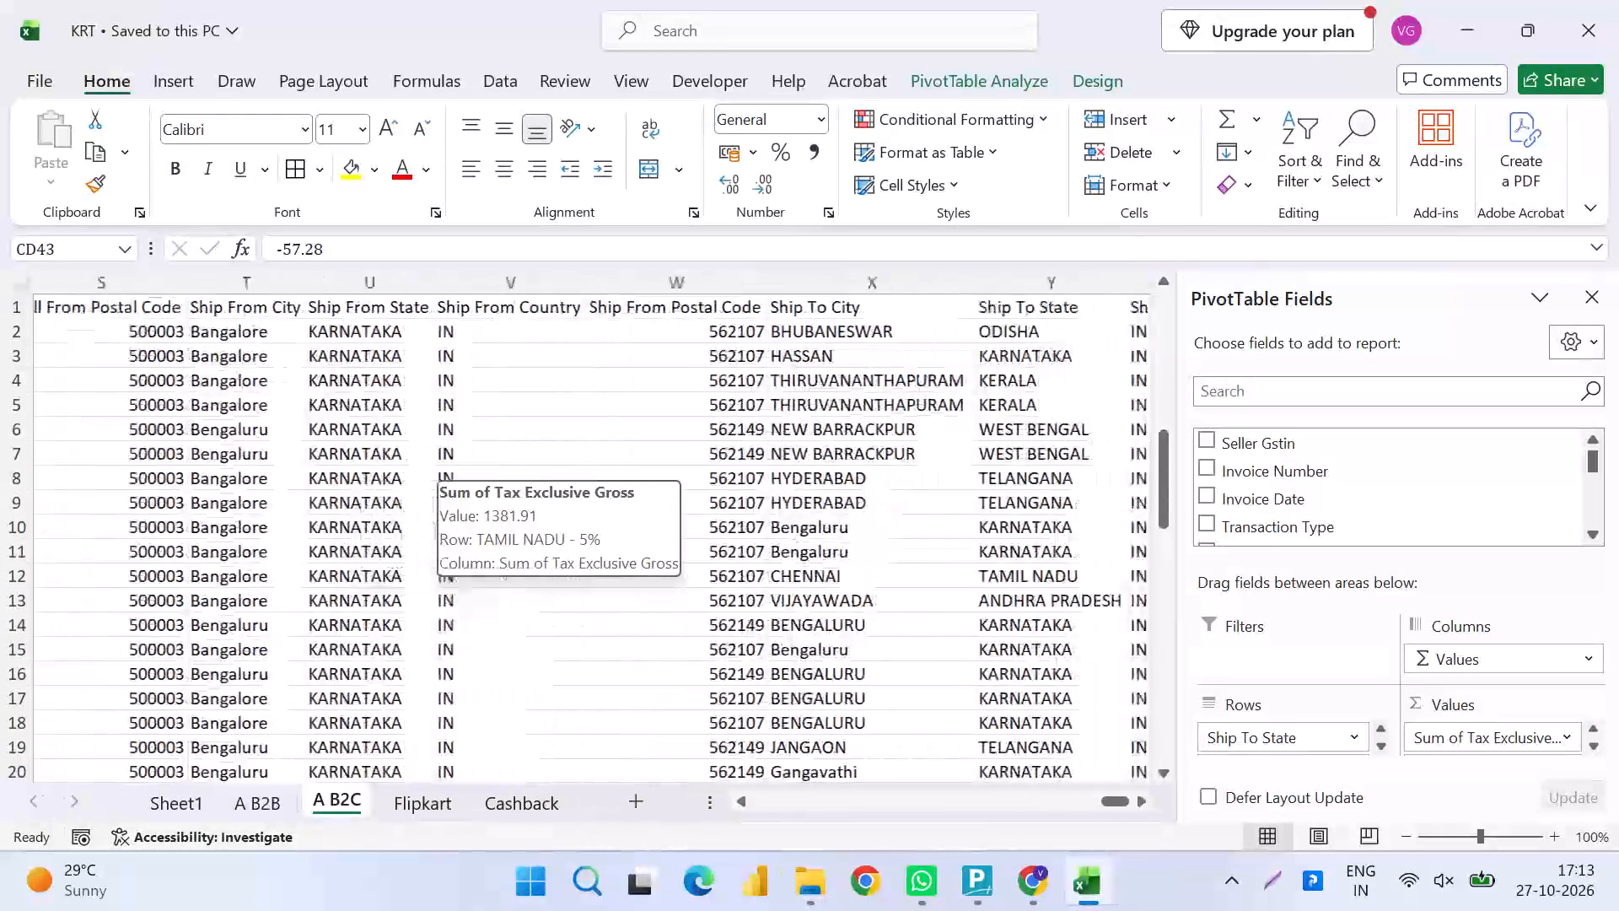
scroll(607, 490, left, 4)
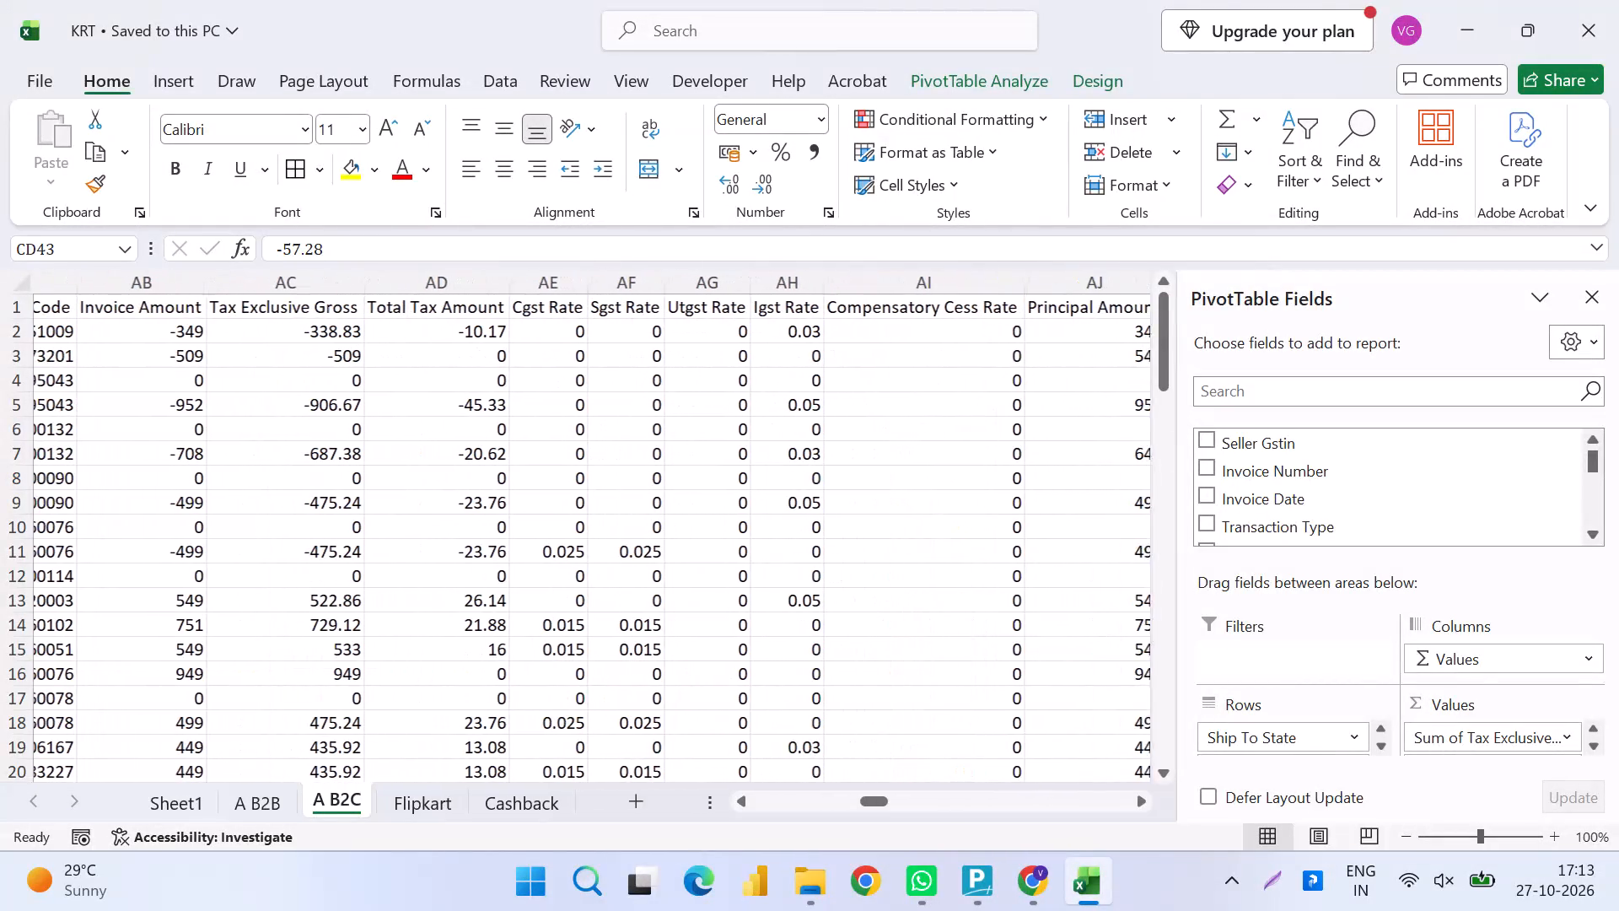
scroll(480, 658, down, 5)
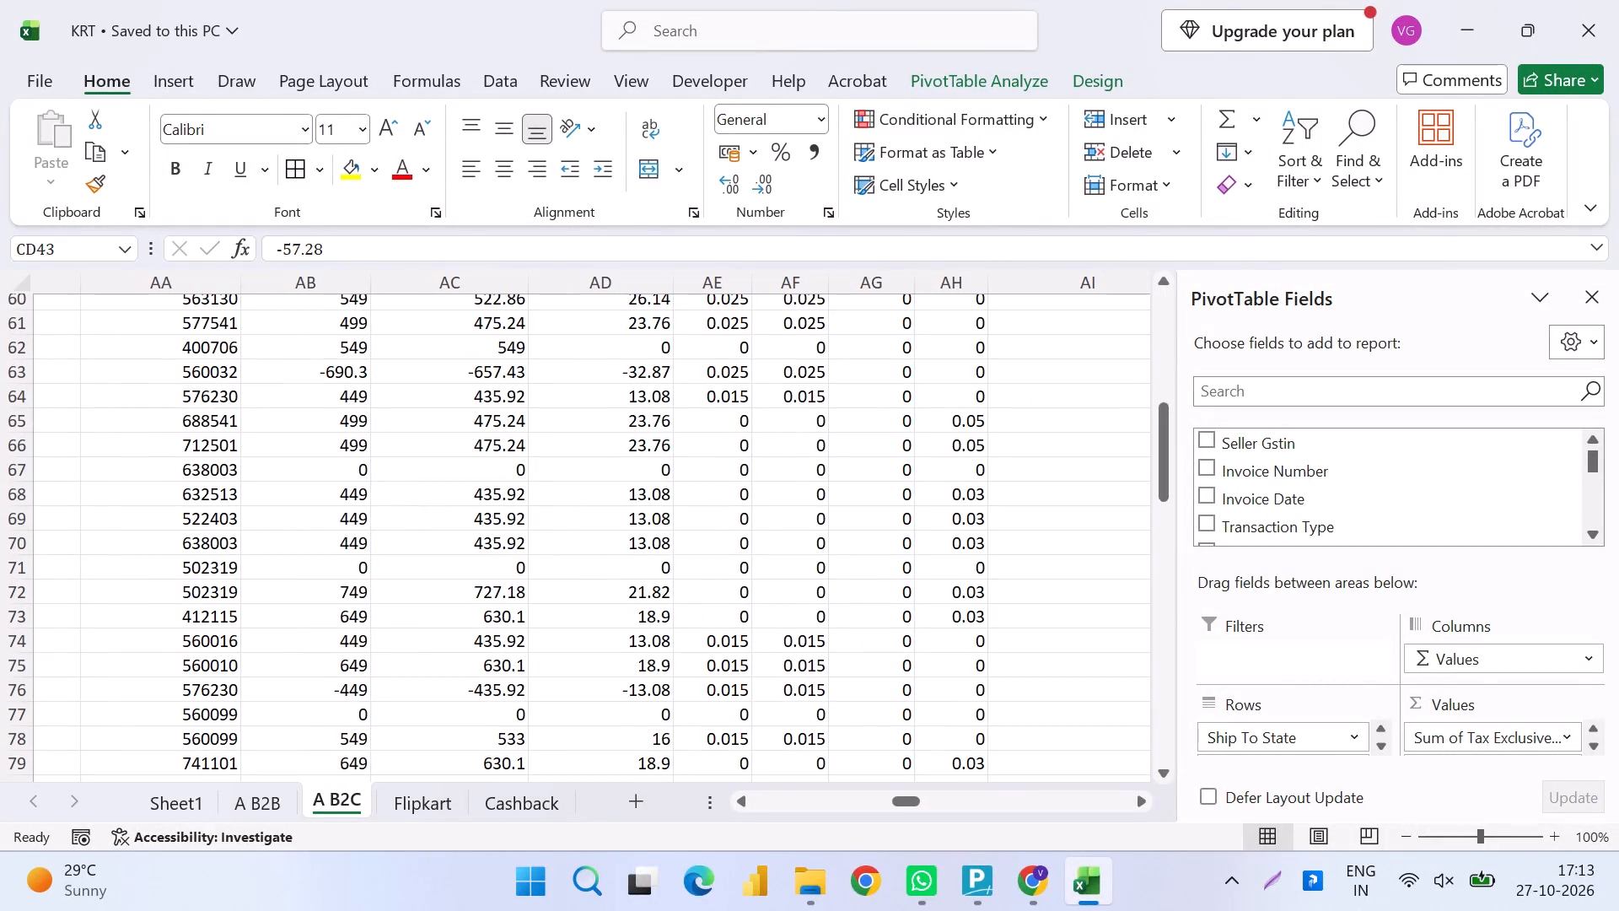
Show the state-wise summary on Sheet1 and check all pages of processed records in the portal's table 7 - B2C (Others) against it.
click(196, 803)
scroll(317, 634, down, 1)
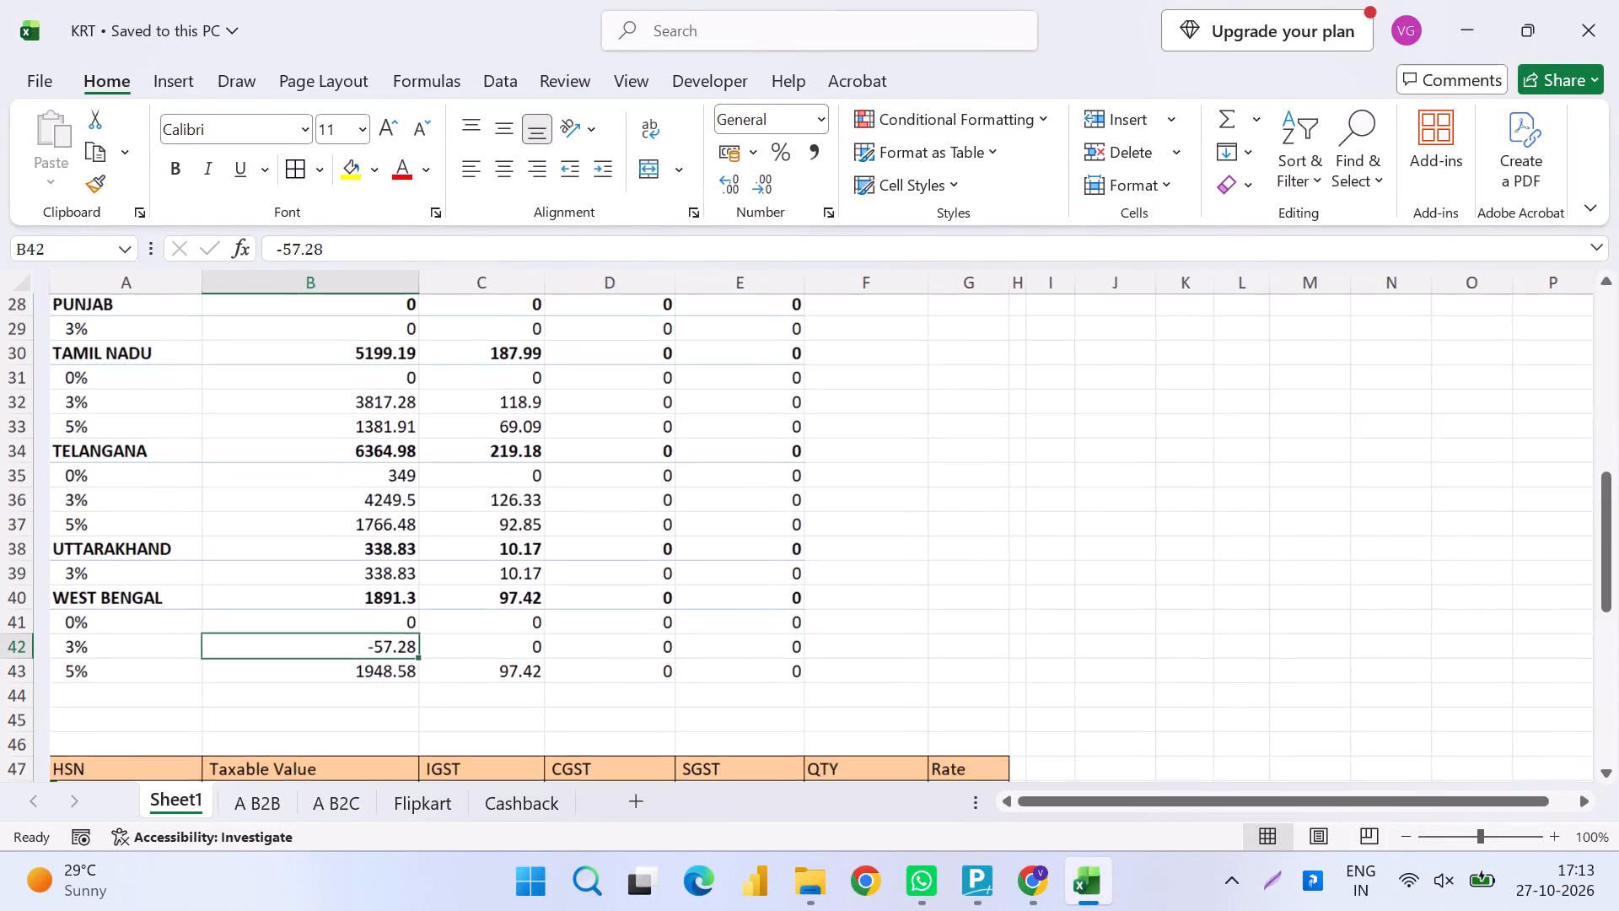
key(alt+Tab)
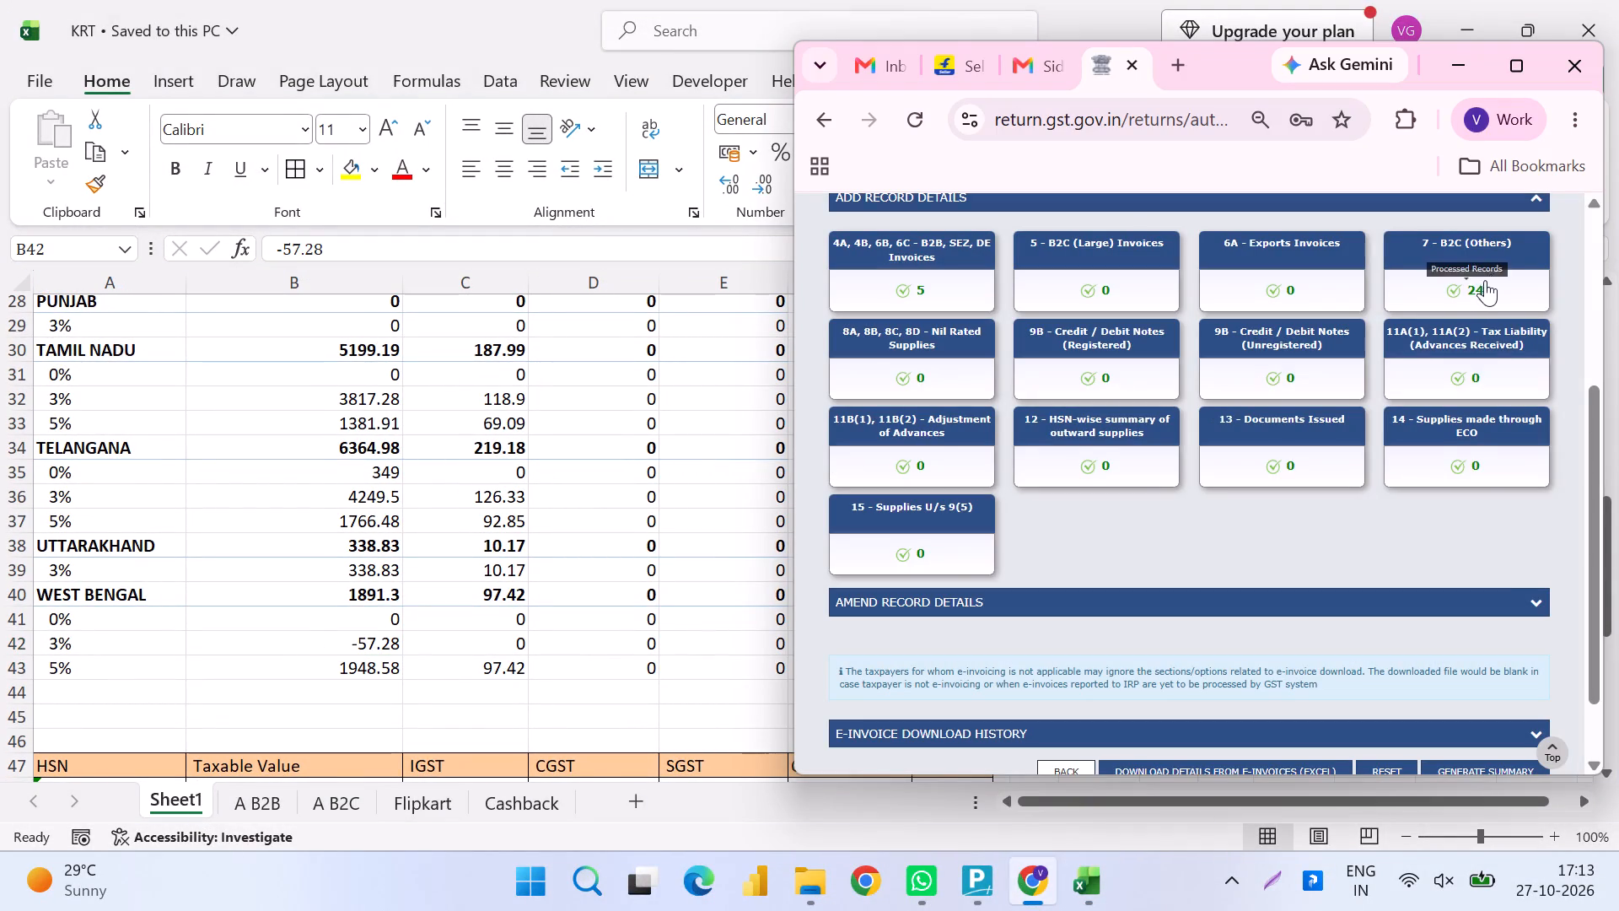
click(1493, 270)
scroll(1214, 486, down, 4)
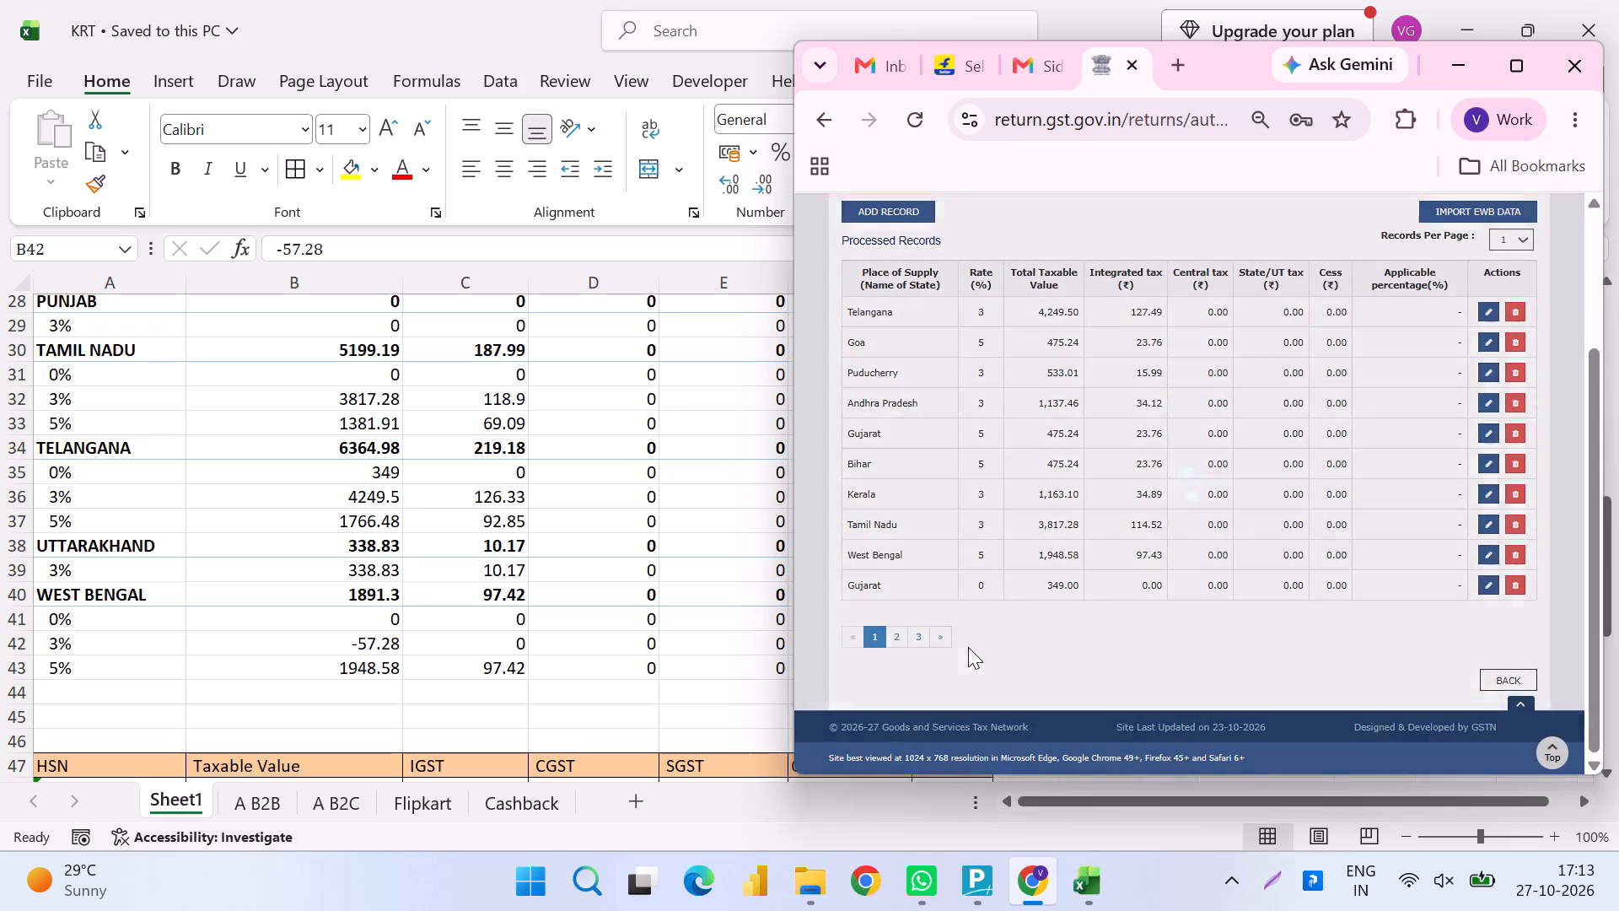
click(919, 639)
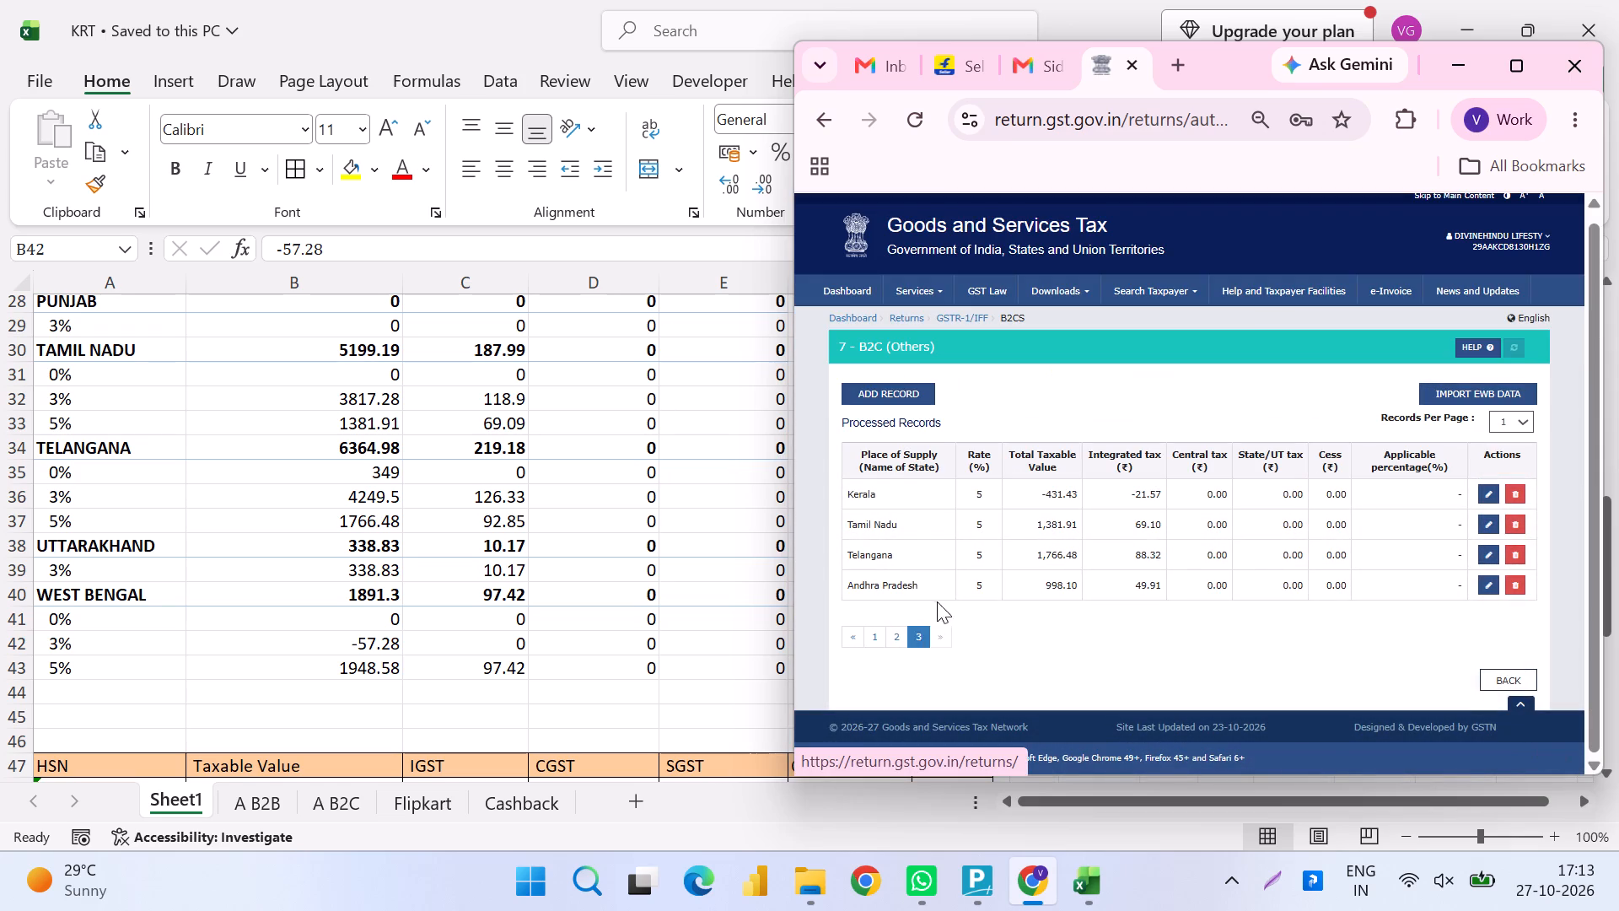
click(899, 637)
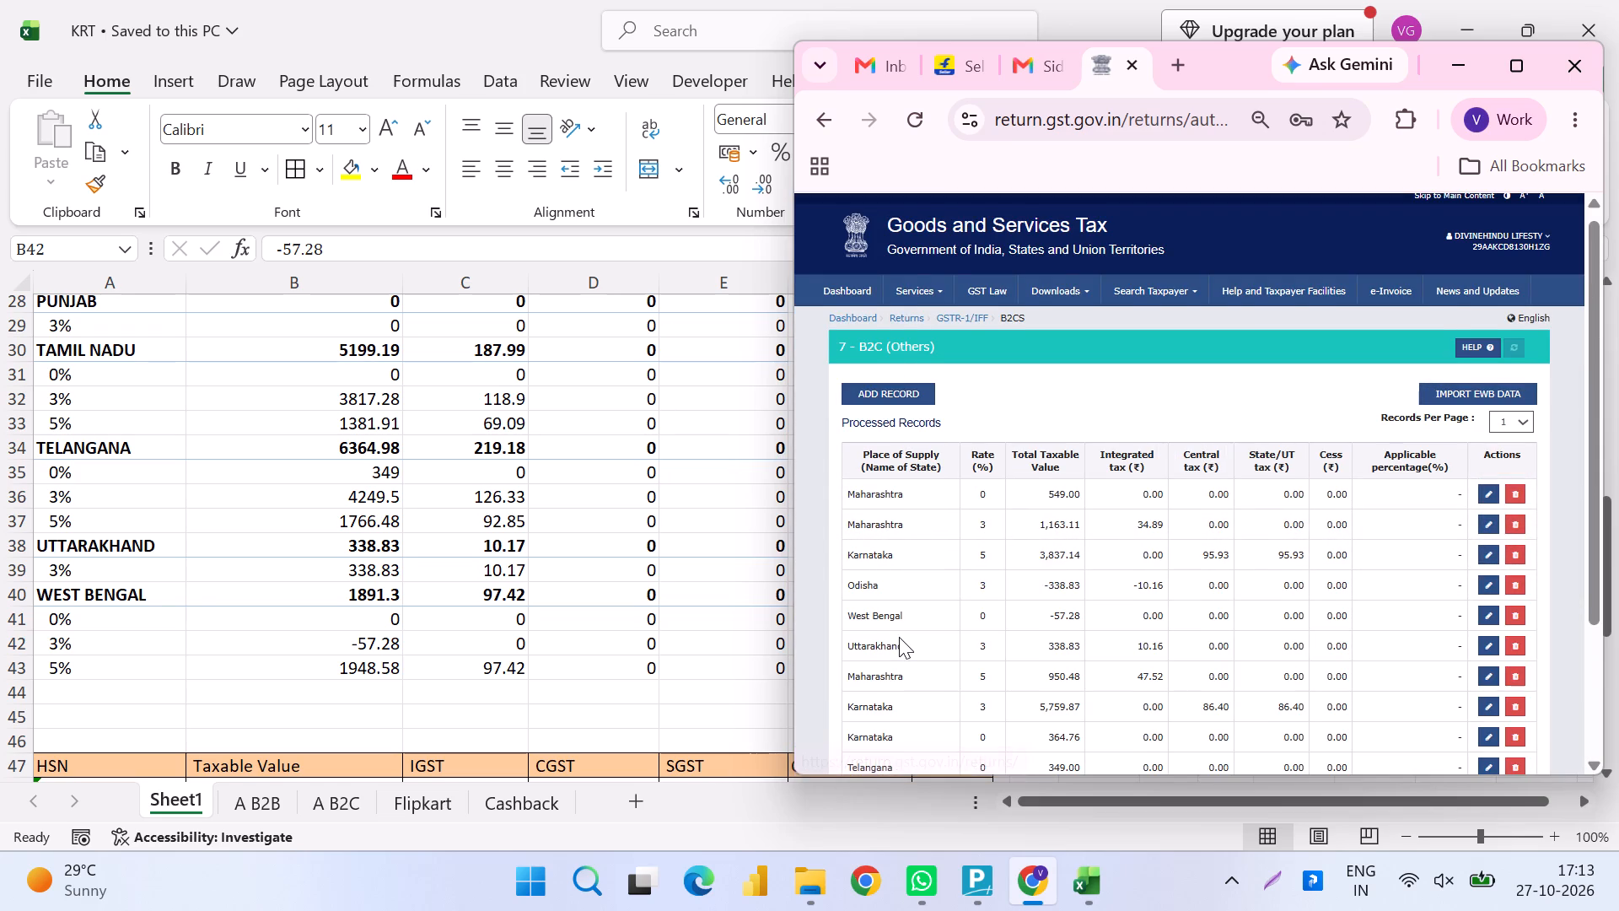
scroll(899, 637, down, 1)
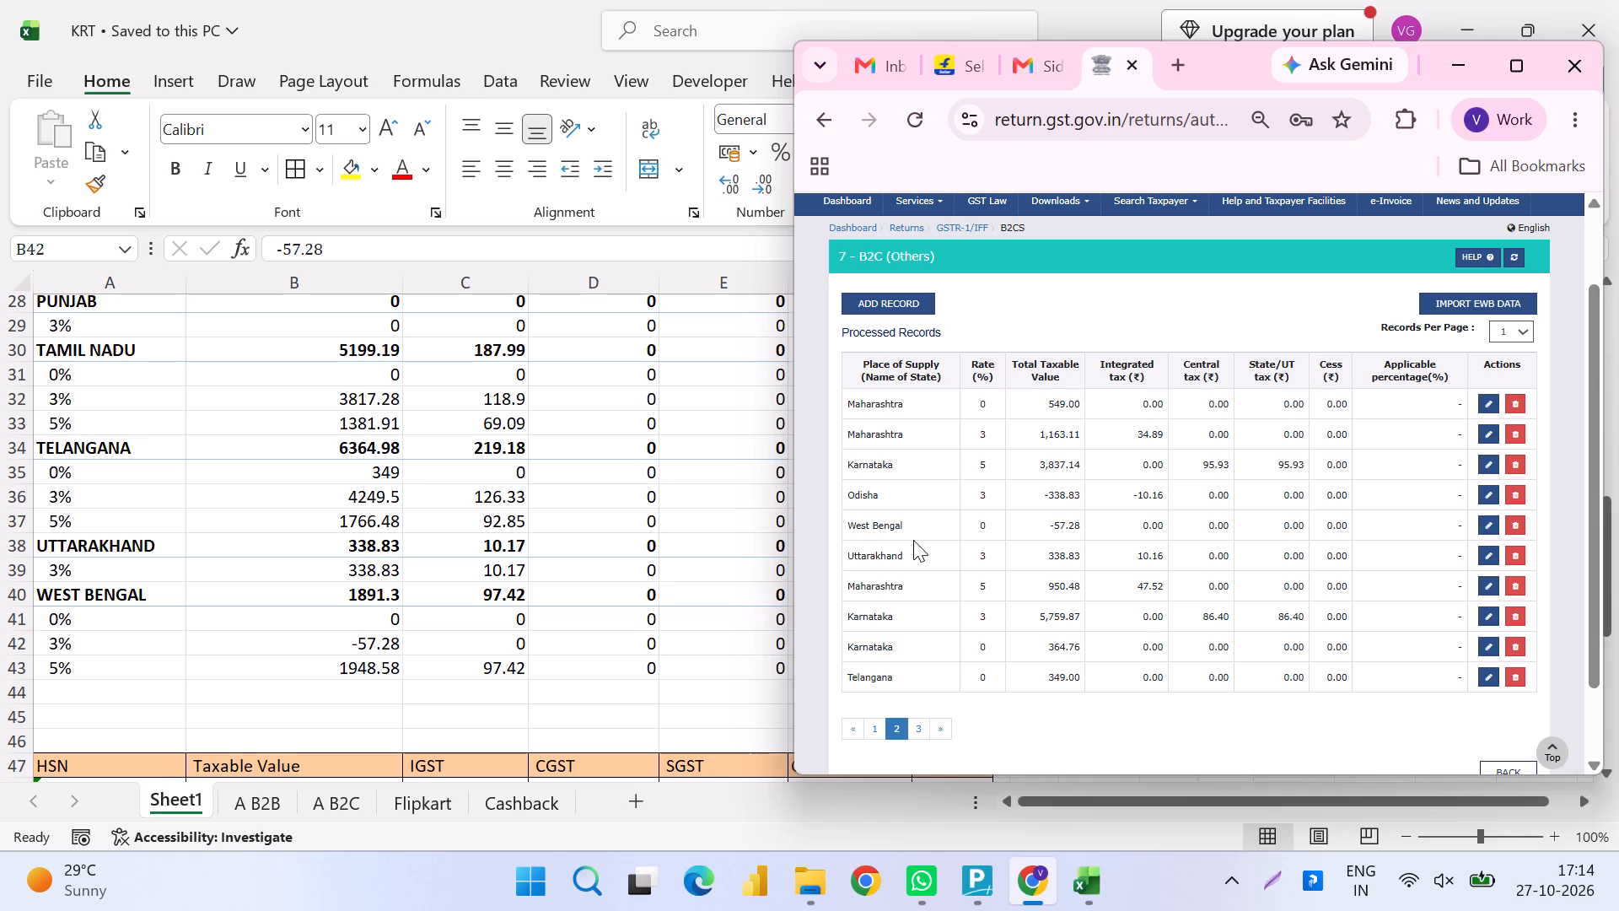
click(879, 721)
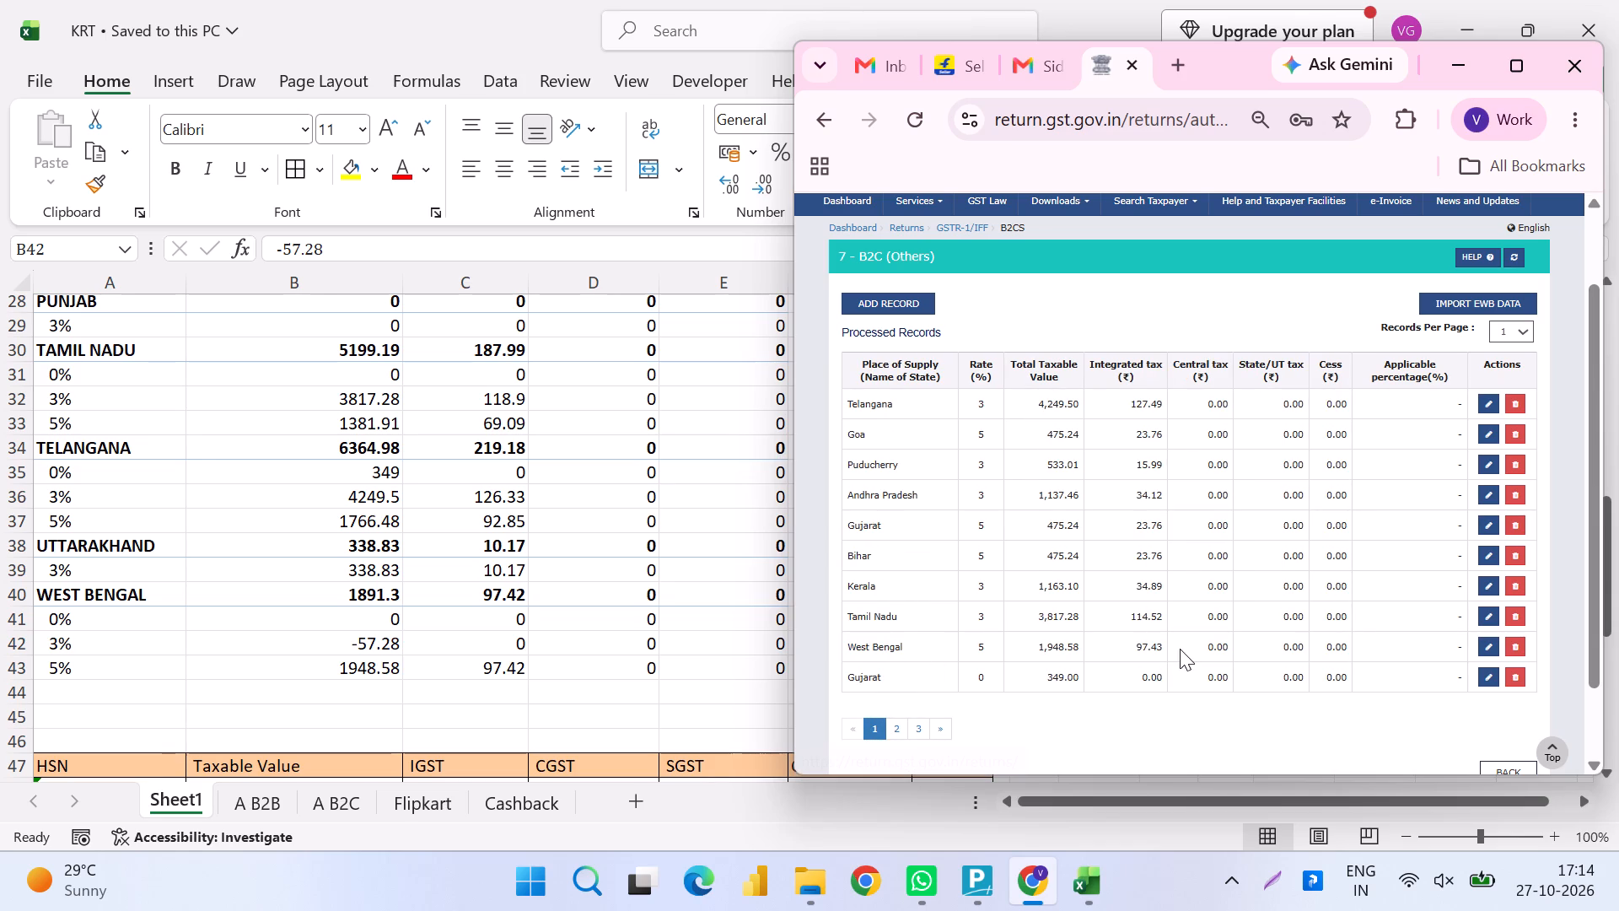
Bring the HSN table on Sheet1 into view and open table 12 - HSN-wise summary of outward supplies in GSTR-1.
scroll(294, 738, right, 3)
scroll(294, 738, down, 1)
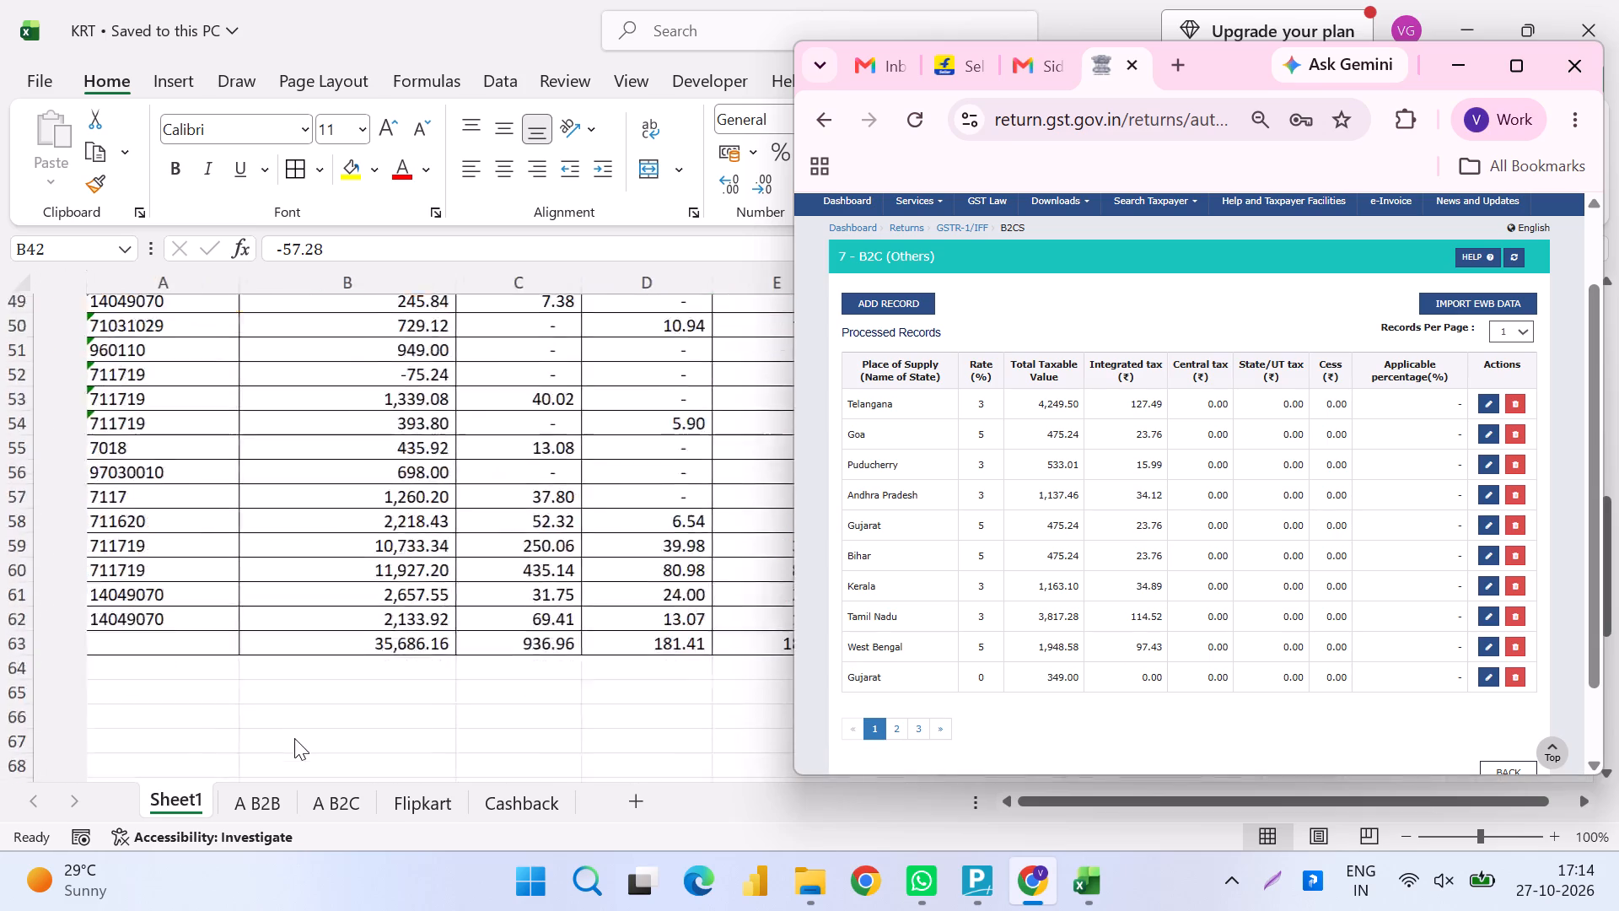
scroll(294, 738, down, 2)
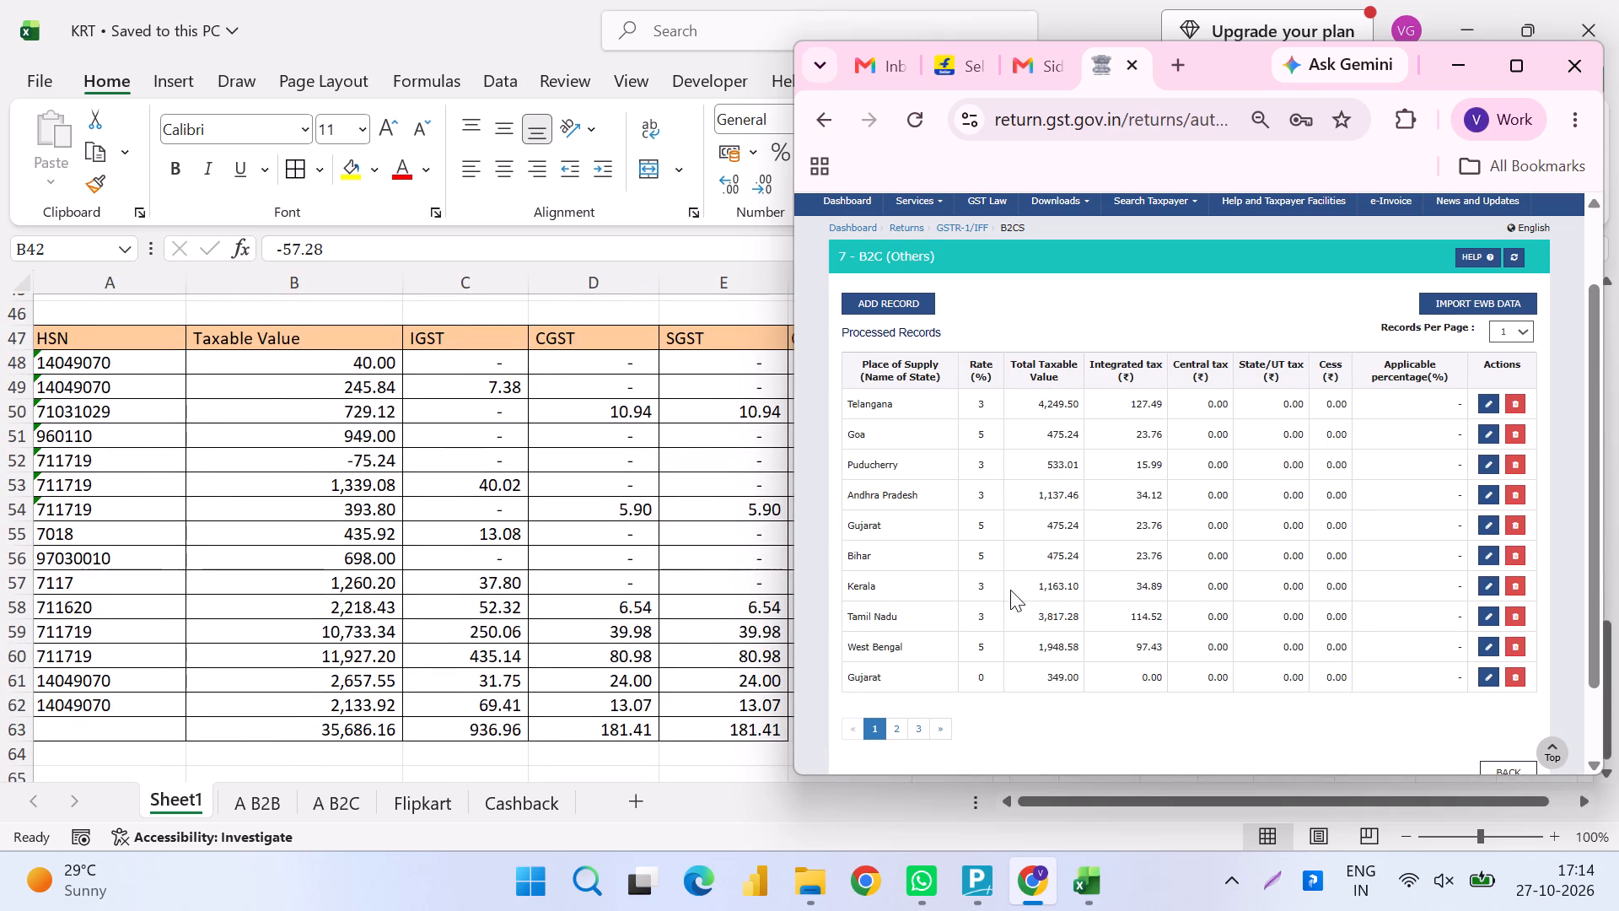
scroll(1116, 577, right, 6)
scroll(1116, 577, down, 3)
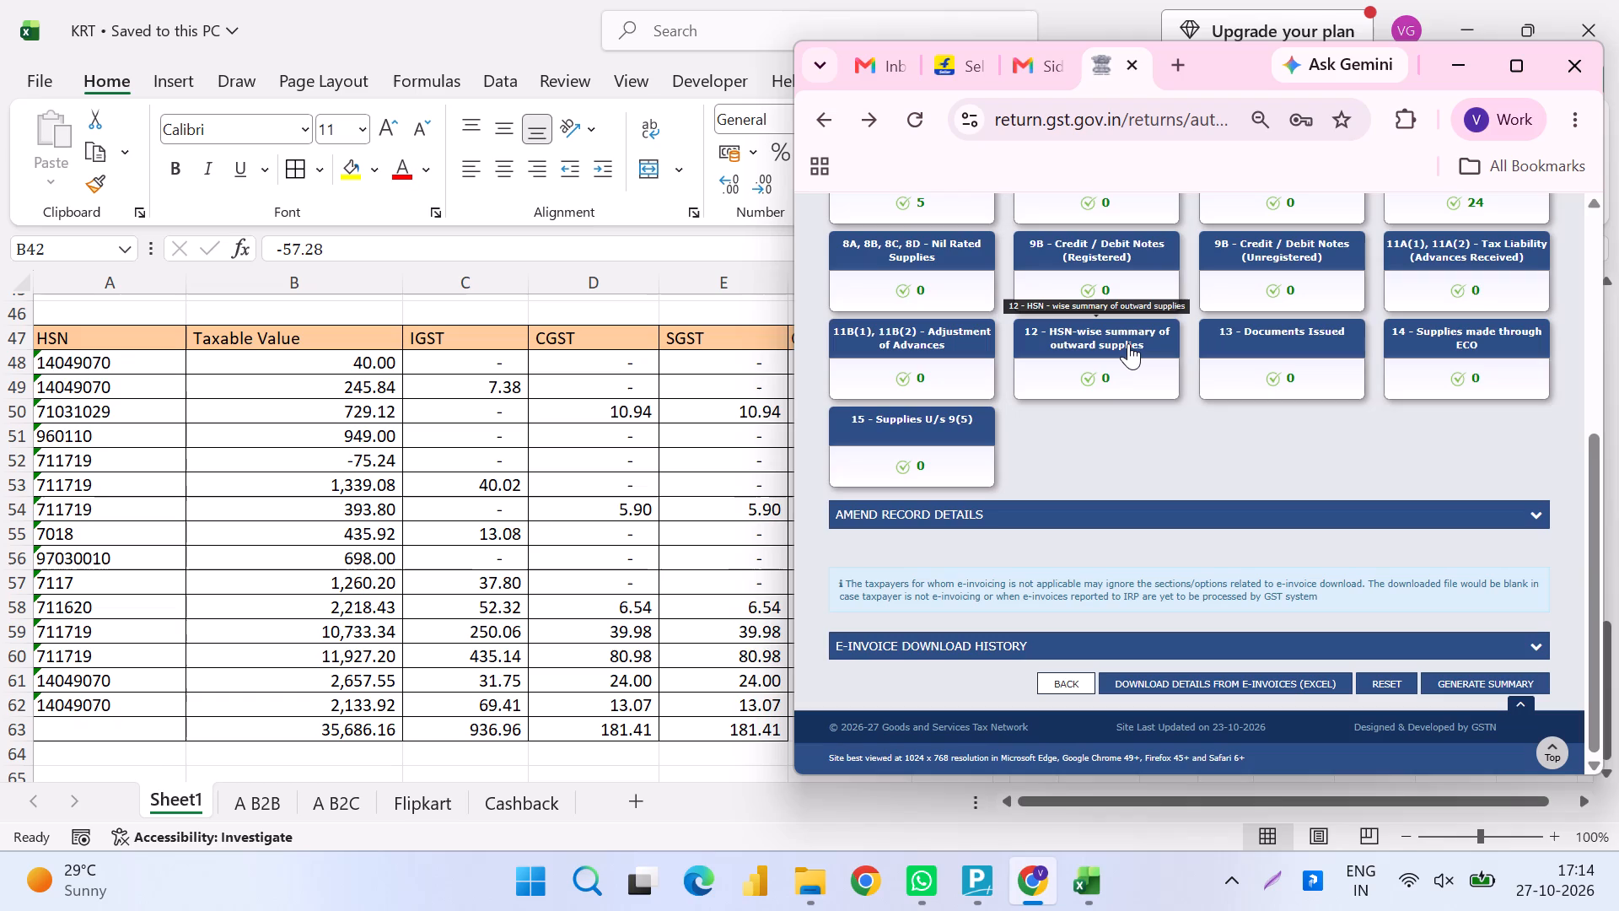
click(1128, 343)
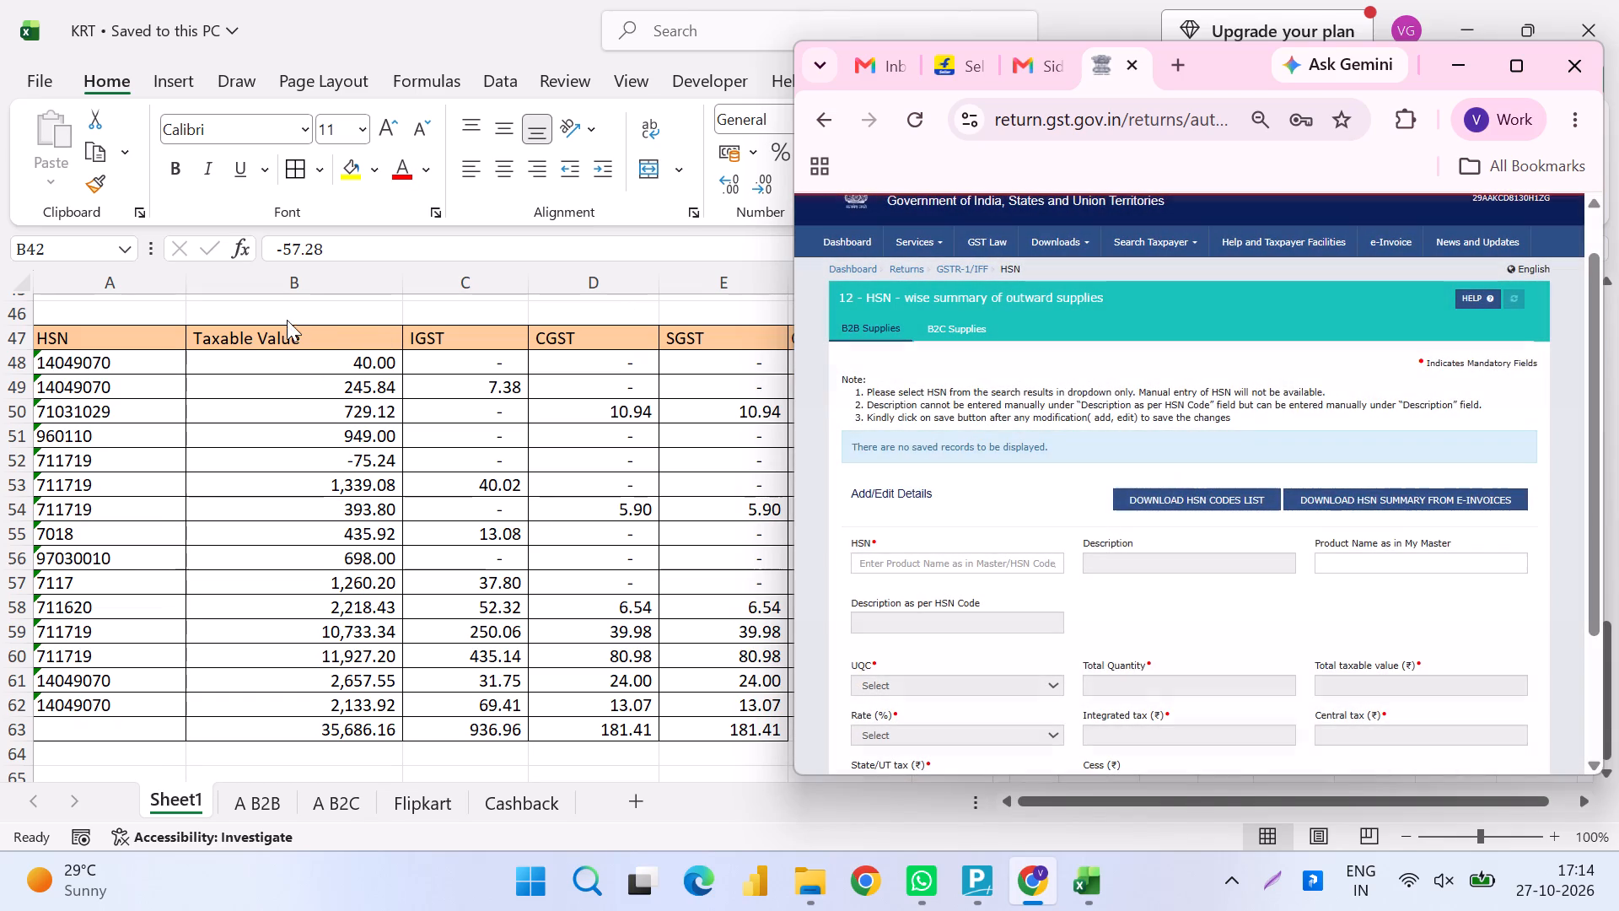
Narrow columns B to G on Sheet1 so the whole HSN table fits beside the portal window, and return to the GST portal.
double_click(404, 280)
double_click(404, 280)
drag(404, 280, 303, 299)
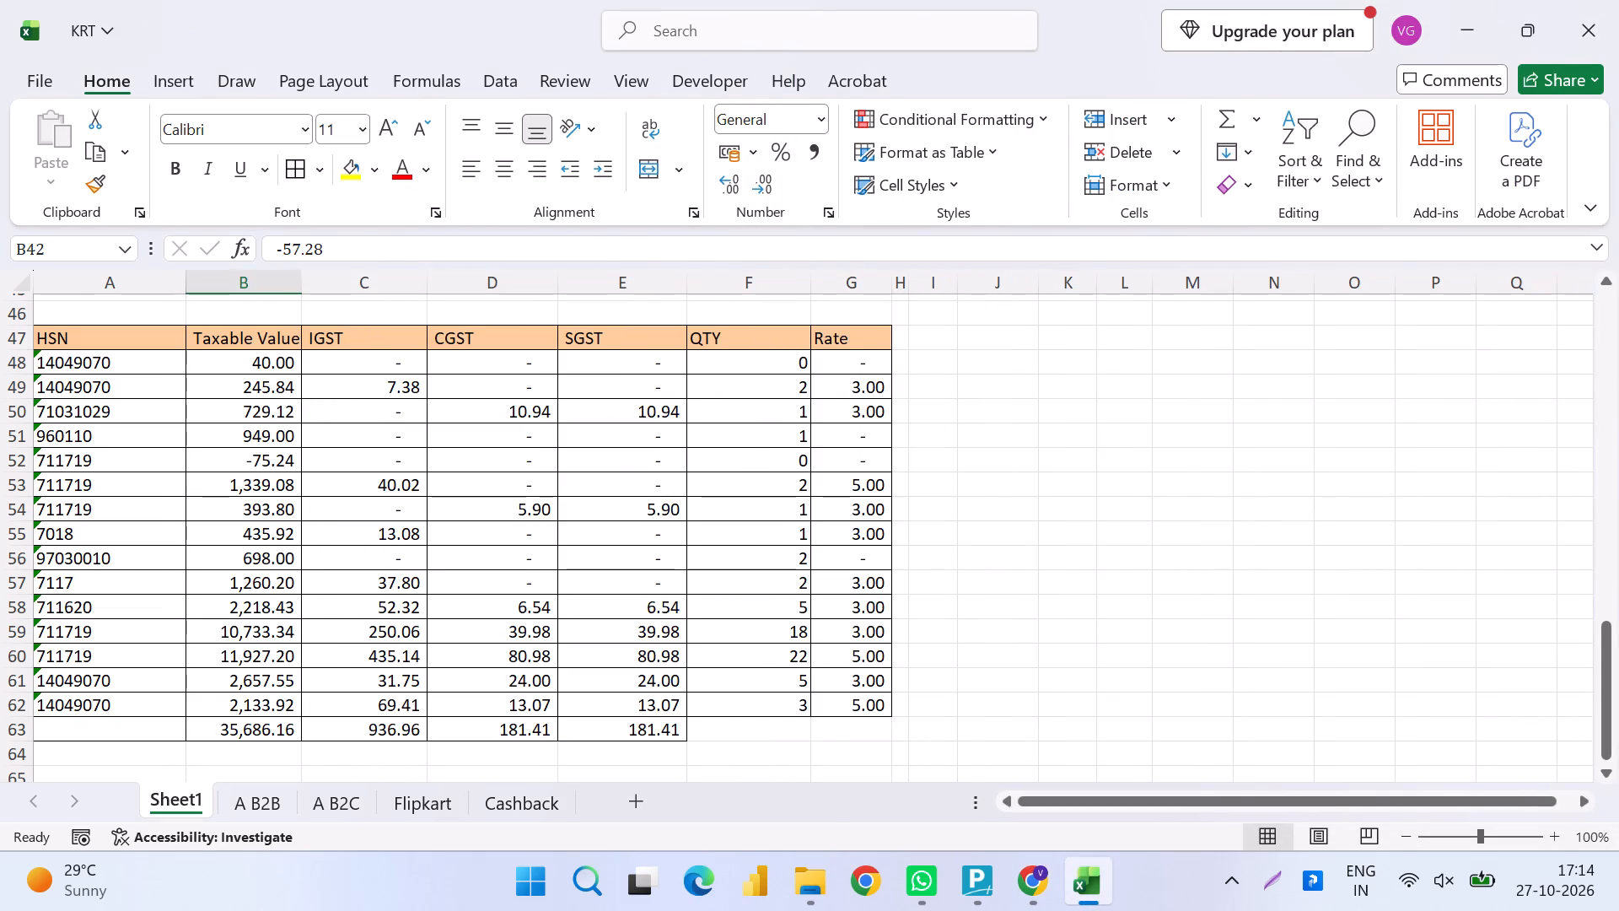
drag(426, 284, 370, 291)
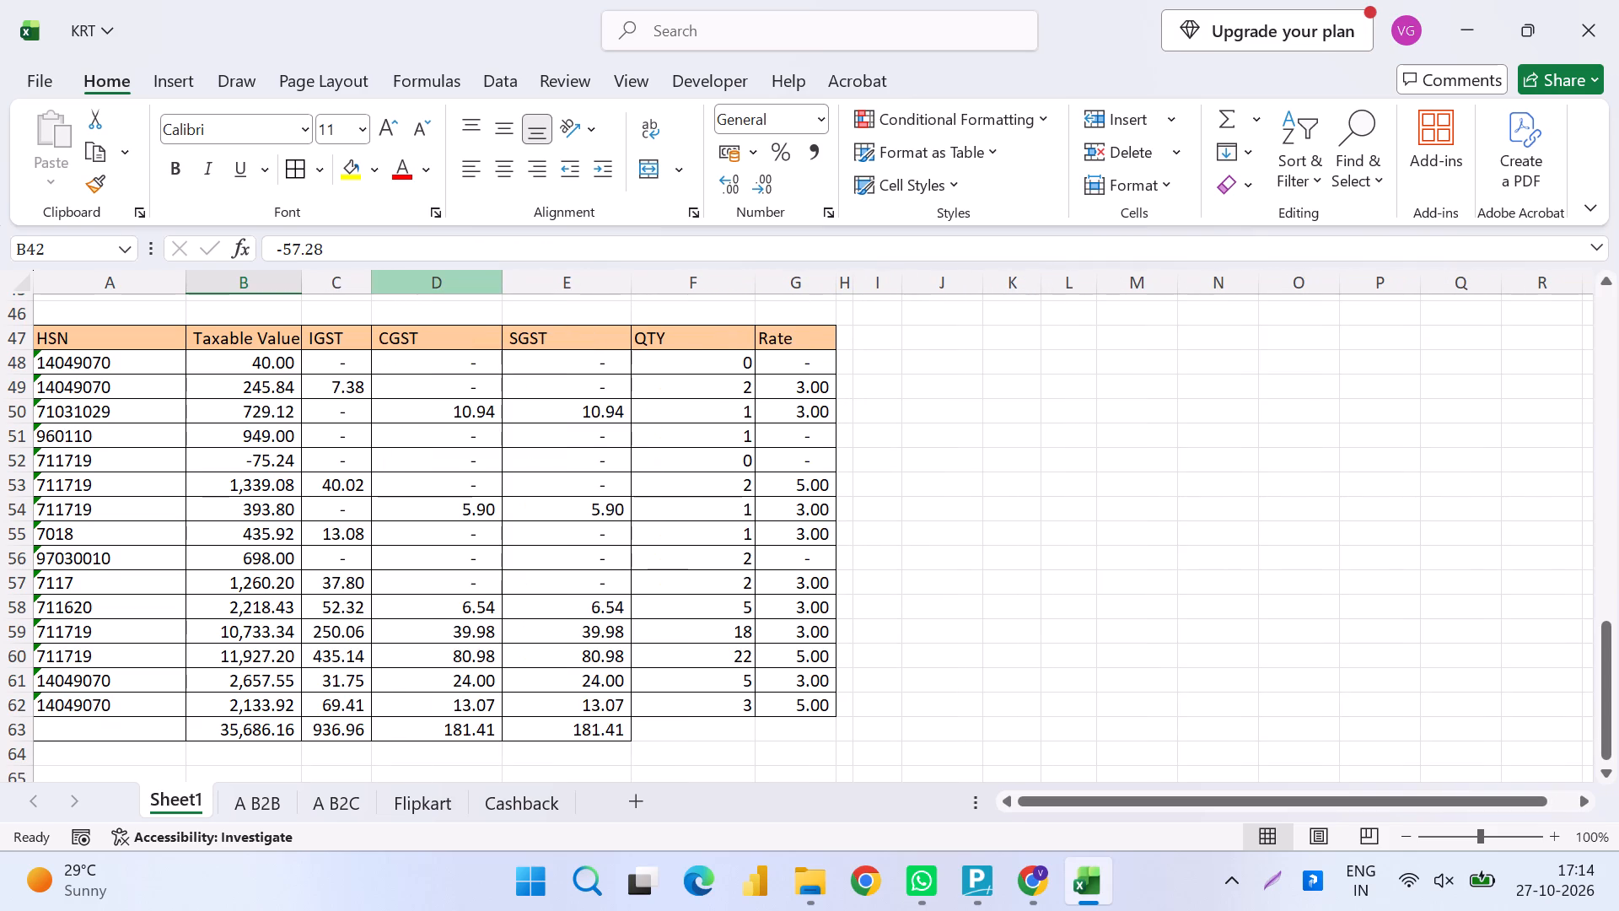
drag(496, 283, 419, 304)
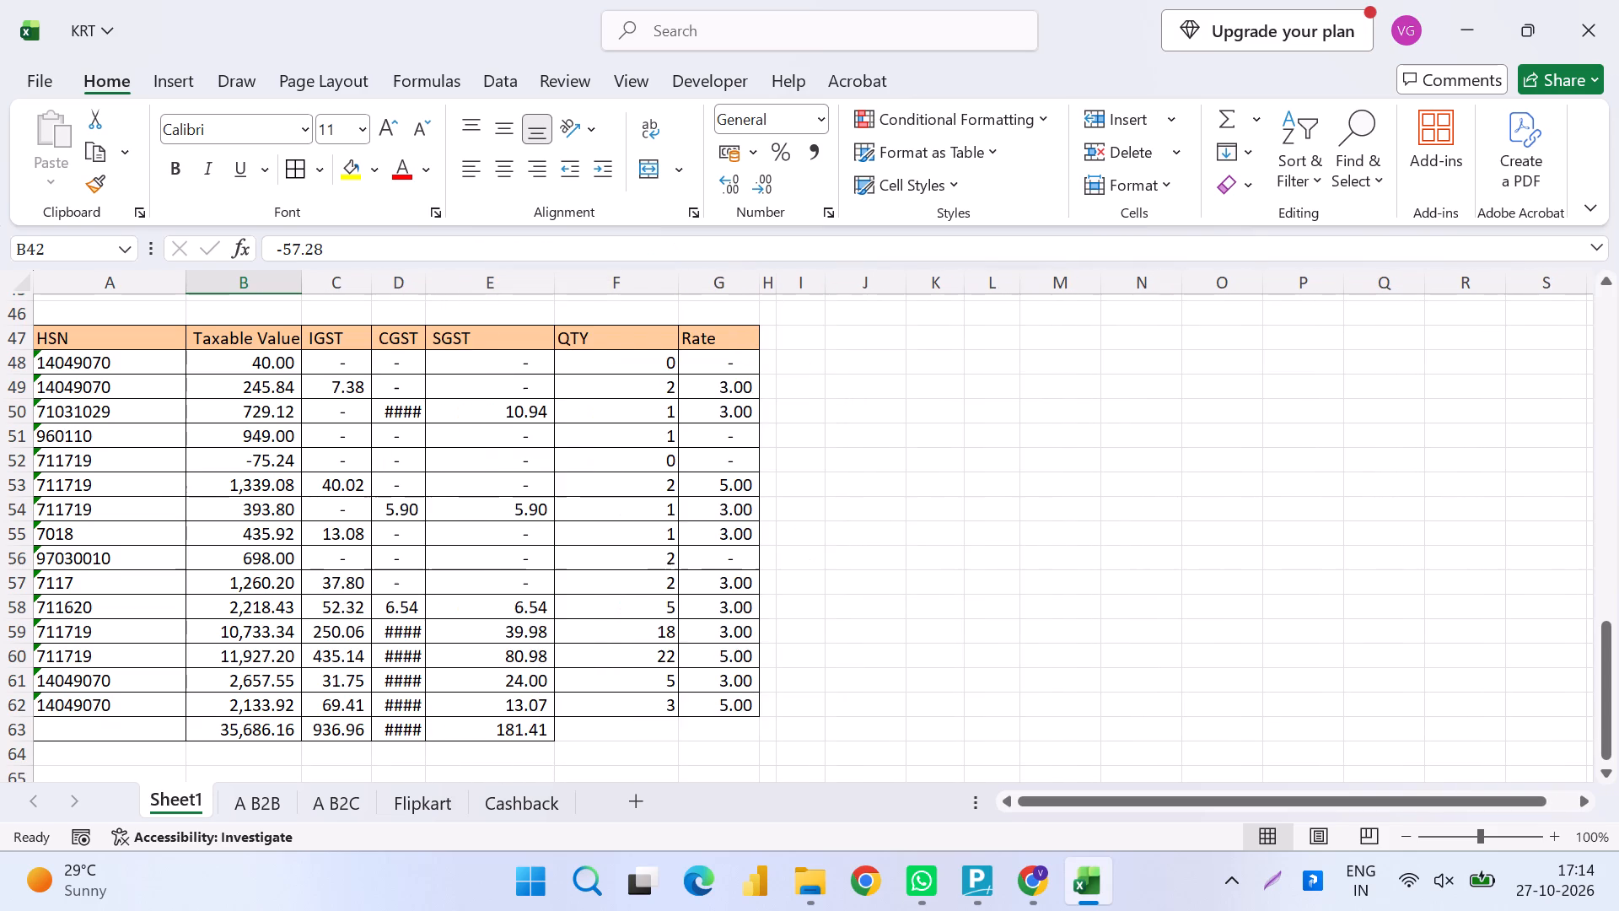
drag(426, 286, 436, 289)
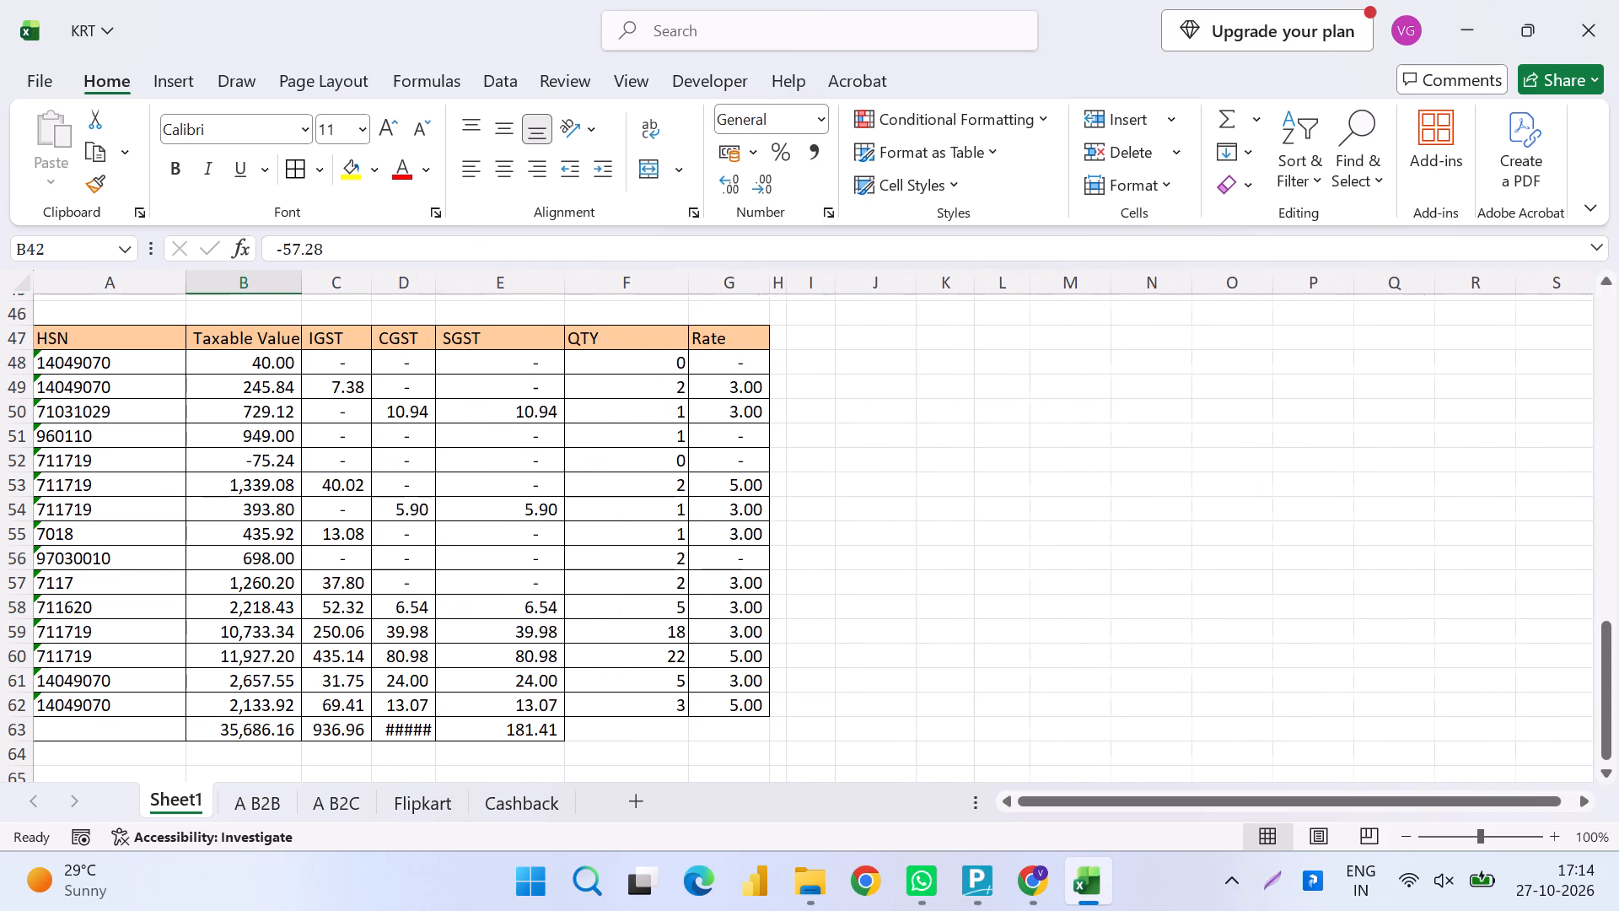
drag(442, 286, 449, 292)
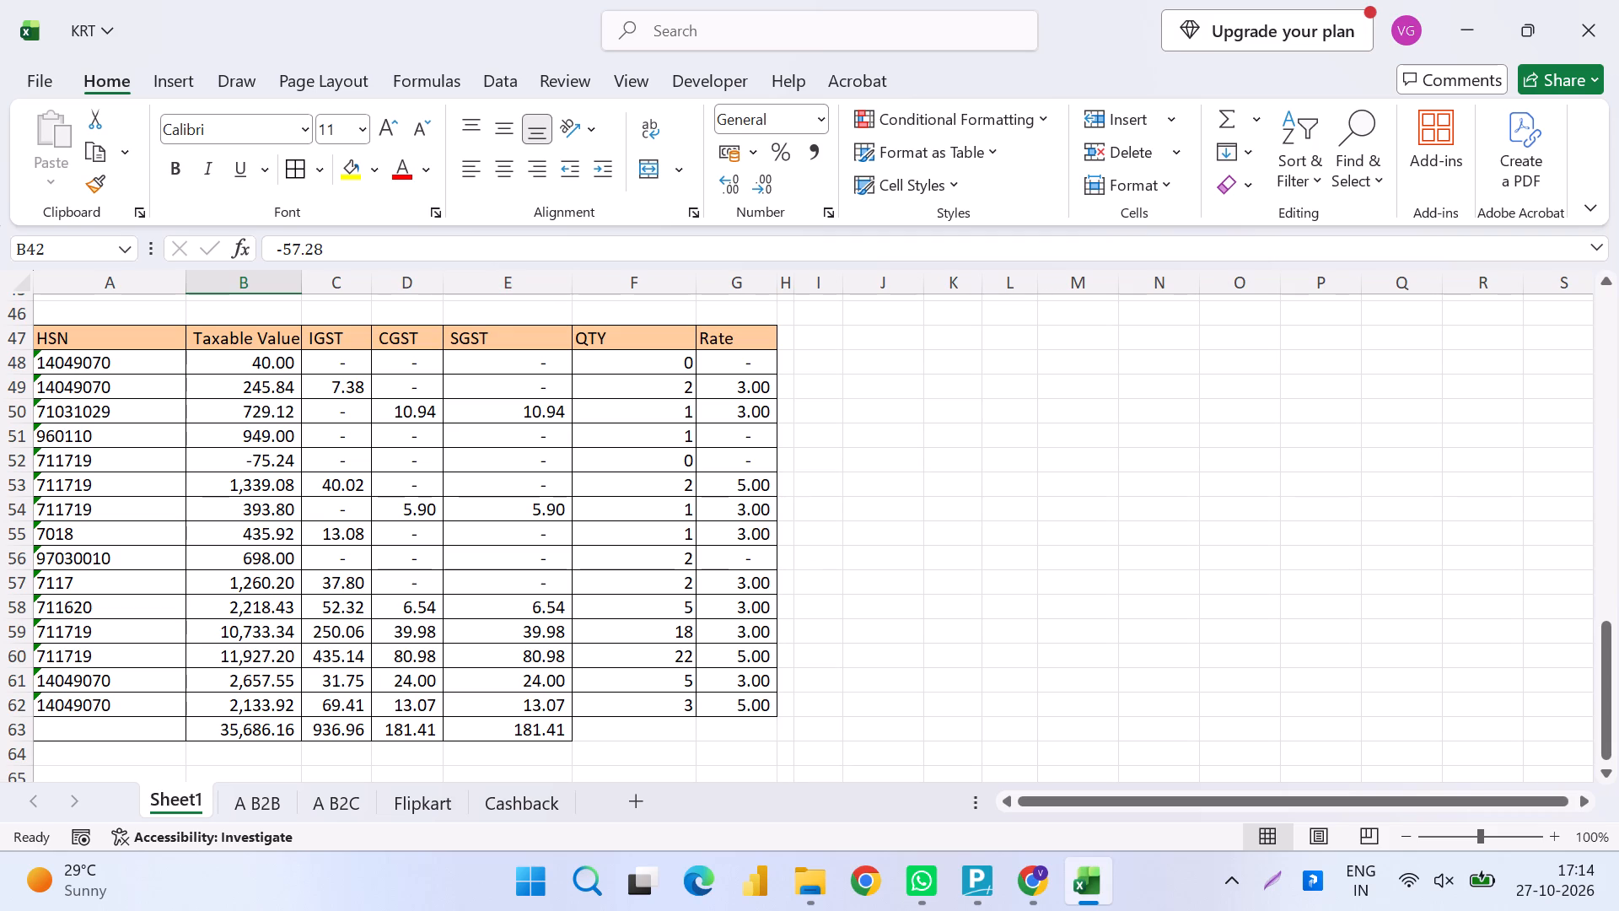
drag(568, 283, 510, 301)
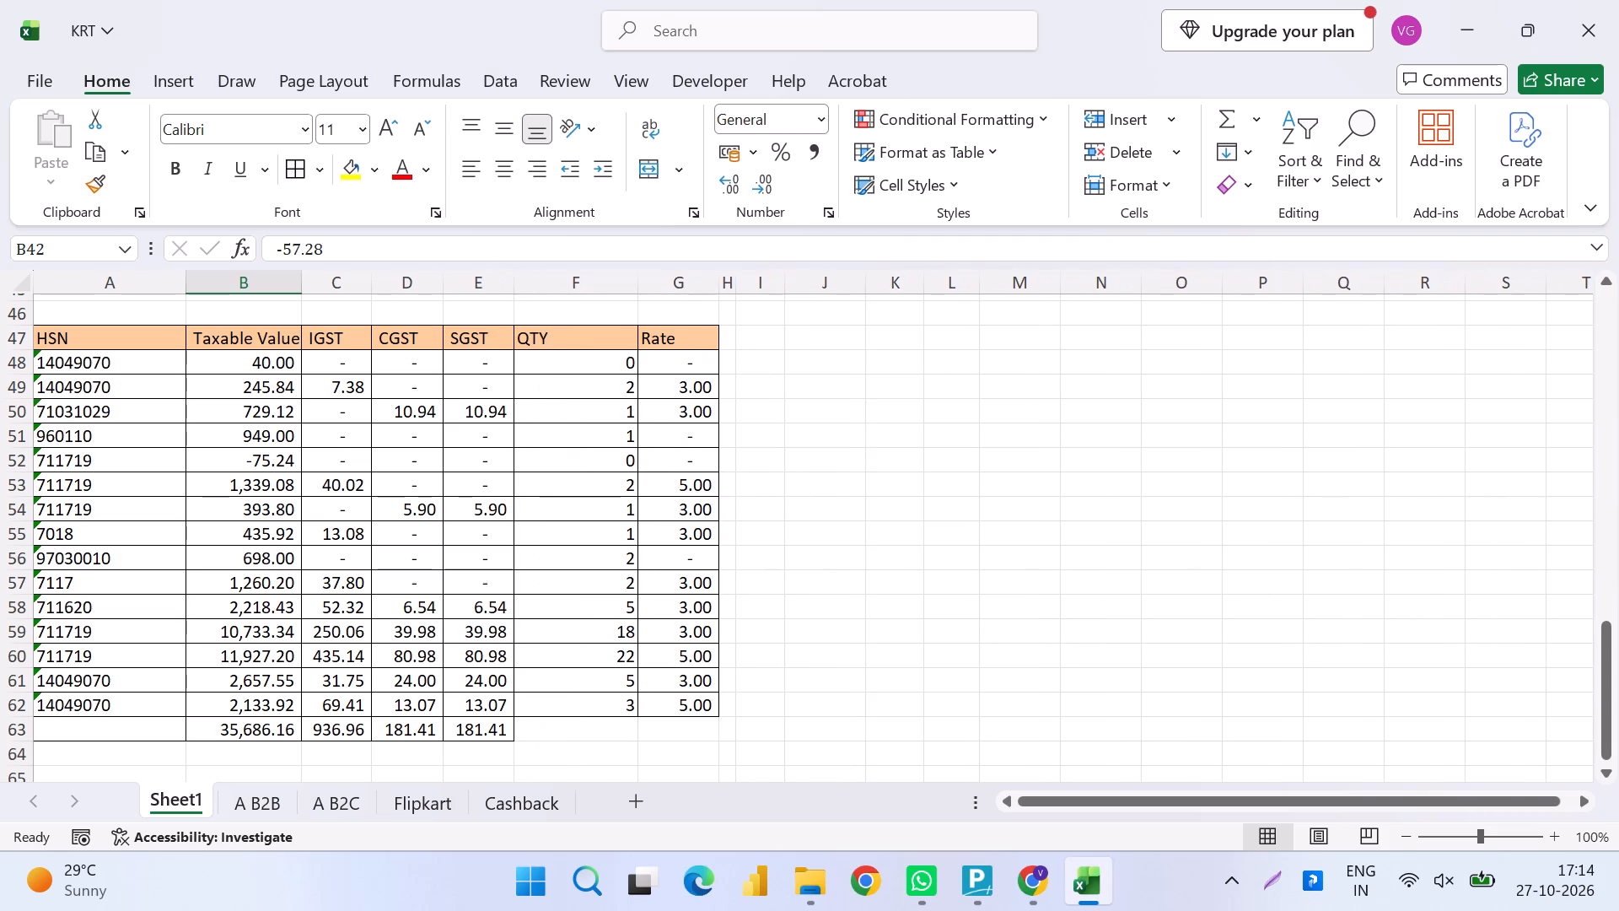
drag(638, 283, 573, 308)
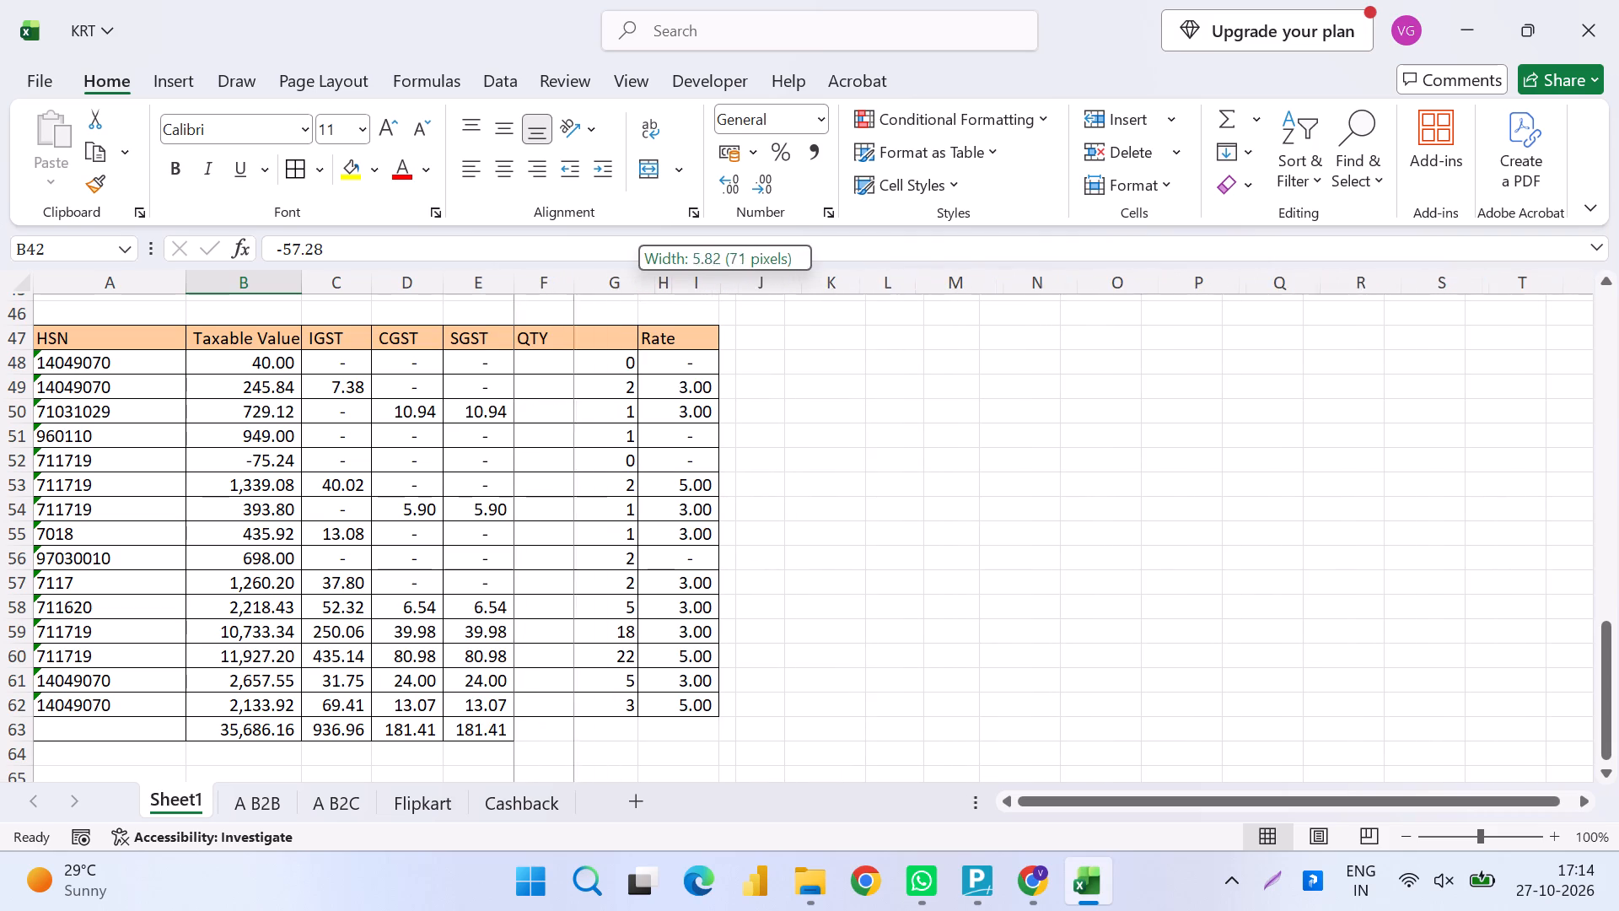
drag(573, 308, 553, 313)
drag(631, 289, 616, 294)
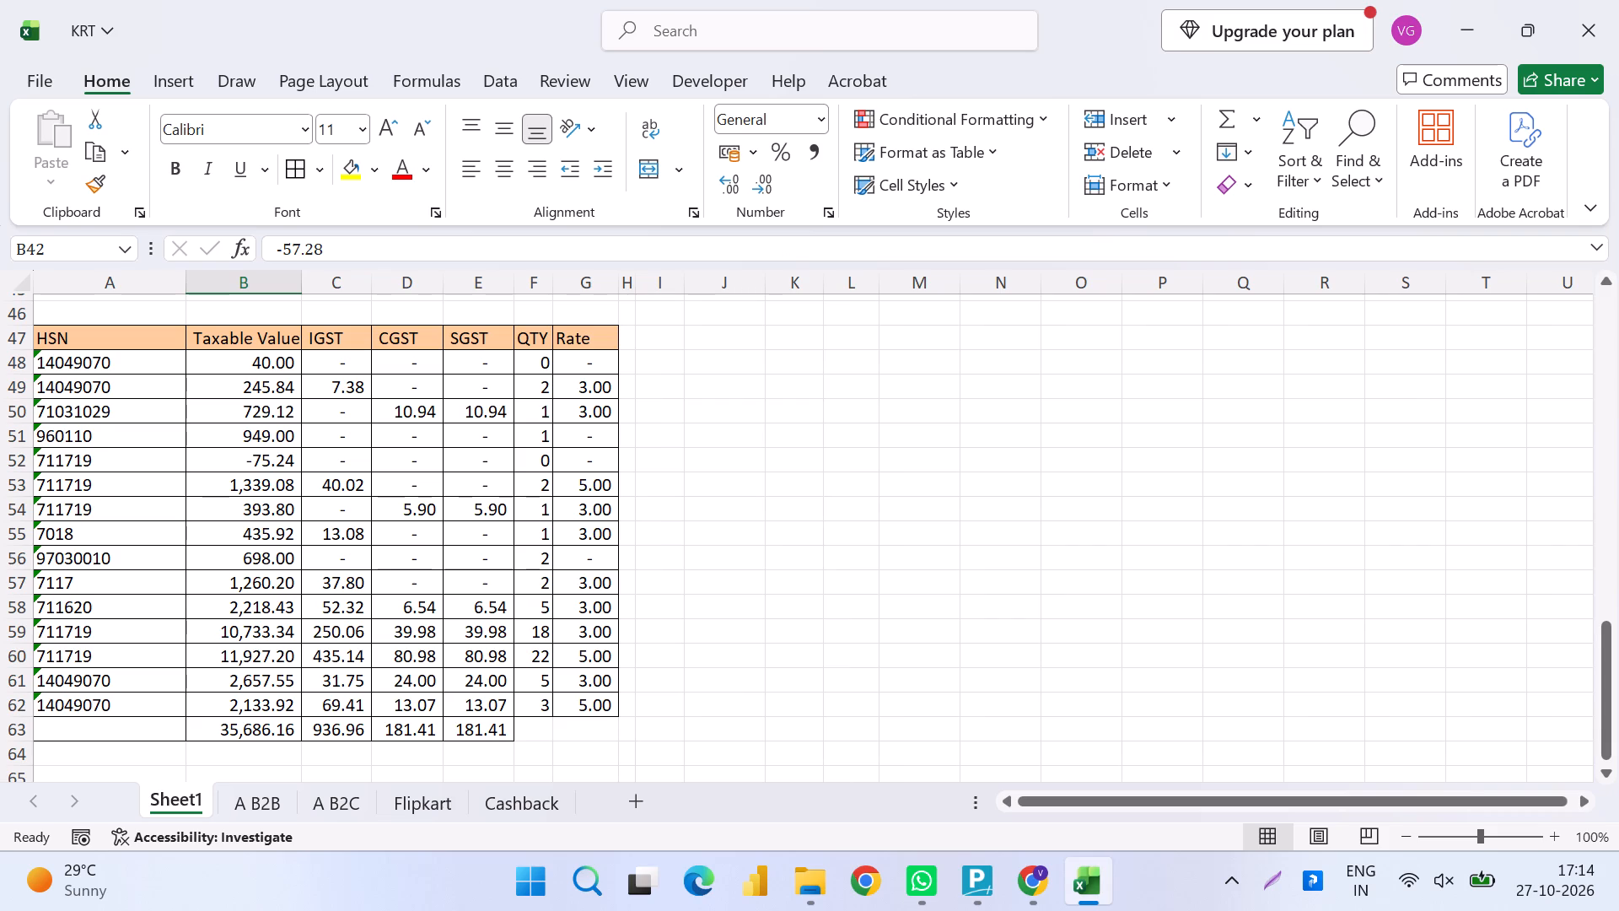
key(alt+Tab)
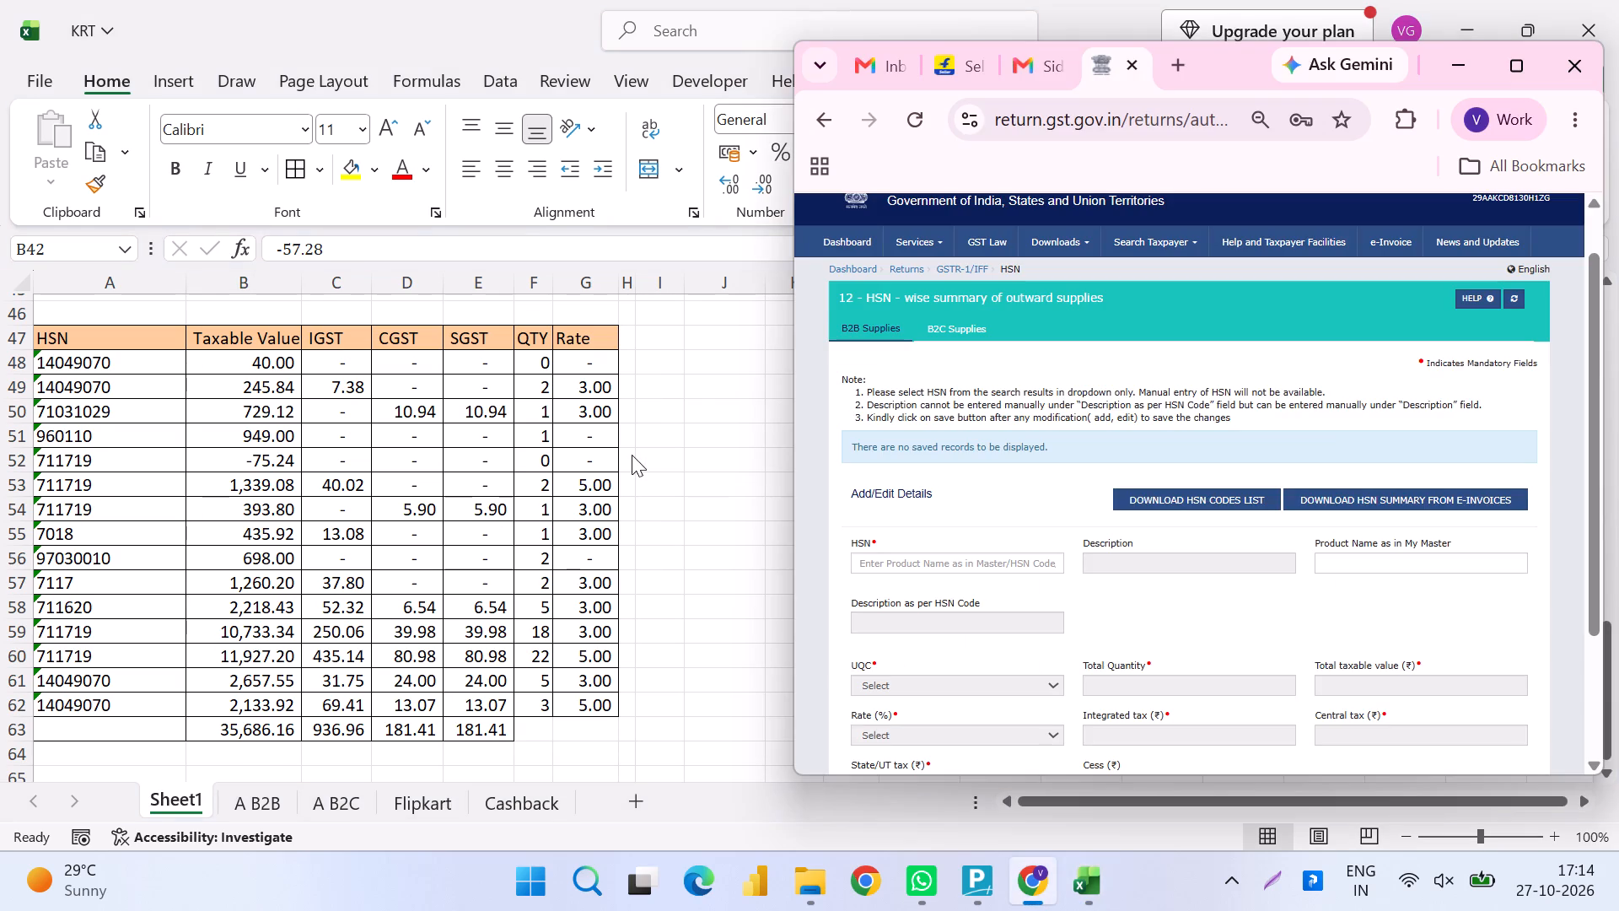
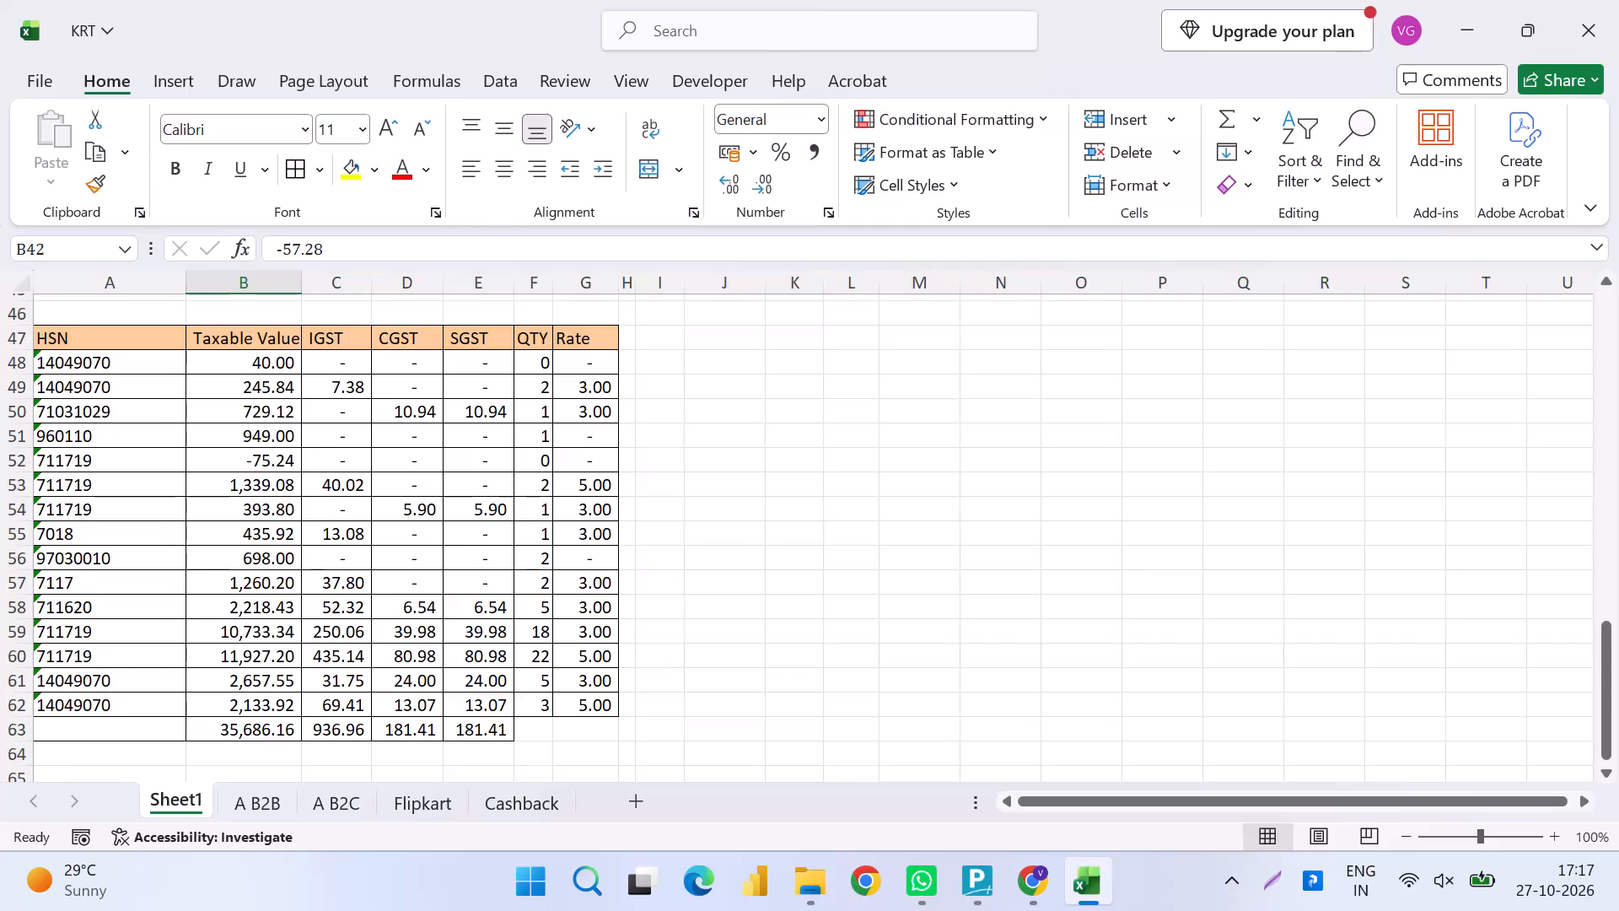
Bring the GST portal's table 12 HSN-wise summary up beside the HSN table on Sheet1 and switch back to the KRT workbook.
key(alt+Tab)
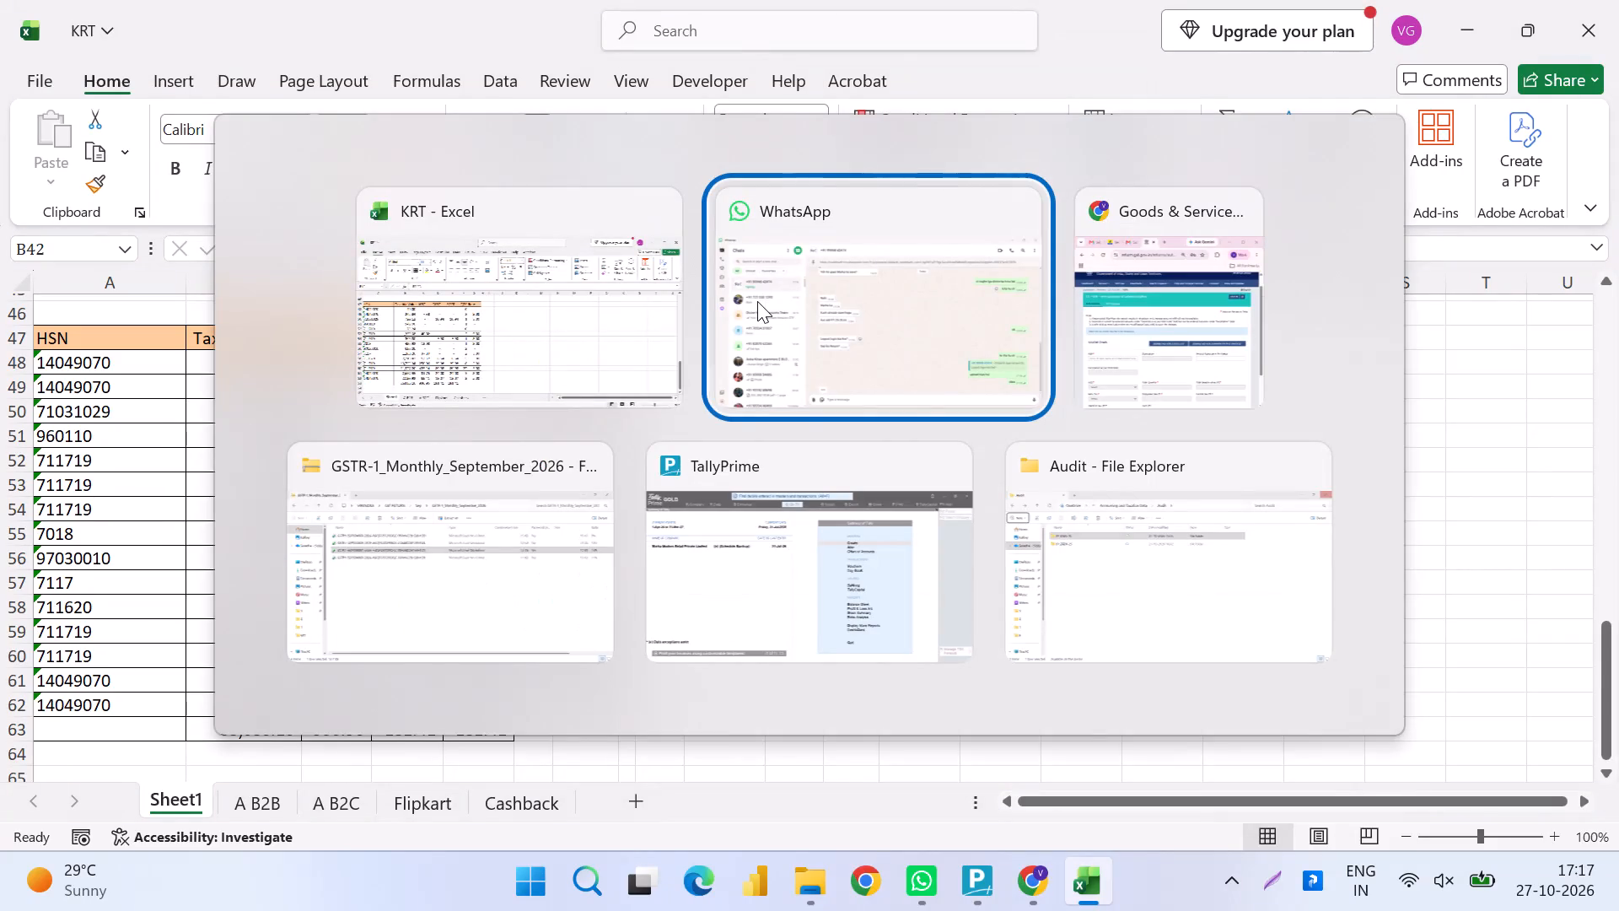
key(alt+Tab)
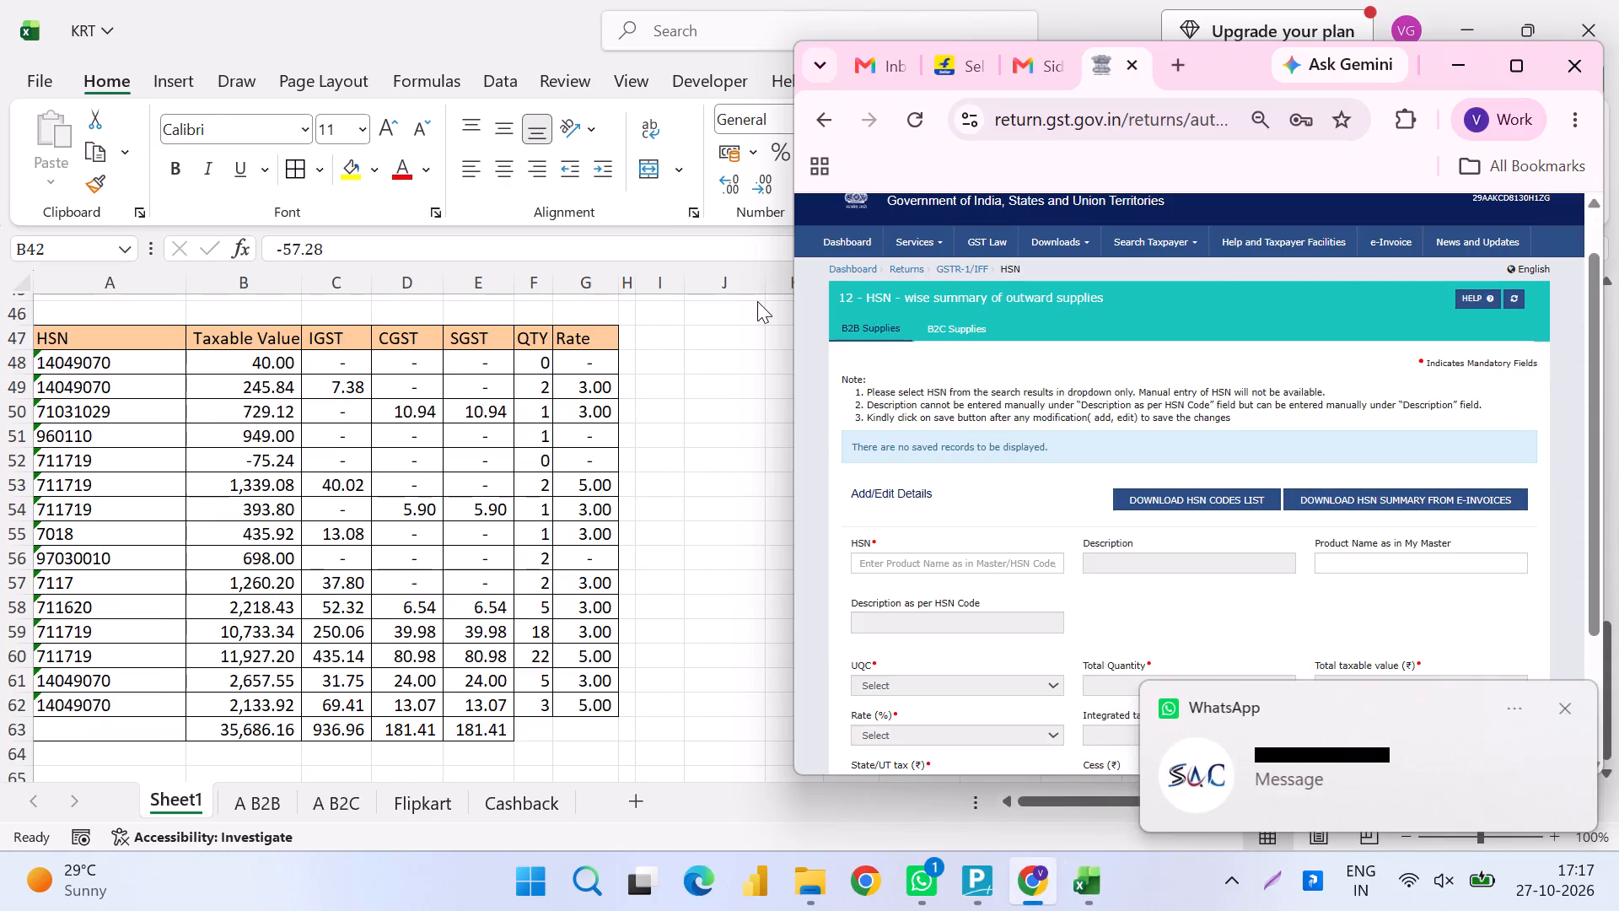
key(alt+Tab)
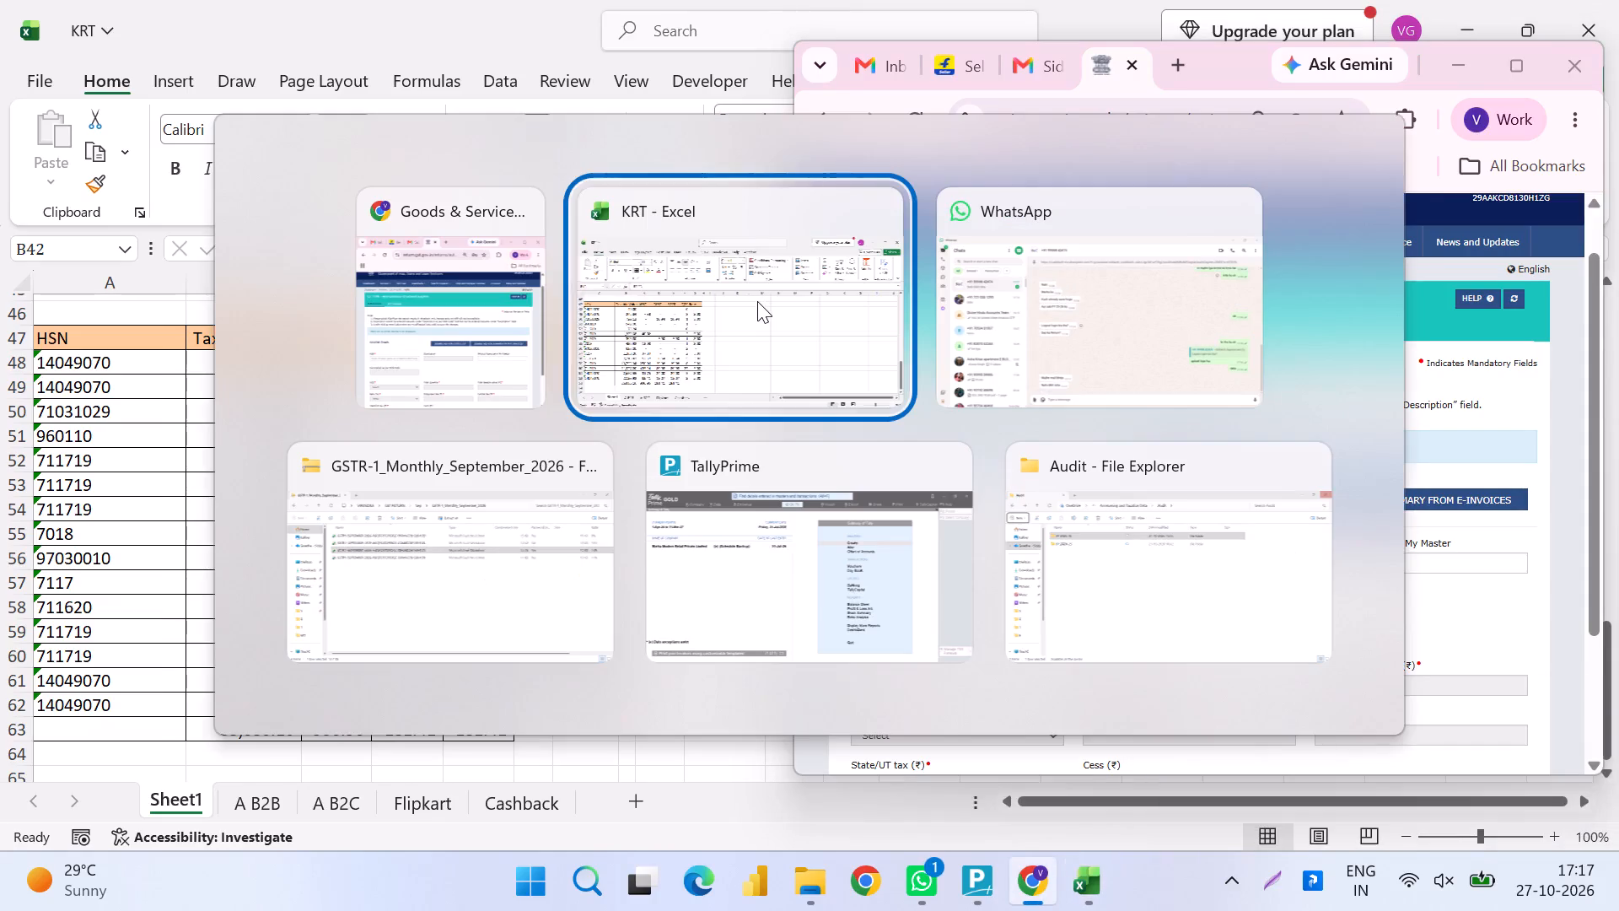